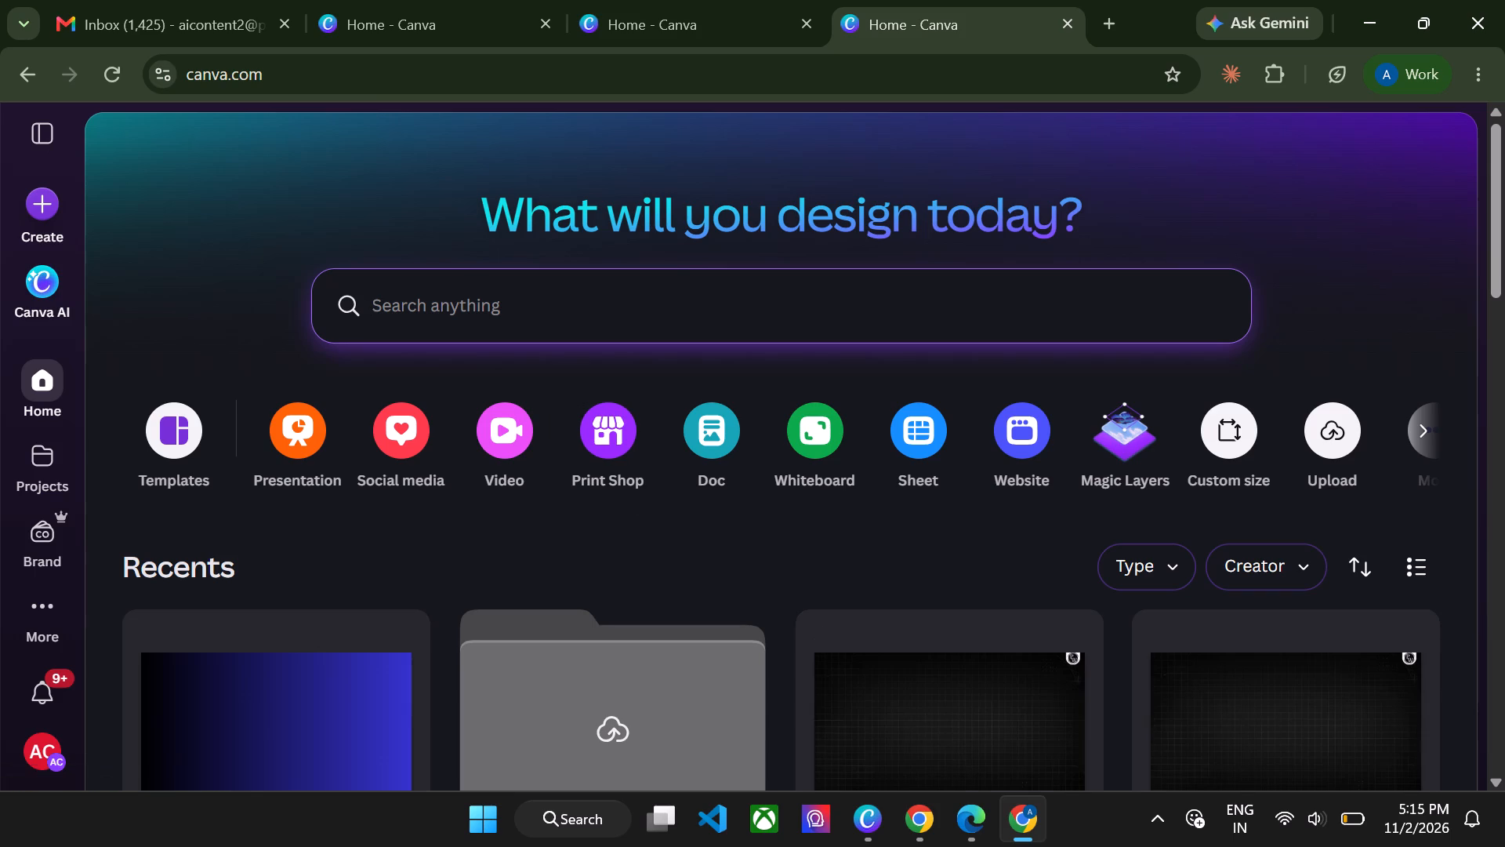
Browse the recent designs on the home page to find the one to work on.
scroll(807, 493, "down", 2)
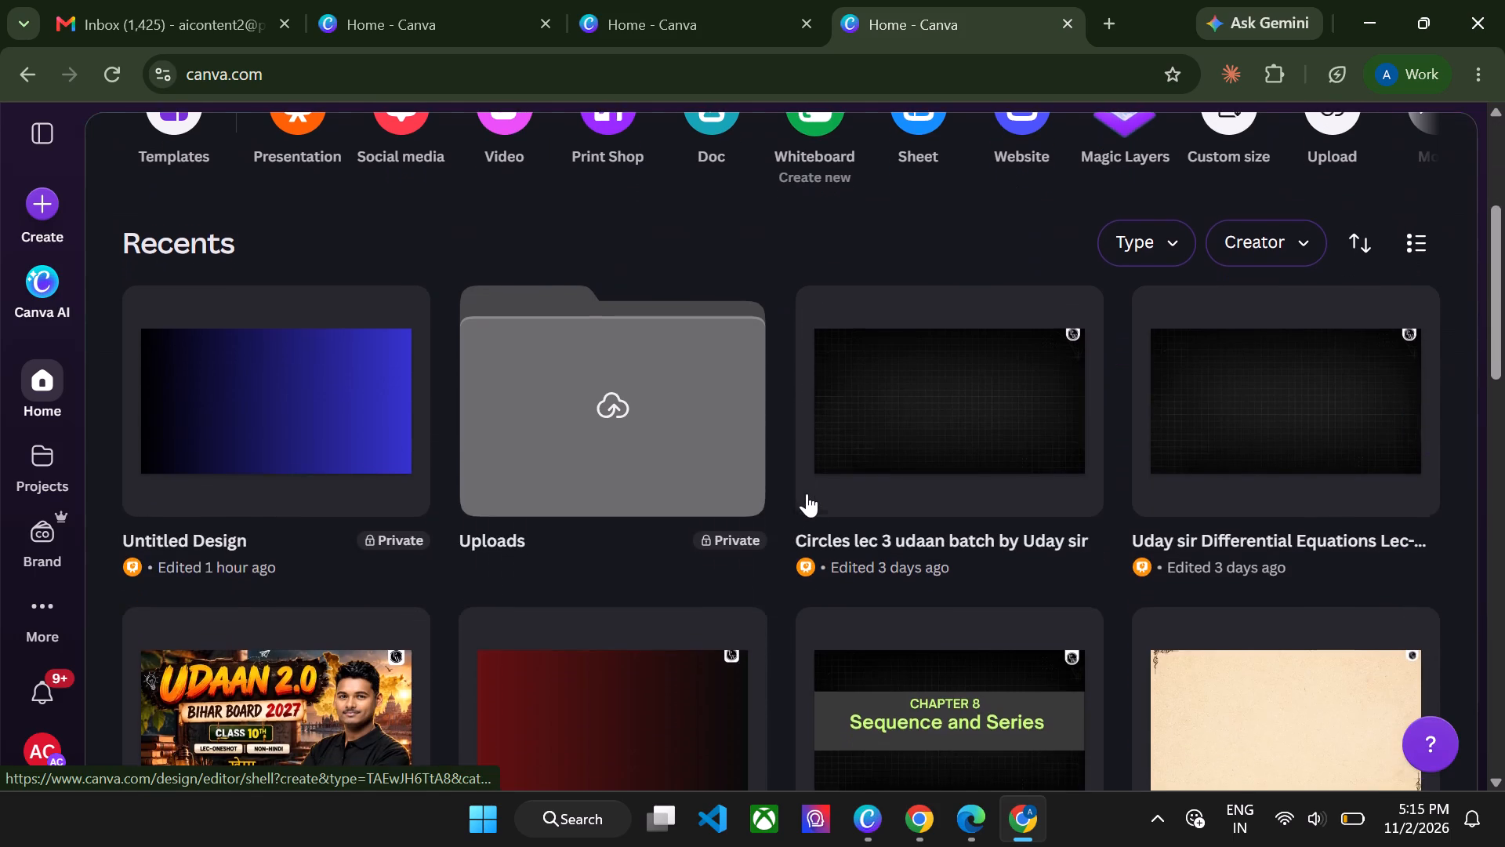
scroll(1006, 382, "down", 1)
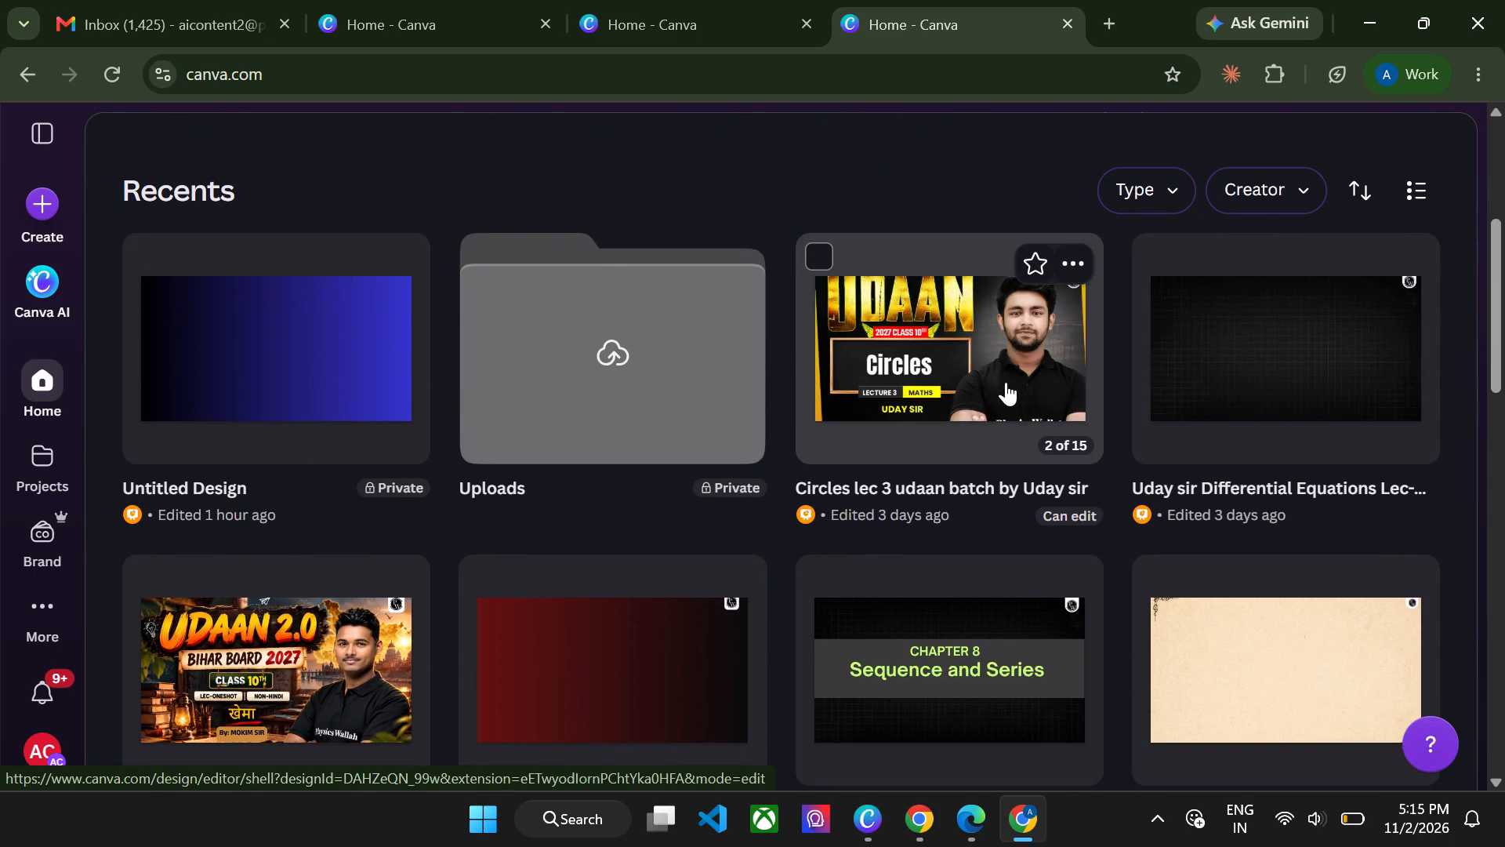
scroll(722, 470, "down", 1)
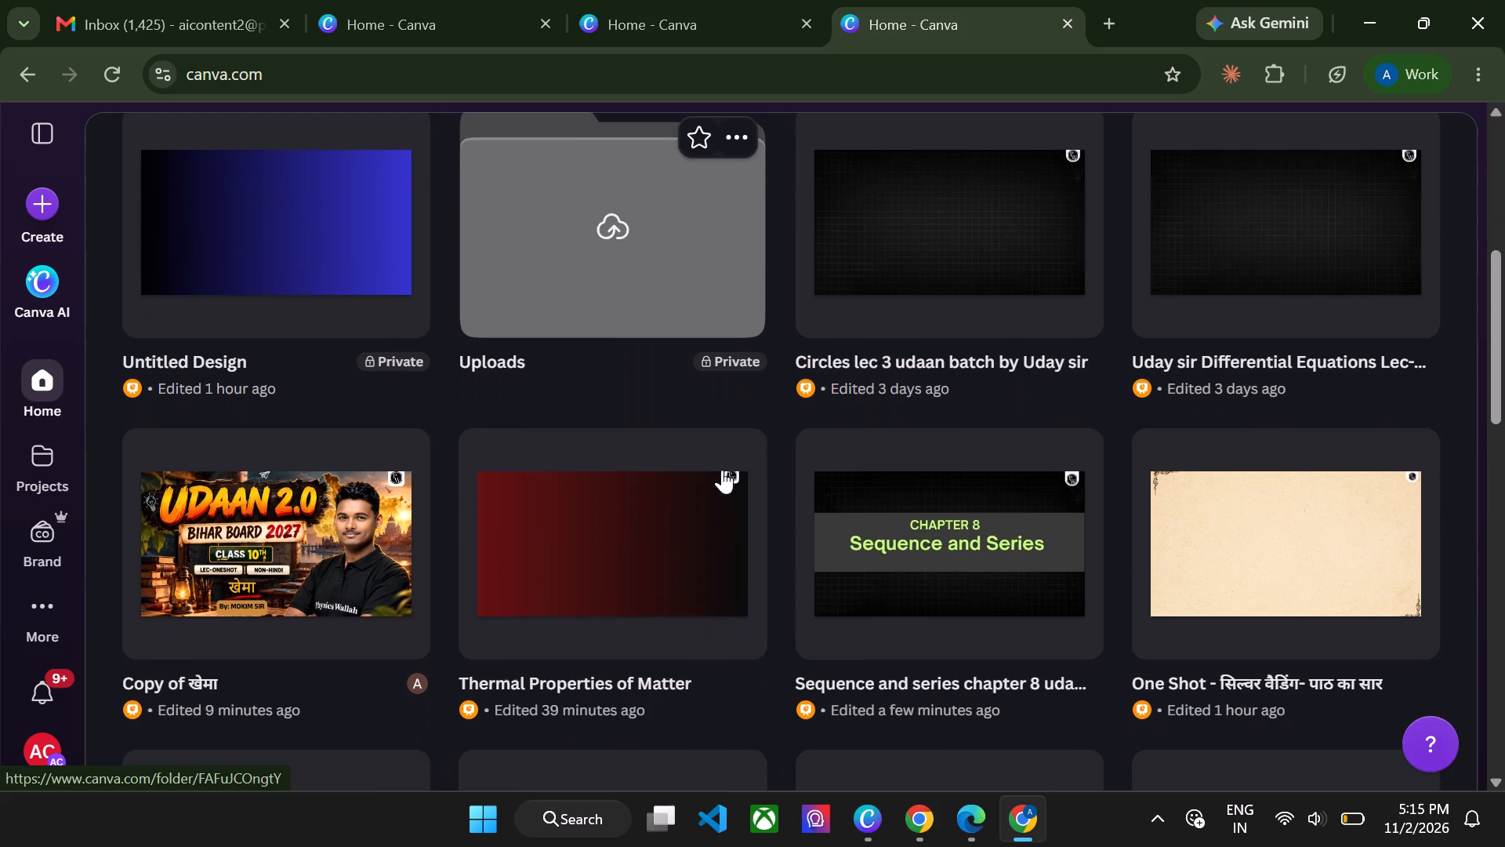
scroll(722, 470, "down", 3)
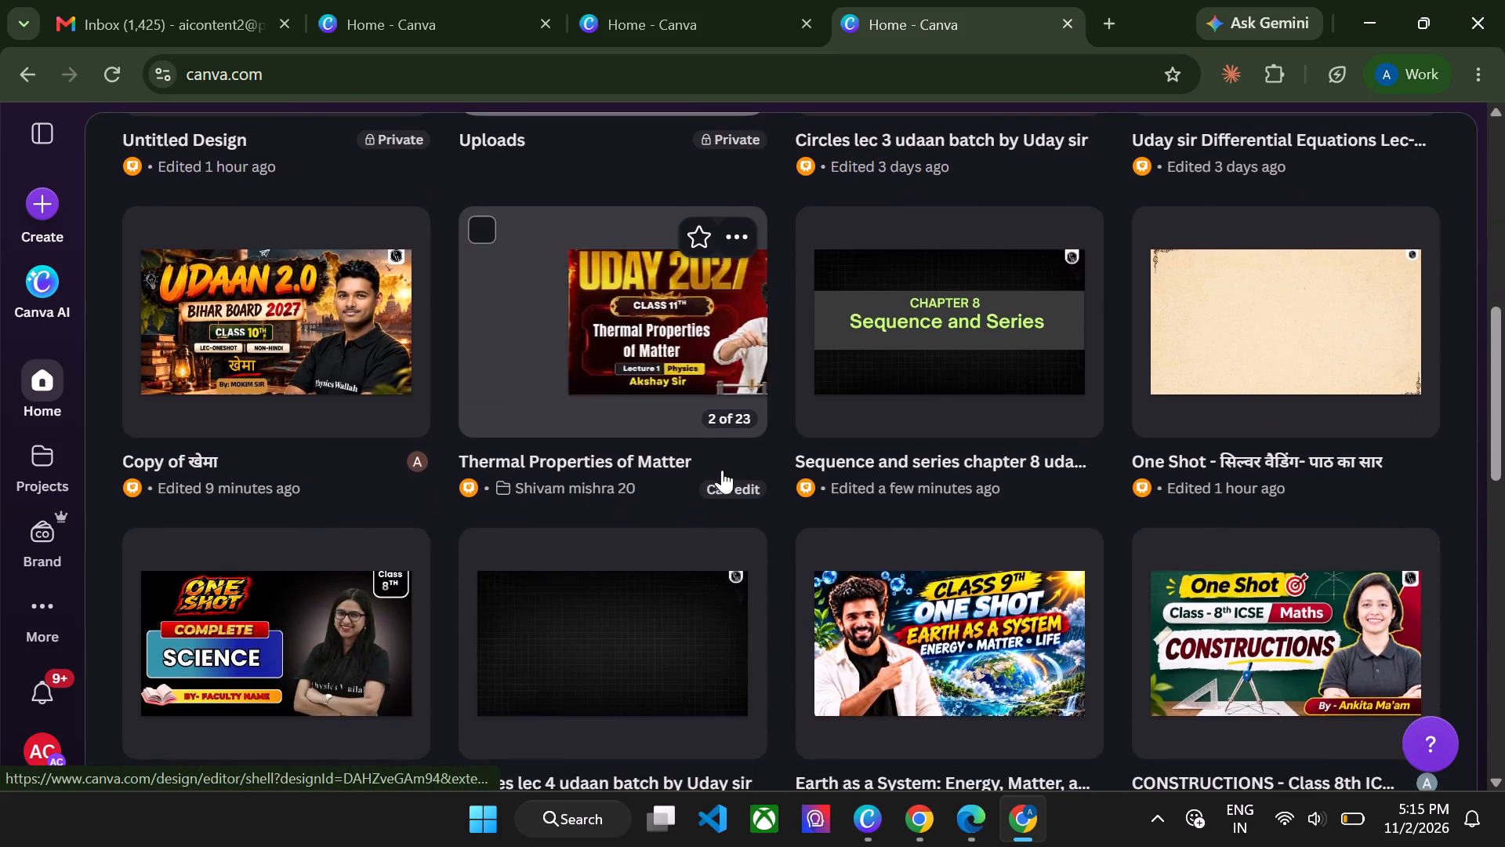
scroll(828, 425, "up", 2)
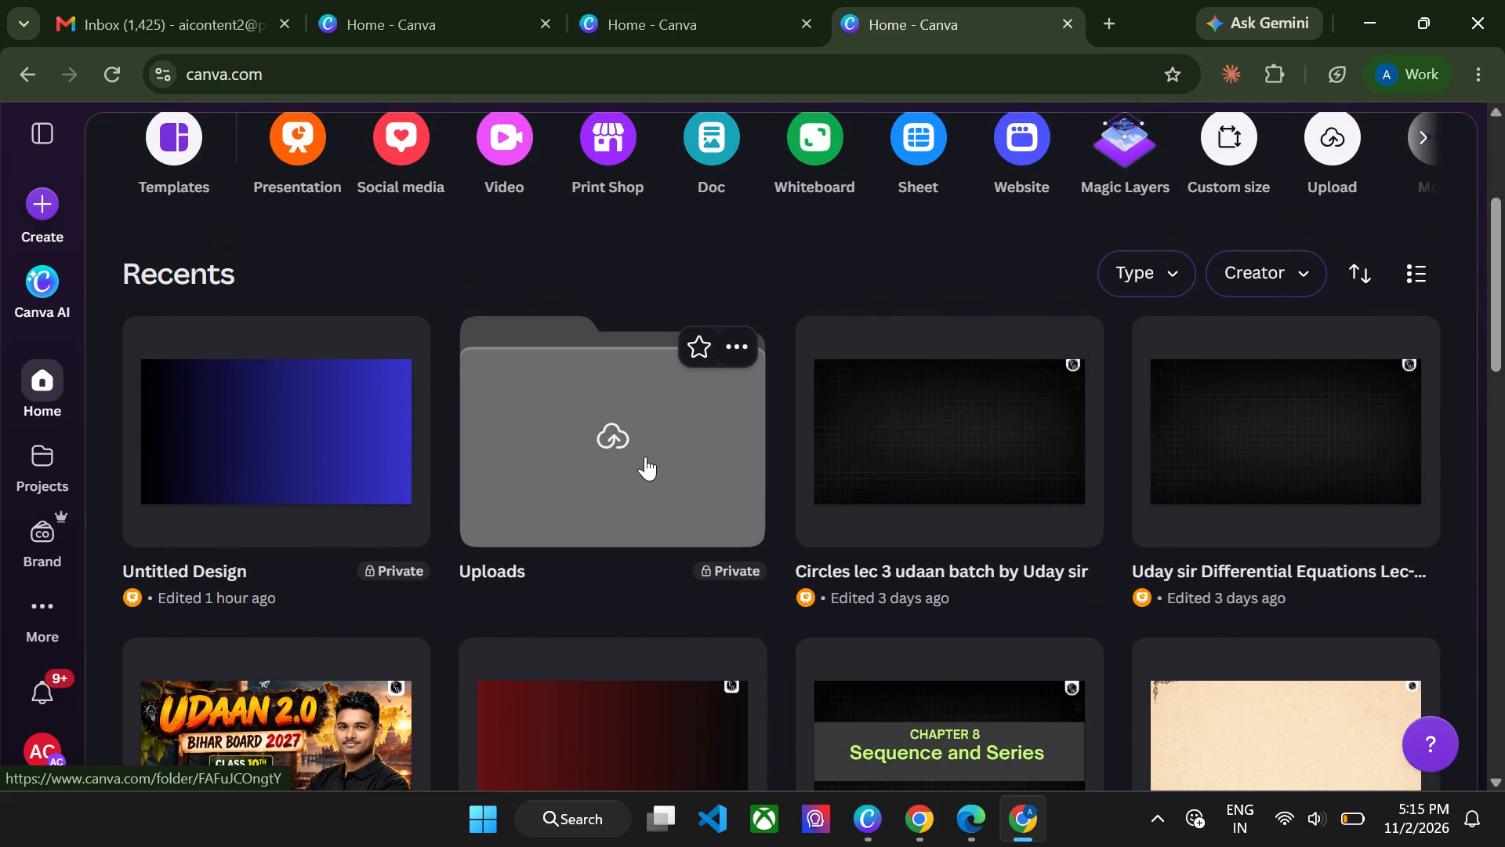
scroll(777, 412, "down", 1)
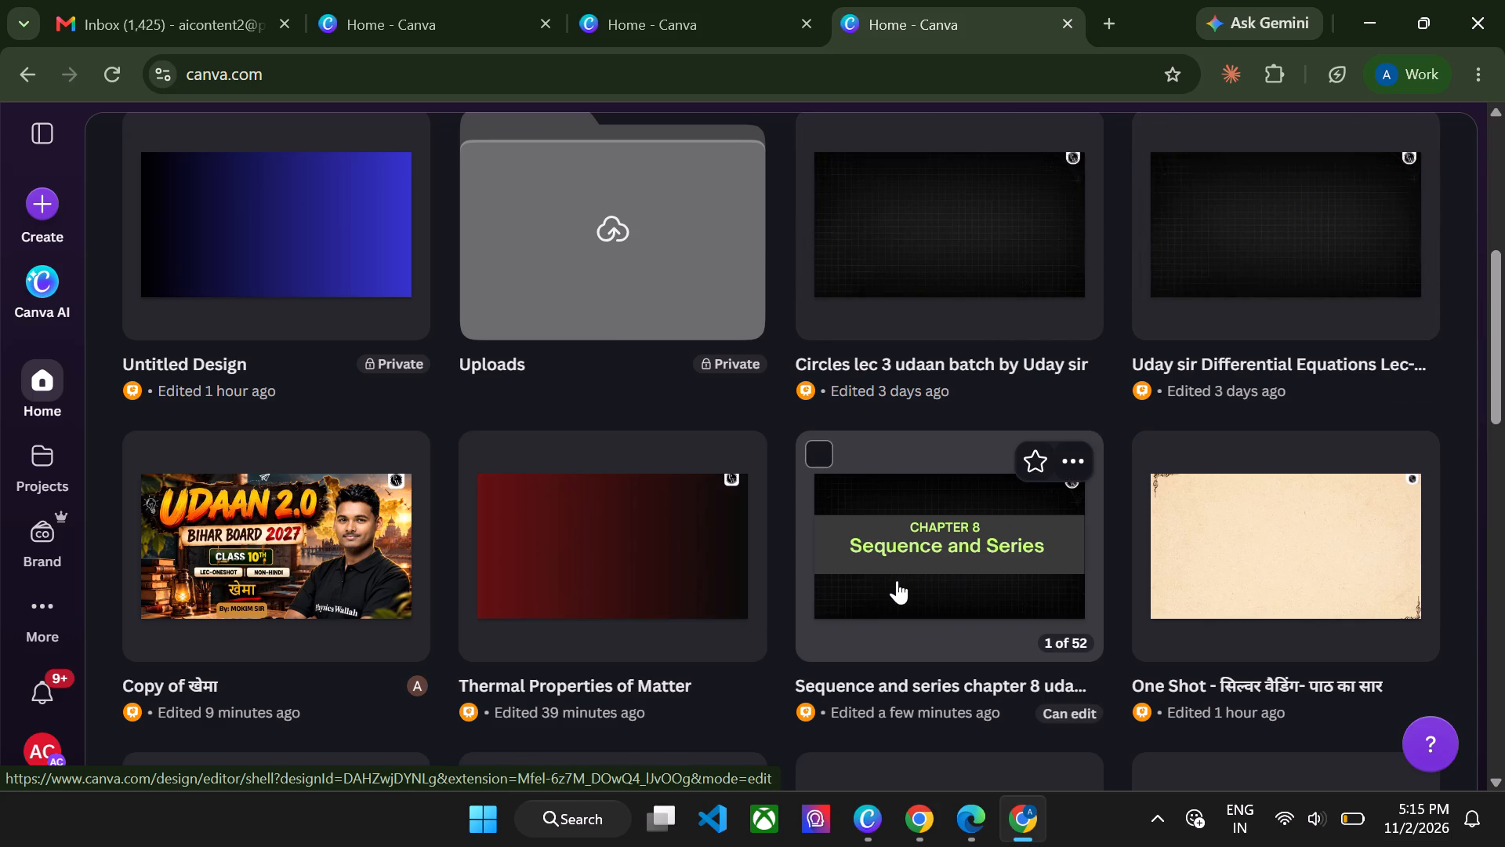
scroll(842, 585, "down", 3)
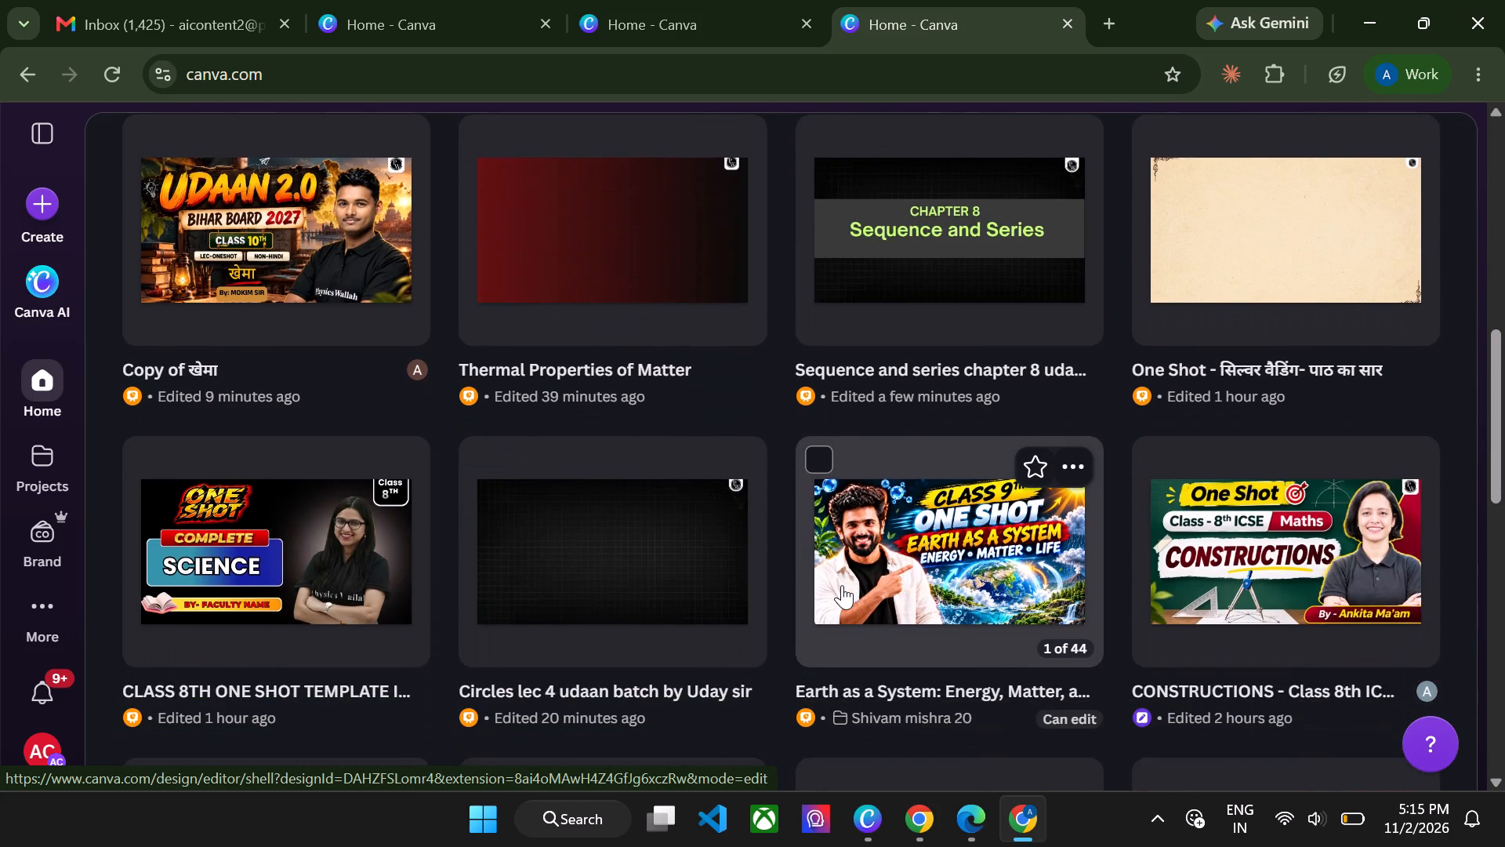
scroll(842, 585, "down", 2)
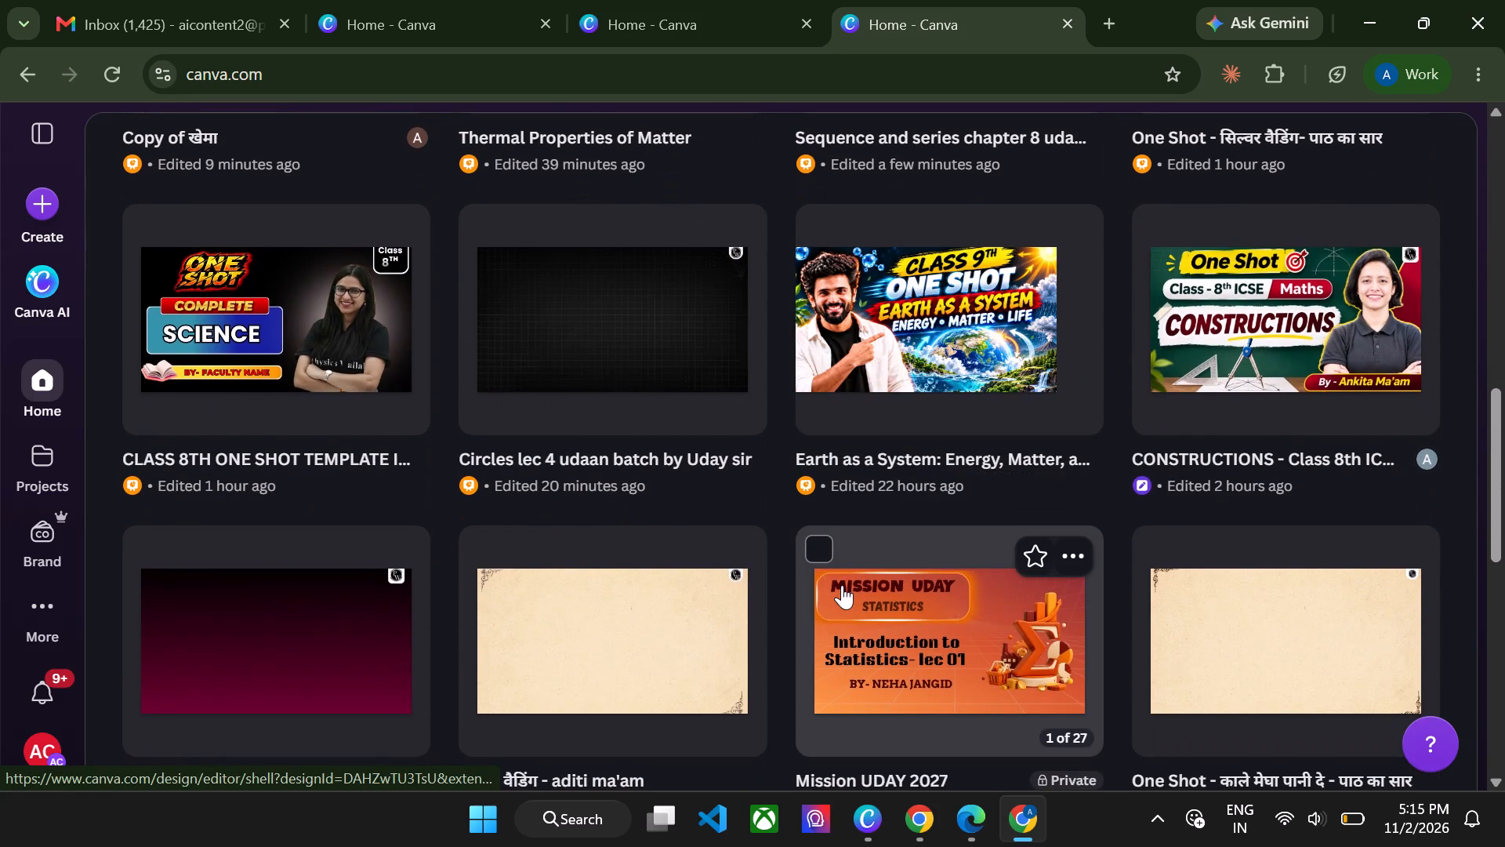
scroll(930, 605, "down", 2)
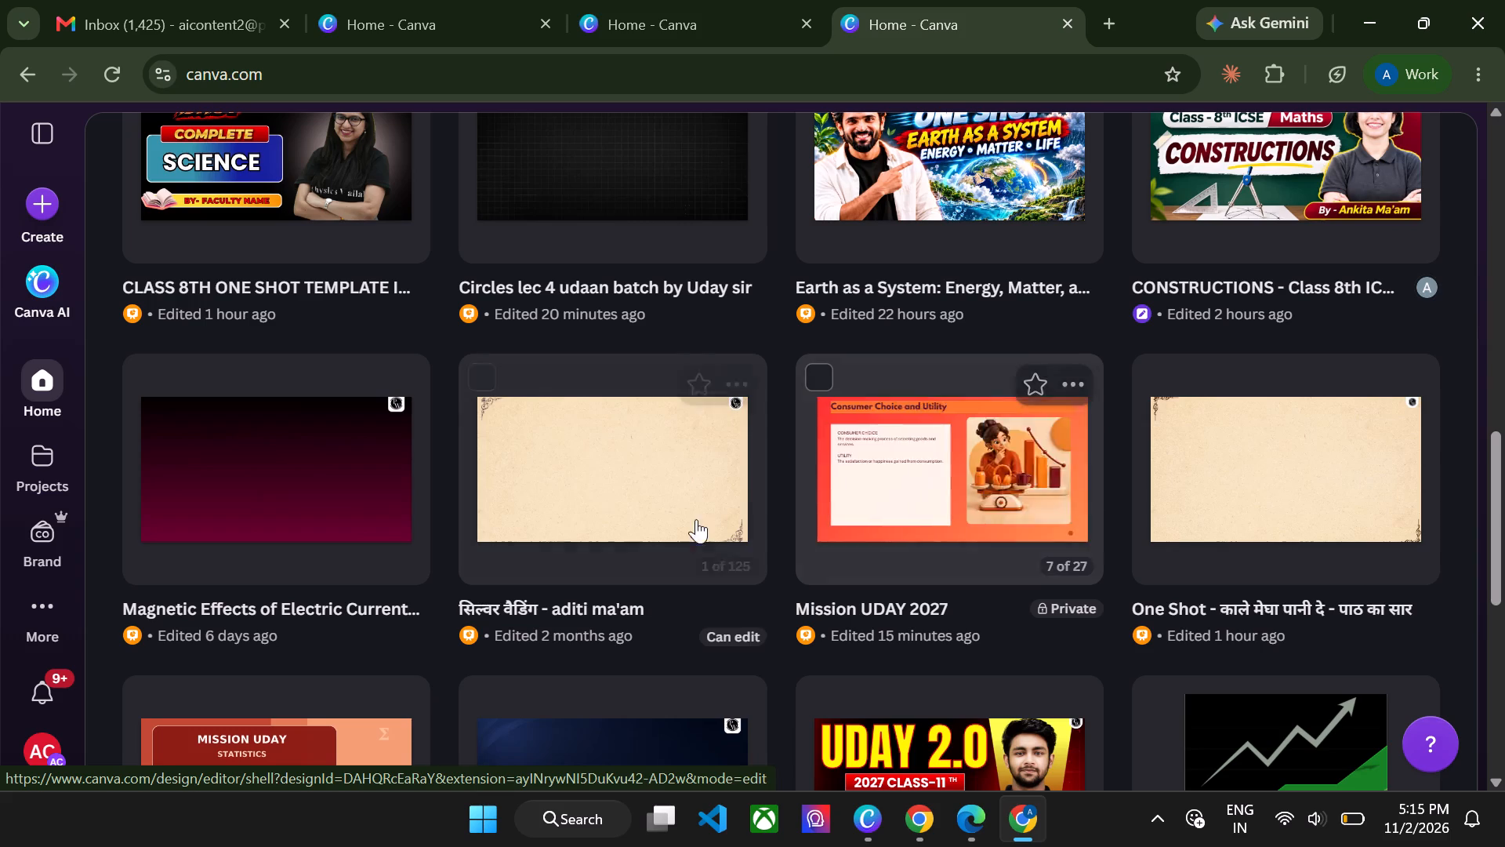
scroll(684, 525, "down", 1)
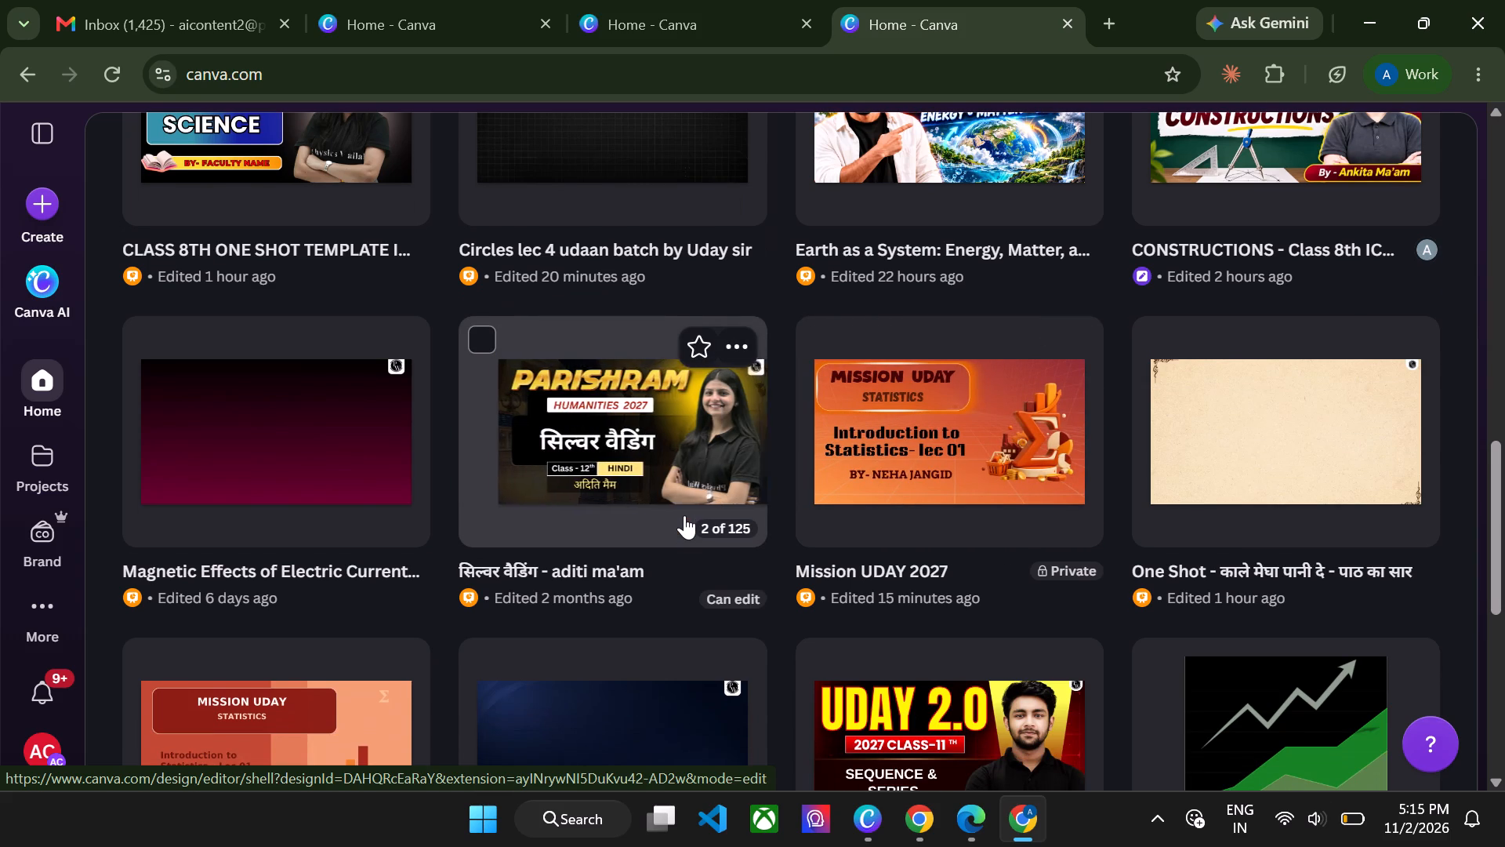
scroll(684, 515, "down", 1)
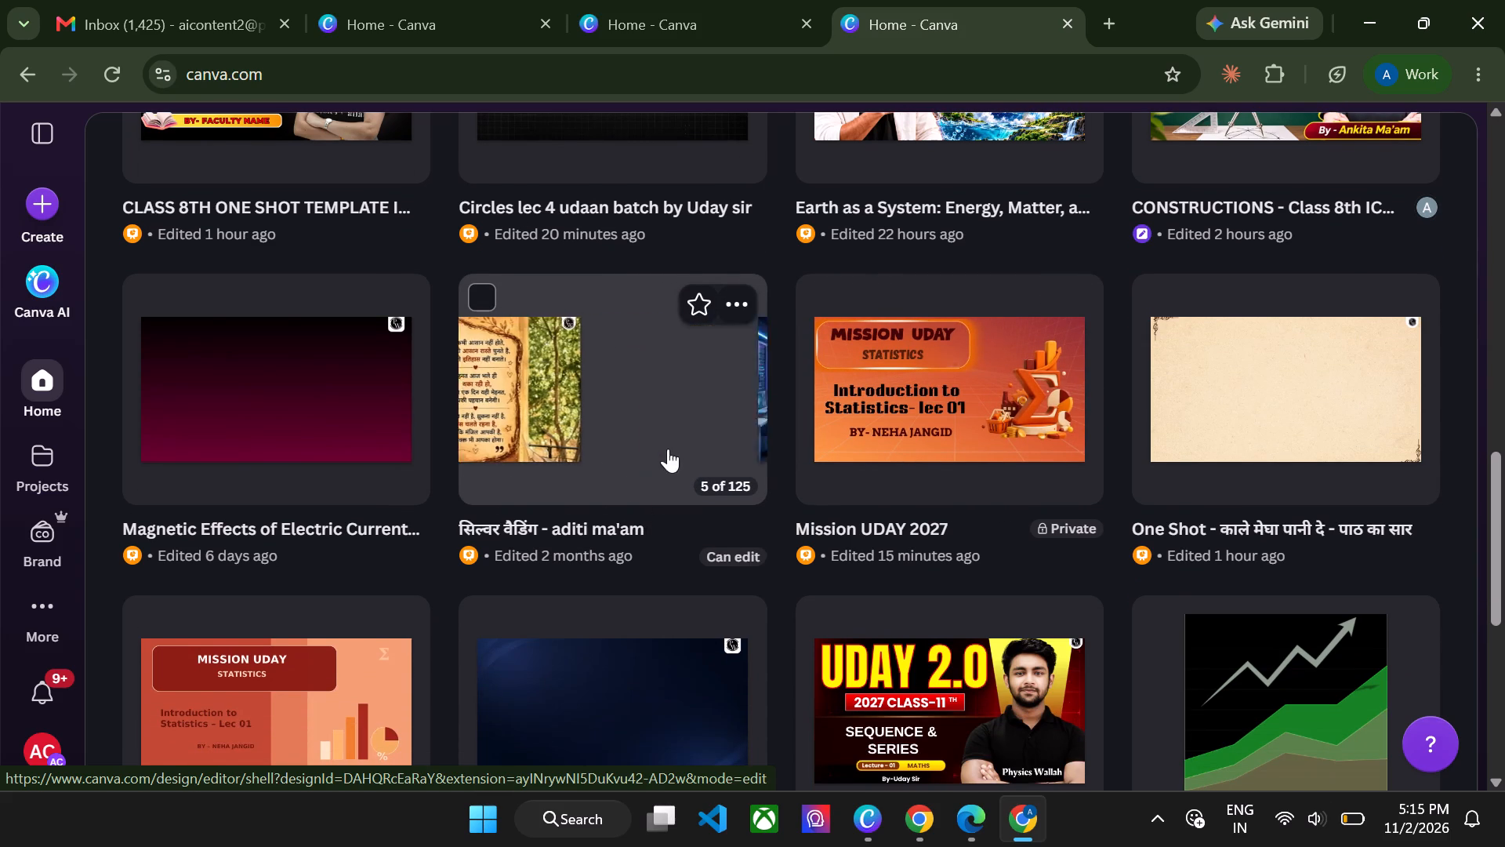
scroll(535, 509, "up", 4)
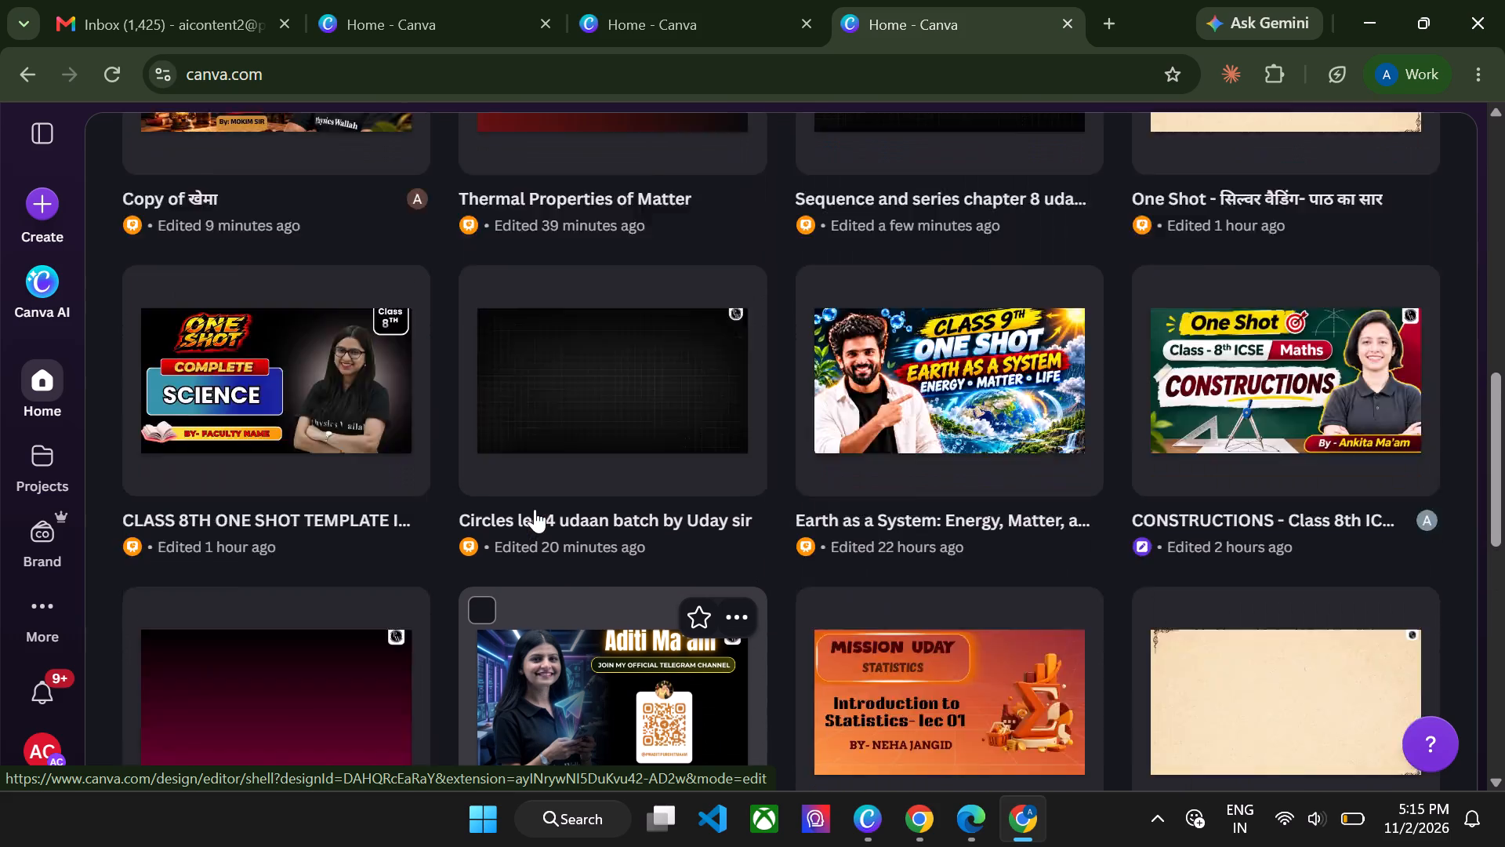
scroll(598, 602, "down", 2)
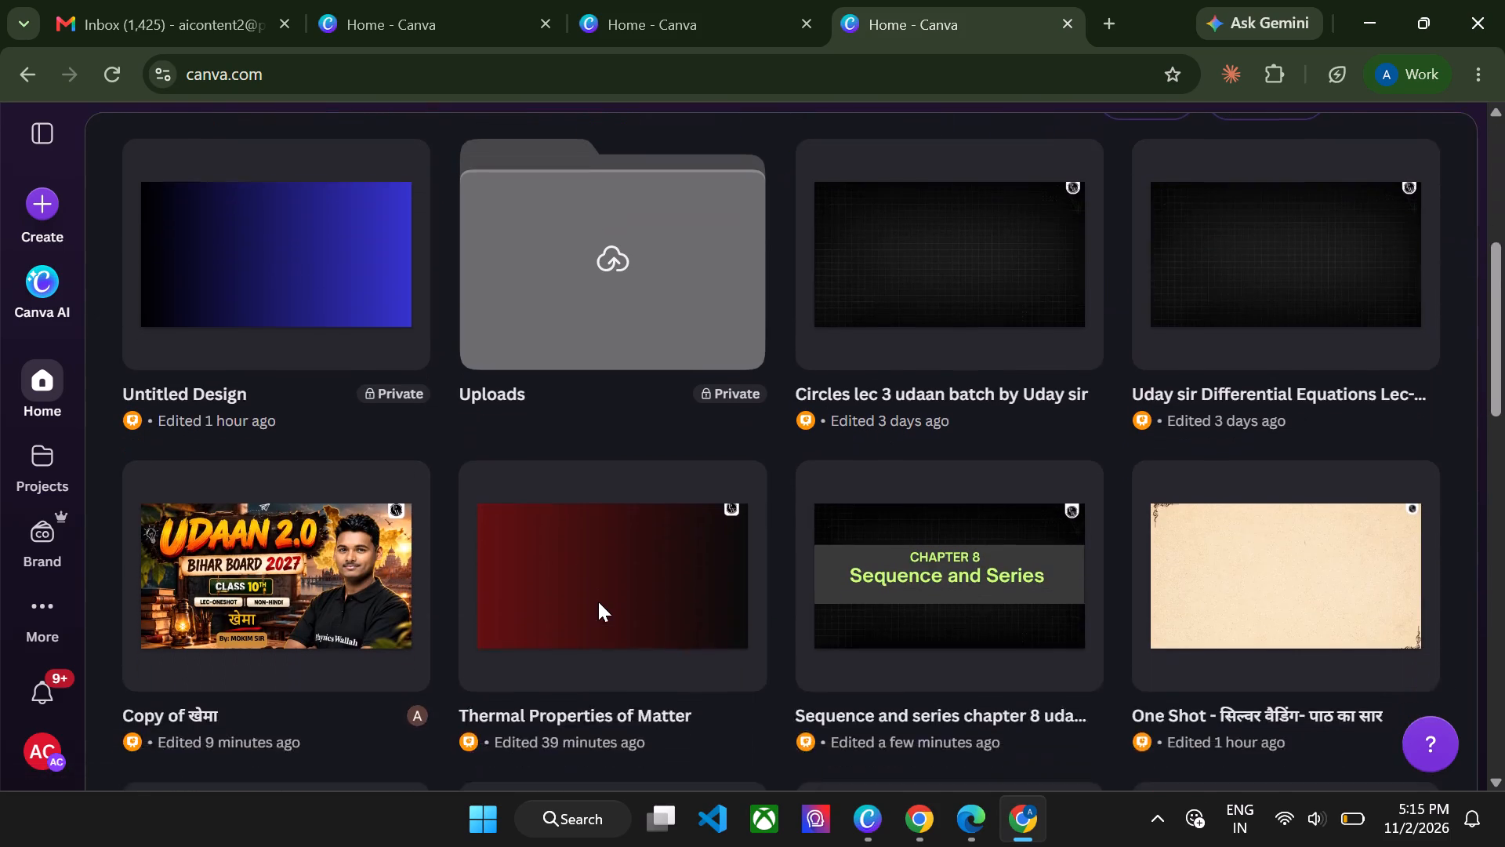
scroll(598, 602, "up", 1)
scroll(494, 615, "down", 1)
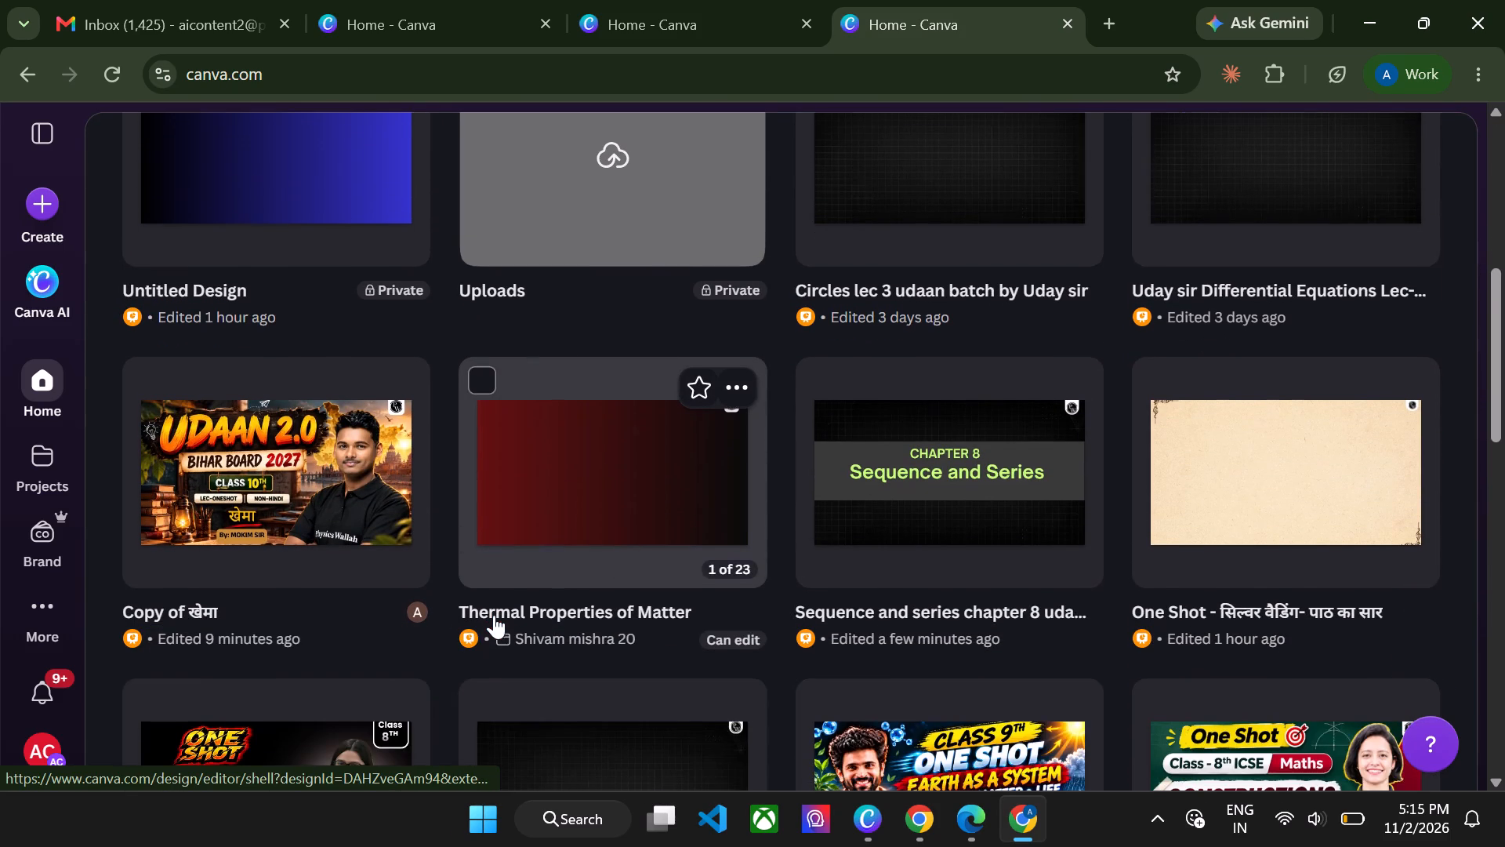
scroll(494, 615, "down", 1)
scroll(634, 622, "down", 1)
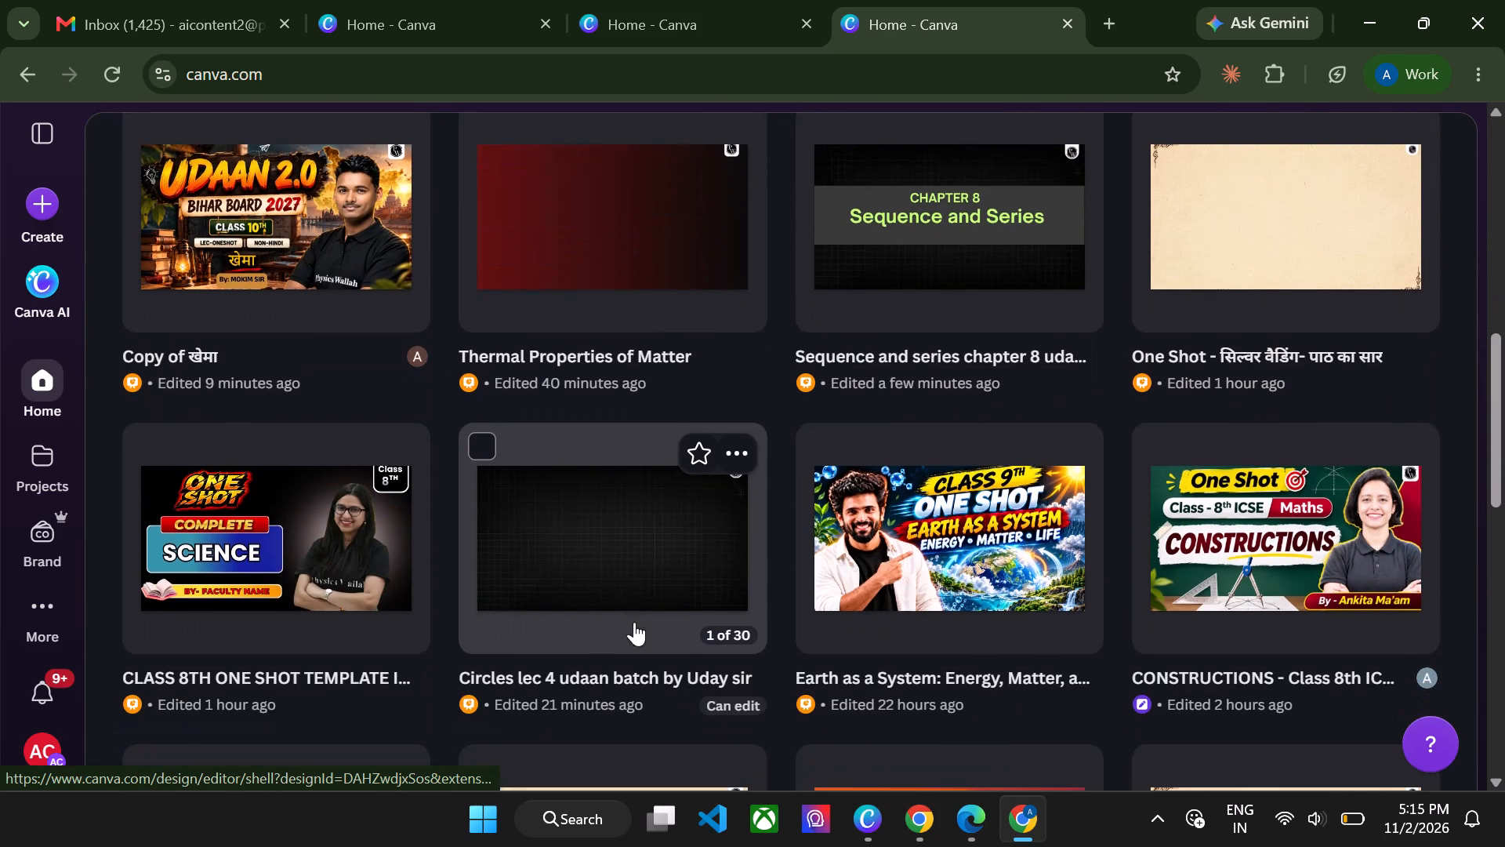
scroll(615, 584, "down", 2)
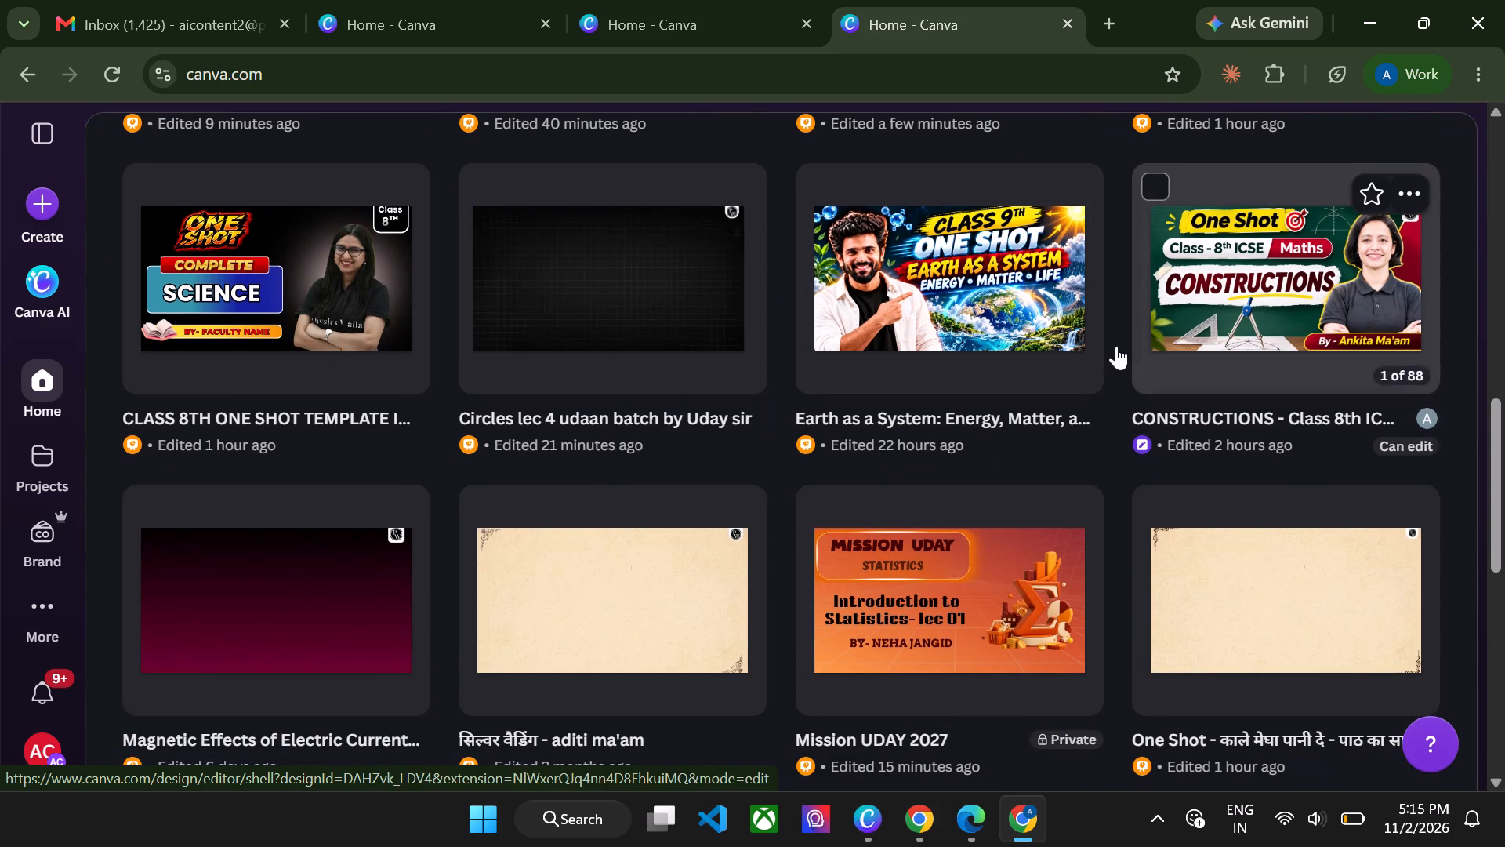
scroll(299, 649, "down", 2)
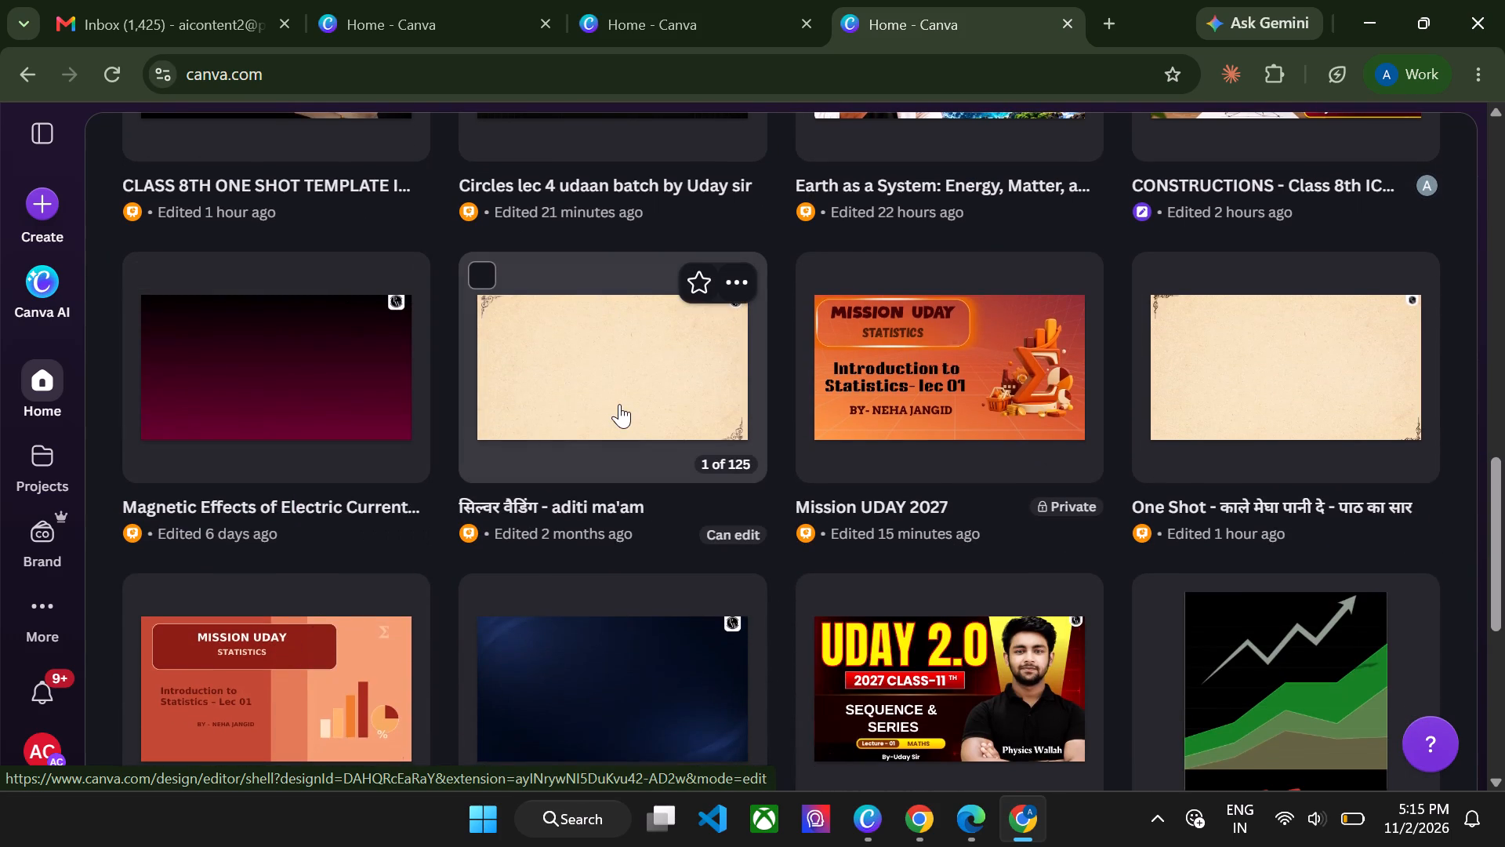
scroll(934, 406, "down", 1)
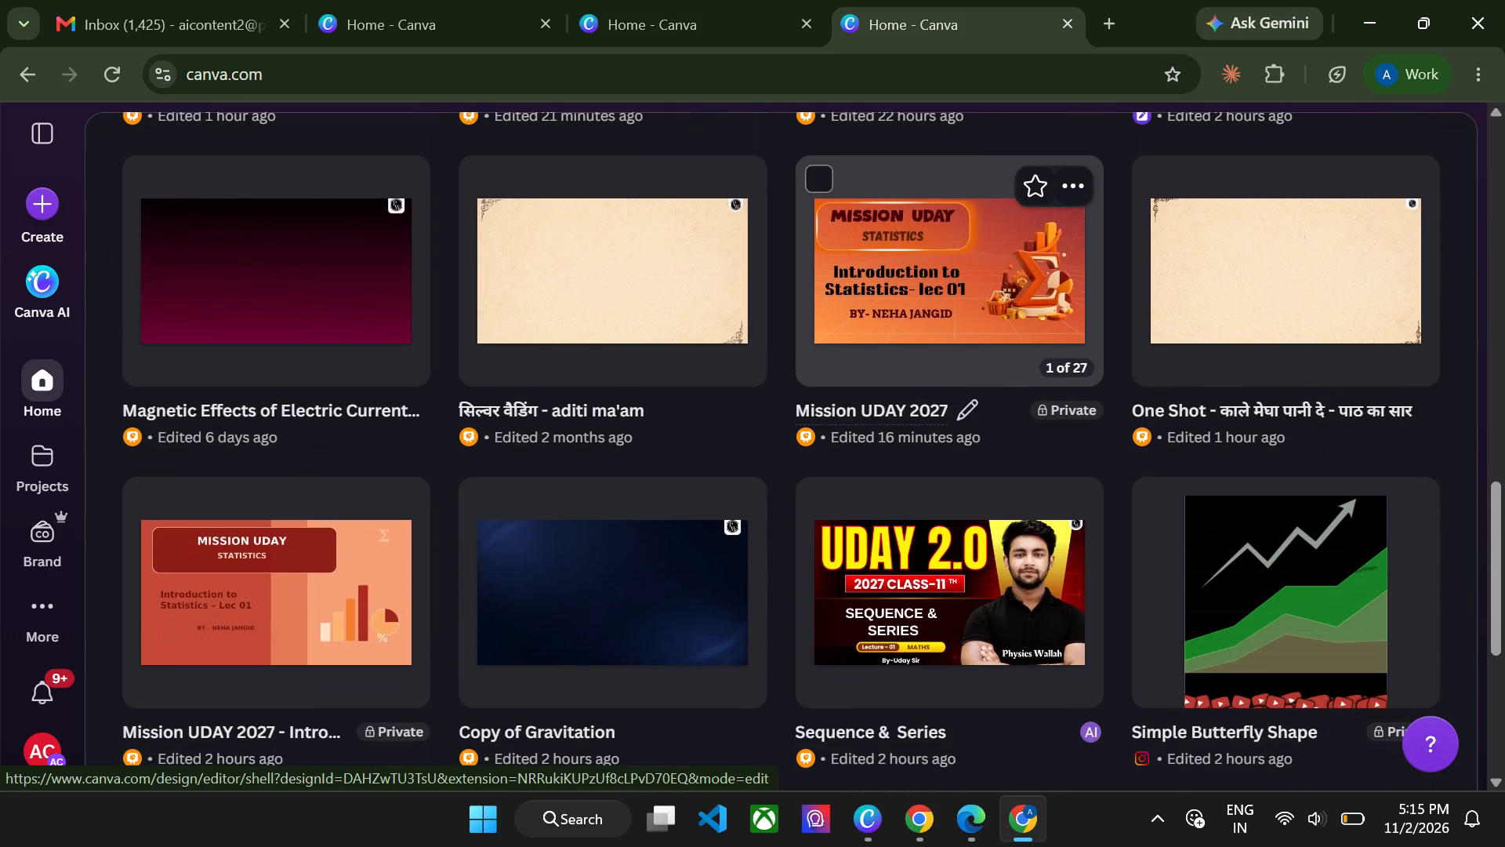
scroll(718, 449, "down", 1)
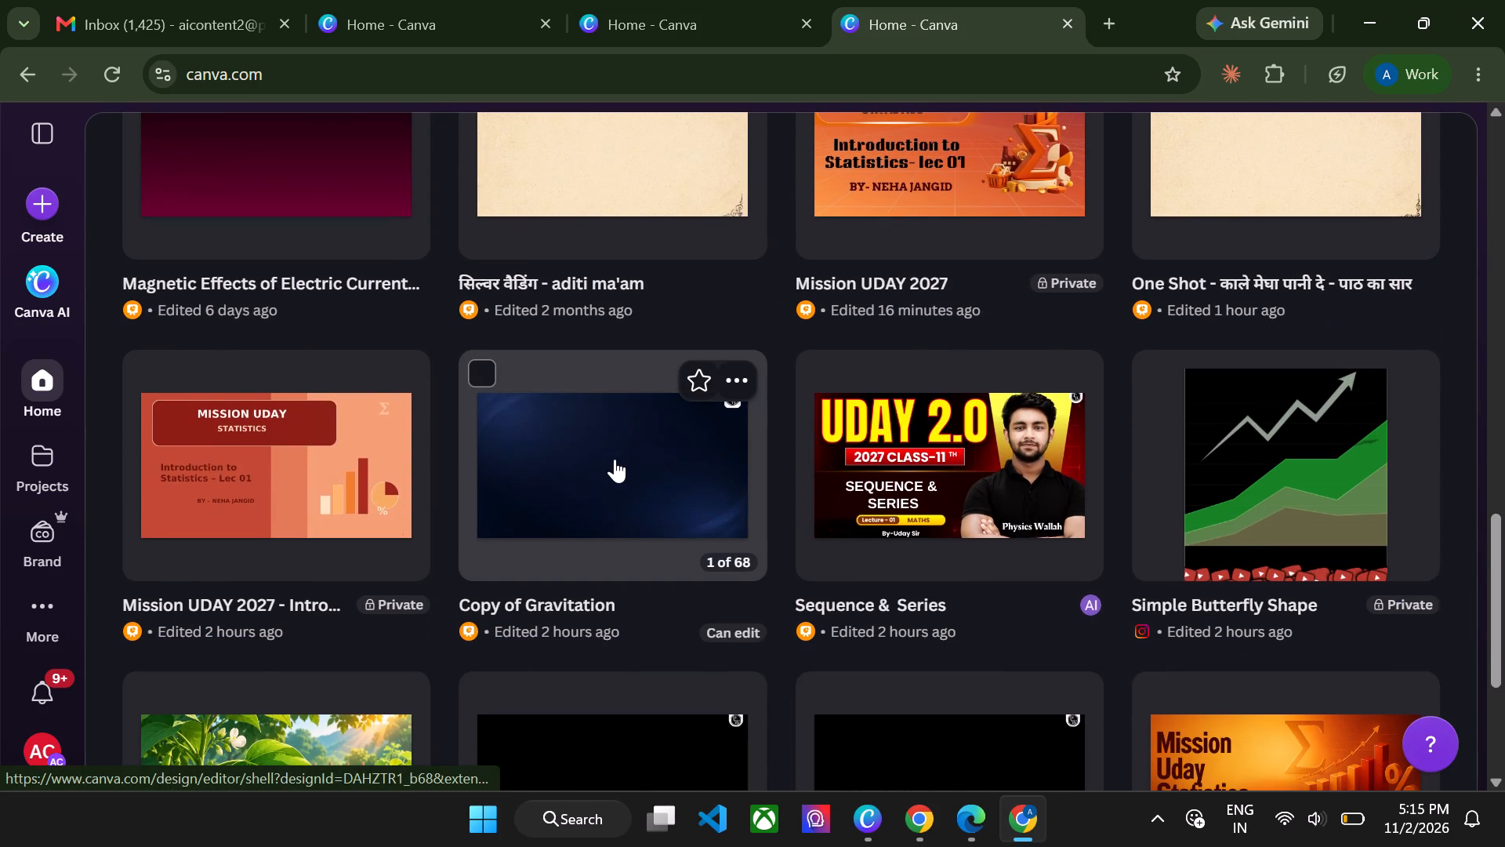
scroll(615, 459, "down", 1)
scroll(930, 386, "down", 1)
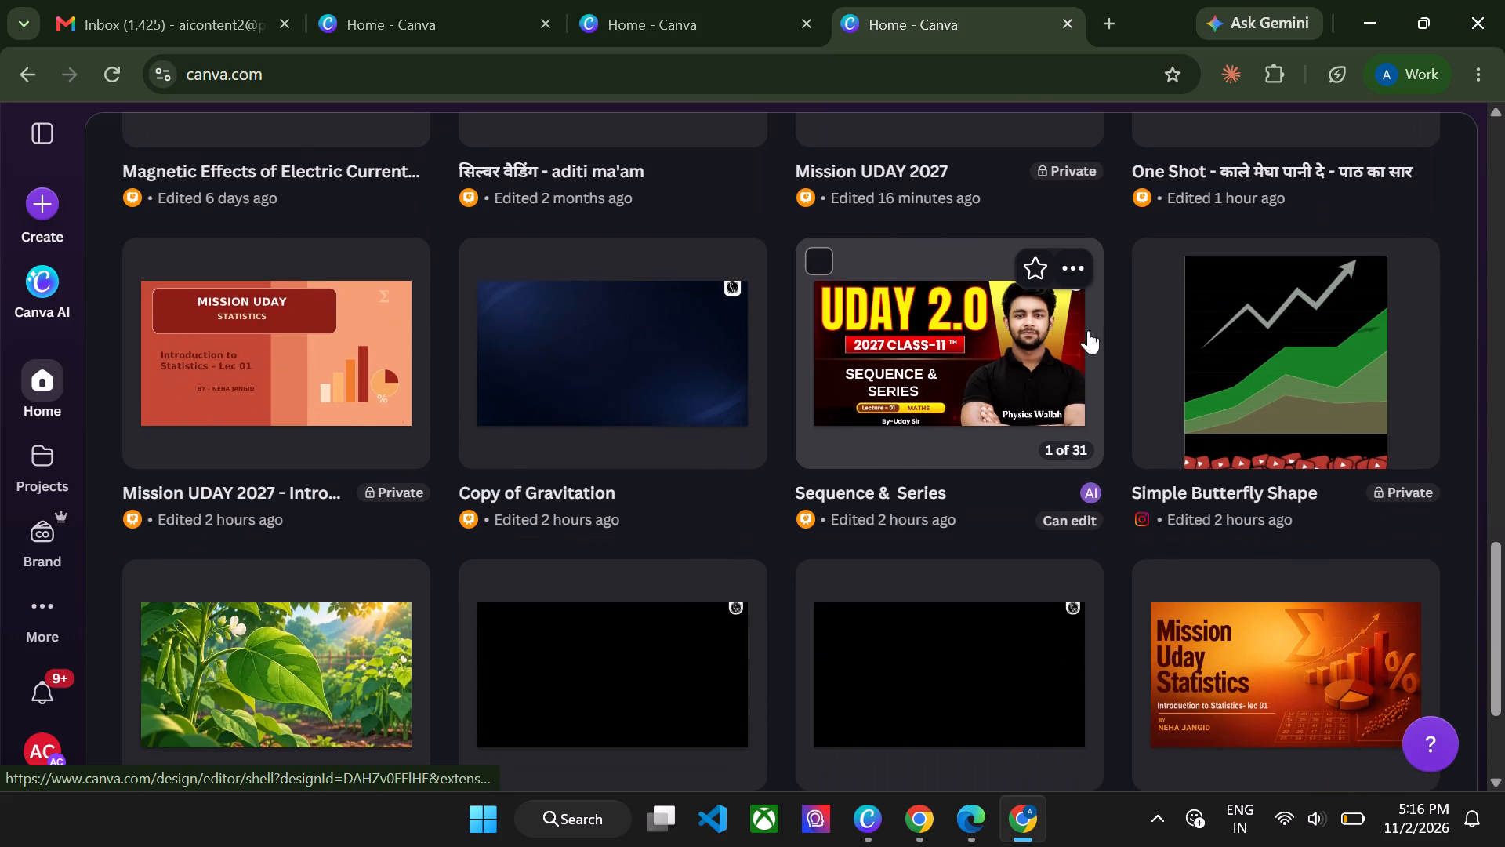
Open the recent design named Simple Butterfly Shape.
left_click(1288, 294)
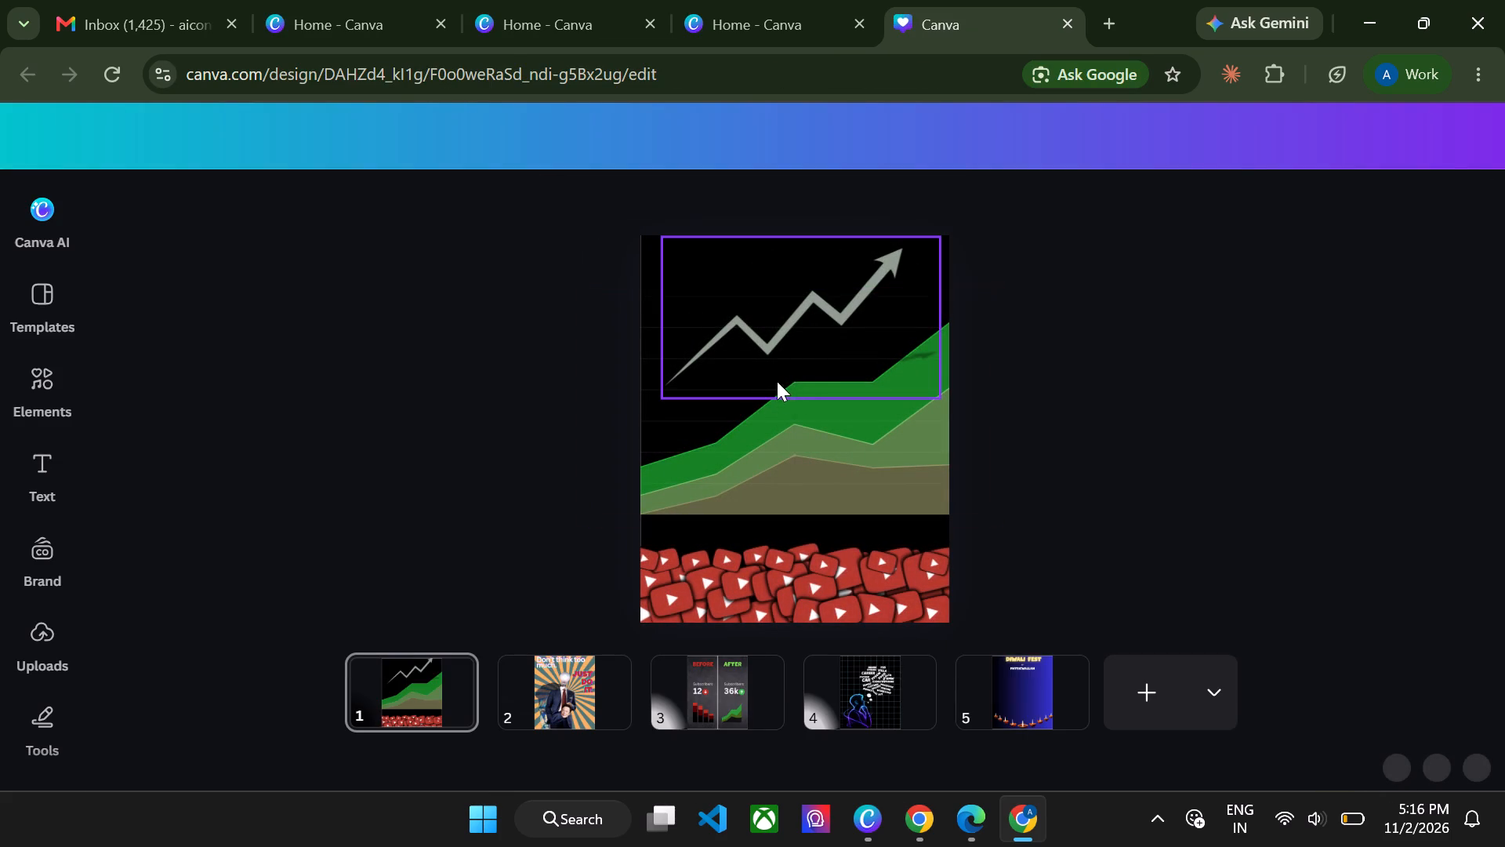
Slightly enlarge the zigzag growth arrow on page 1 and shift it a little down and right over the chart.
left_click(823, 335)
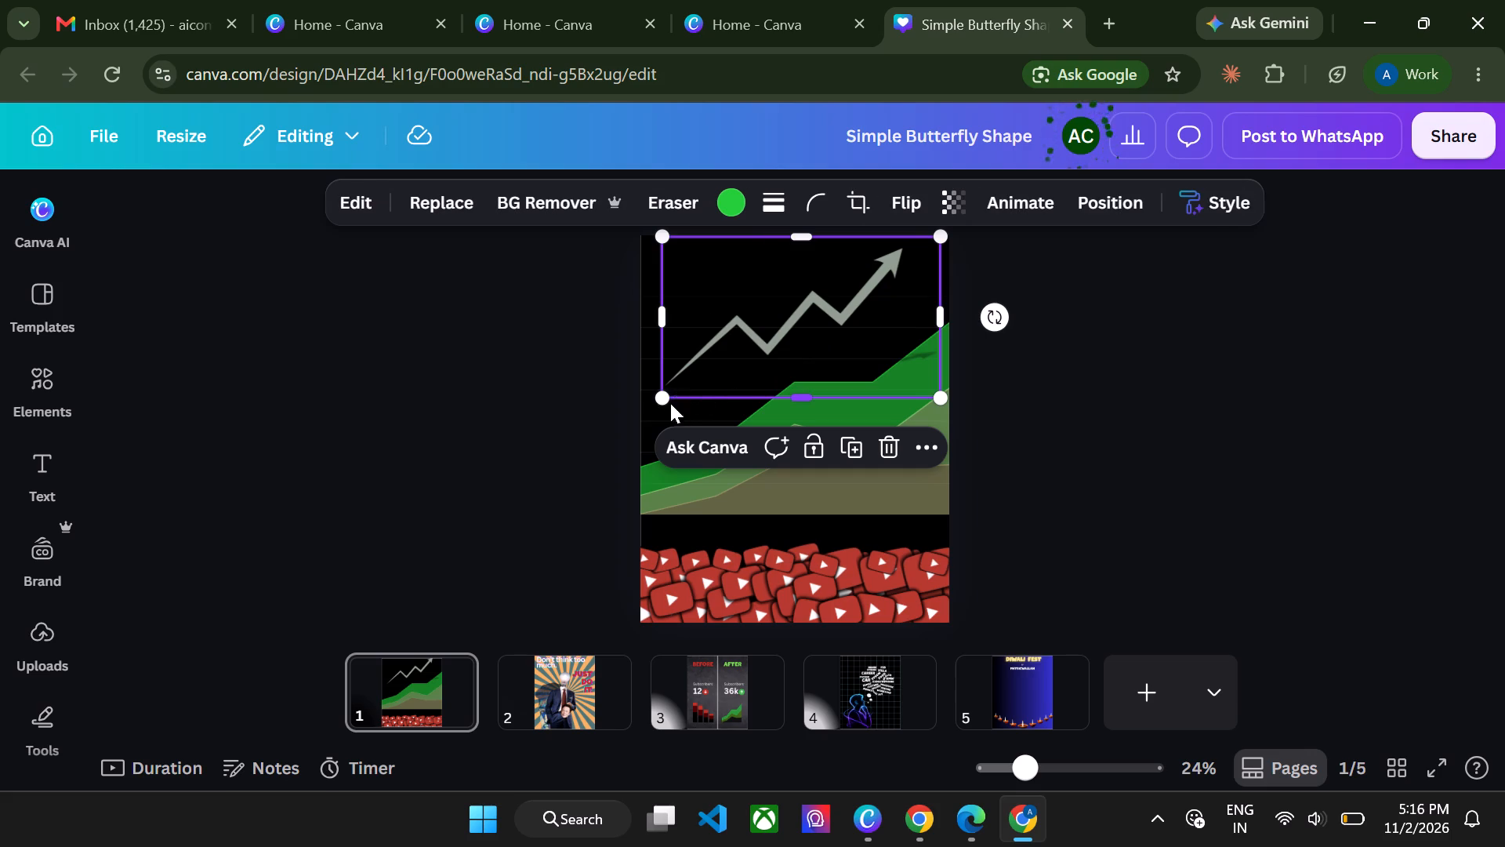
left_click_drag(666, 401, 655, 442)
left_click_drag(749, 351, 768, 354)
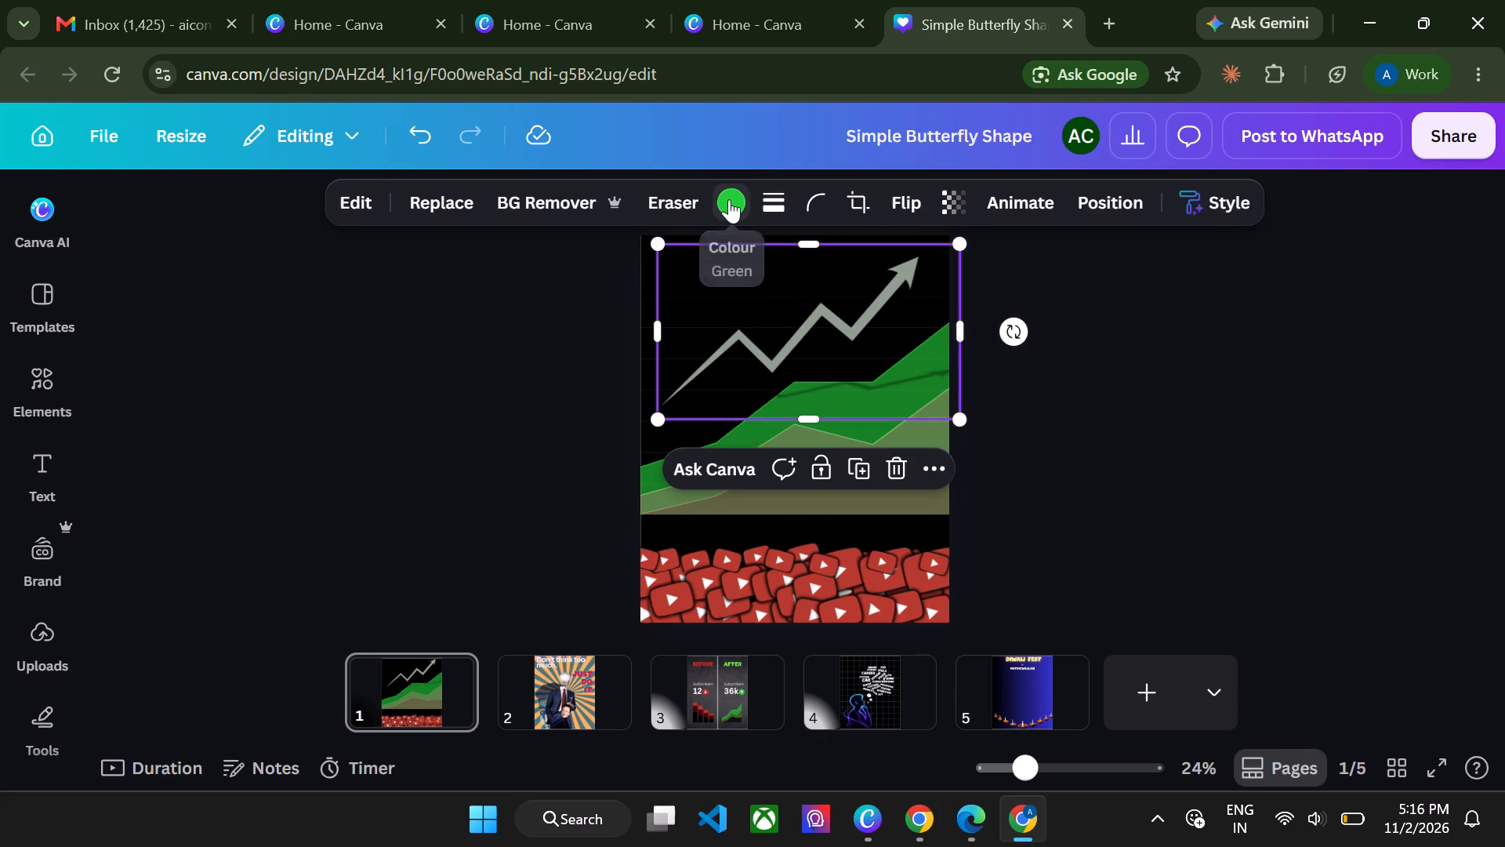
Change the growth arrow's colour to white from the colours in this design.
left_click(729, 199)
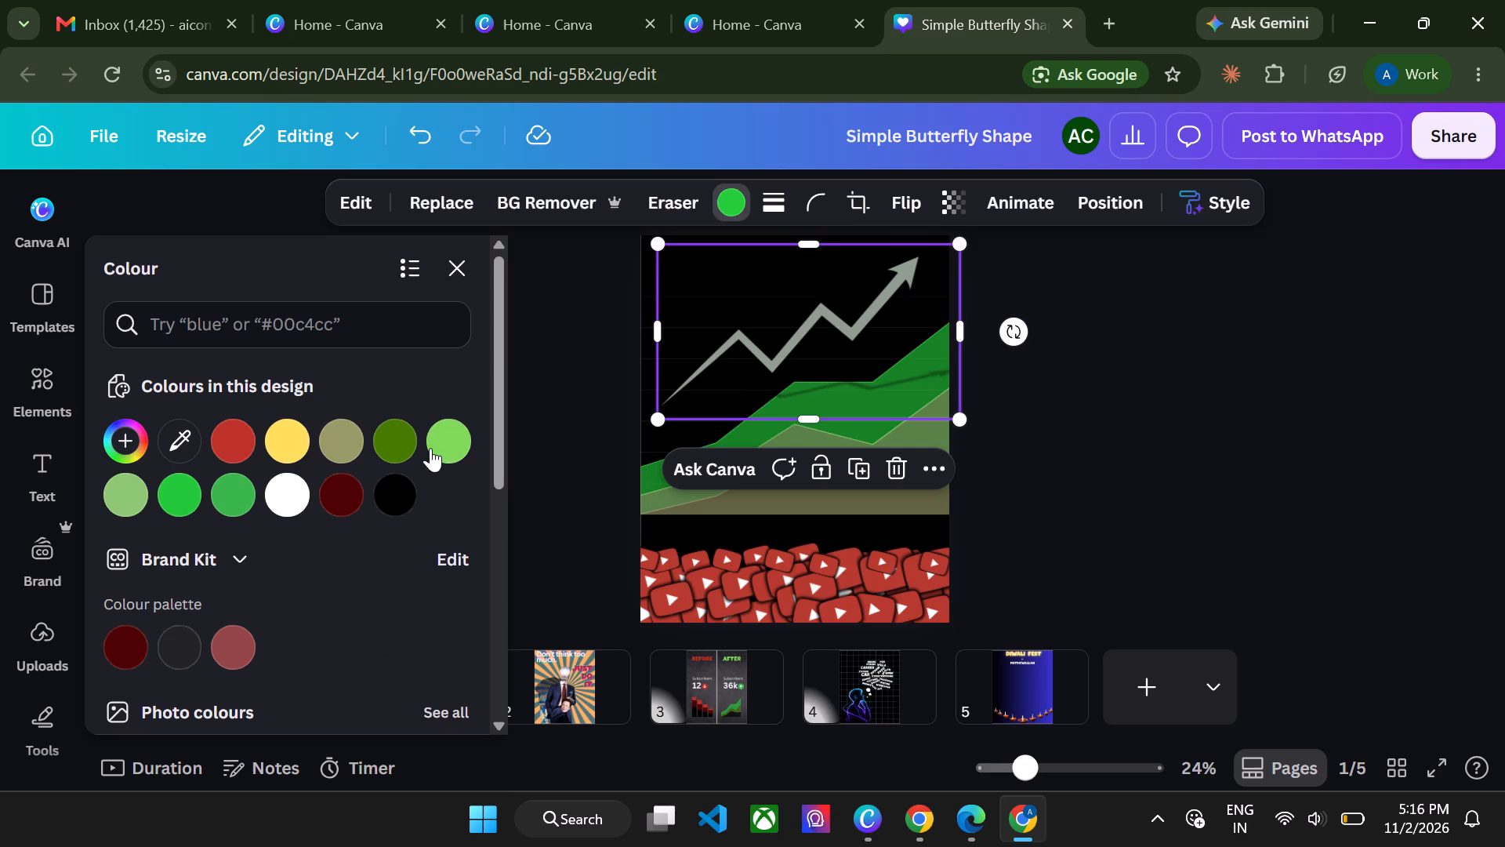
left_click(449, 436)
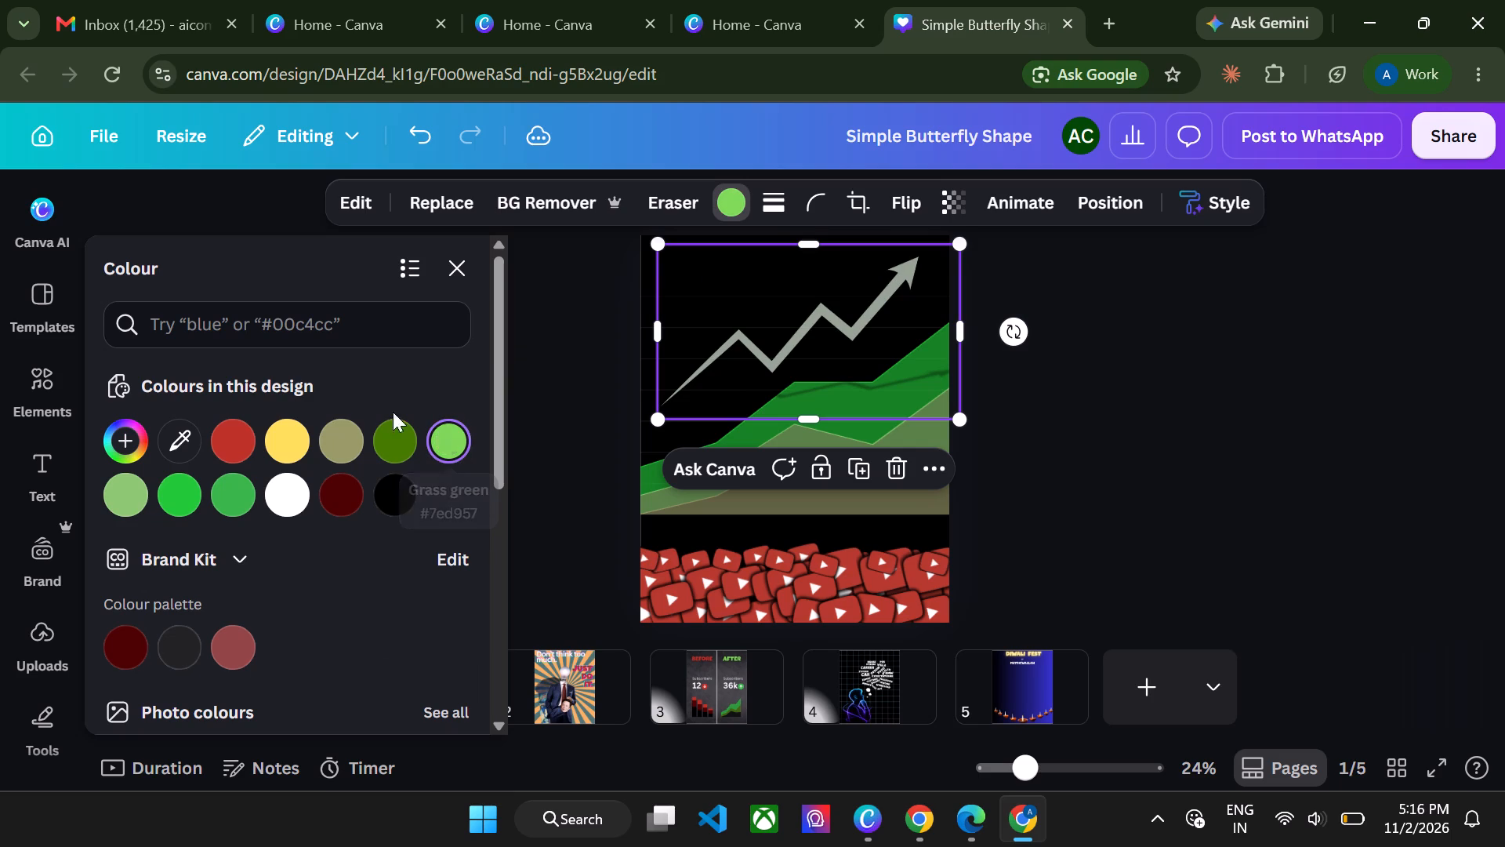
left_click(290, 493)
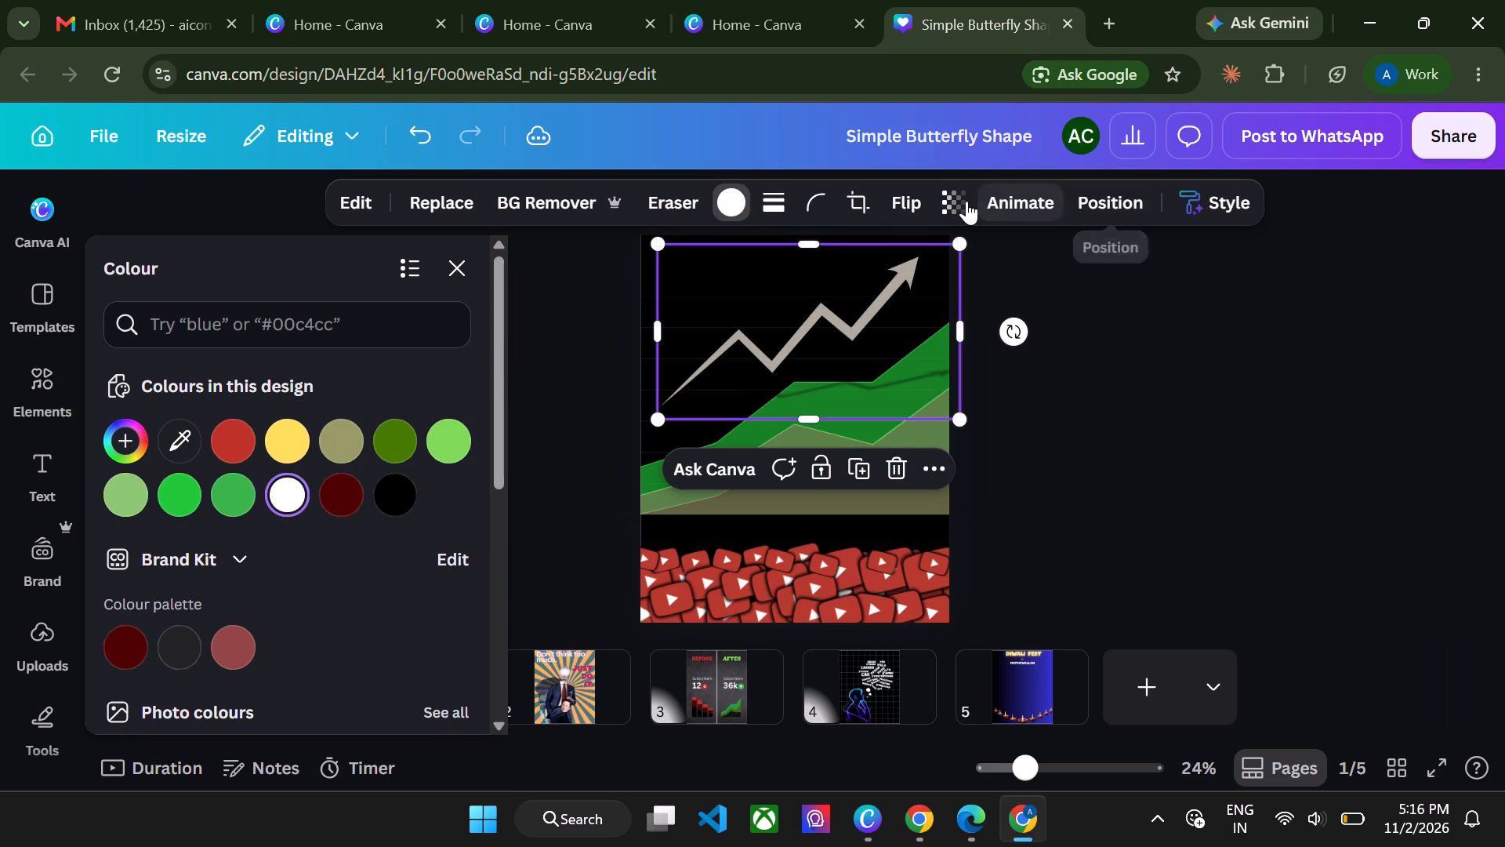
Raise the growth arrow's Transparency value to its maximum to make it fully opaque, and deselect the arrow.
left_click(942, 200)
left_click_drag(951, 295, 963, 295)
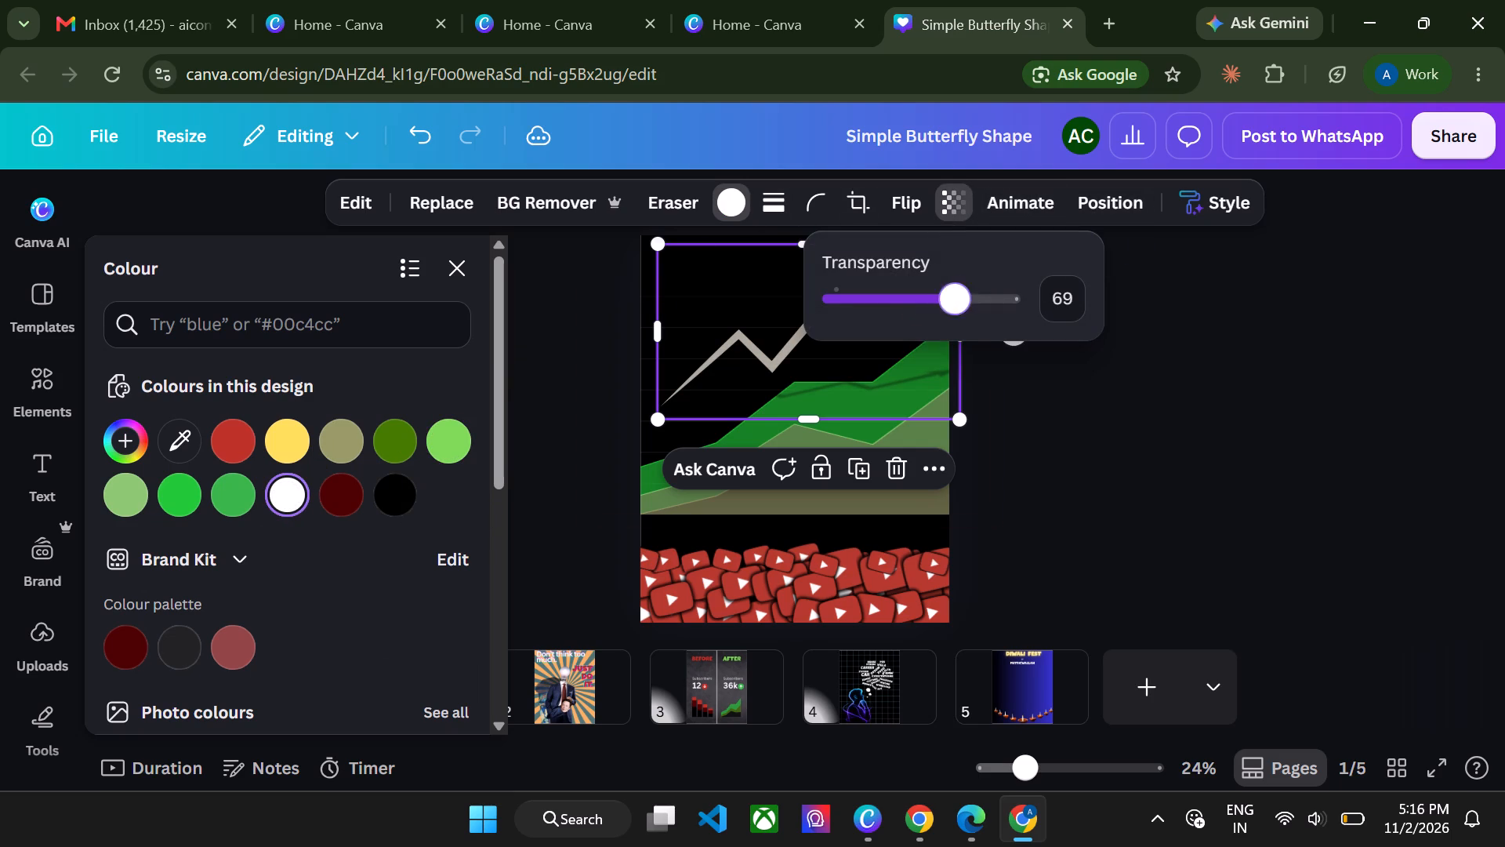
left_click_drag(963, 295, 1086, 304)
left_click(1215, 503)
left_click(1215, 503)
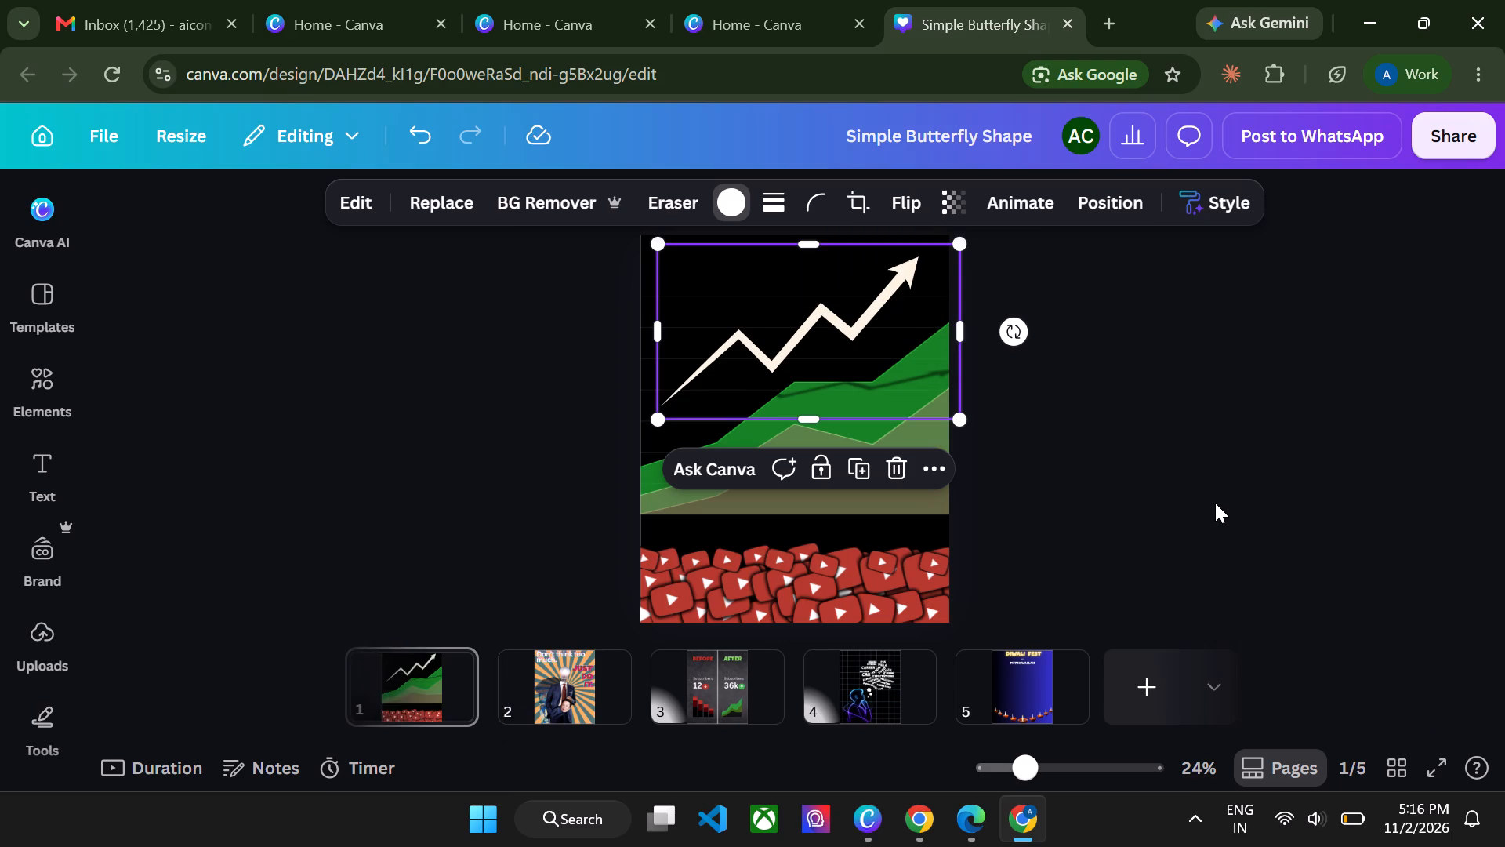
left_click(1208, 419)
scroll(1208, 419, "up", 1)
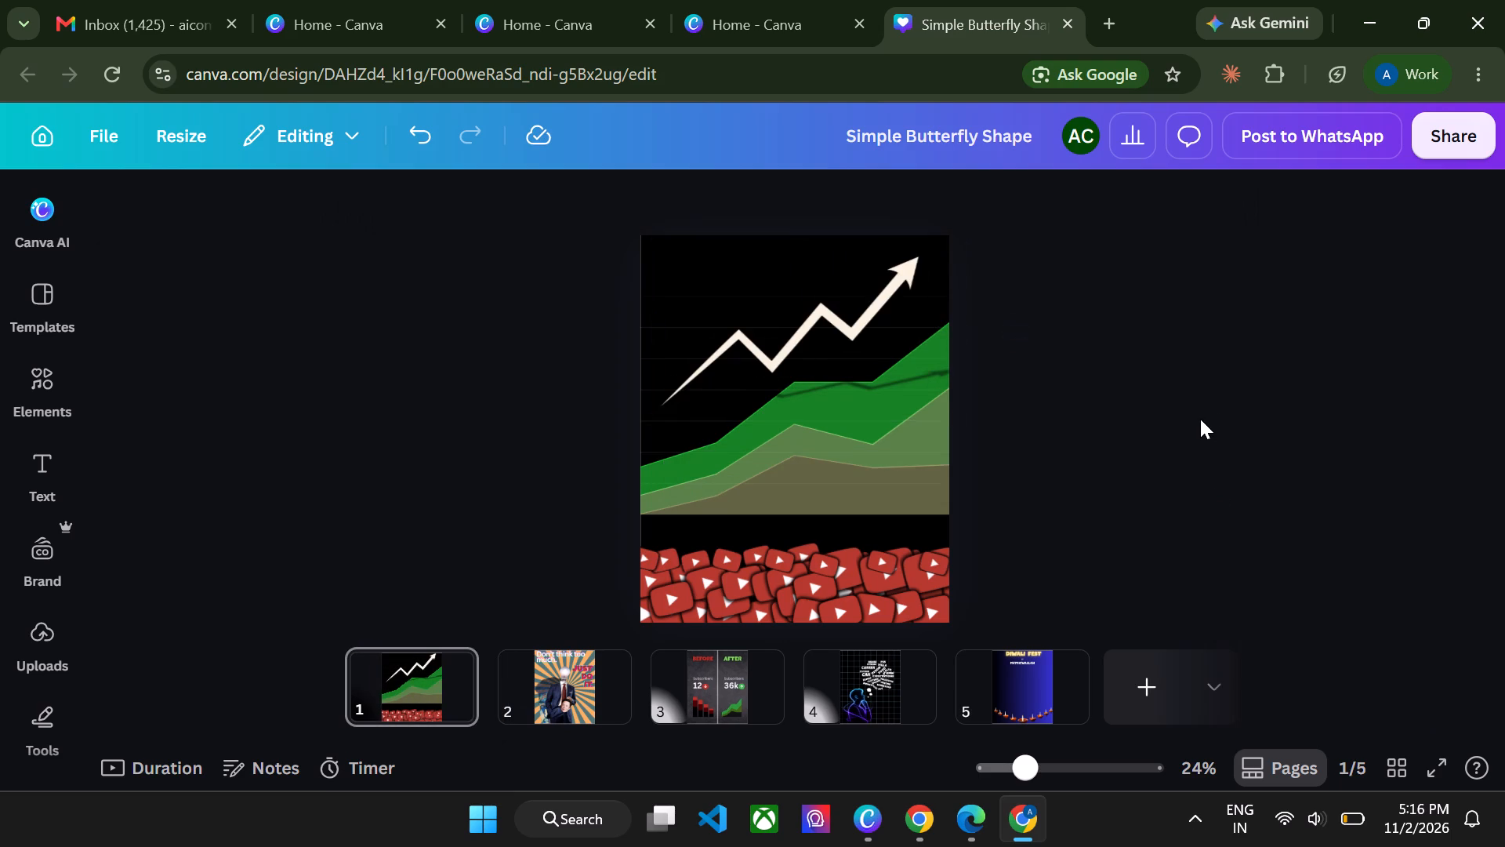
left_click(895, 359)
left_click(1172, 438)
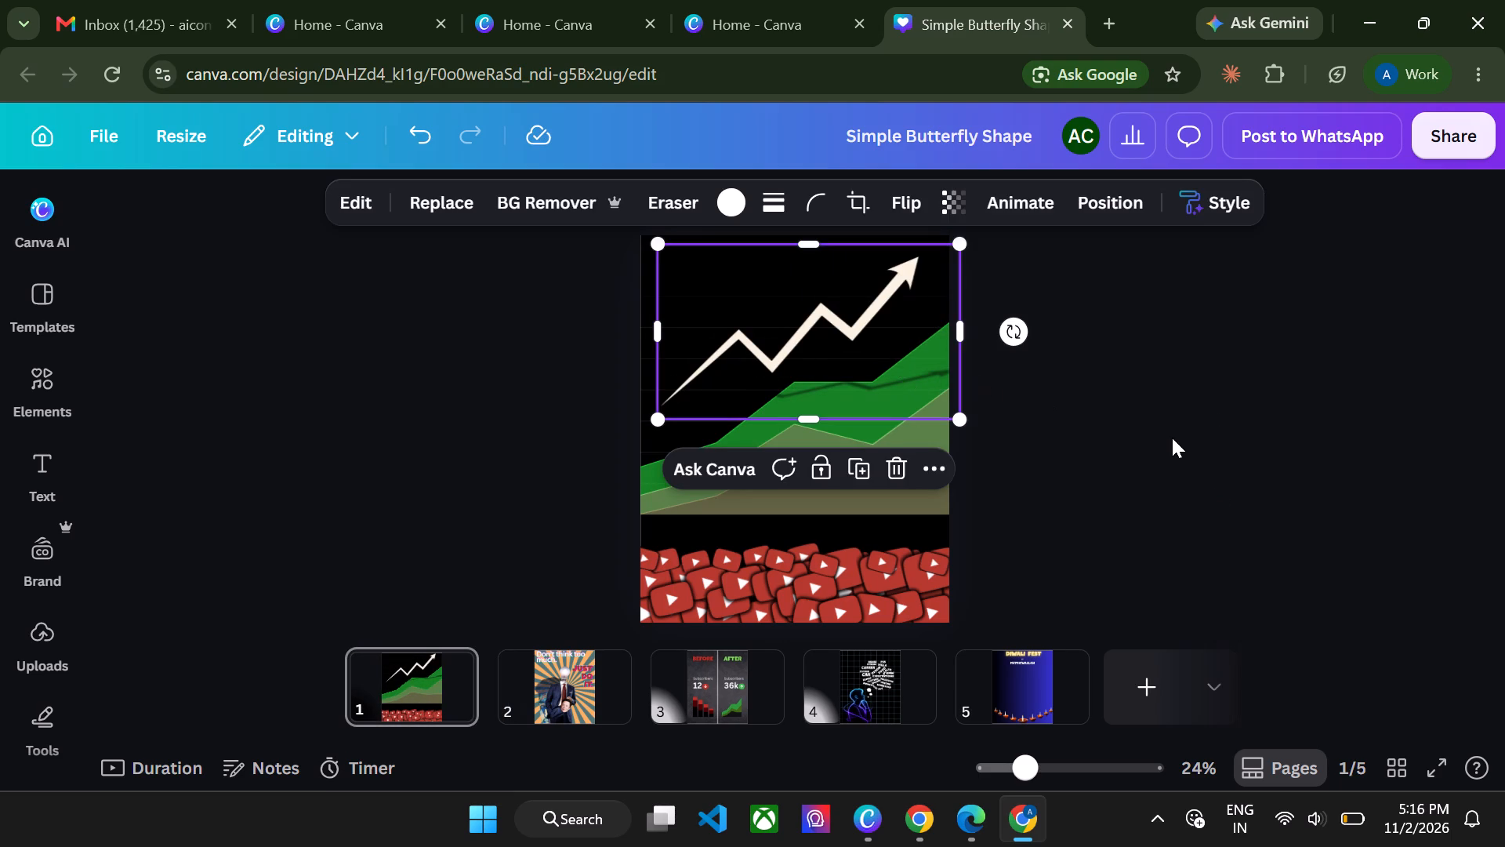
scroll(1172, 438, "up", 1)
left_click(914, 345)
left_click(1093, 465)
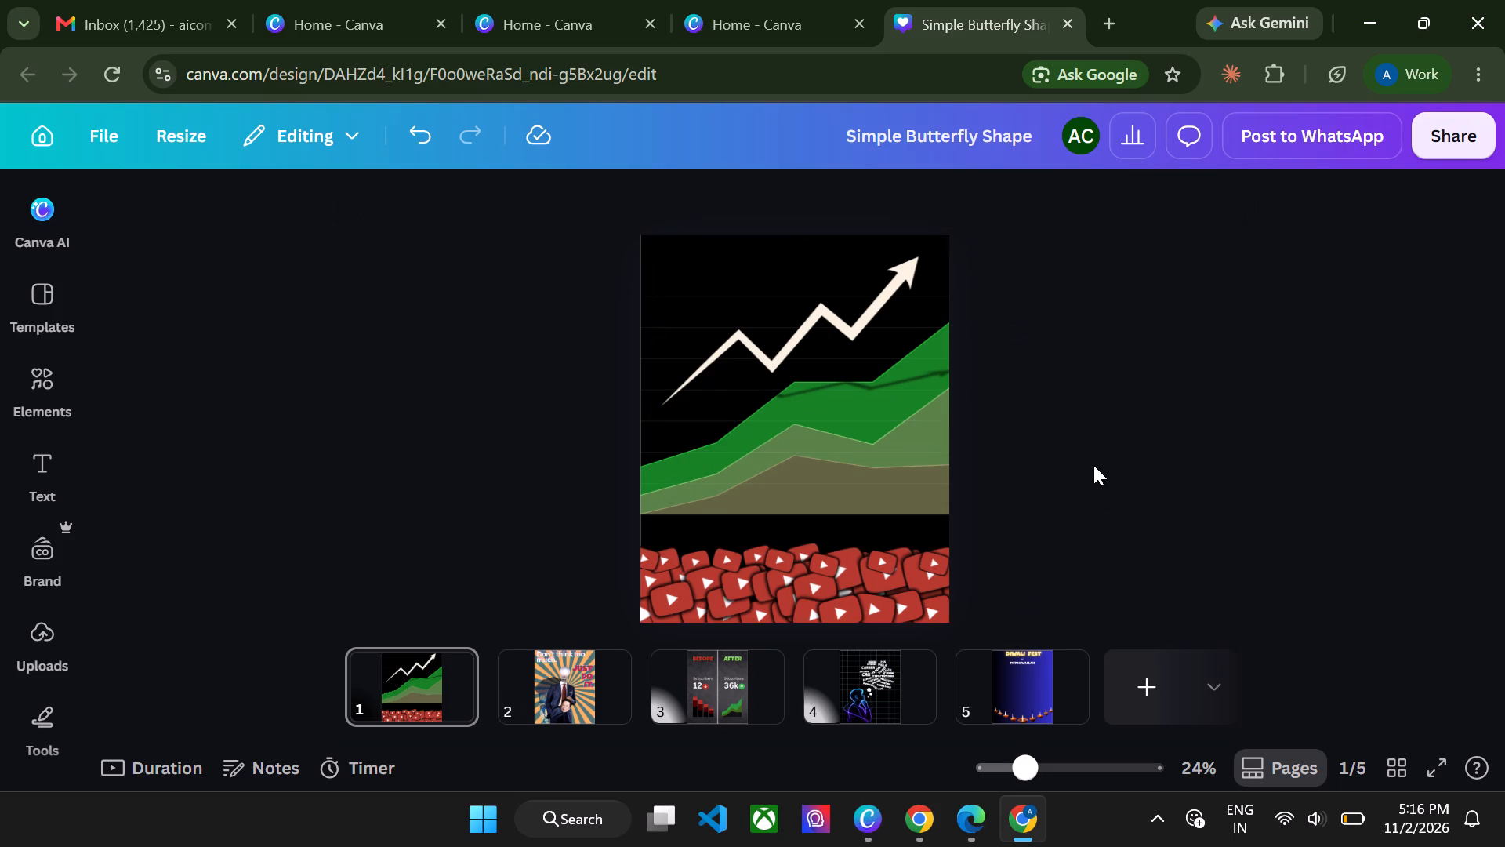
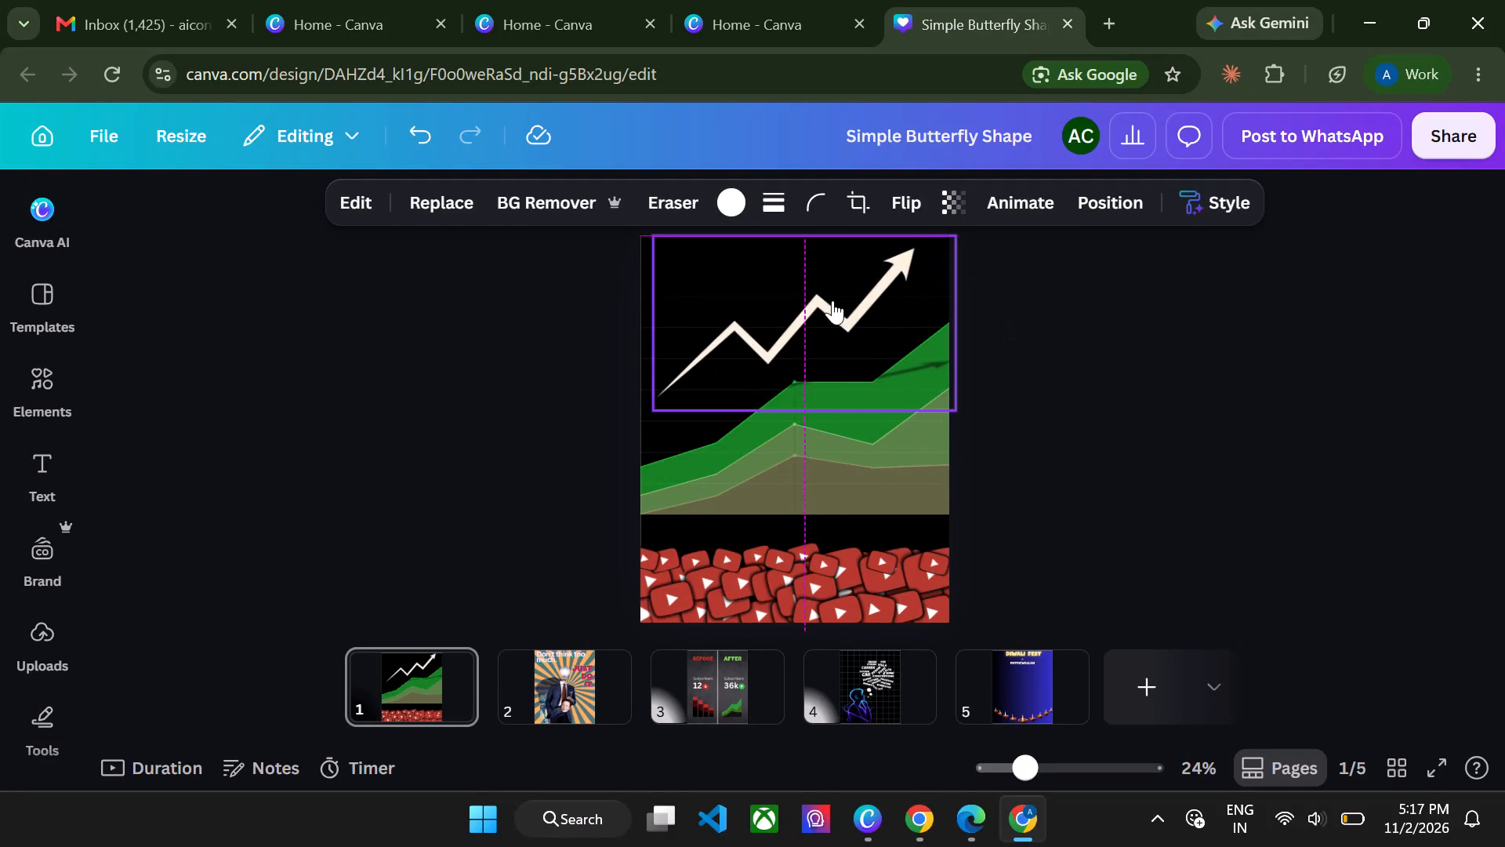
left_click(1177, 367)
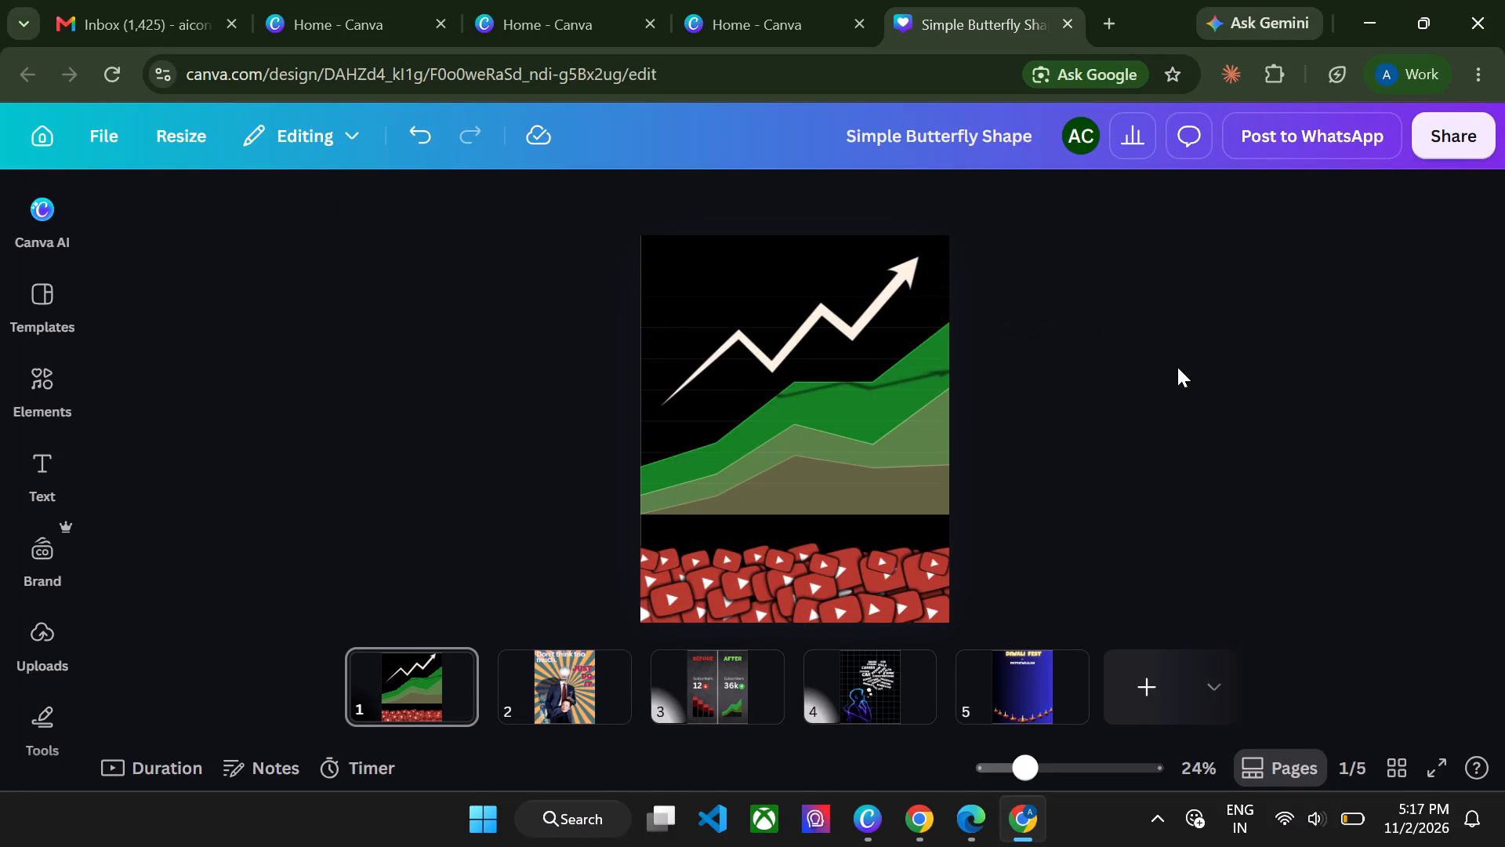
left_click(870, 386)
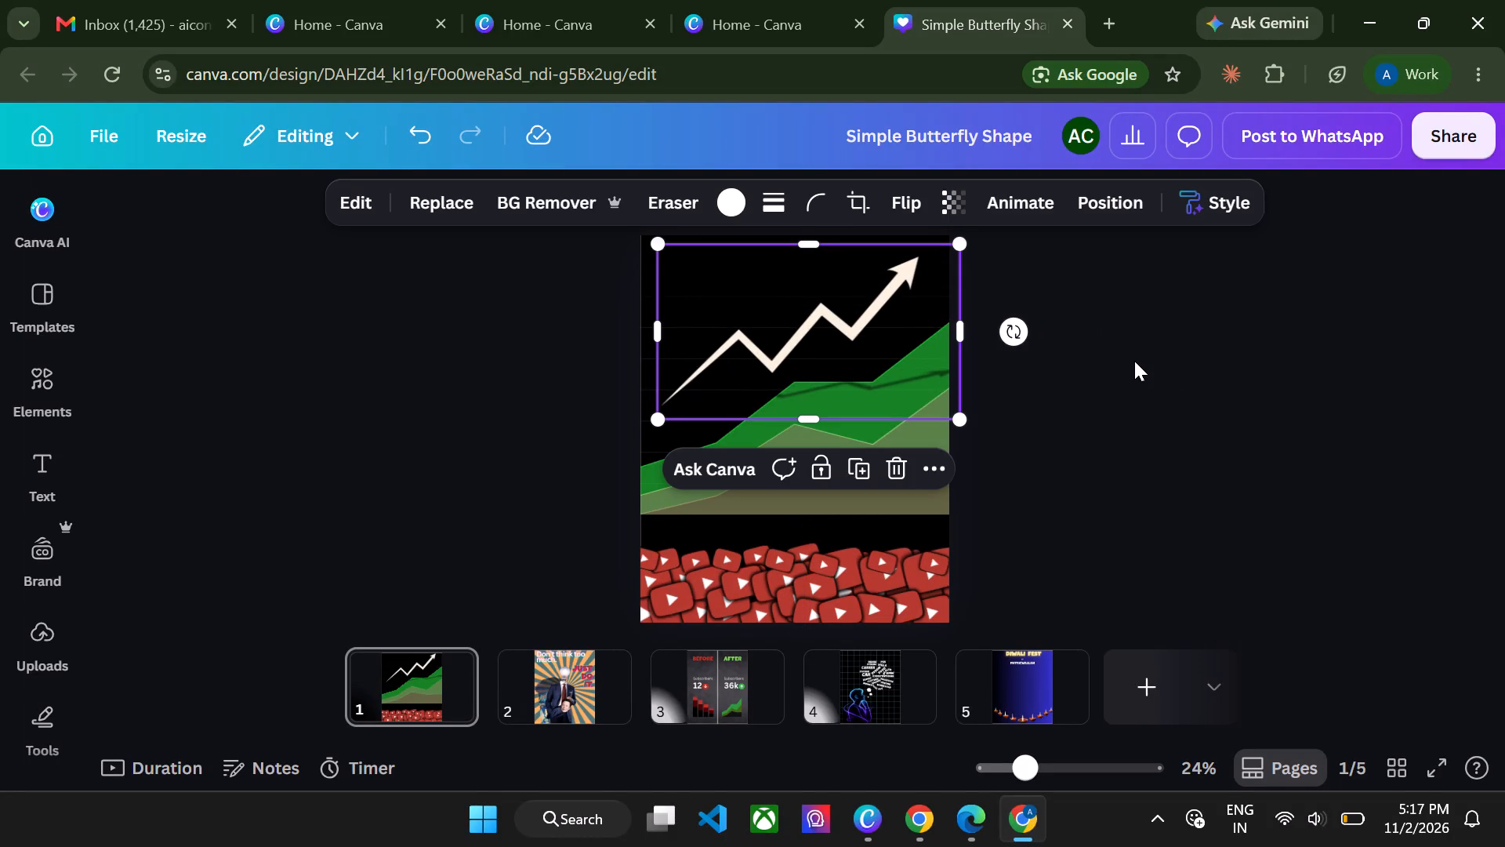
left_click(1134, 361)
Set the Direction of the growth arrow's Backdrop shadow on page 1 to 42.
left_click(890, 331)
left_click(1039, 218)
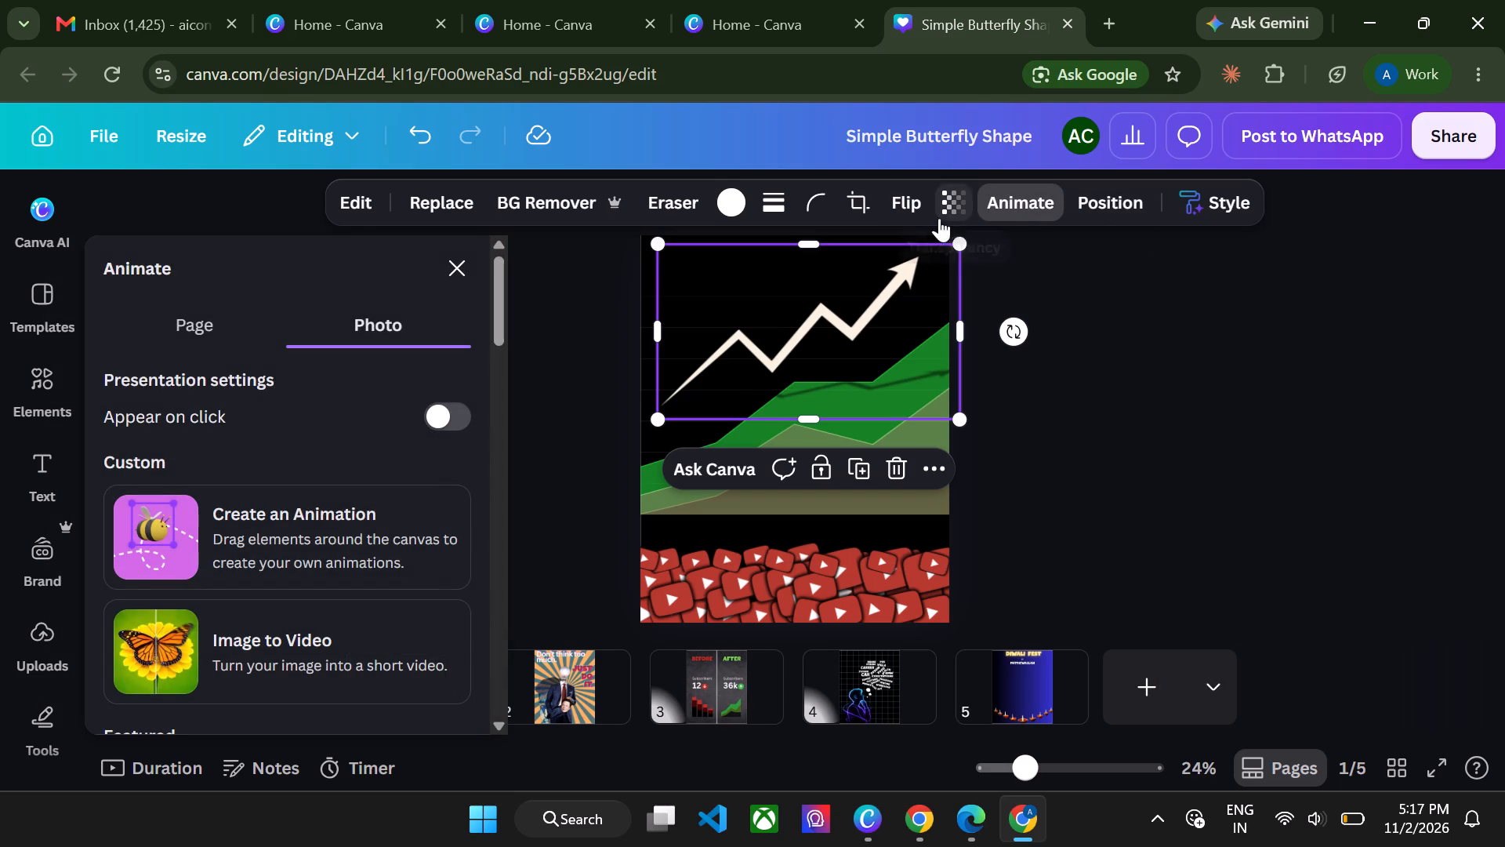
left_click(336, 207)
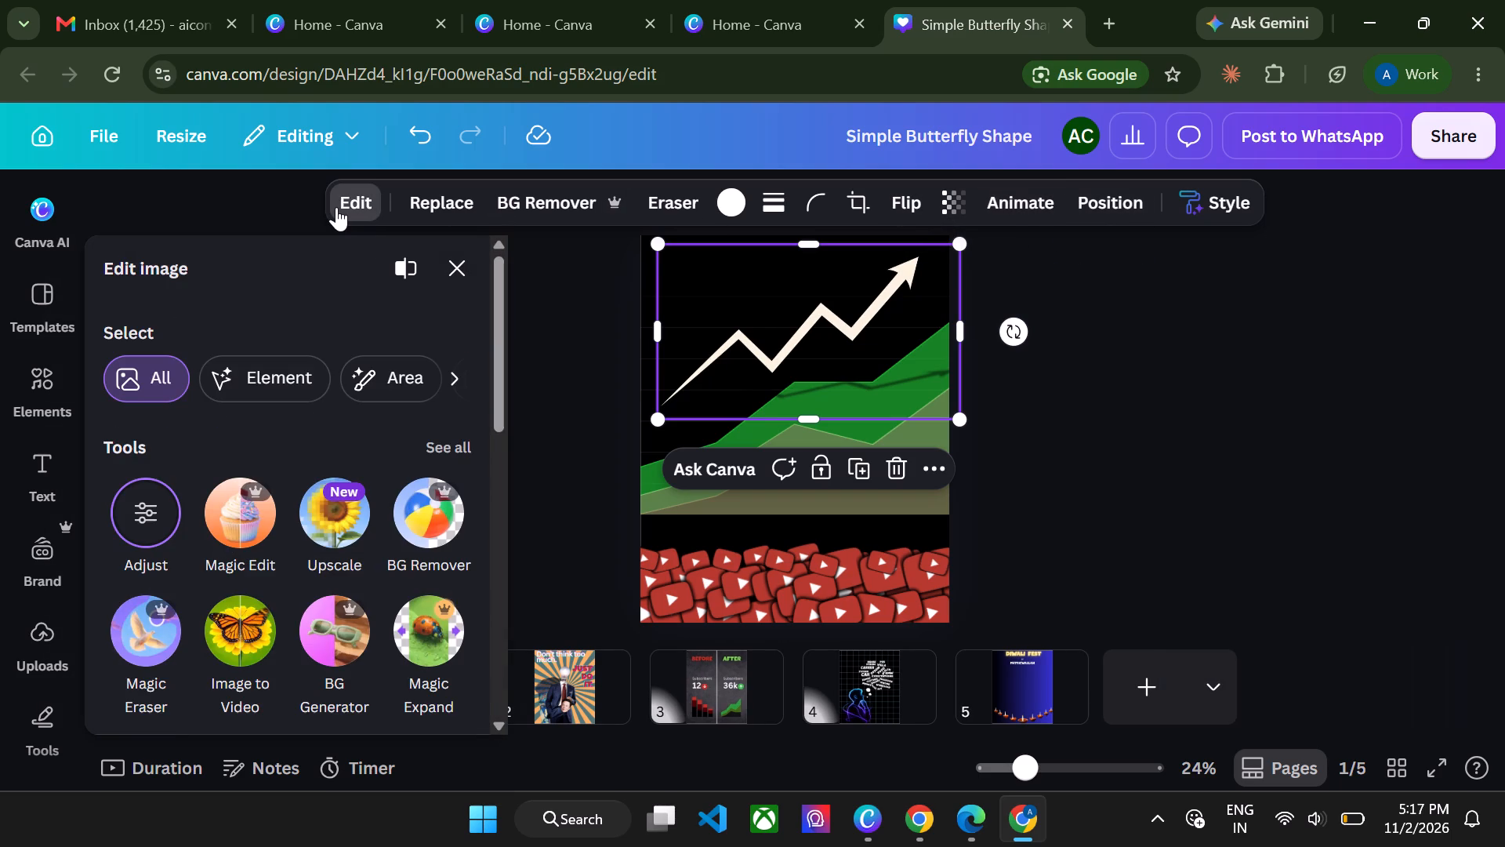
scroll(306, 591, "down", 4)
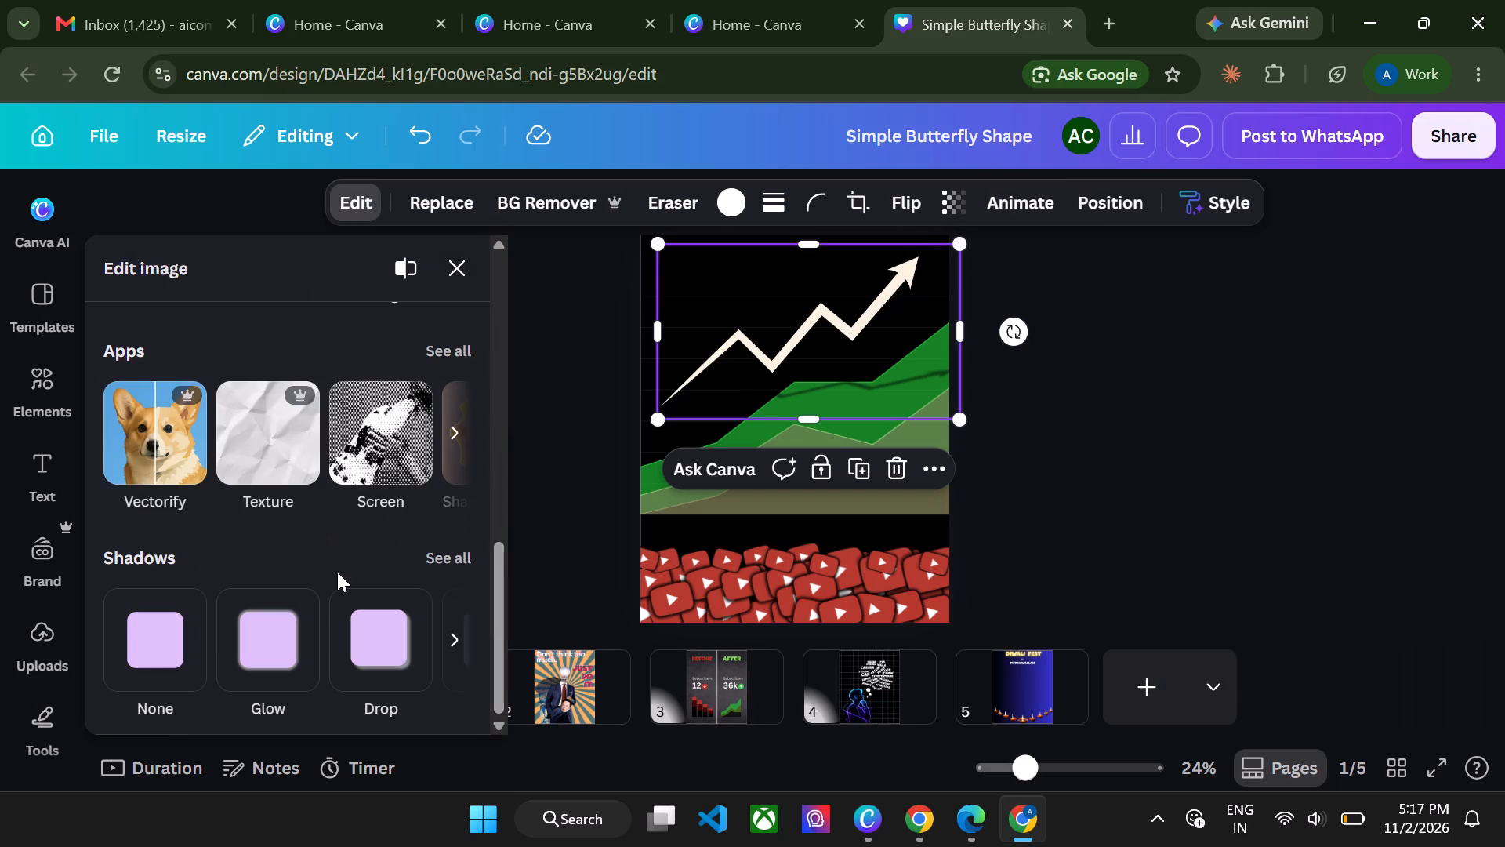
left_click(444, 549)
scroll(331, 529, "down", 2)
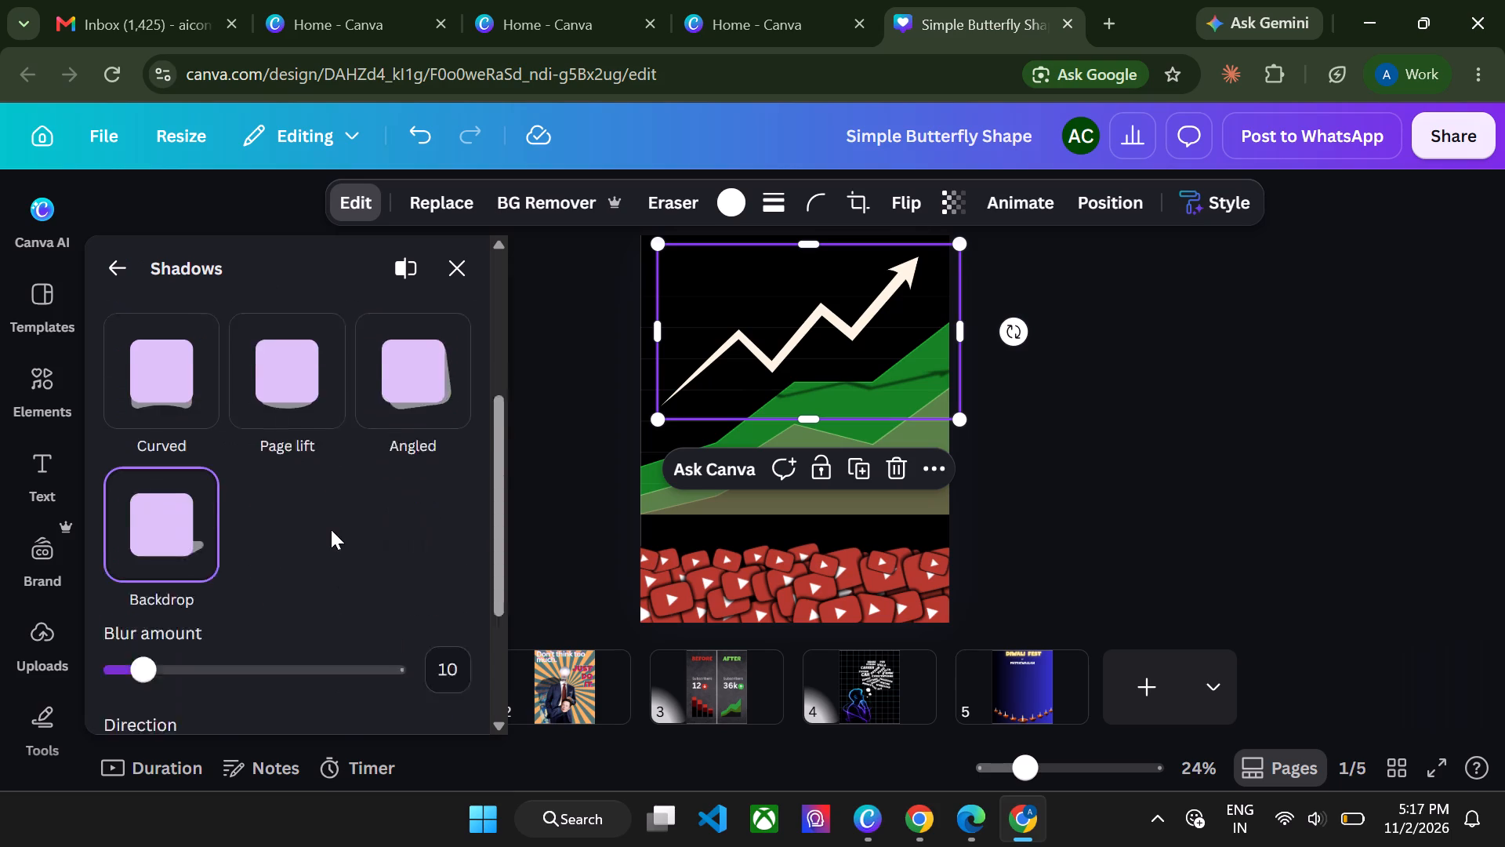
scroll(296, 519, "up", 1)
left_click(185, 461)
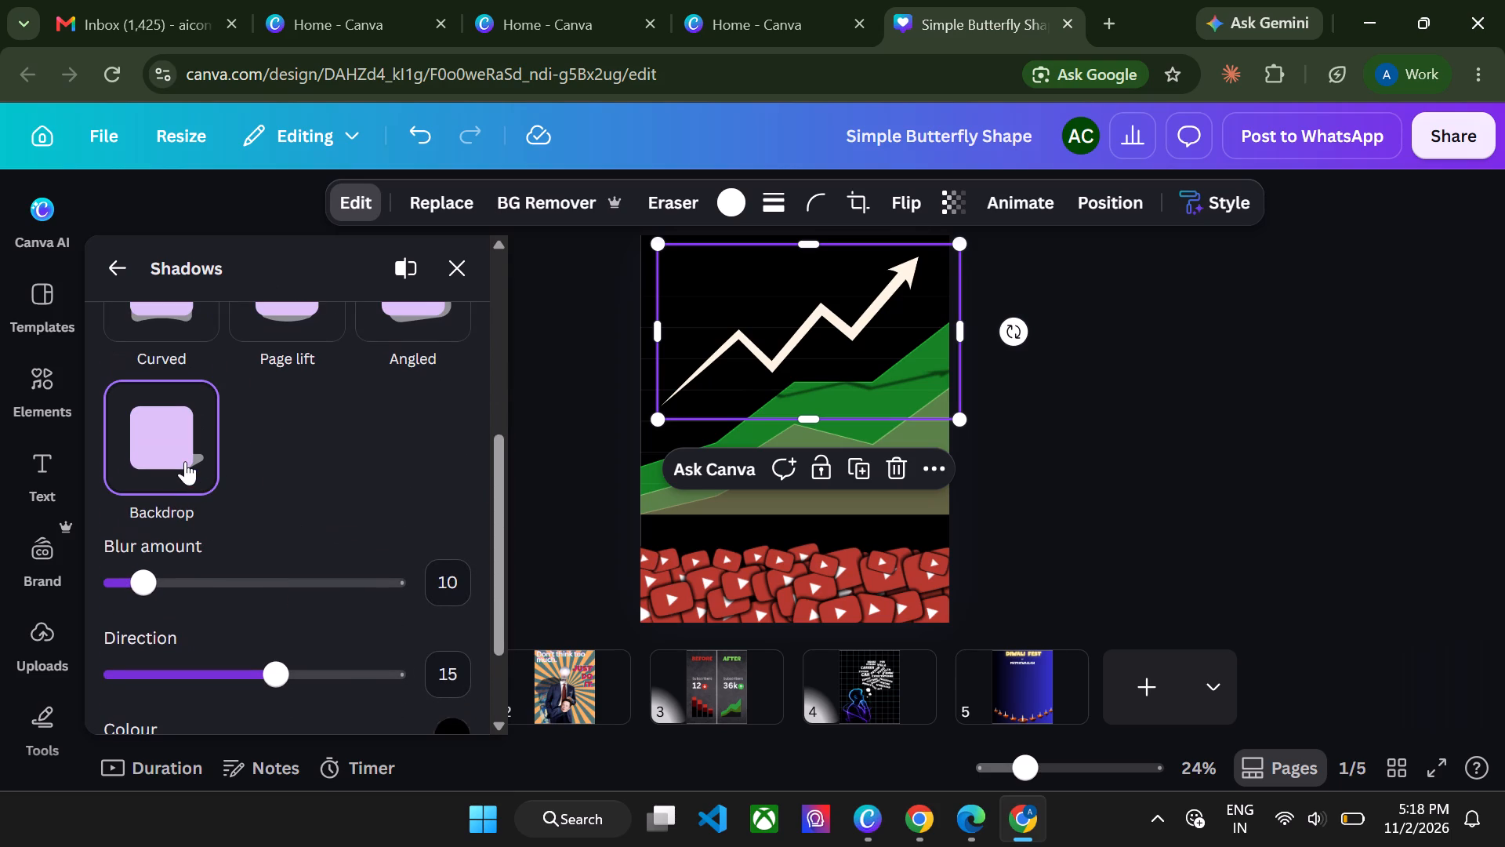
scroll(351, 506, "down", 2)
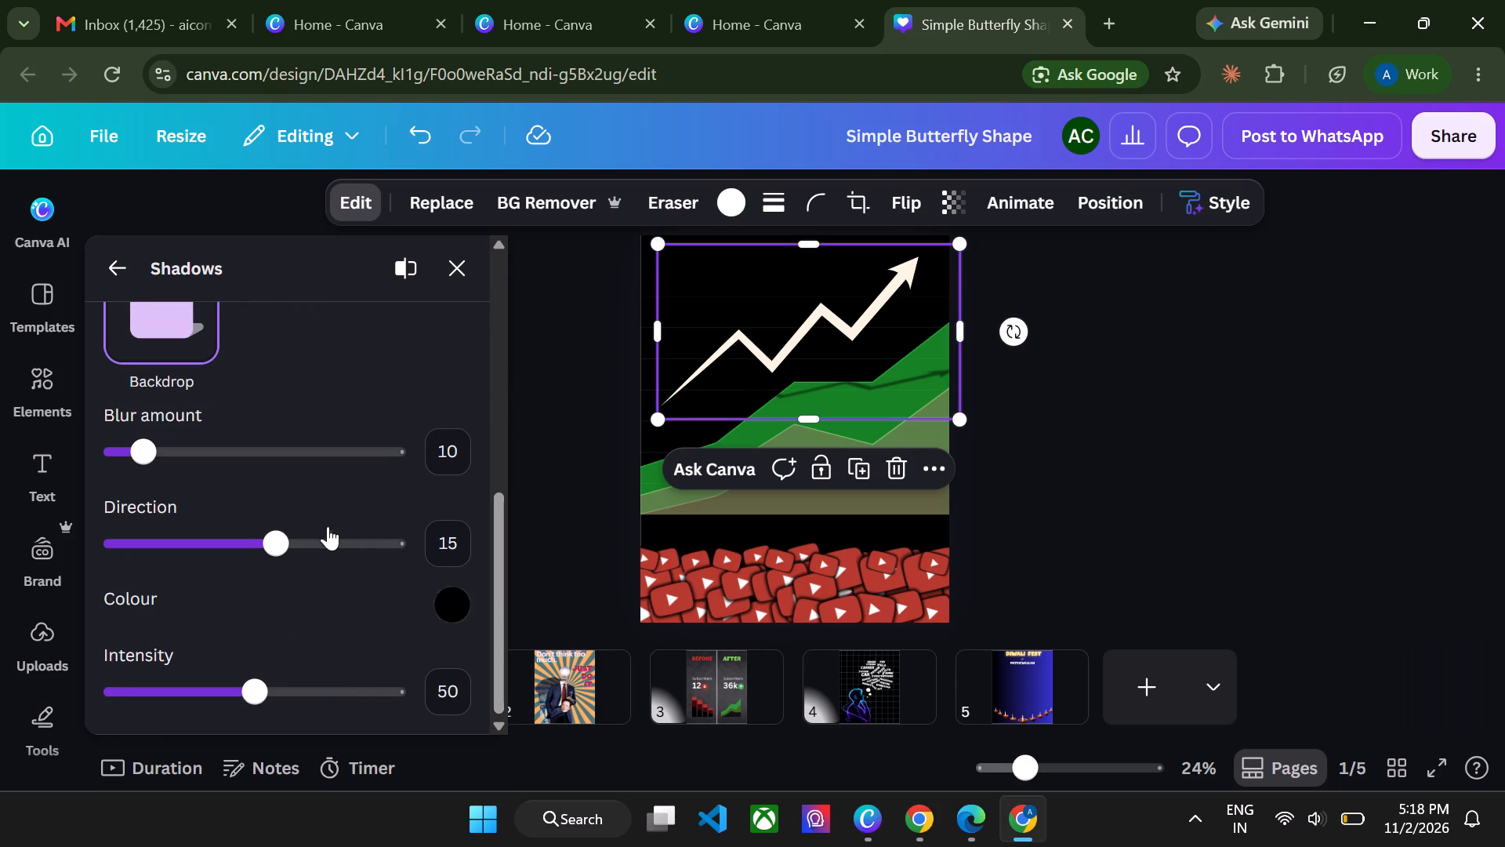
left_click_drag(270, 540, 472, 556)
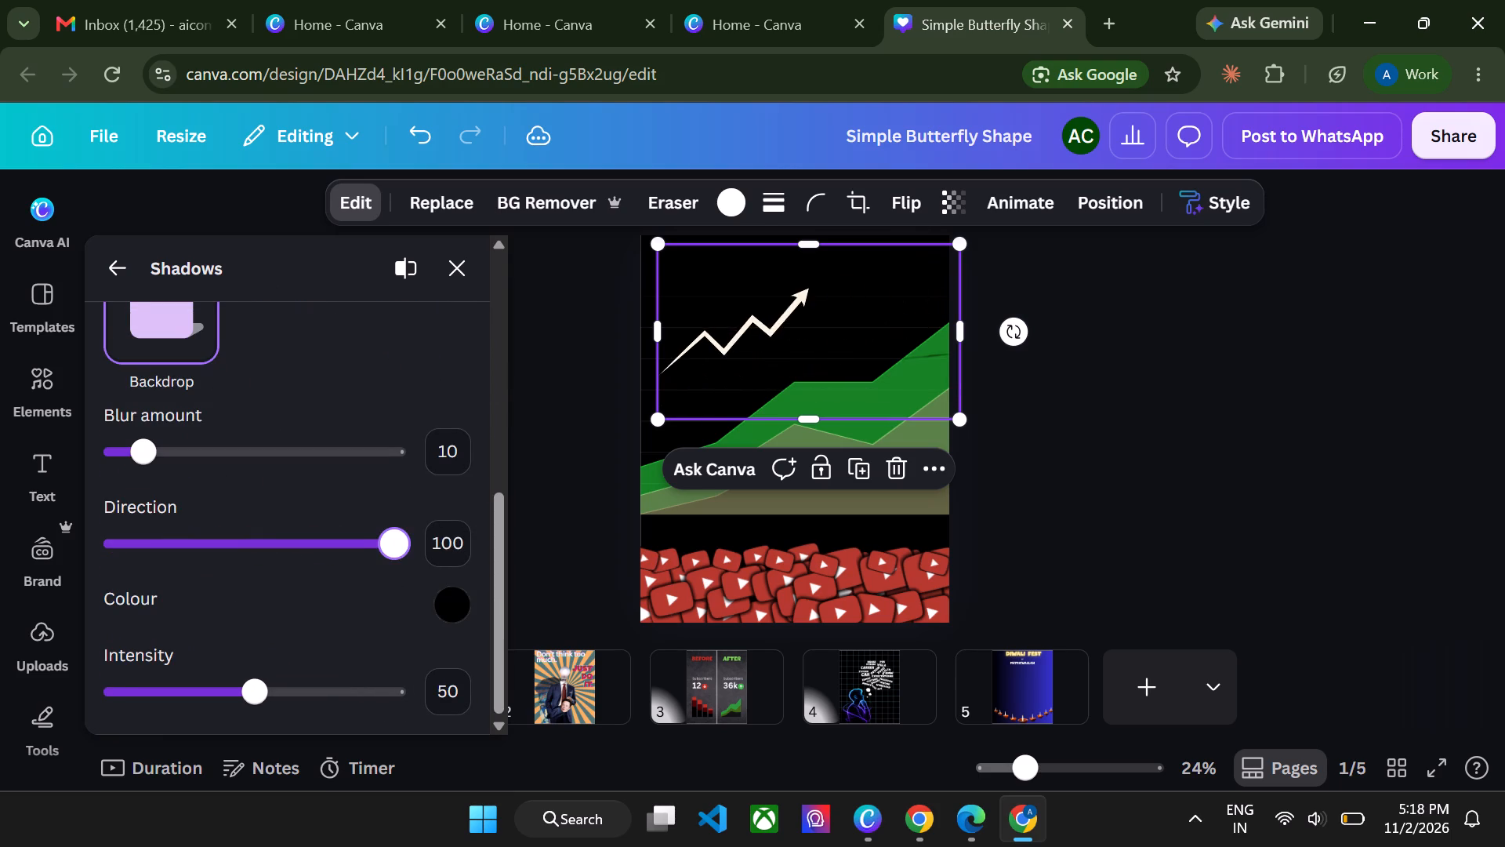
left_click_drag(472, 556, 335, 558)
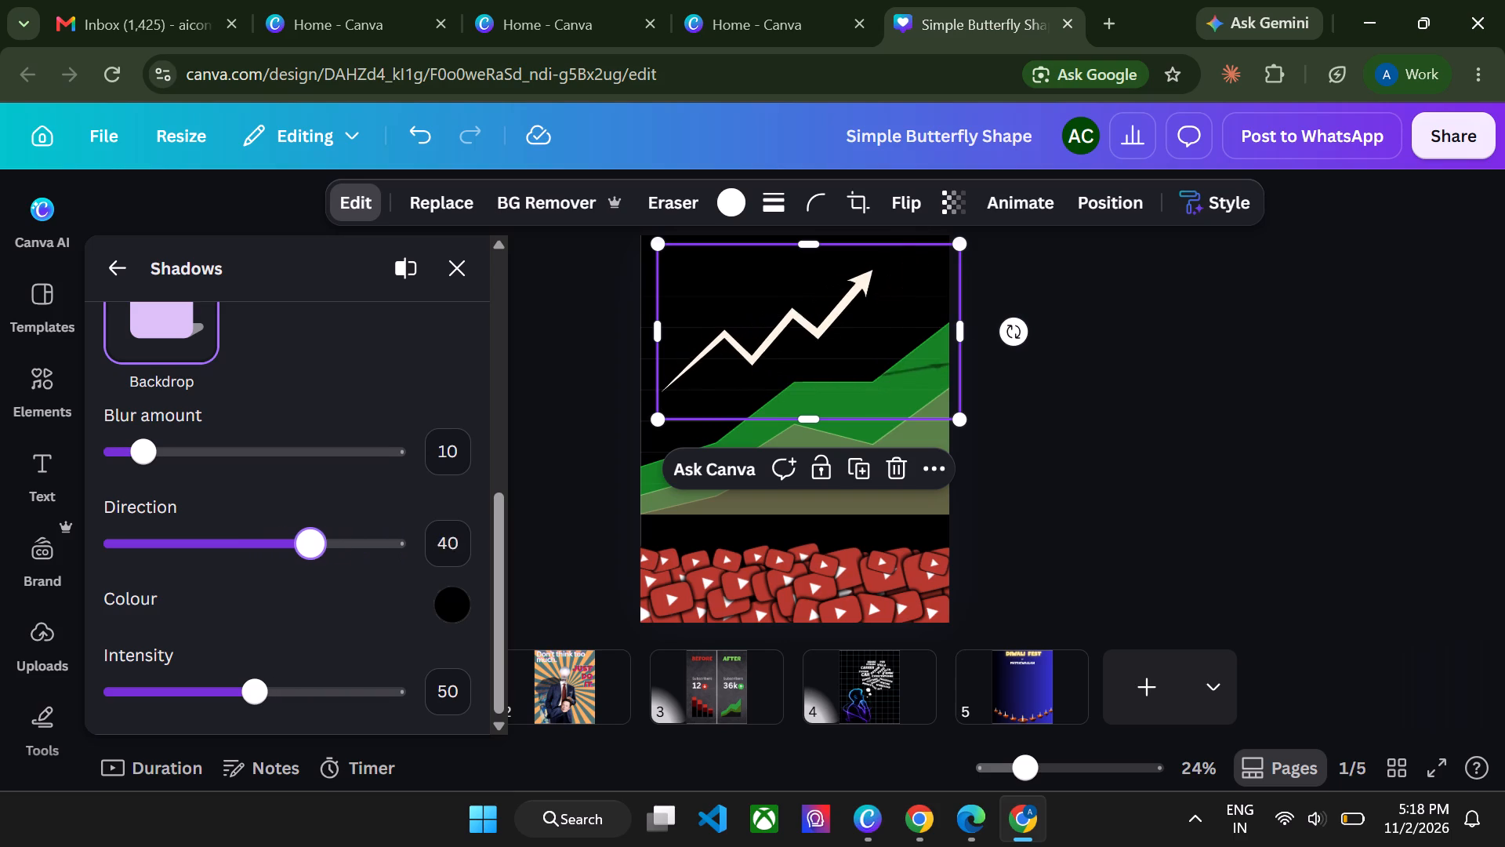
left_click_drag(335, 558, 314, 558)
left_click(1107, 372)
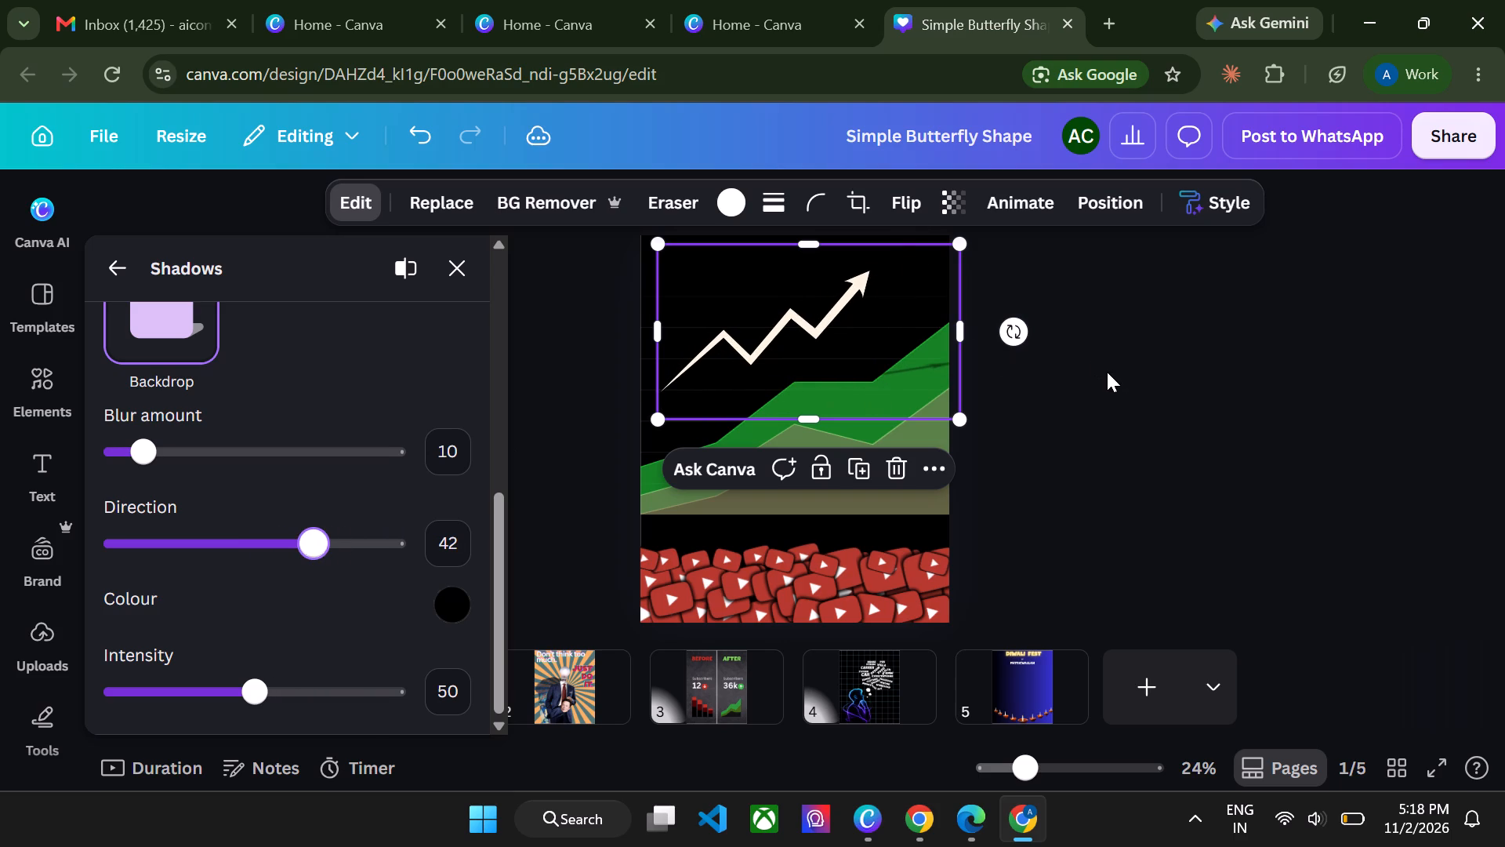
Shift the growth arrow slightly right and enlarge it from its lower-left corner to about 1,149 by 667.
left_click_drag(862, 327, 887, 329)
left_click(1070, 402)
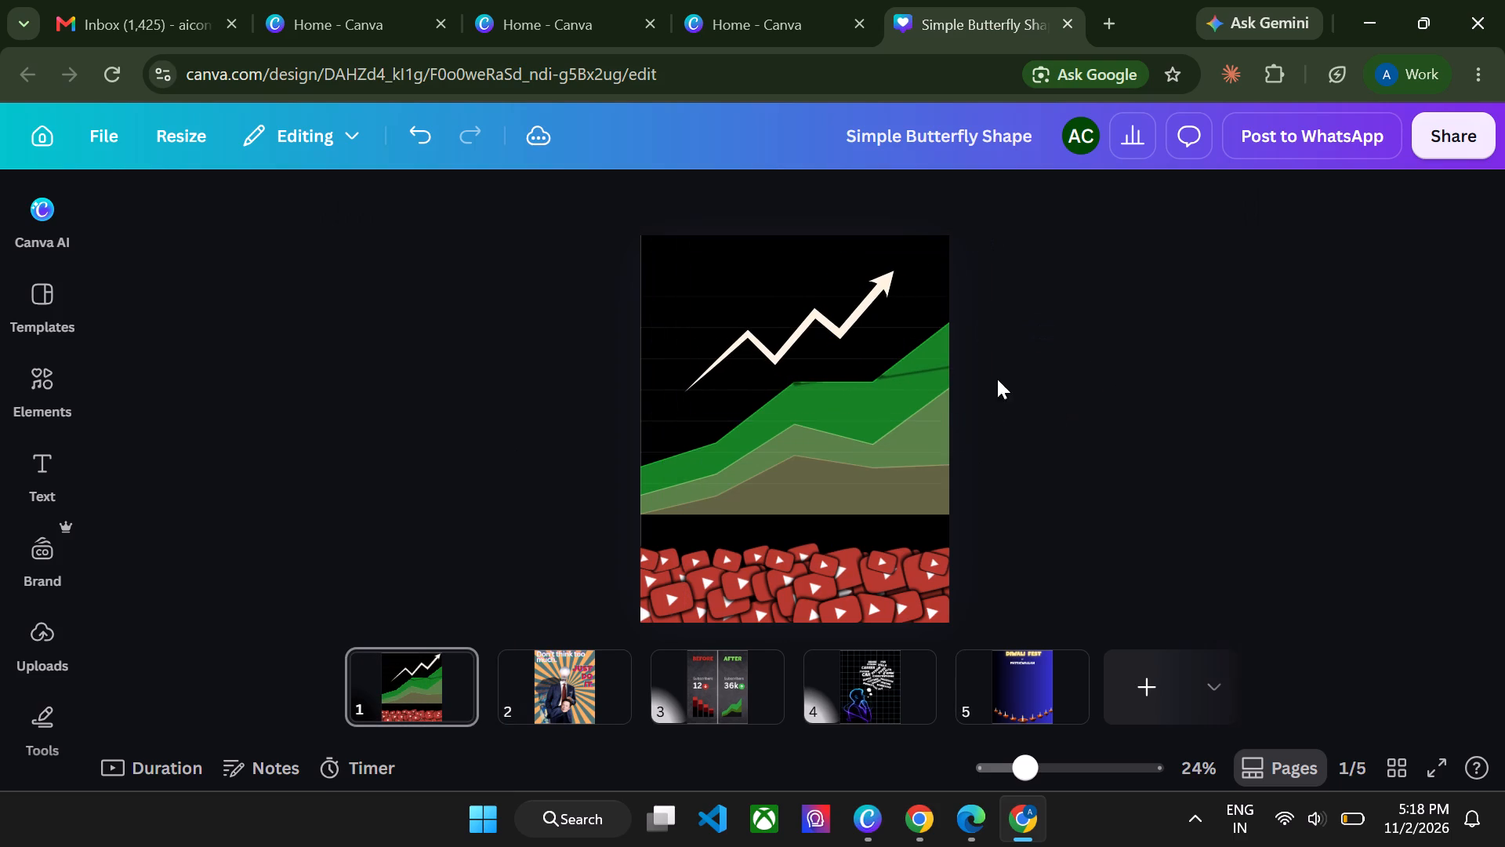
left_click(854, 340)
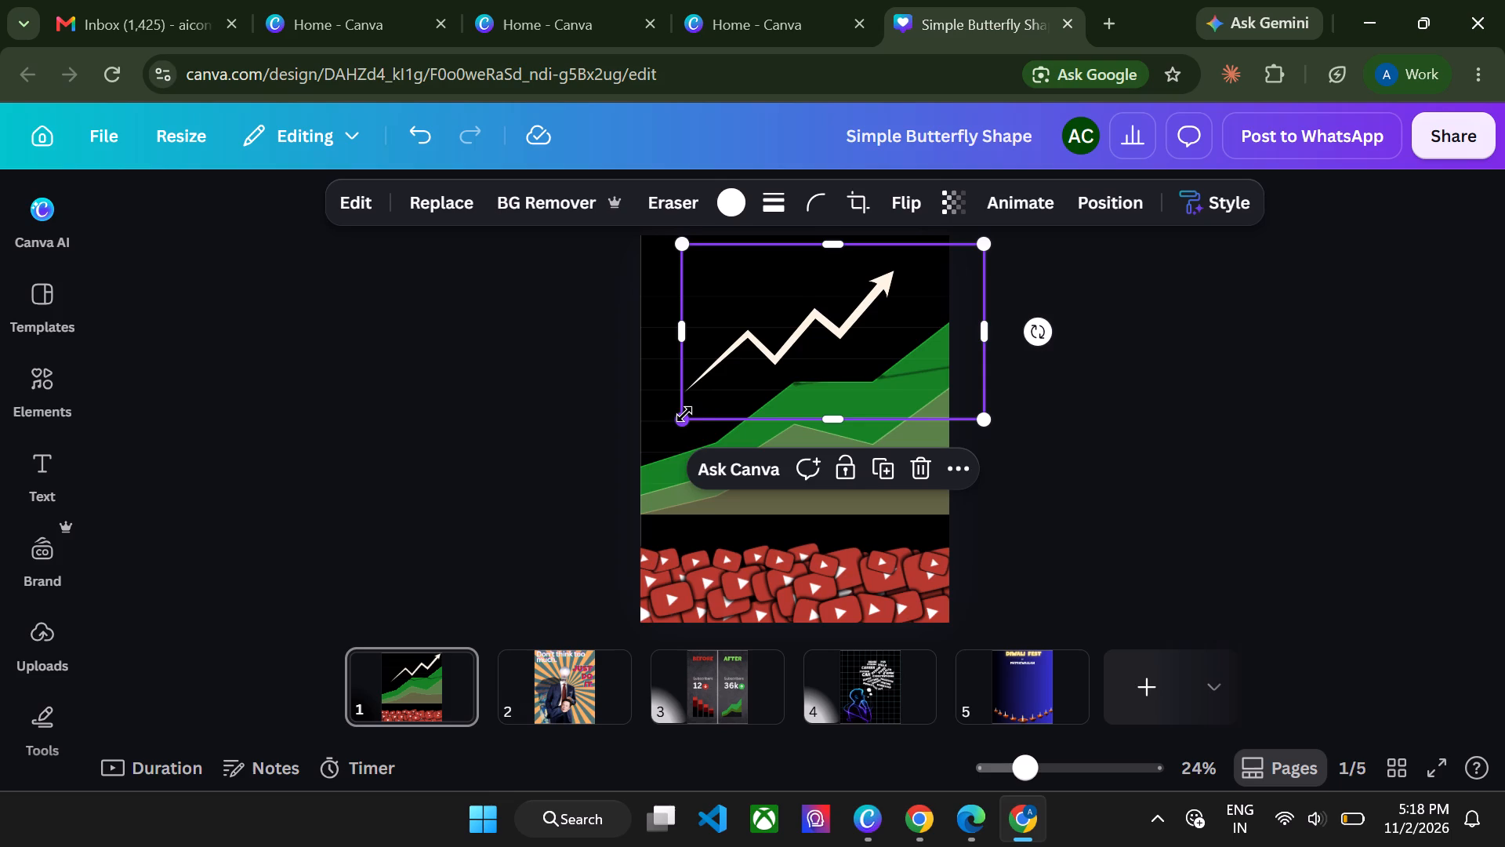
left_click_drag(684, 414, 675, 431)
left_click(1220, 538)
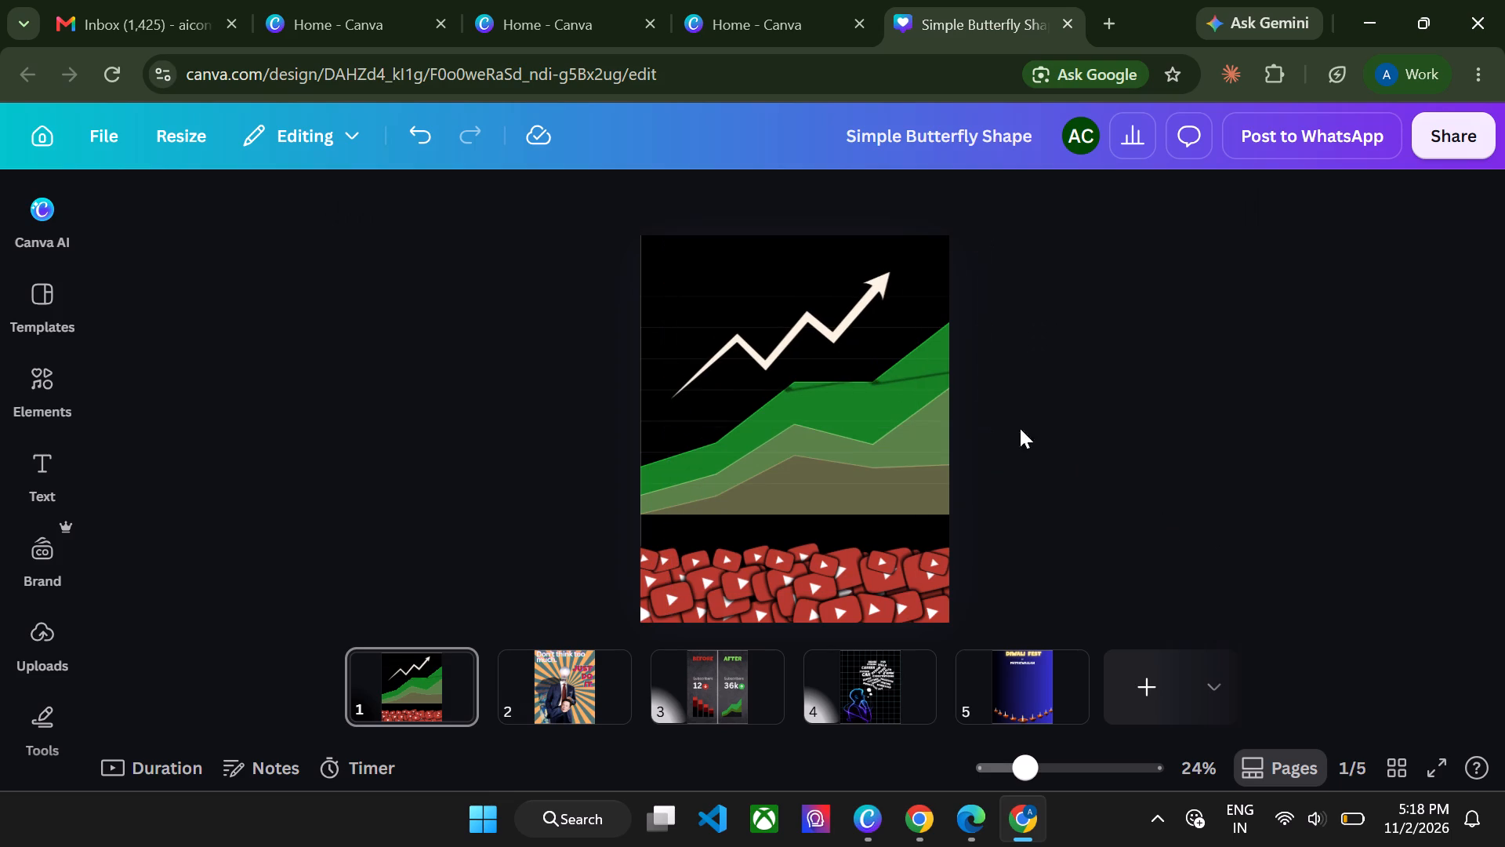
left_click_drag(876, 363, 887, 364)
left_click(1166, 365)
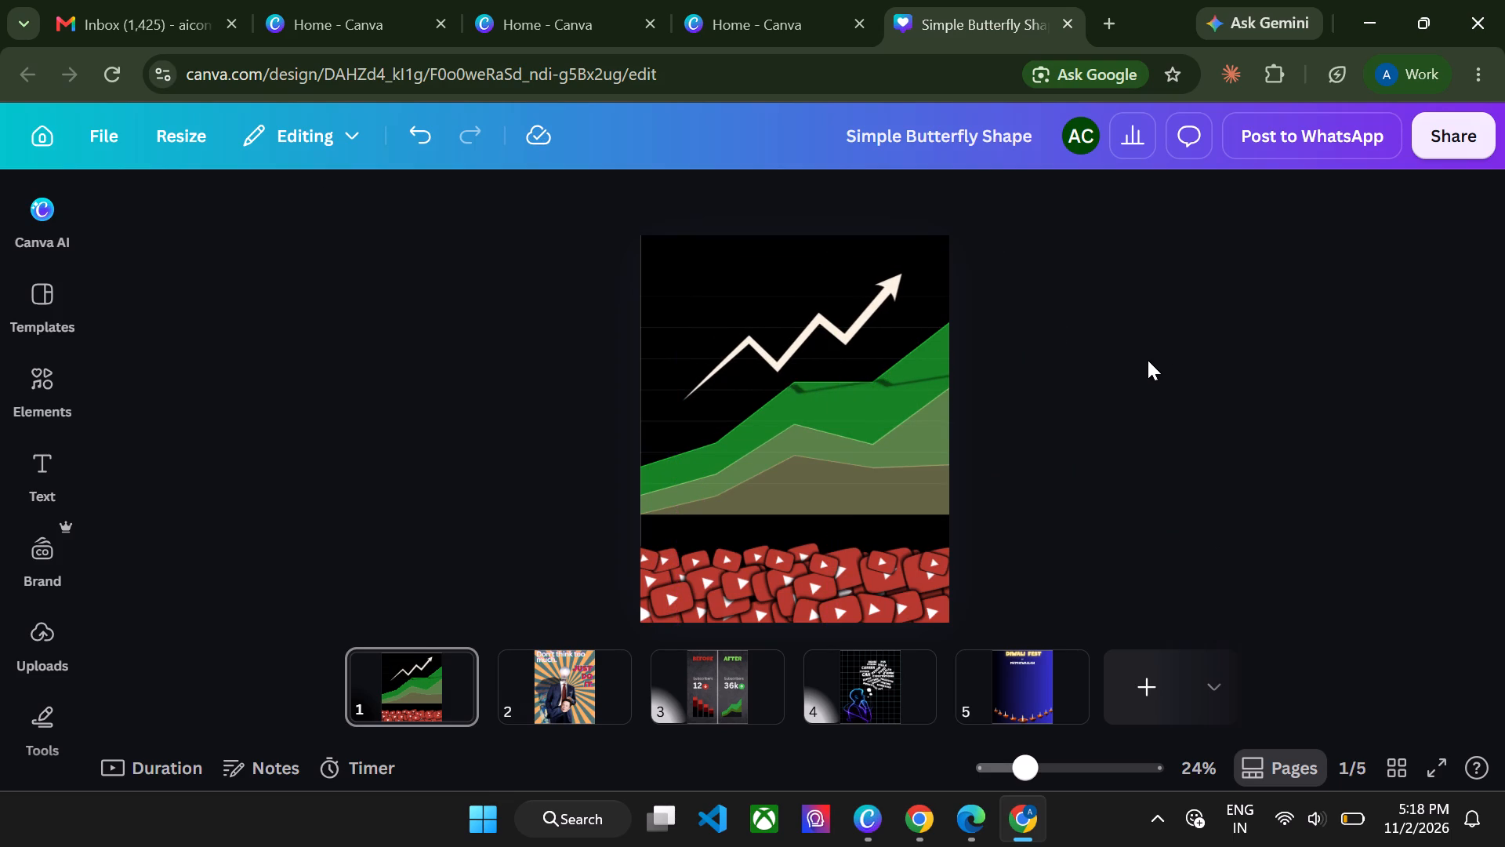
scroll(1148, 360, "up", 2)
scroll(899, 352, "up", 1)
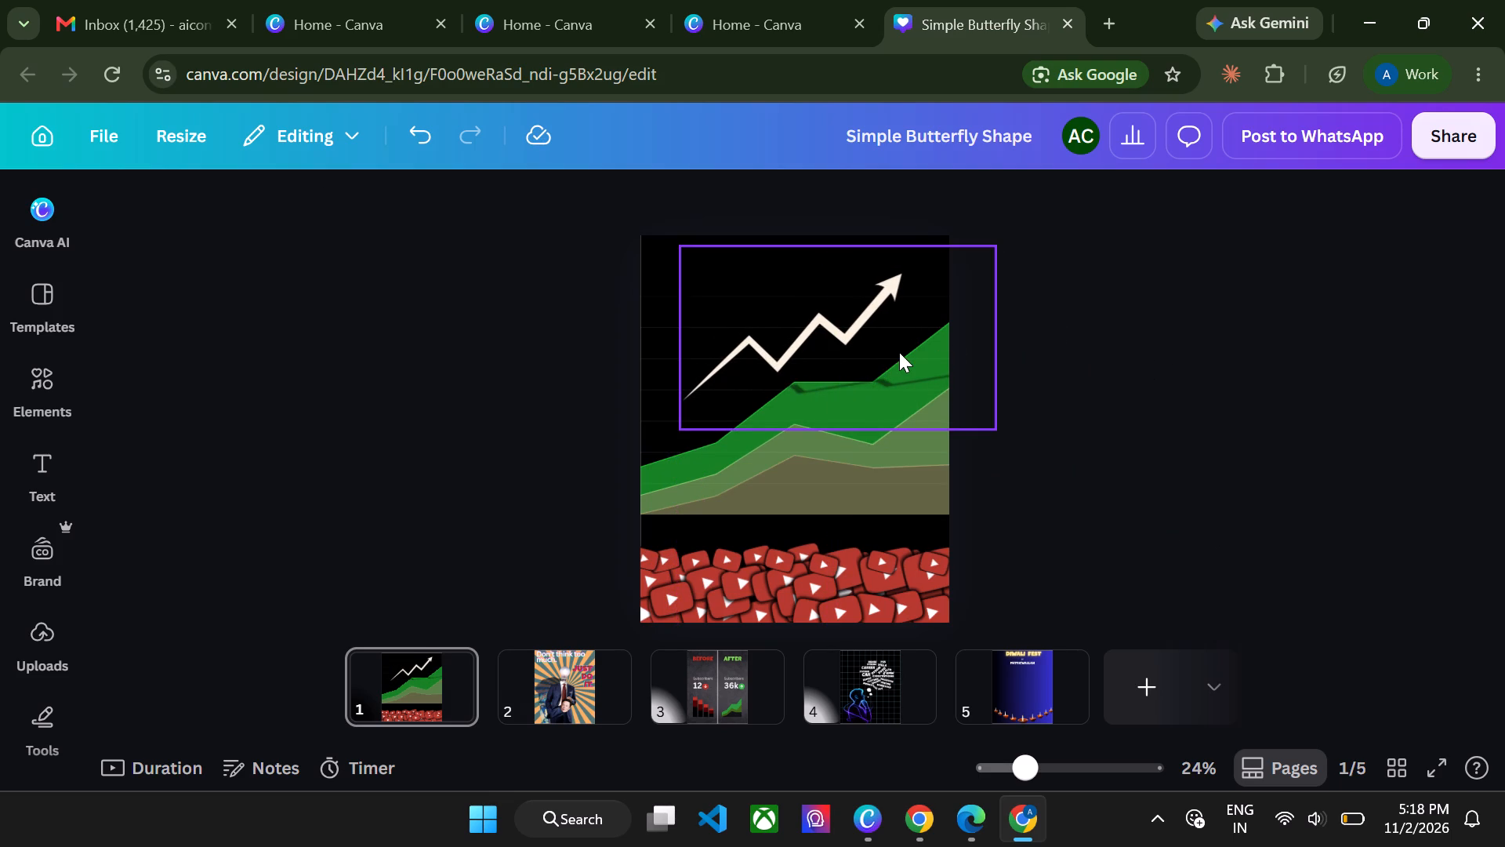
scroll(1144, 354, "up", 1)
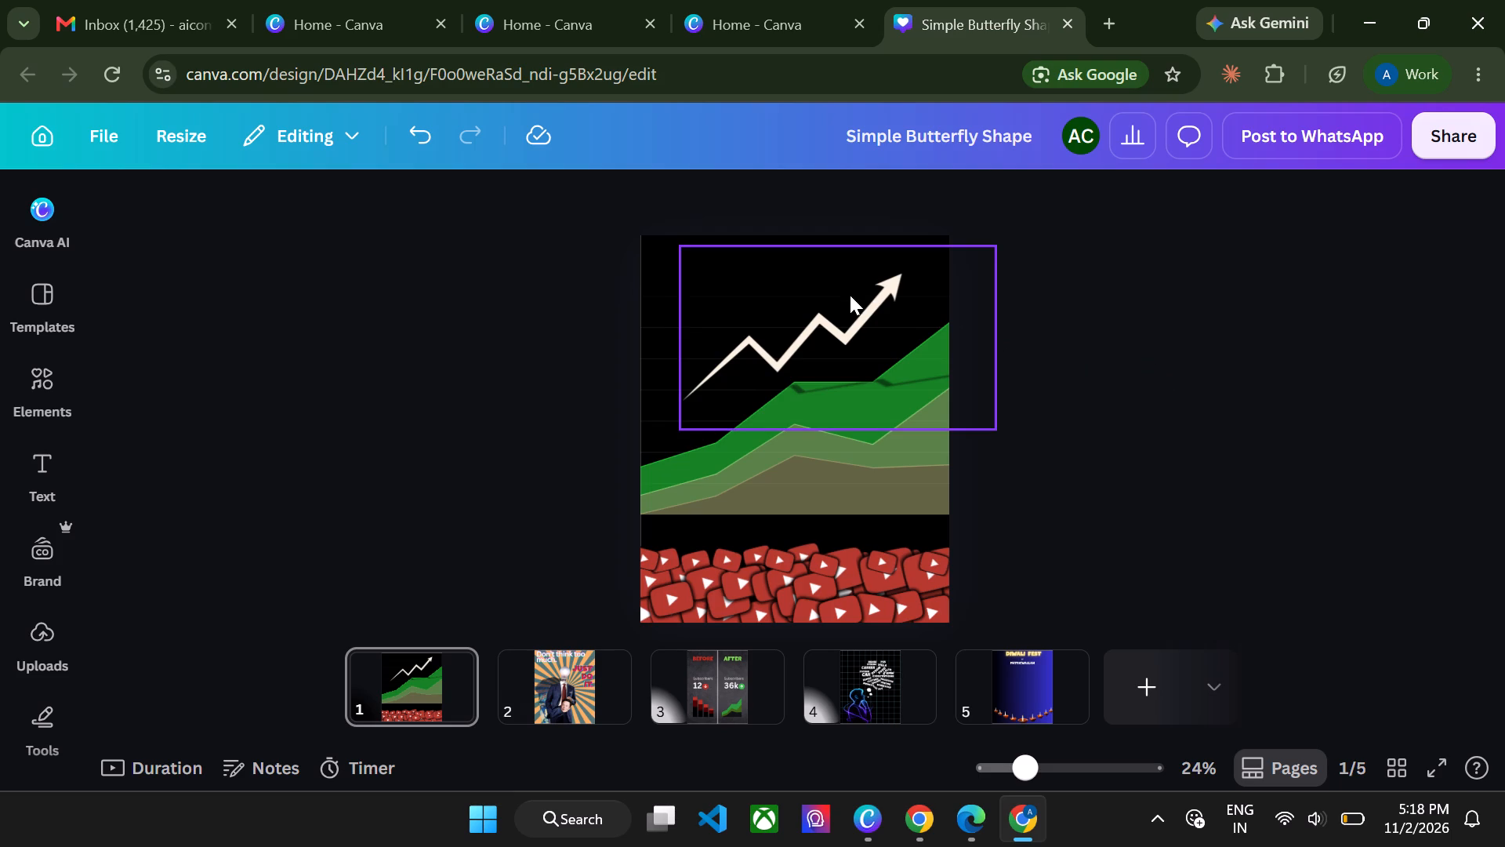
left_click(850, 295)
left_click_drag(680, 438, 668, 451)
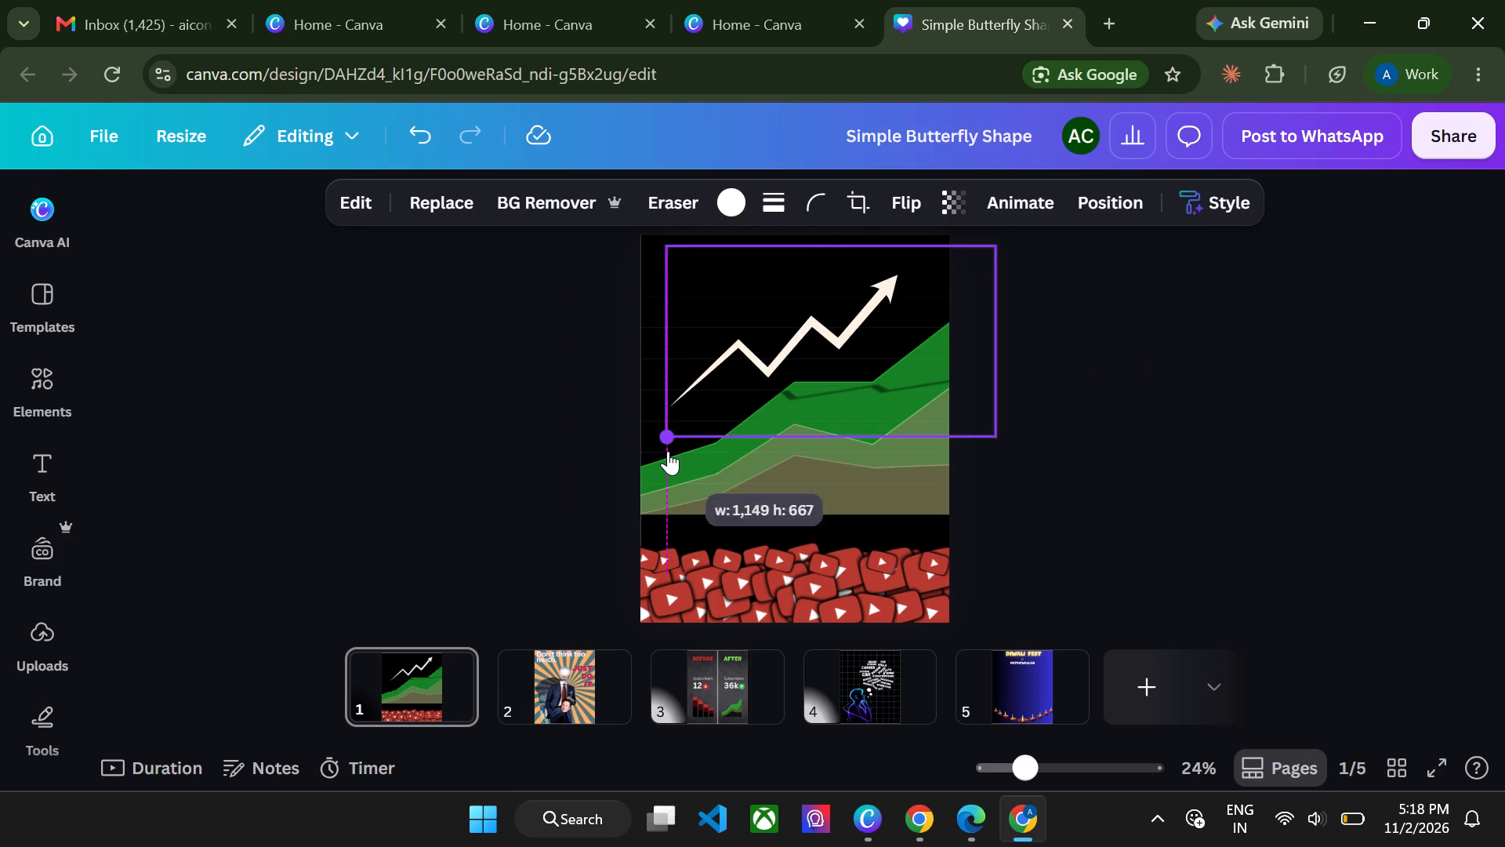
left_click(526, 453)
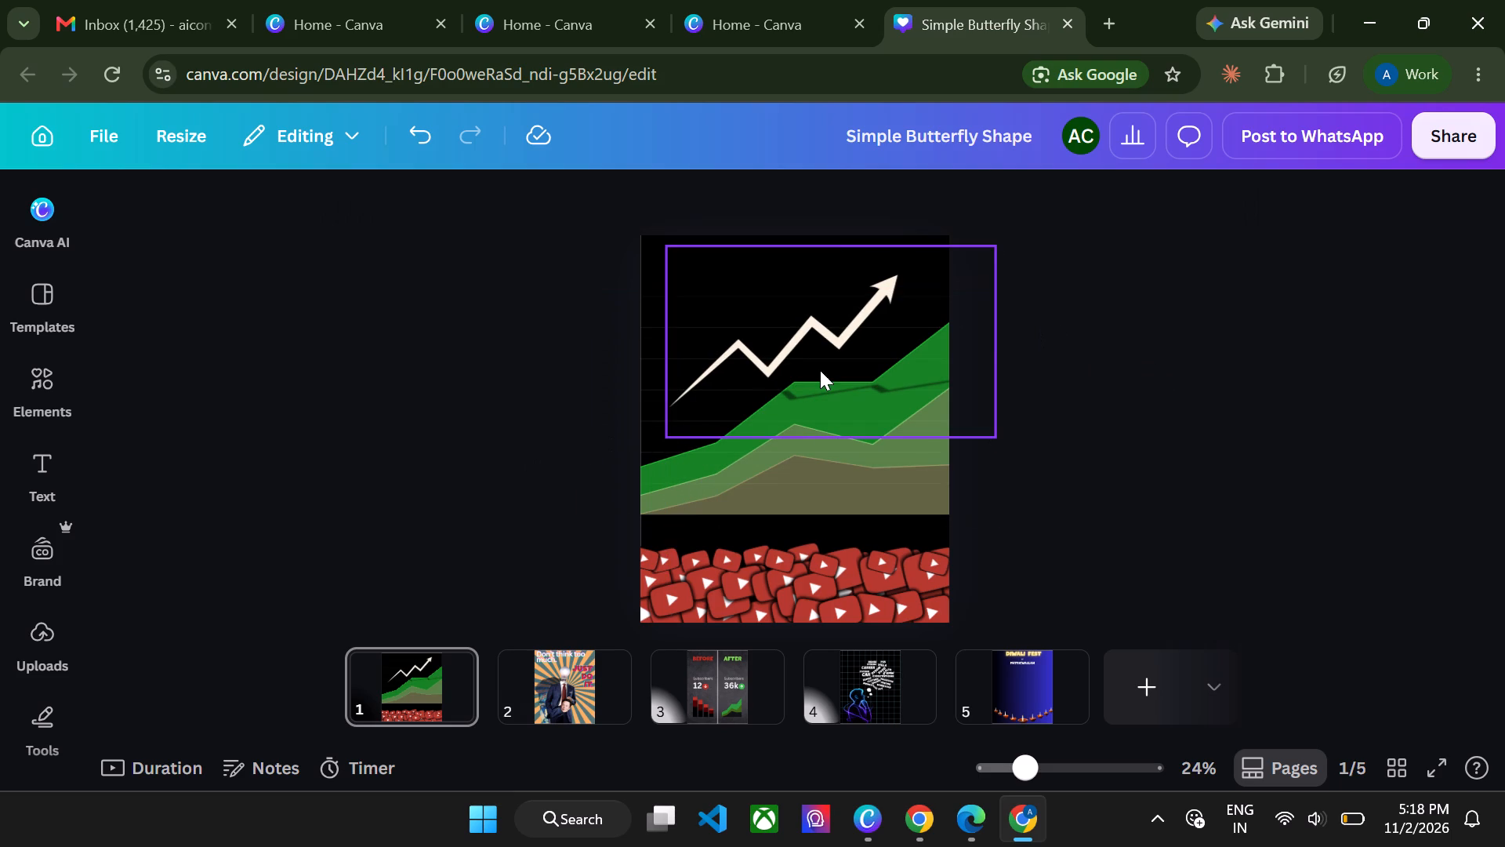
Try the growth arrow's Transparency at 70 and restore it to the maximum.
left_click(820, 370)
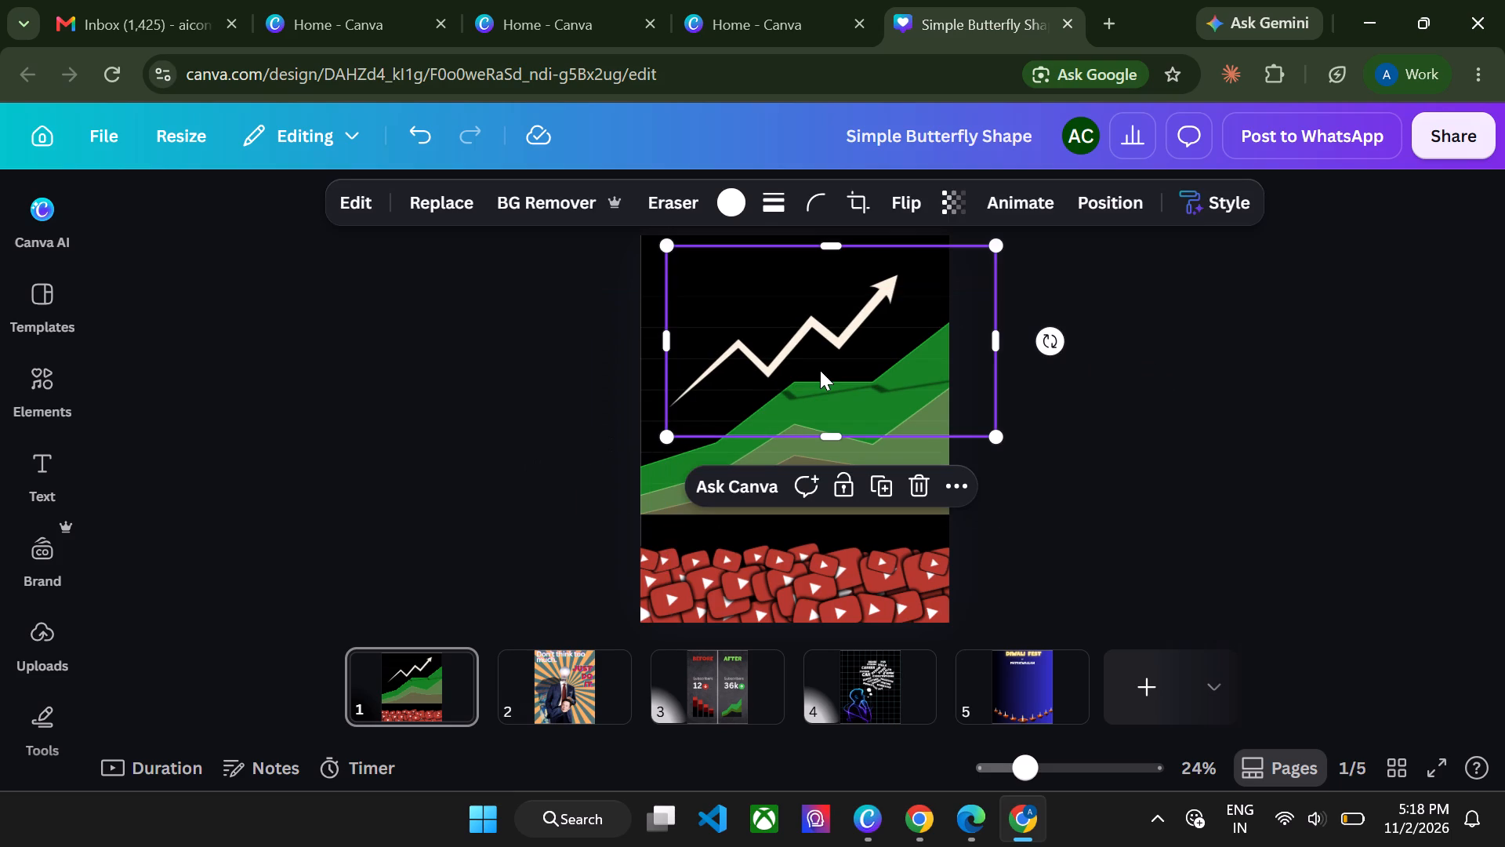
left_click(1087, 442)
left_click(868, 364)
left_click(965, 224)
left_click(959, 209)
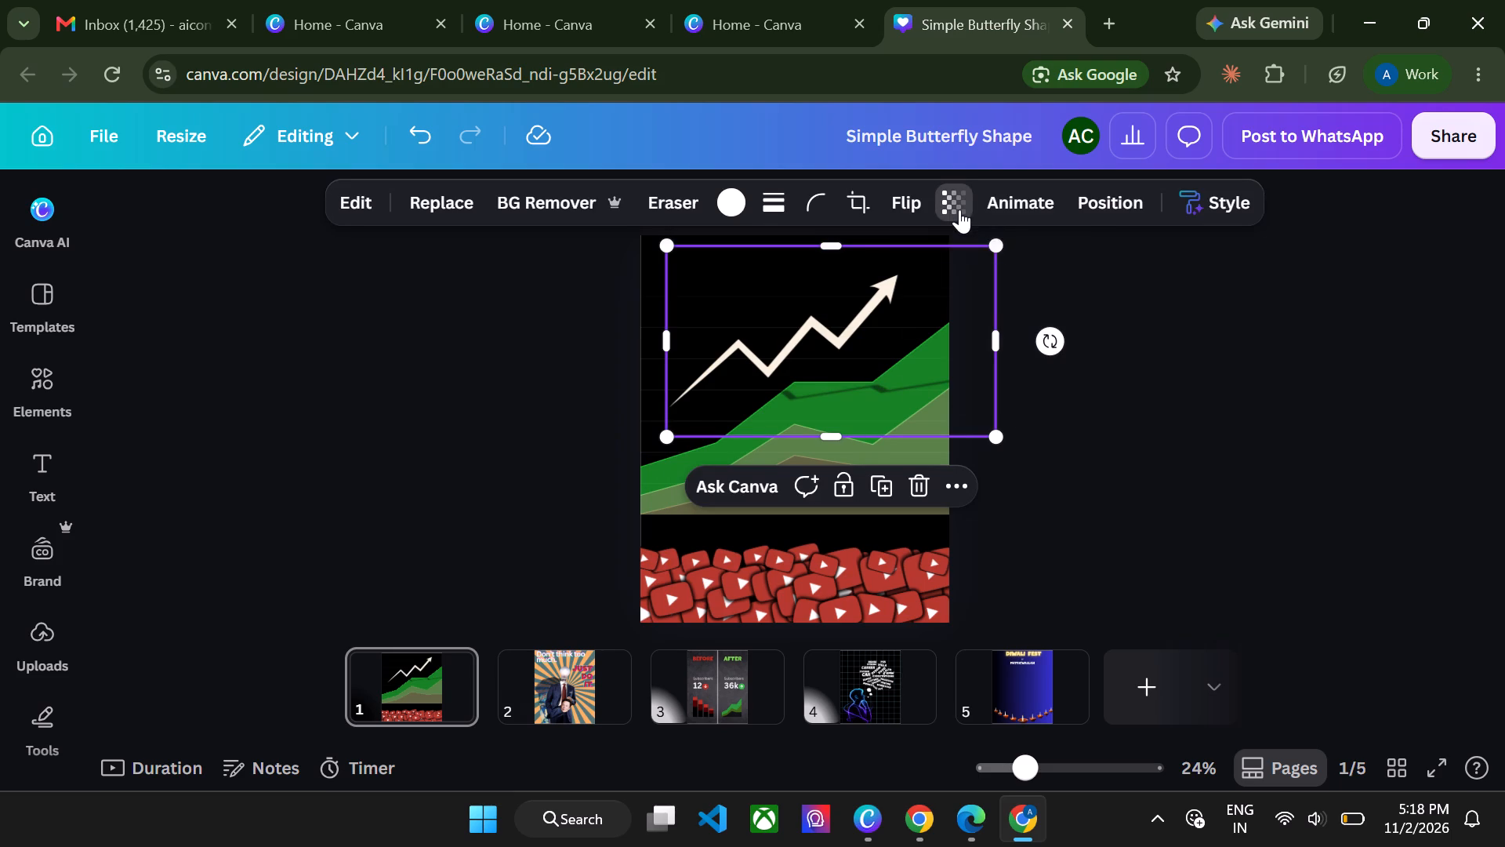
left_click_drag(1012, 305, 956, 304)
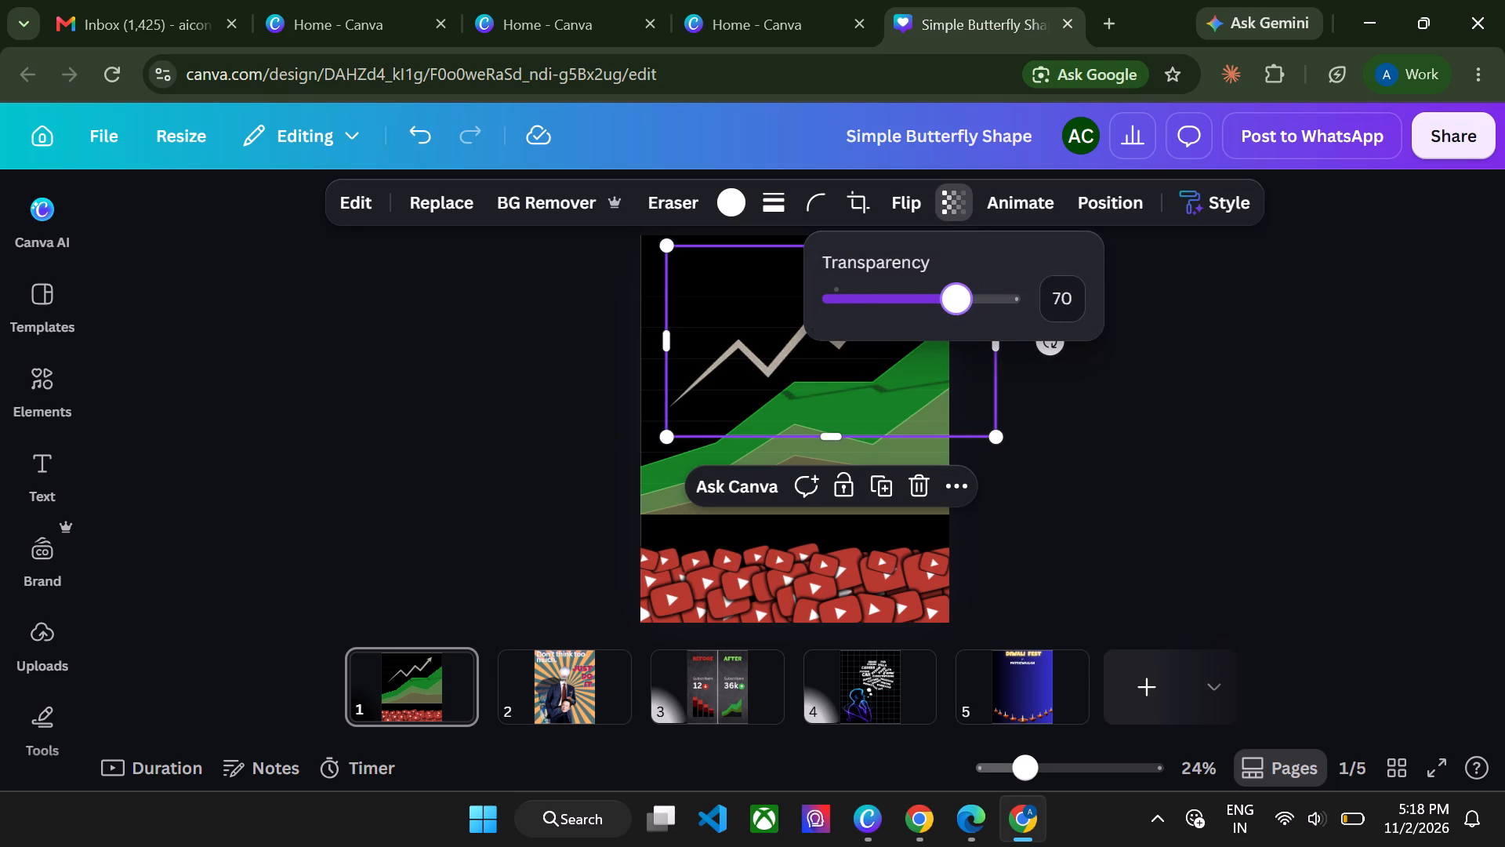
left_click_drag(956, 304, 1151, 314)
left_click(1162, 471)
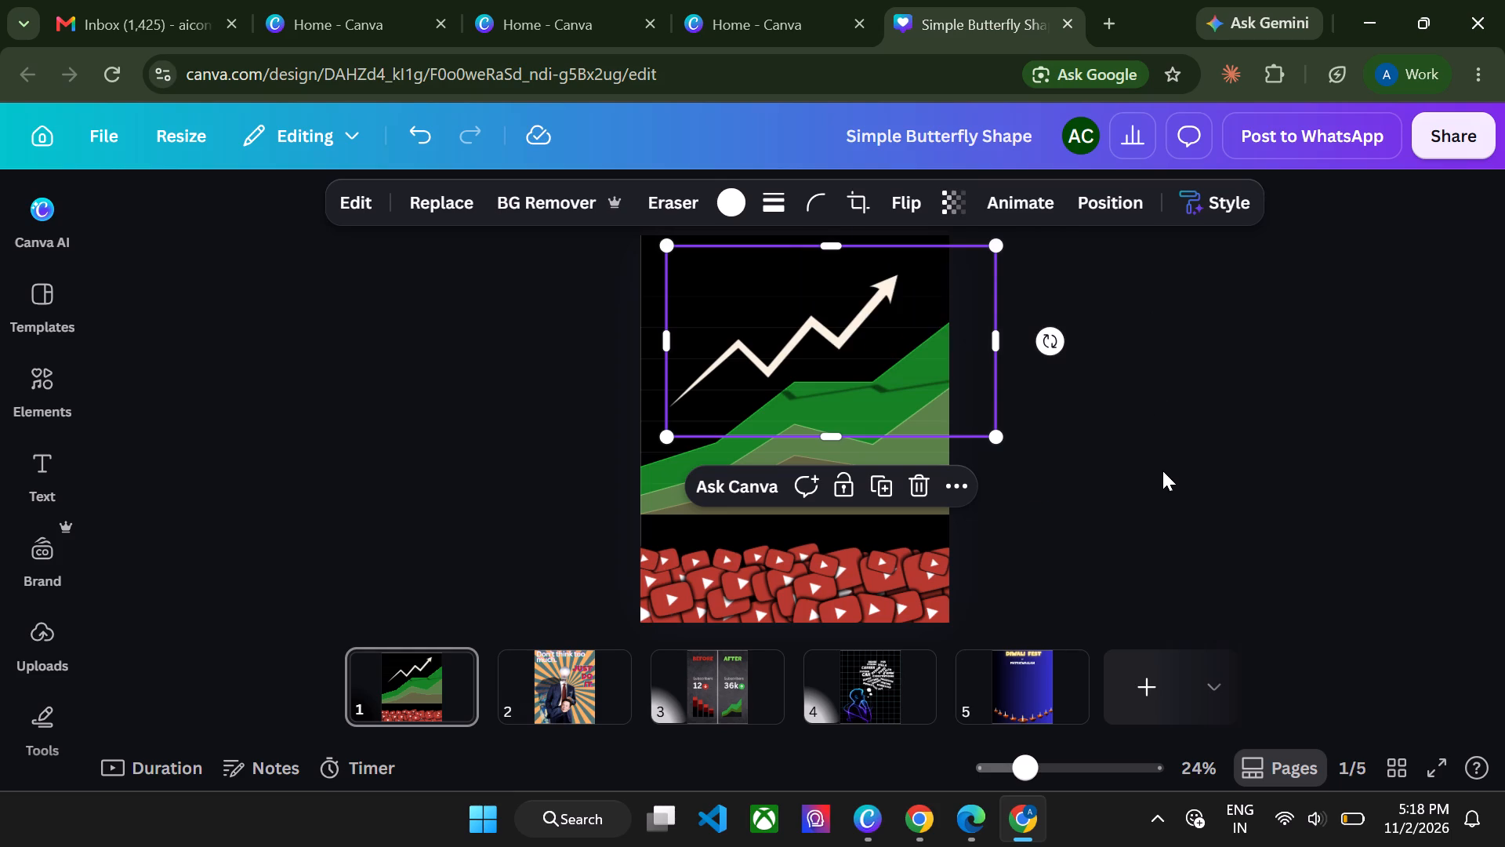
Apply the Comic book Style Match style to the tilted head cutout held by the lightbulb-headed figure on page 2.
left_click(716, 678)
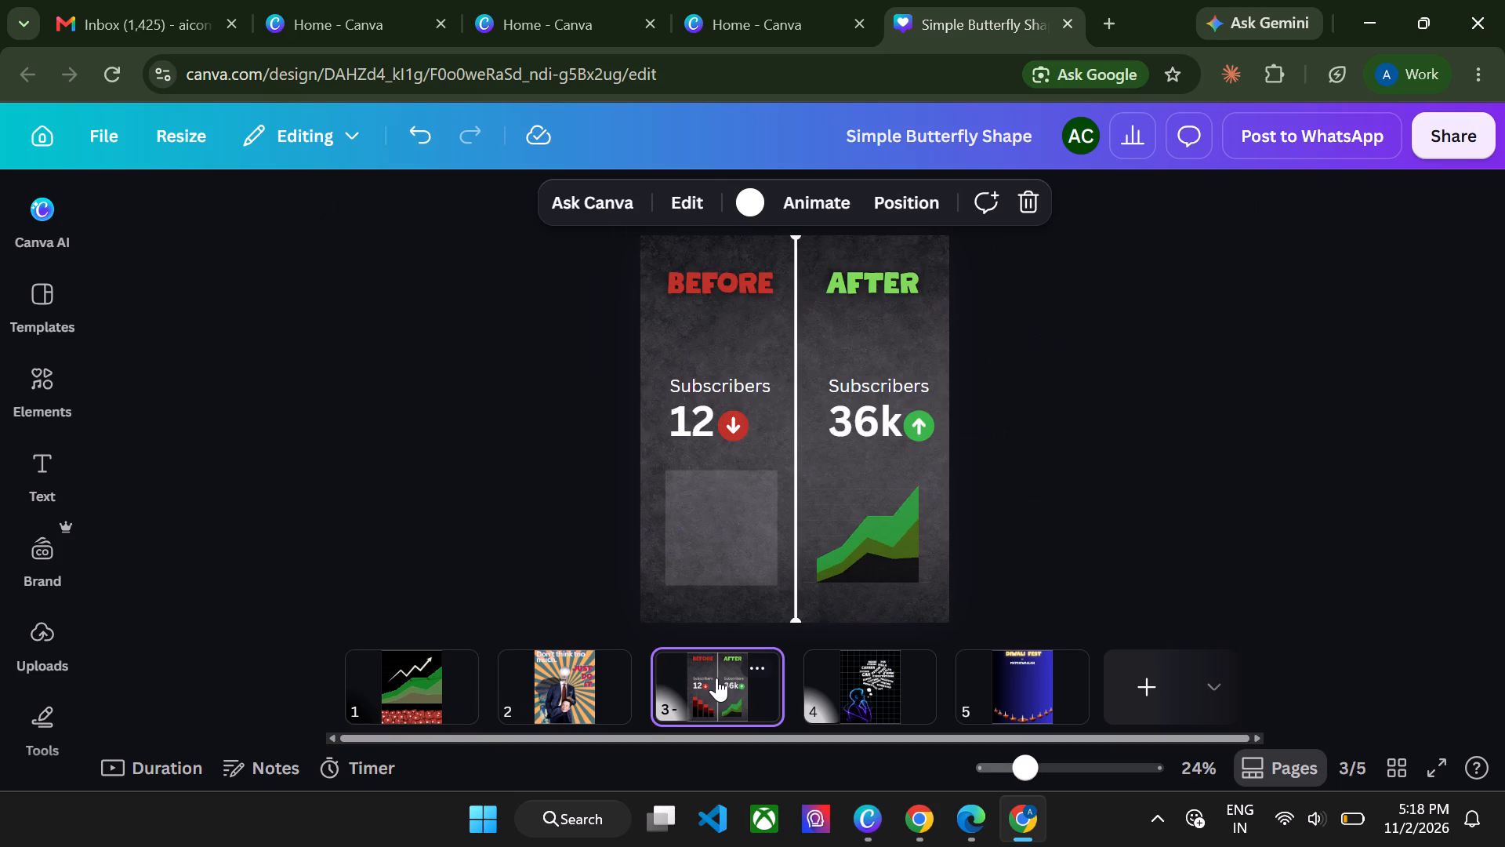
left_click(555, 700)
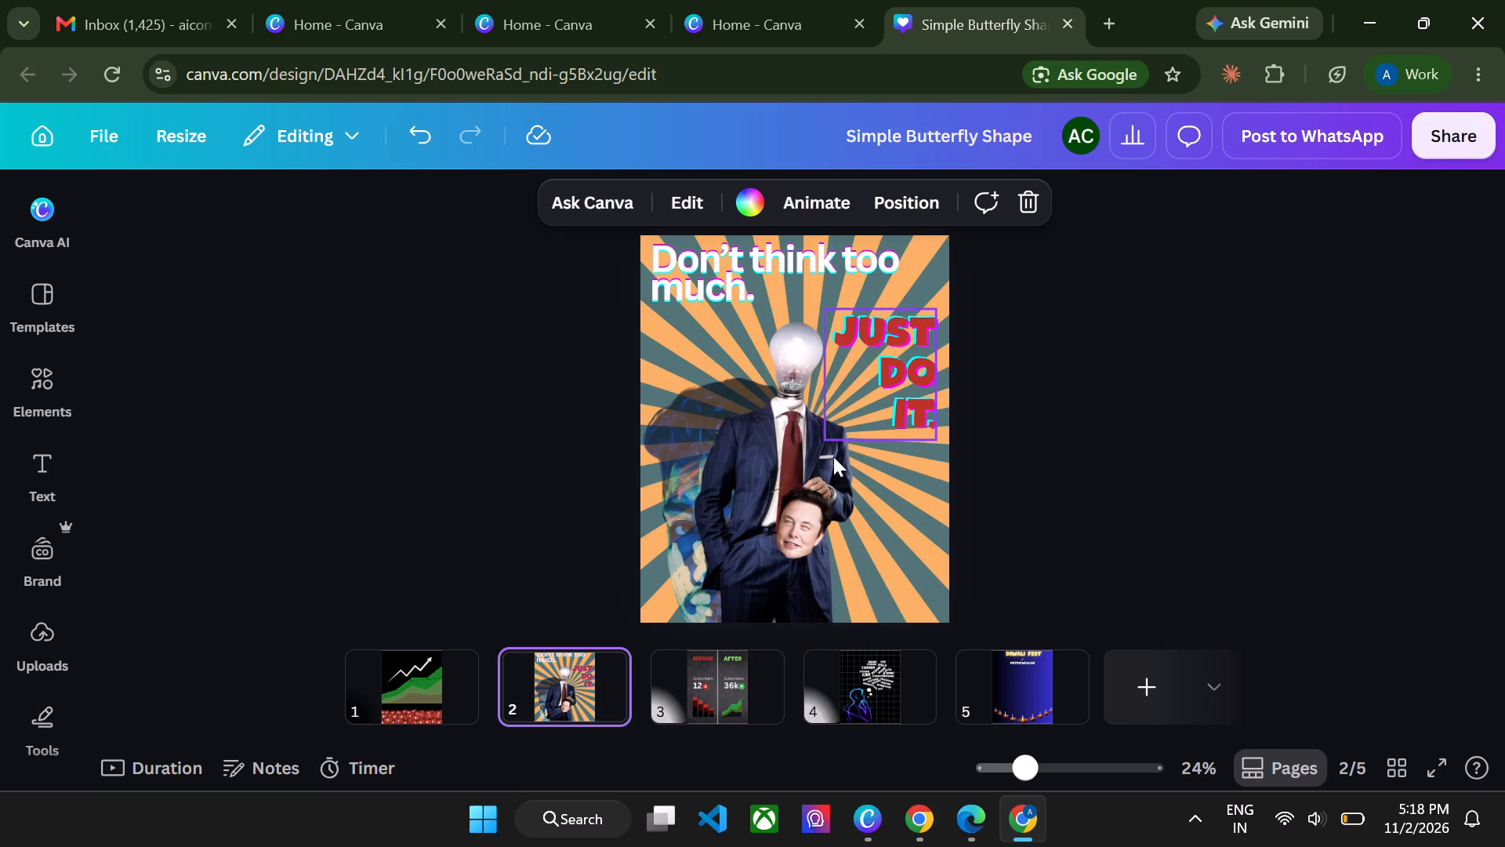
left_click(801, 498)
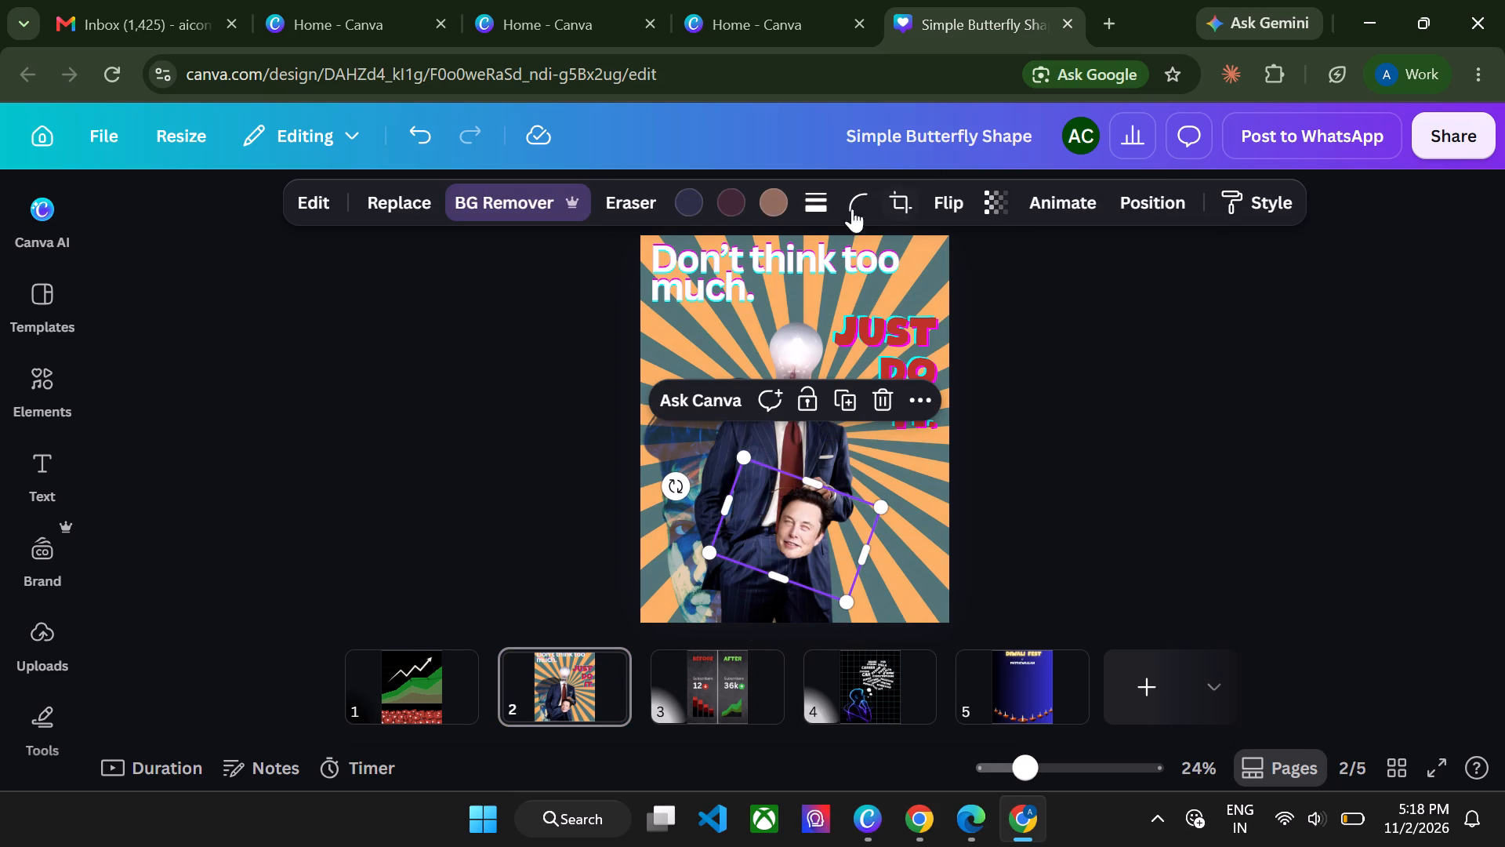
left_click(335, 204)
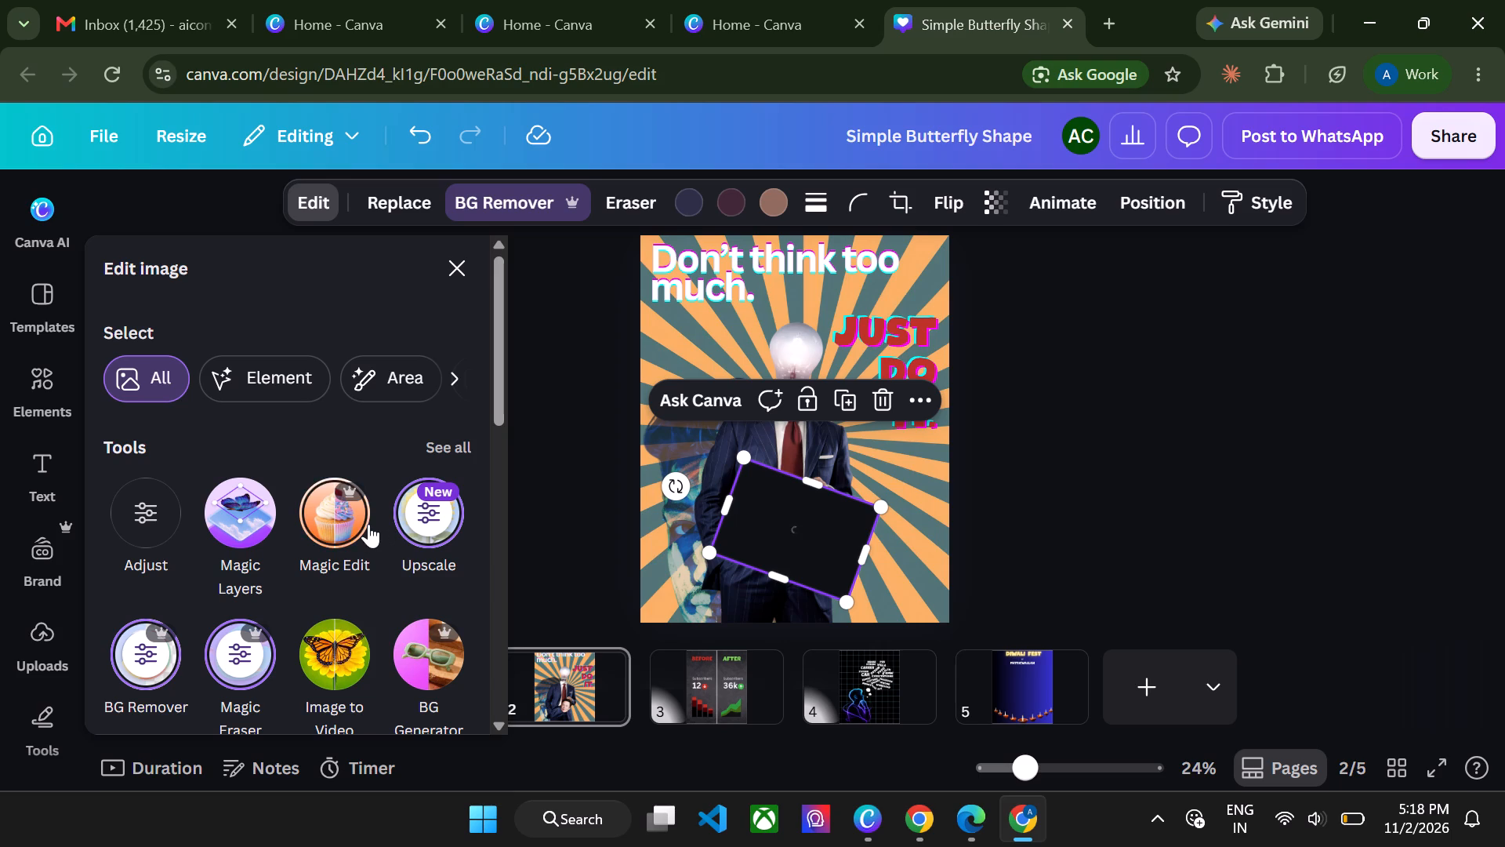
scroll(361, 580, "down", 2)
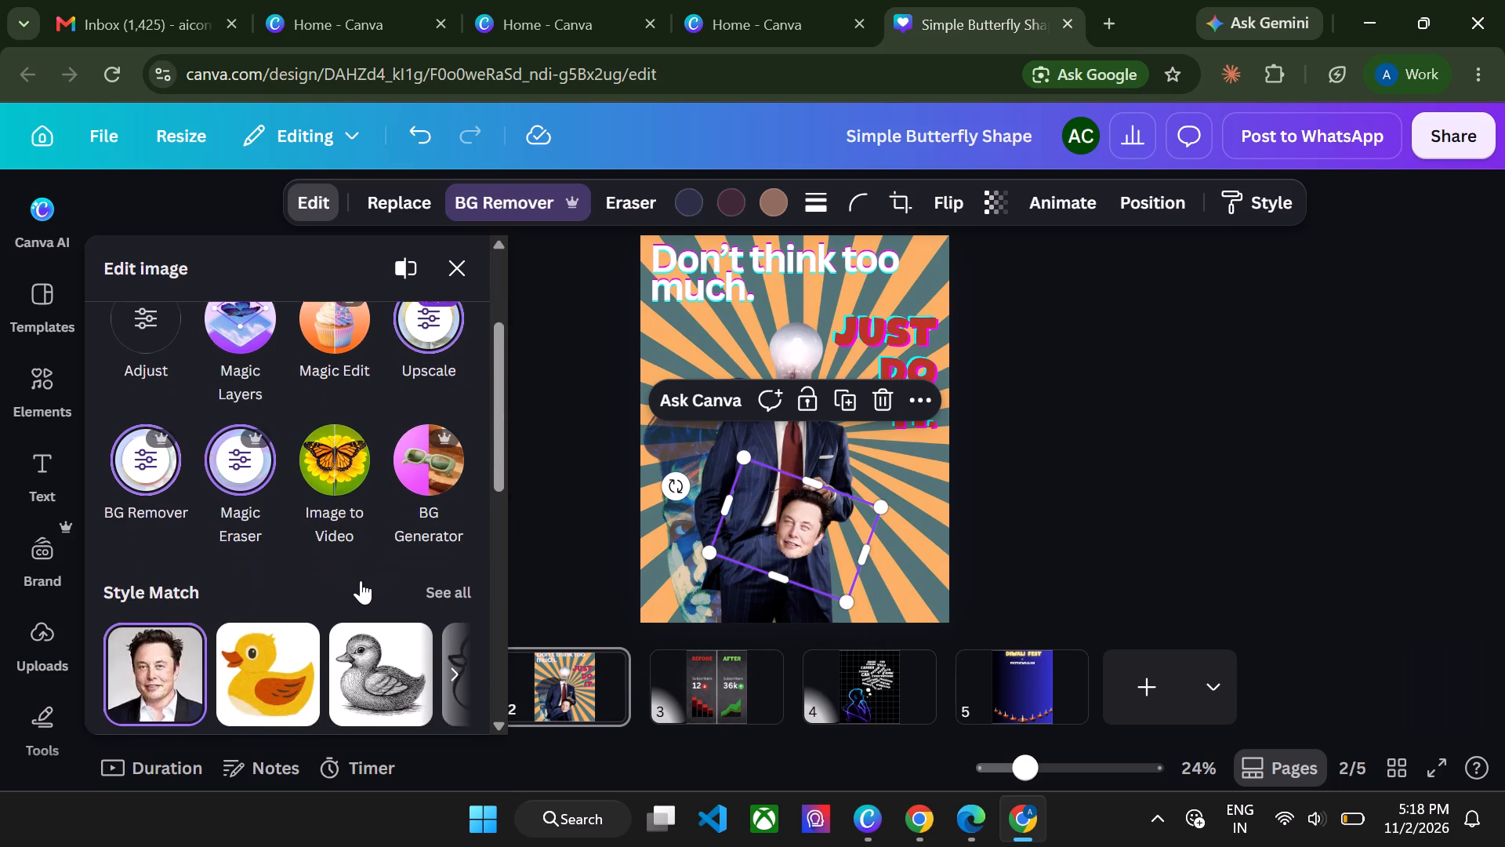
scroll(361, 580, "down", 1)
left_click(448, 496)
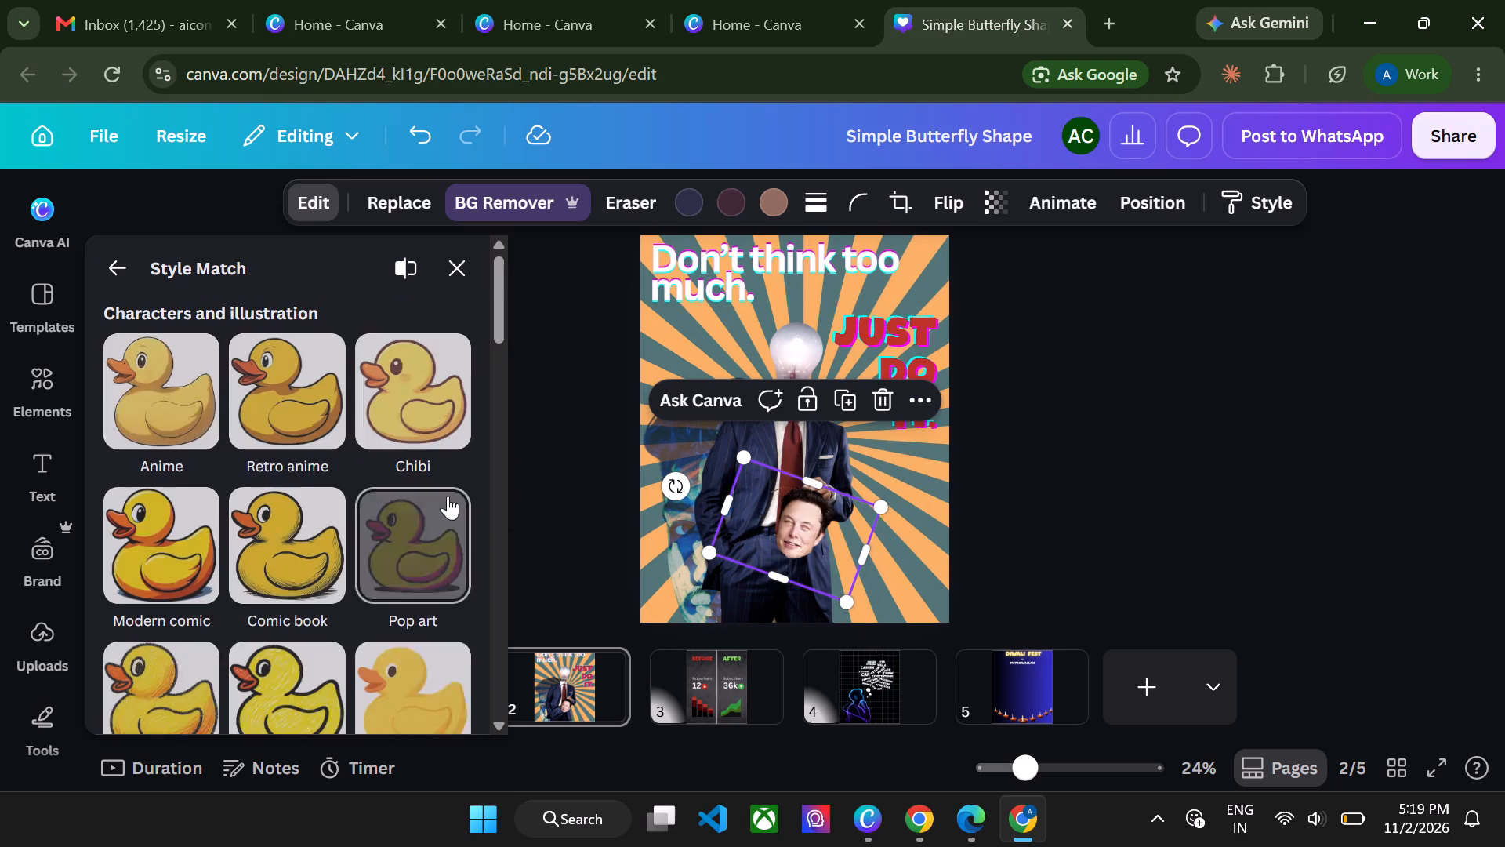
scroll(351, 519, "down", 1)
left_click(297, 388)
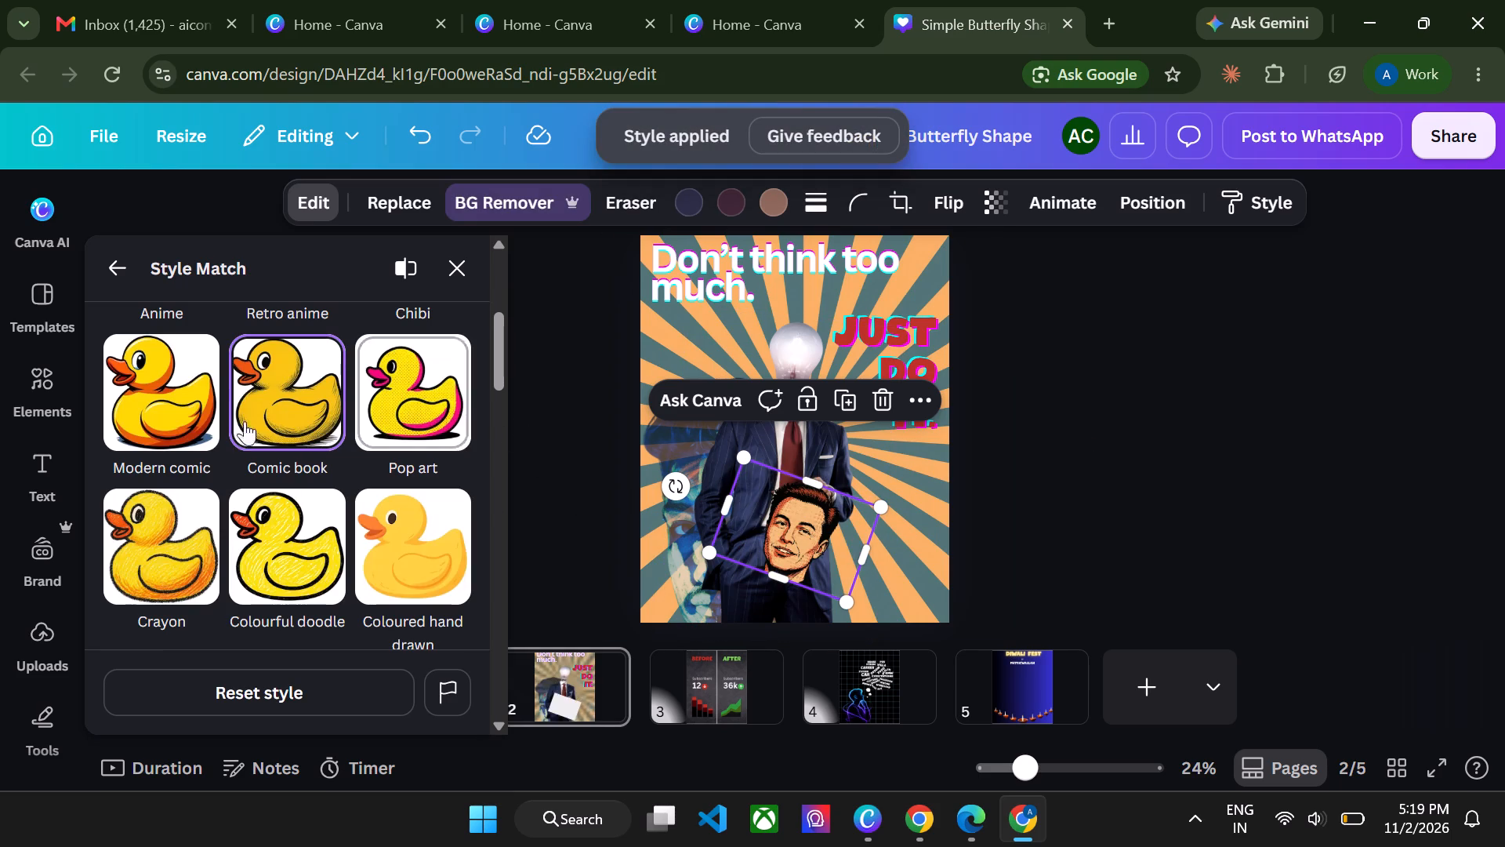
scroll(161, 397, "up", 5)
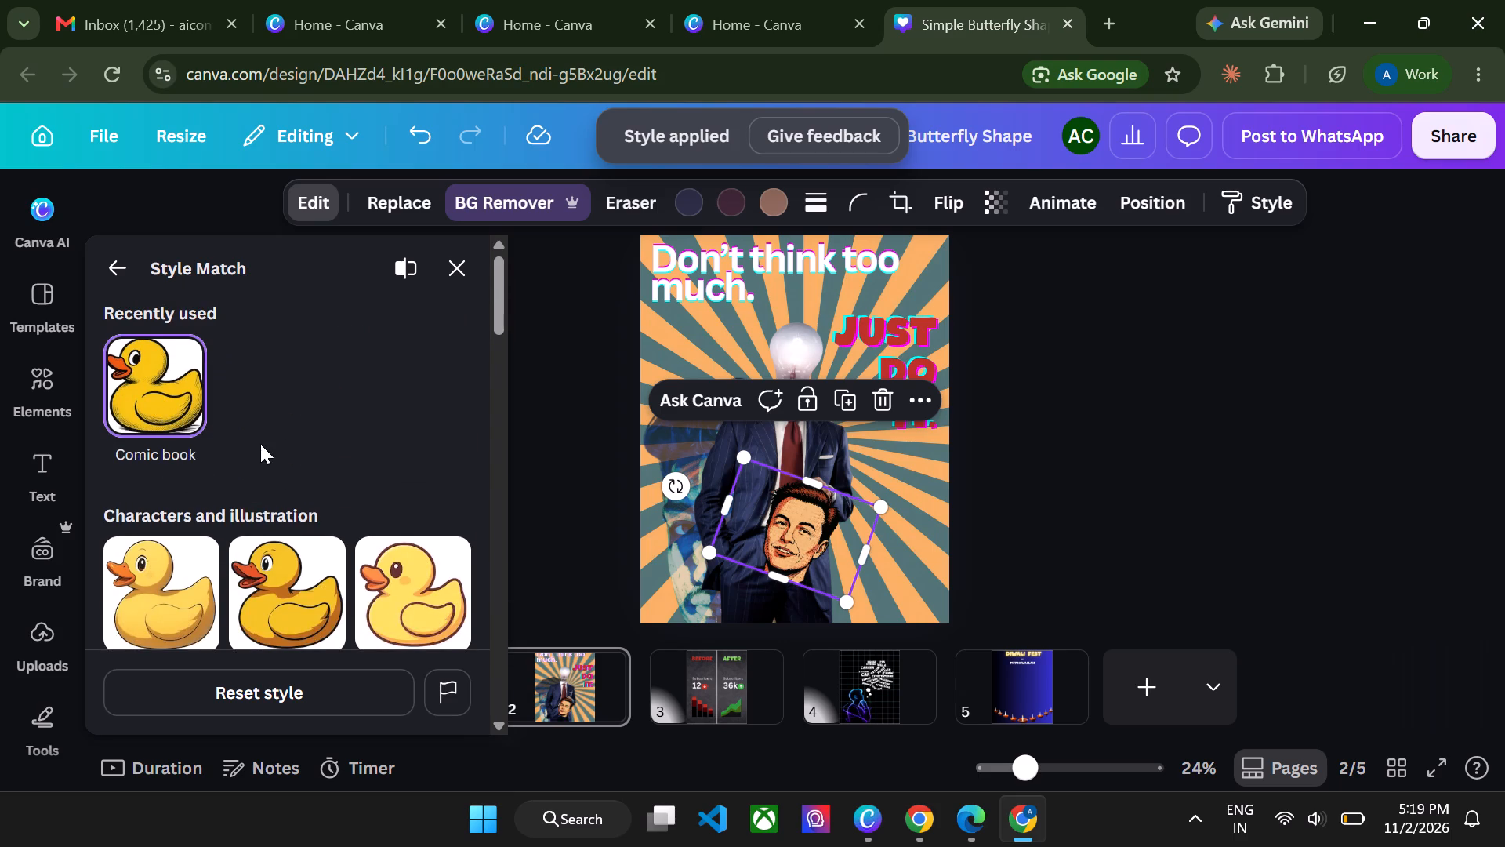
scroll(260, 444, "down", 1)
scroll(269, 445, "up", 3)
Reset all AI edits on the tilted head cutout on page 2 and remove the restored photo's background.
left_click(306, 678)
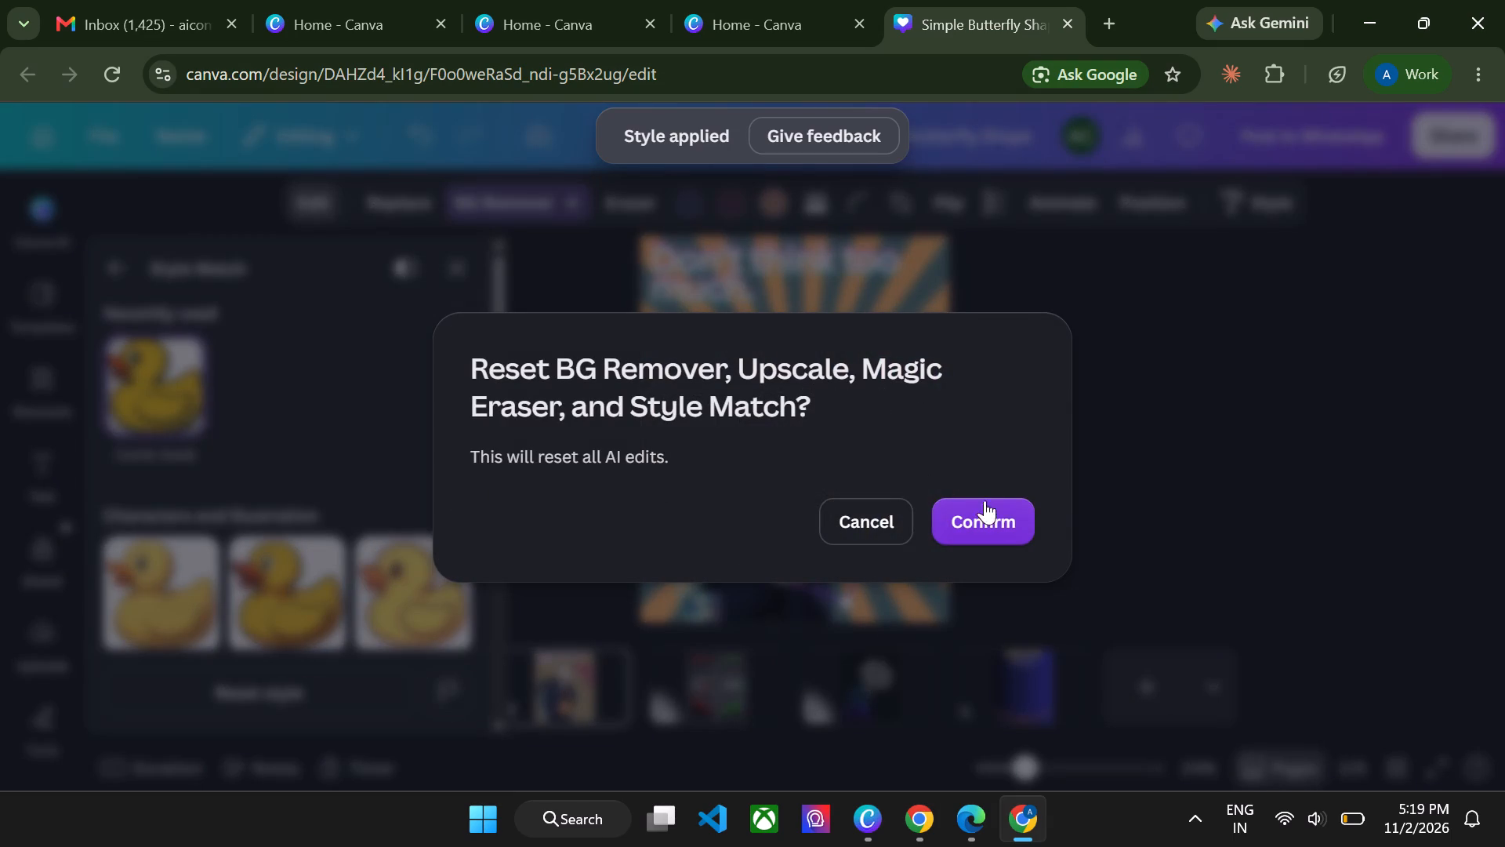
left_click(1005, 509)
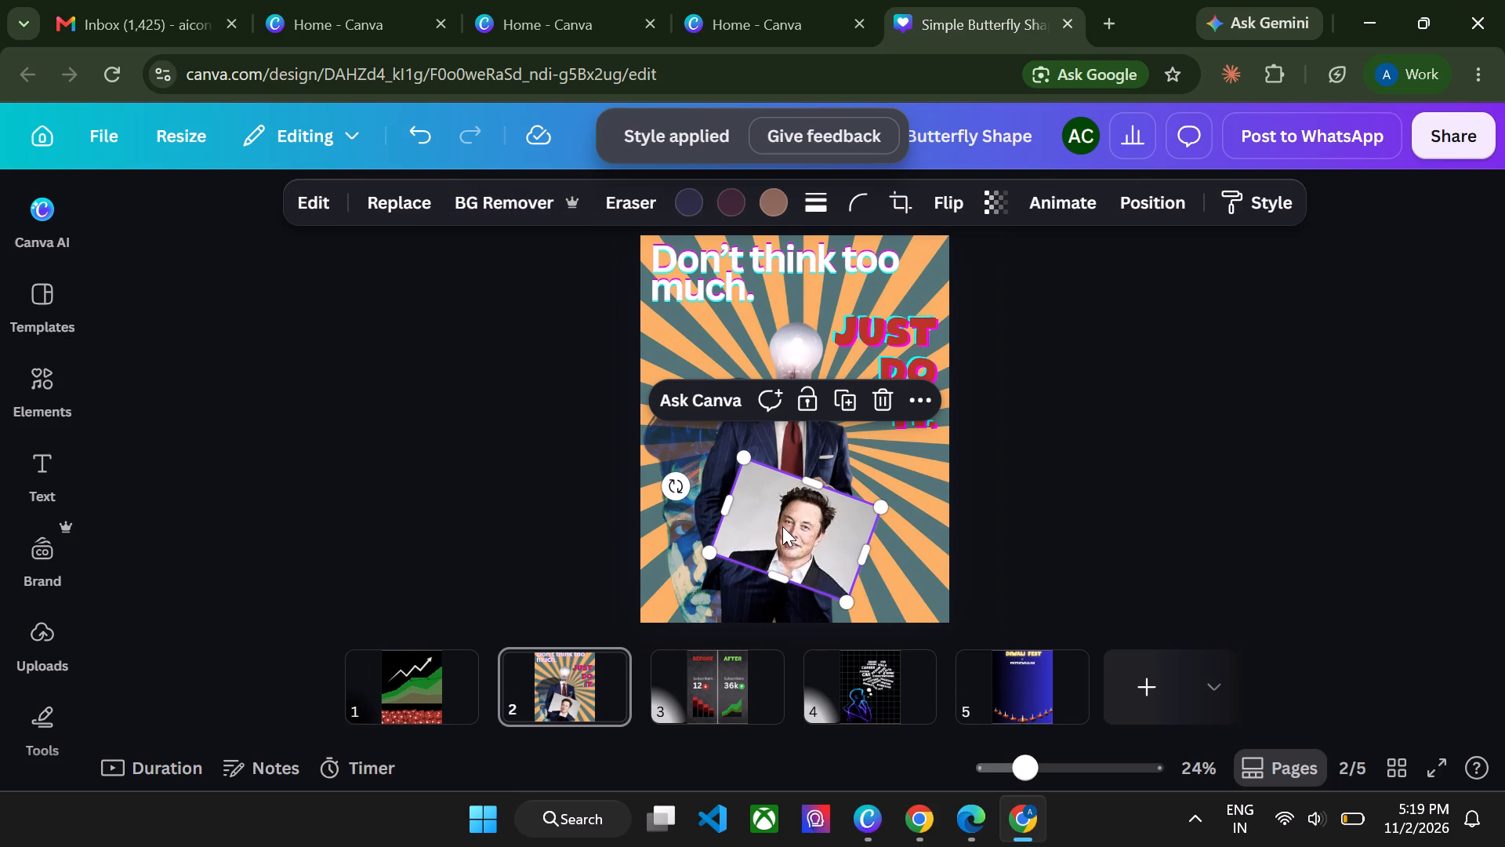
left_click(526, 213)
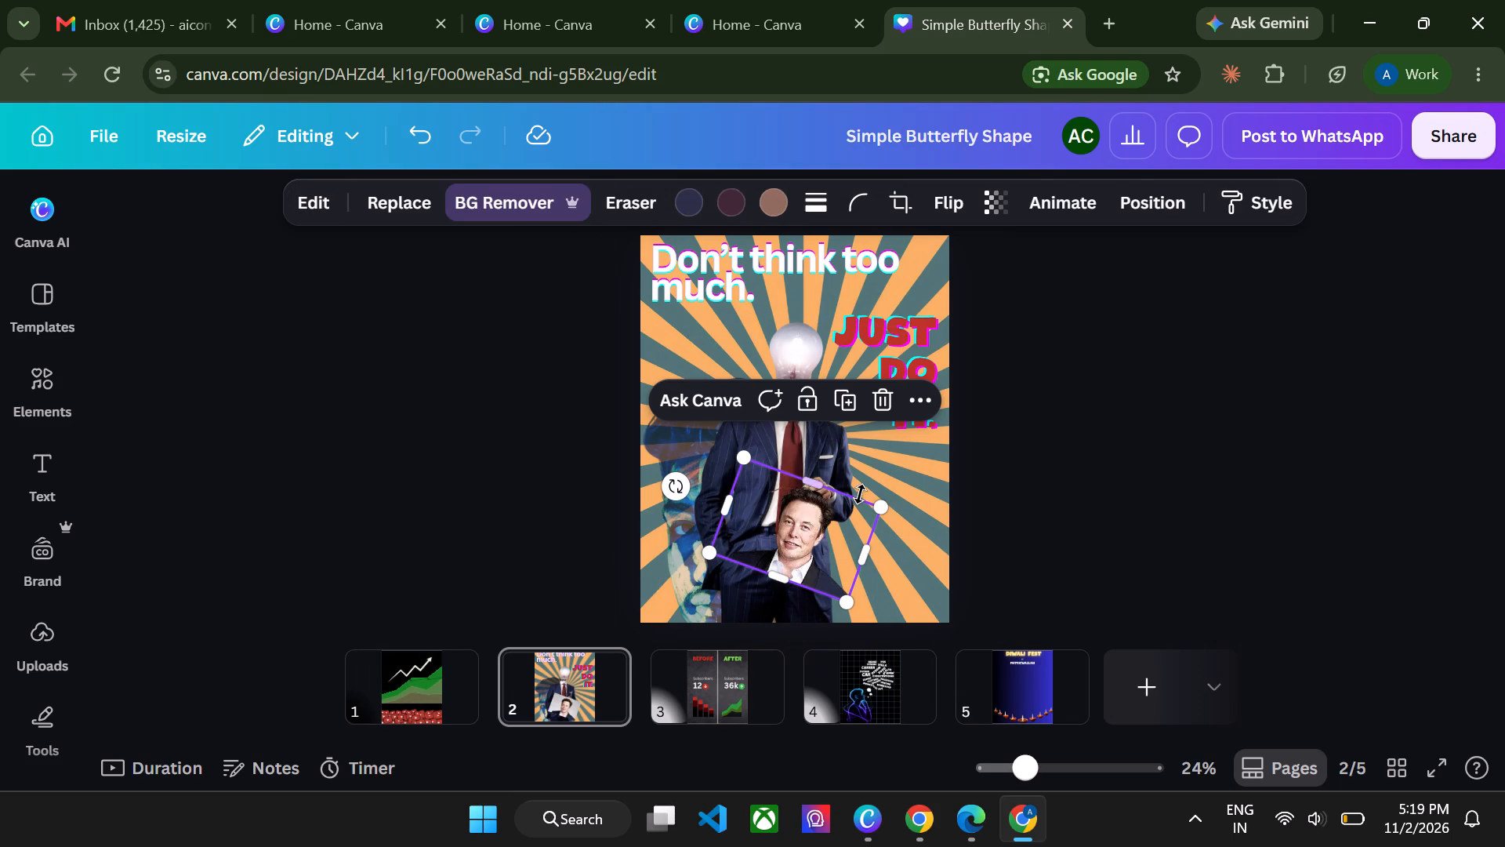
Move the background-free portrait off the suited figure onto the sunburst area to the right of its hand.
scroll(860, 494, "down", 1)
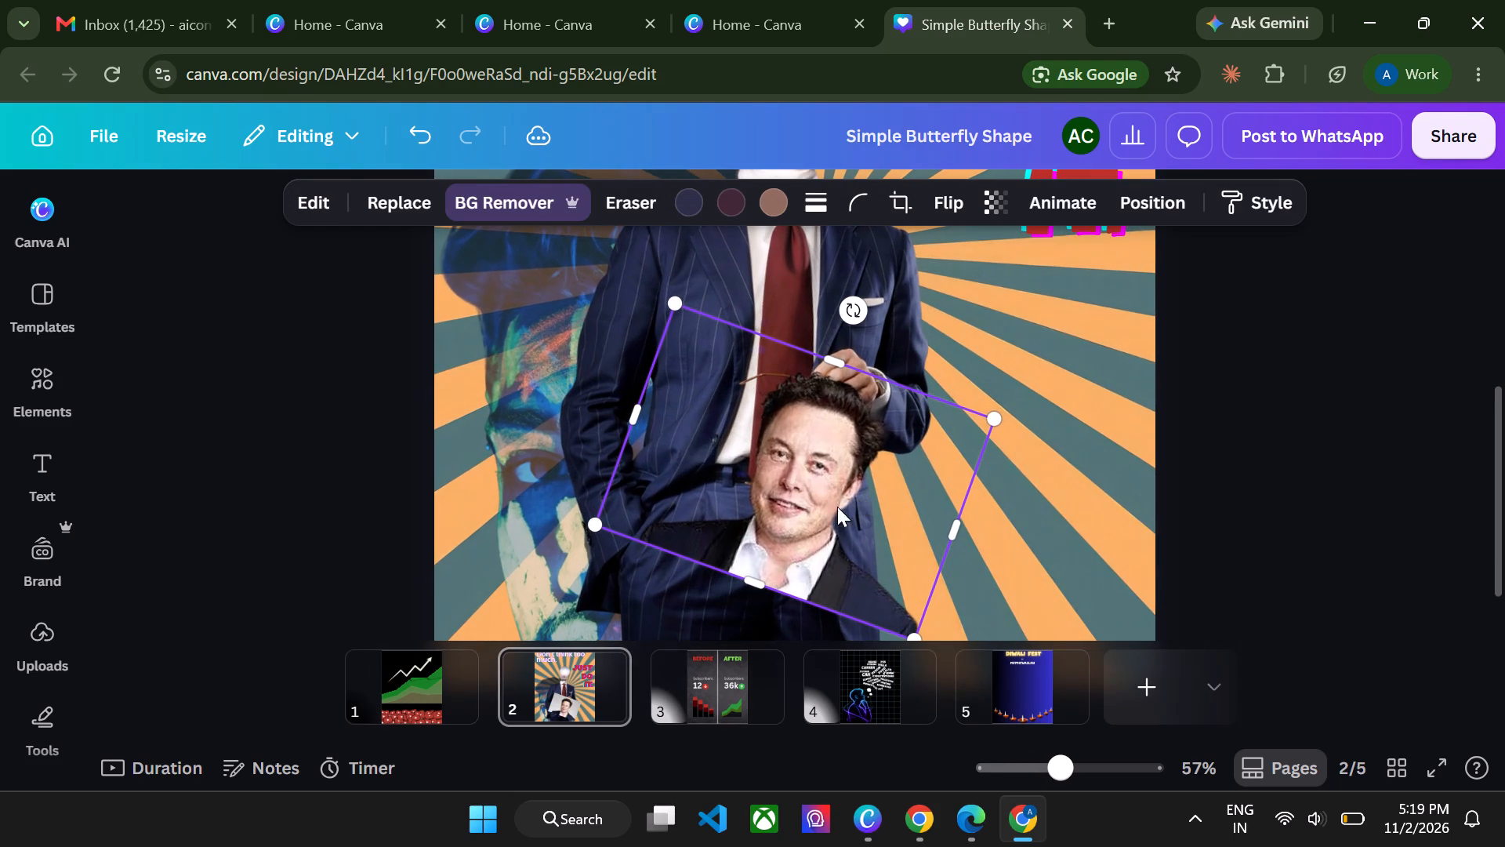
left_click_drag(823, 514, 1049, 436)
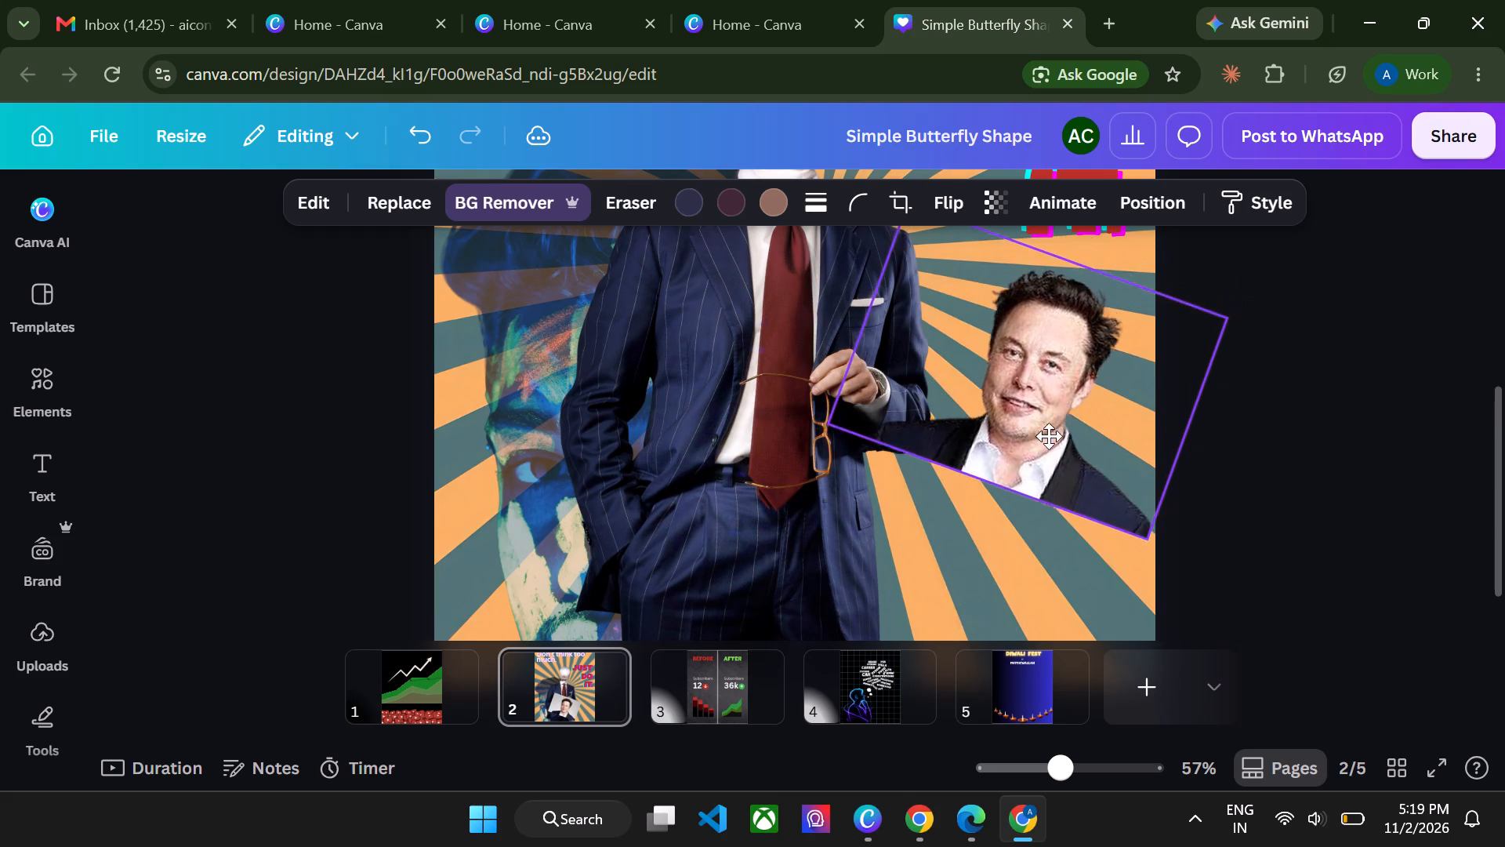
left_click_drag(1049, 436, 1069, 474)
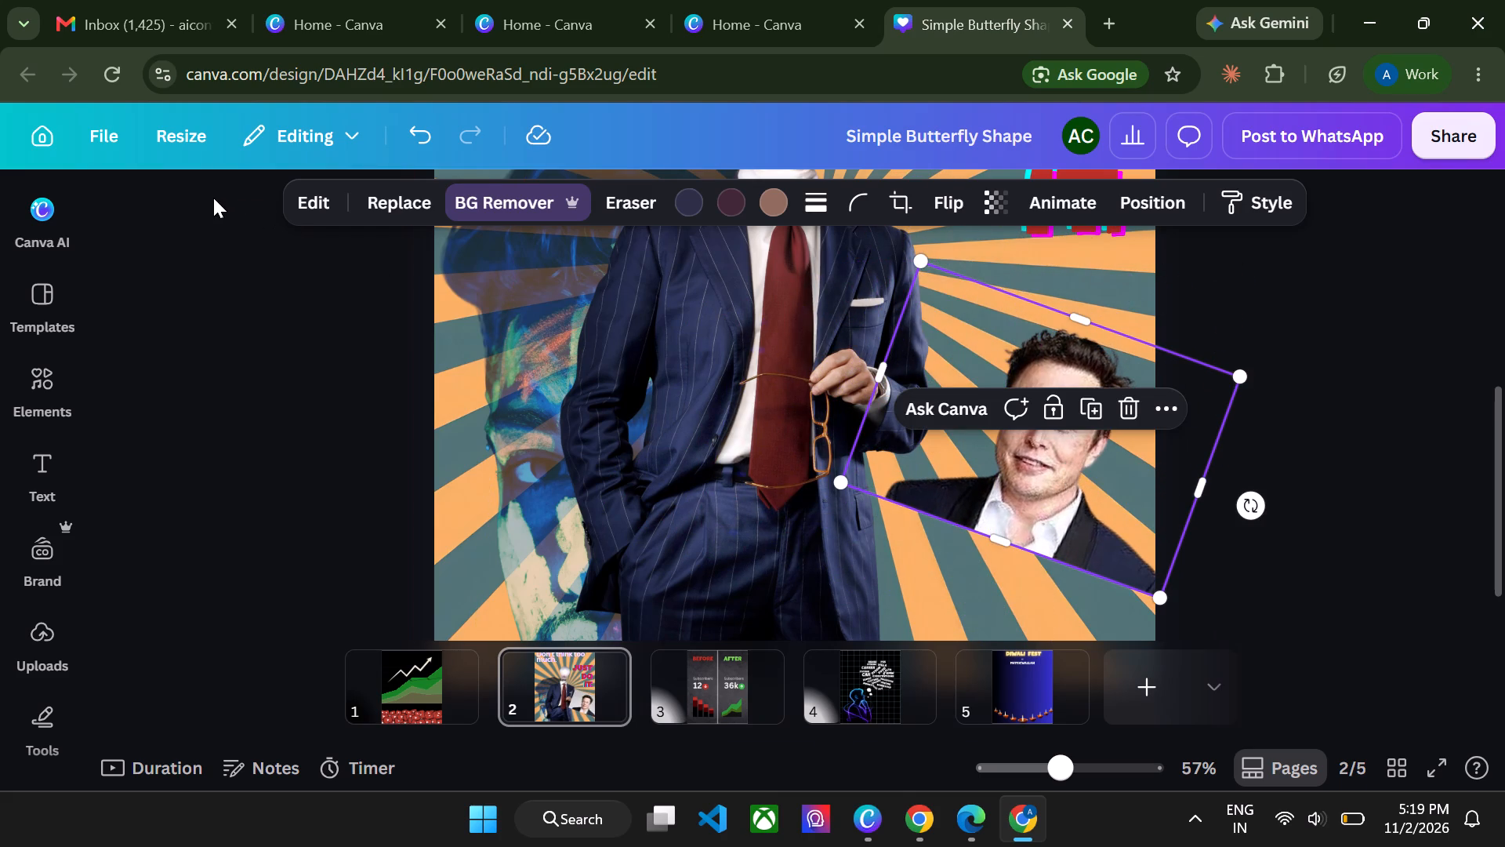
Use Magic Eraser's Area brush at size 40 to erase the portrait's neck, collar, suit and shoulders, leaving only the head.
left_click(303, 199)
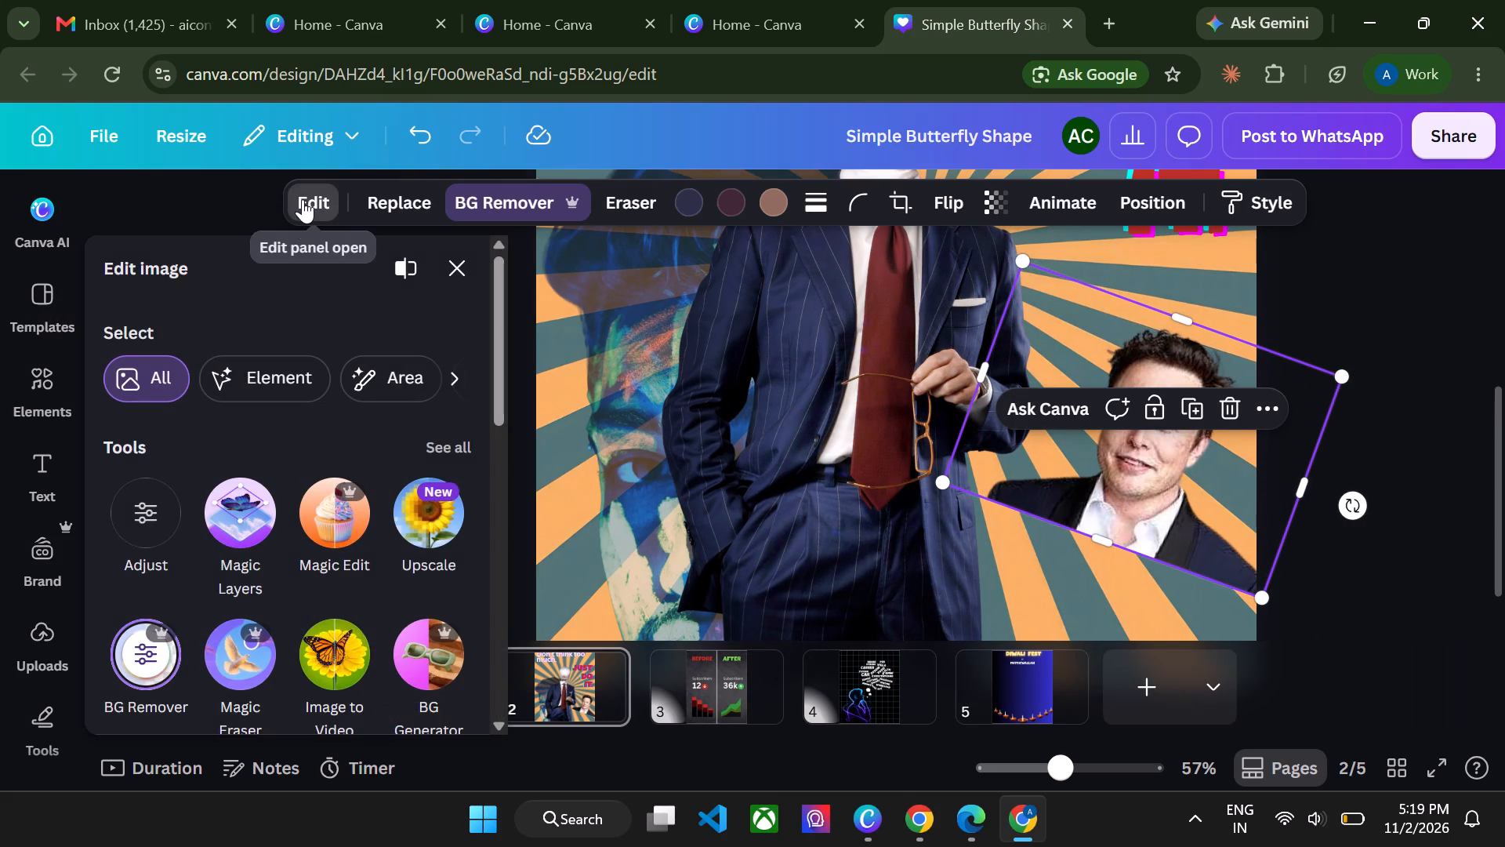
scroll(326, 587, "down", 1)
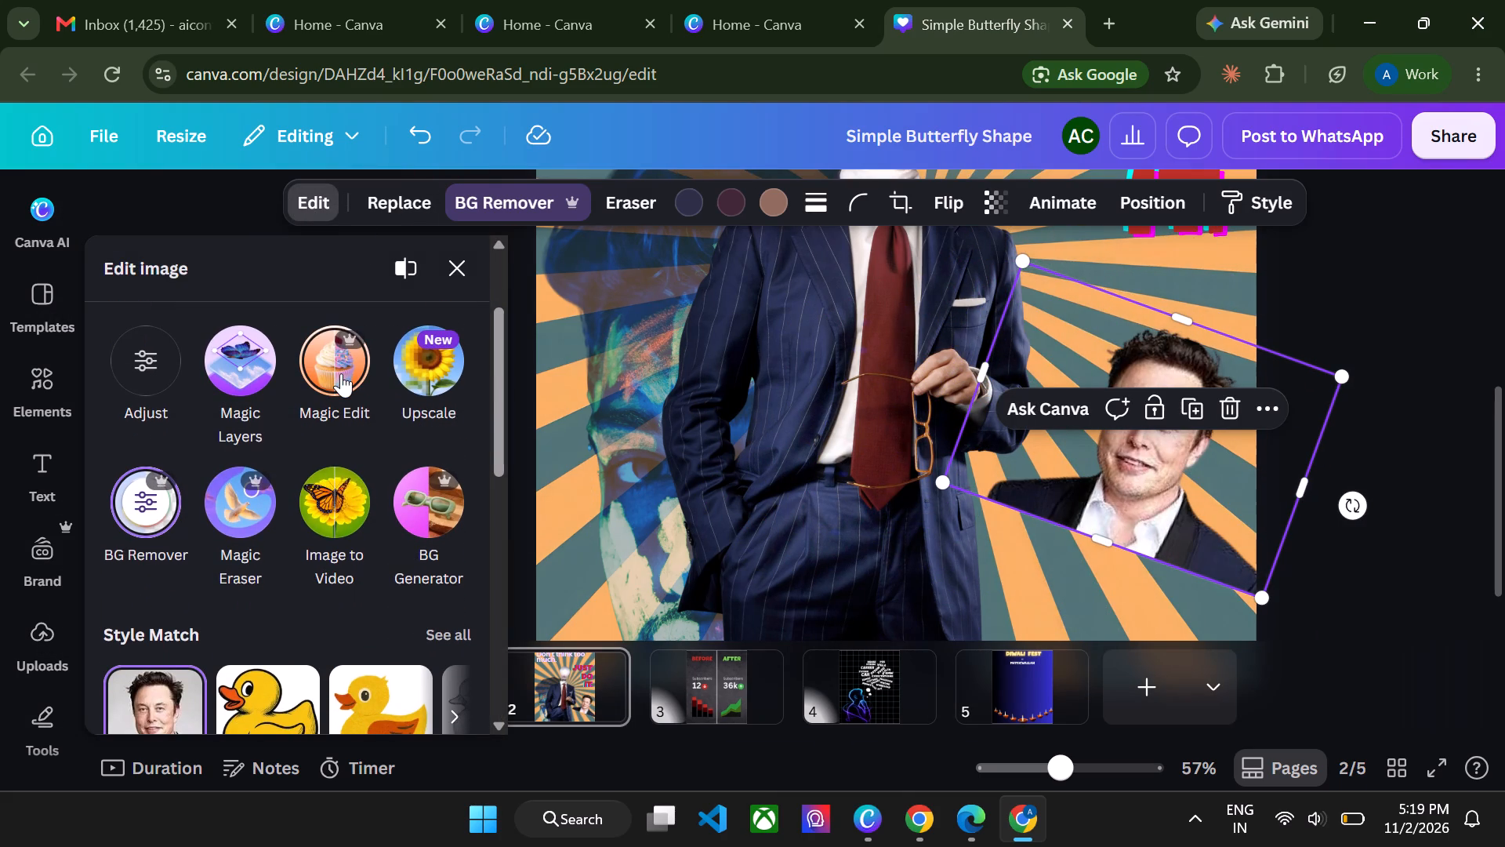
left_click(618, 206)
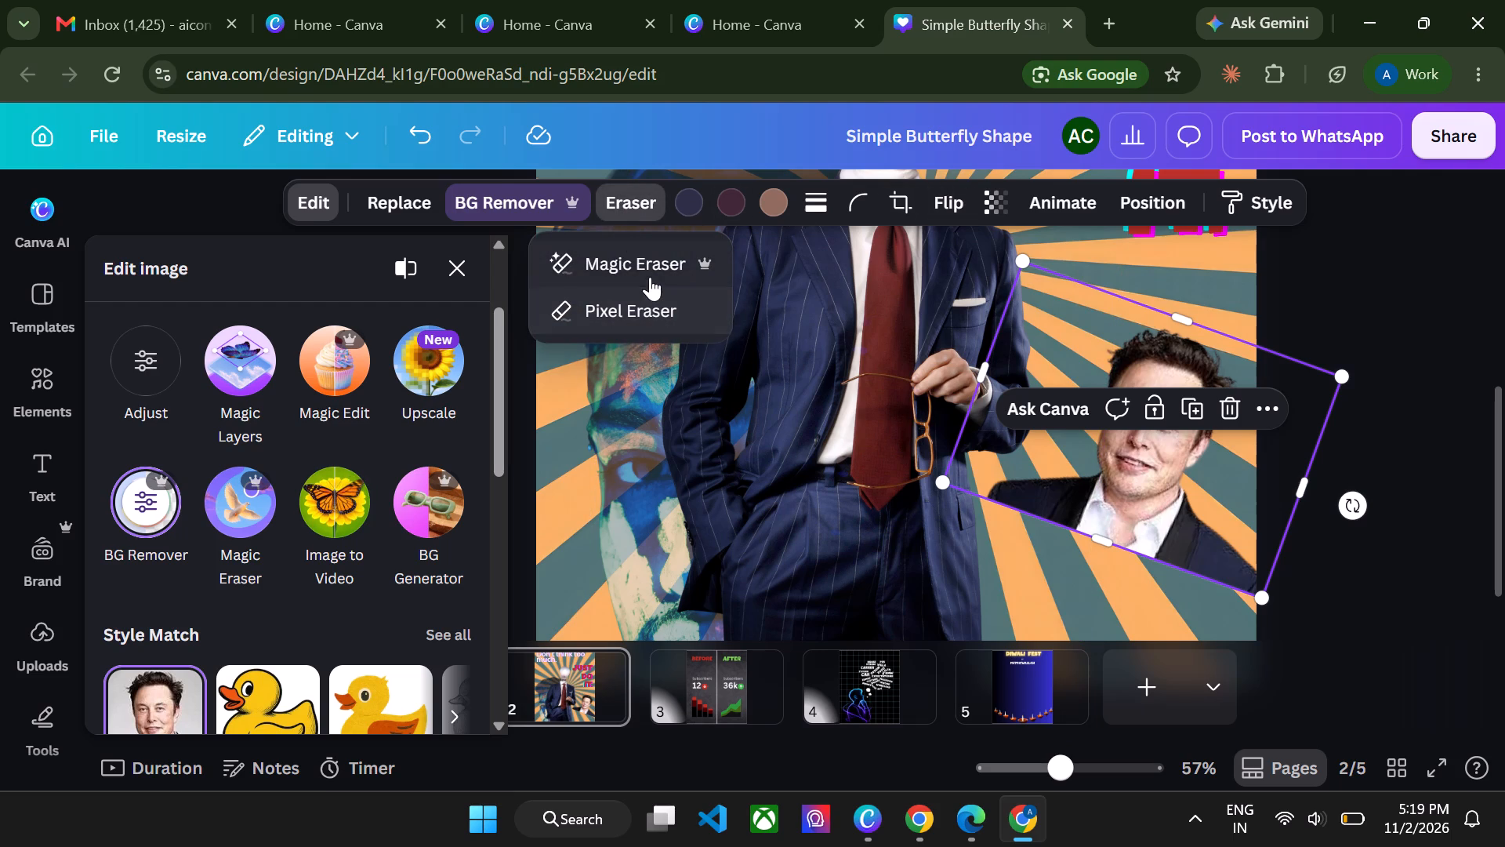
left_click(650, 273)
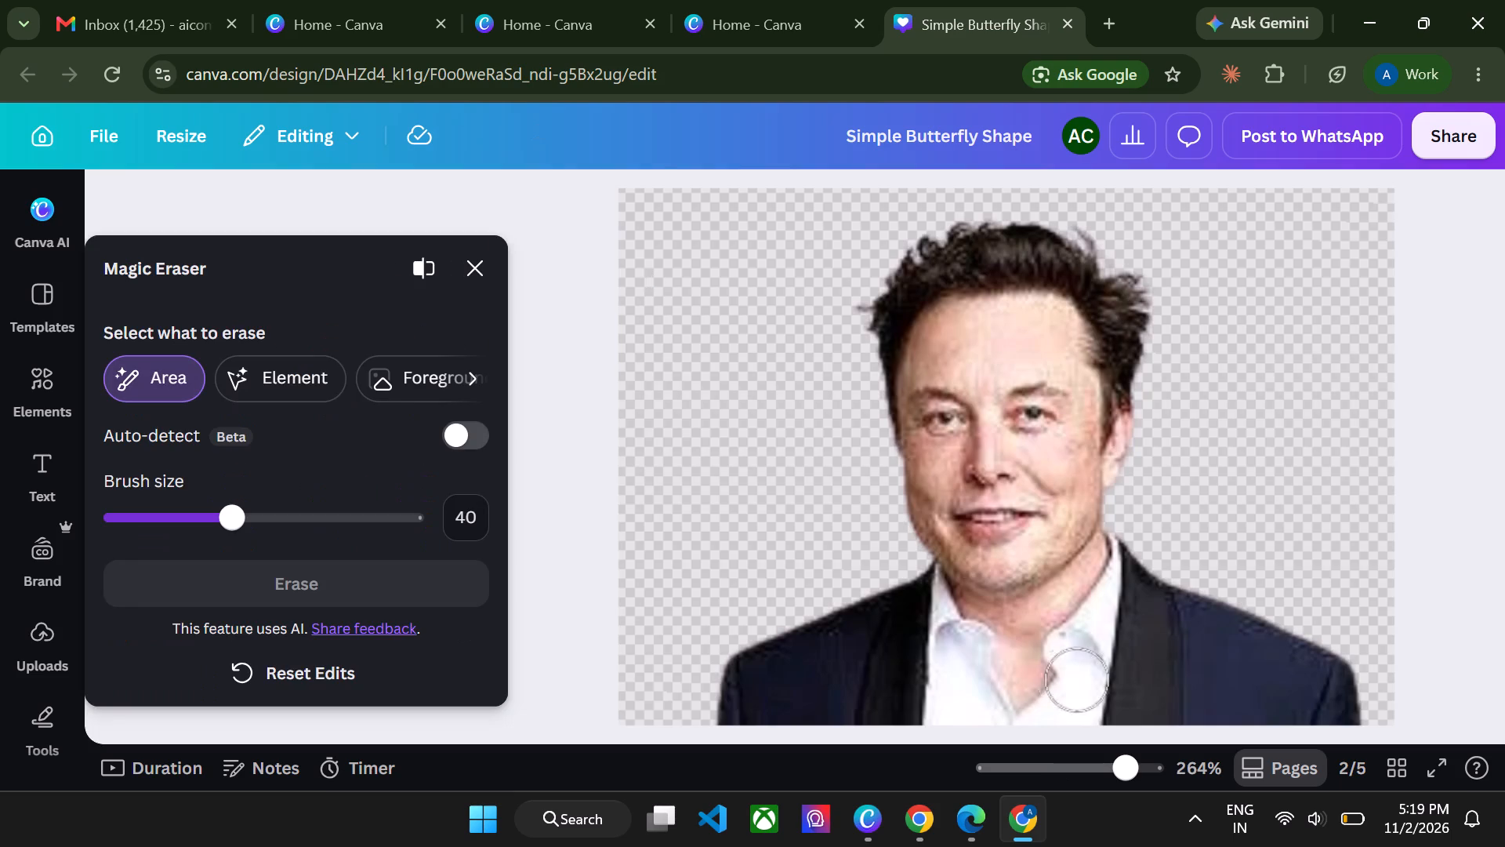
left_click_drag(919, 593, 1003, 619)
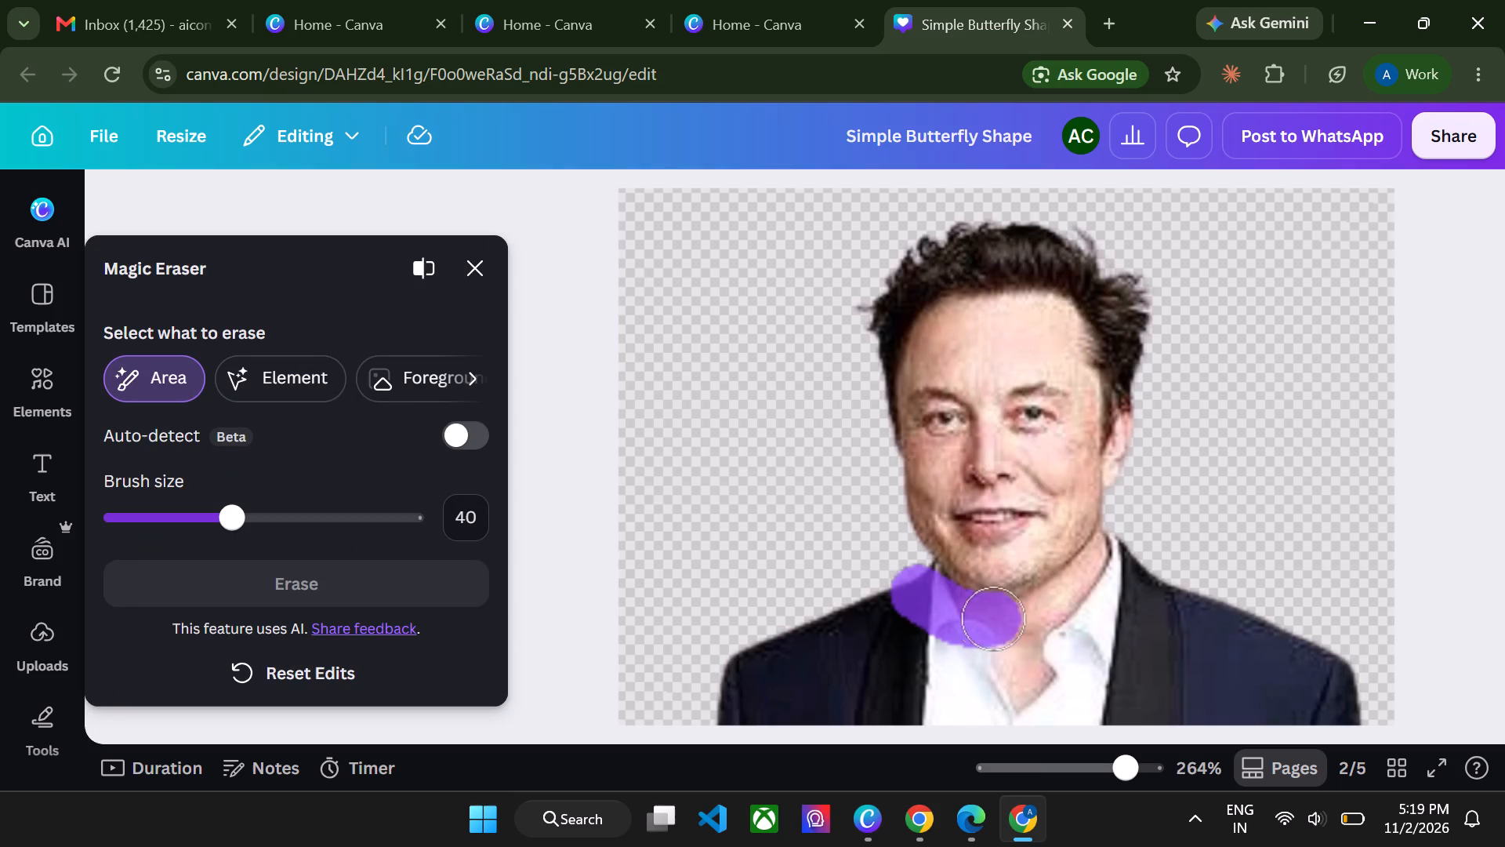
left_click_drag(1003, 619, 1365, 674)
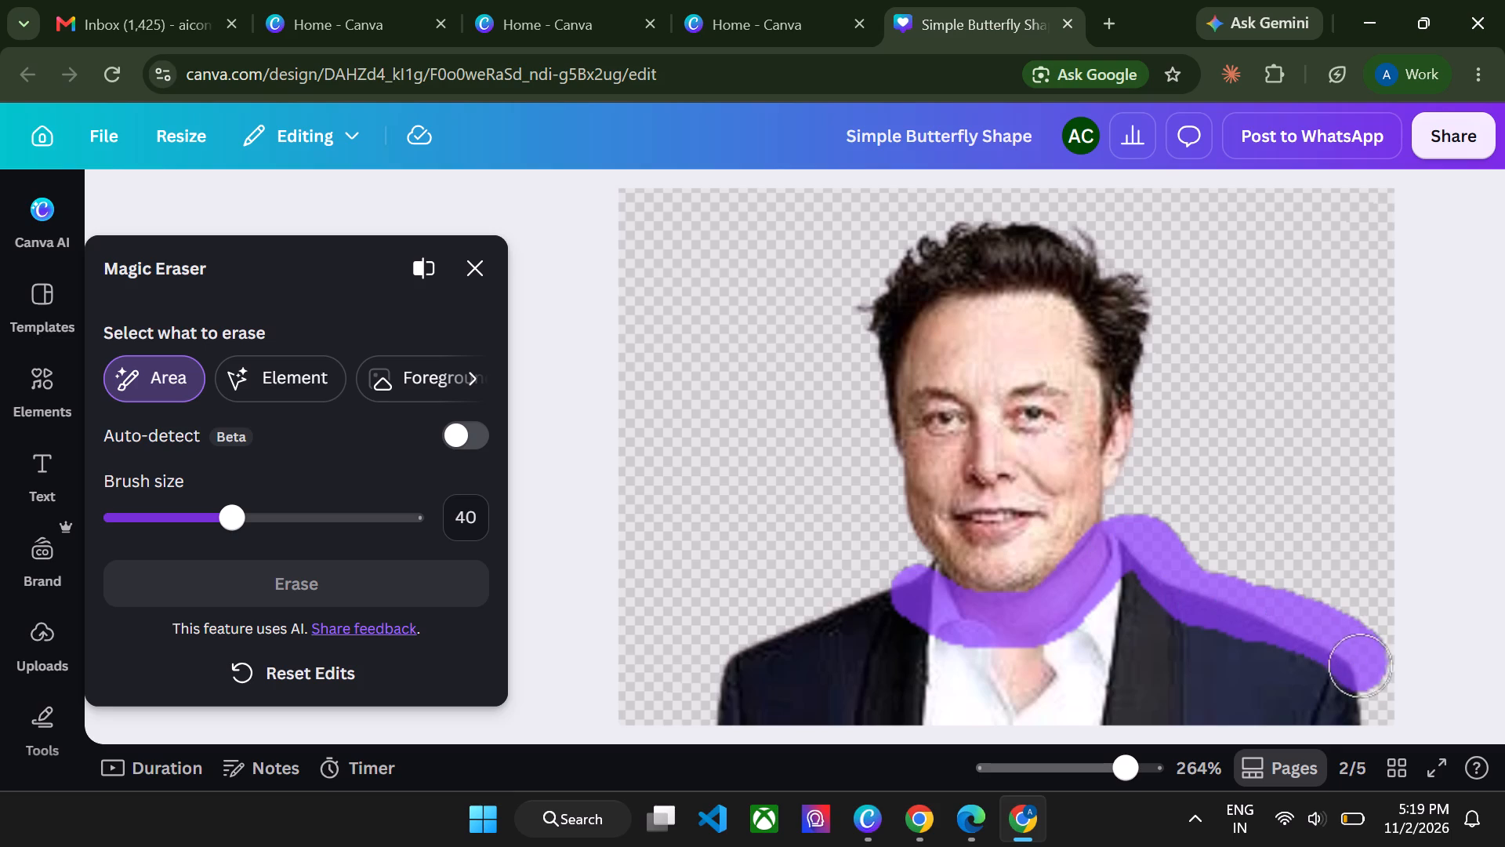
left_click_drag(1365, 674, 1093, 657)
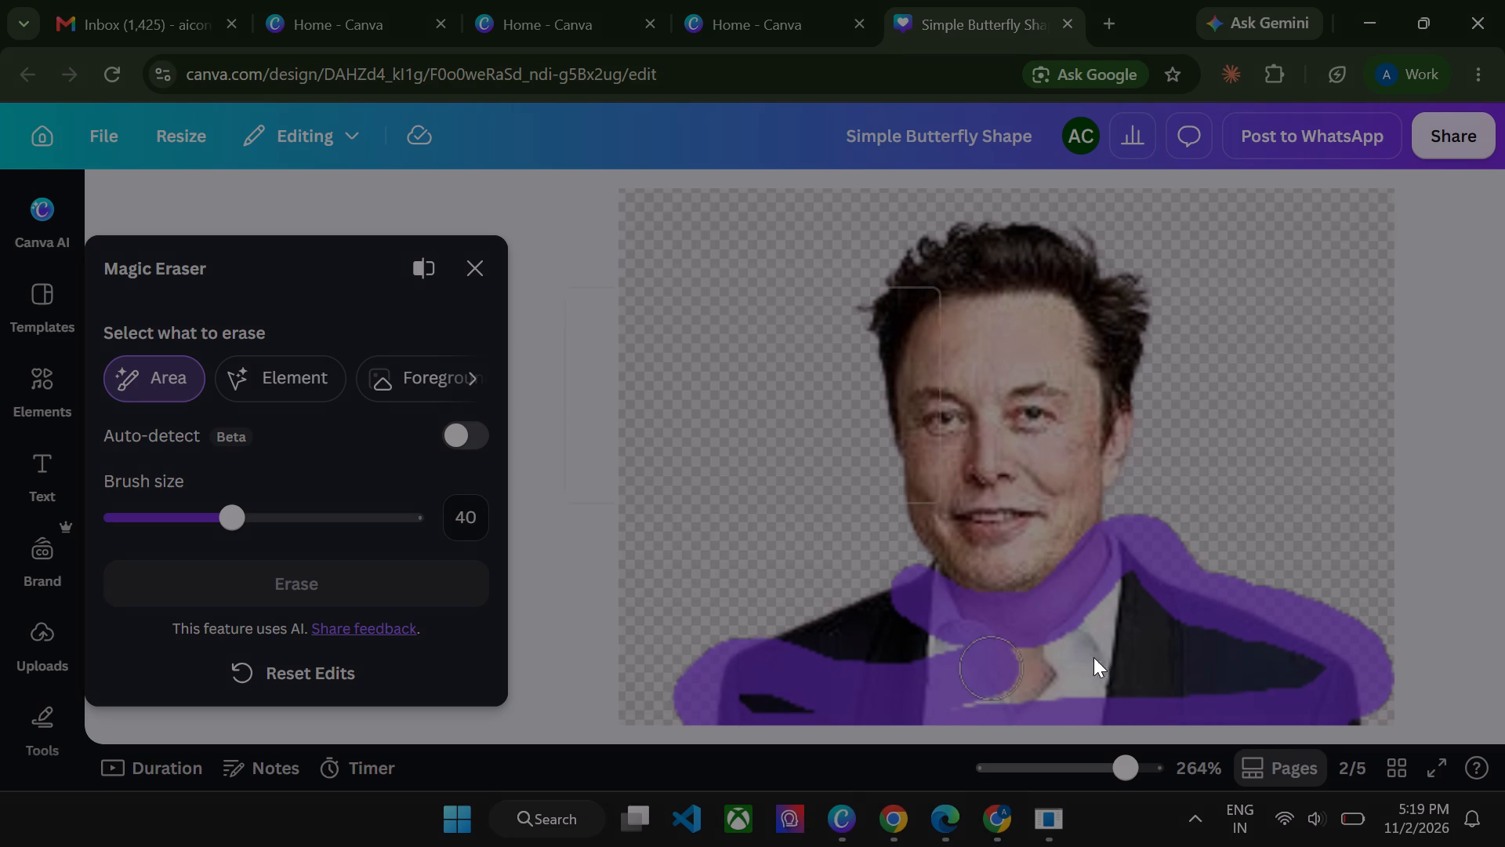
left_click_drag(1093, 657, 1319, 675)
left_click(879, 463)
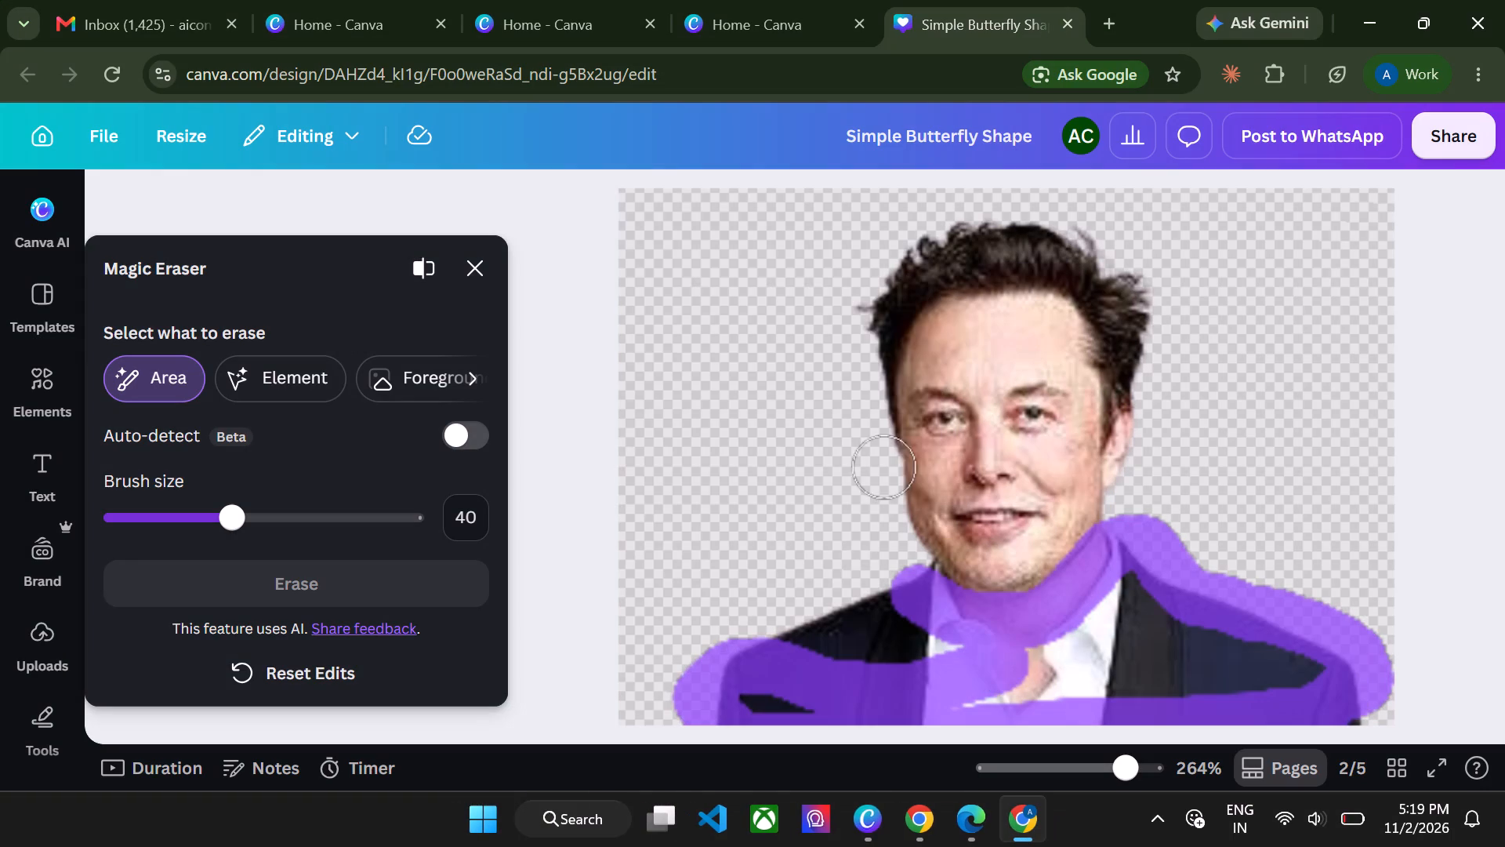
left_click_drag(811, 637, 778, 626)
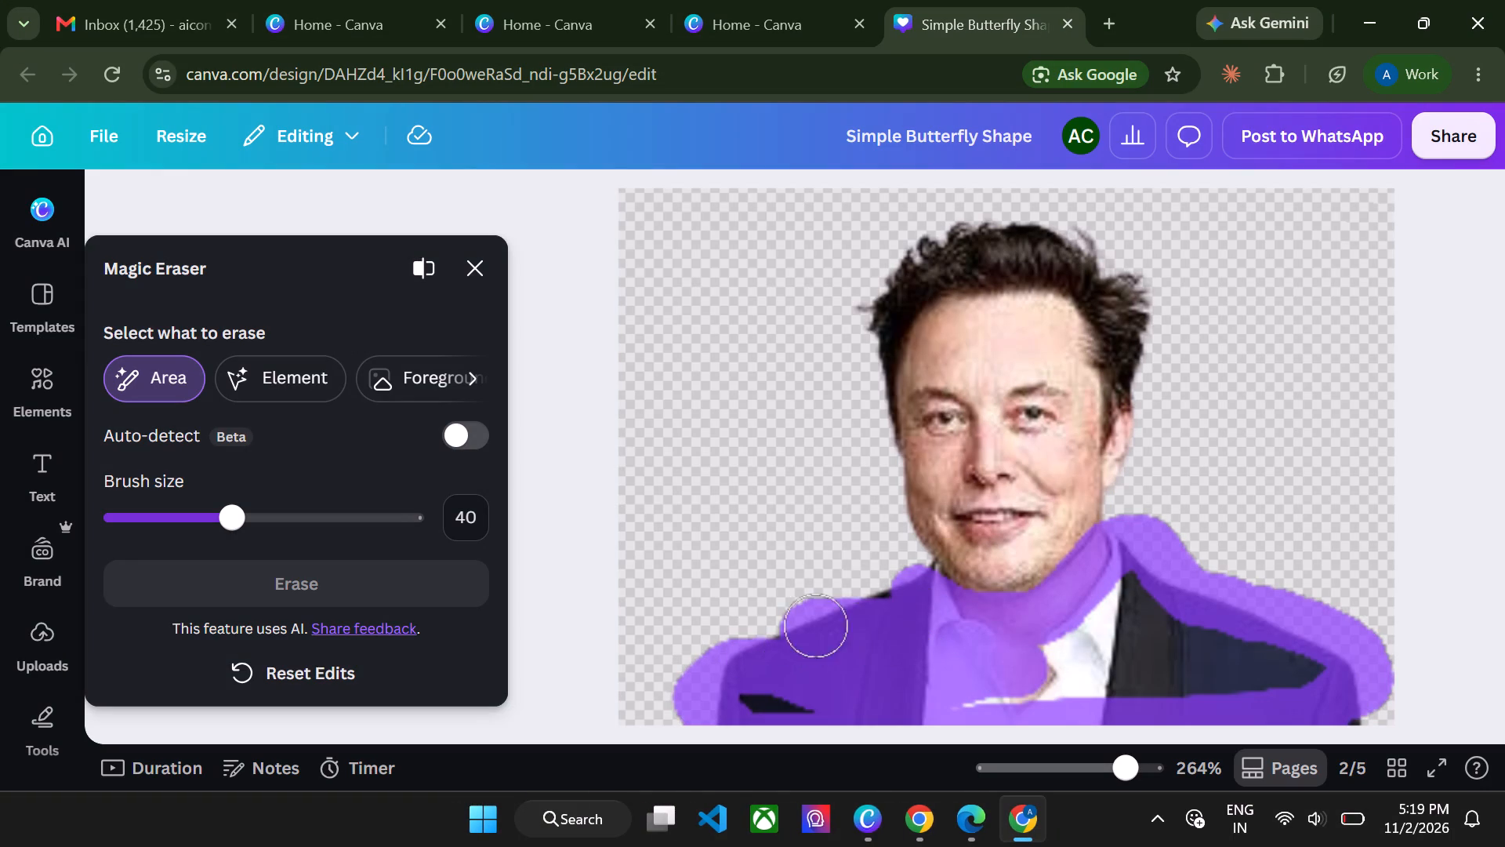
left_click_drag(778, 626, 1075, 662)
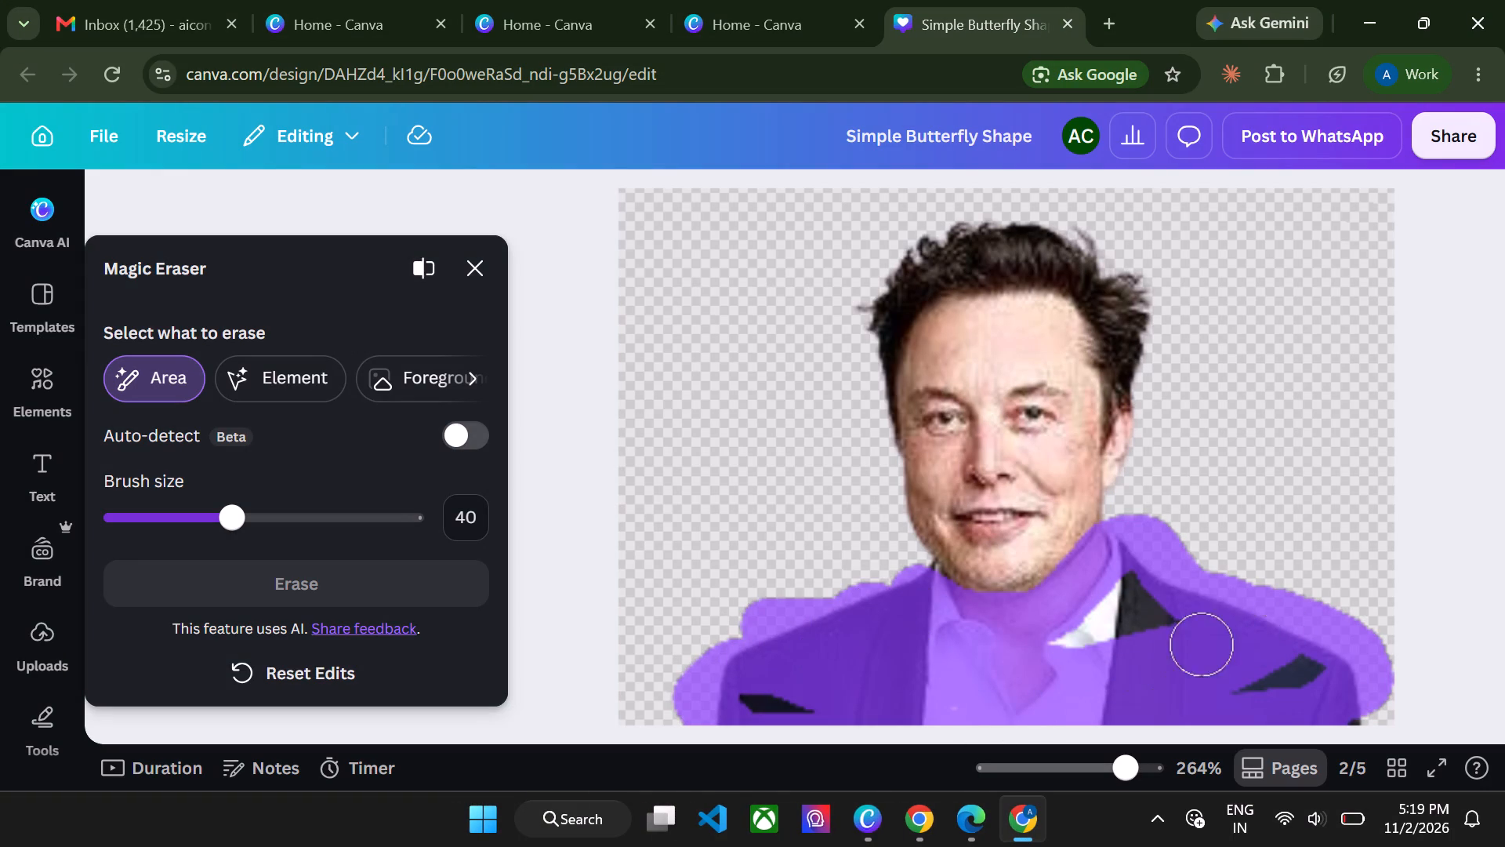
left_click_drag(1075, 662, 1070, 713)
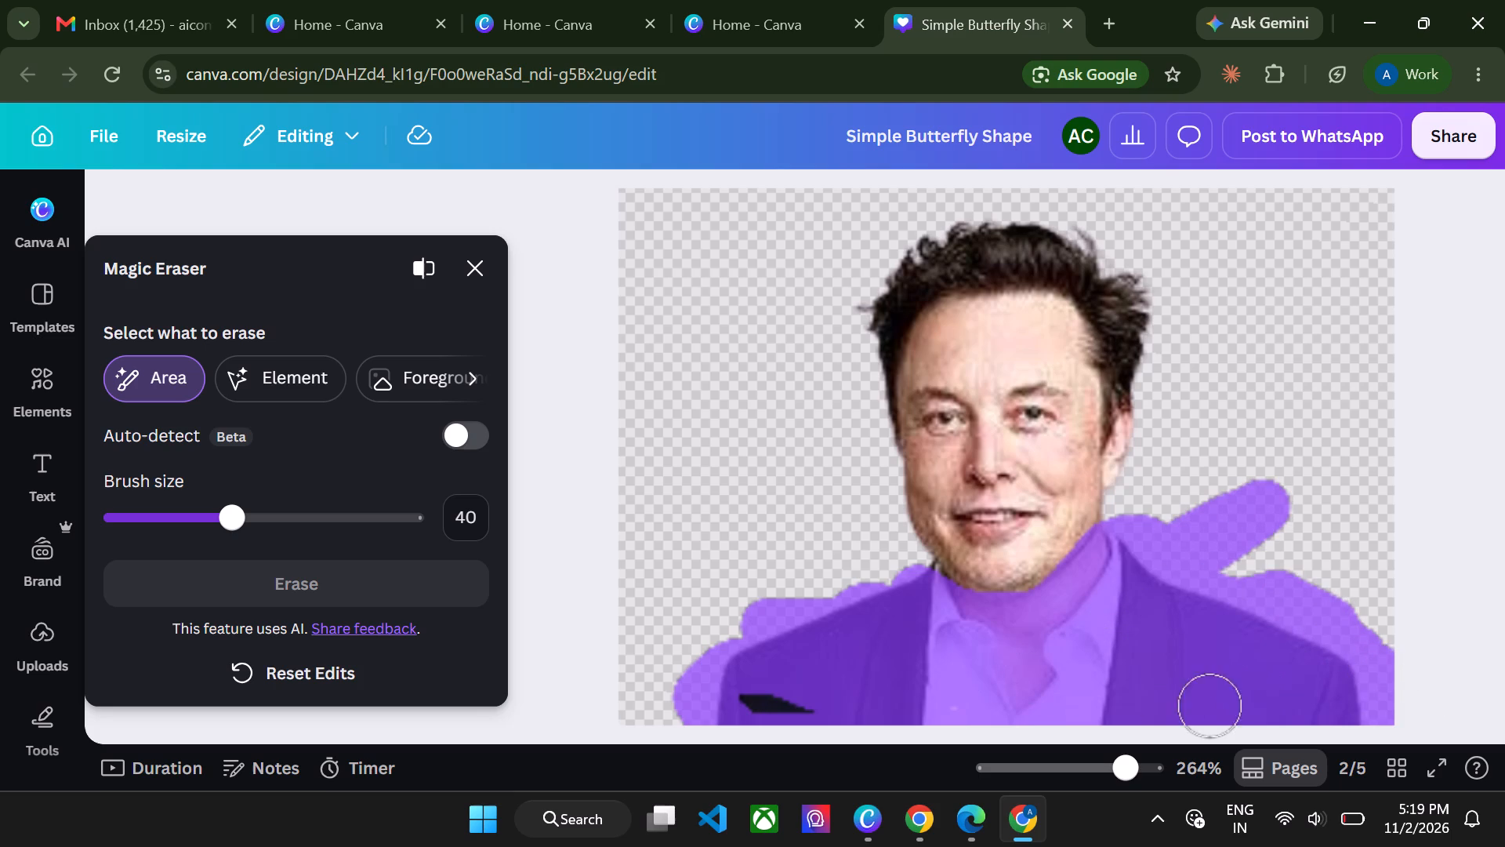
left_click_drag(1070, 713, 823, 687)
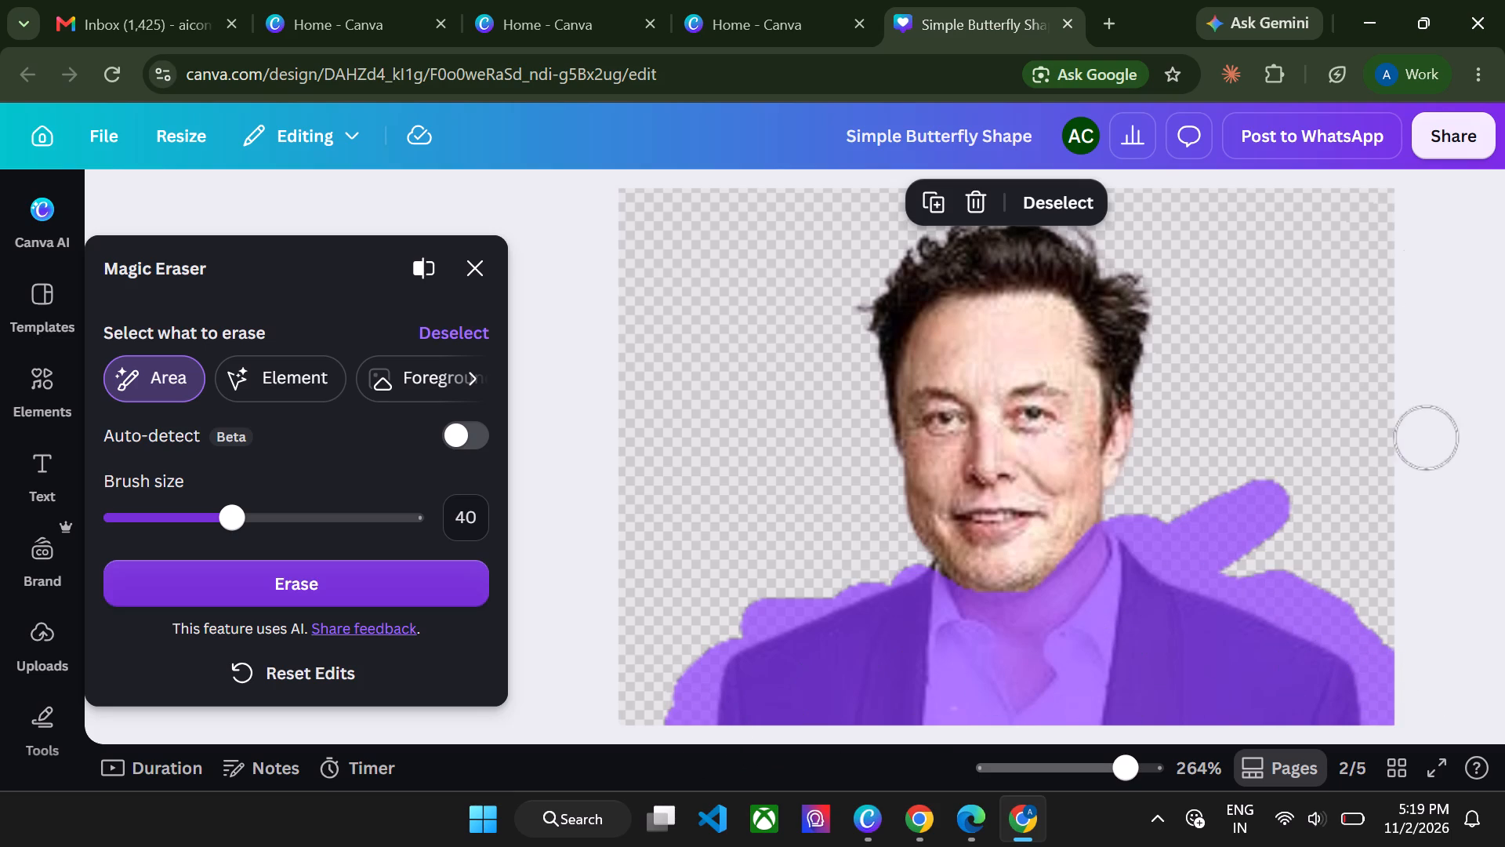
left_click_drag(884, 557, 929, 589)
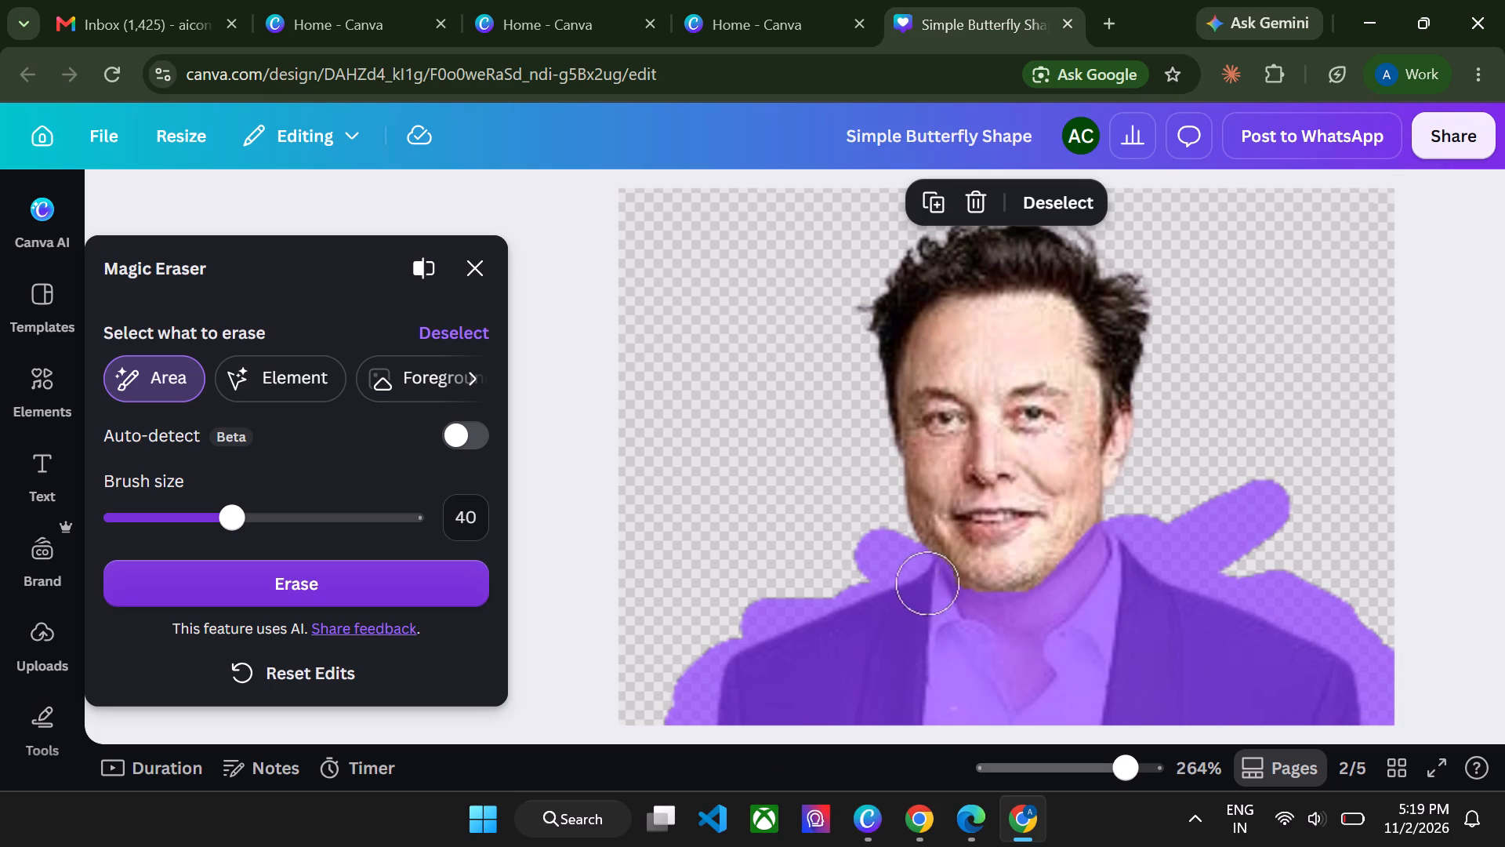
left_click_drag(929, 589, 1249, 467)
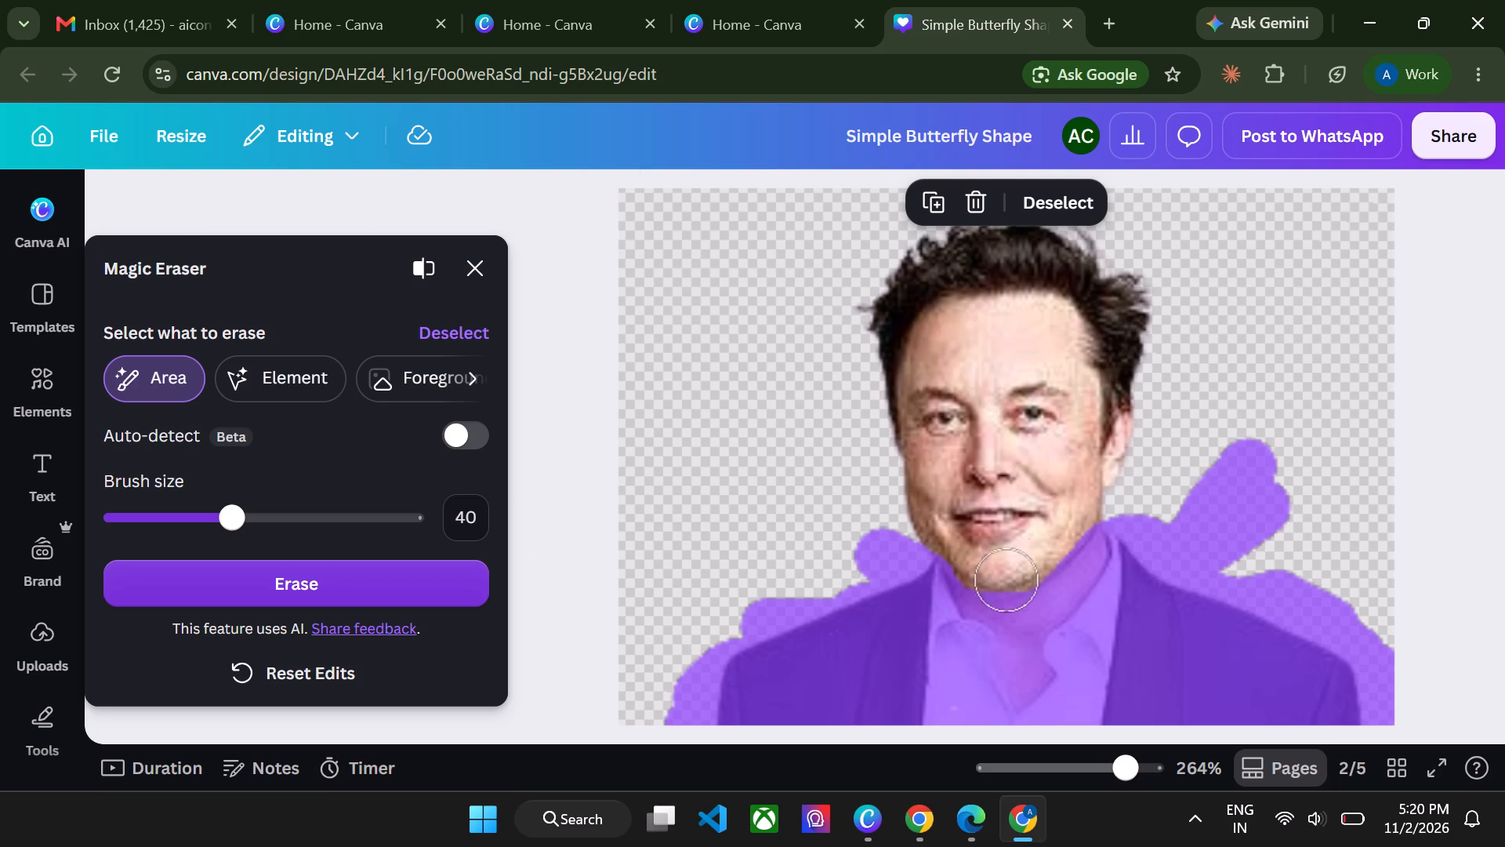
left_click(341, 591)
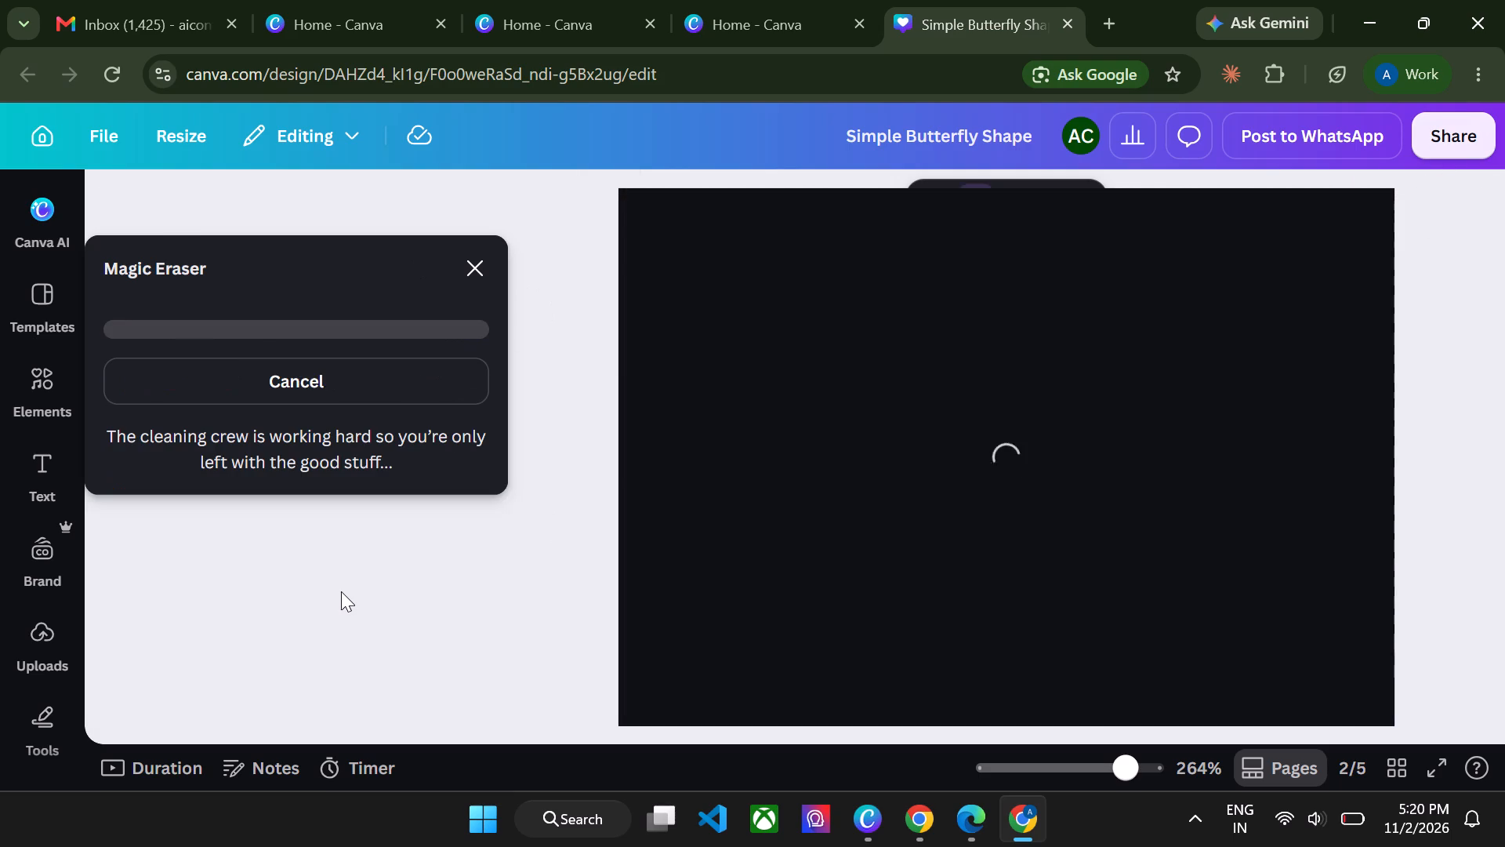
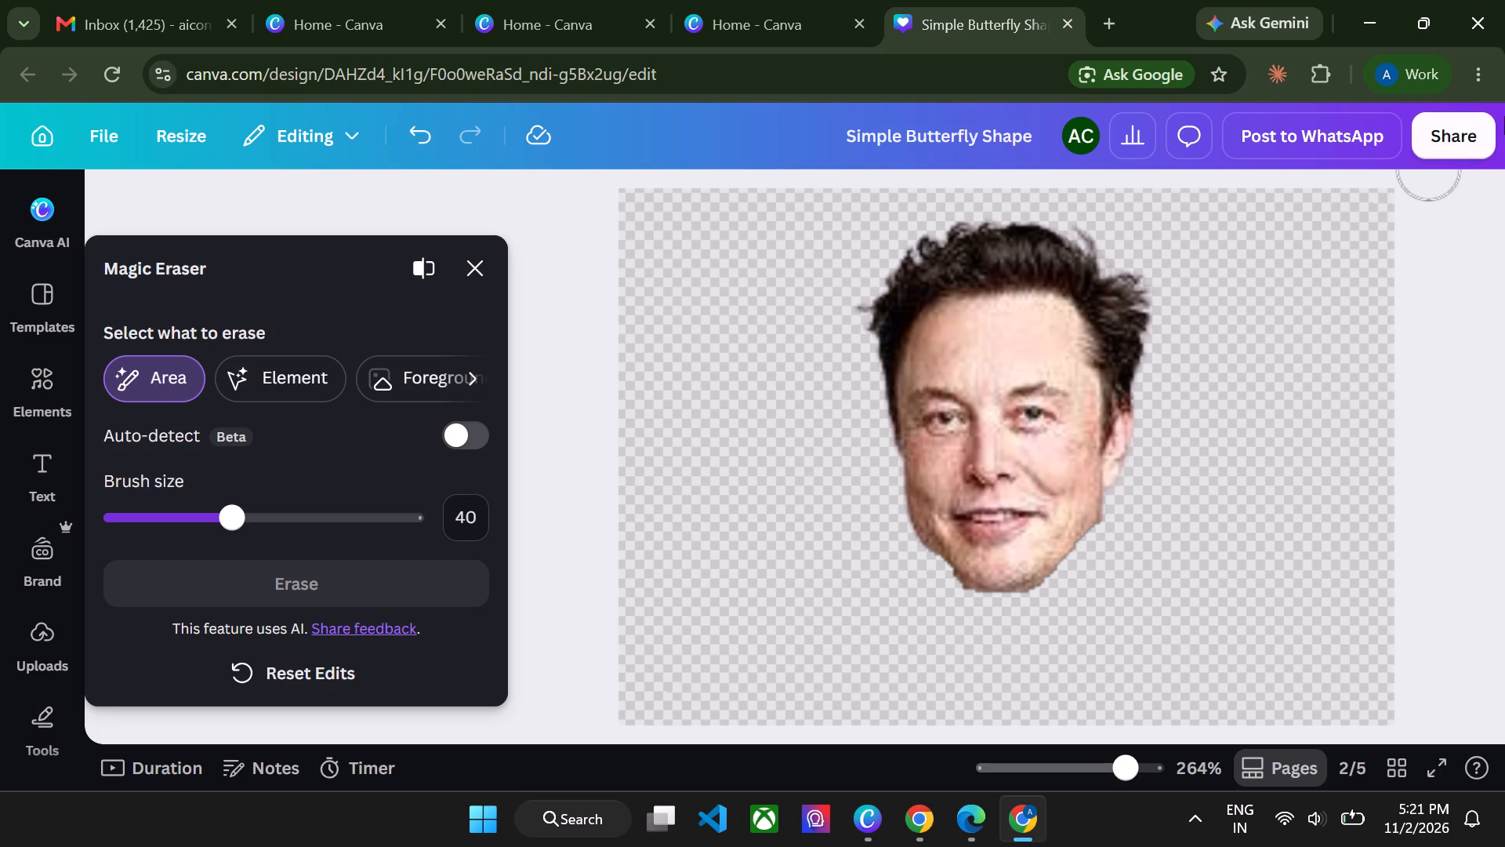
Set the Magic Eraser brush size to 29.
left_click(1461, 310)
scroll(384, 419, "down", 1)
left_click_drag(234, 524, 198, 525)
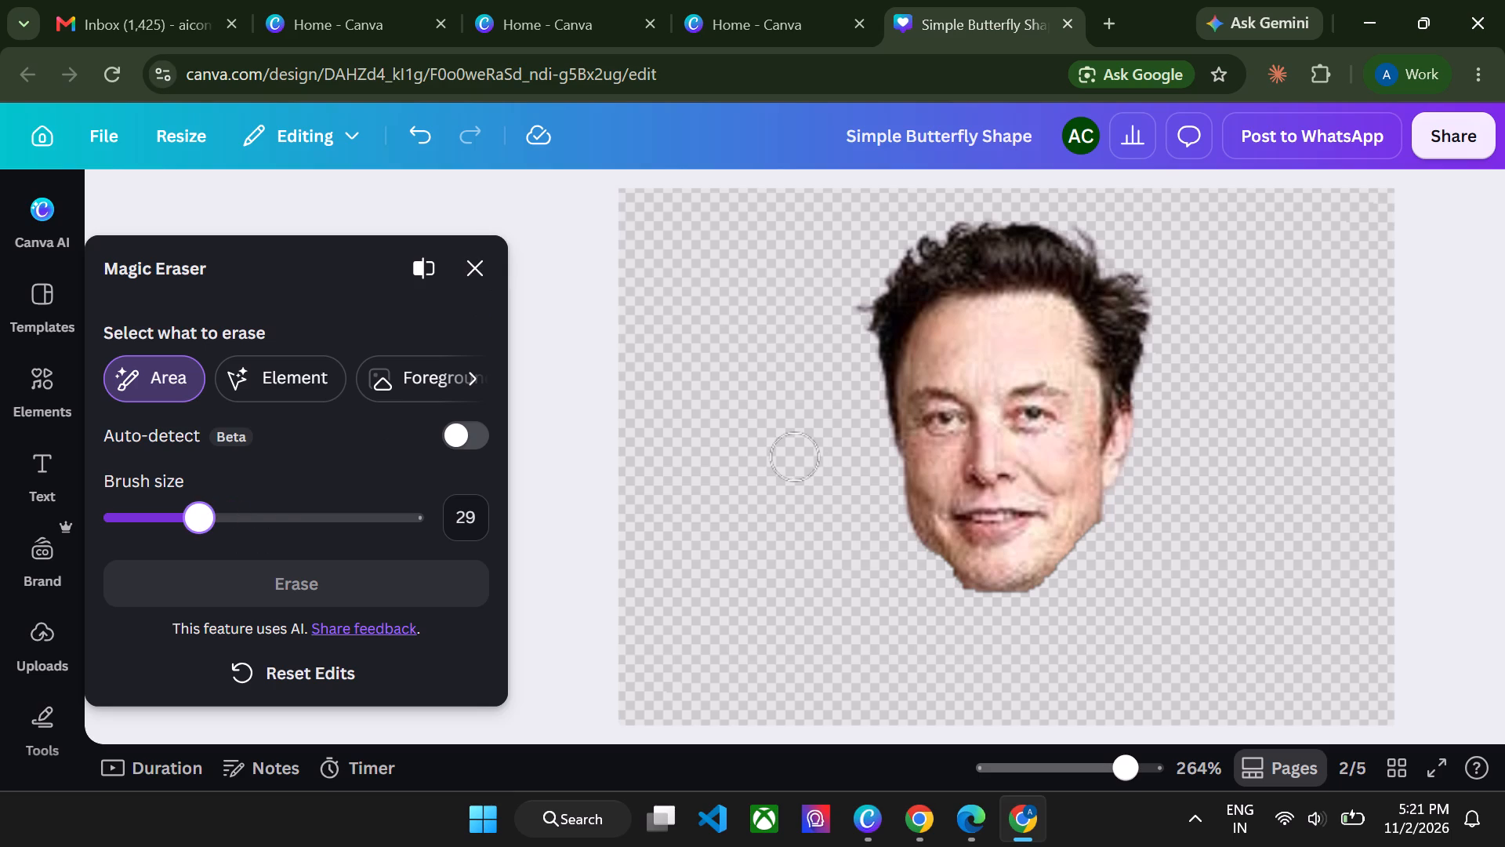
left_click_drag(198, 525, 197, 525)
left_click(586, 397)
Leave the editor for the home page and reopen the Simple Butterfly Shape design from the recent designs.
left_click(38, 148)
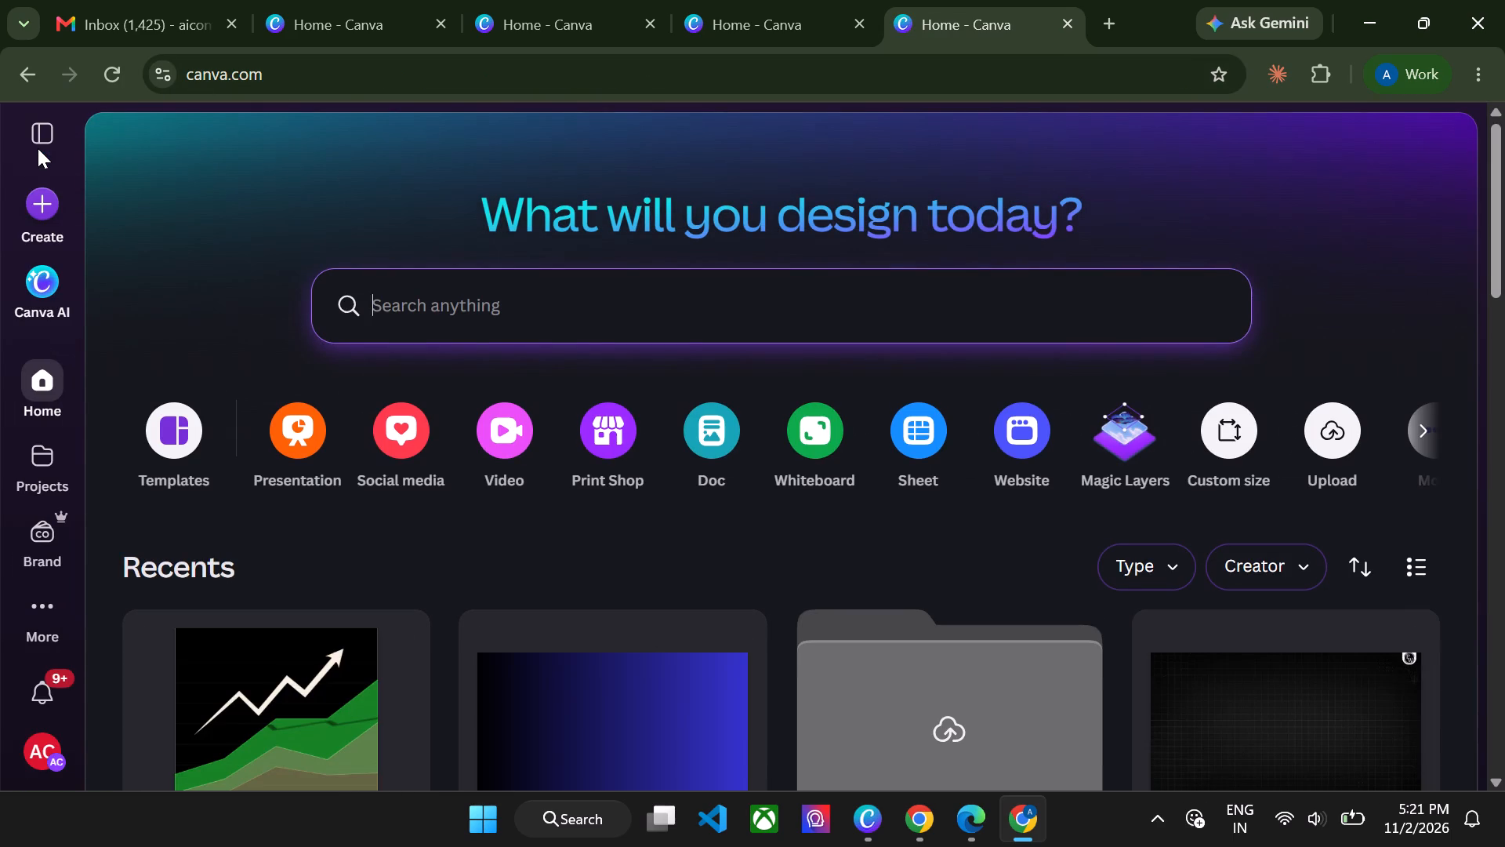
scroll(571, 511, "down", 1)
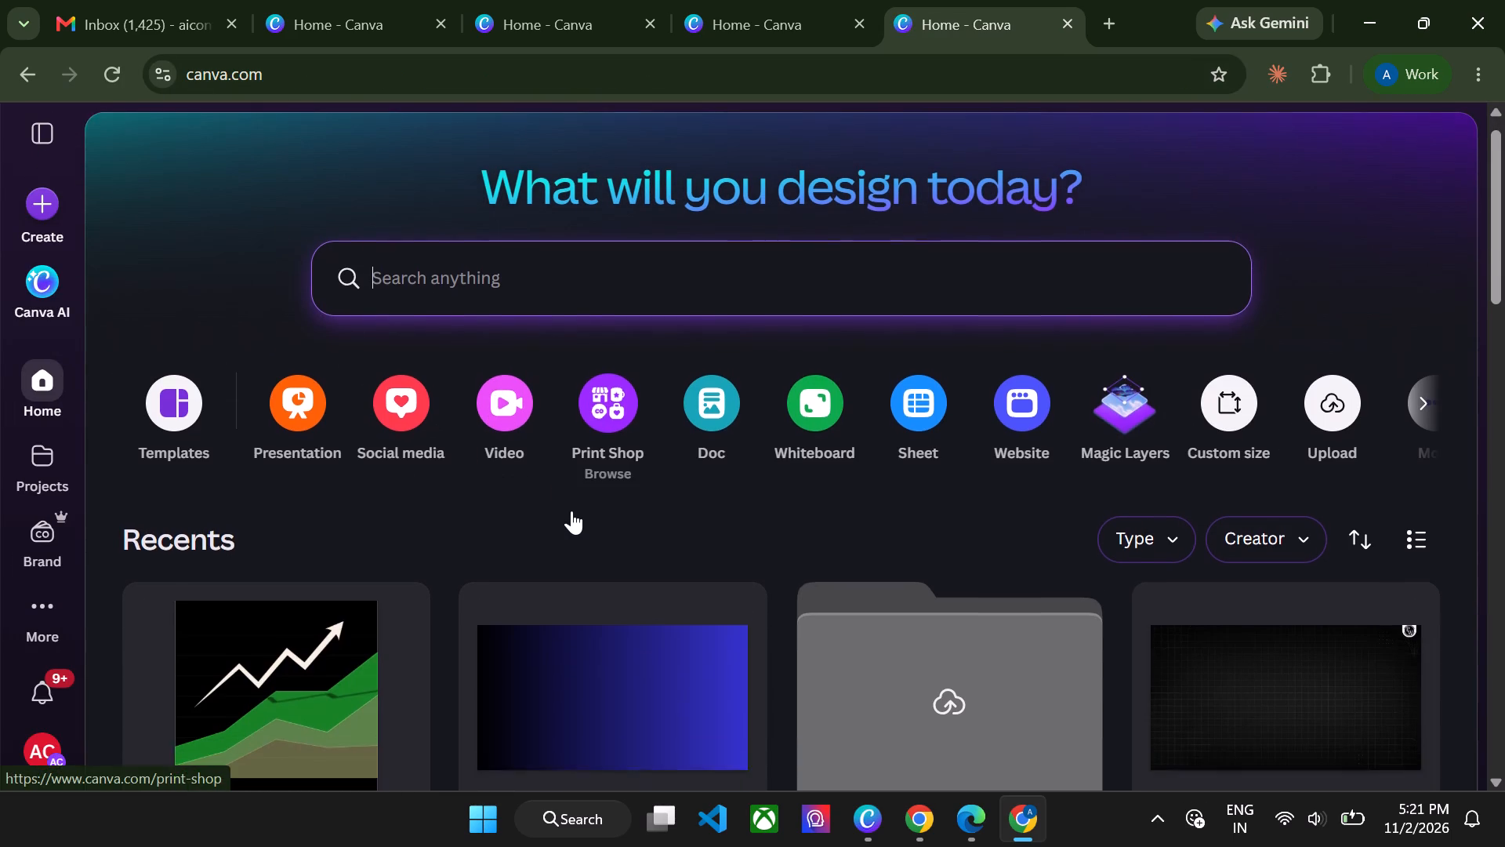
scroll(571, 511, "down", 2)
left_click(304, 573)
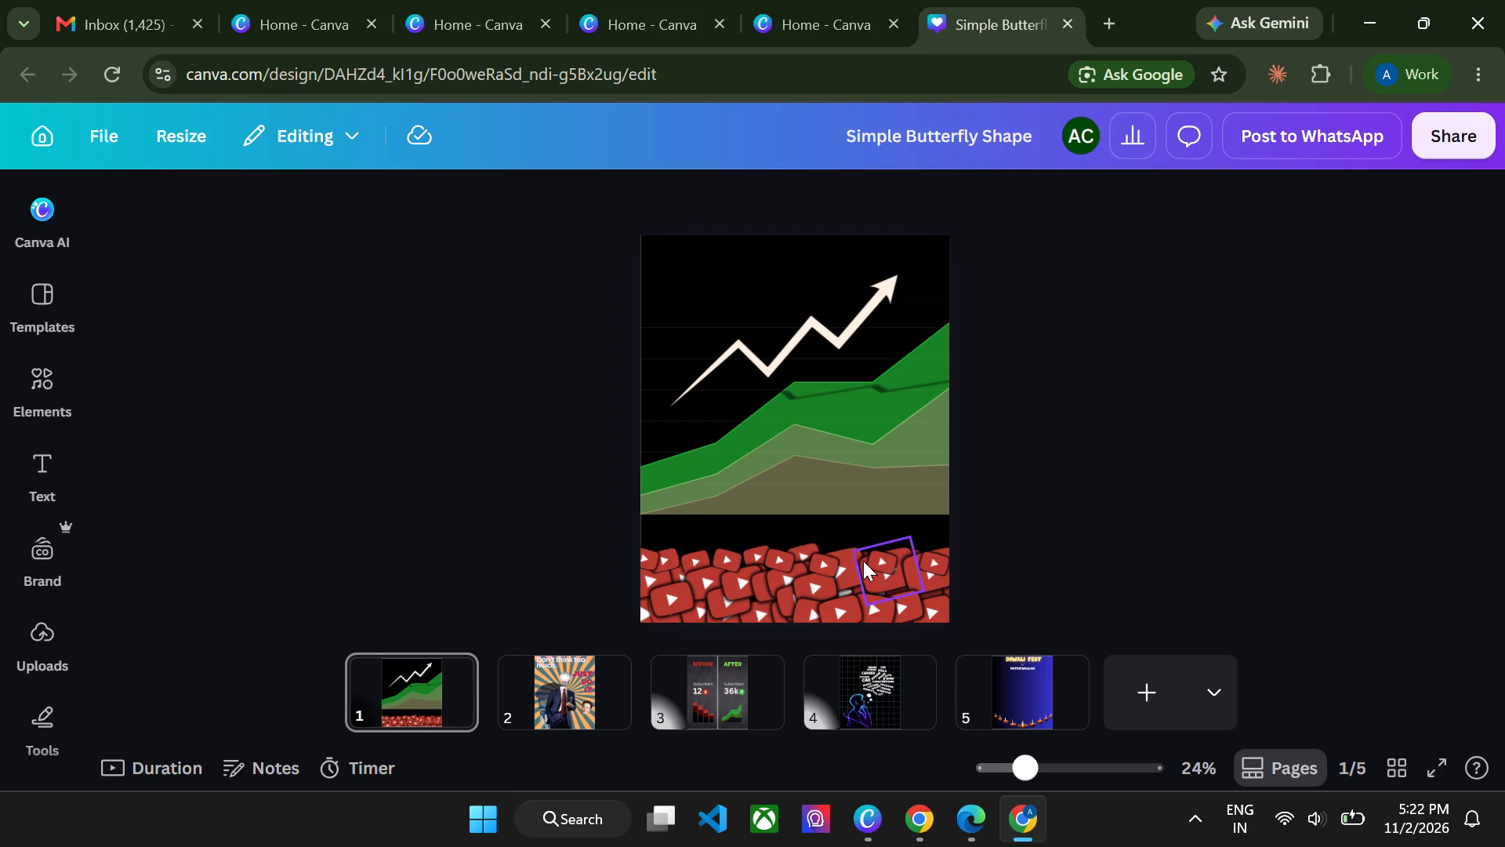
Examine the Glow shadow settings of a large play-button graphic near the right end of page 1's pile.
left_click(895, 580)
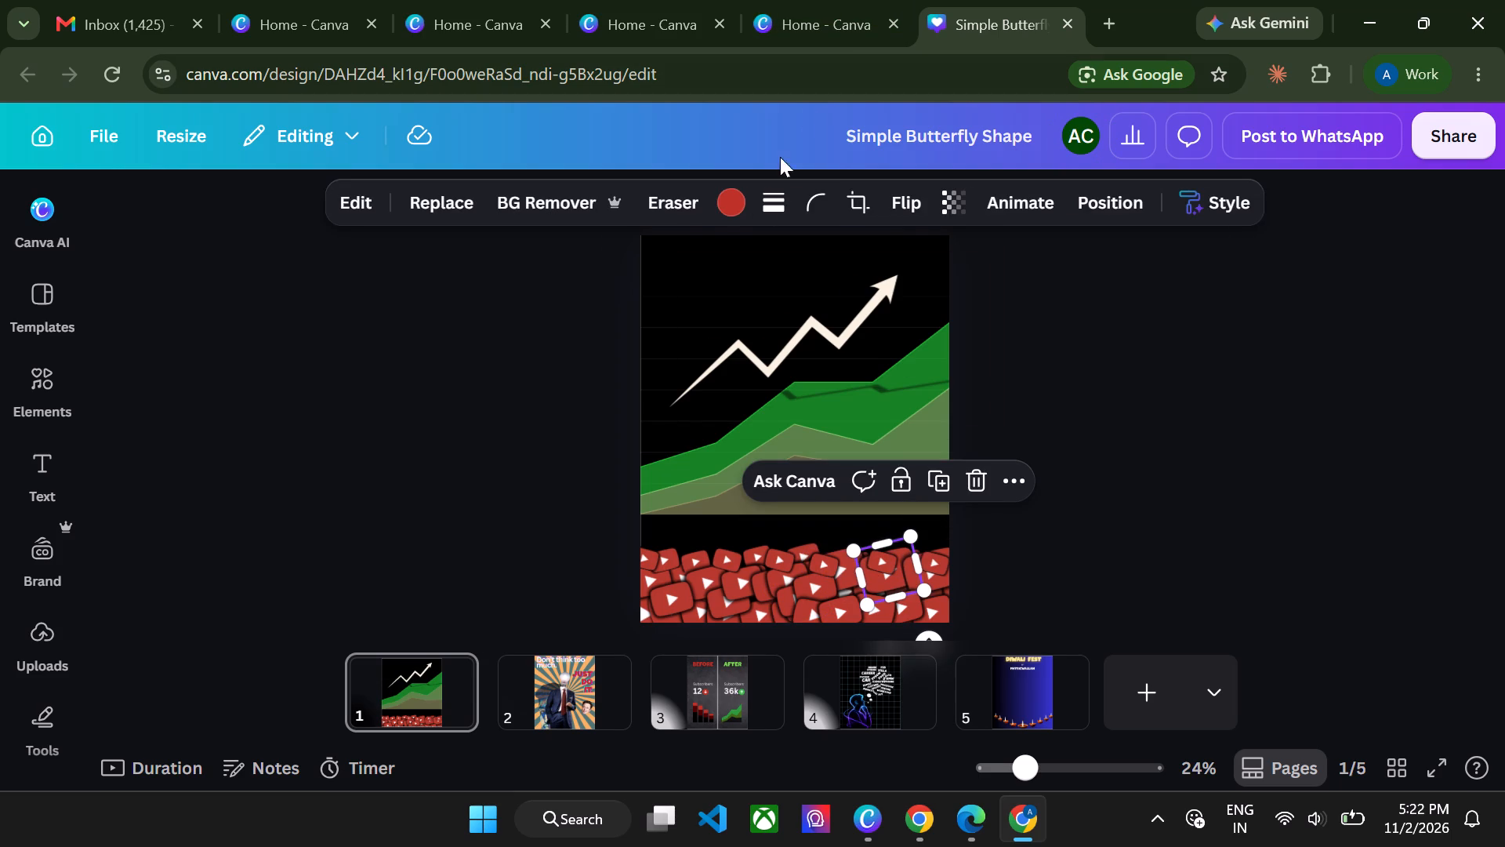
left_click(364, 194)
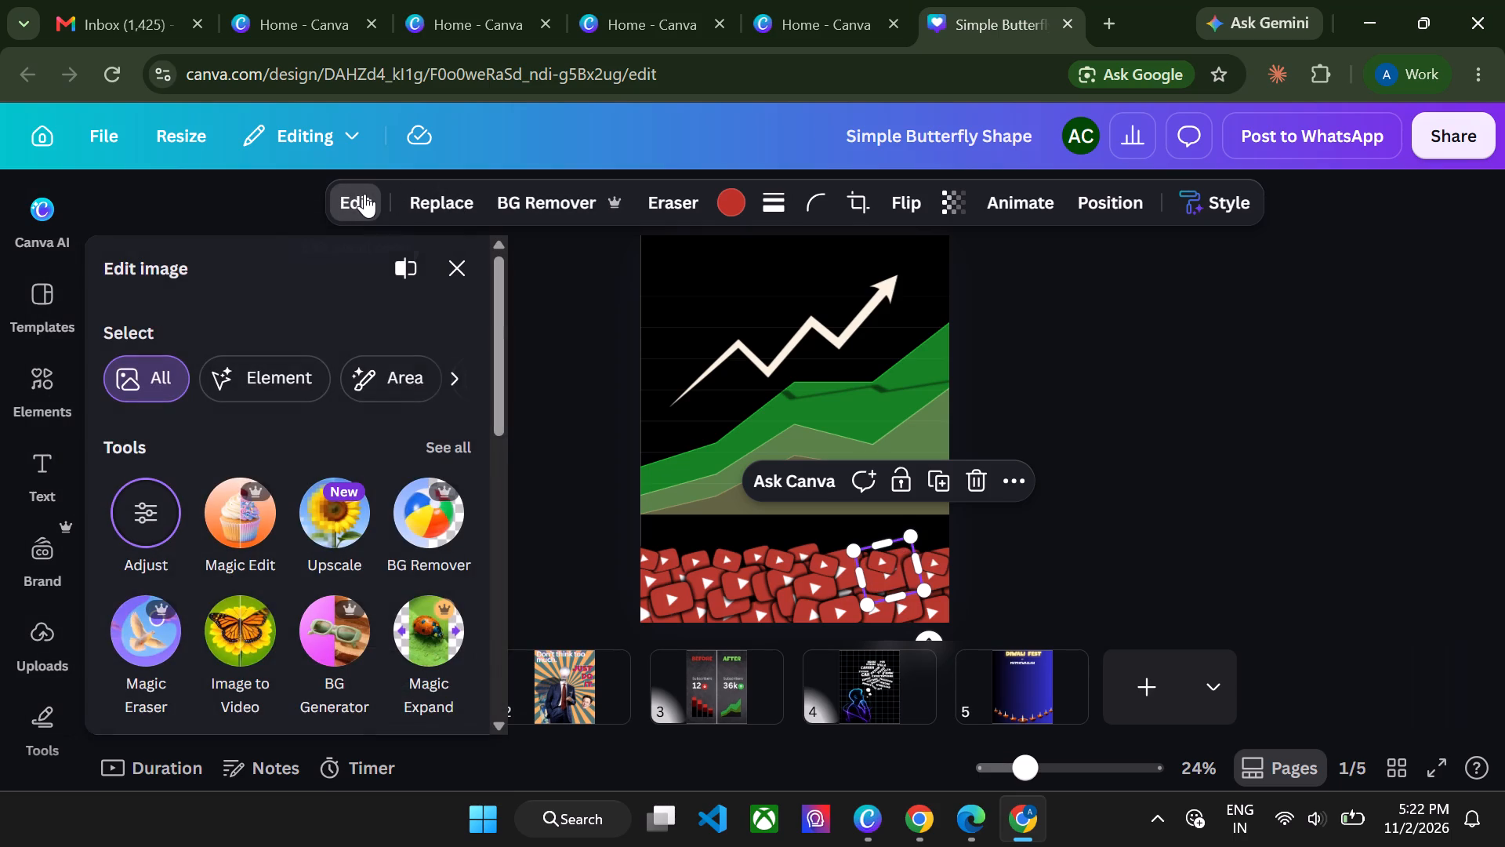
scroll(178, 559, "down", 3)
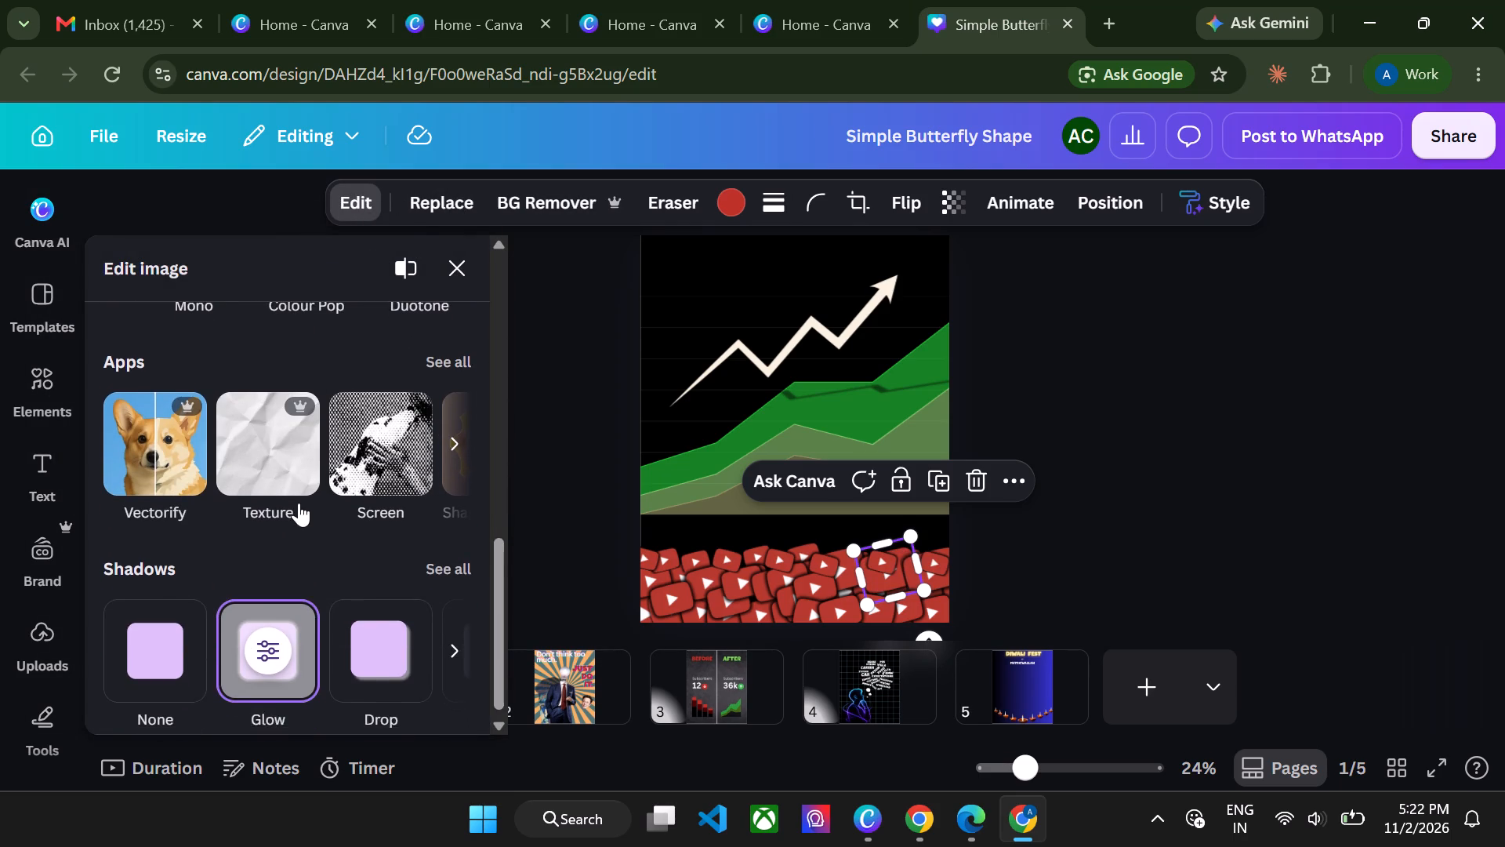
scroll(299, 503, "down", 1)
left_click(263, 644)
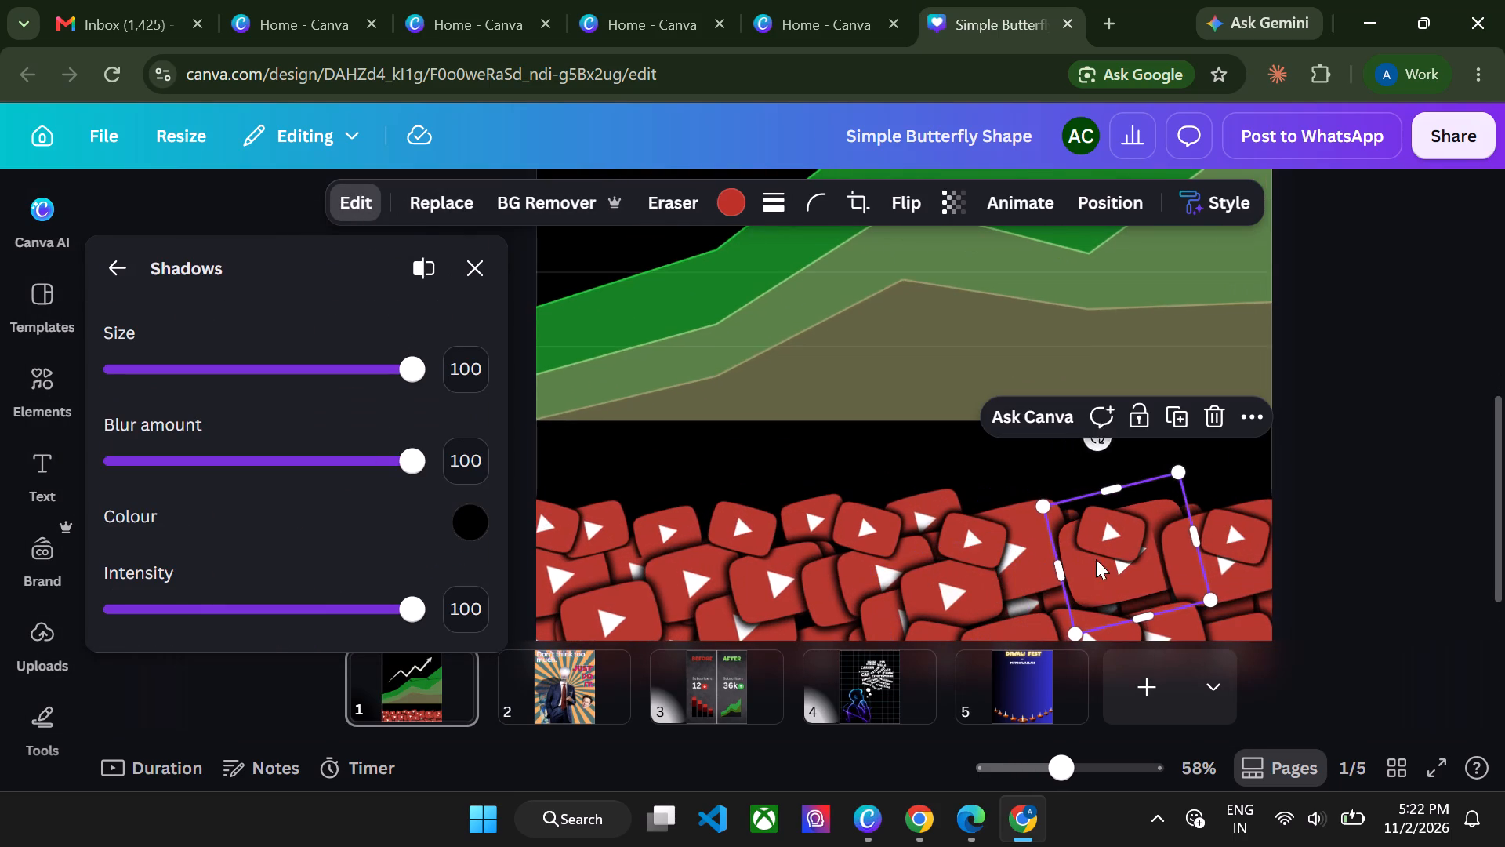
left_click(1104, 593)
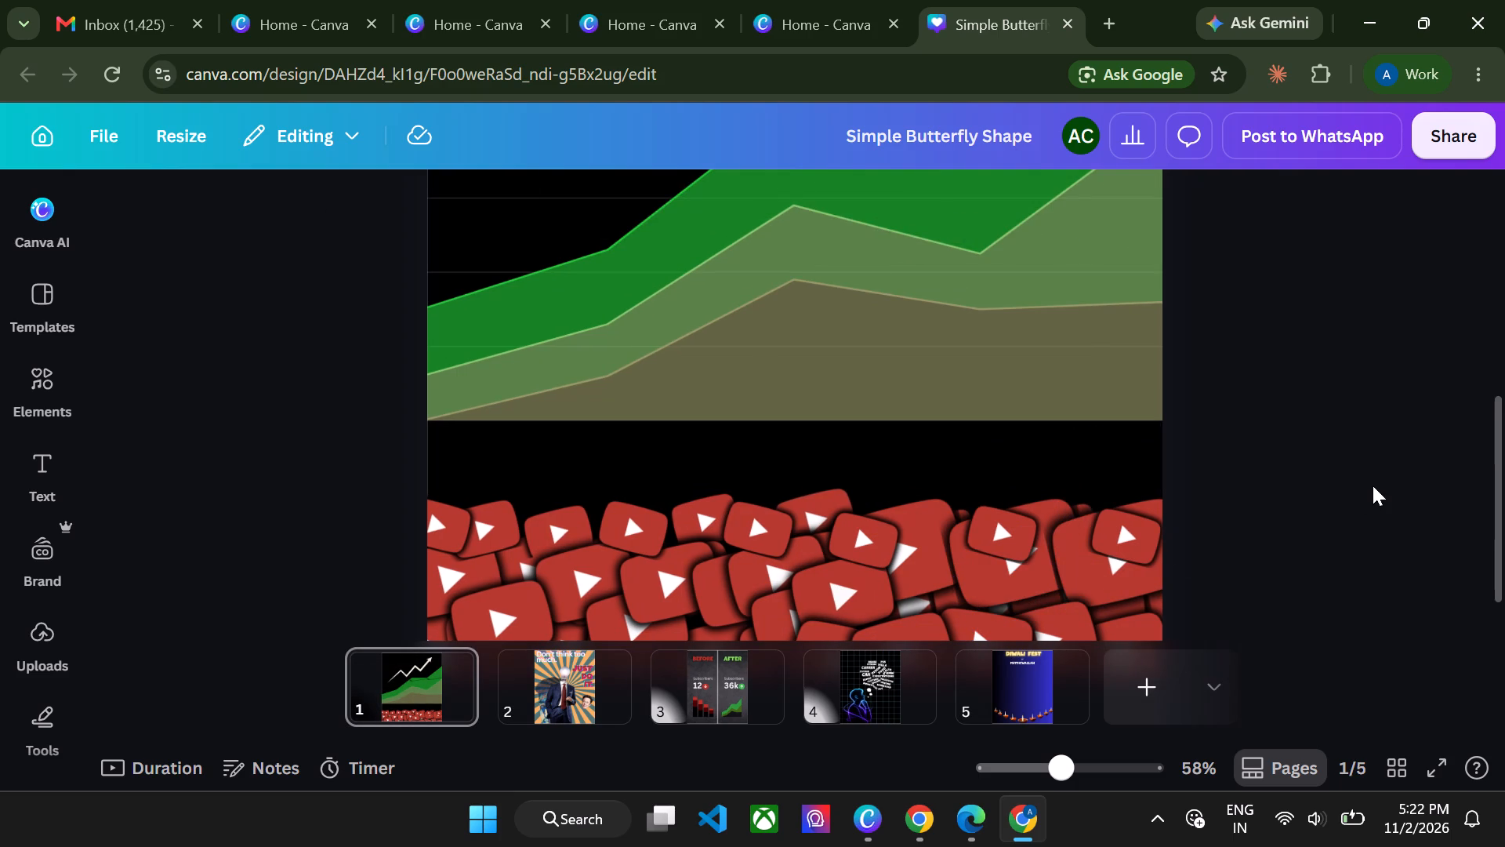
Reposition the foreground play-button graphic in the lower-left corner of page 1, against the page's left edge.
scroll(1376, 468, "down", 1)
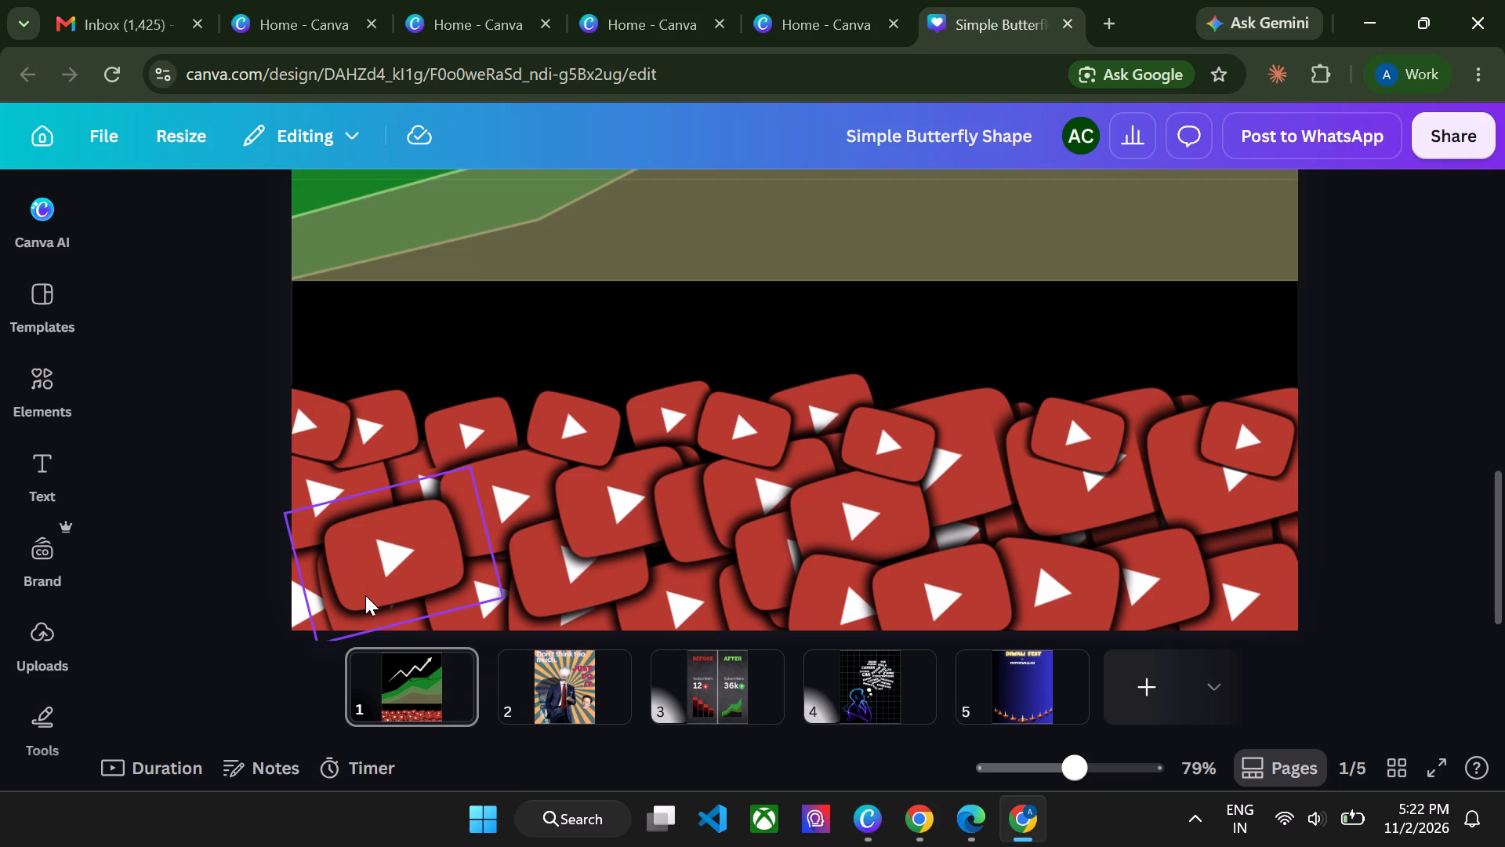
left_click_drag(371, 602, 462, 601)
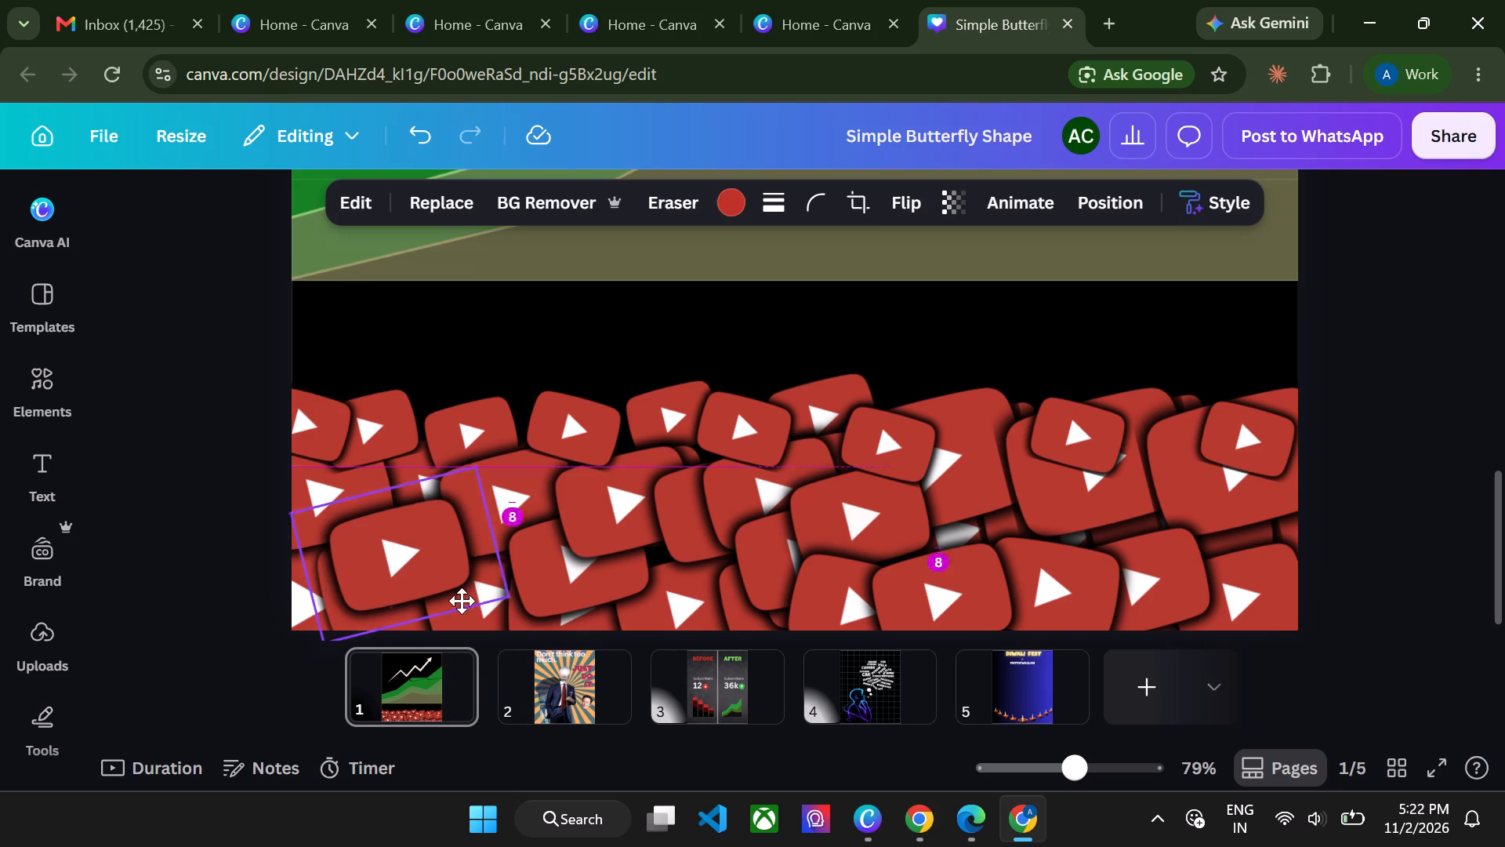
left_click_drag(462, 601, 466, 601)
left_click_drag(464, 579, 408, 580)
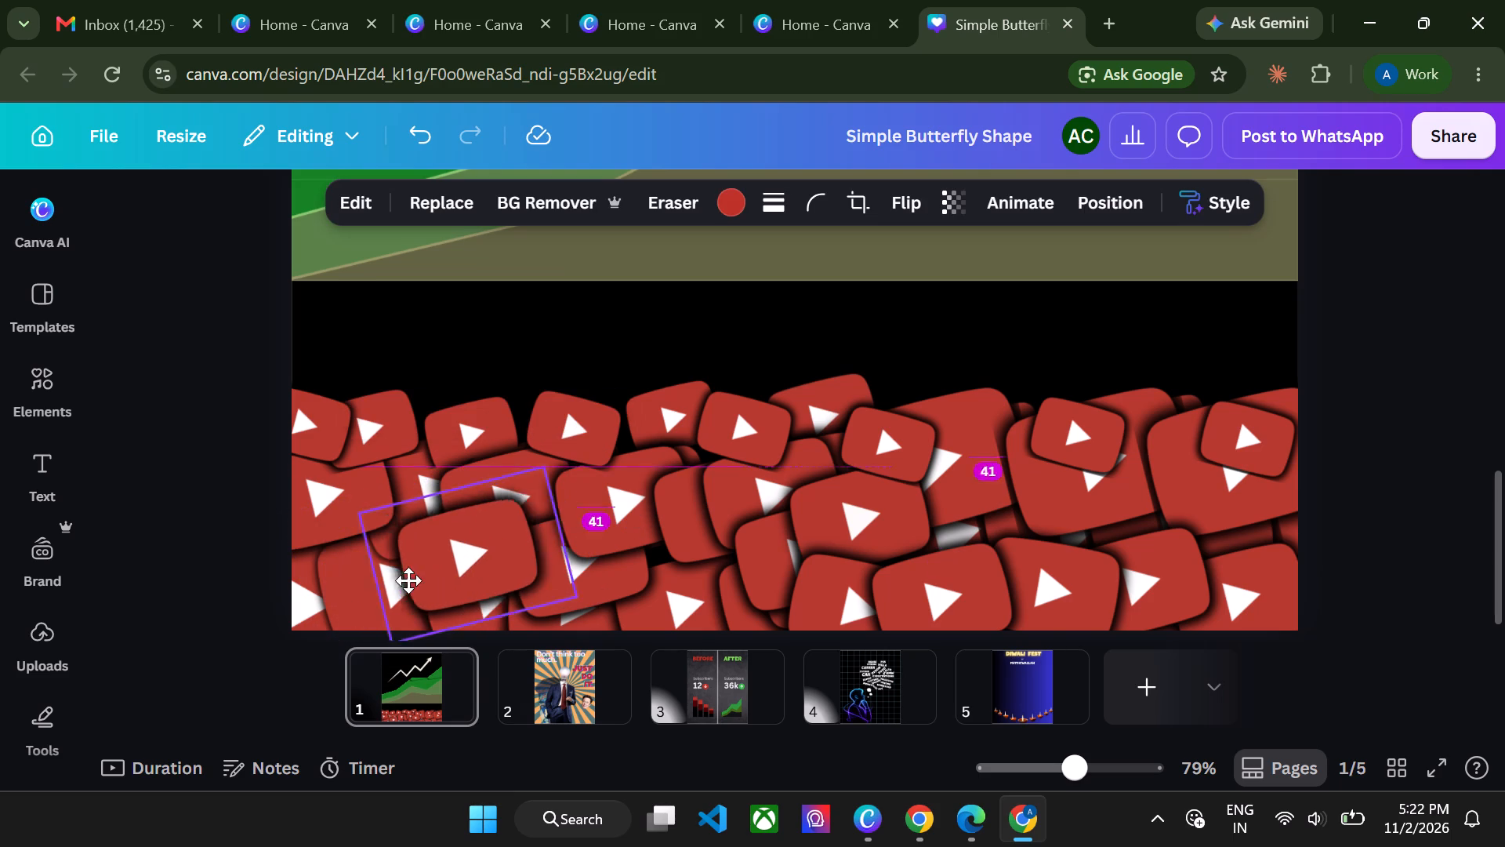
left_click_drag(408, 580, 375, 591)
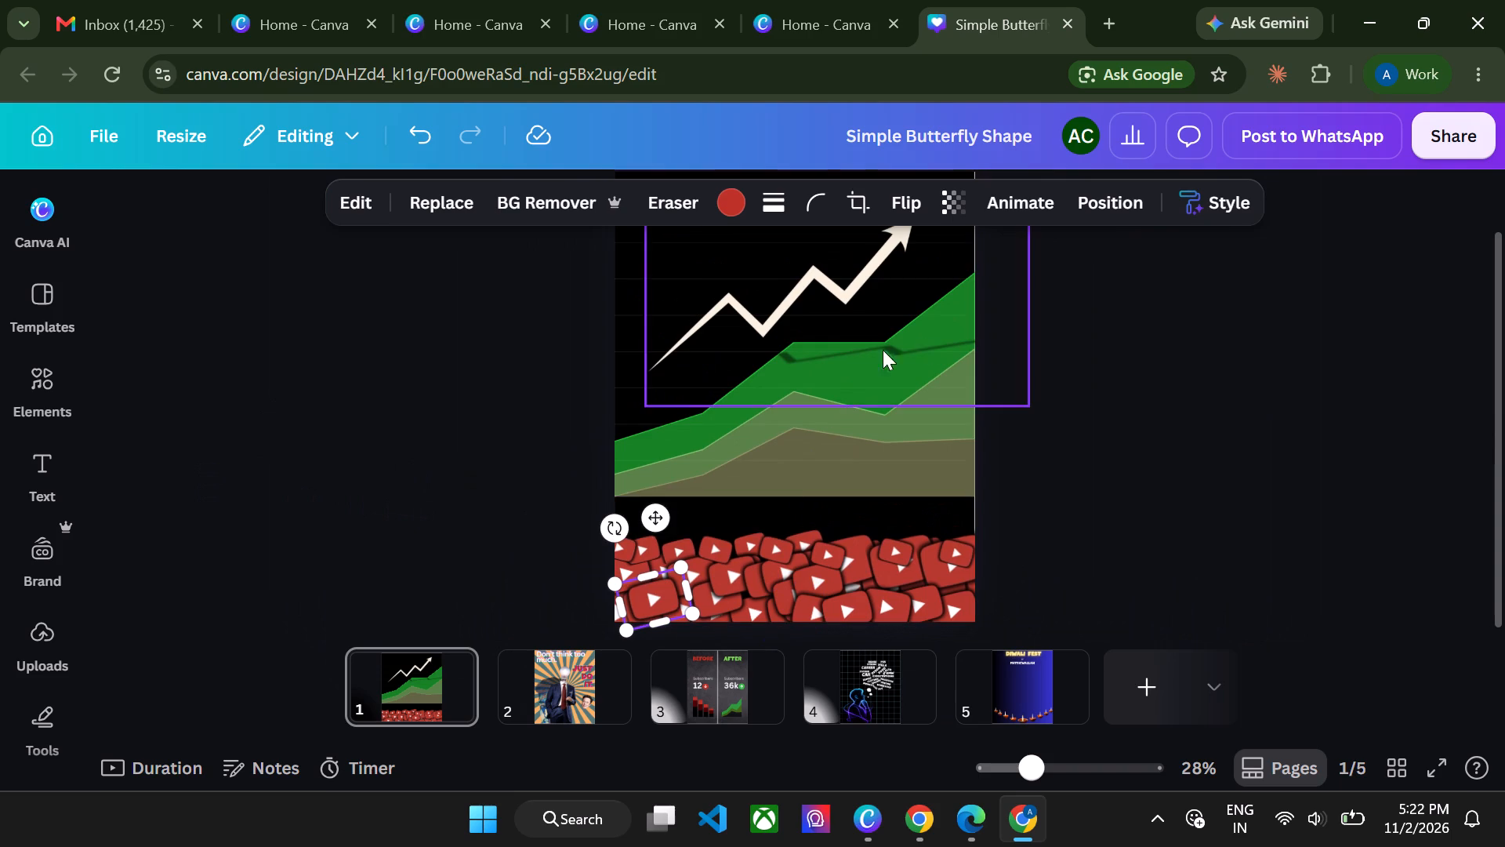
Enlarge the white growth arrow on page 1 from its upper-right and lower-left corners.
scroll(1012, 400, "up", 1)
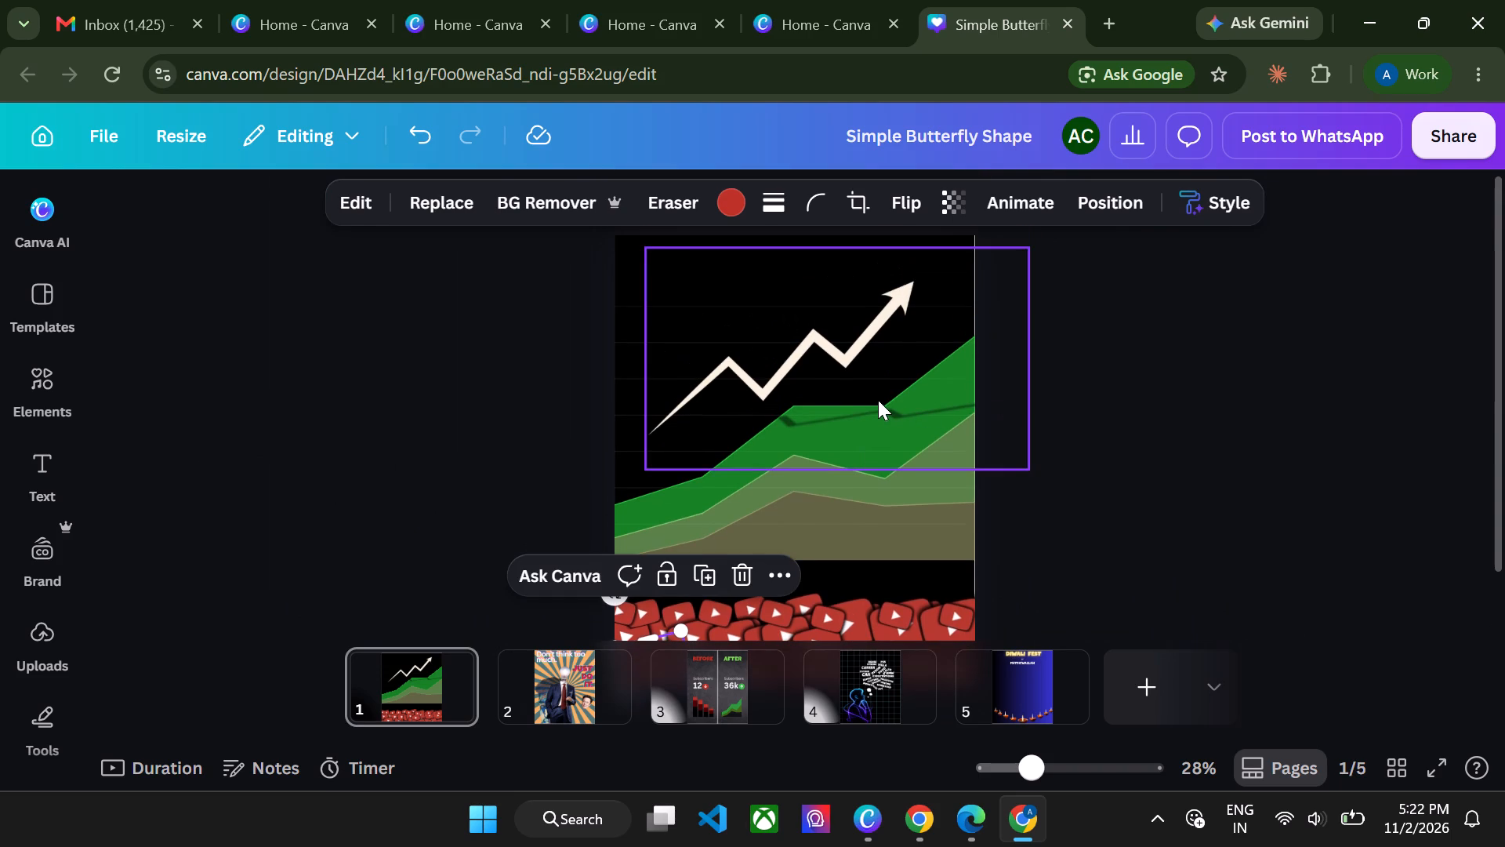
left_click(878, 400)
left_click_drag(1031, 245, 1063, 227)
left_click_drag(649, 463, 624, 480)
left_click(519, 481)
Shift the enlarged growth arrow slightly left and up so its tip sits near page 1's top edge.
left_click(737, 402)
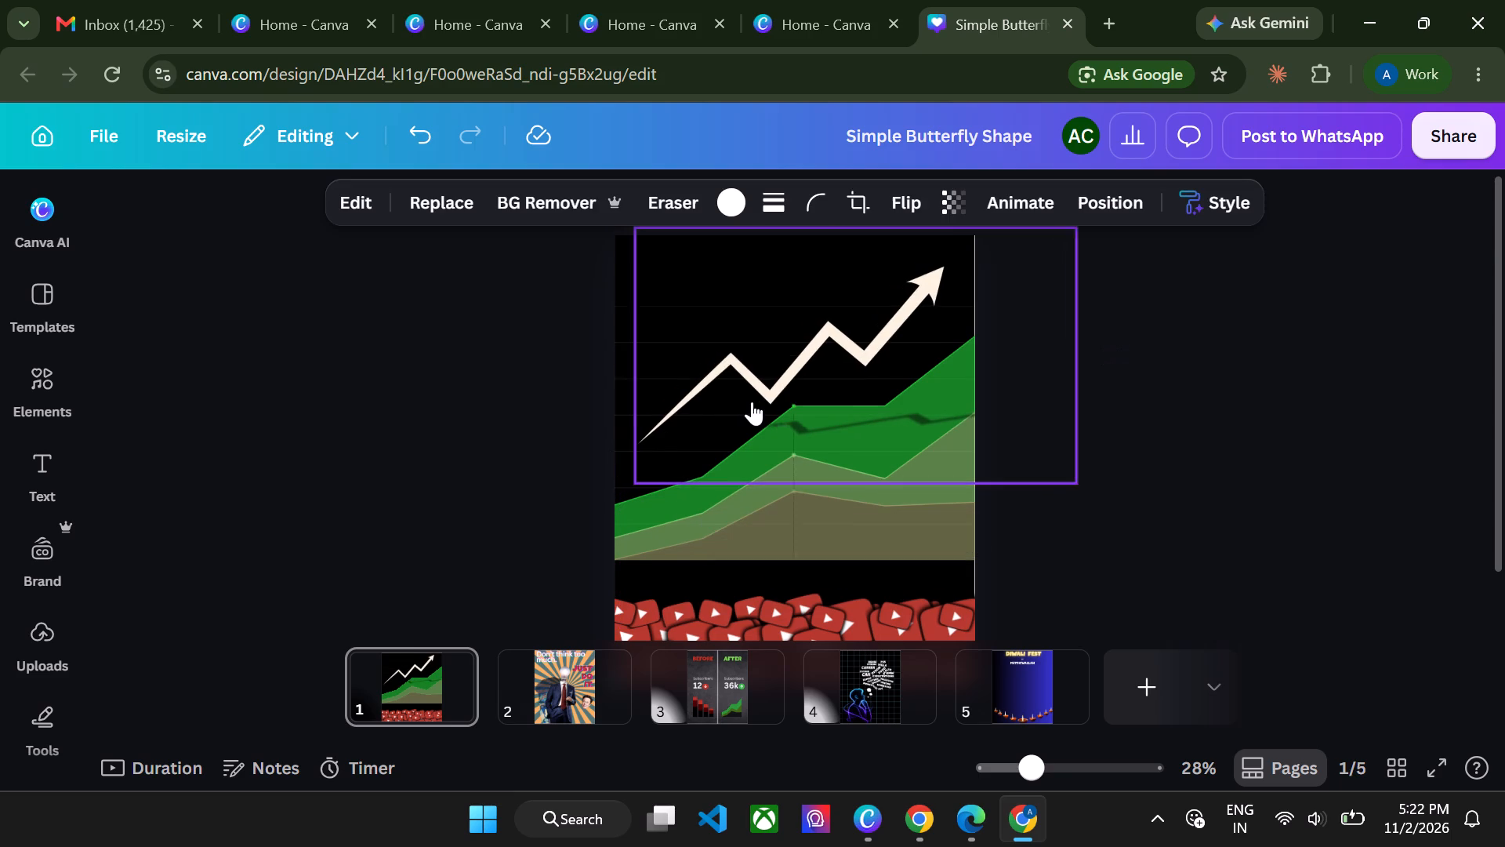
left_click(432, 402)
scroll(432, 402, "up", 1)
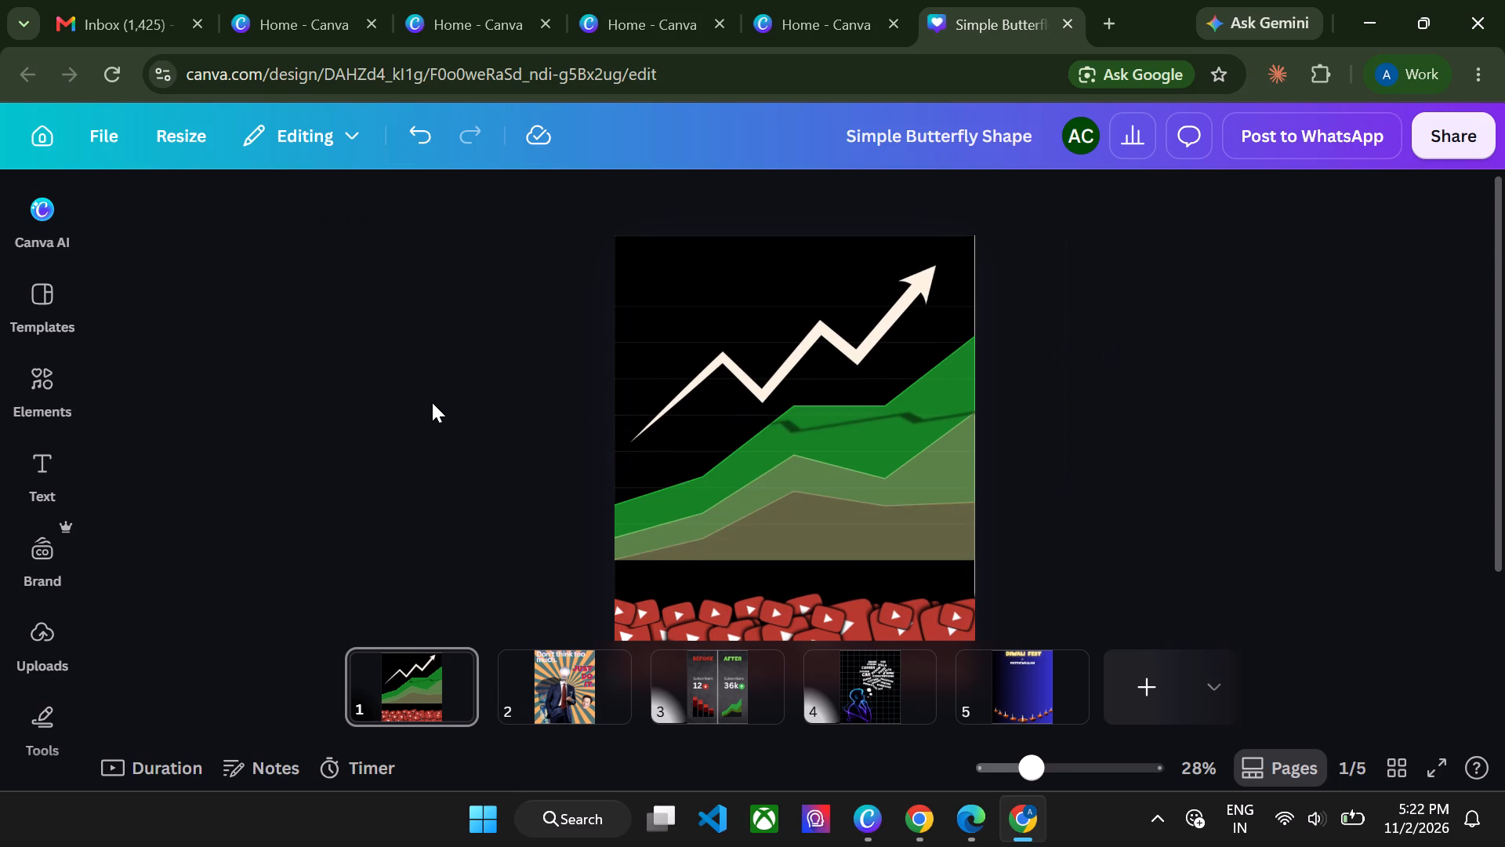
scroll(796, 402, "up", 2)
left_click_drag(792, 378, 791, 362)
left_click(1215, 400)
scroll(1215, 400, "up", 1)
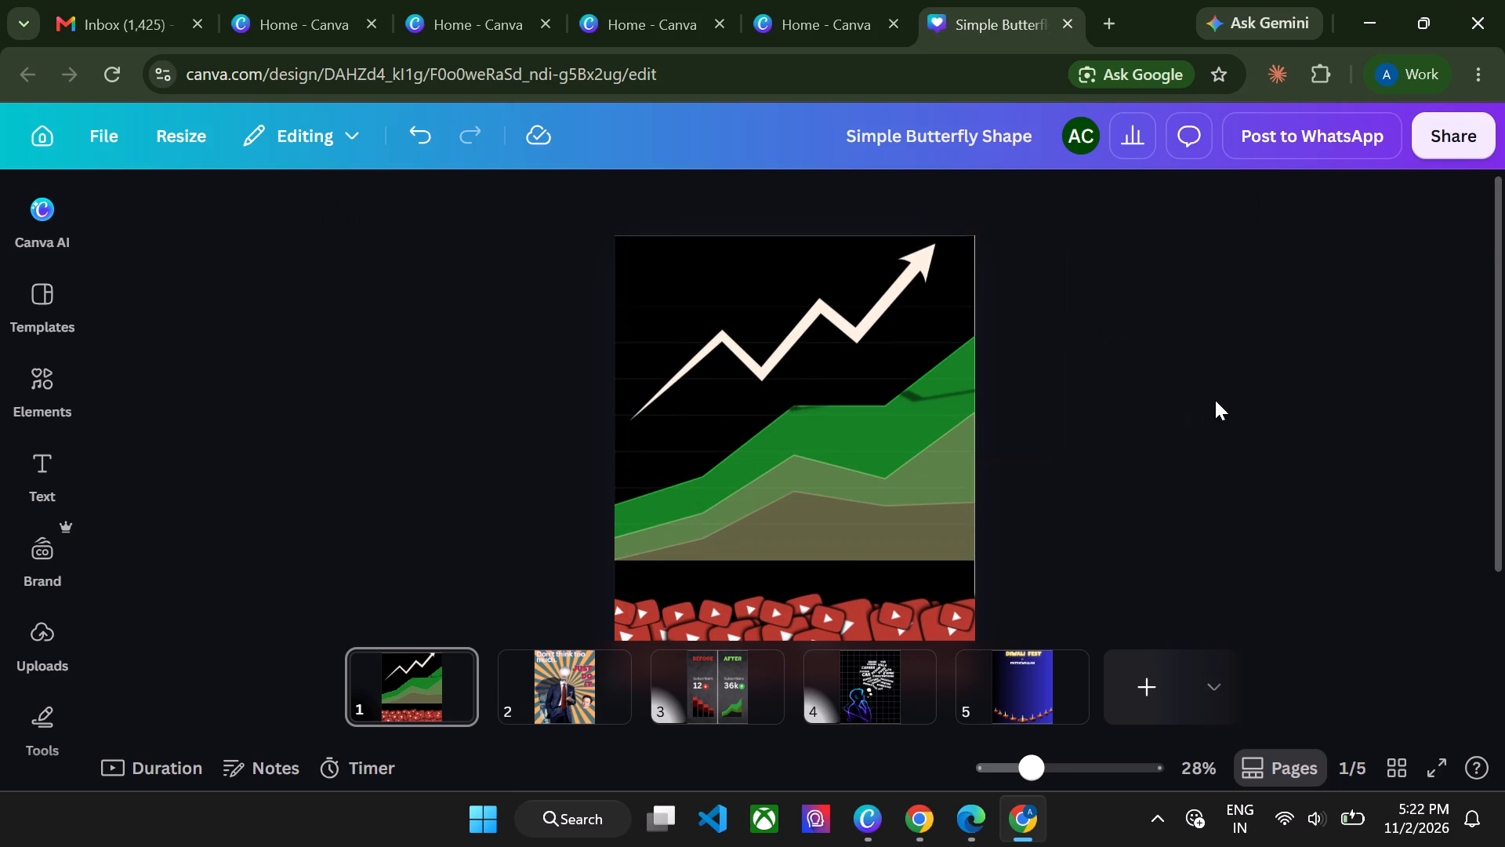
scroll(983, 457, "up", 1)
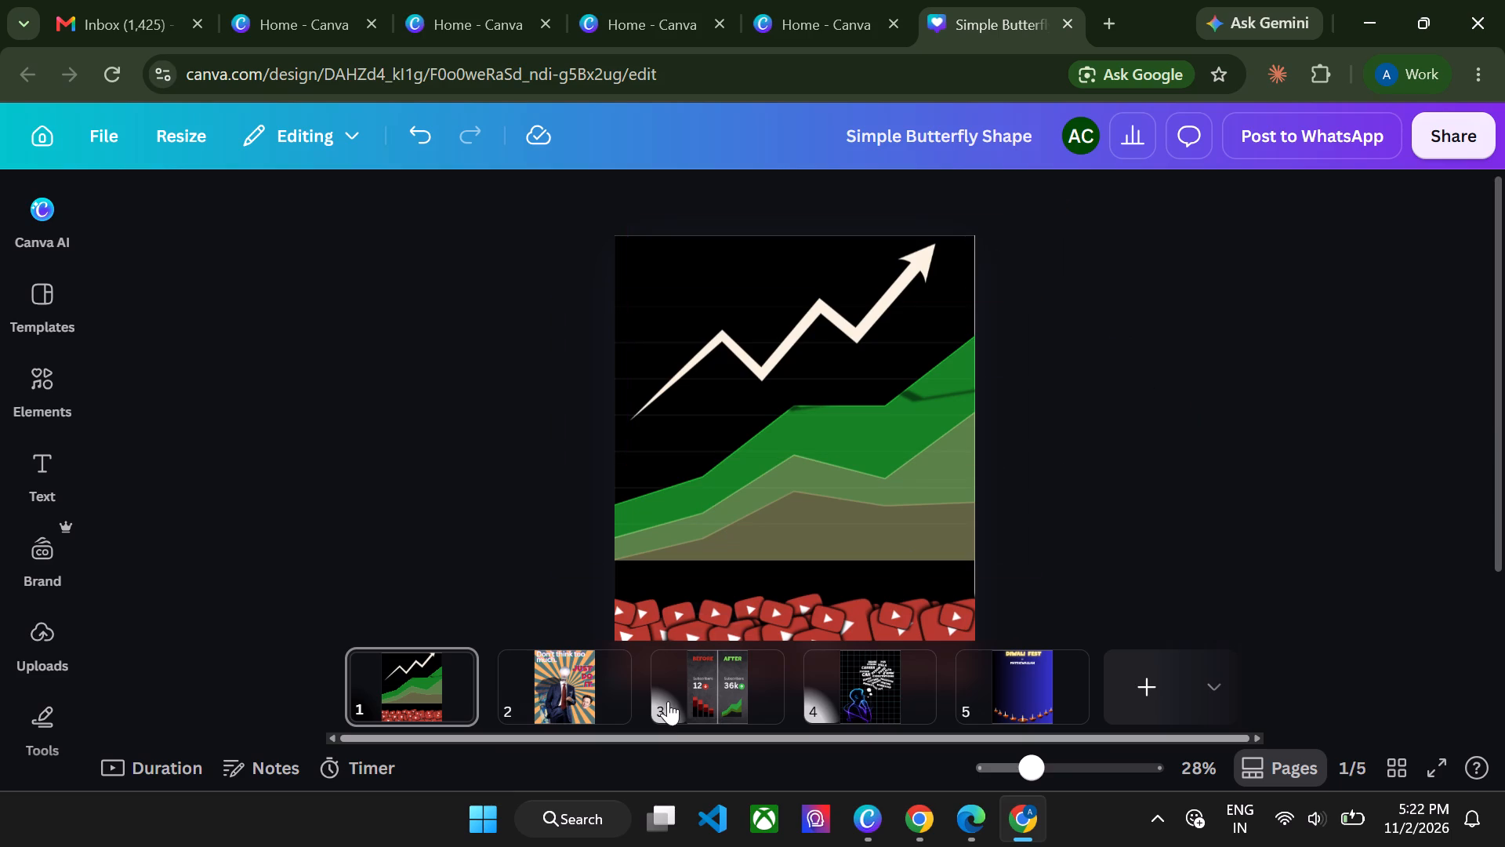
Go to the Diwali Fest page, page 5, search the elements library for "diya" and show all graphics results.
left_click(723, 682)
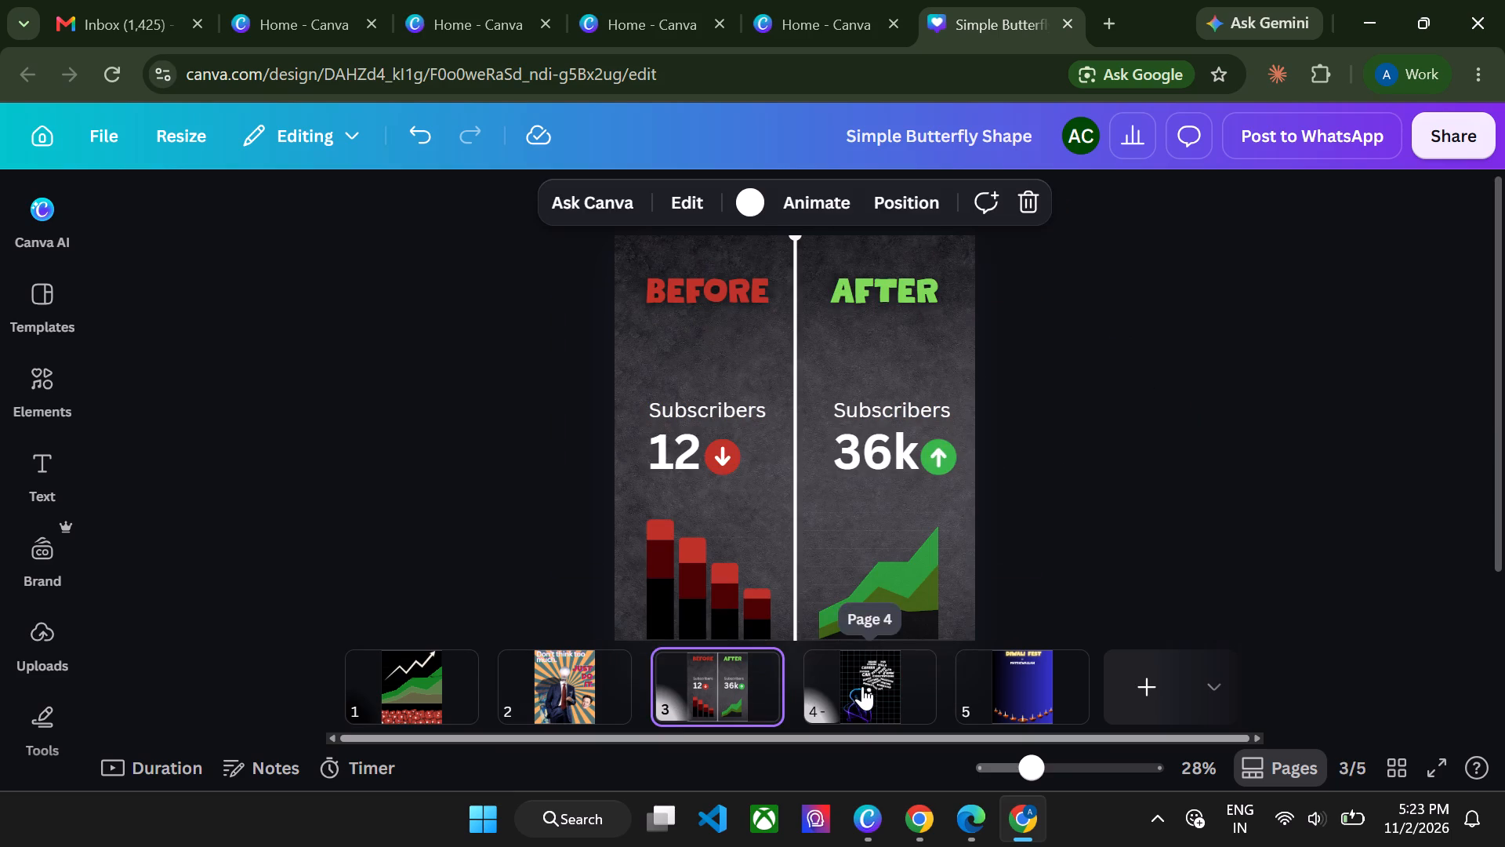
left_click(862, 688)
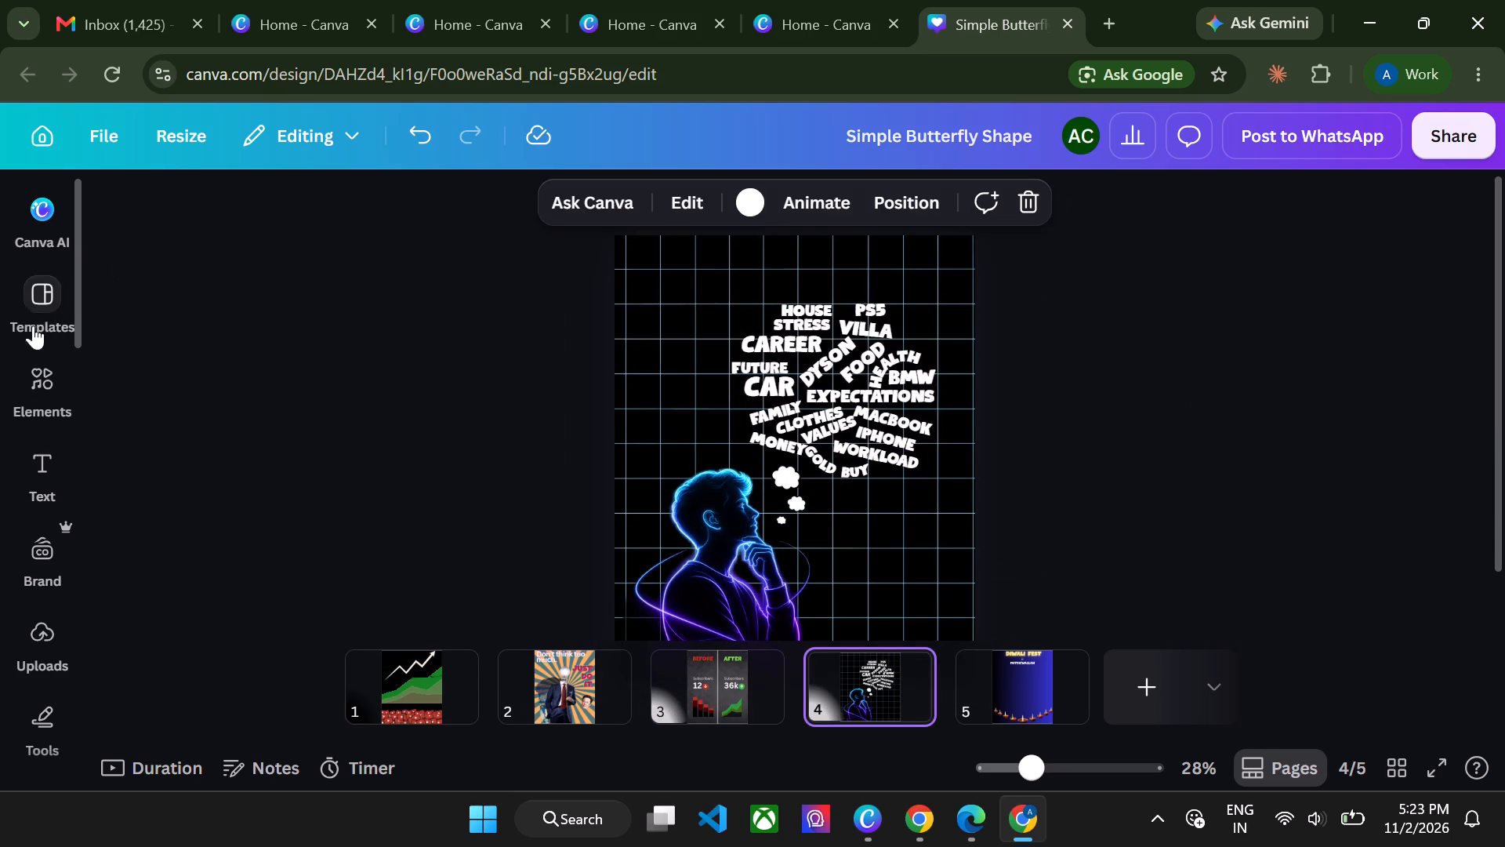
left_click(1004, 678)
scroll(1107, 405, "down", 1)
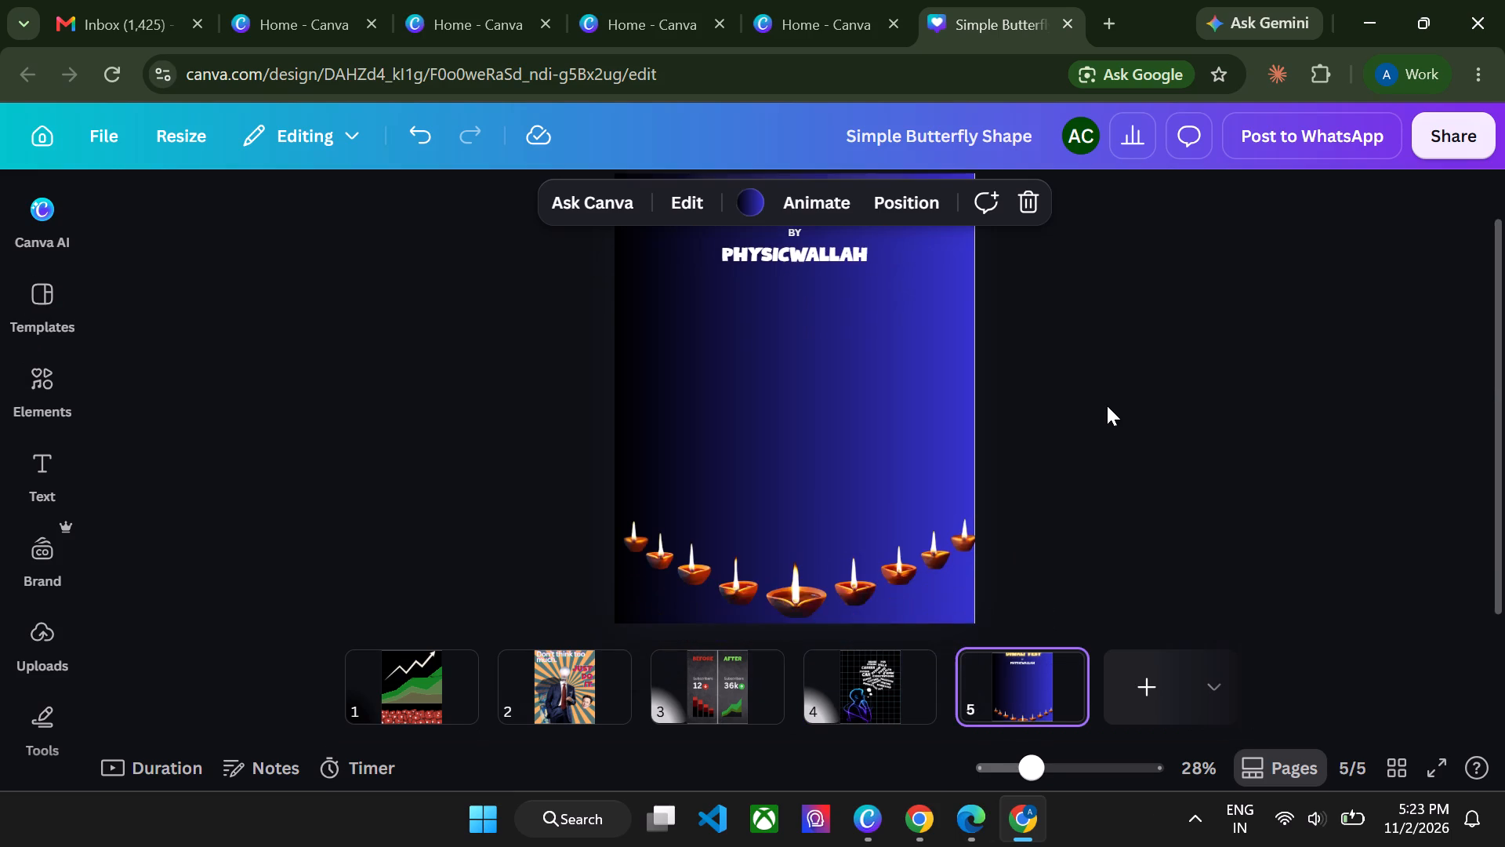
scroll(1107, 405, "up", 3)
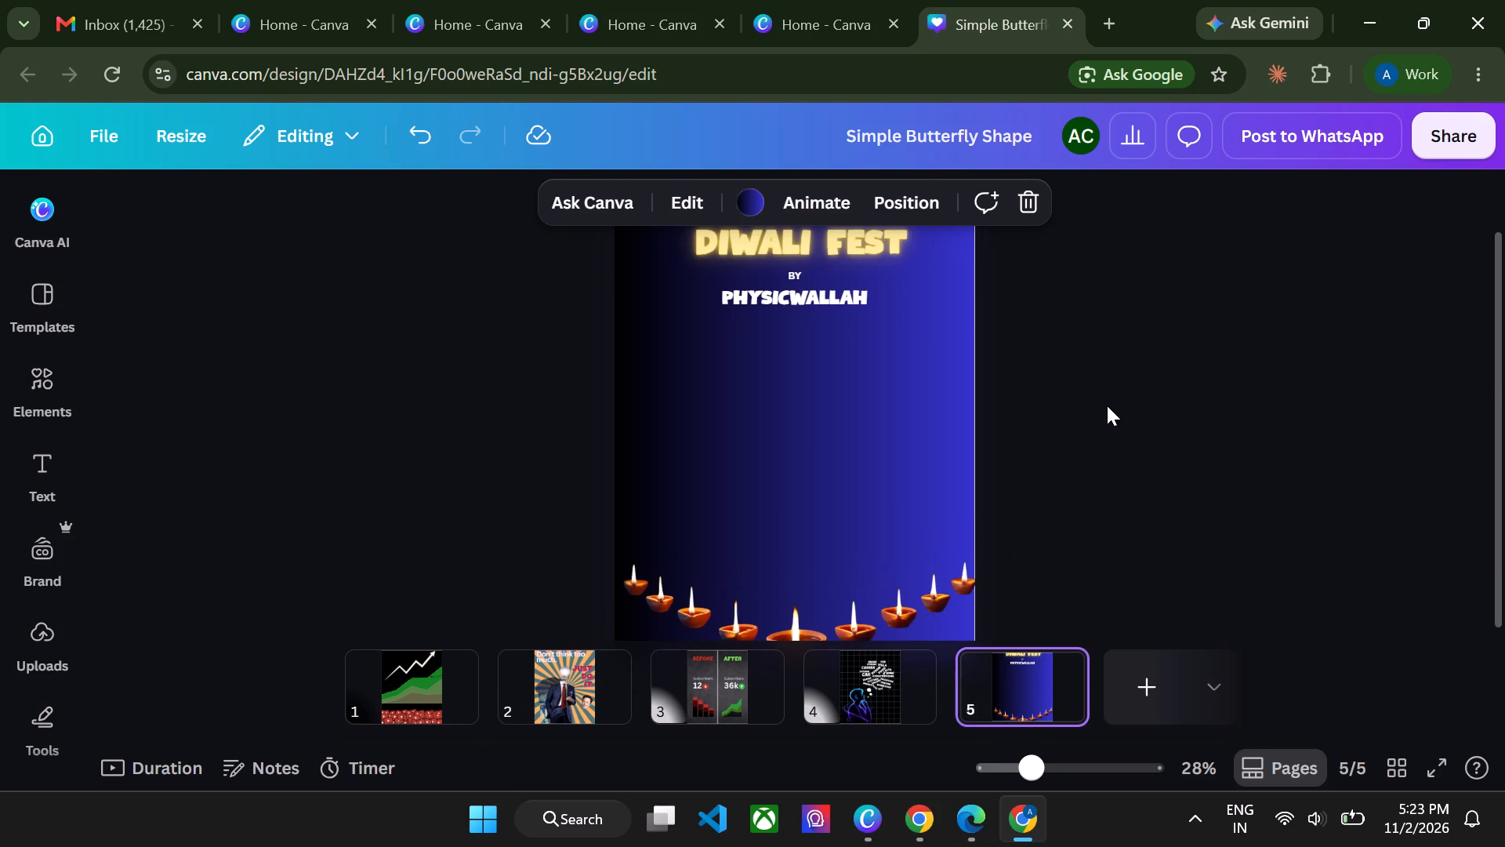
left_click(49, 379)
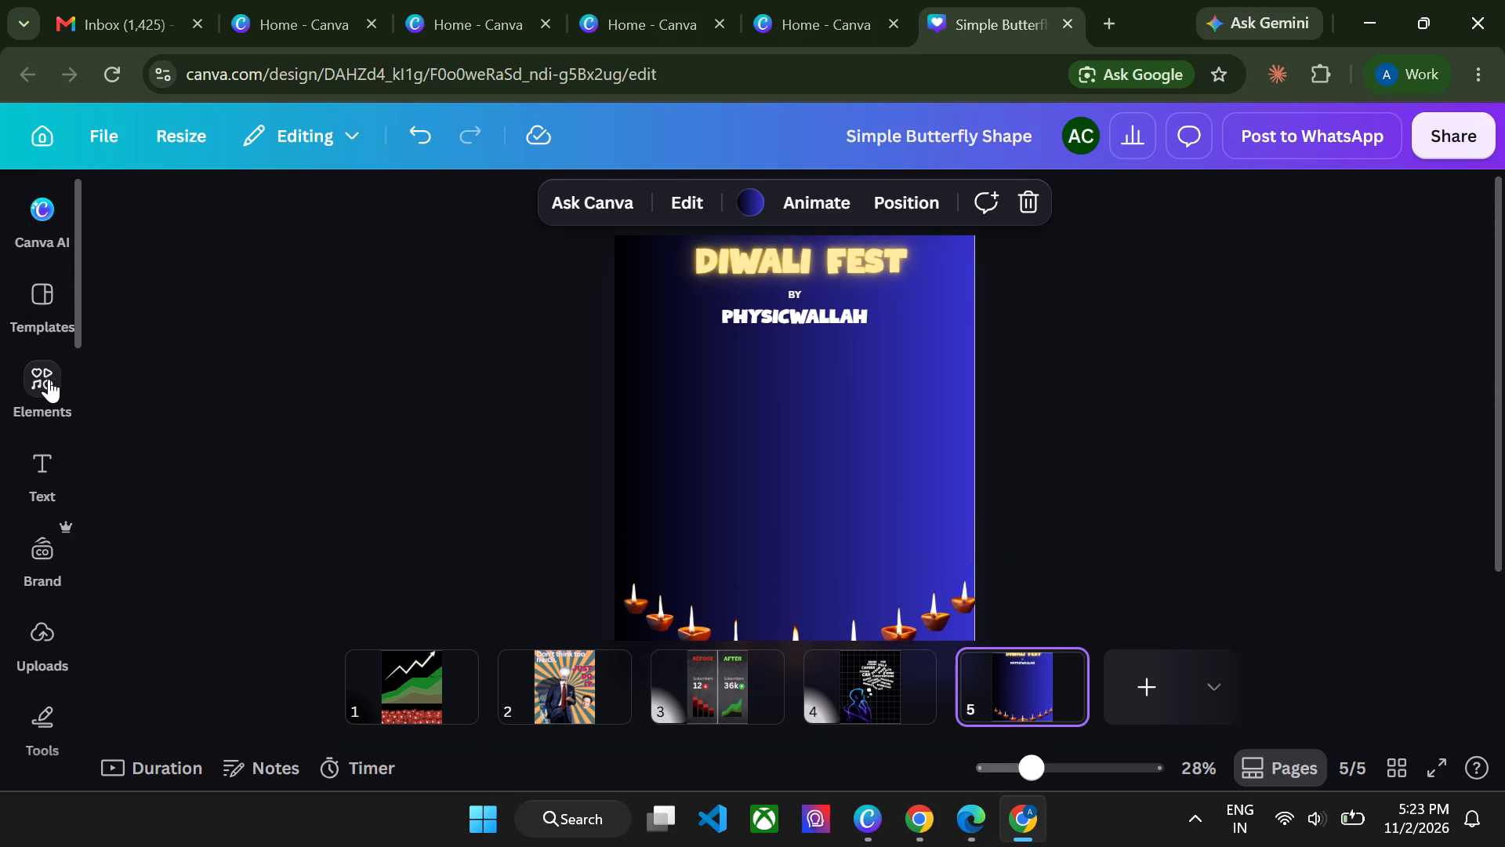
left_click(281, 238)
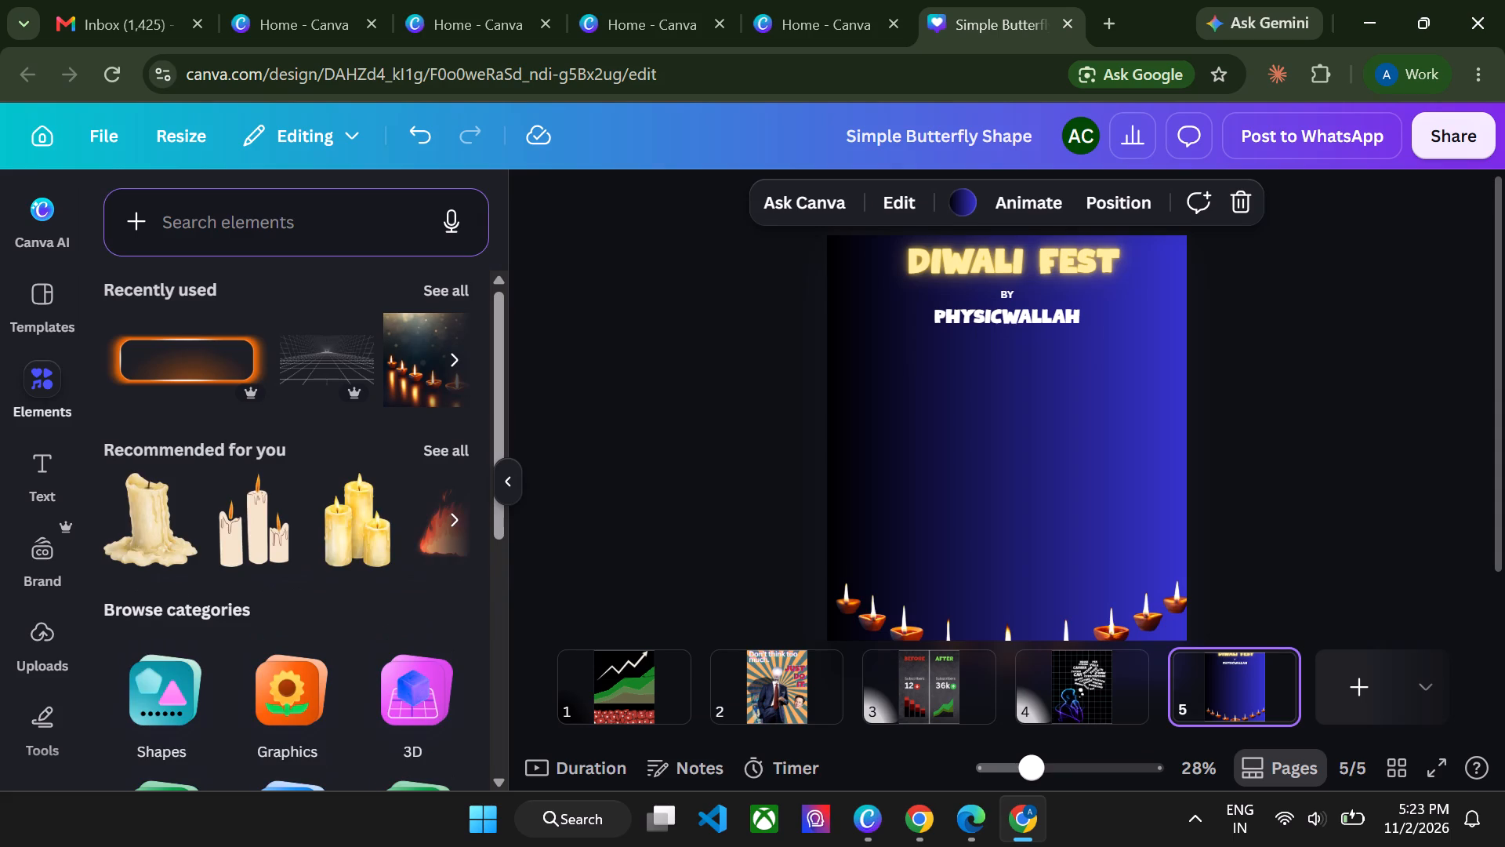
type("diya")
key("Return")
left_click(254, 222)
left_click(254, 222)
type("diya")
key("Return")
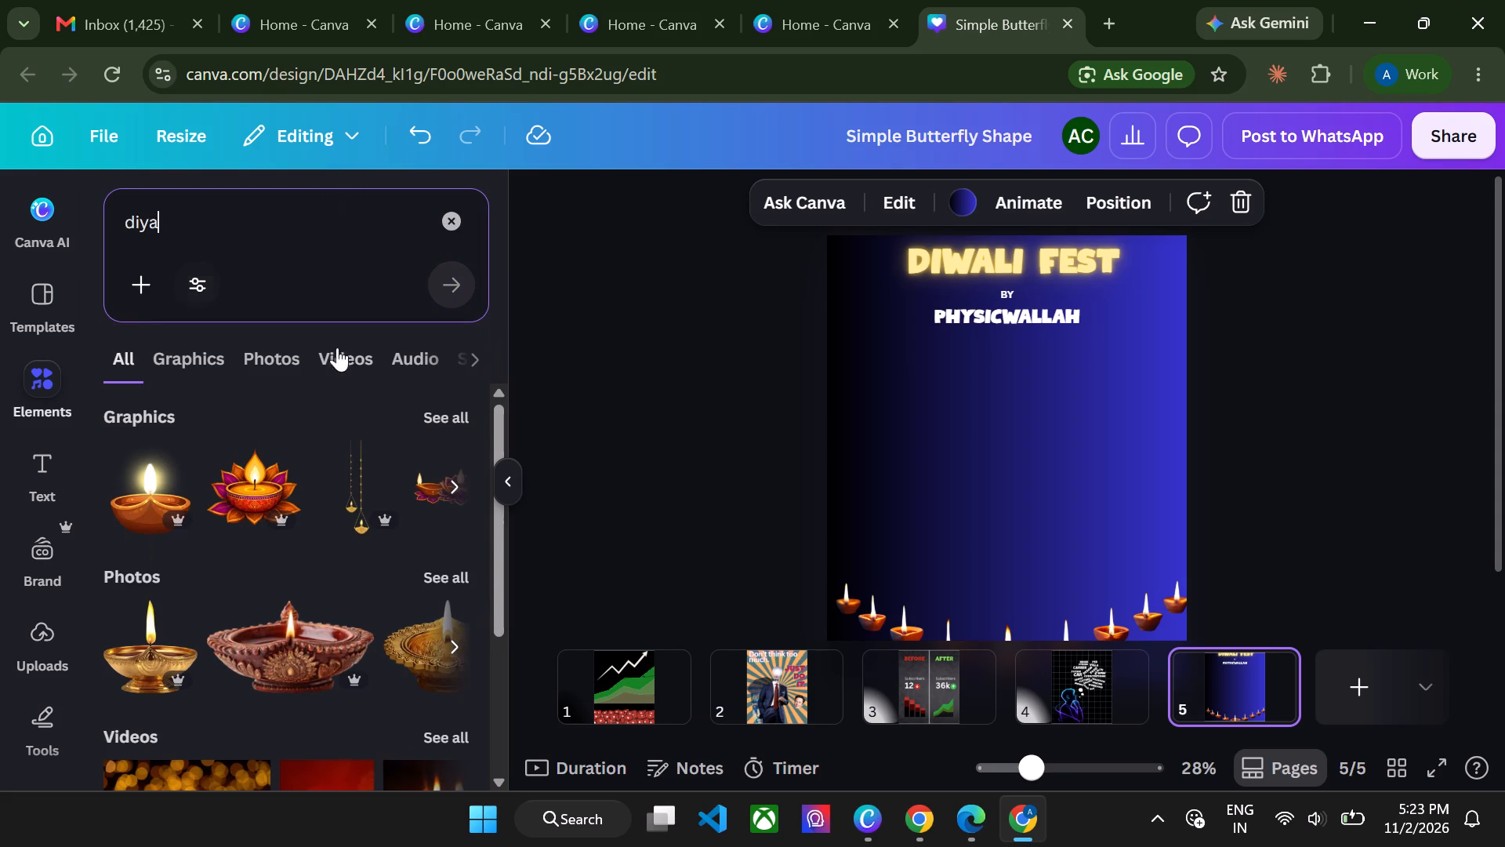
left_click(445, 413)
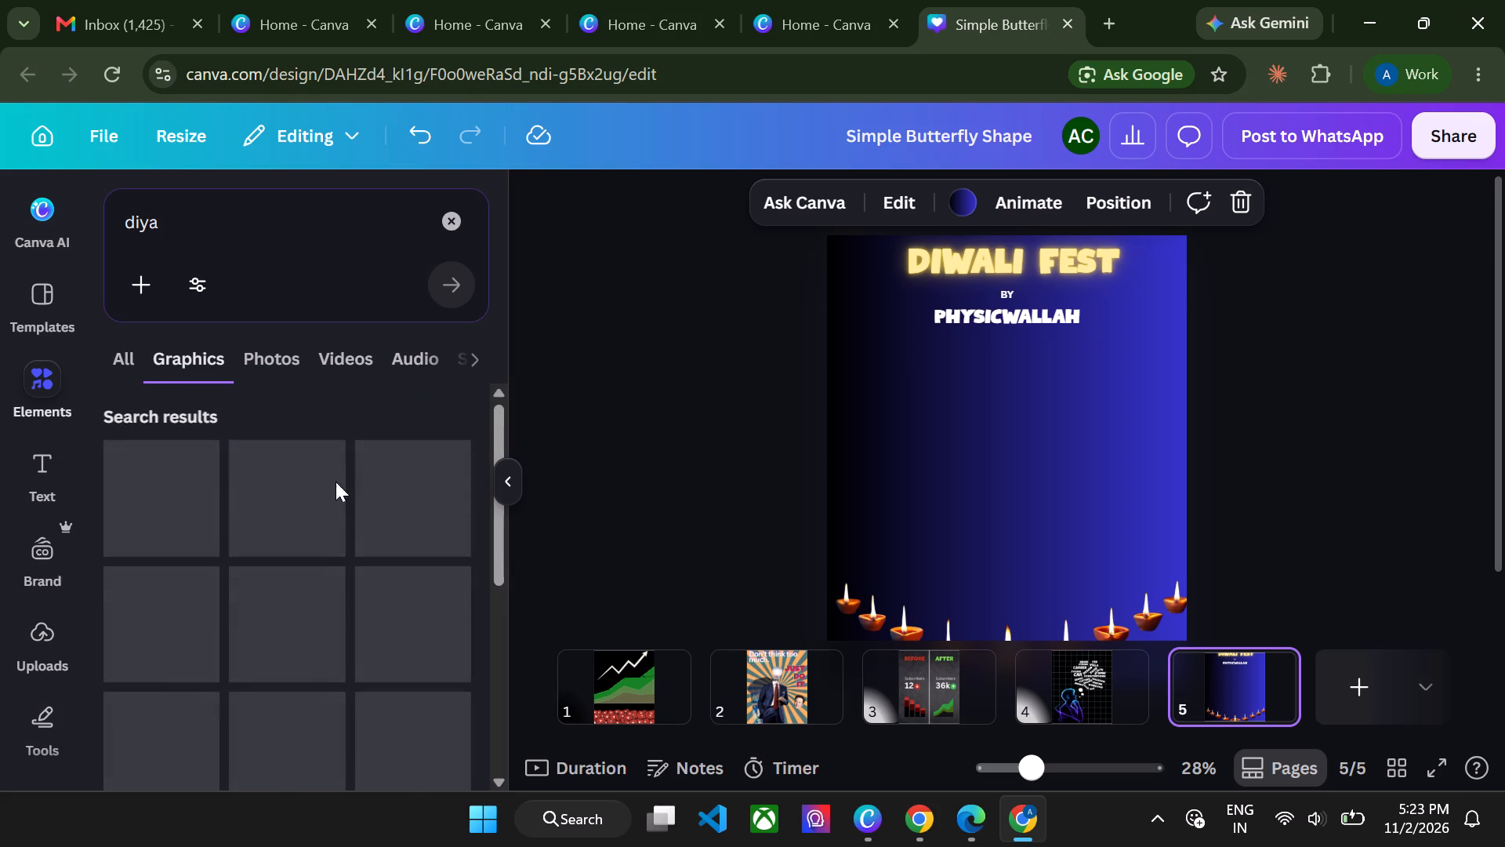
Add the pink and orange fireworks graphic from the diya results to page 5.
scroll(335, 482, "down", 2)
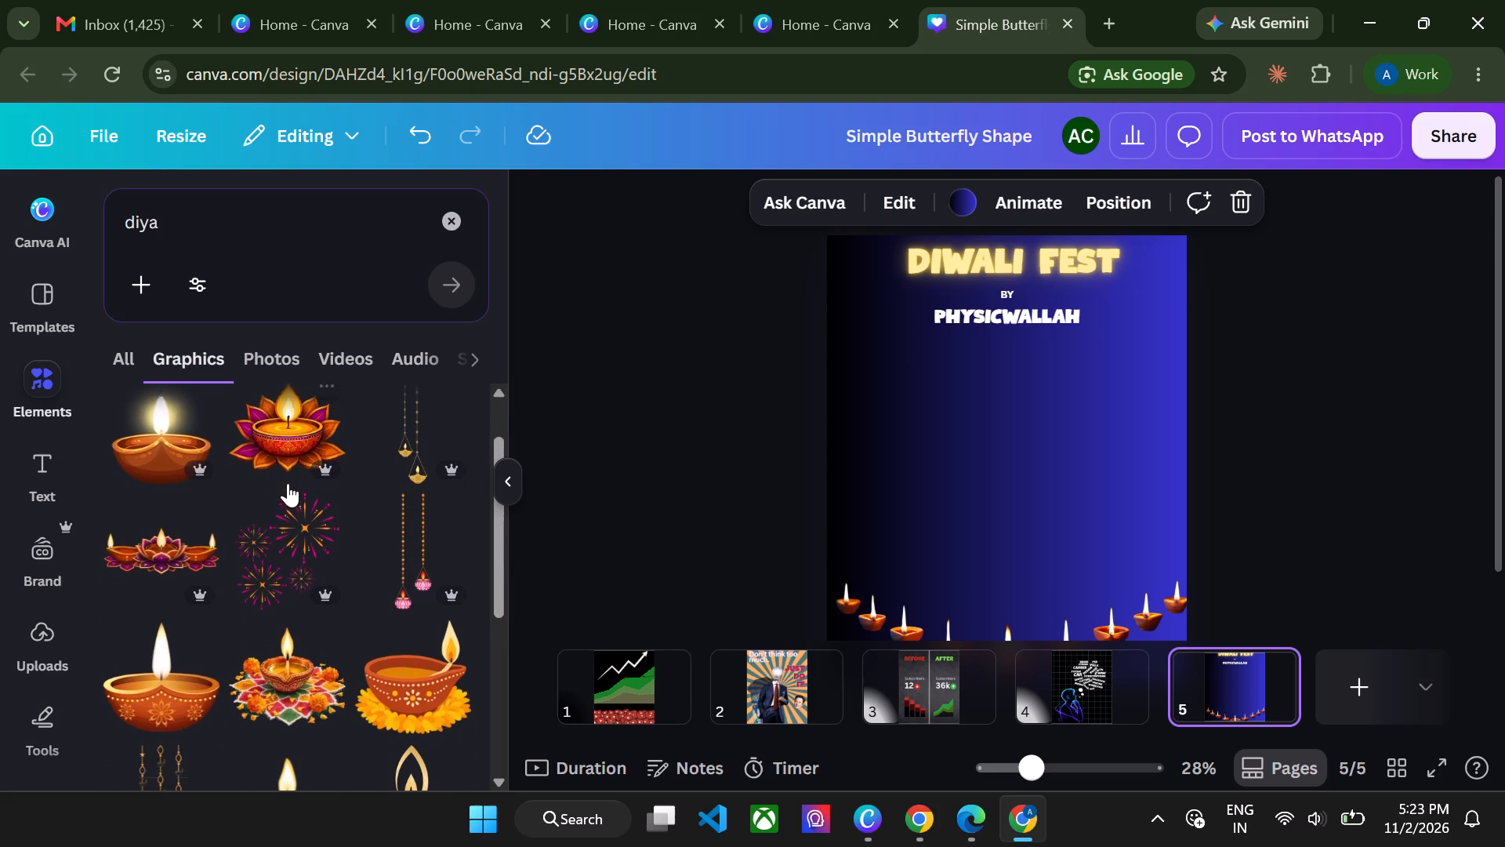
scroll(288, 483, "down", 2)
left_click(292, 474)
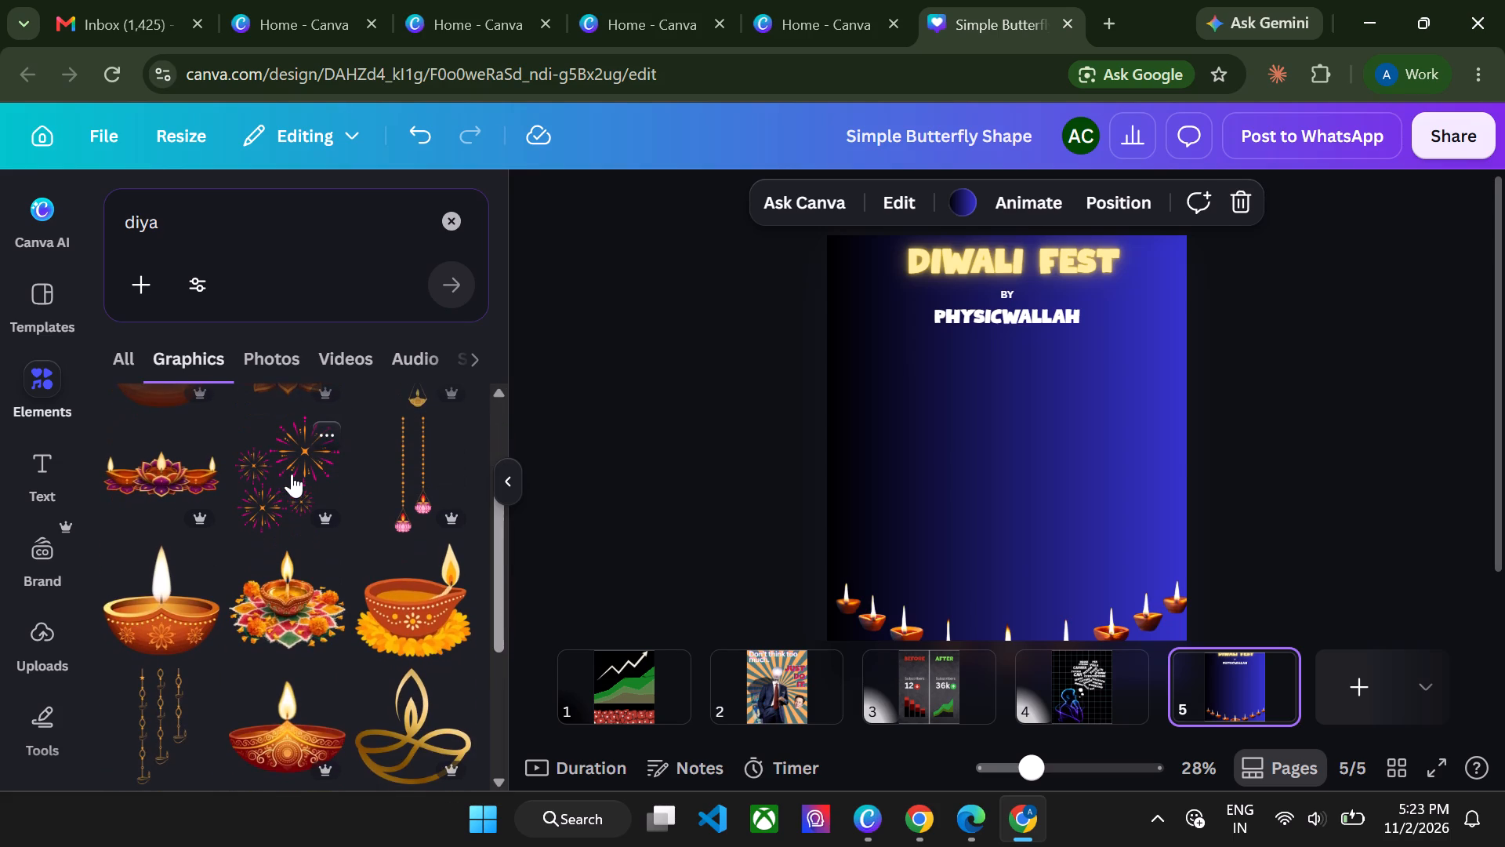
Shrink the fireworks graphic to about a quarter of page 5's width and place it near the right edge beside PHYSICWALLAH.
left_click(1027, 409)
left_click_drag(1027, 409, 1010, 398)
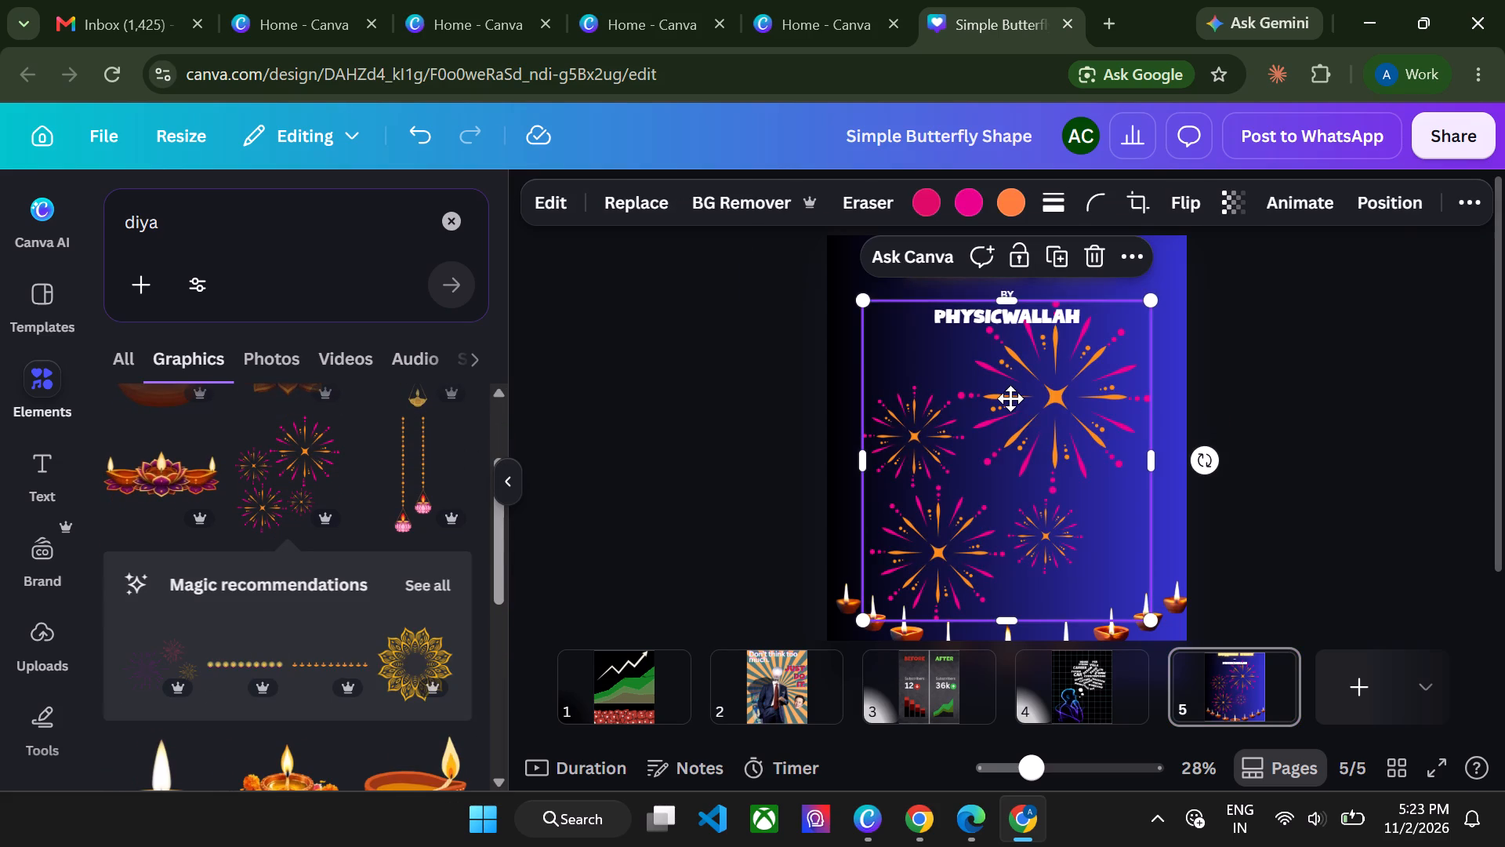
left_click_drag(1010, 398, 988, 384)
left_click(1101, 315)
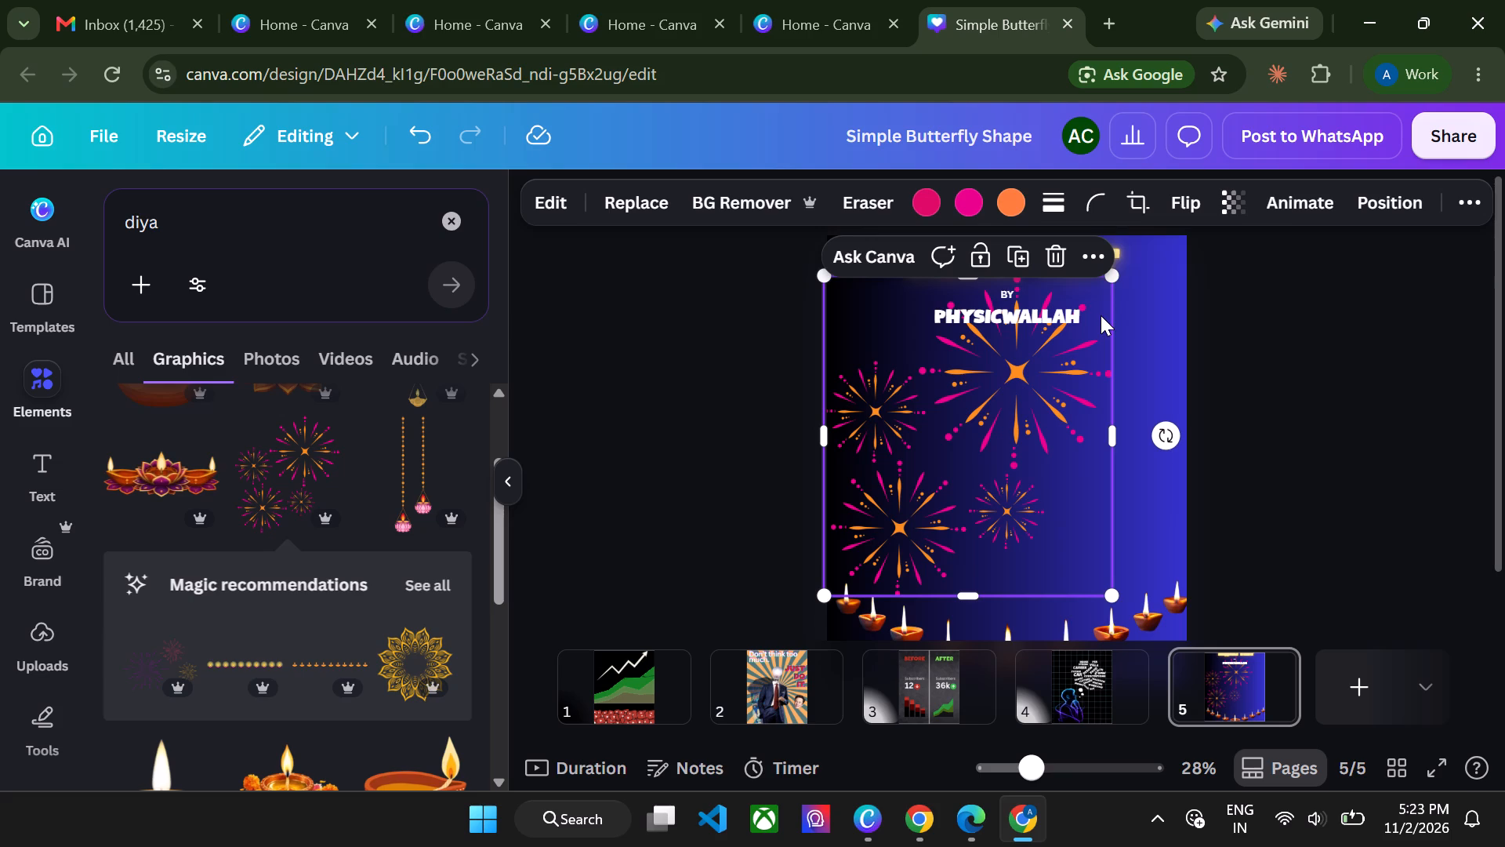
left_click_drag(1118, 276, 971, 439)
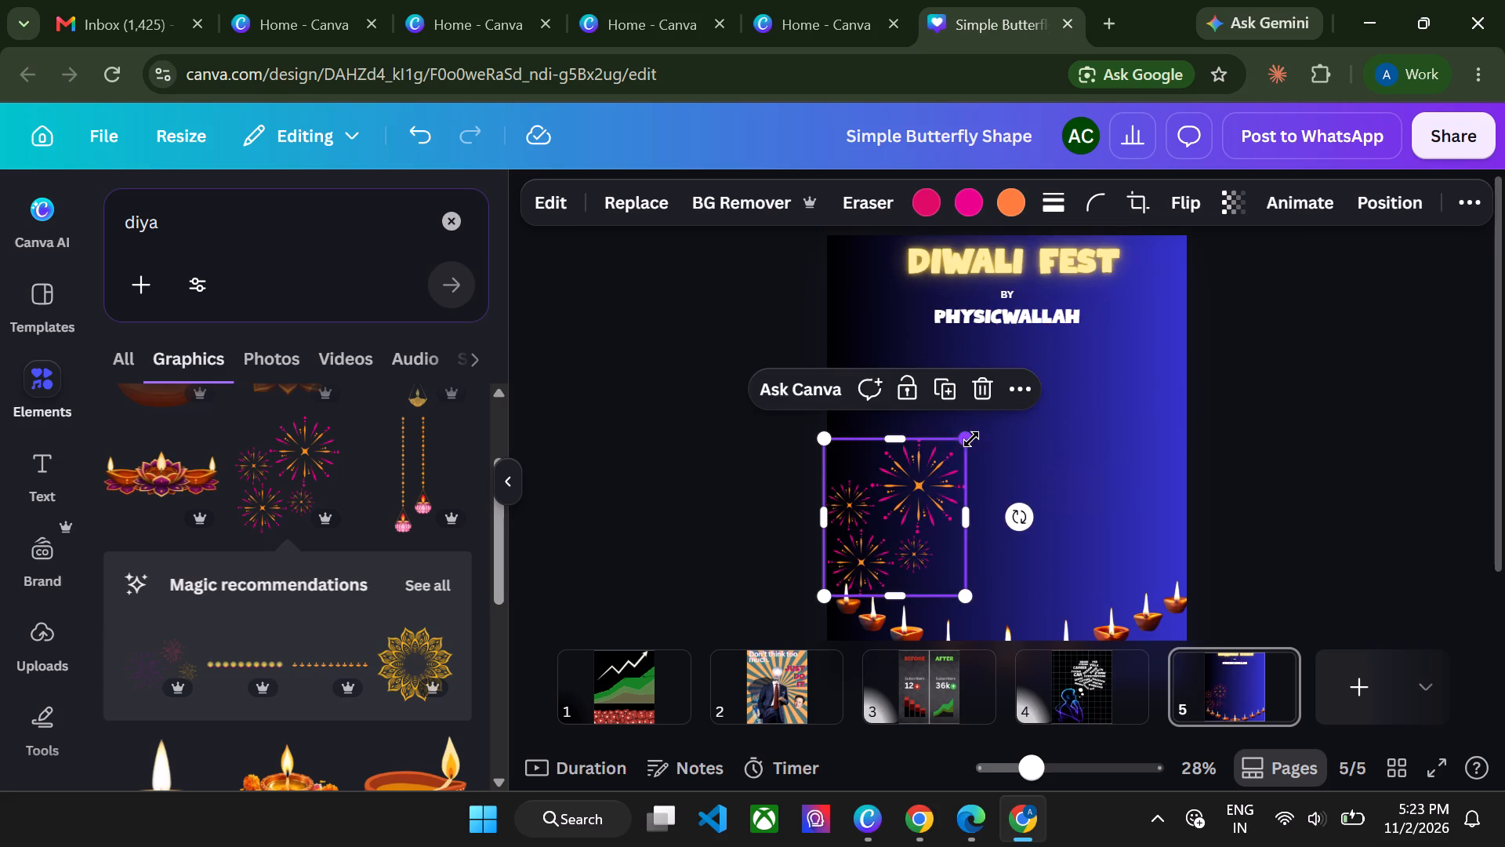
left_click_drag(883, 514, 945, 346)
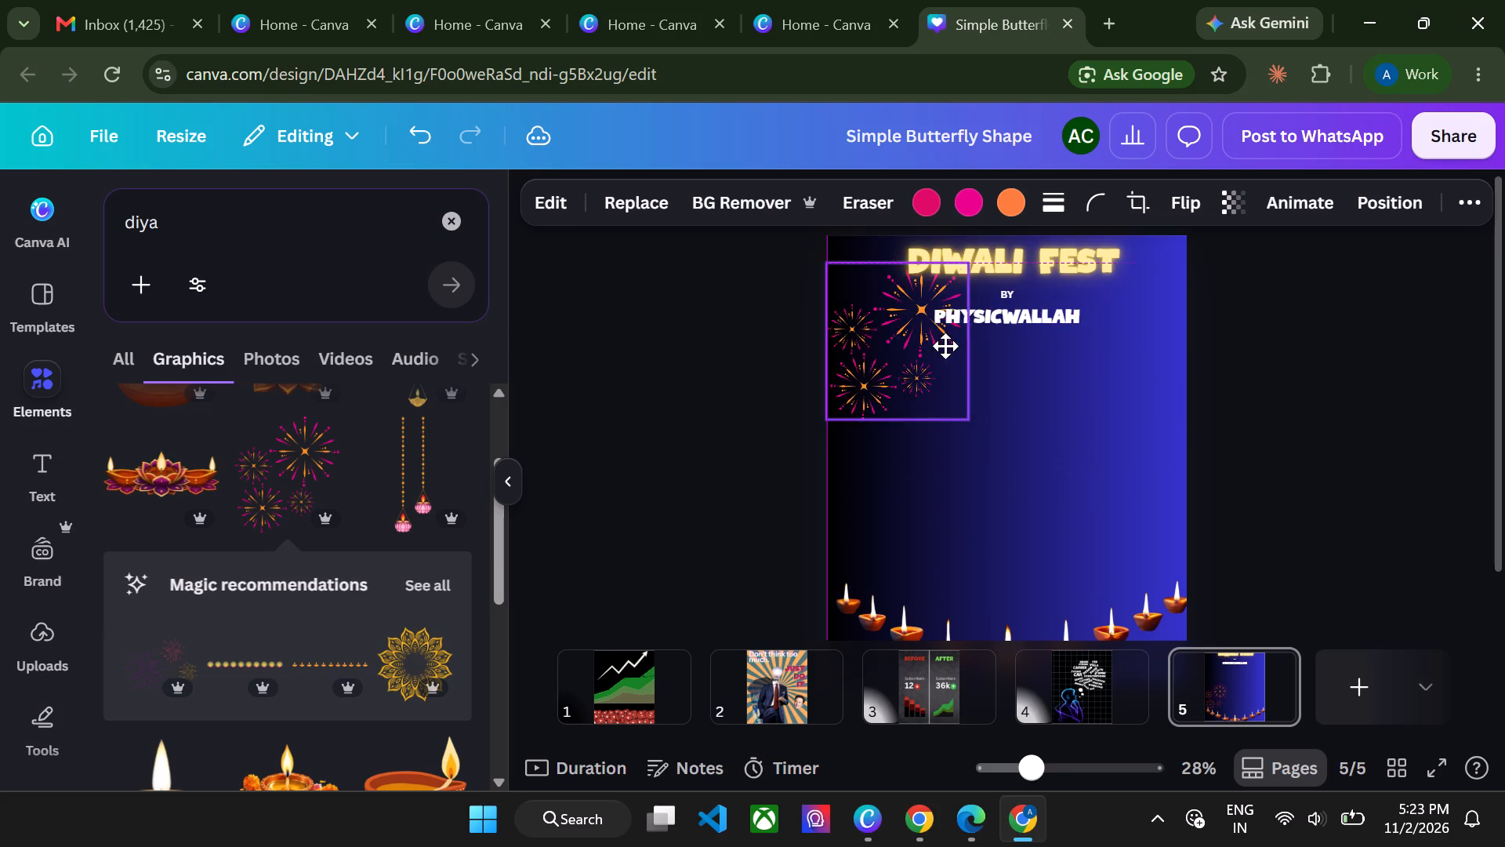
left_click_drag(945, 346, 1119, 341)
left_click_drag(1197, 270, 1157, 336)
left_click_drag(1103, 375, 1129, 332)
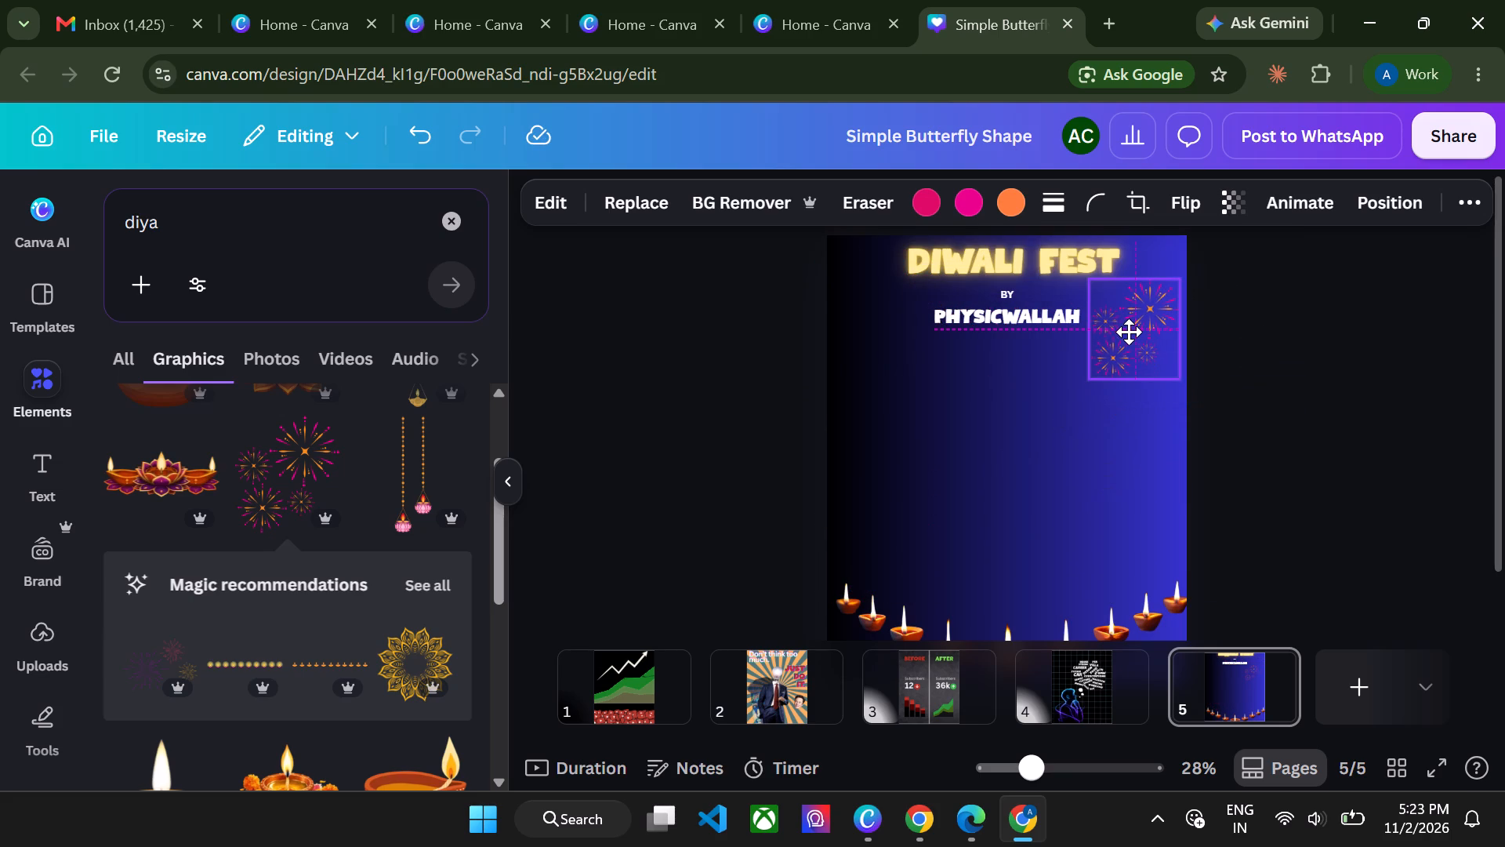
left_click_drag(1129, 332, 1131, 335)
left_click(1375, 351)
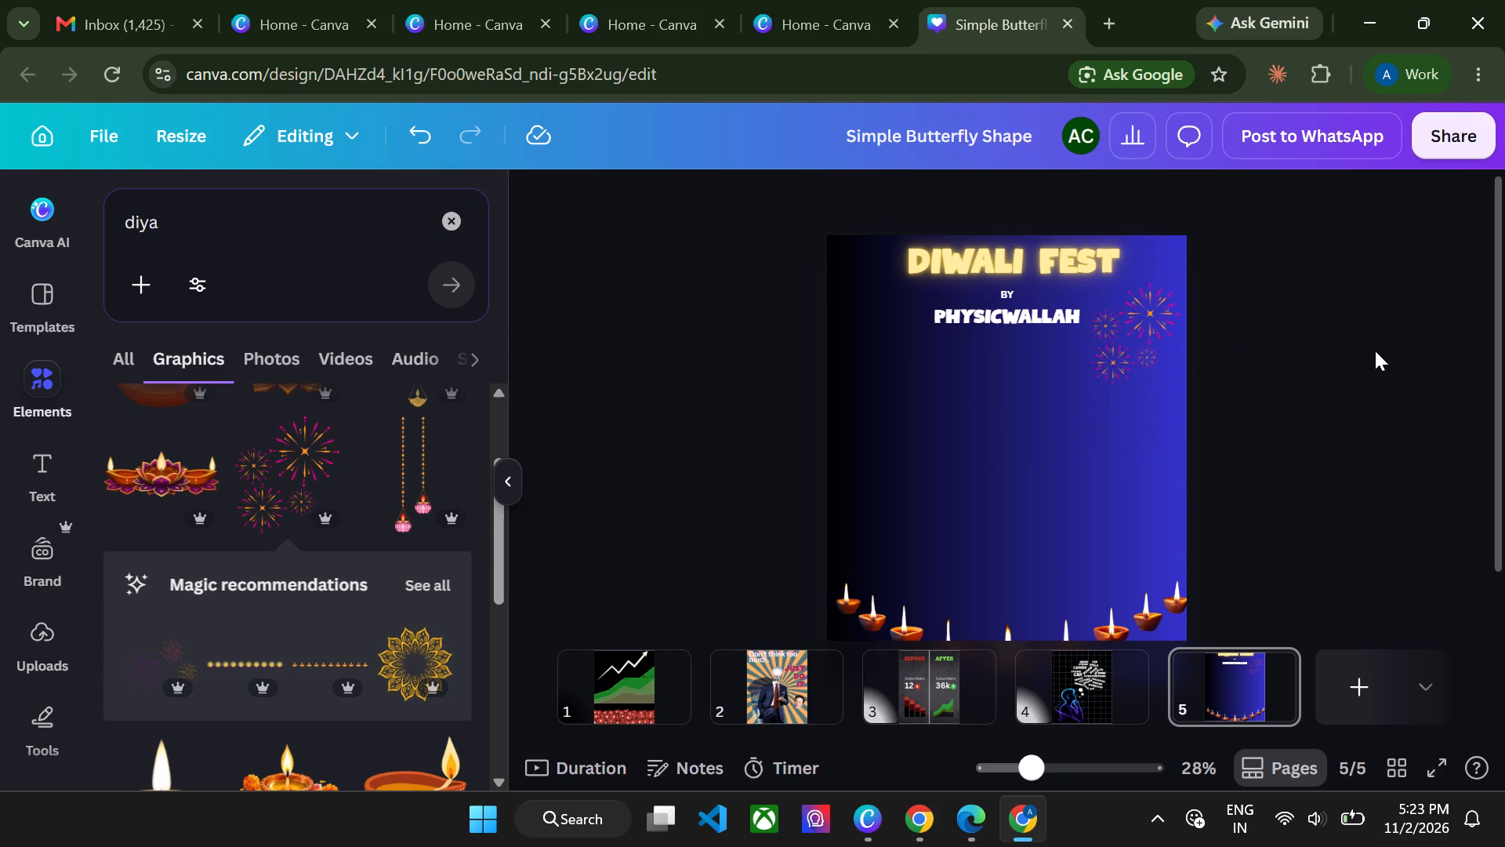
Add the hanging pink diyas graphic to page 5, scale it down and hang it from the page's upper-right corner.
scroll(281, 462, "down", 1)
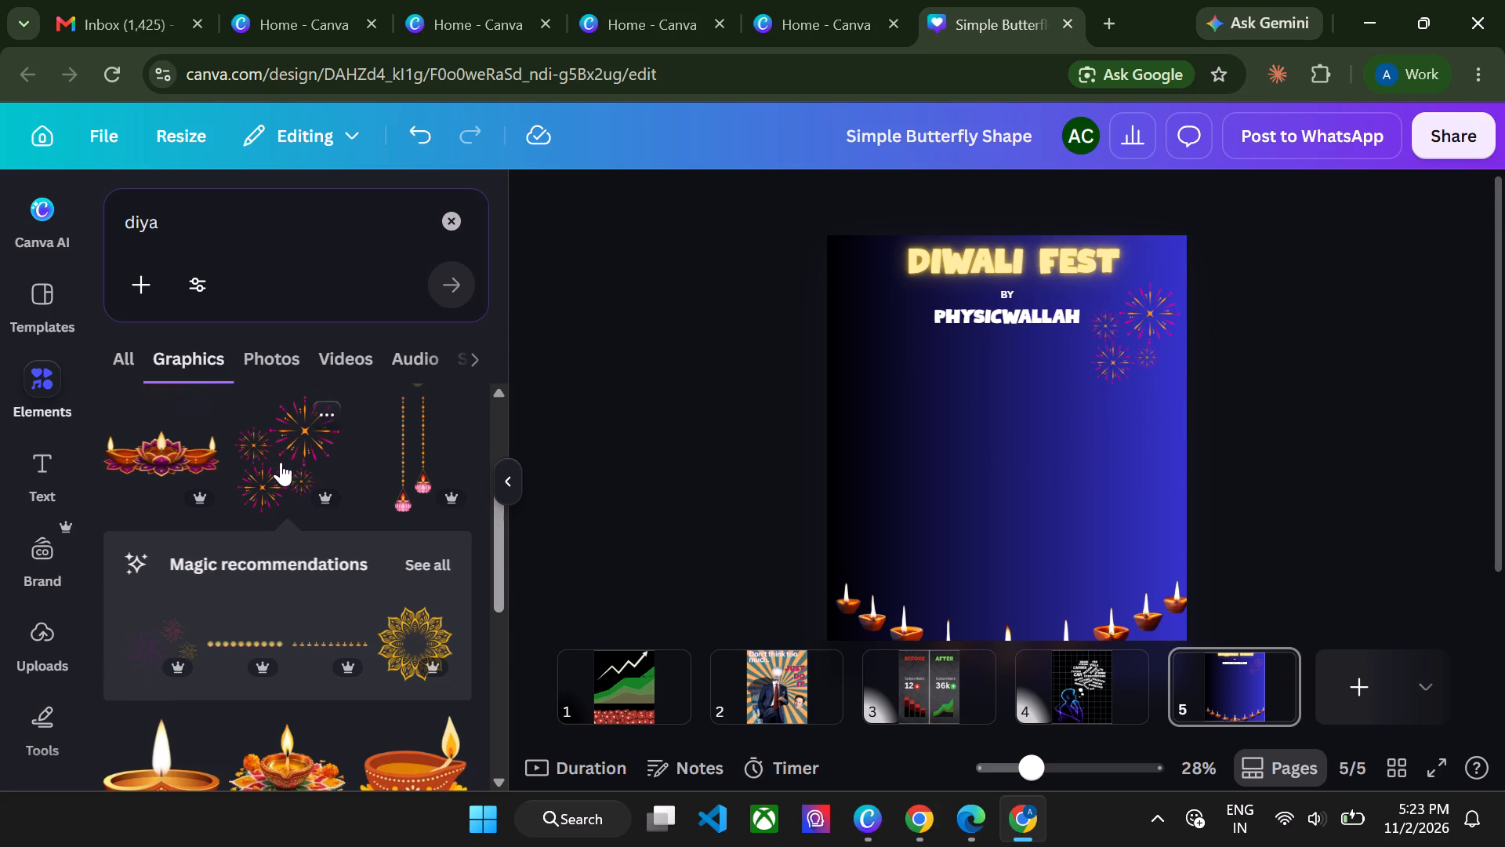
scroll(281, 462, "down", 1)
scroll(281, 462, "up", 2)
left_click(413, 488)
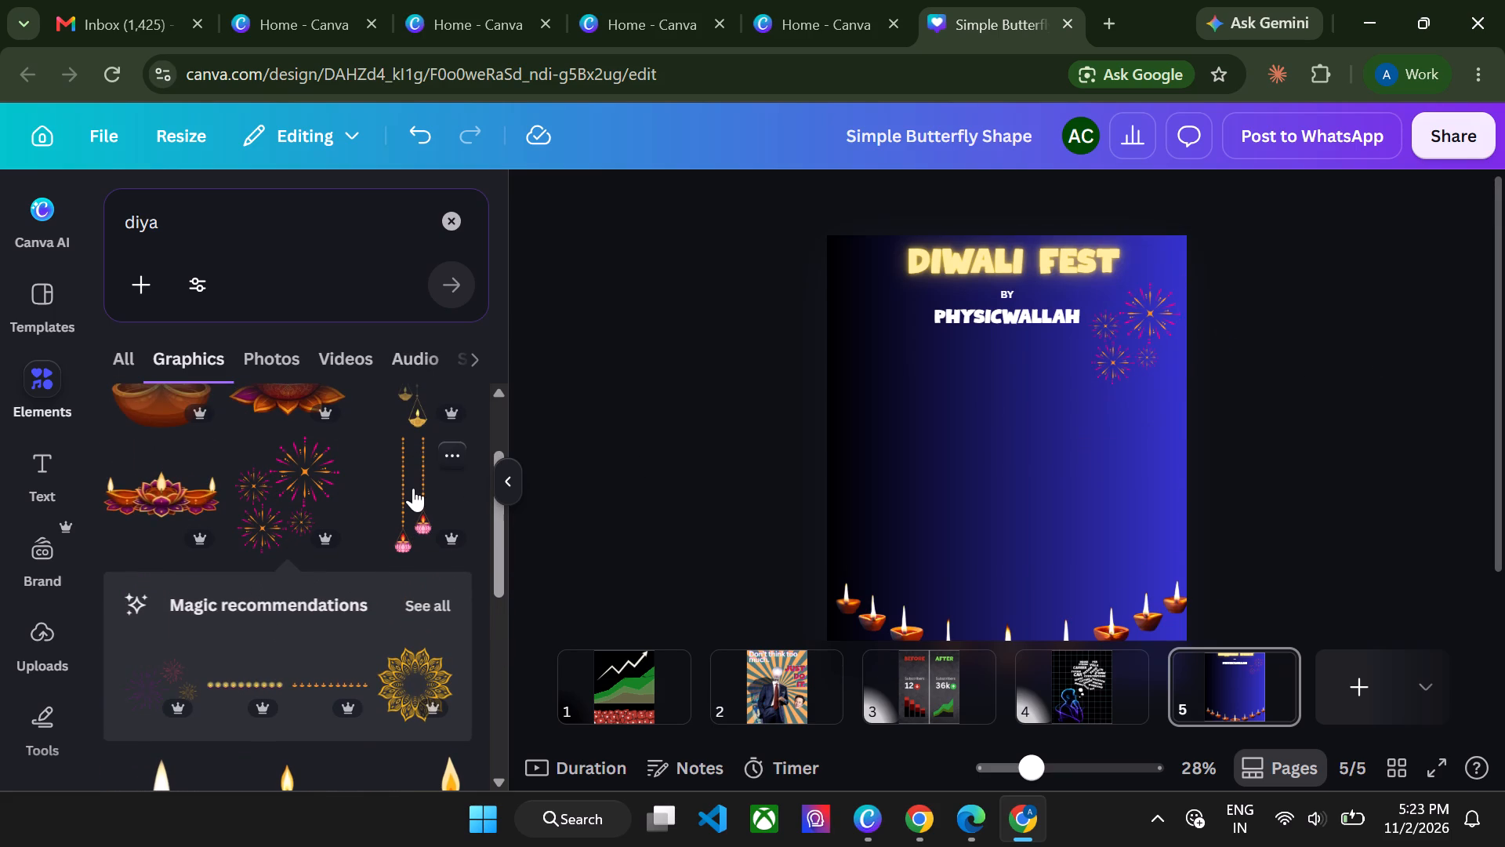
left_click_drag(999, 456, 1148, 341)
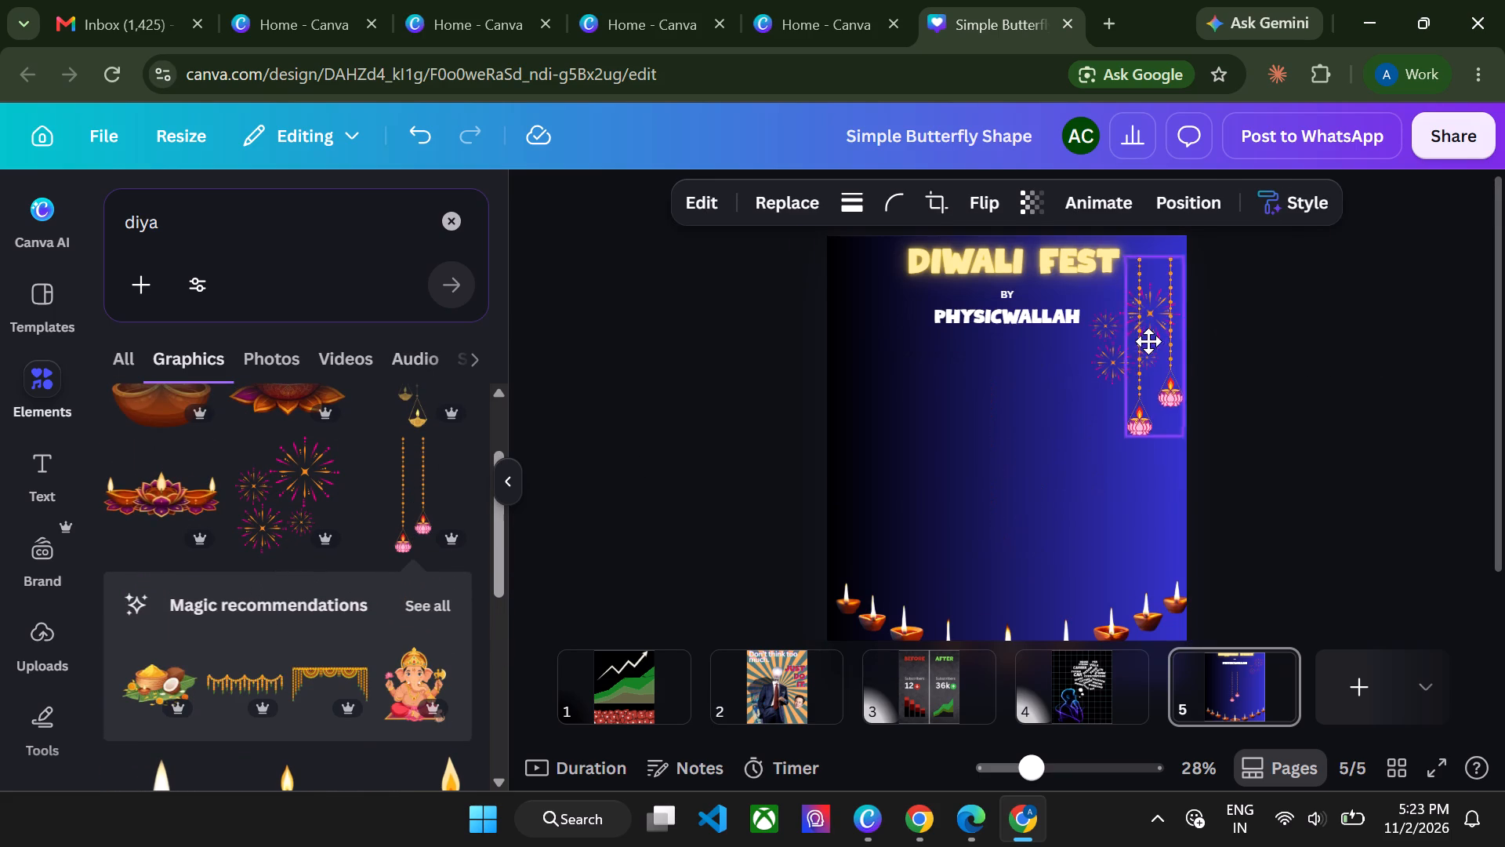
left_click_drag(1148, 341, 1158, 305)
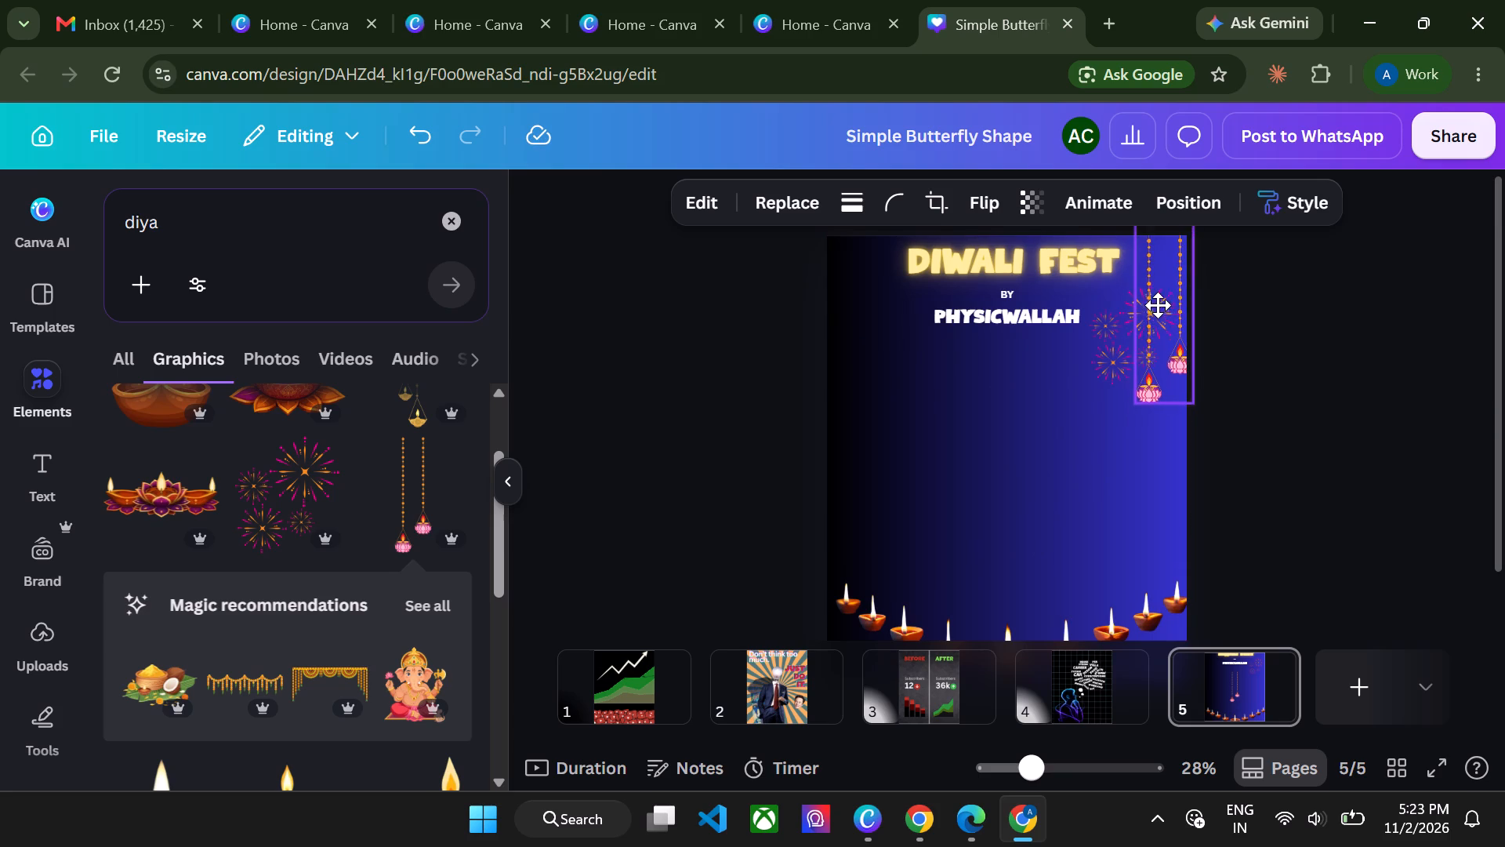
left_click_drag(1158, 305, 1152, 277)
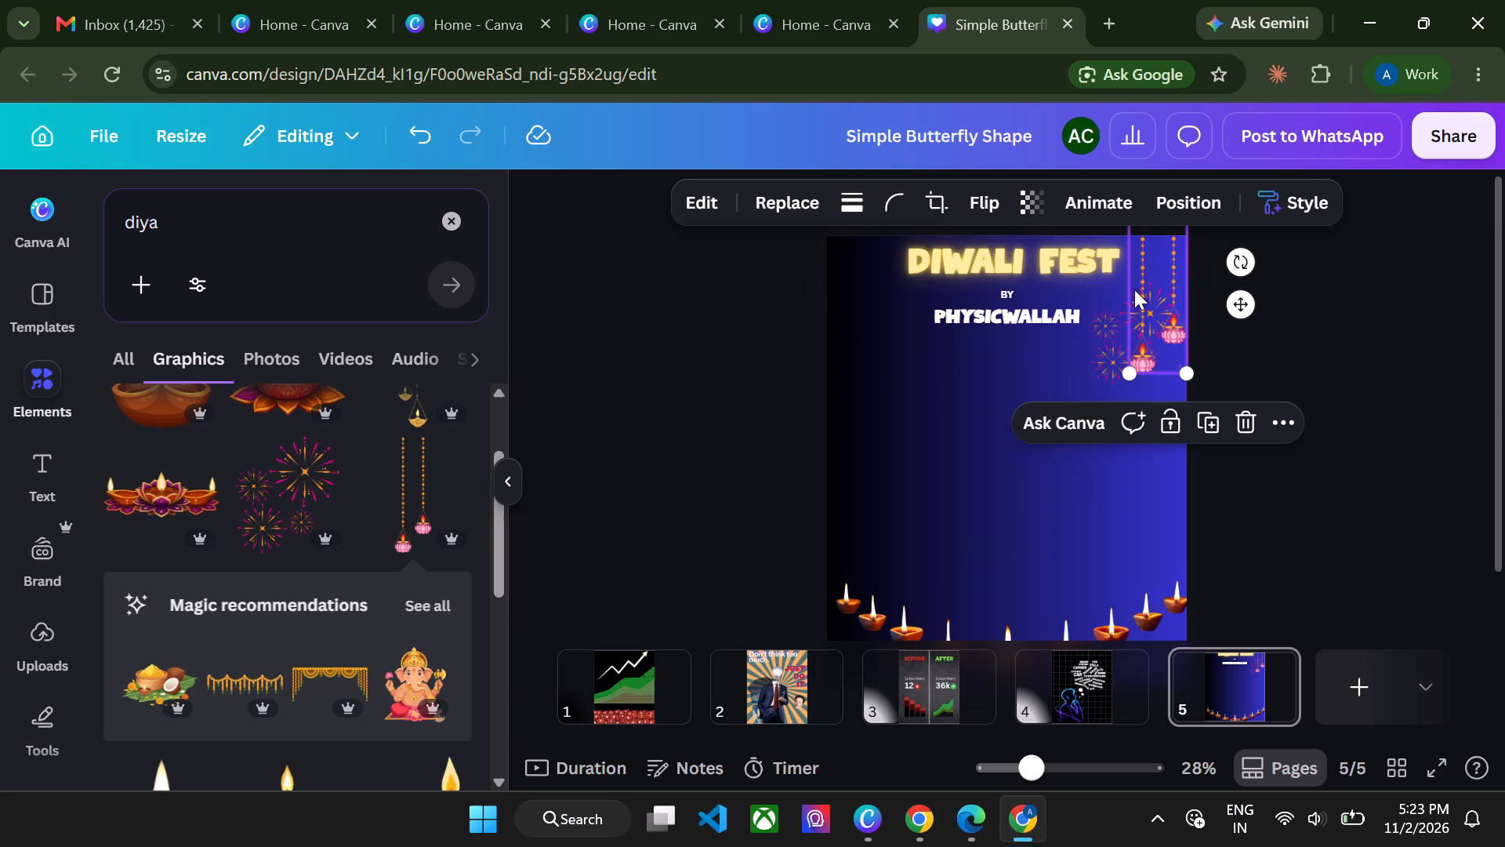
left_click_drag(1187, 366, 1150, 331)
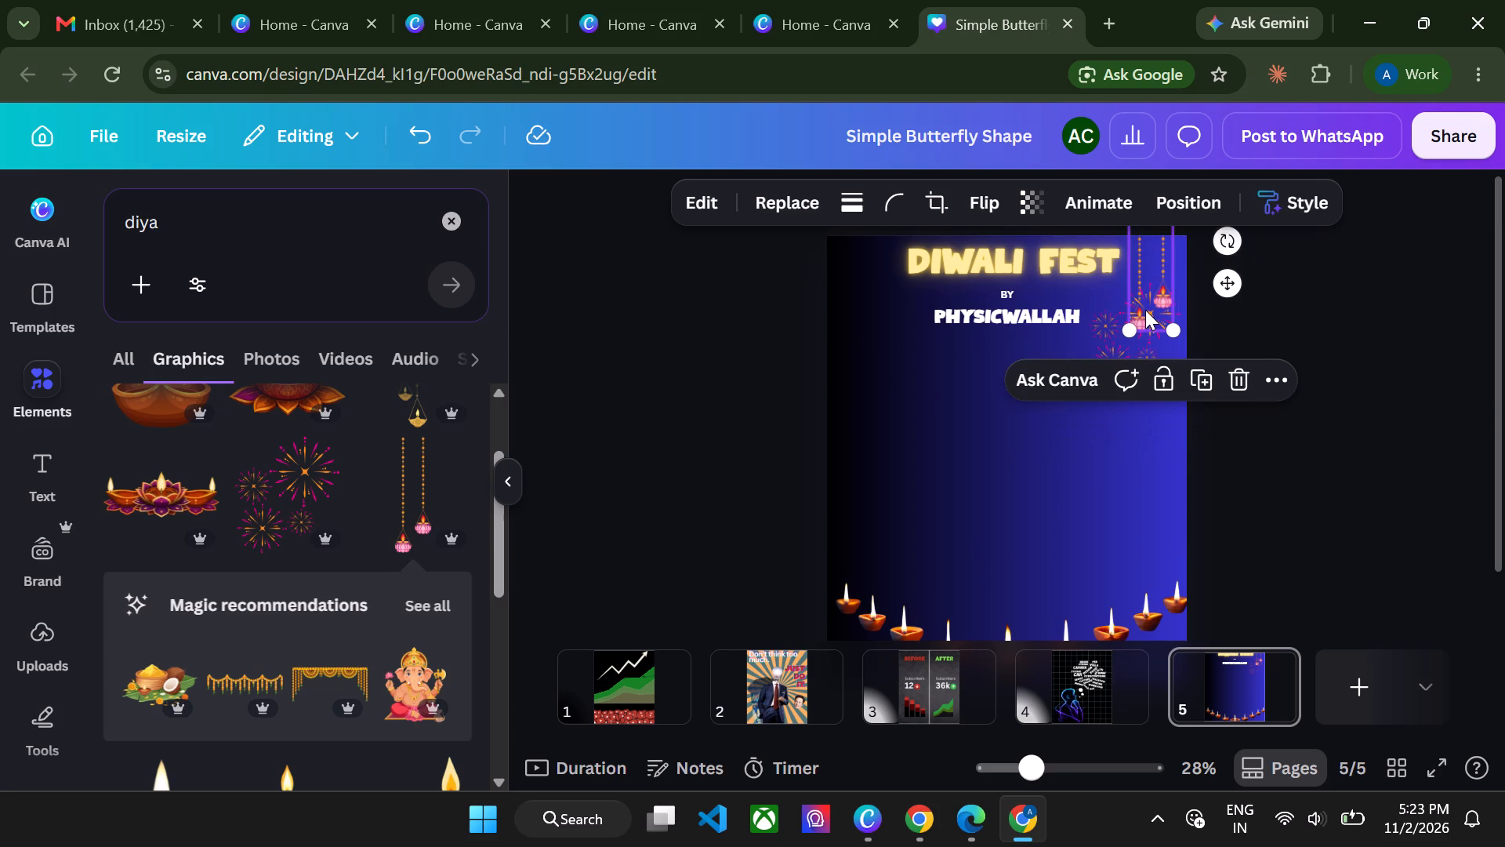
left_click_drag(1144, 307, 1151, 340)
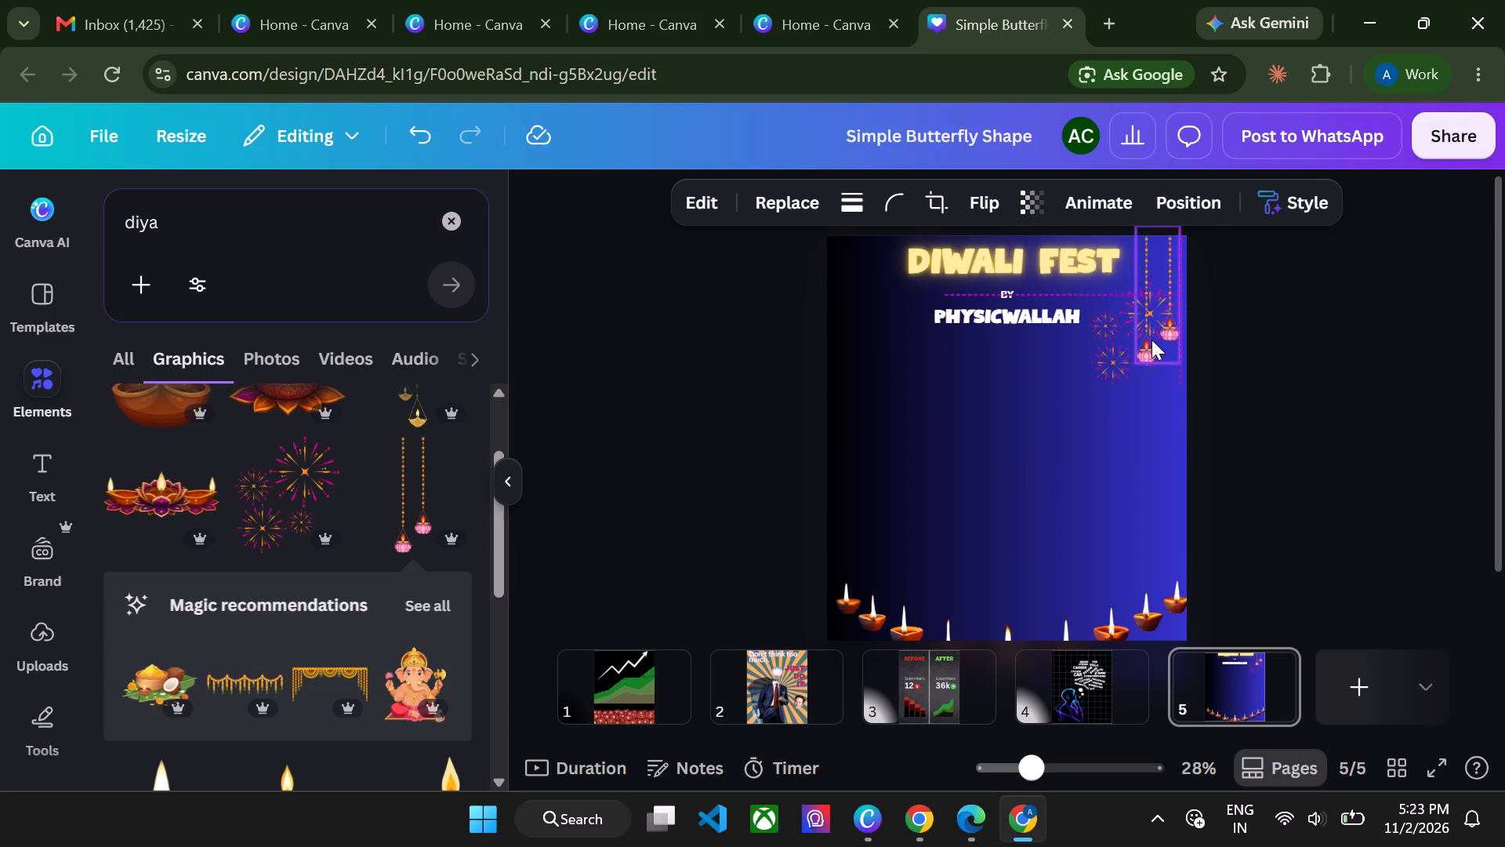
Move the fireworks graphic down so it sits directly below the hanging diyas at page 5's right edge.
left_click(1106, 341)
left_click_drag(1106, 341, 1128, 422)
left_click(654, 400)
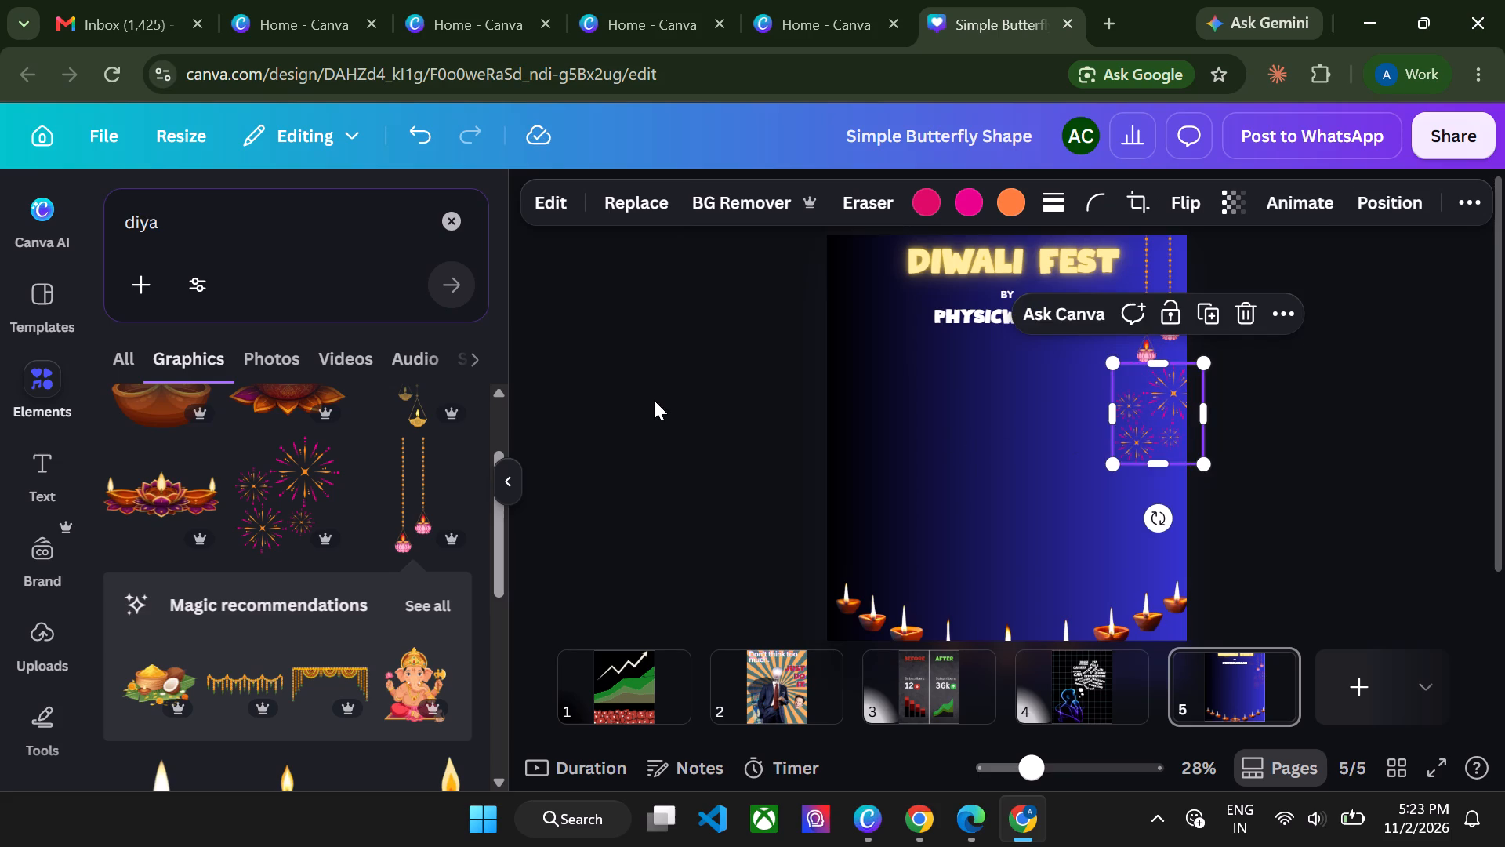
left_click_drag(1139, 415, 1125, 417)
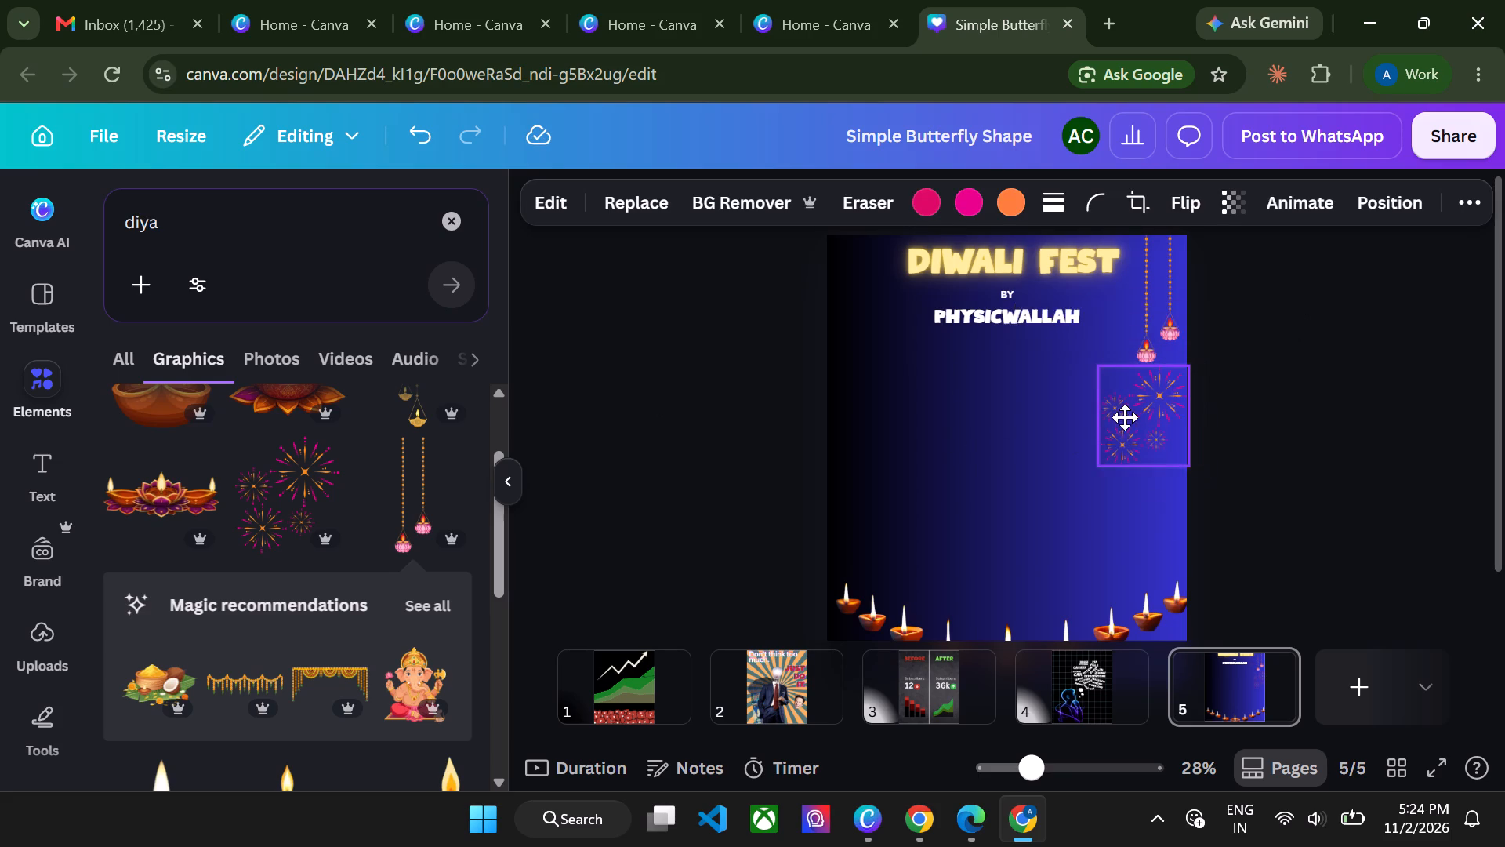
left_click_drag(1125, 417, 1128, 417)
left_click(1345, 413)
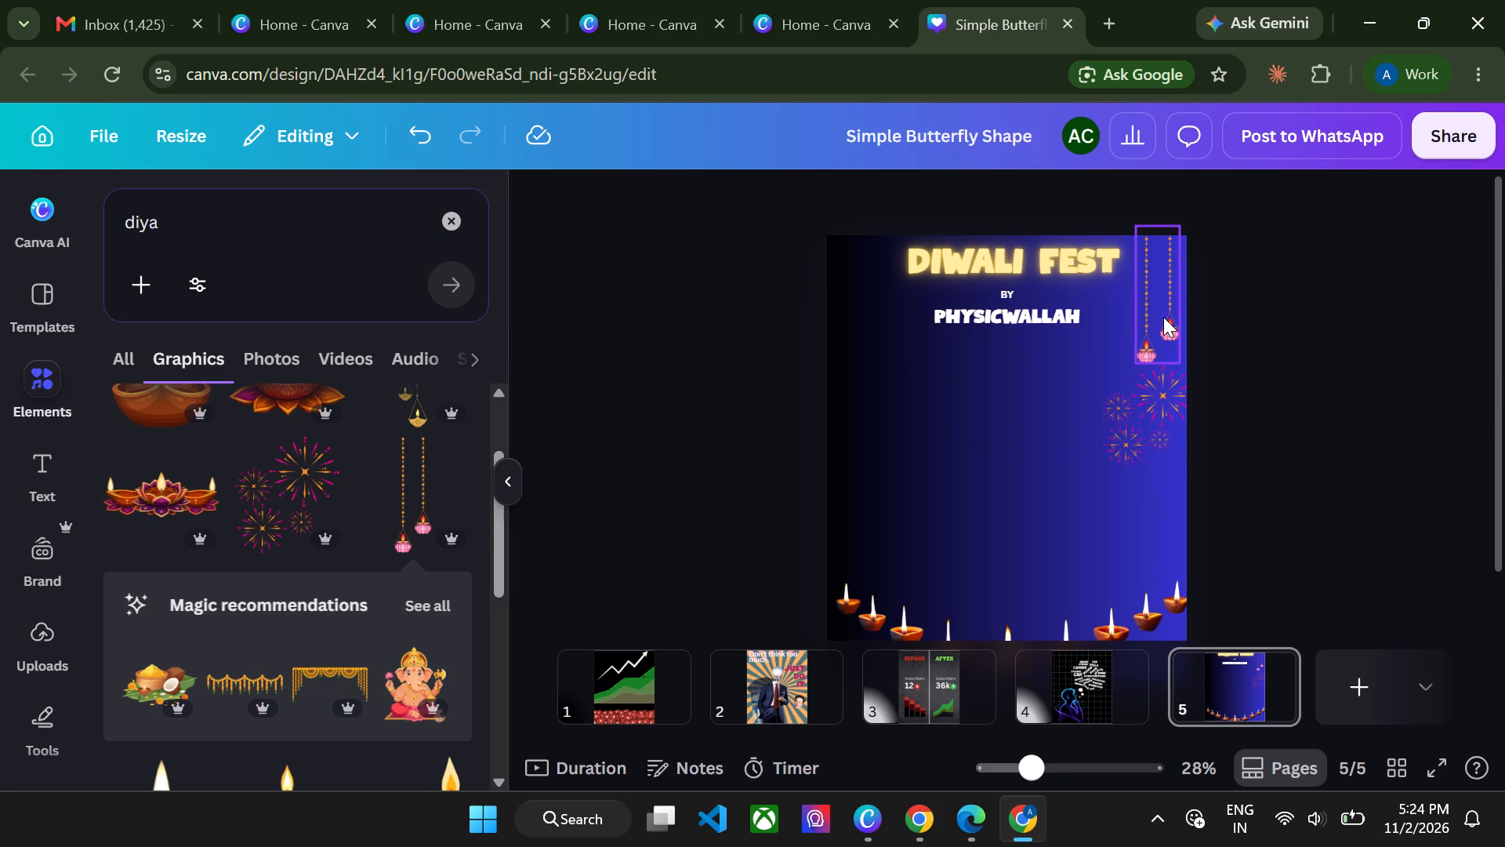
Place a copy of the hanging diyas in page 5's upper-left corner and flip it horizontally to mirror the original.
left_click(1163, 317)
left_click_drag(1163, 317, 913, 322, "alt")
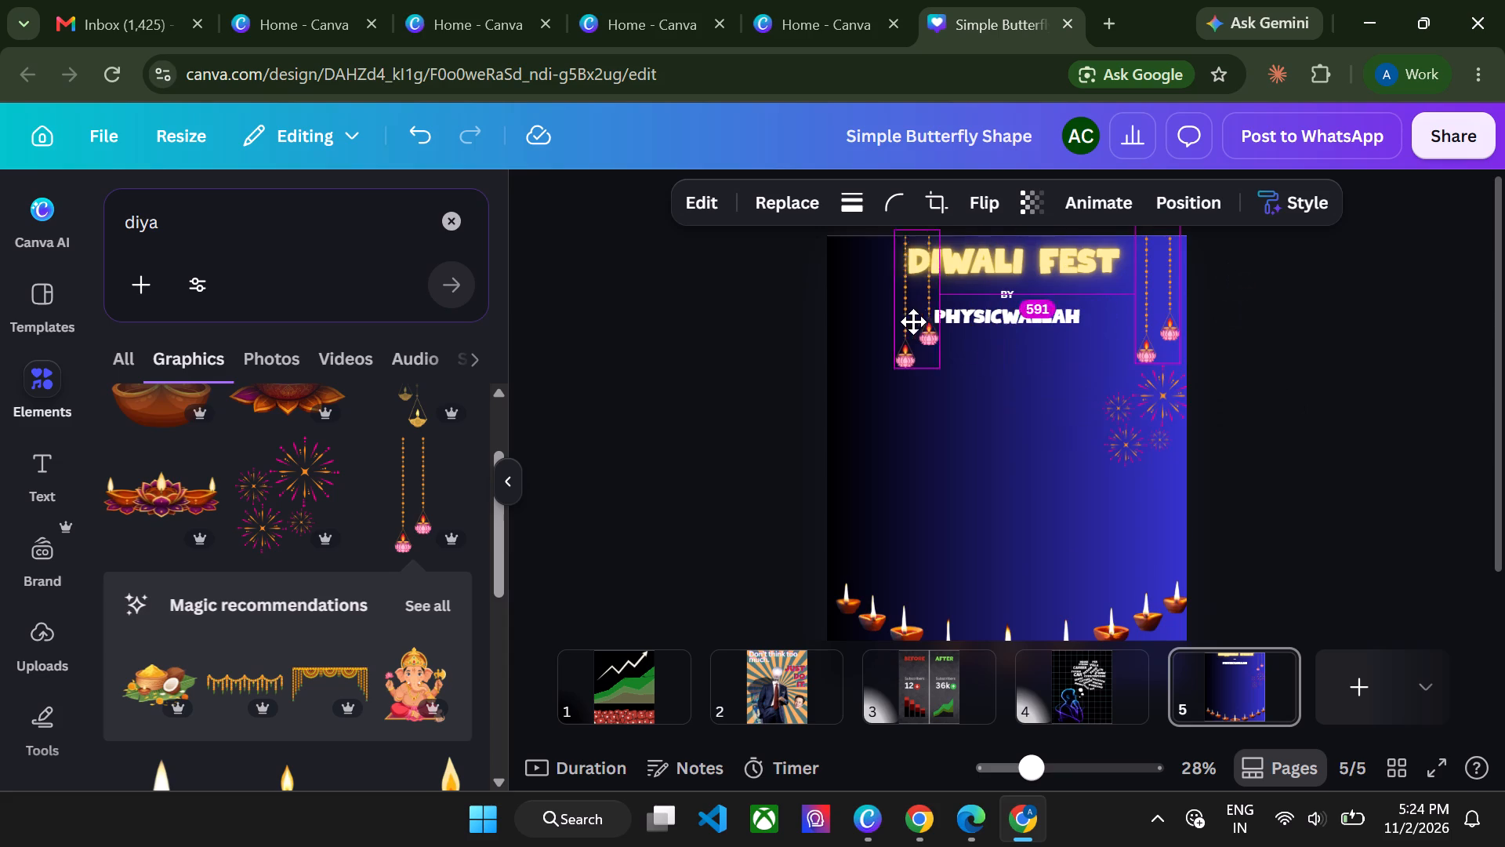
left_click_drag(913, 322, 876, 320, "alt")
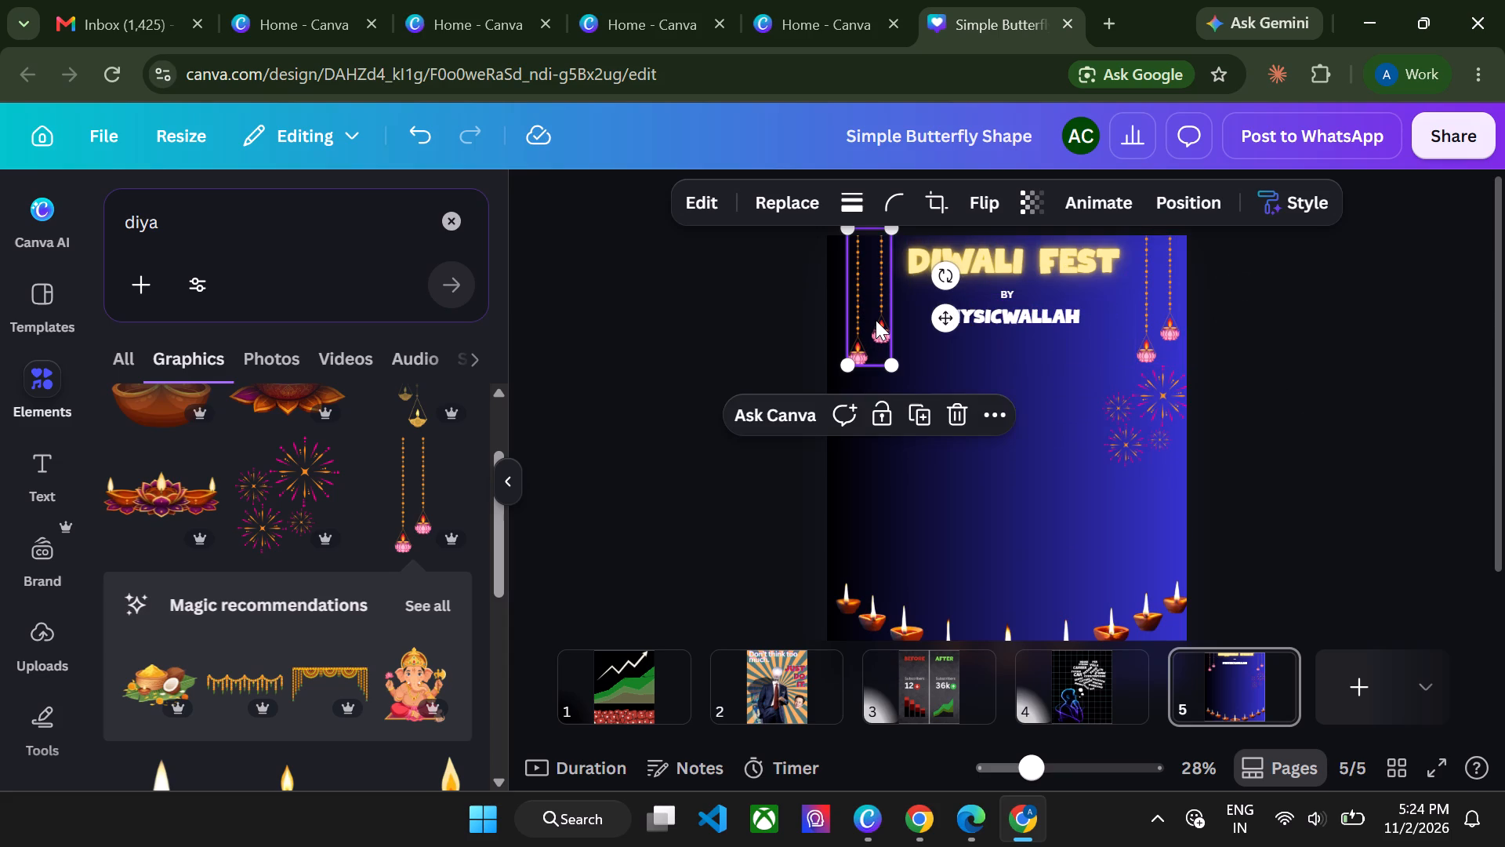
left_click(977, 194)
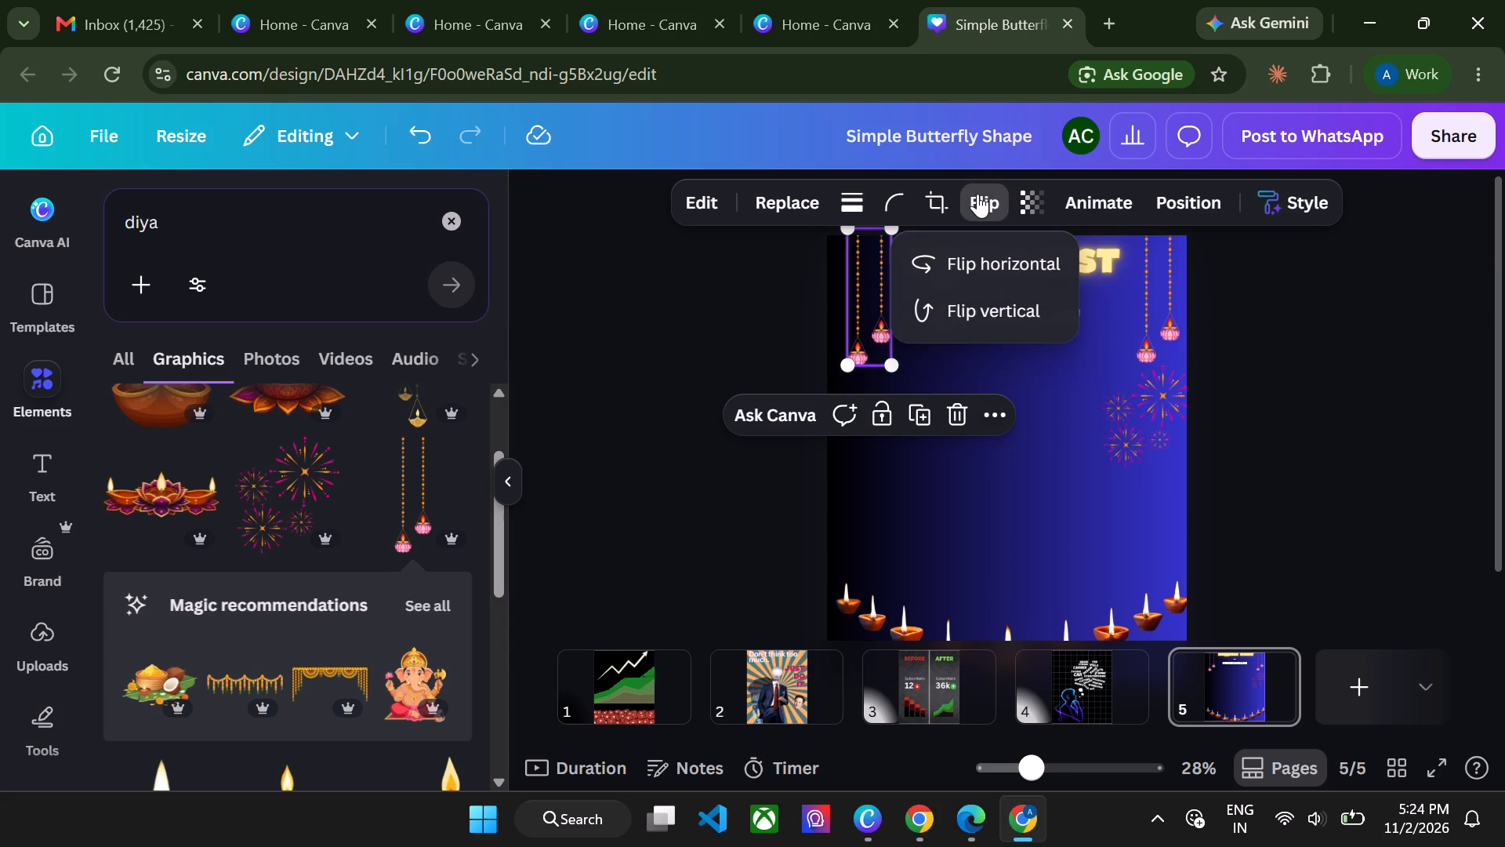
left_click(996, 253)
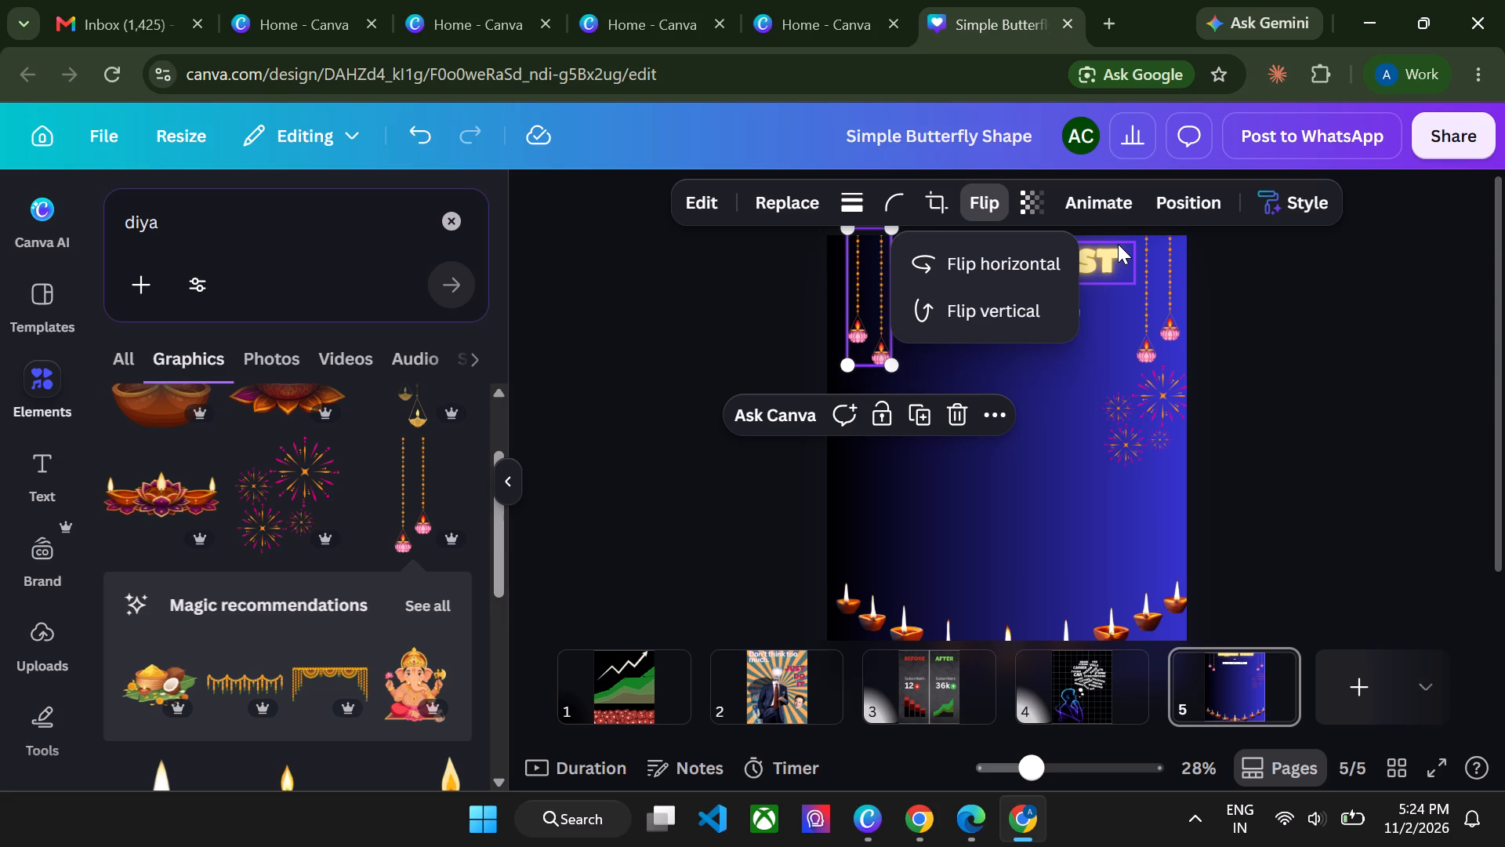
left_click(1327, 364)
left_click(1327, 364)
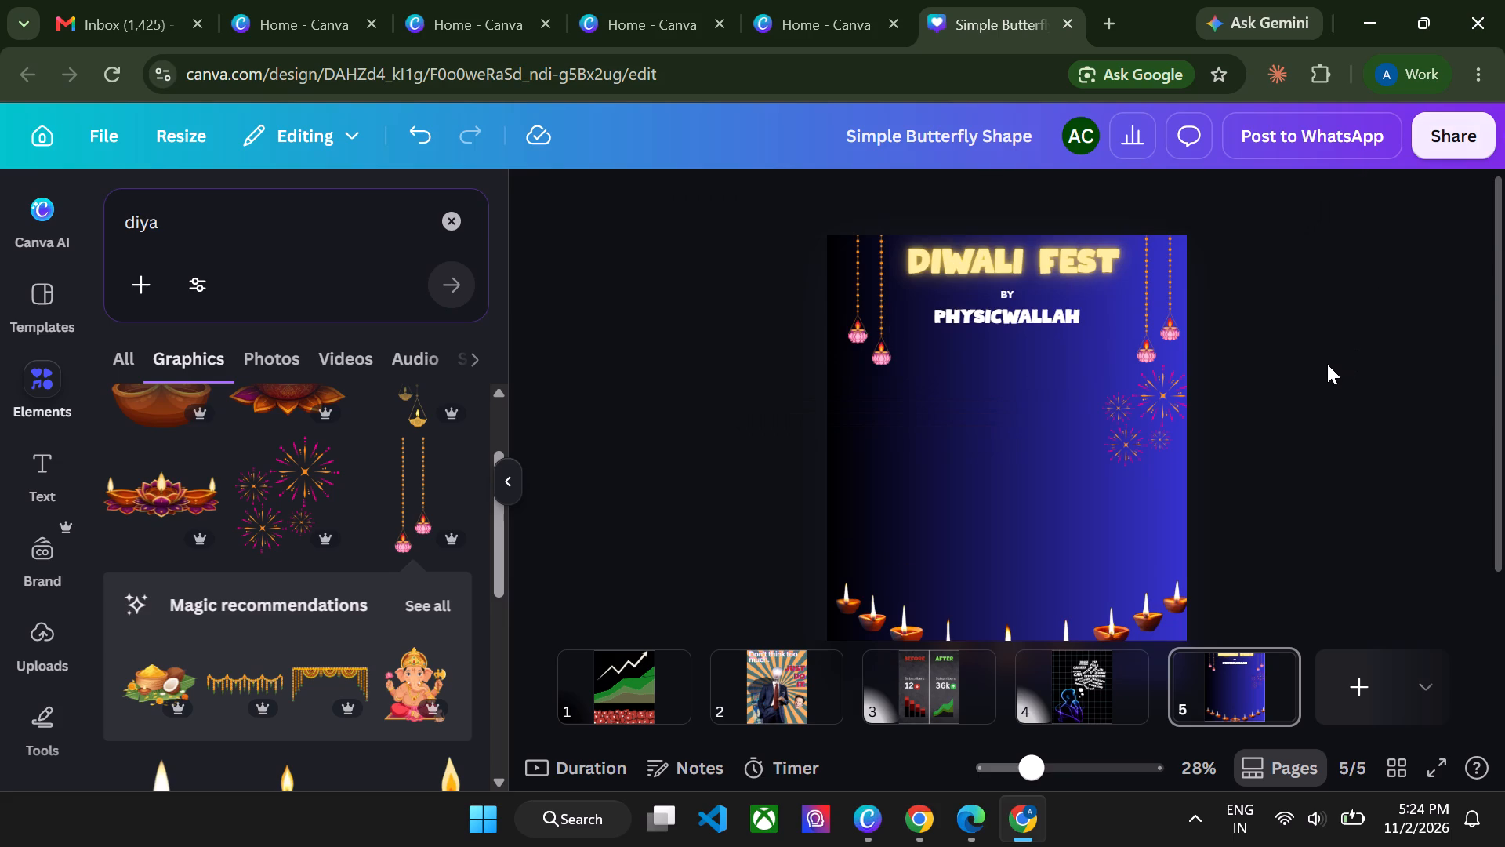
left_click(873, 313)
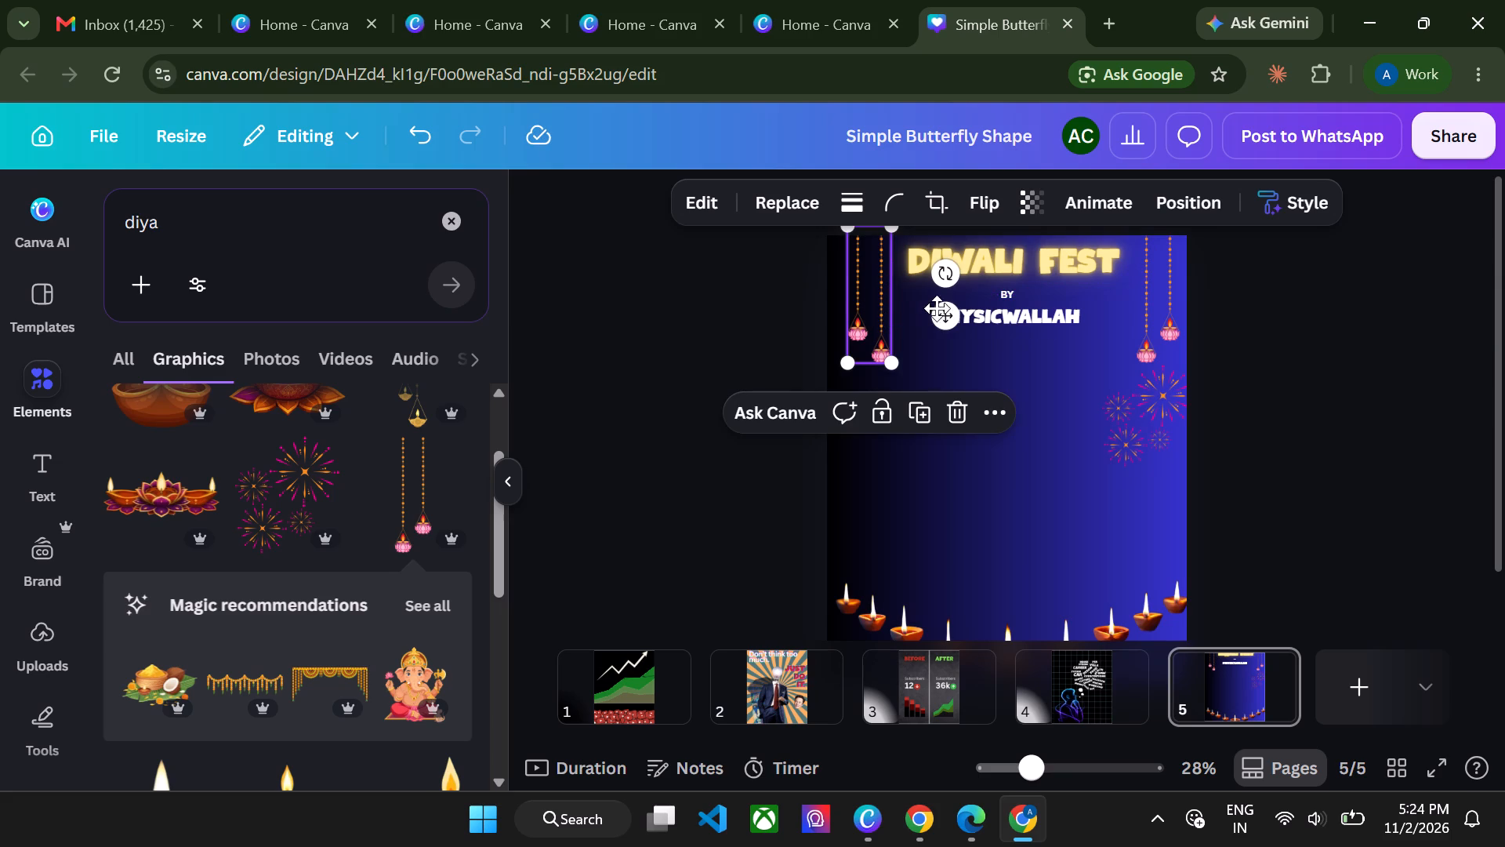
Place a copy of the fireworks below the left hanging diyas at page 5's left edge and flip it horizontally.
left_click(1155, 394)
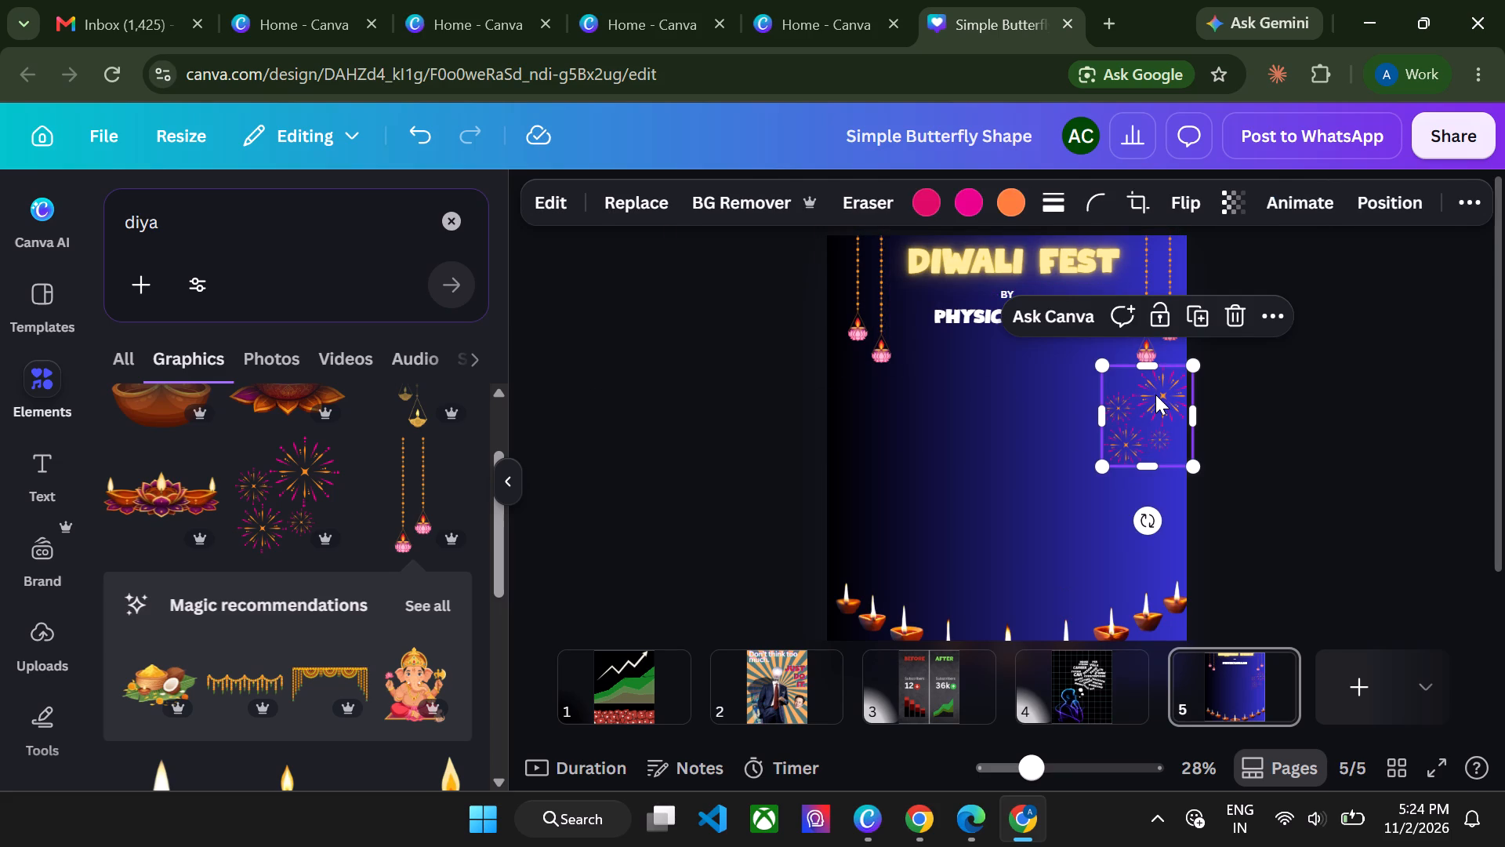
left_click_drag(1155, 394, 887, 387, "alt")
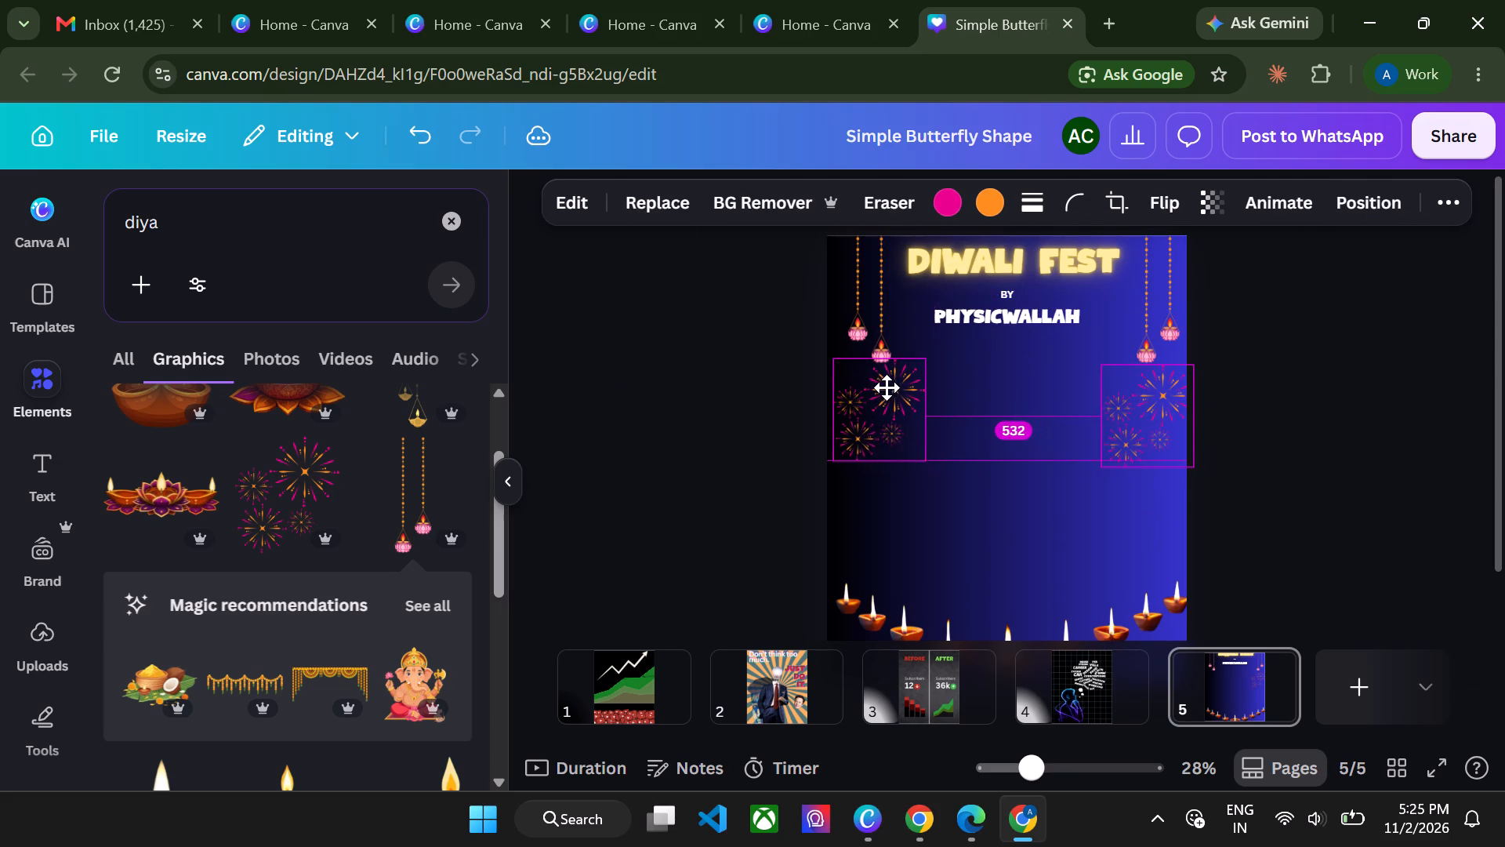
left_click_drag(887, 387, 884, 387, "alt")
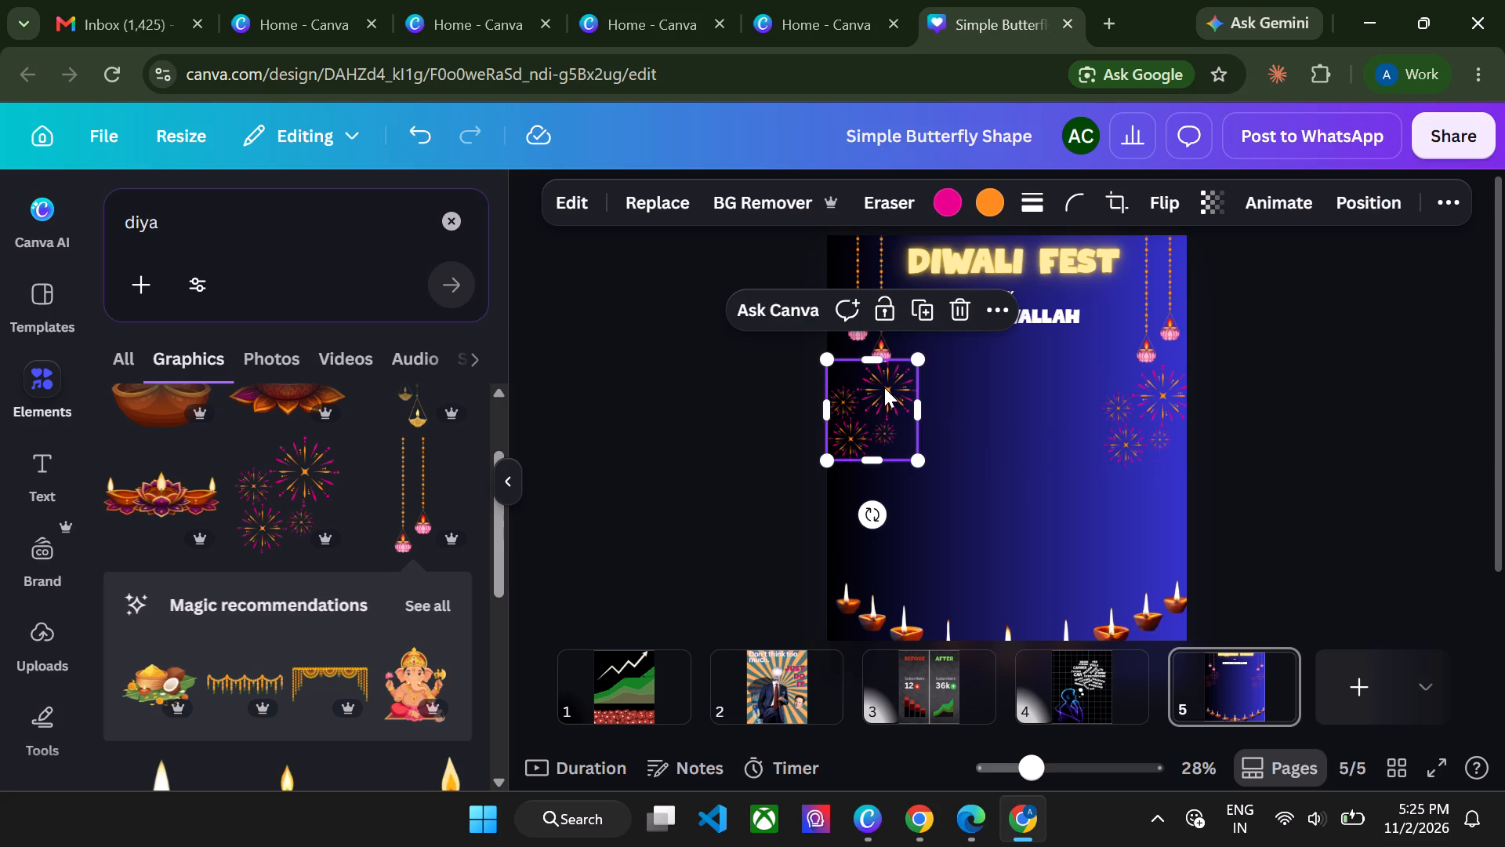
left_click(1167, 195)
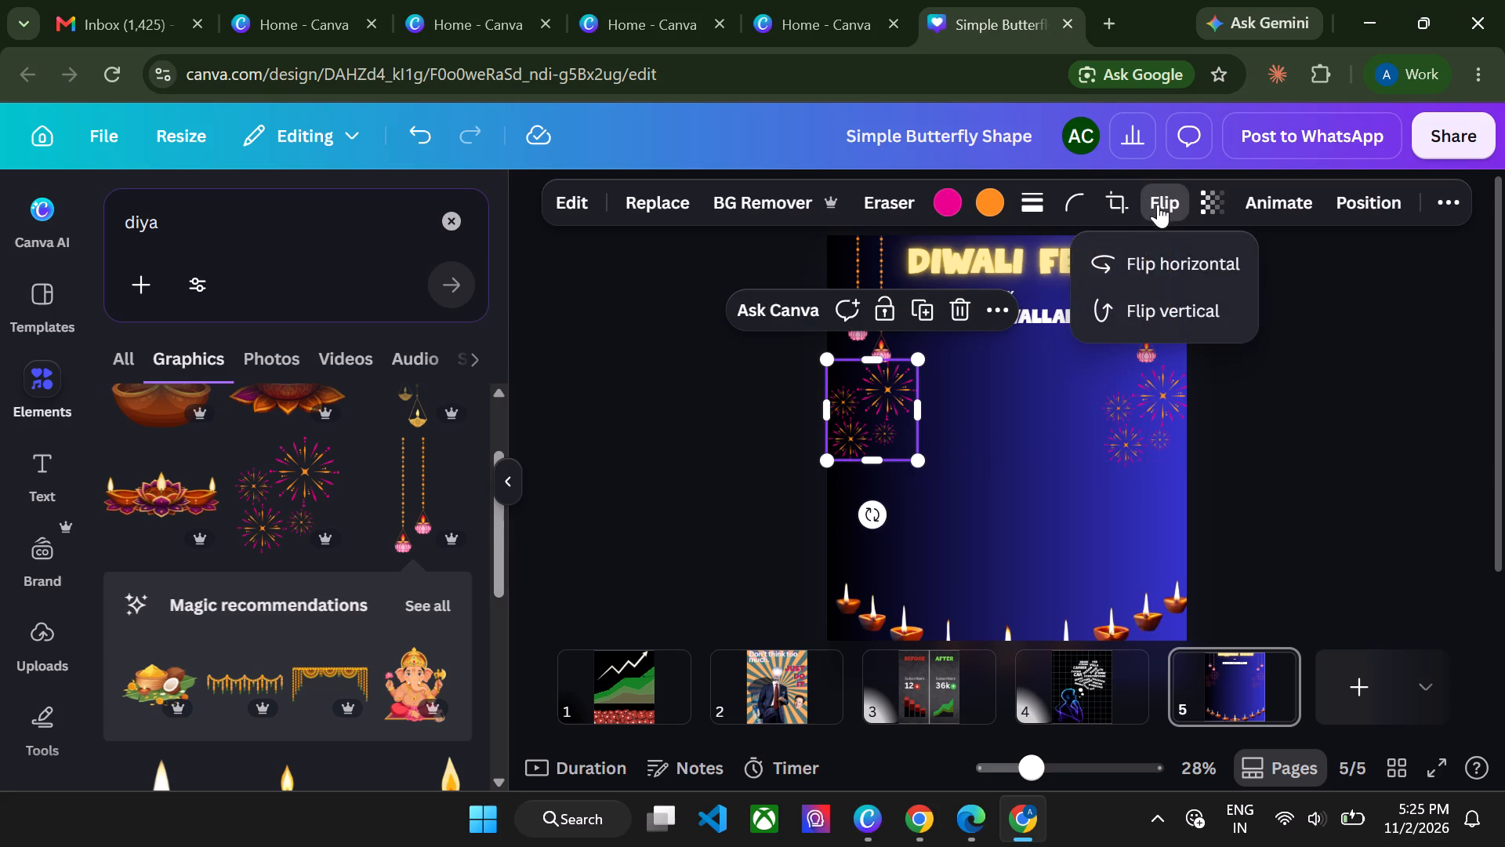
left_click(1163, 264)
left_click(698, 407)
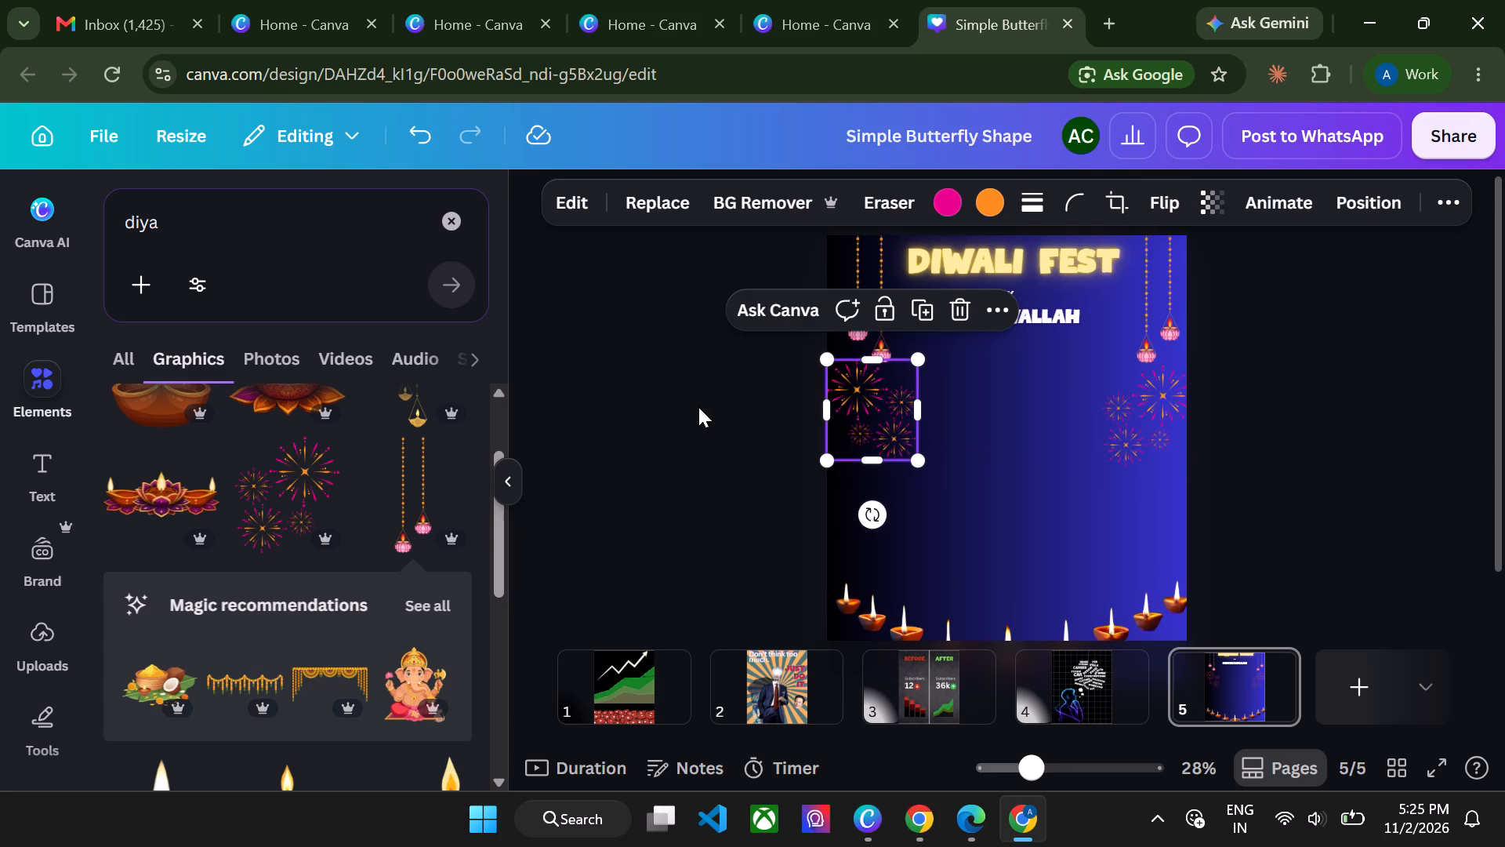
left_click(698, 407)
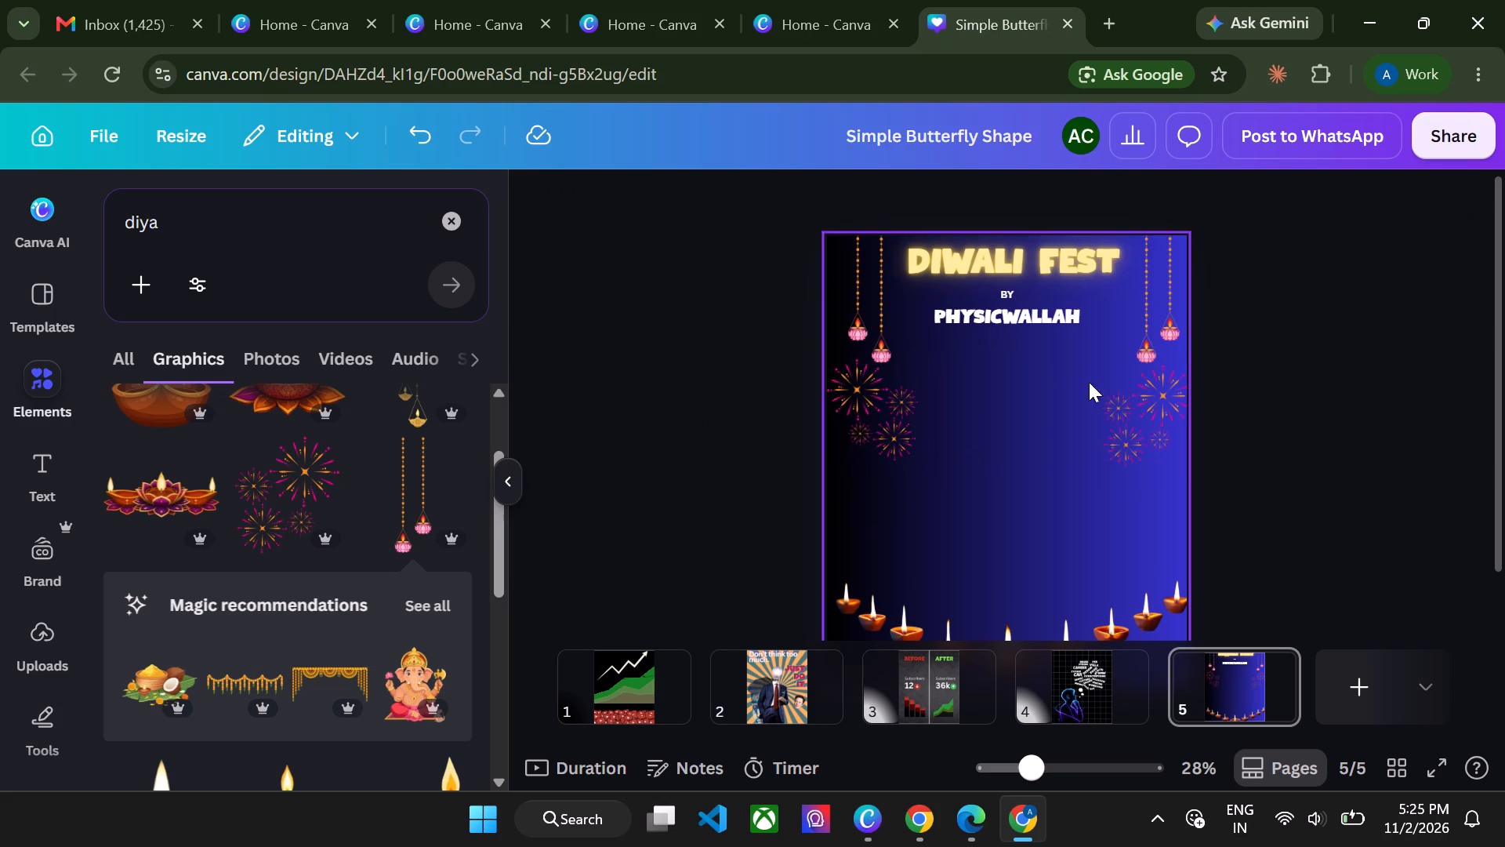
Raise the right-hand fireworks slightly to level it with the mirrored copy on the left.
left_click_drag(1172, 397, 1172, 390)
left_click(1336, 369)
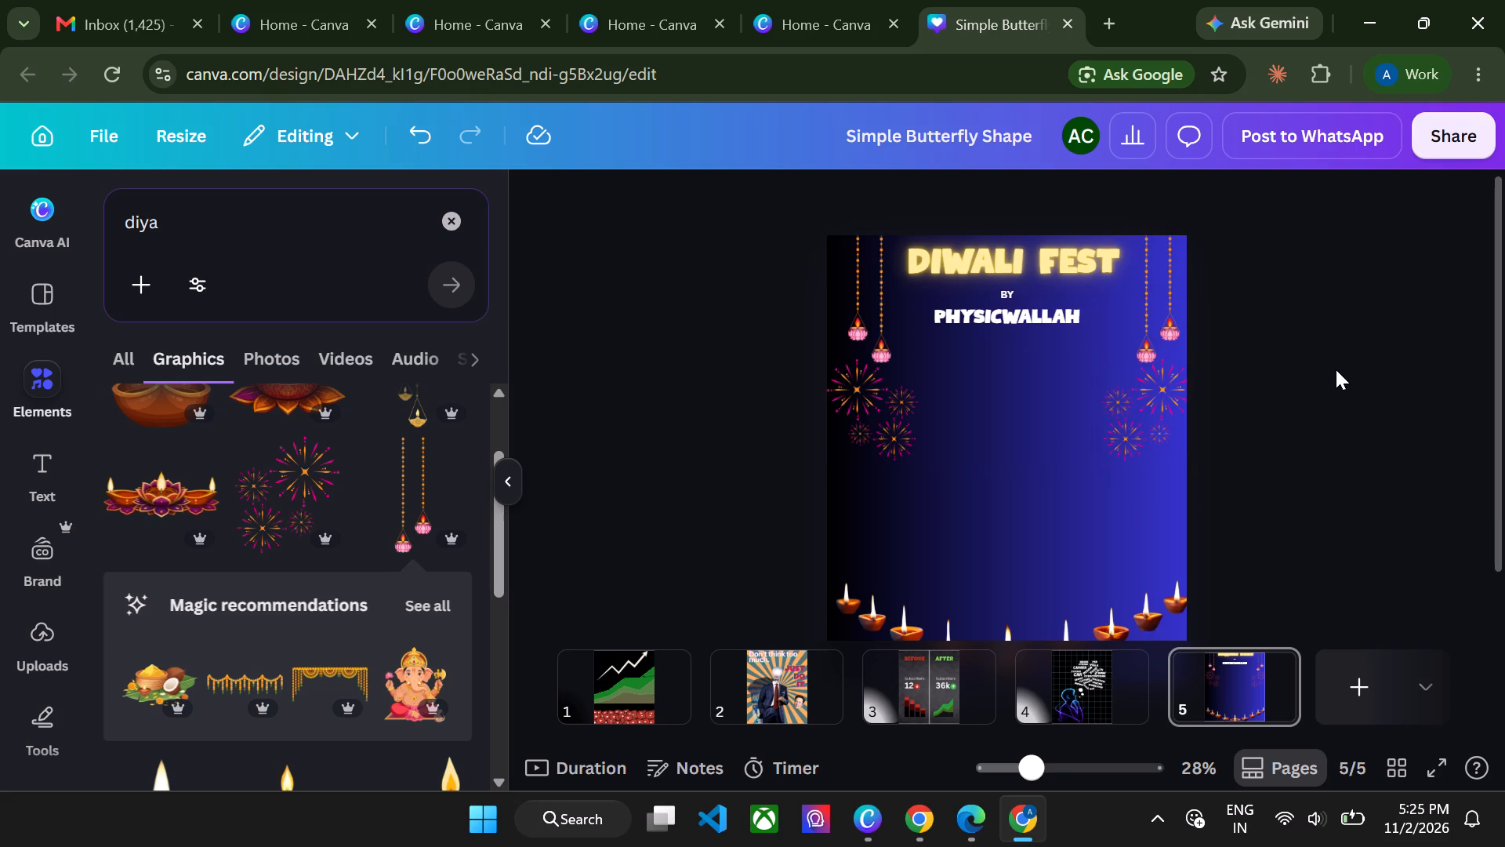
Review the fireworks and diya layout on page 5 and browse the diya graphics results for further decorations.
scroll(1020, 514, "down", 1)
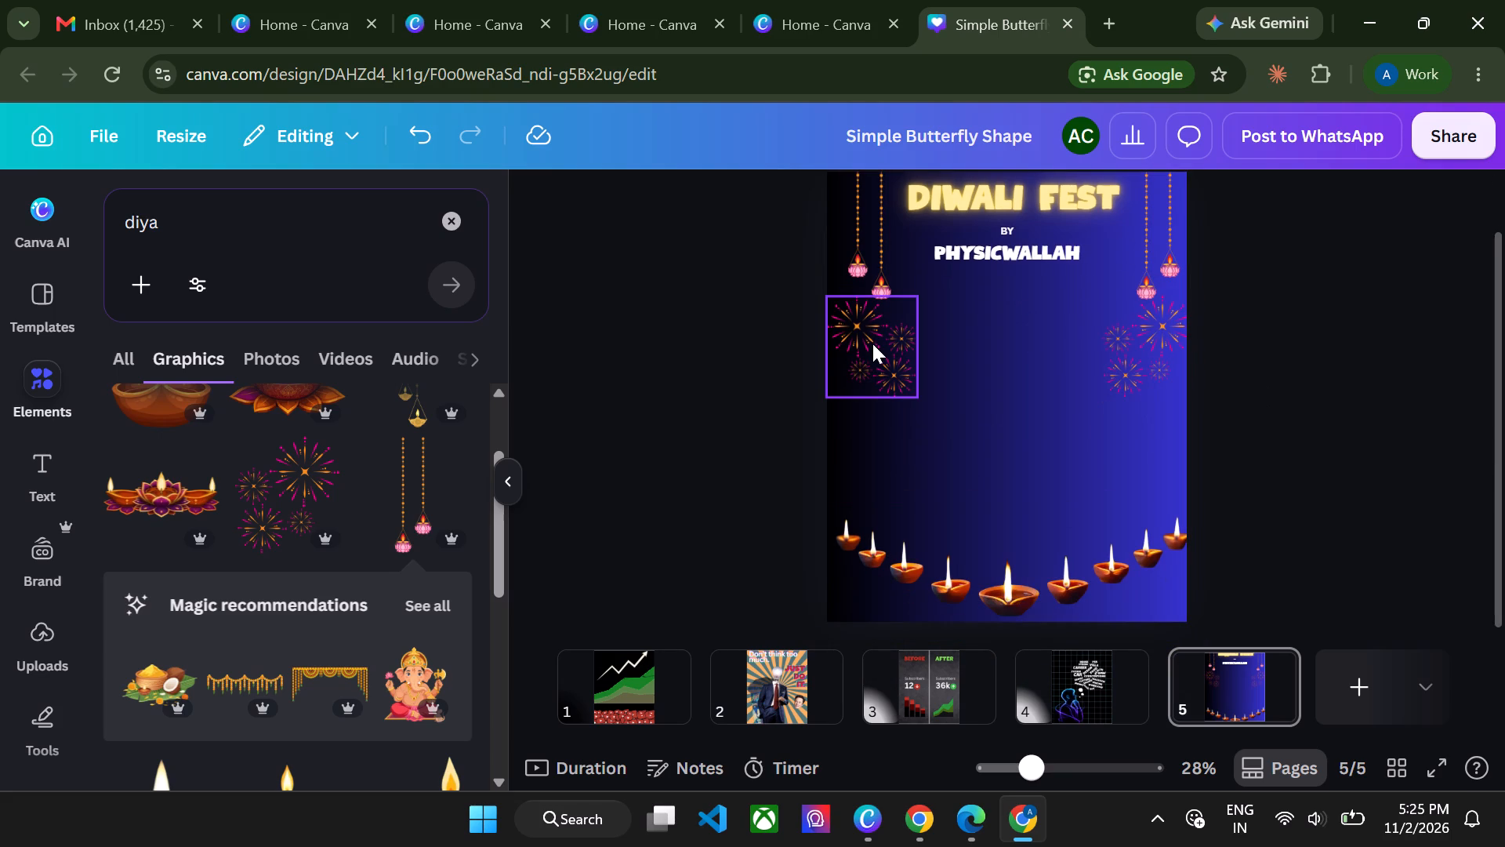
left_click(872, 344)
left_click(1119, 332)
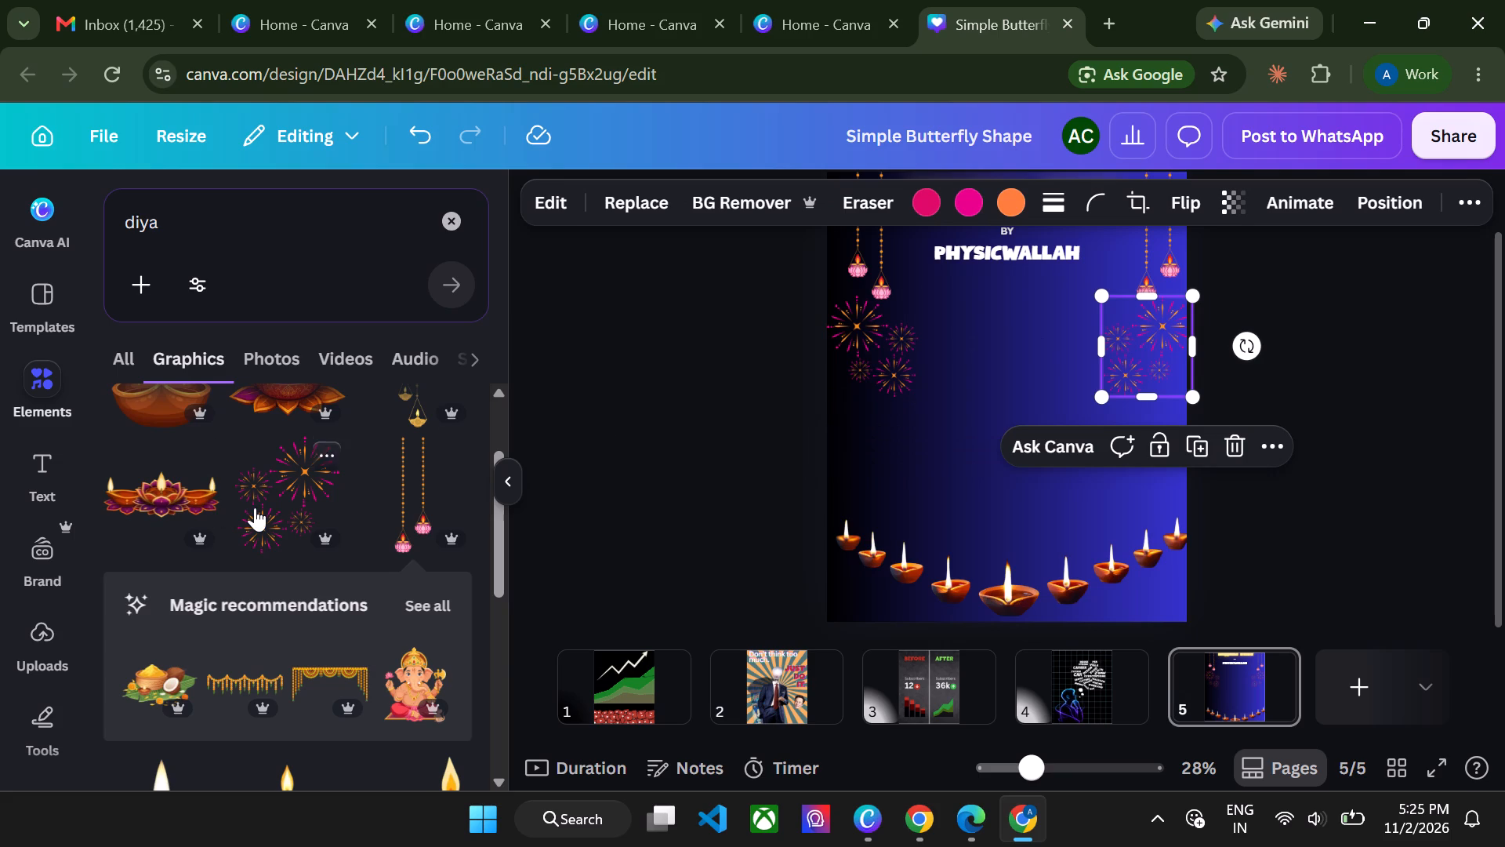
scroll(255, 507, "down", 1)
scroll(317, 472, "up", 1)
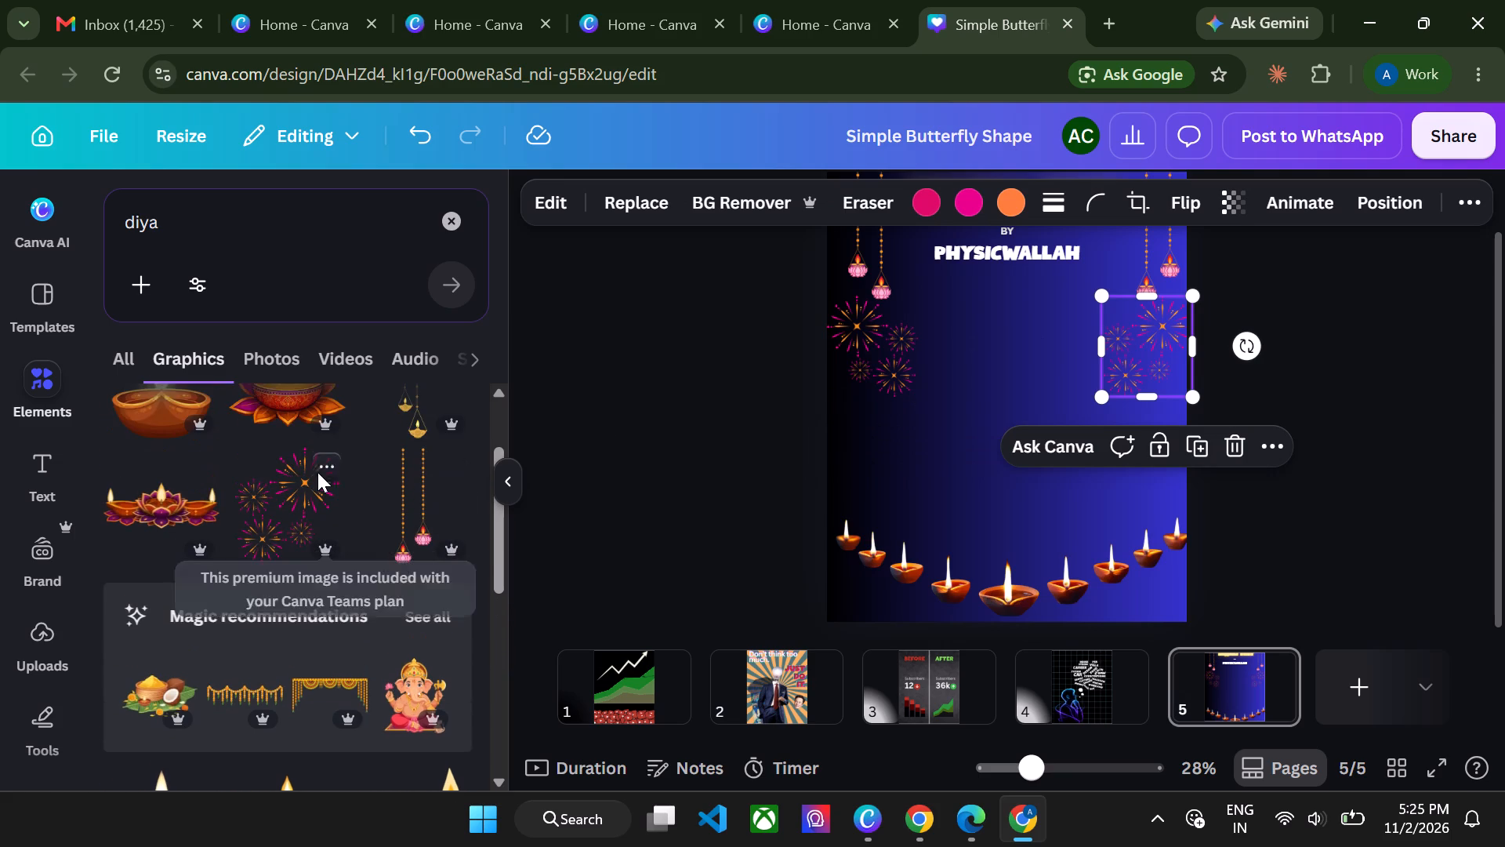
scroll(317, 472, "up", 1)
scroll(740, 382, "up", 2)
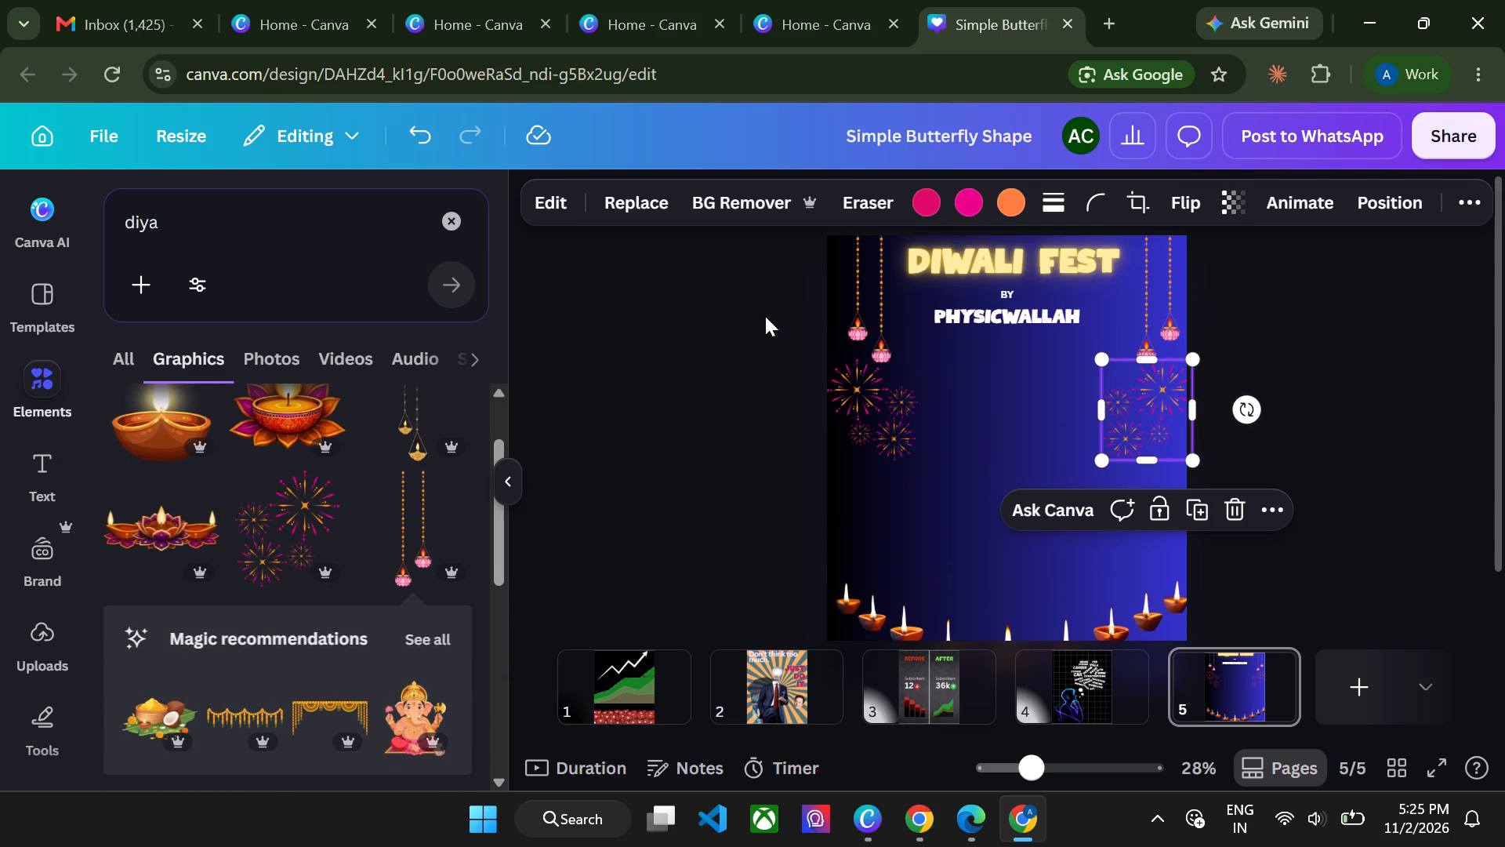
scroll(390, 496, "down", 1)
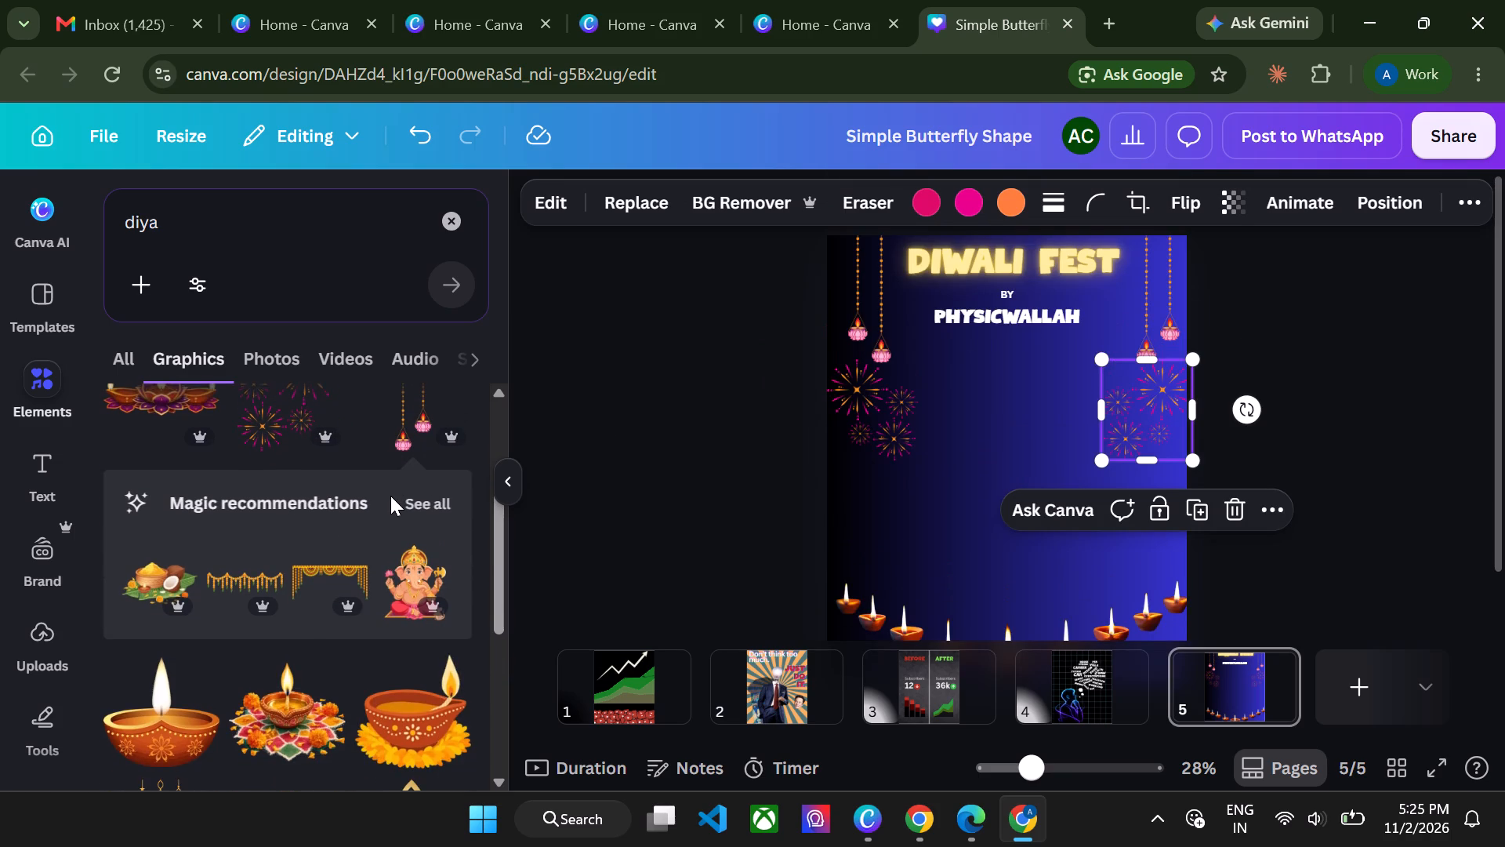
scroll(357, 564, "up", 1)
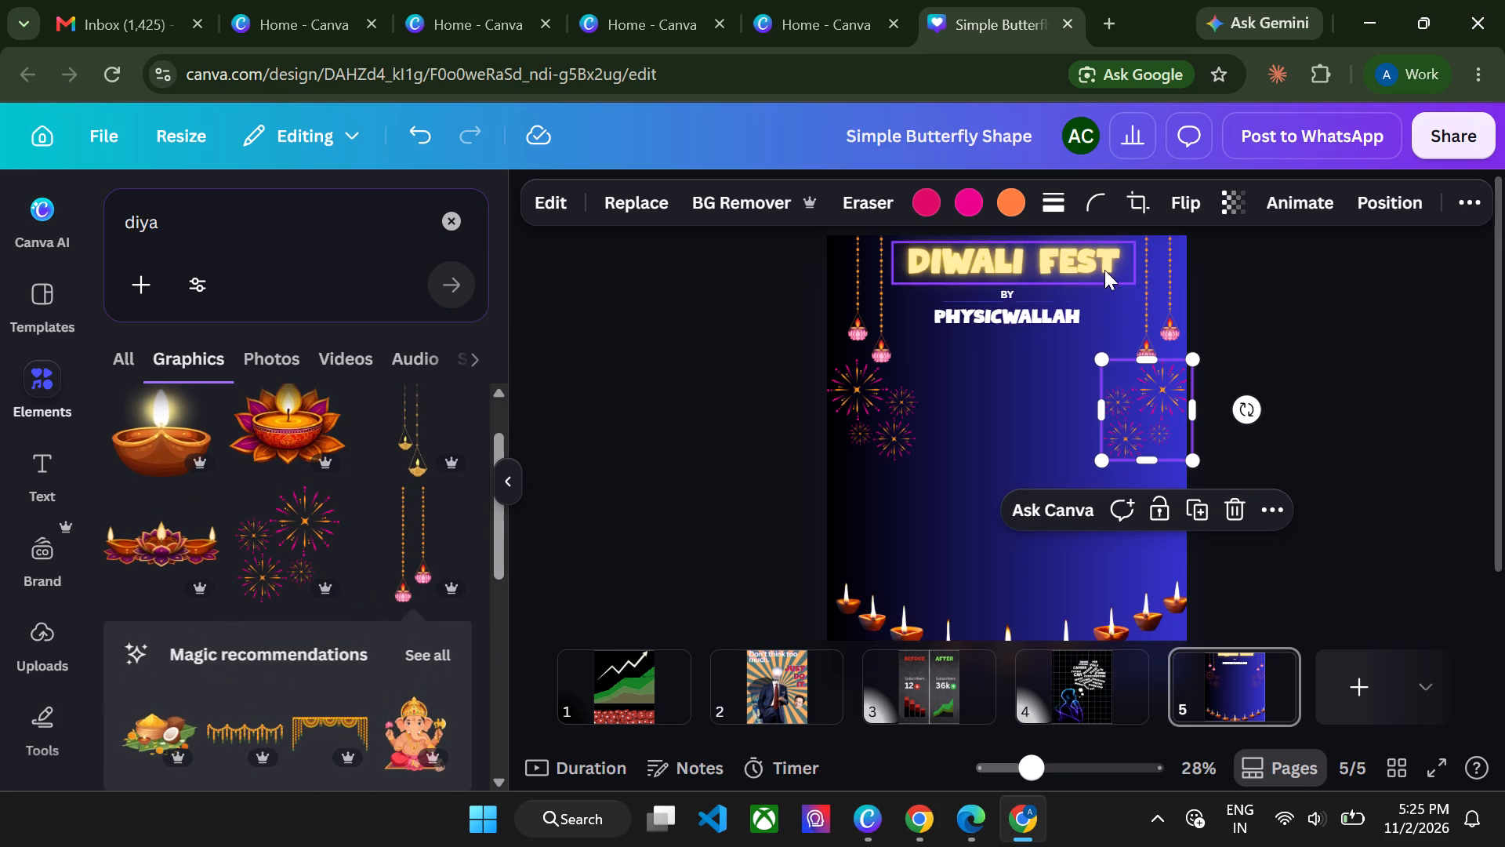
Lower the PHYSICWALLAH line, the BY line and the DIWALI FEST title slightly on page 5, keeping them centred.
left_click_drag(1050, 316, 1050, 333)
left_click(1005, 300)
left_click_drag(1005, 300, 1007, 309)
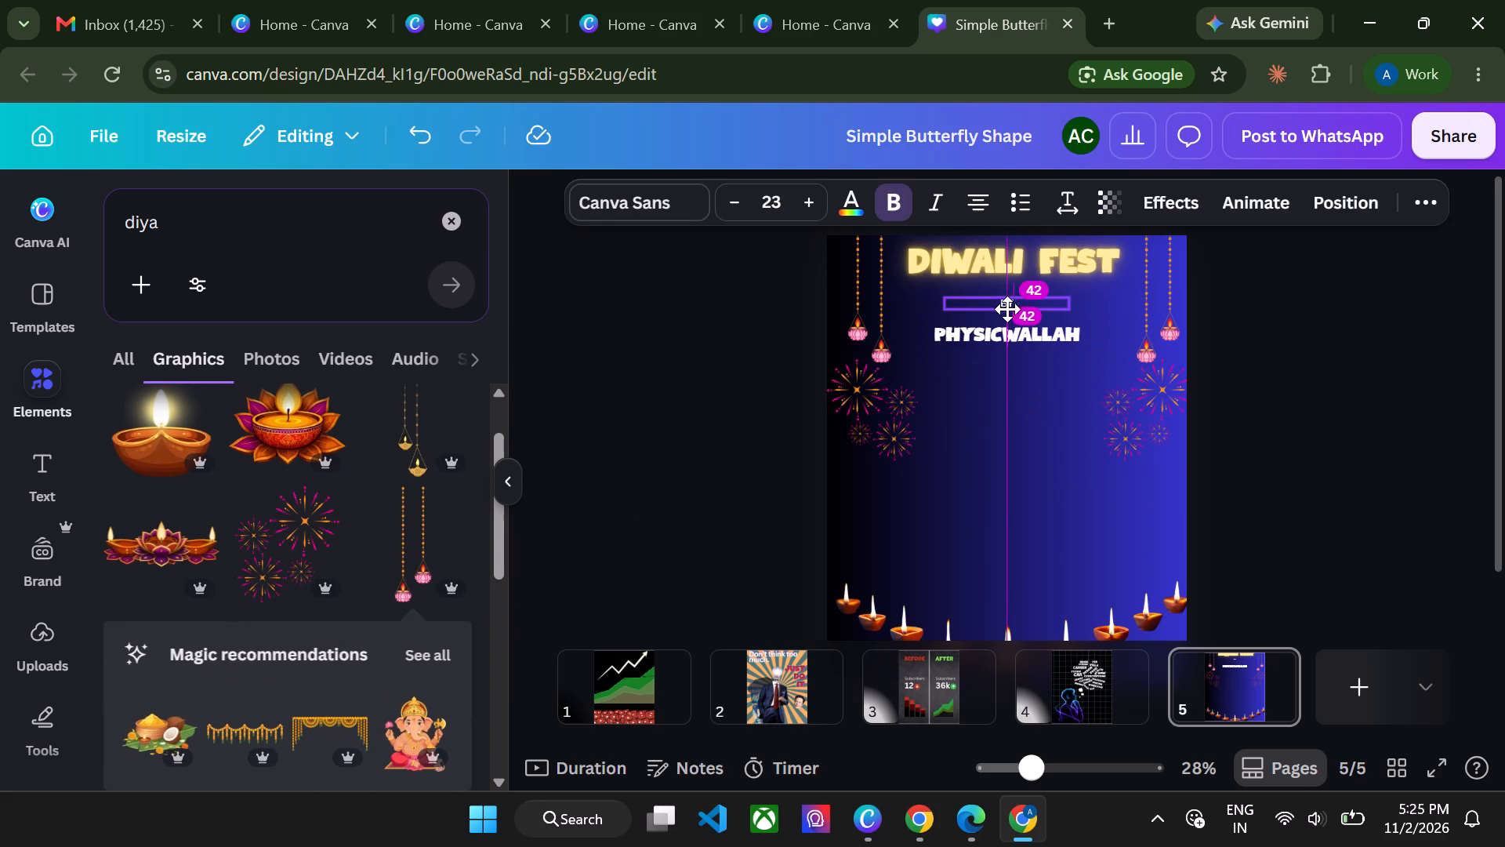
left_click_drag(1007, 309, 1003, 314)
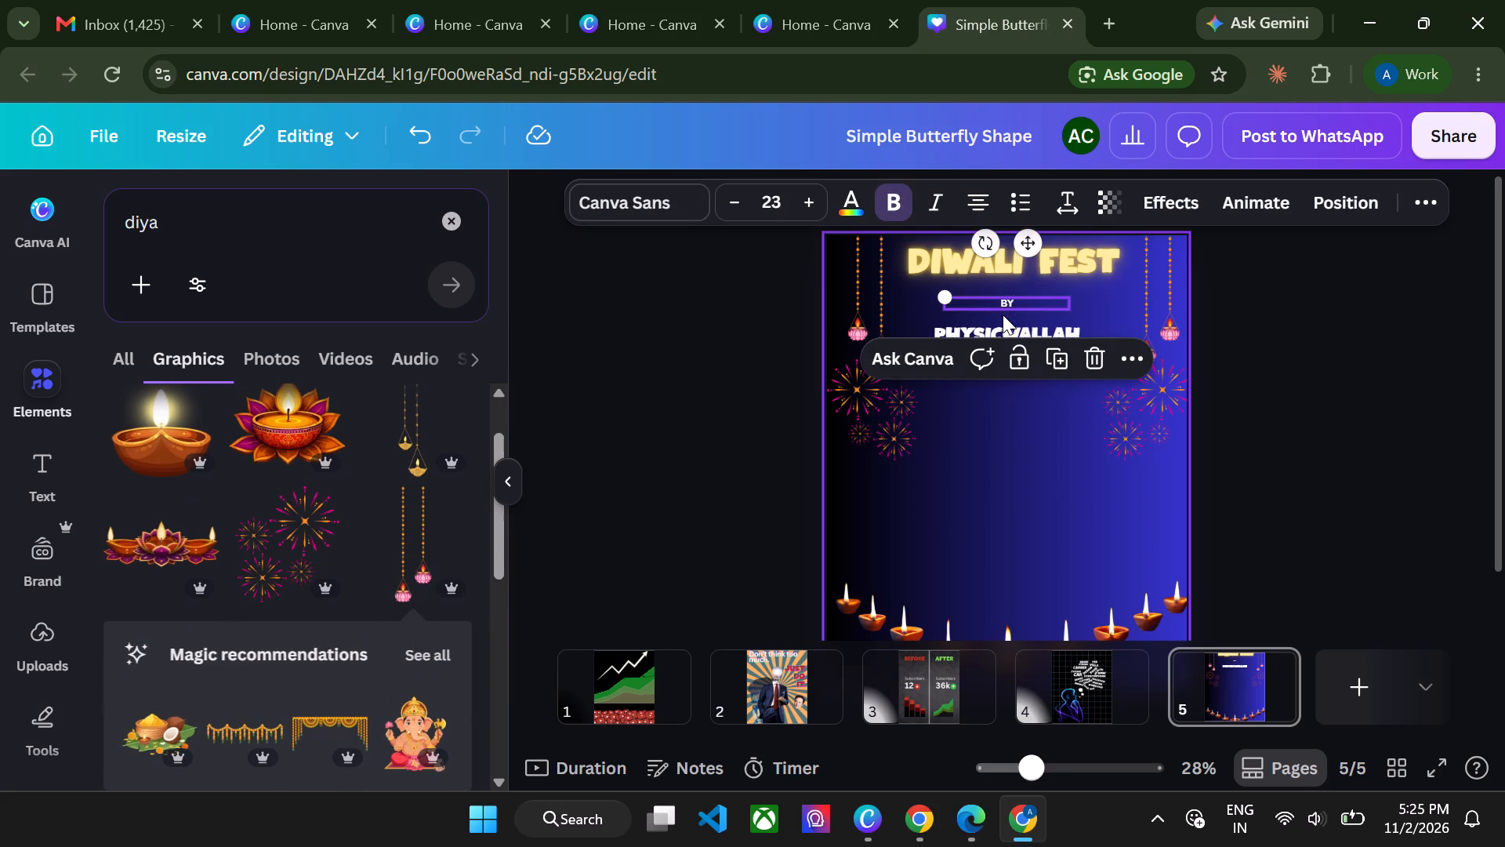
left_click_drag(1028, 263, 1028, 276)
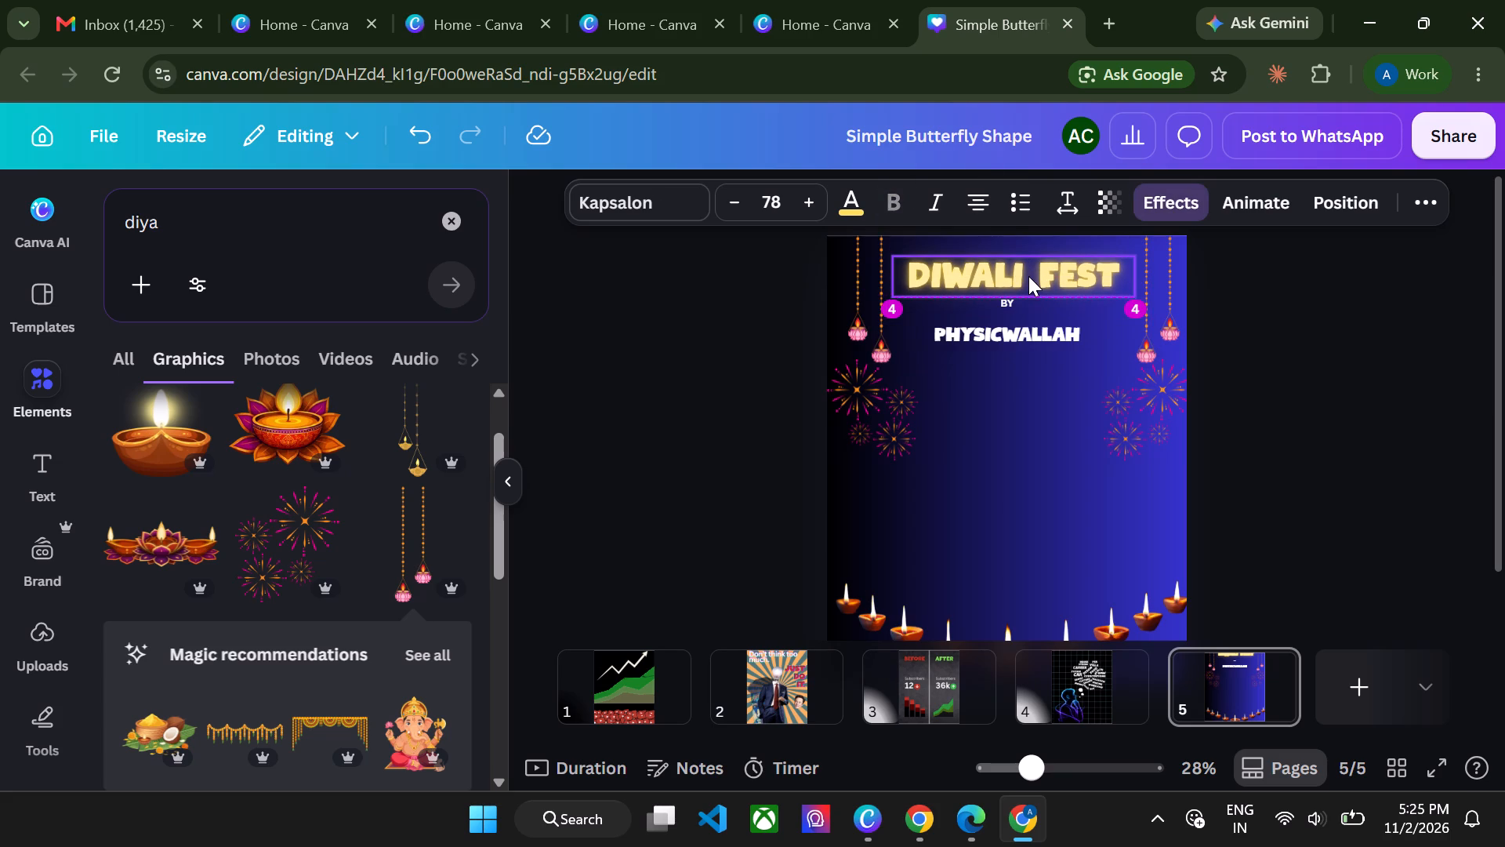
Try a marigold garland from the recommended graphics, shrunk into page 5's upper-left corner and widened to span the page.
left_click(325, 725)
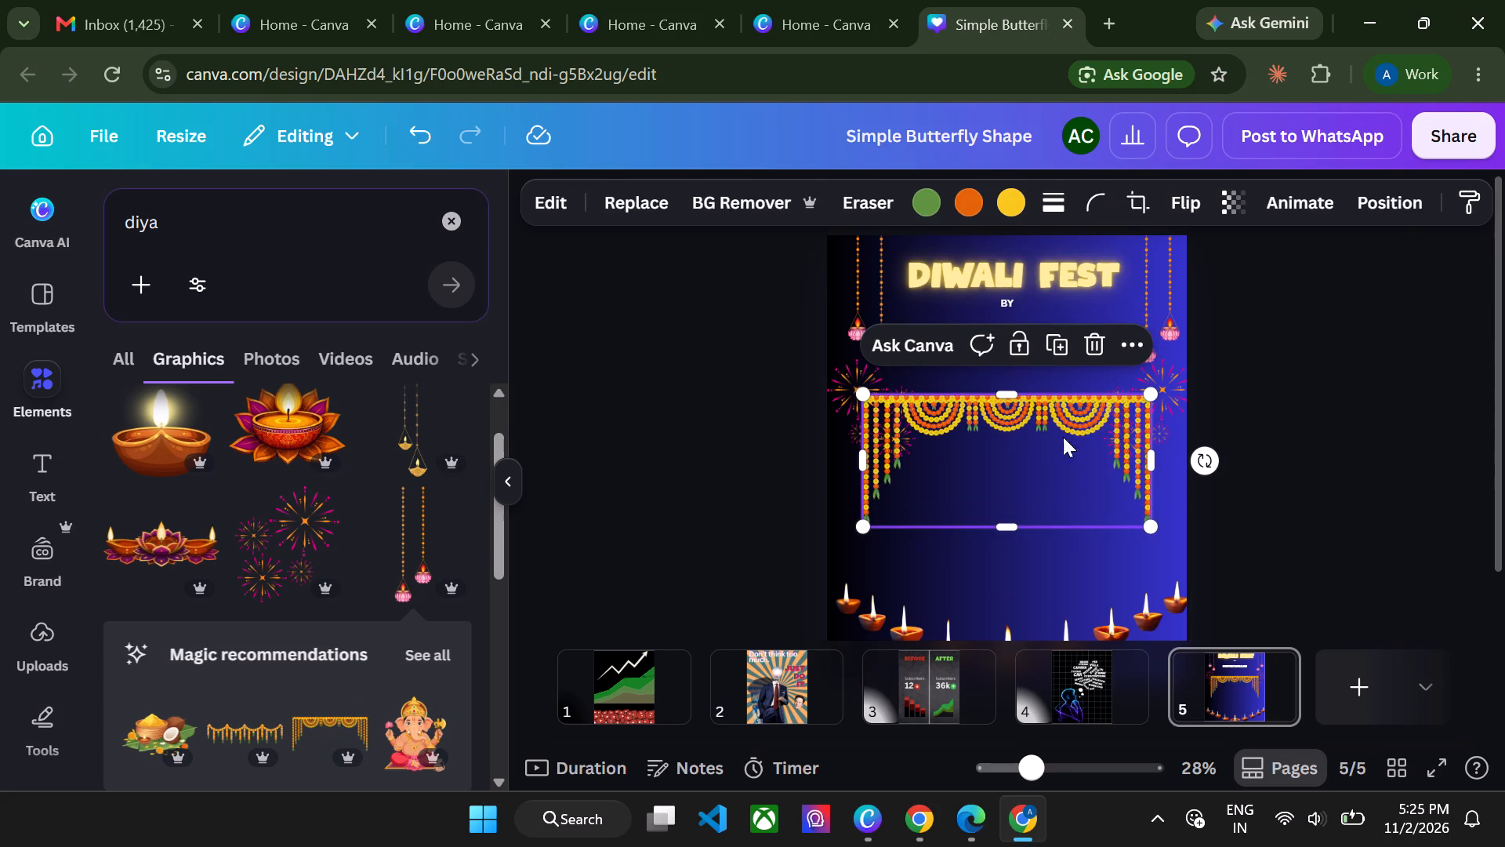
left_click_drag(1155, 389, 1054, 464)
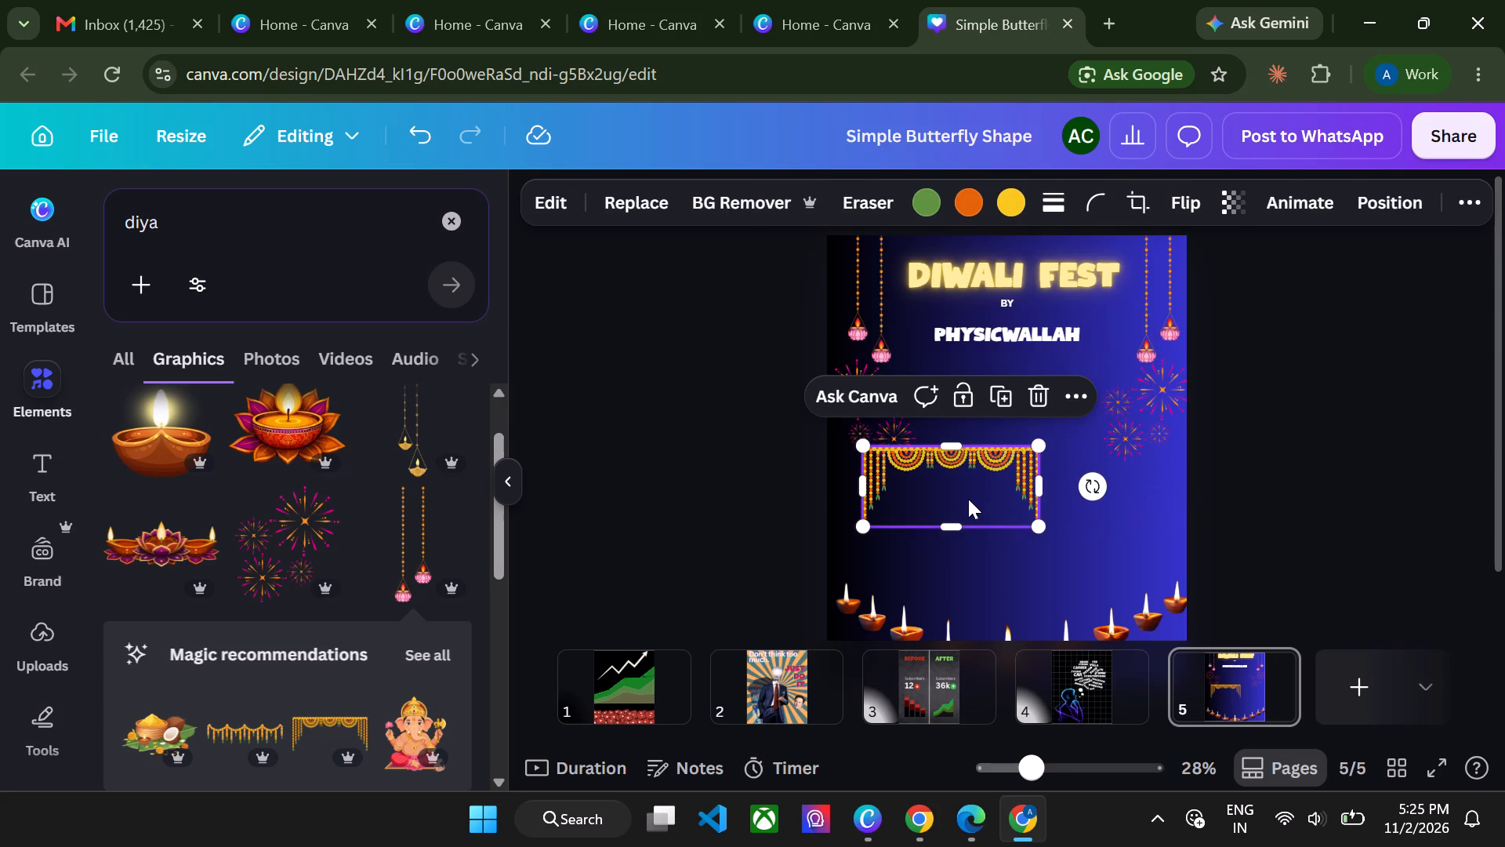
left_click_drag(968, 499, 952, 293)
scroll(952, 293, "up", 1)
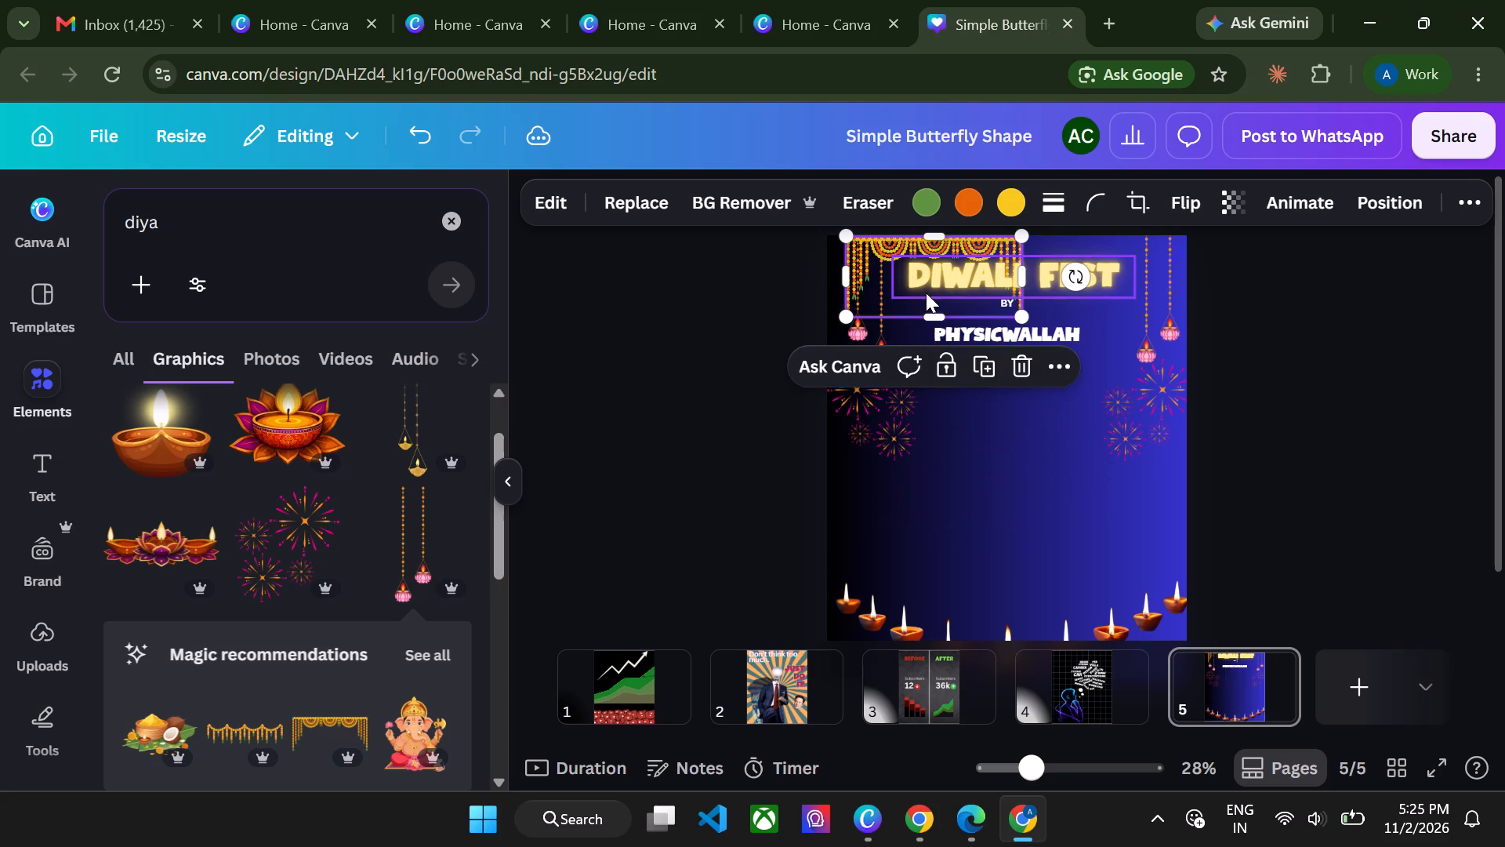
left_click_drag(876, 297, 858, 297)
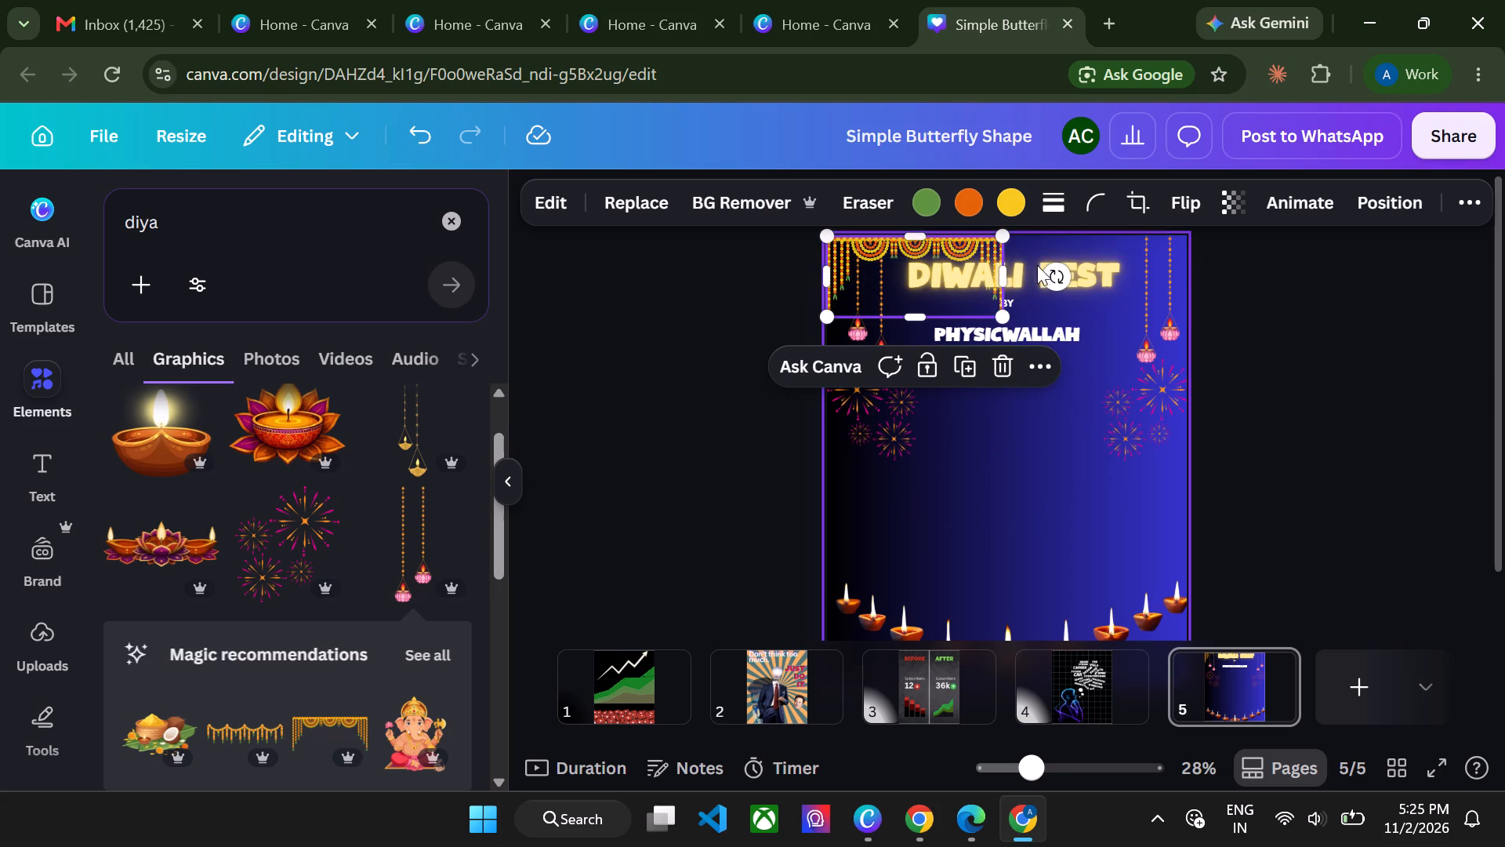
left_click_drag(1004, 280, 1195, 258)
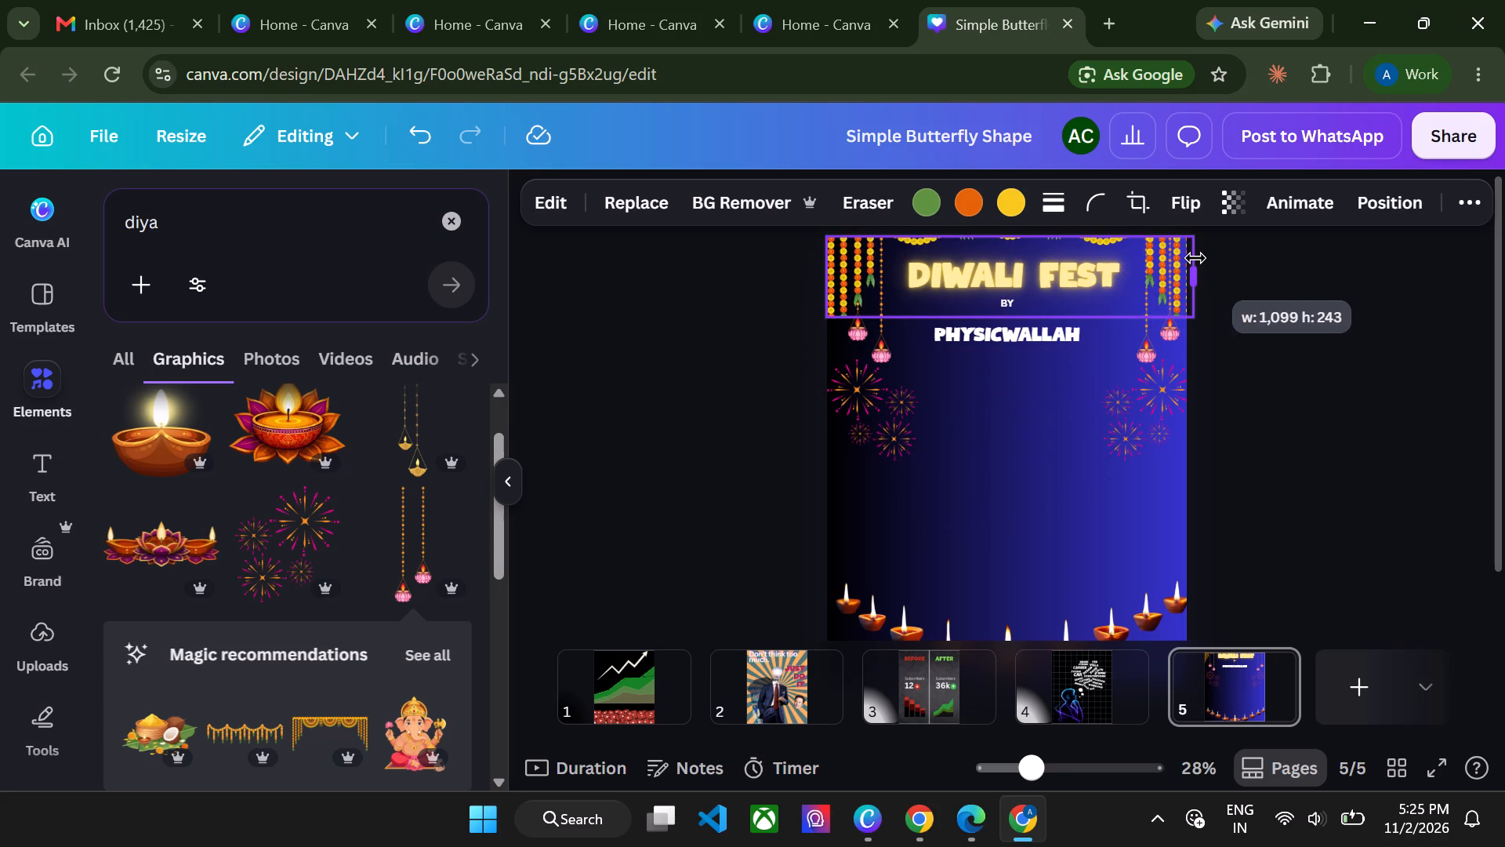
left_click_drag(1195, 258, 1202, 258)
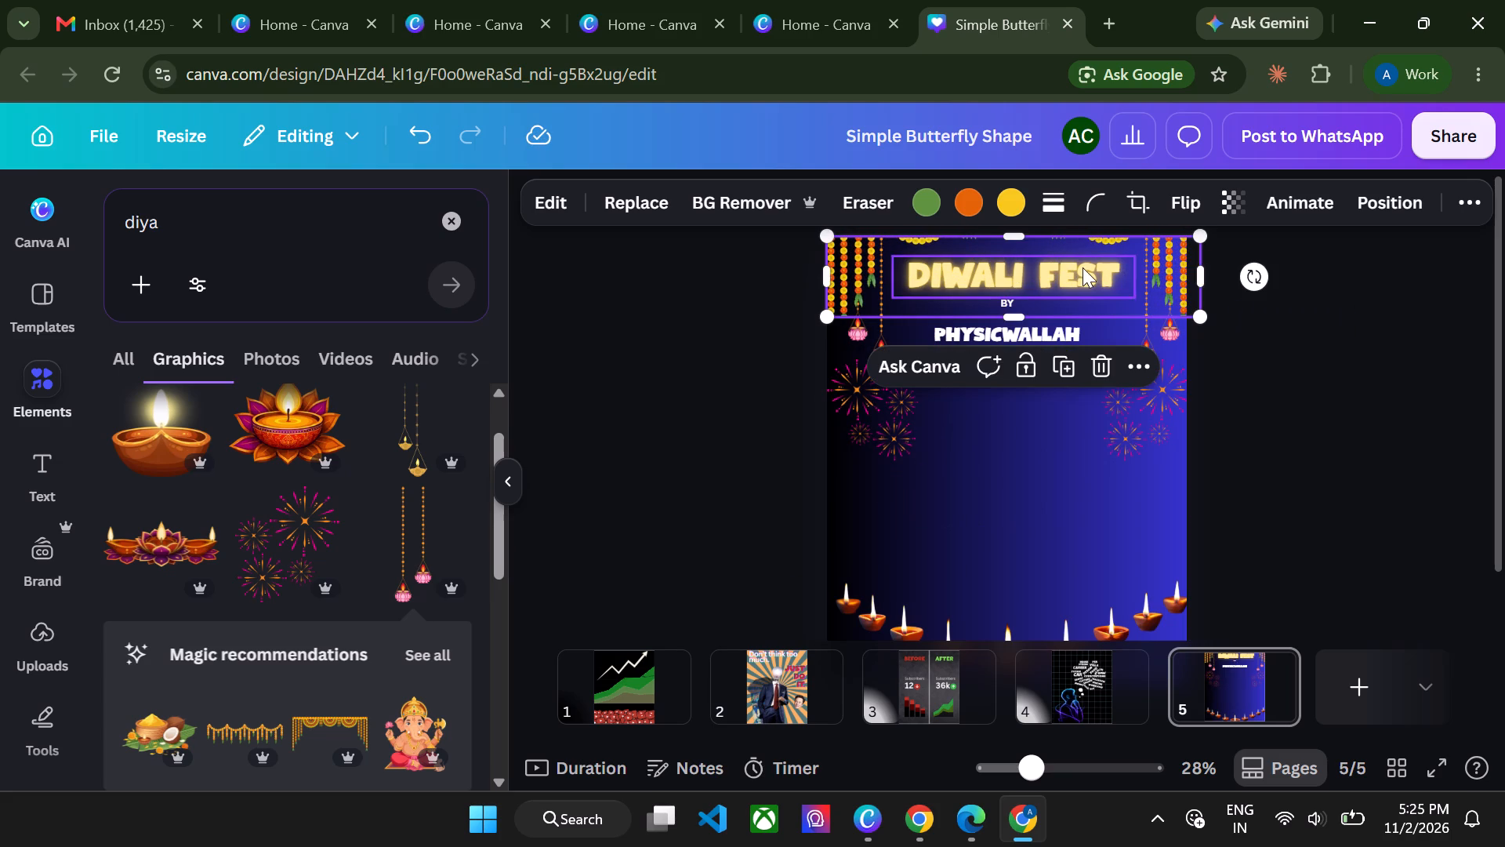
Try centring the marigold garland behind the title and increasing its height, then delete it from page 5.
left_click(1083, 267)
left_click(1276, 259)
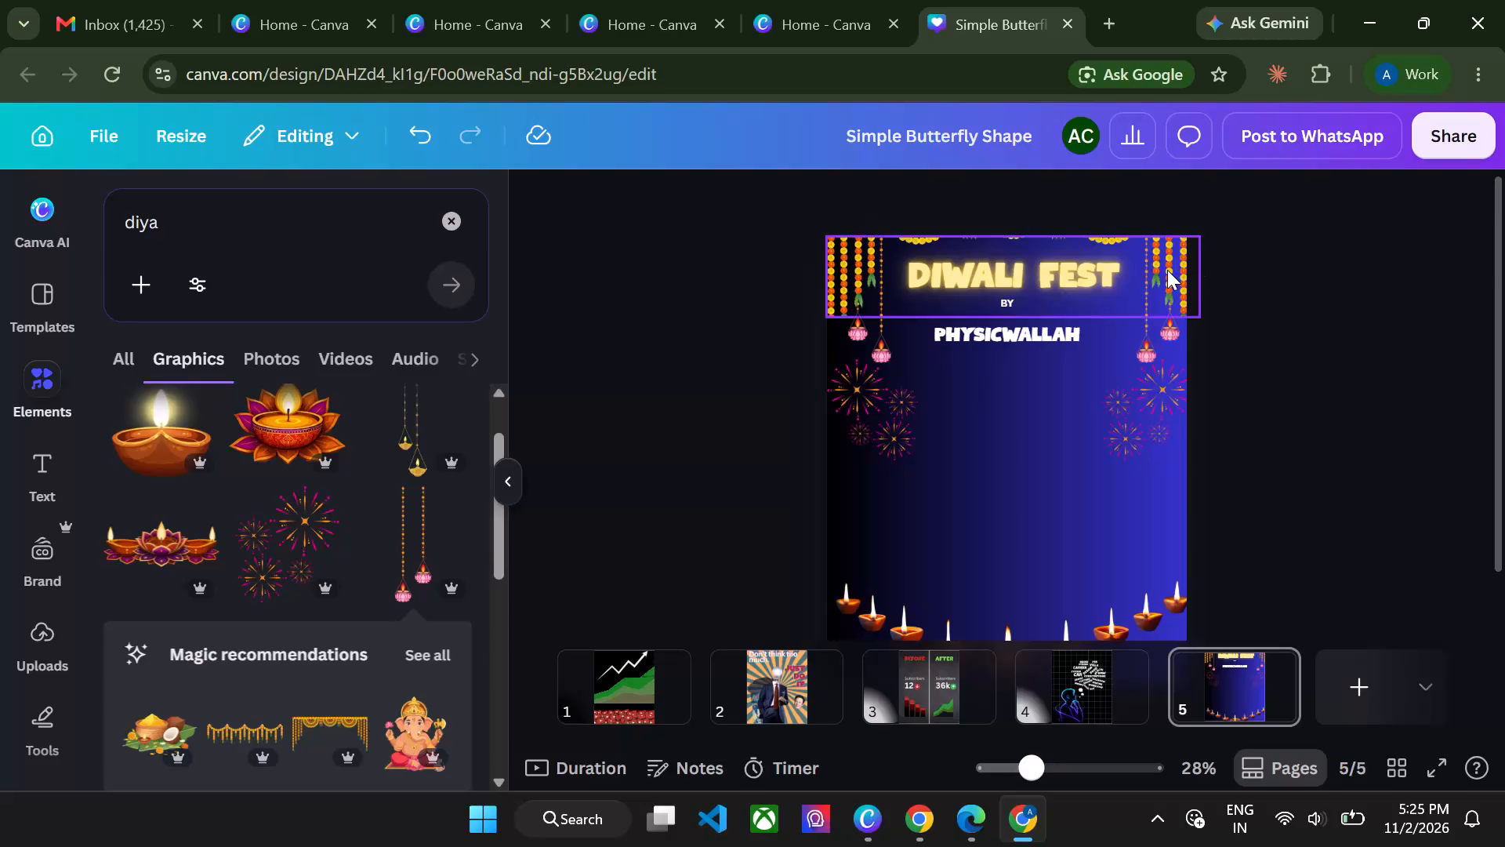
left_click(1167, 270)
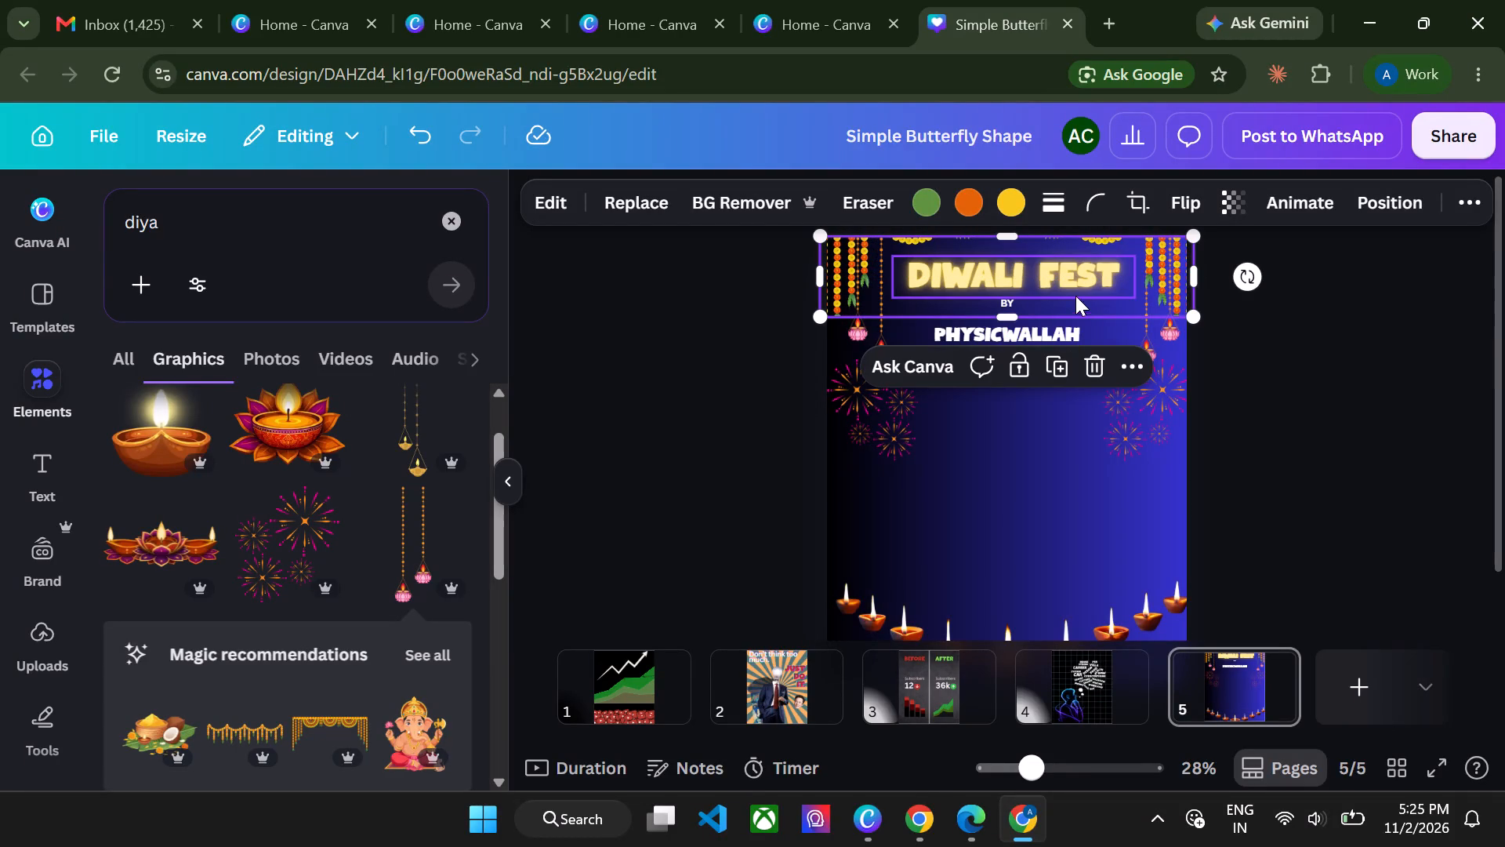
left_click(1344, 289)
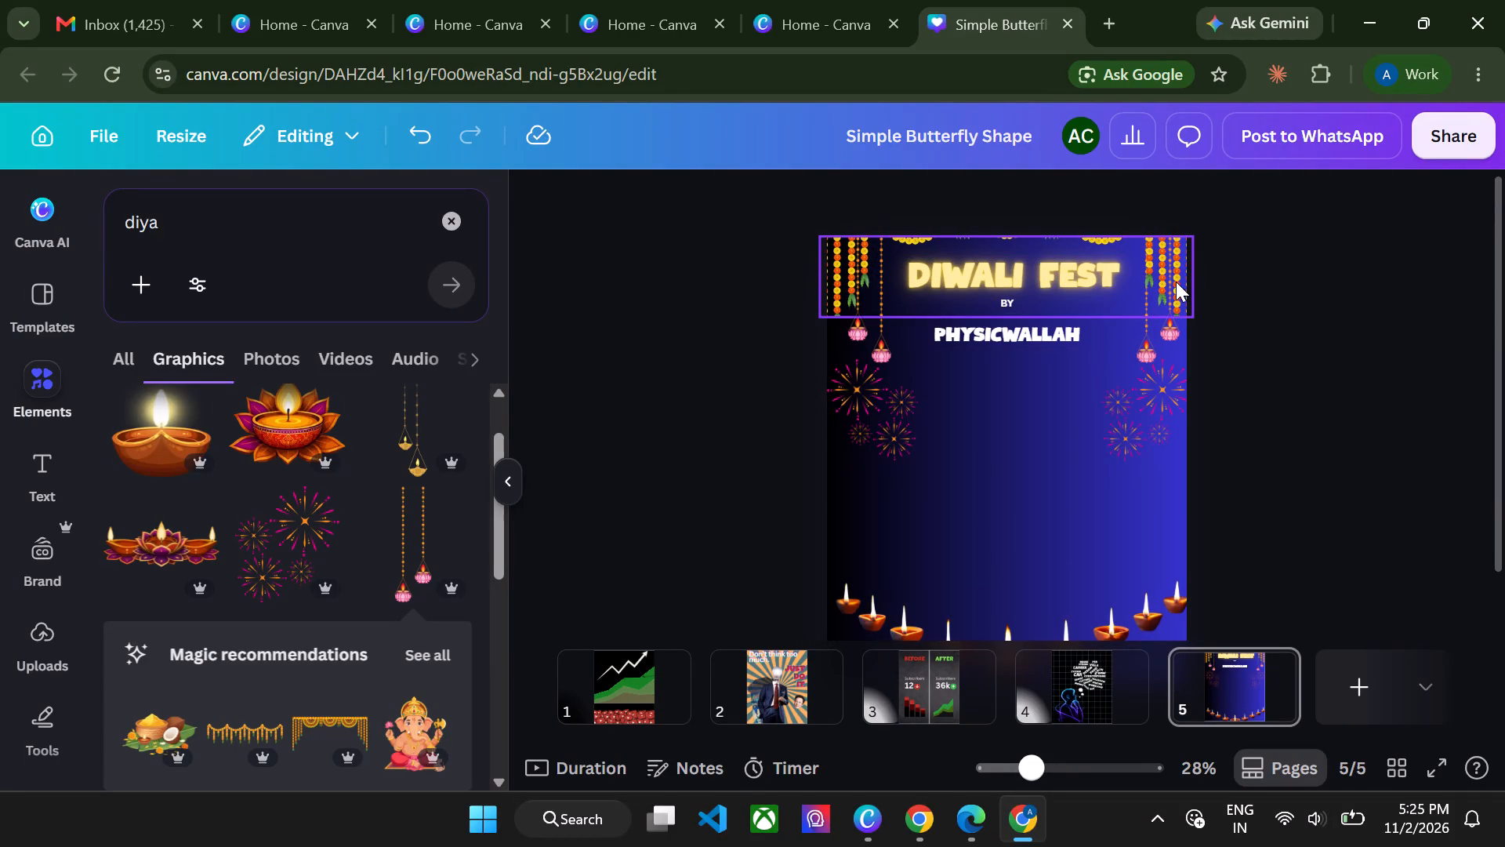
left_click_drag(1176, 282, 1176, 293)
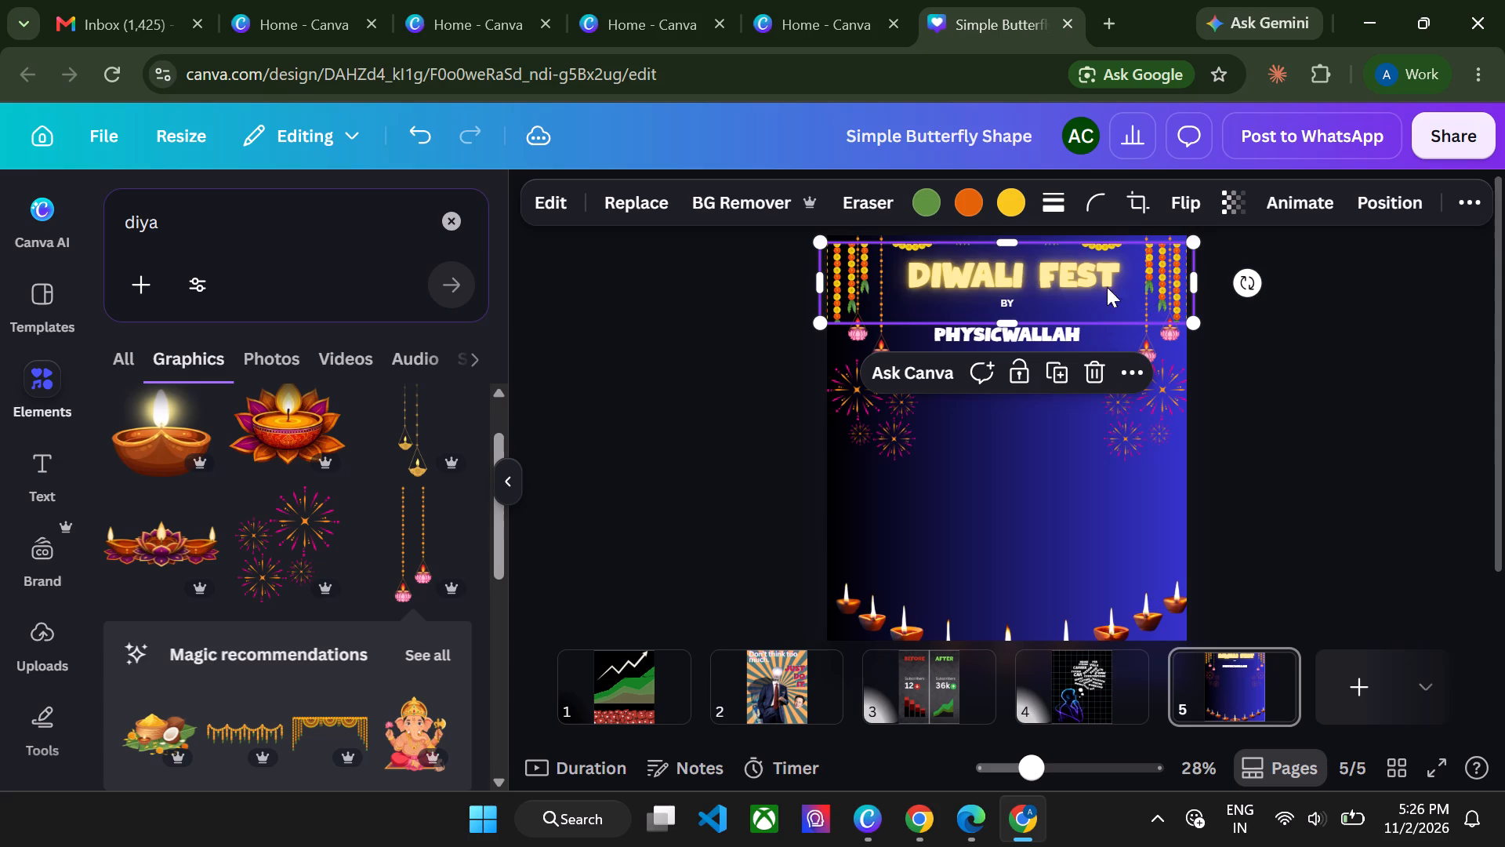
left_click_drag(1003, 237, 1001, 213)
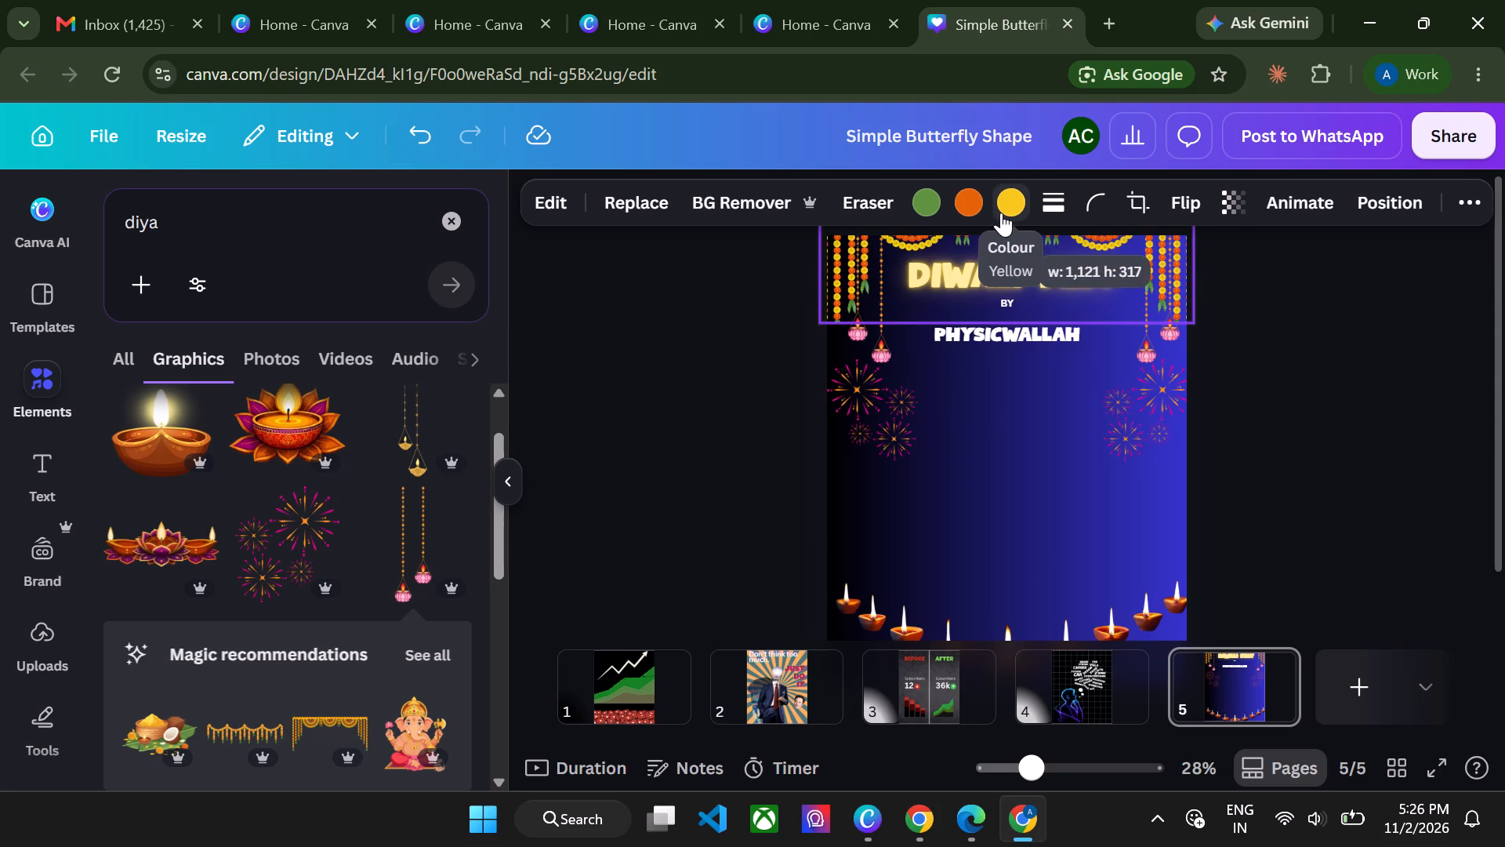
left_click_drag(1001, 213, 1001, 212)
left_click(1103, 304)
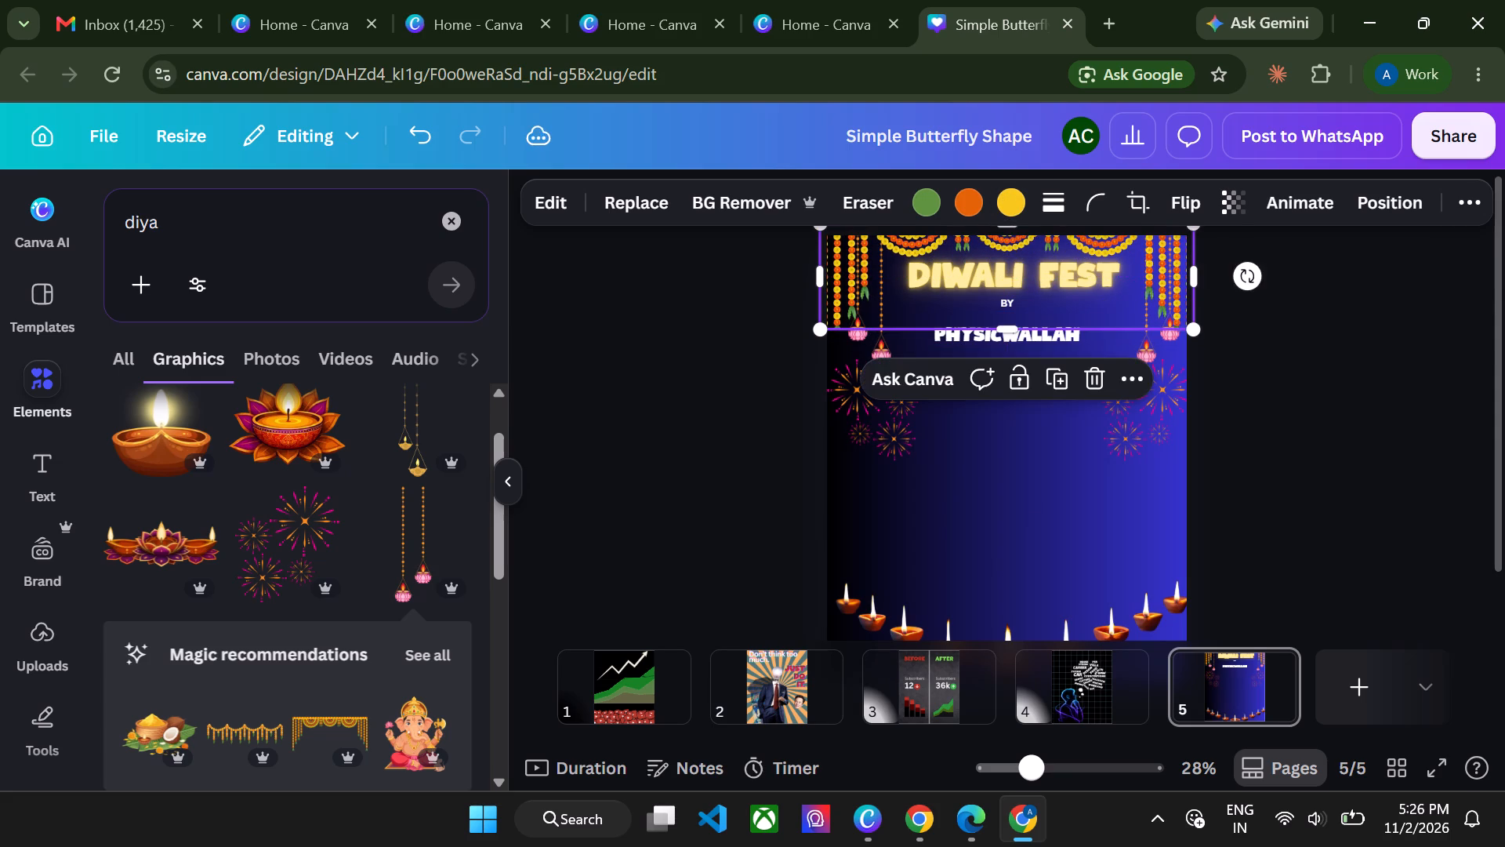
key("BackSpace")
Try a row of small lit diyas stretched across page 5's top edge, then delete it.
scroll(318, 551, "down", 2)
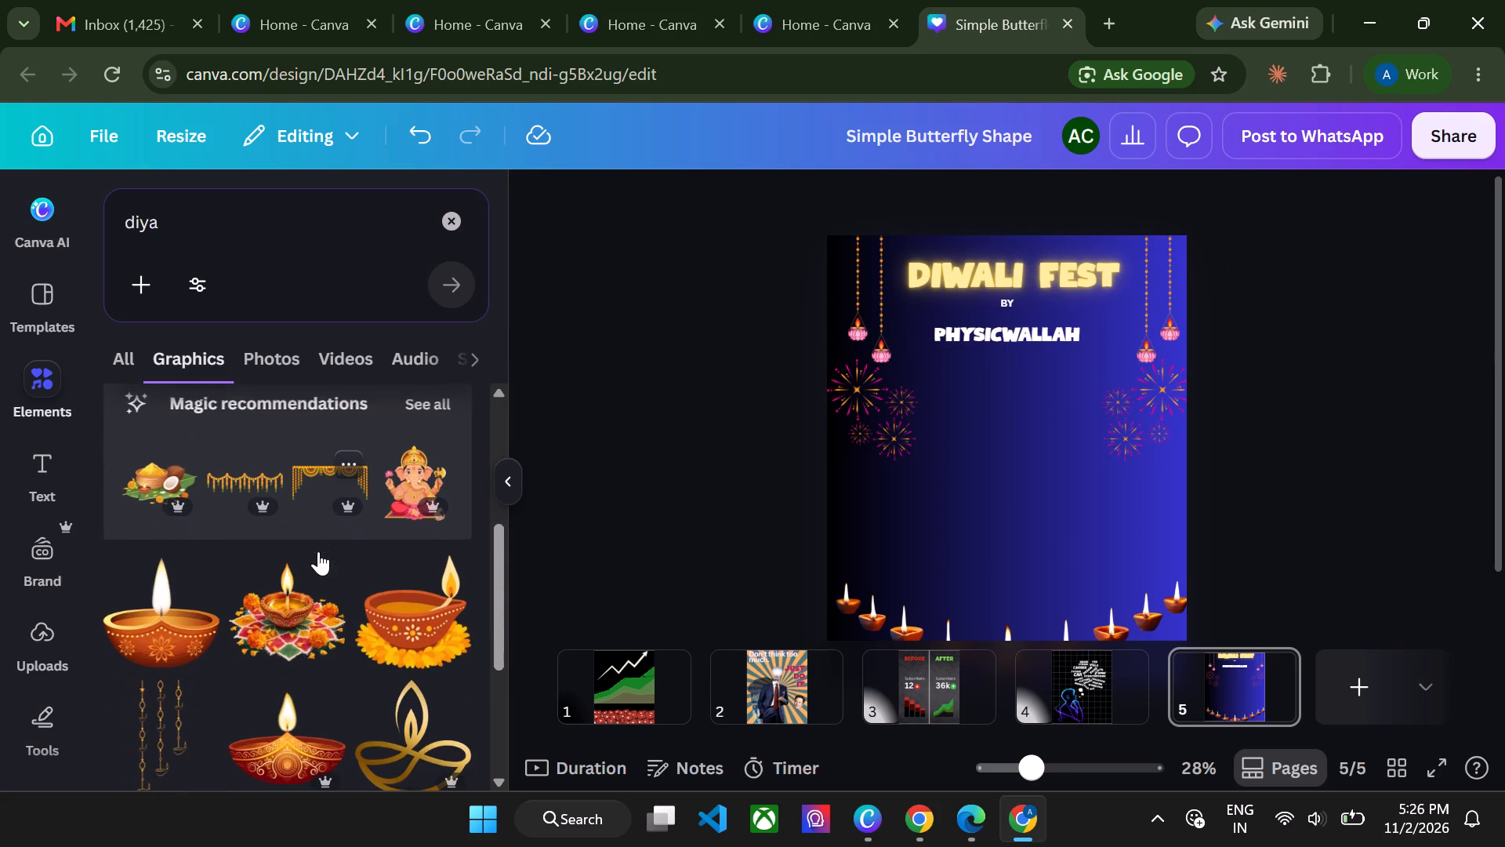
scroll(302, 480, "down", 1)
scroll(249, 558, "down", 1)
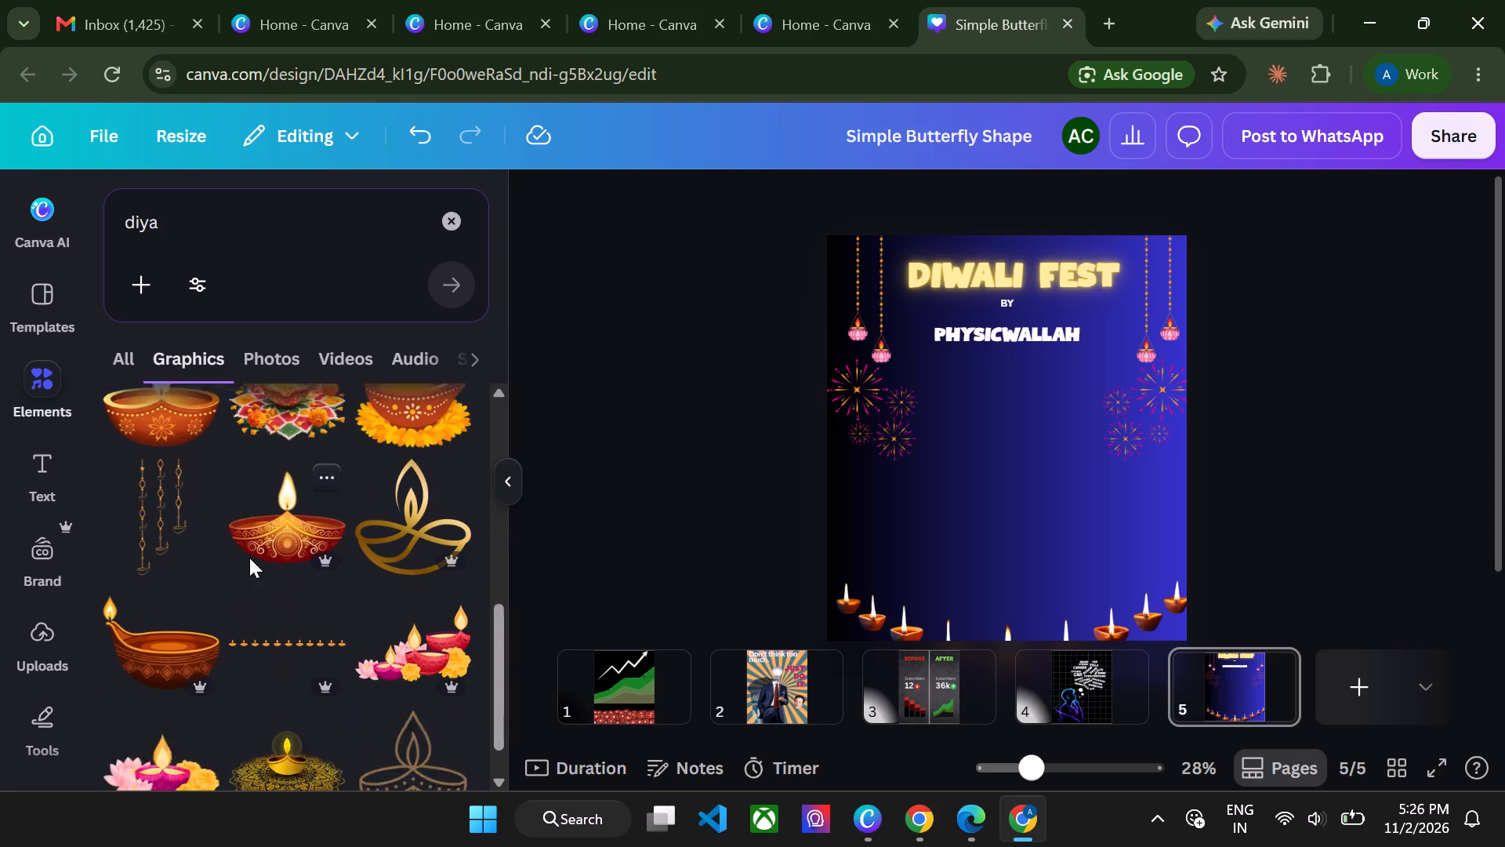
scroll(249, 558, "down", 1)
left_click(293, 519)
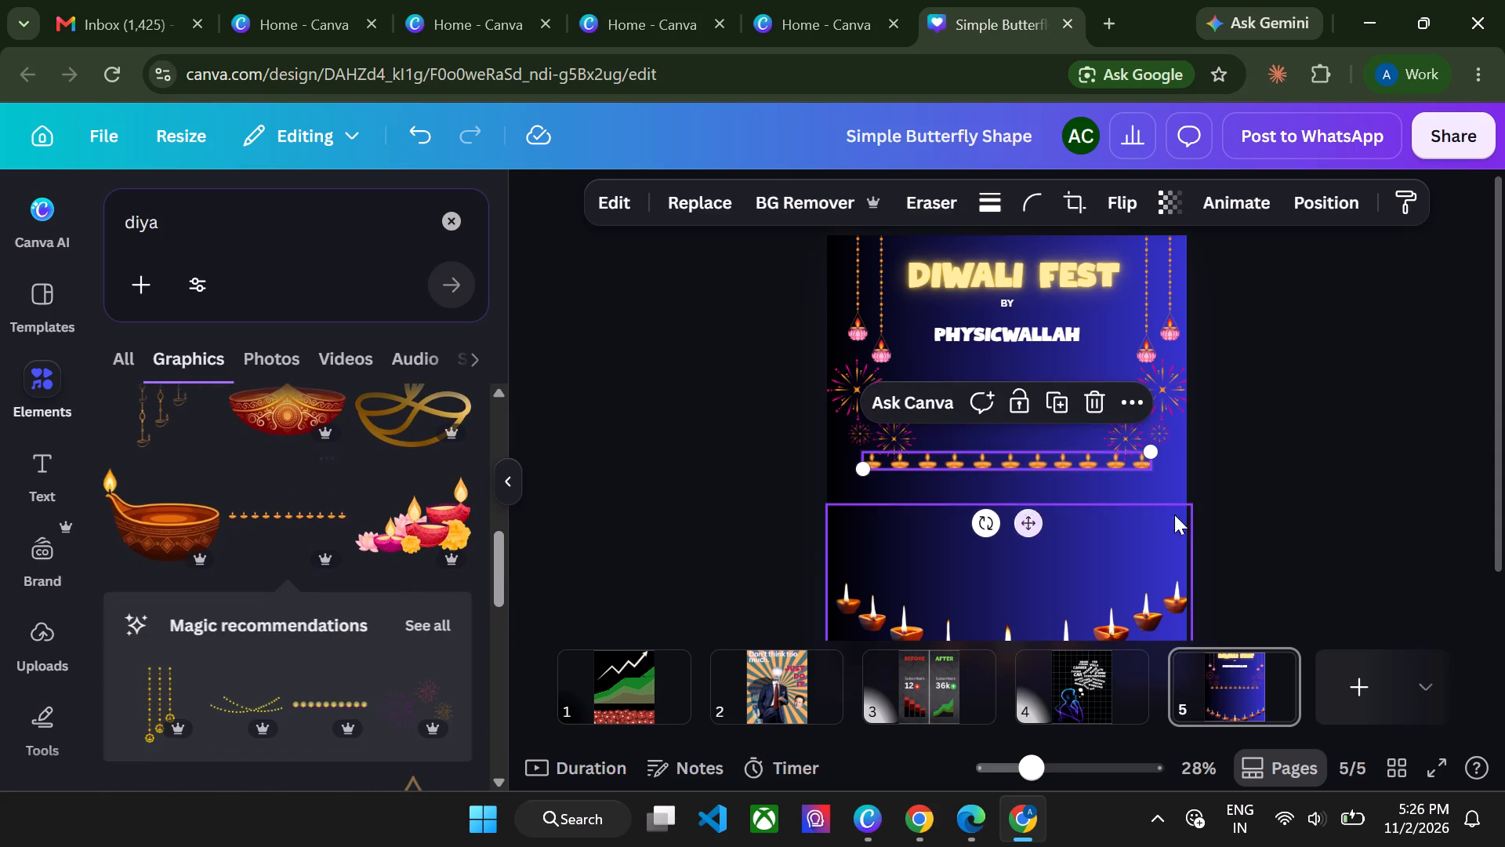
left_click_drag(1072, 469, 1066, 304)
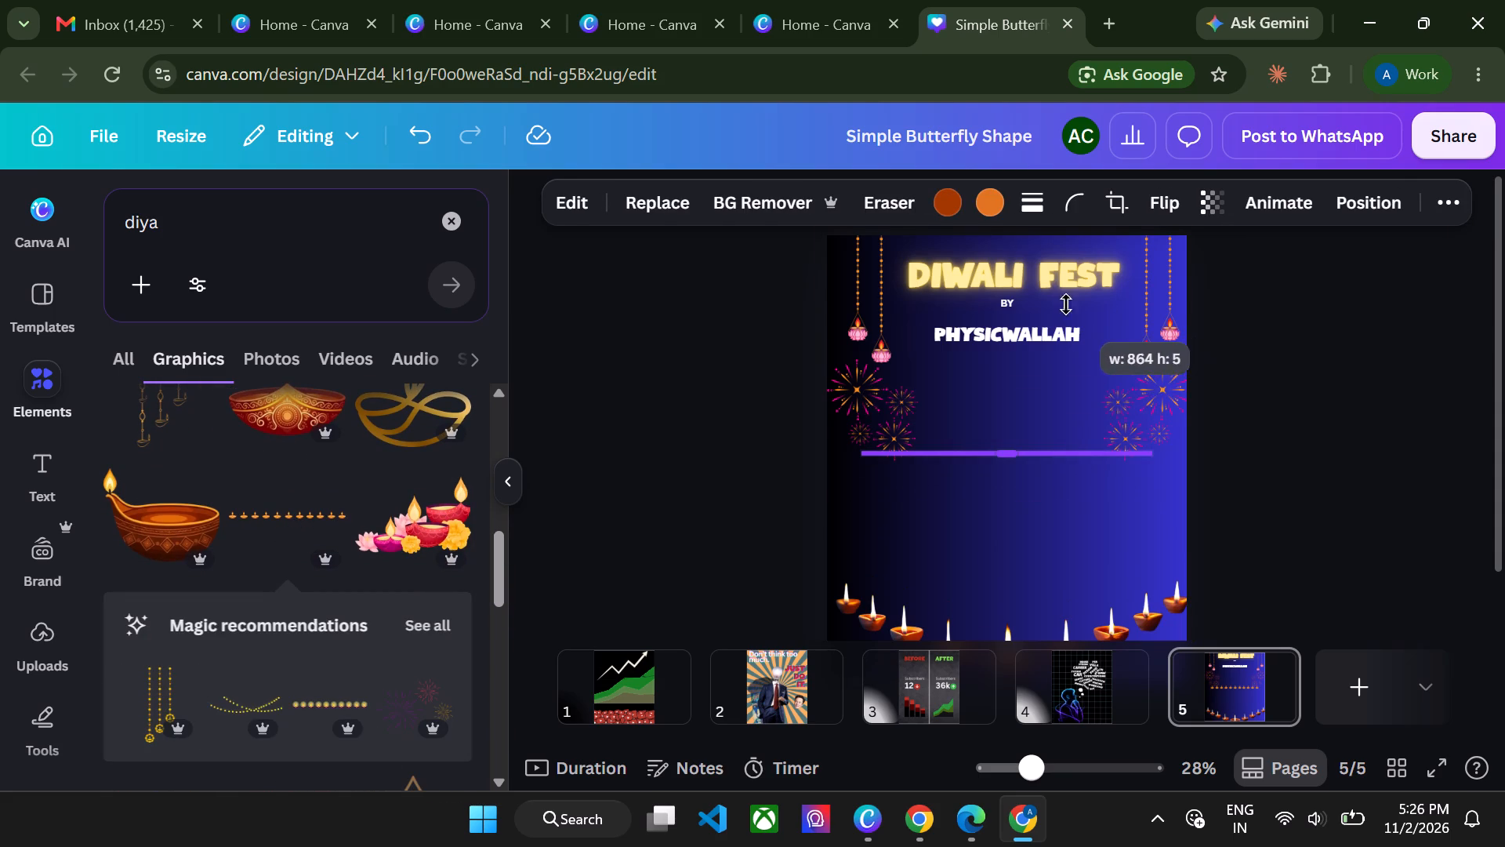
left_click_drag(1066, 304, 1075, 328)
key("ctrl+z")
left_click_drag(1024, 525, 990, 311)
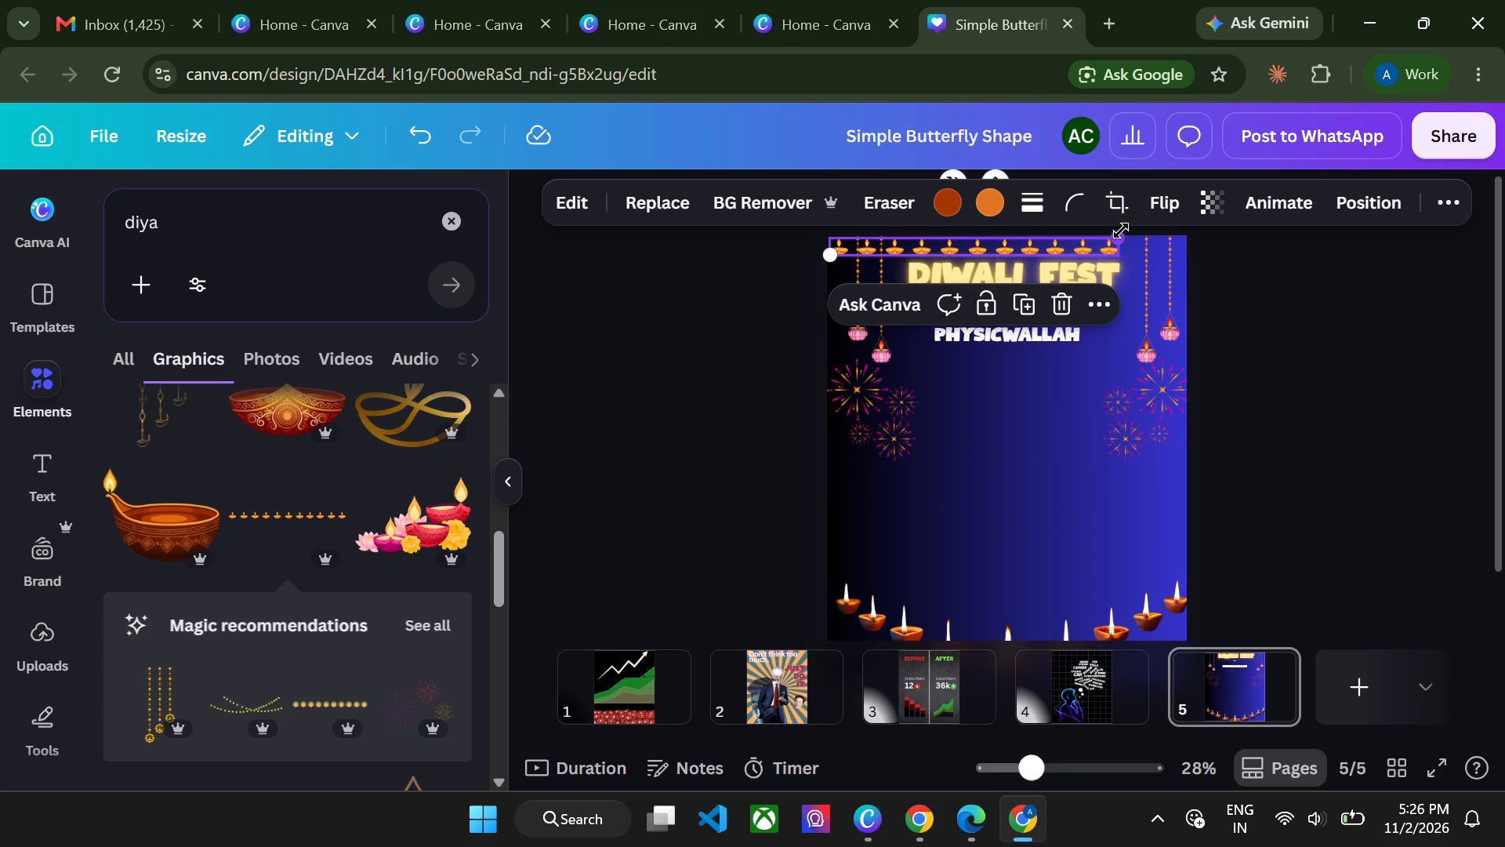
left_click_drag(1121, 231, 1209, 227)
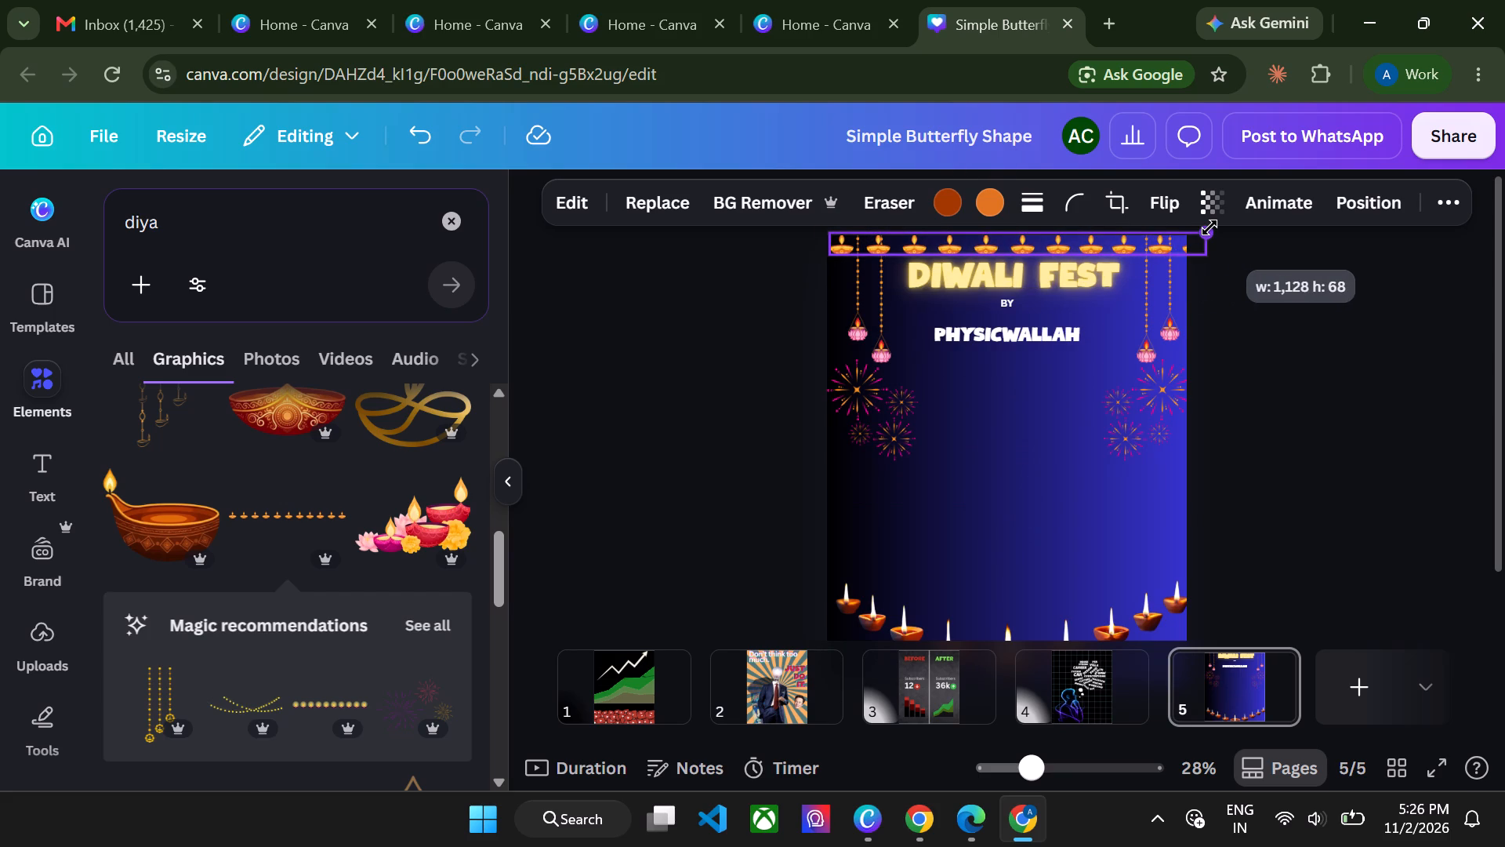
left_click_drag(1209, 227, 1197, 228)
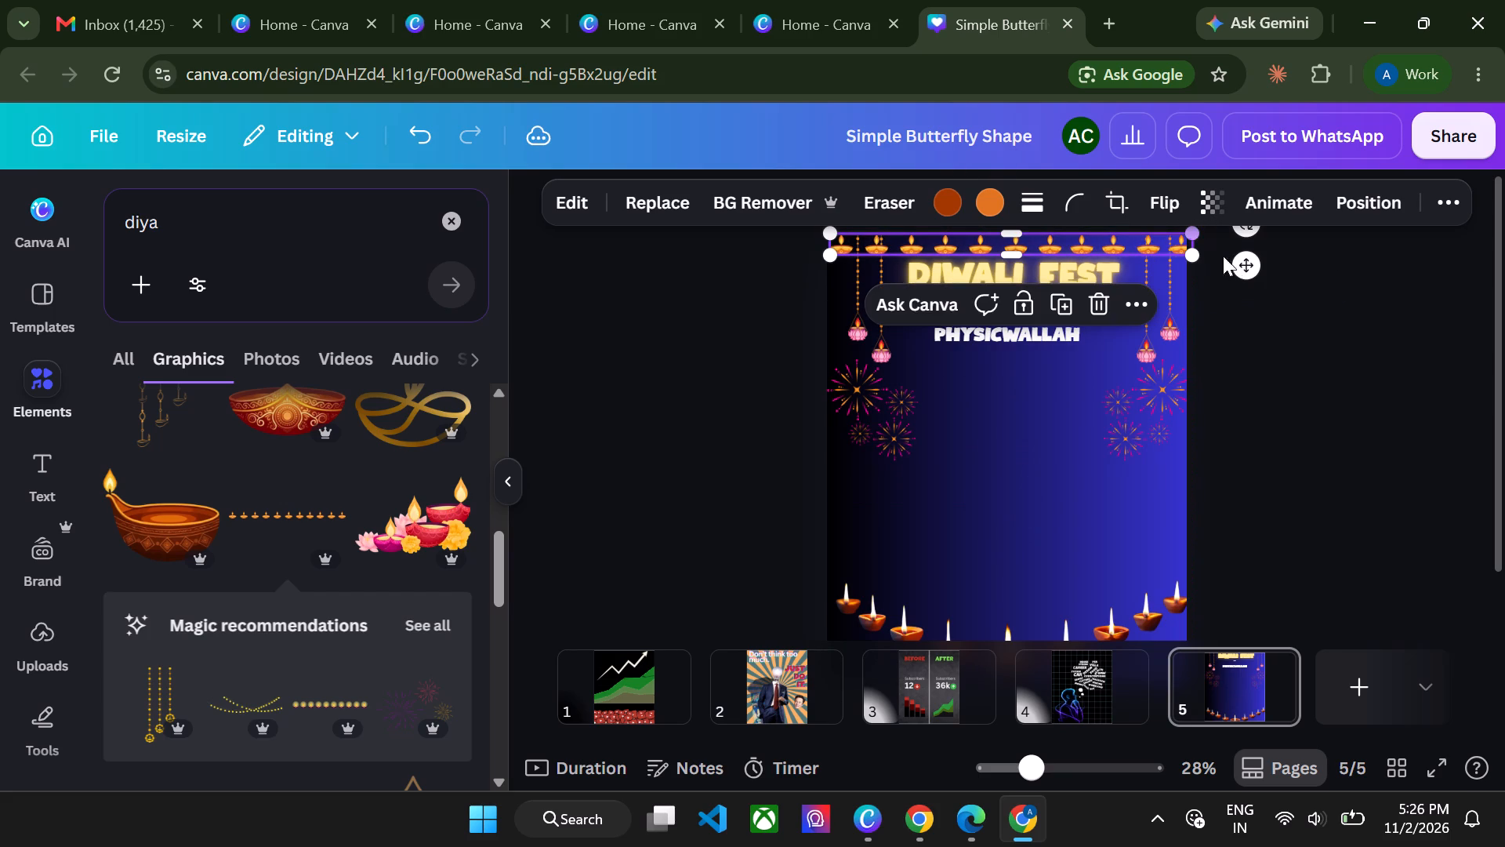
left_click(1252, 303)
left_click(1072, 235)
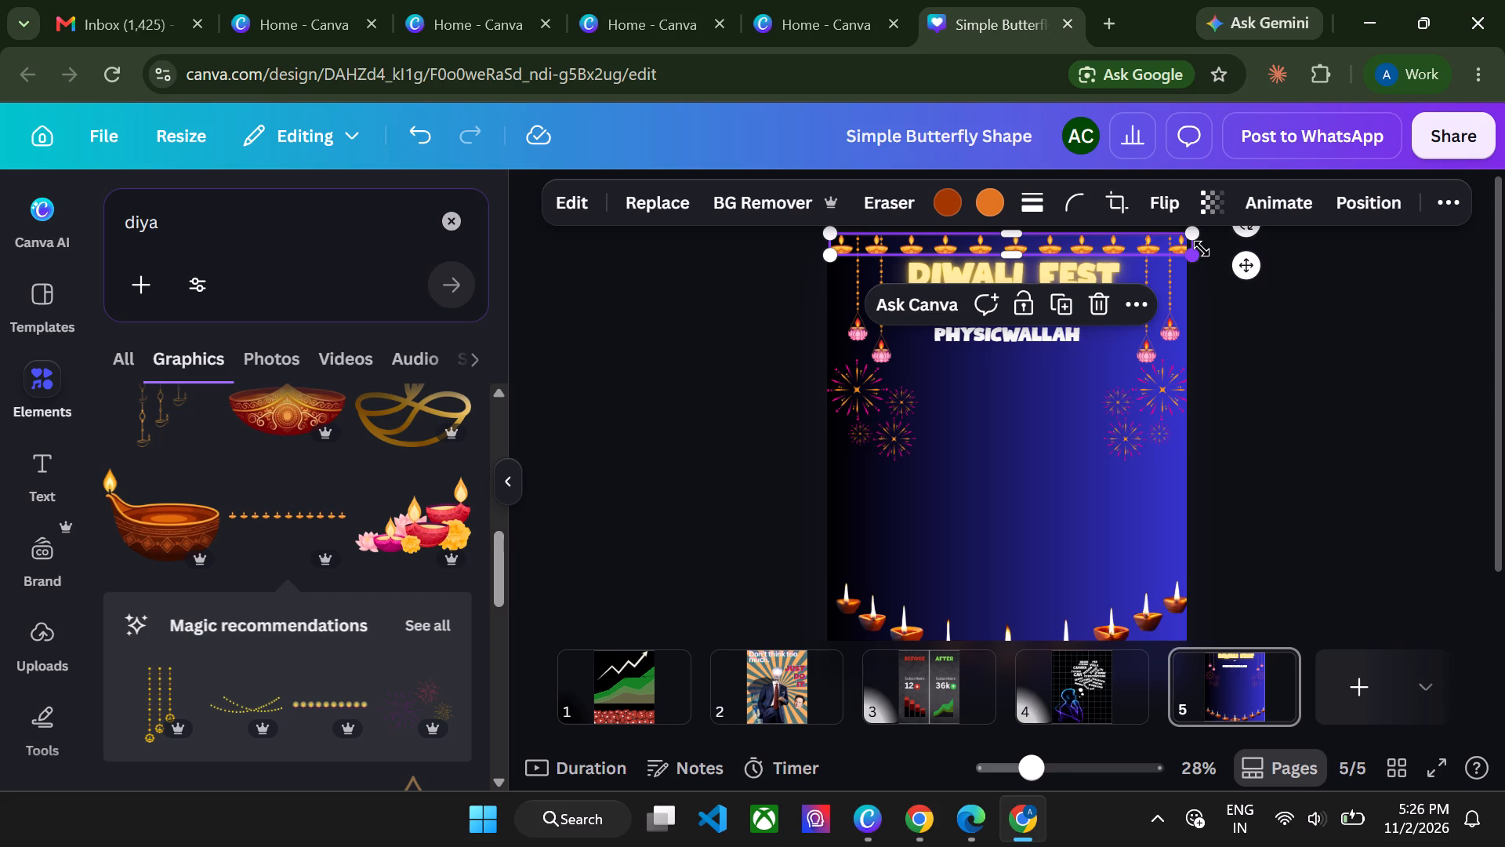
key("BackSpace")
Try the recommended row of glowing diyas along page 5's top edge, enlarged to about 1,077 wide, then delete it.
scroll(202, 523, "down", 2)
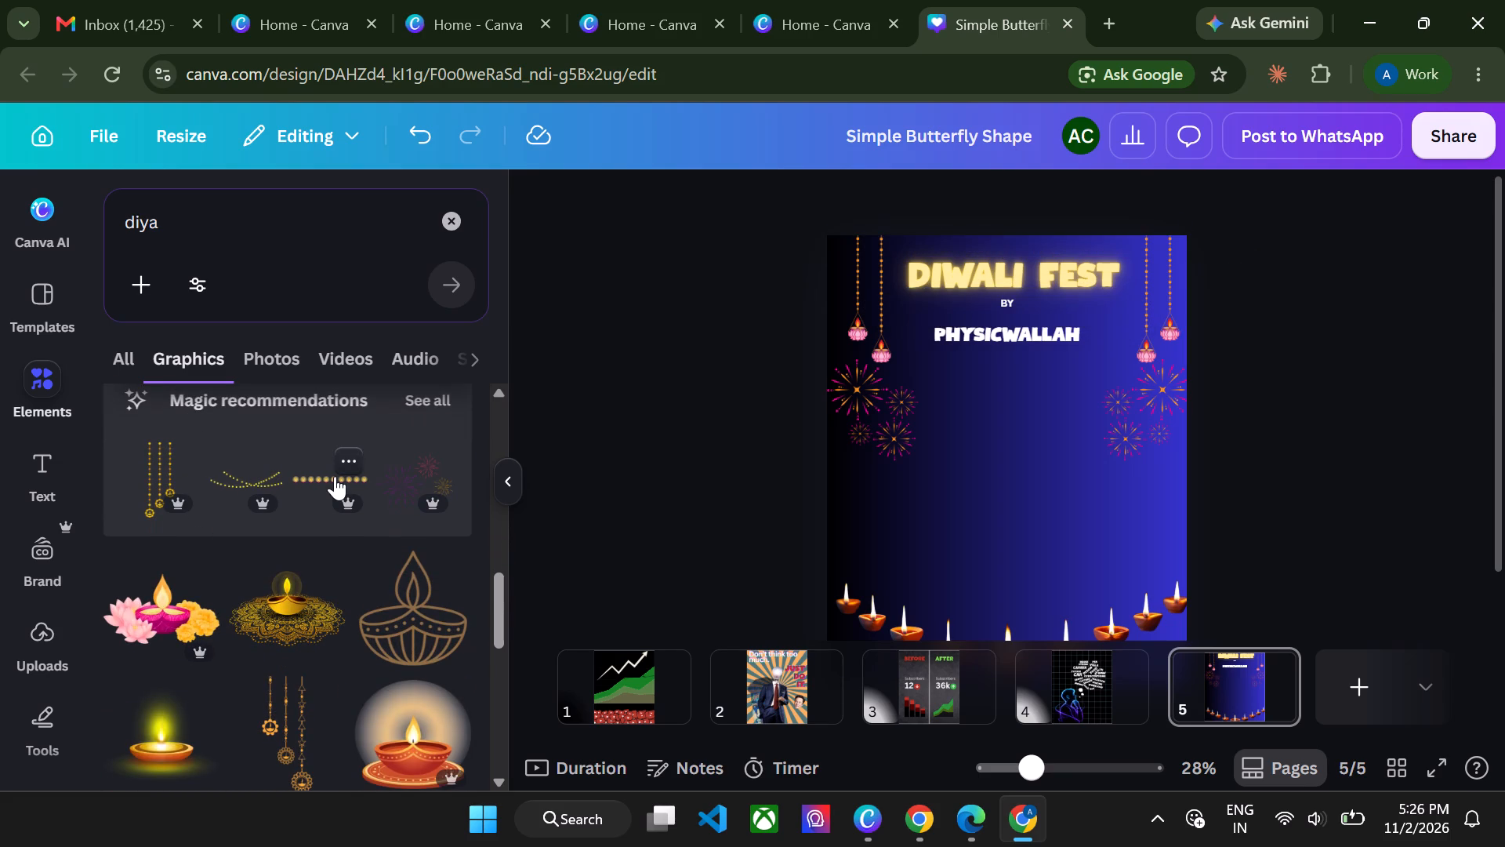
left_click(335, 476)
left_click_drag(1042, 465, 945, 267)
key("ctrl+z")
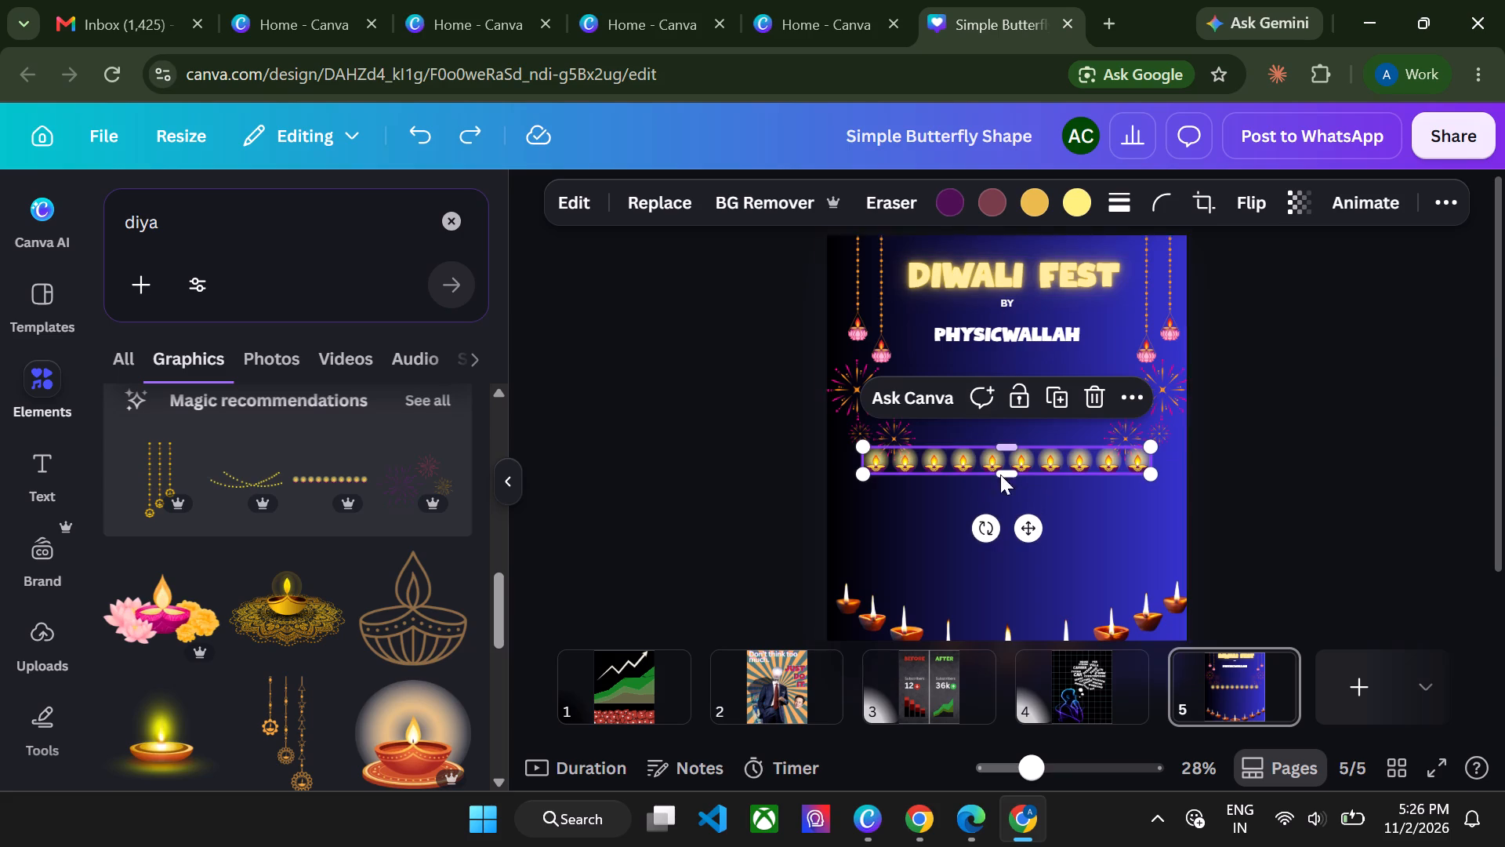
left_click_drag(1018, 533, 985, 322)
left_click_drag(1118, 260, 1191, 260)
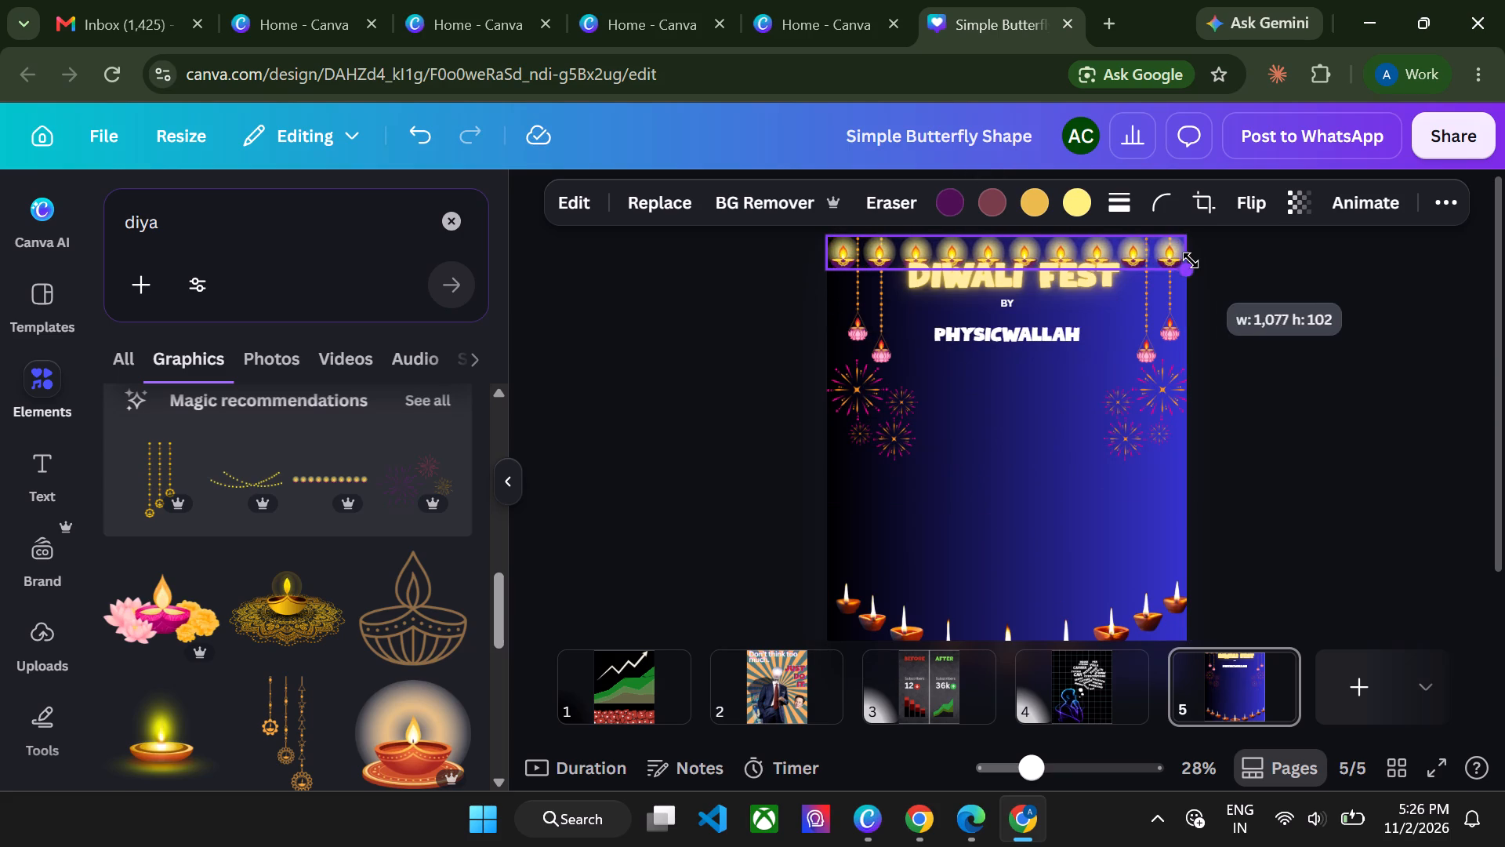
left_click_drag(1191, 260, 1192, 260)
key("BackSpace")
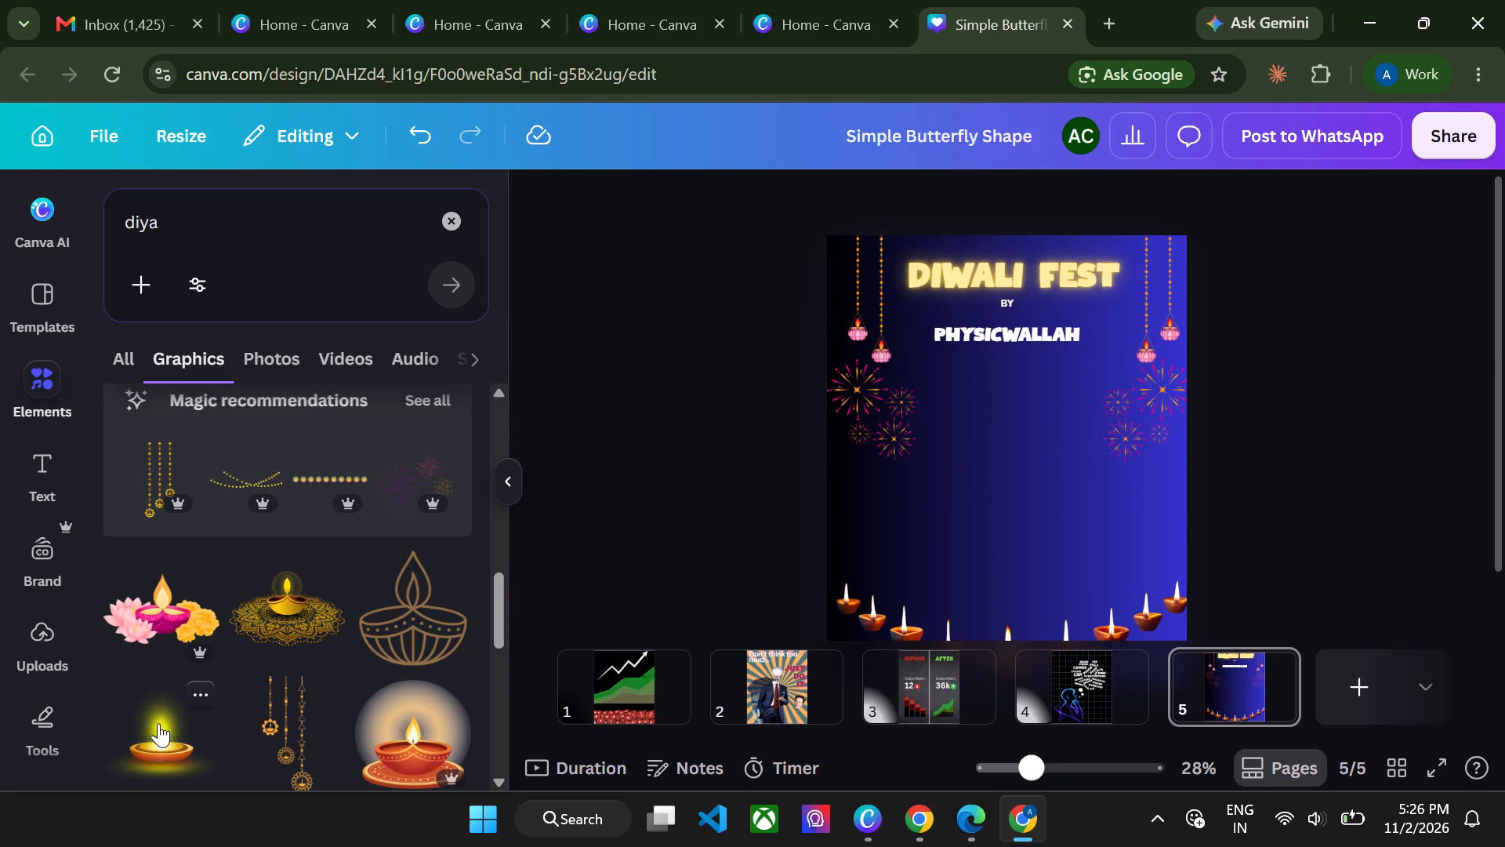
scroll(158, 723, "down", 3)
scroll(207, 613, "down", 1)
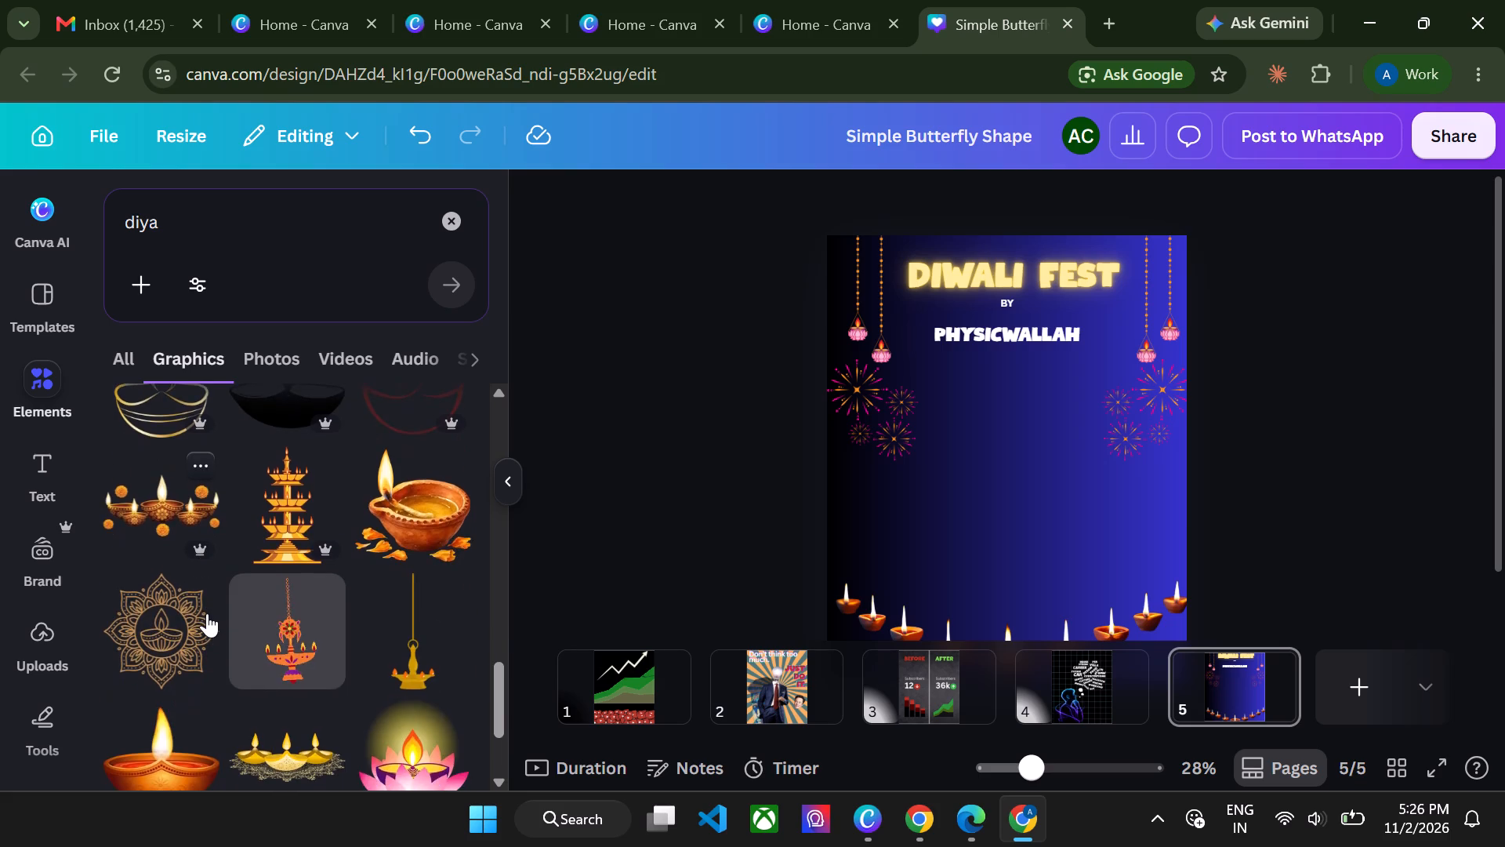
scroll(207, 613, "down", 1)
scroll(412, 451, "down", 1)
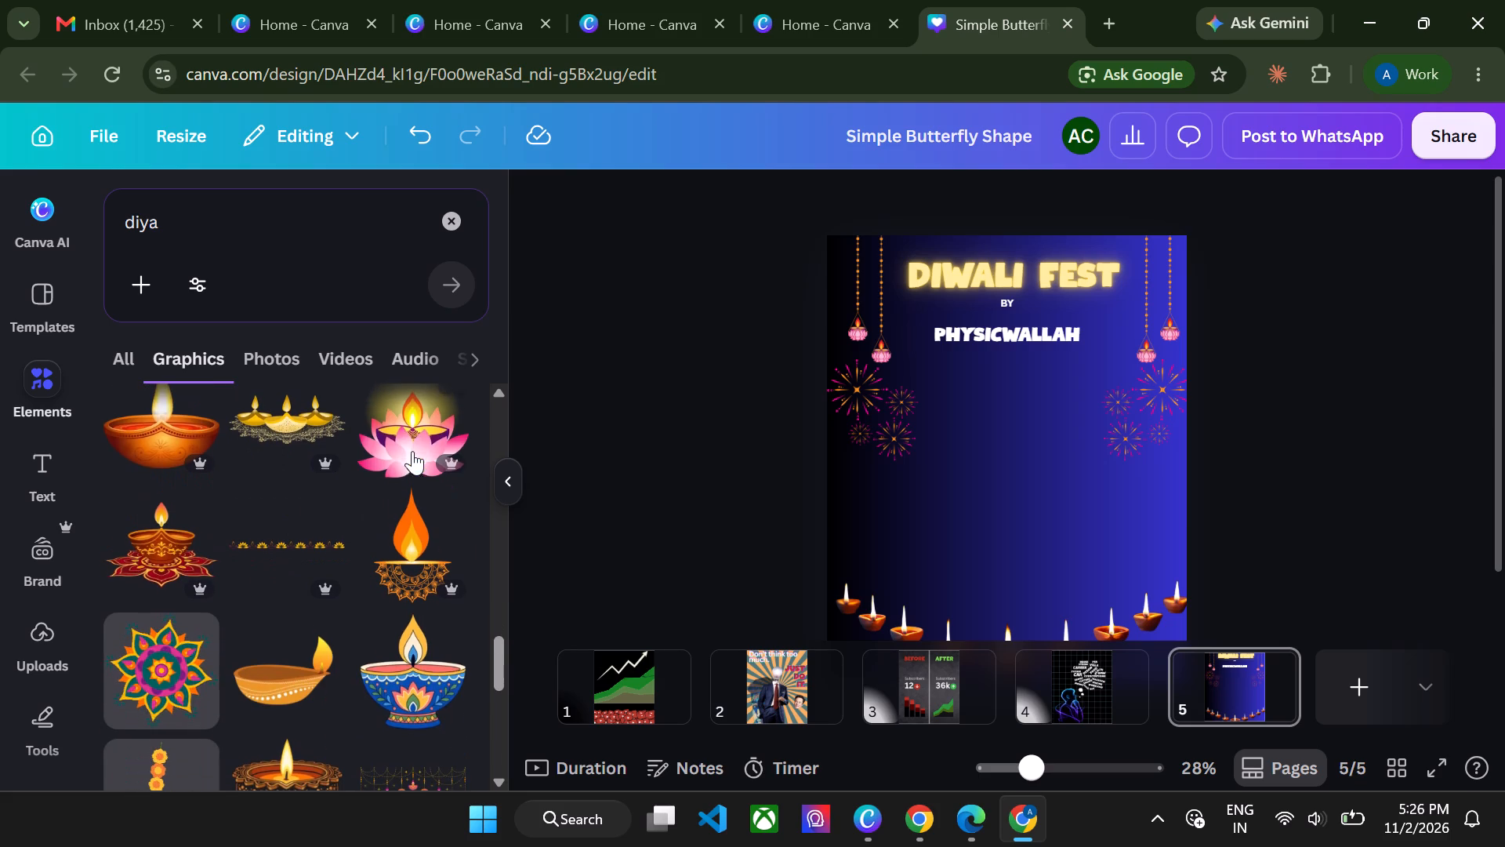
scroll(328, 522, "down", 2)
scroll(328, 522, "up", 1)
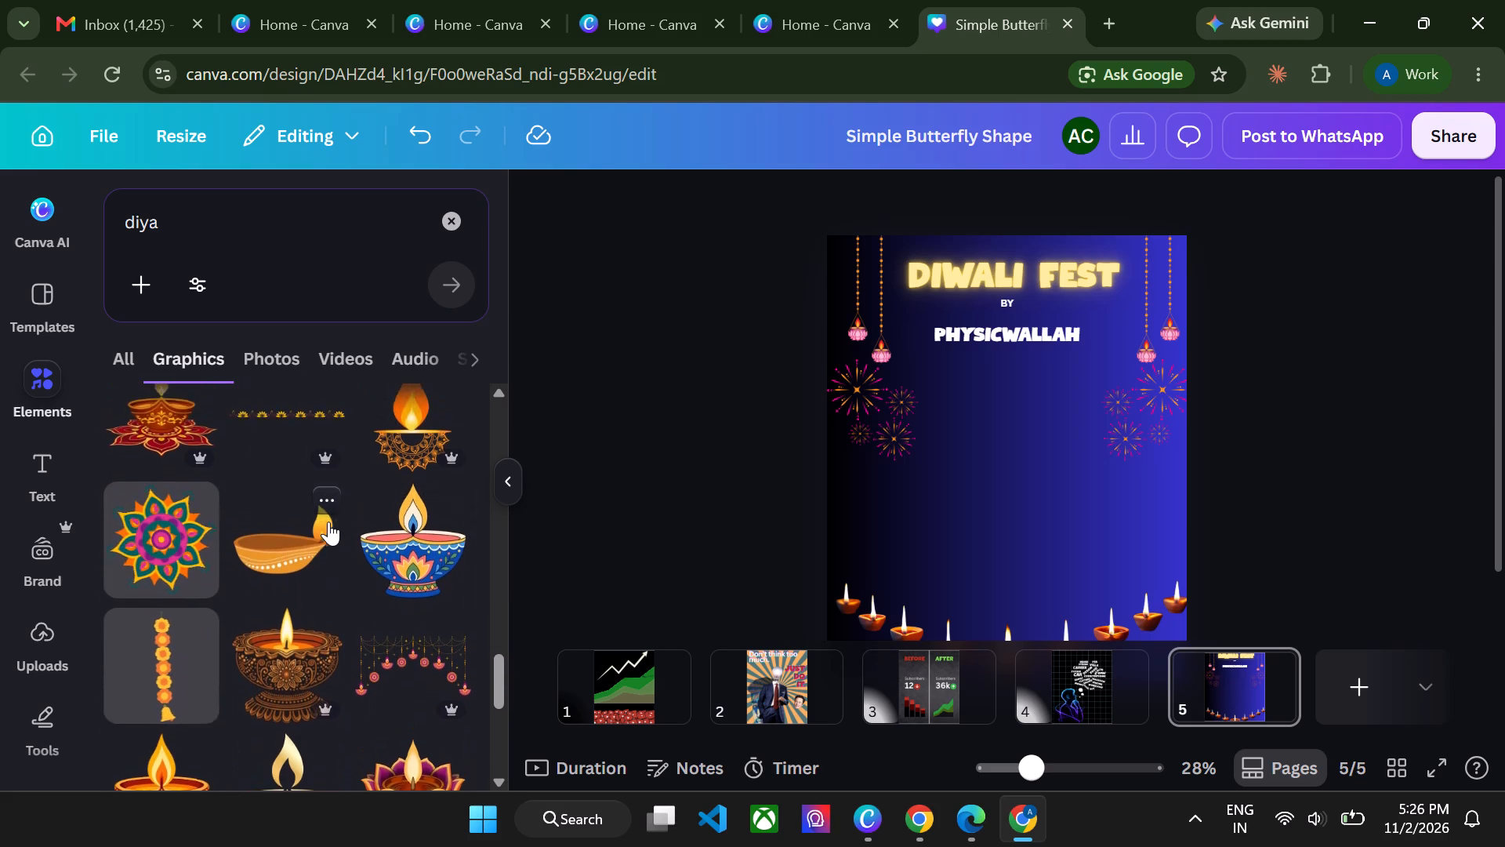
scroll(328, 522, "down", 2)
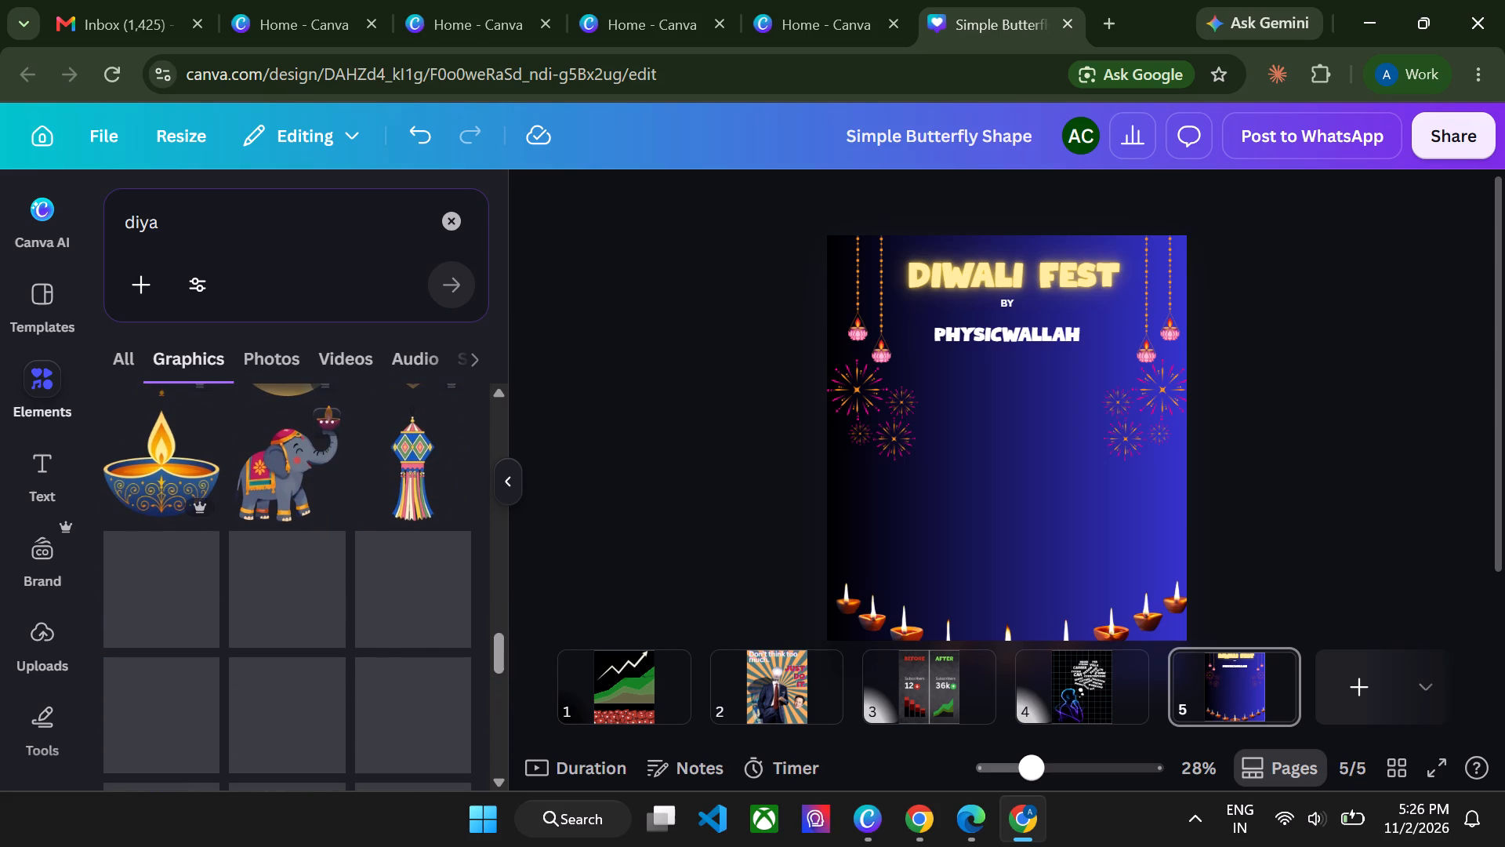
scroll(303, 545, "down", 1)
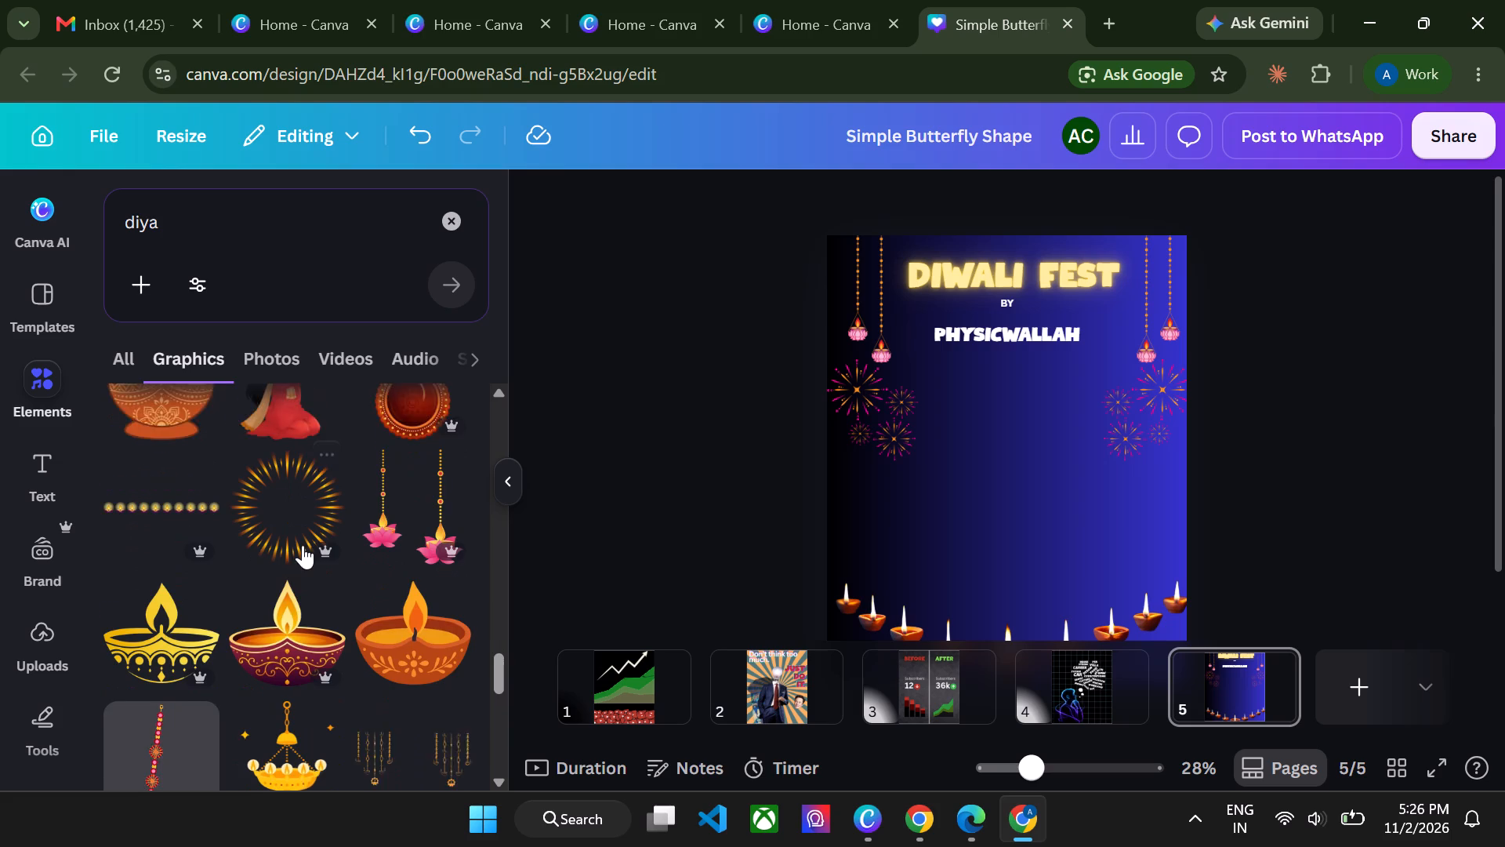
scroll(303, 545, "down", 2)
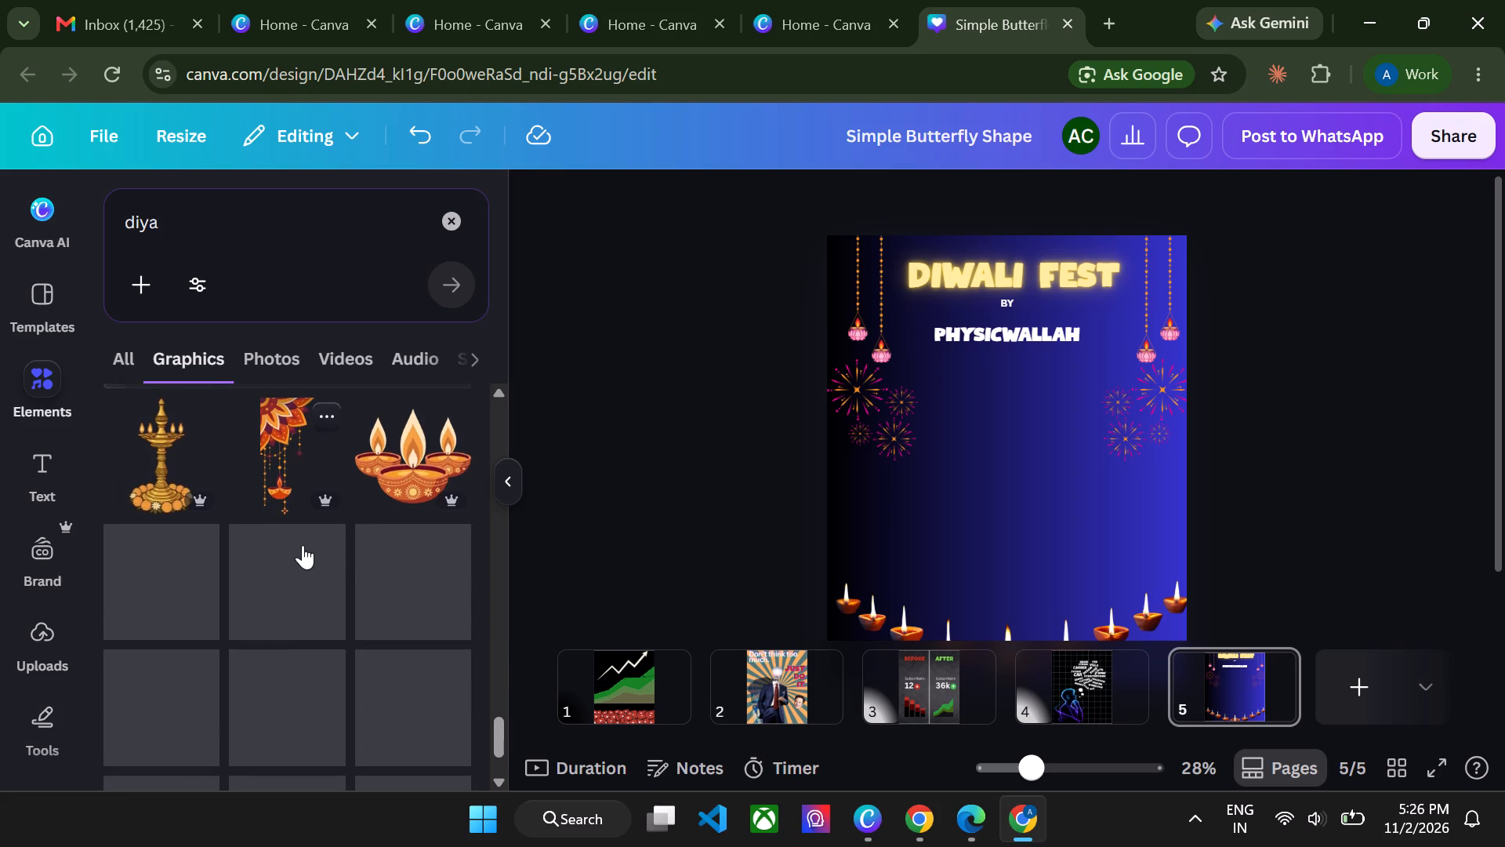
scroll(270, 534, "down", 1)
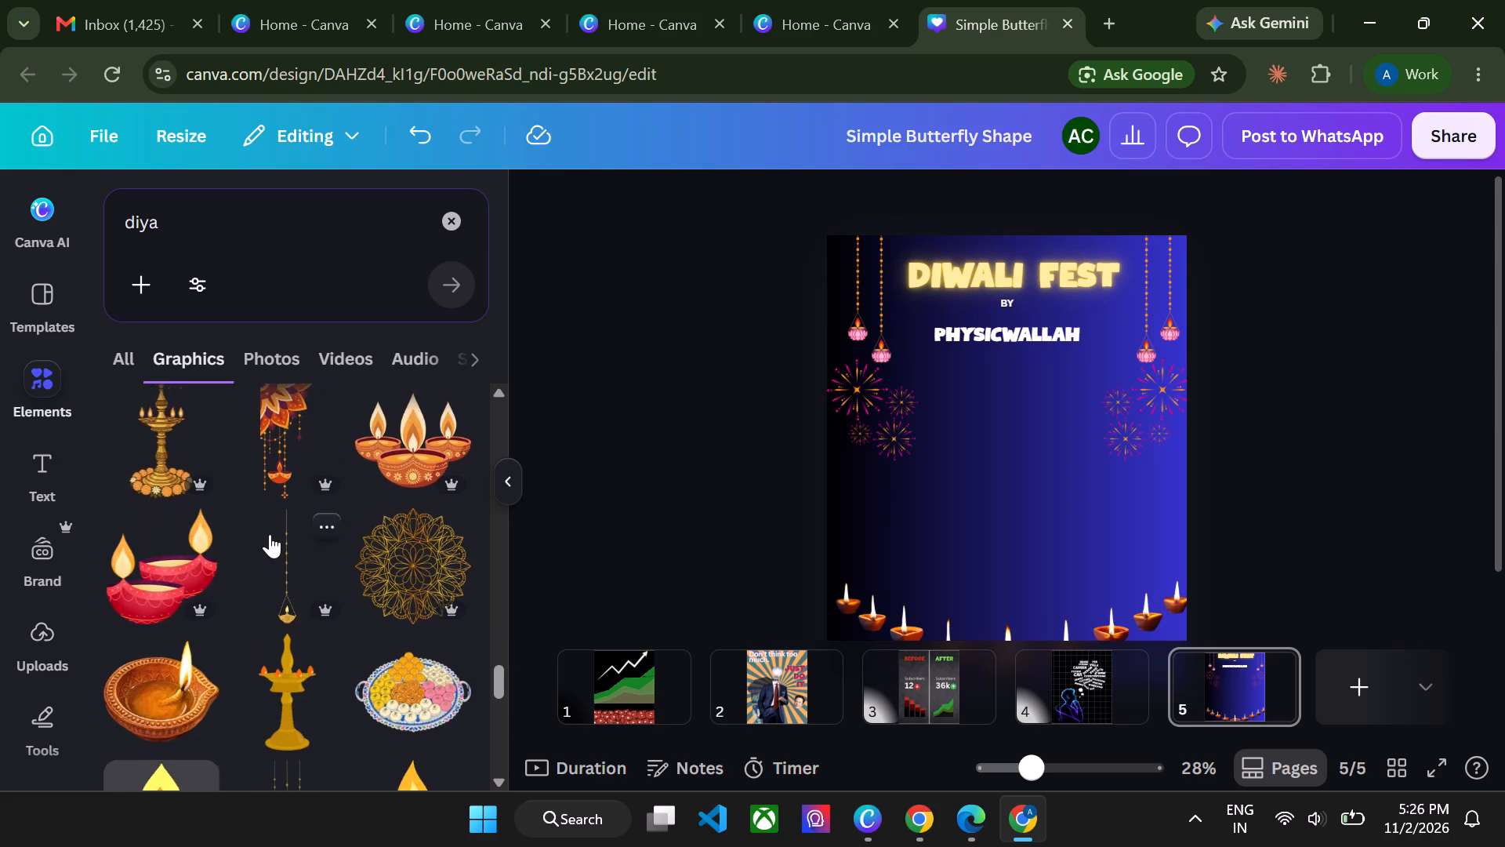
scroll(270, 534, "down", 2)
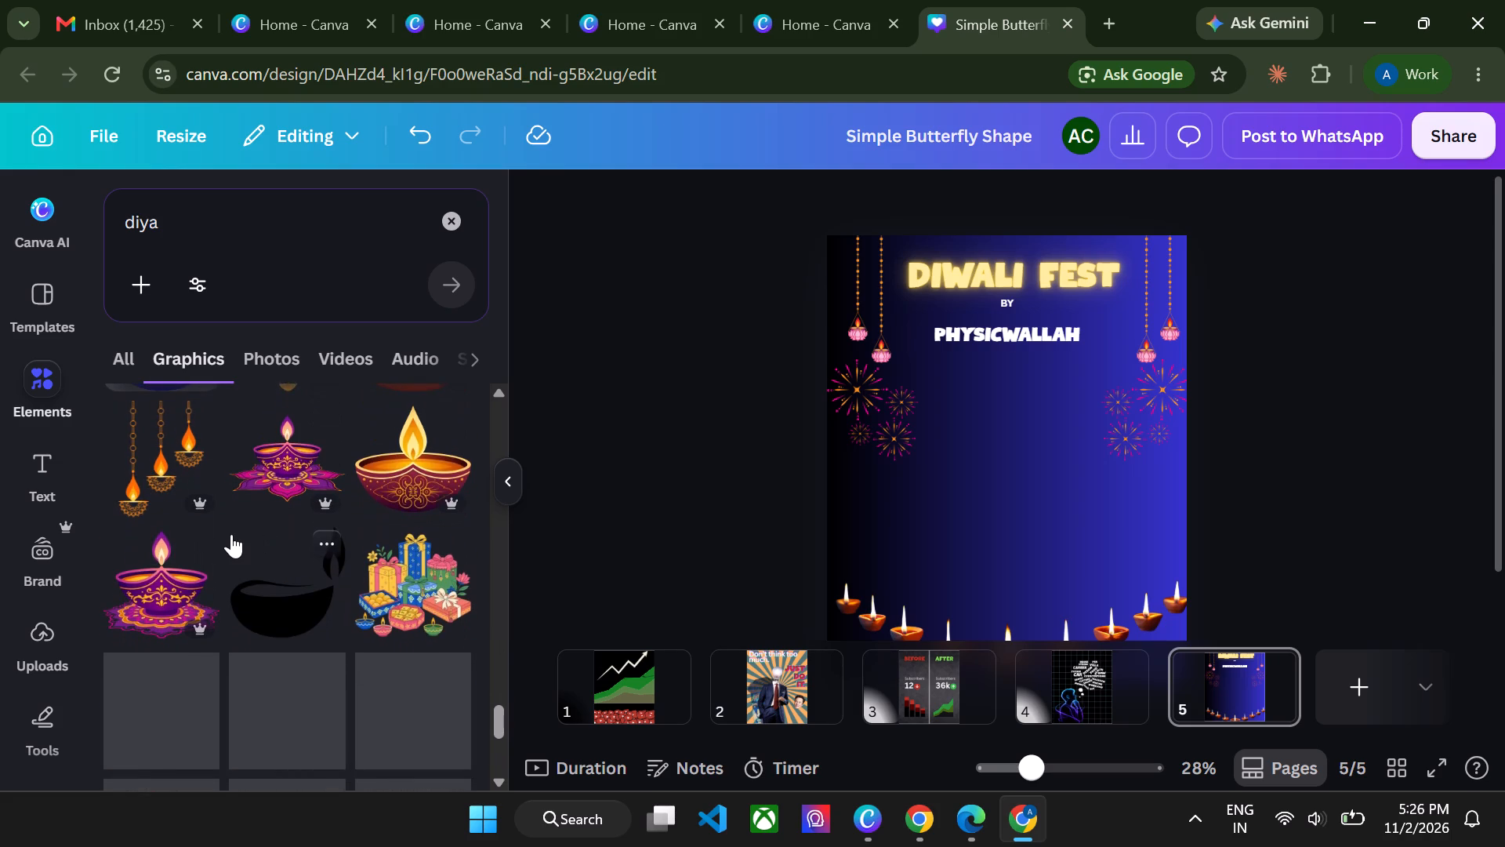
scroll(231, 534, "down", 2)
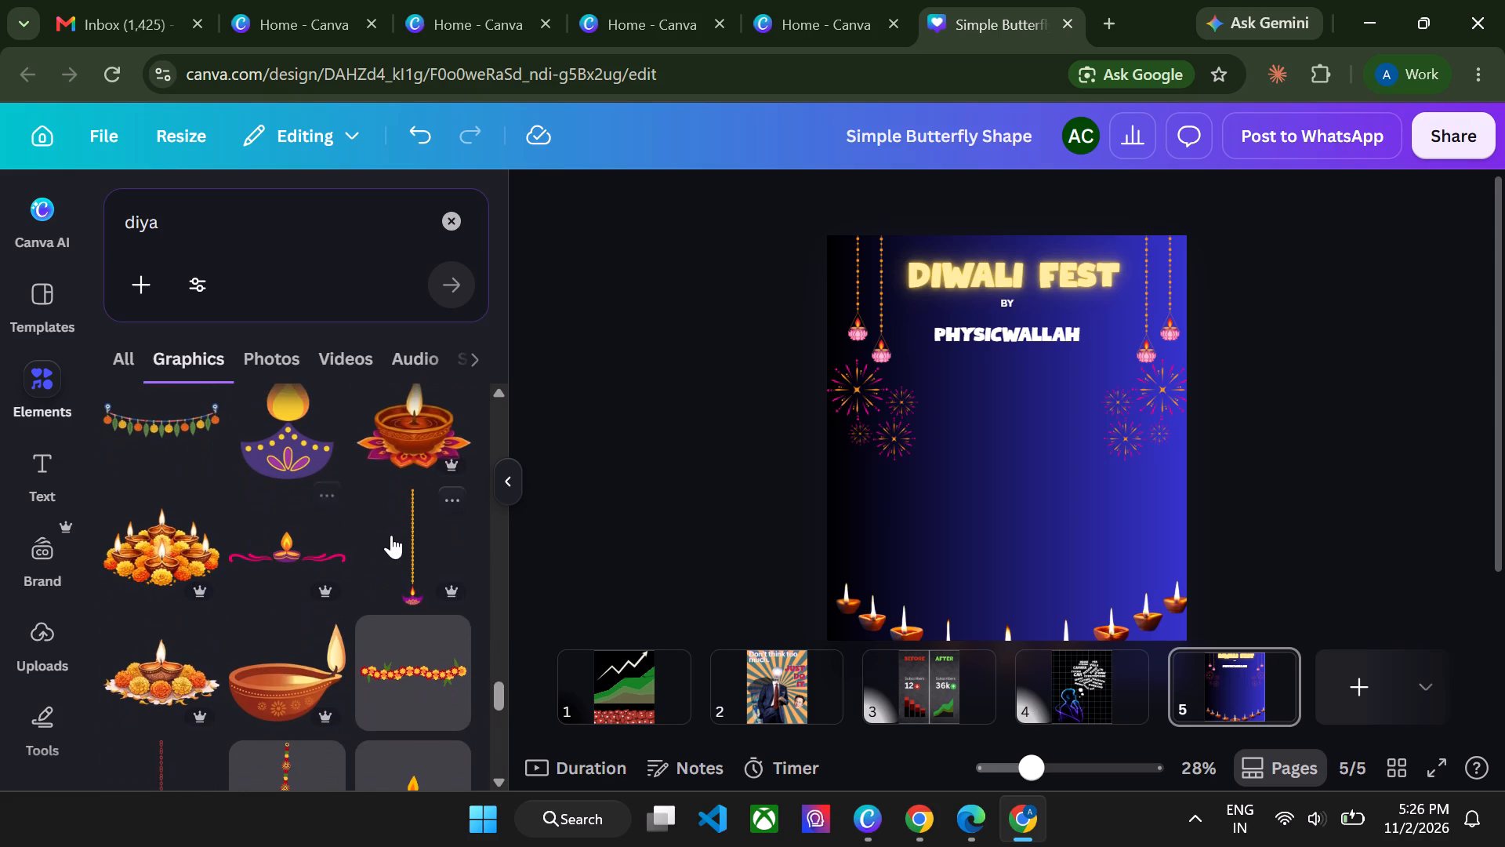
scroll(391, 535, "down", 1)
scroll(327, 554, "down", 2)
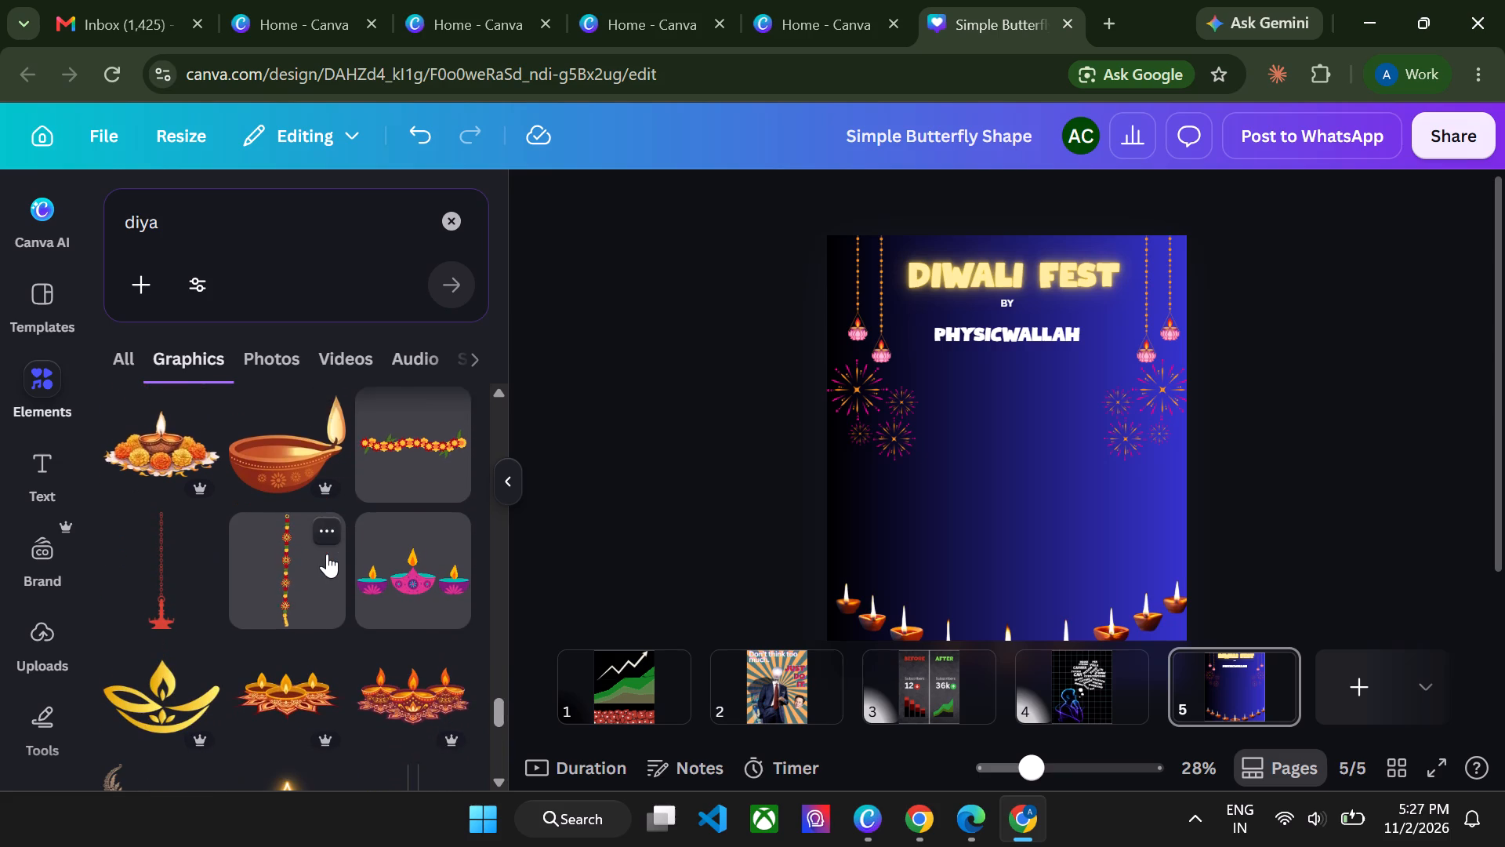
scroll(327, 554, "down", 3)
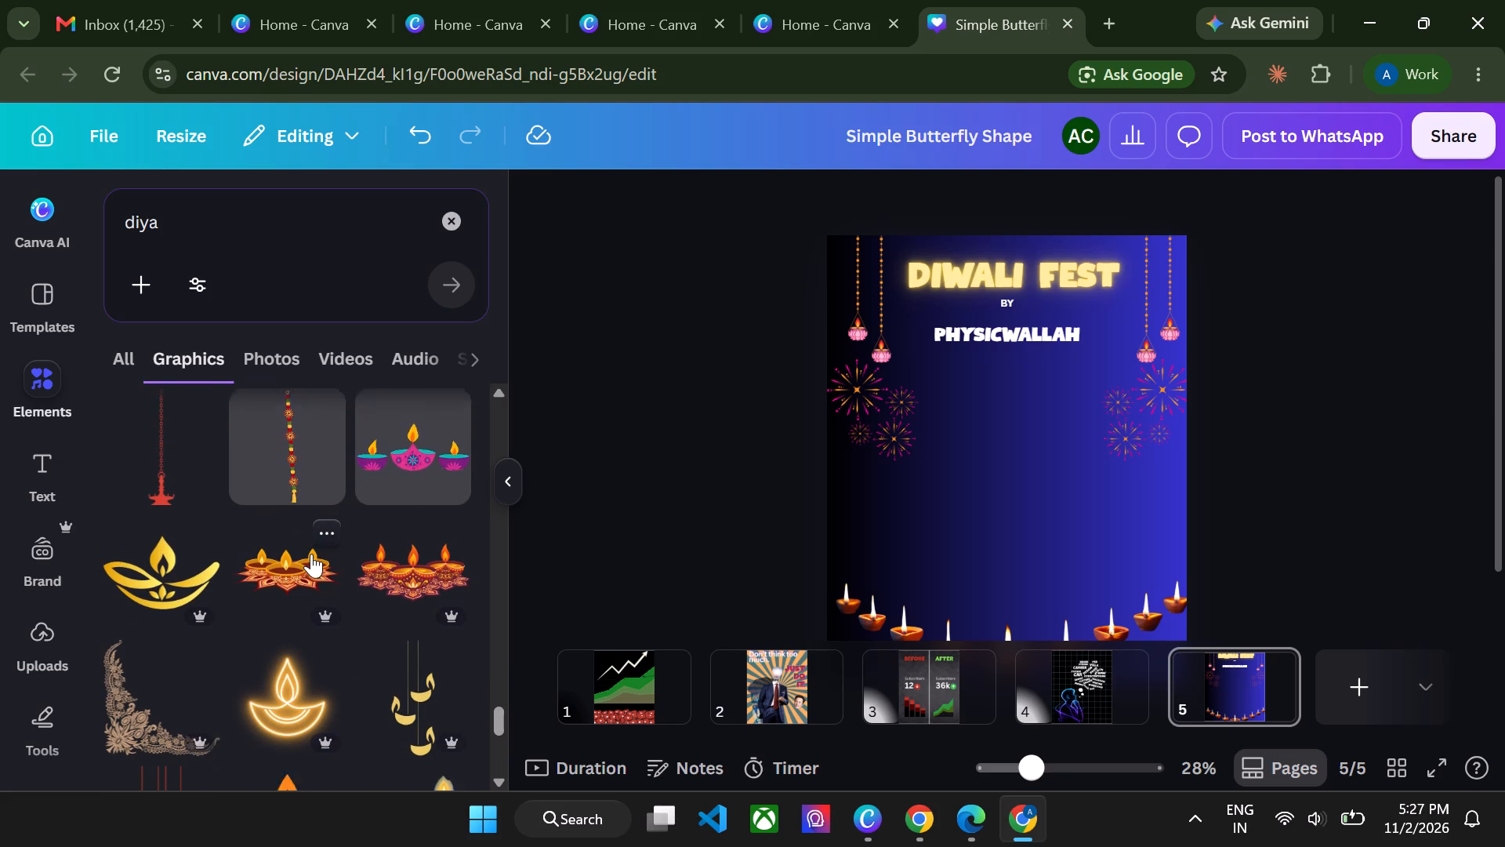
scroll(311, 554, "down", 1)
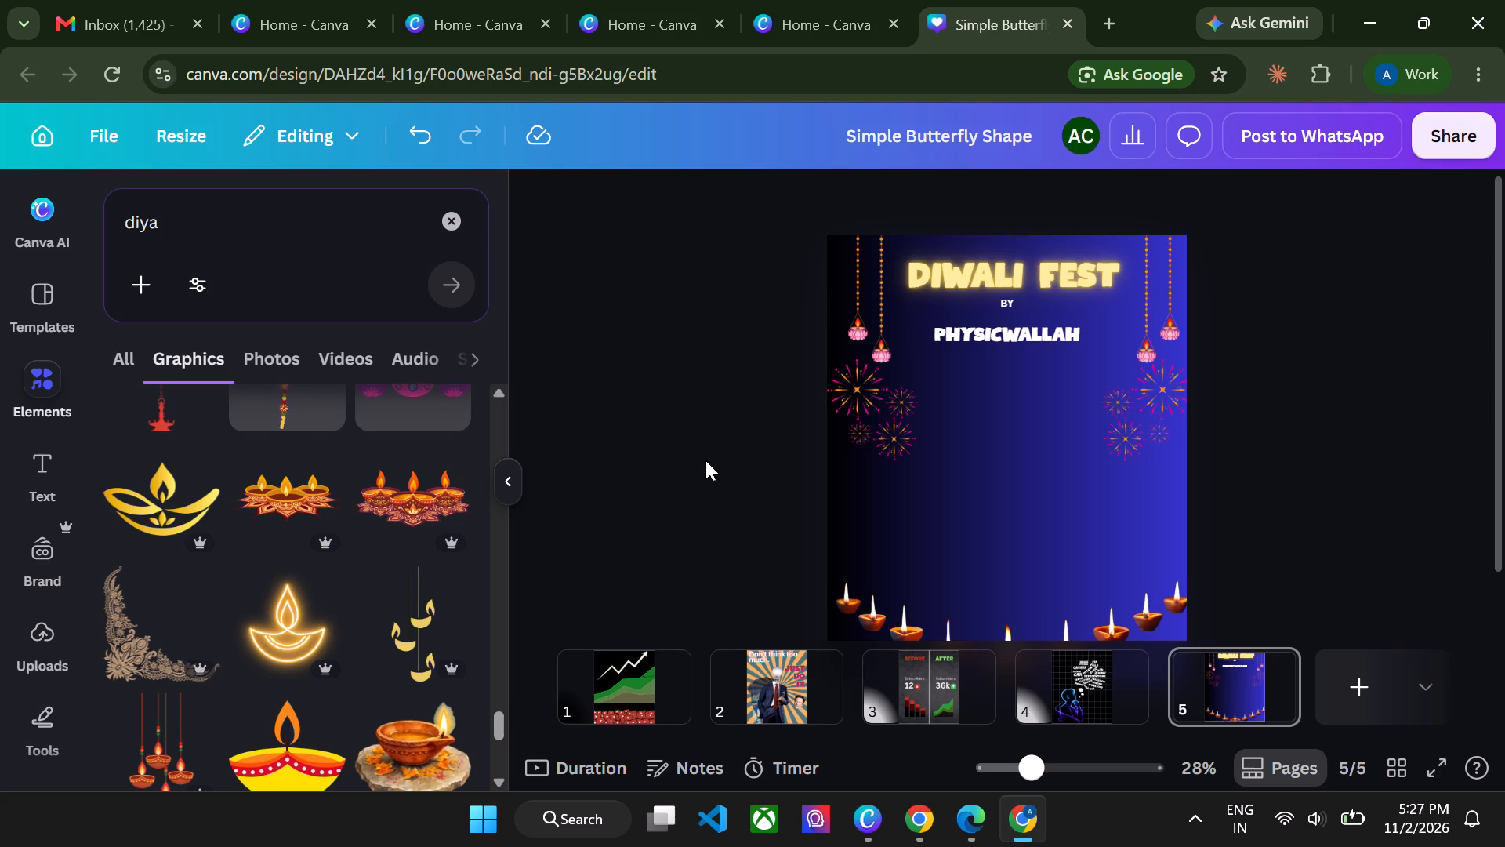
left_click(1170, 413)
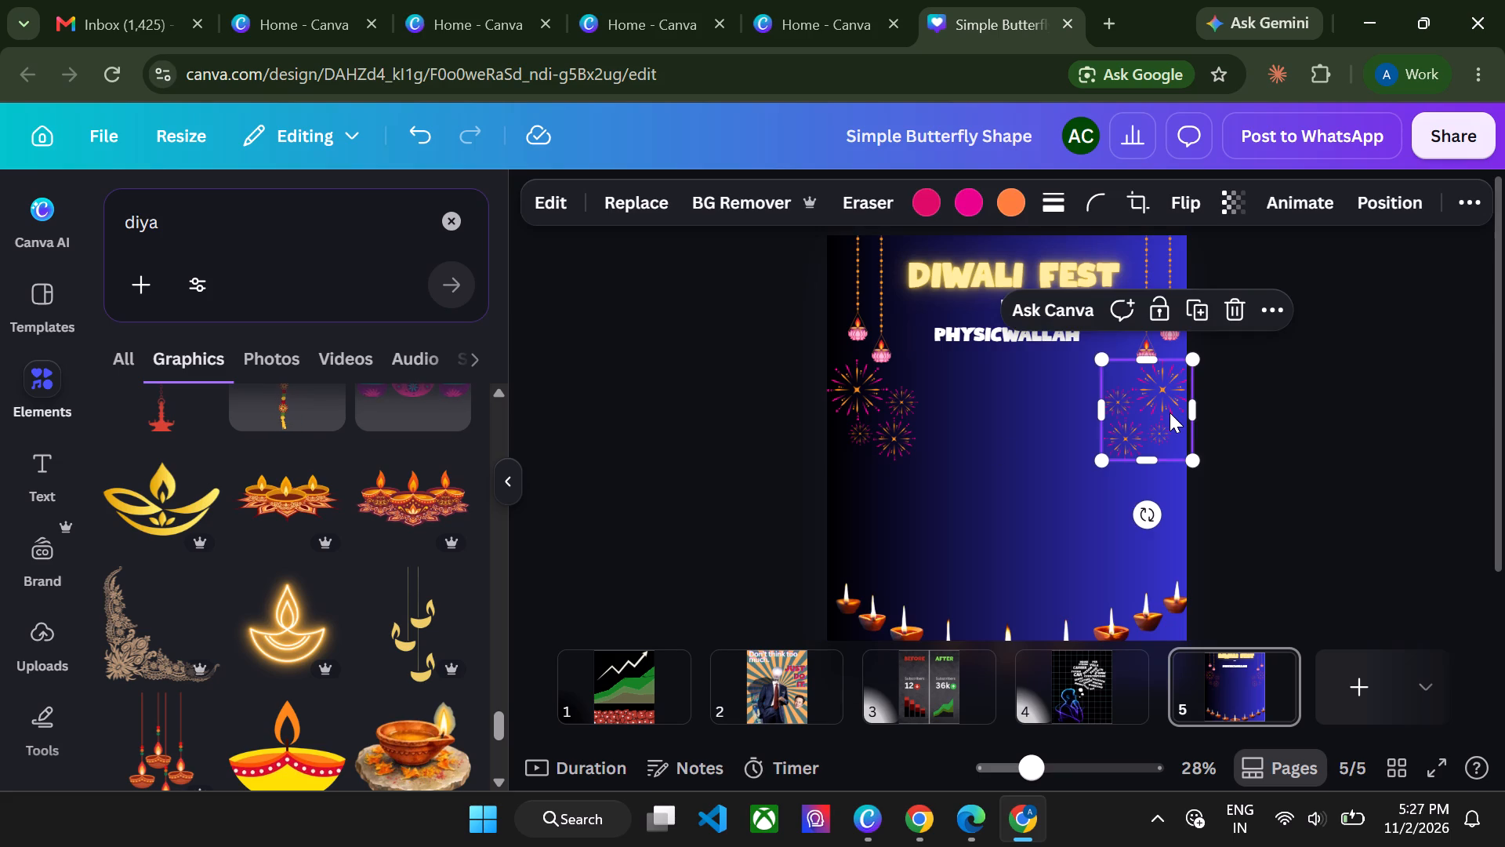
left_click(721, 383)
scroll(299, 577, "down", 1)
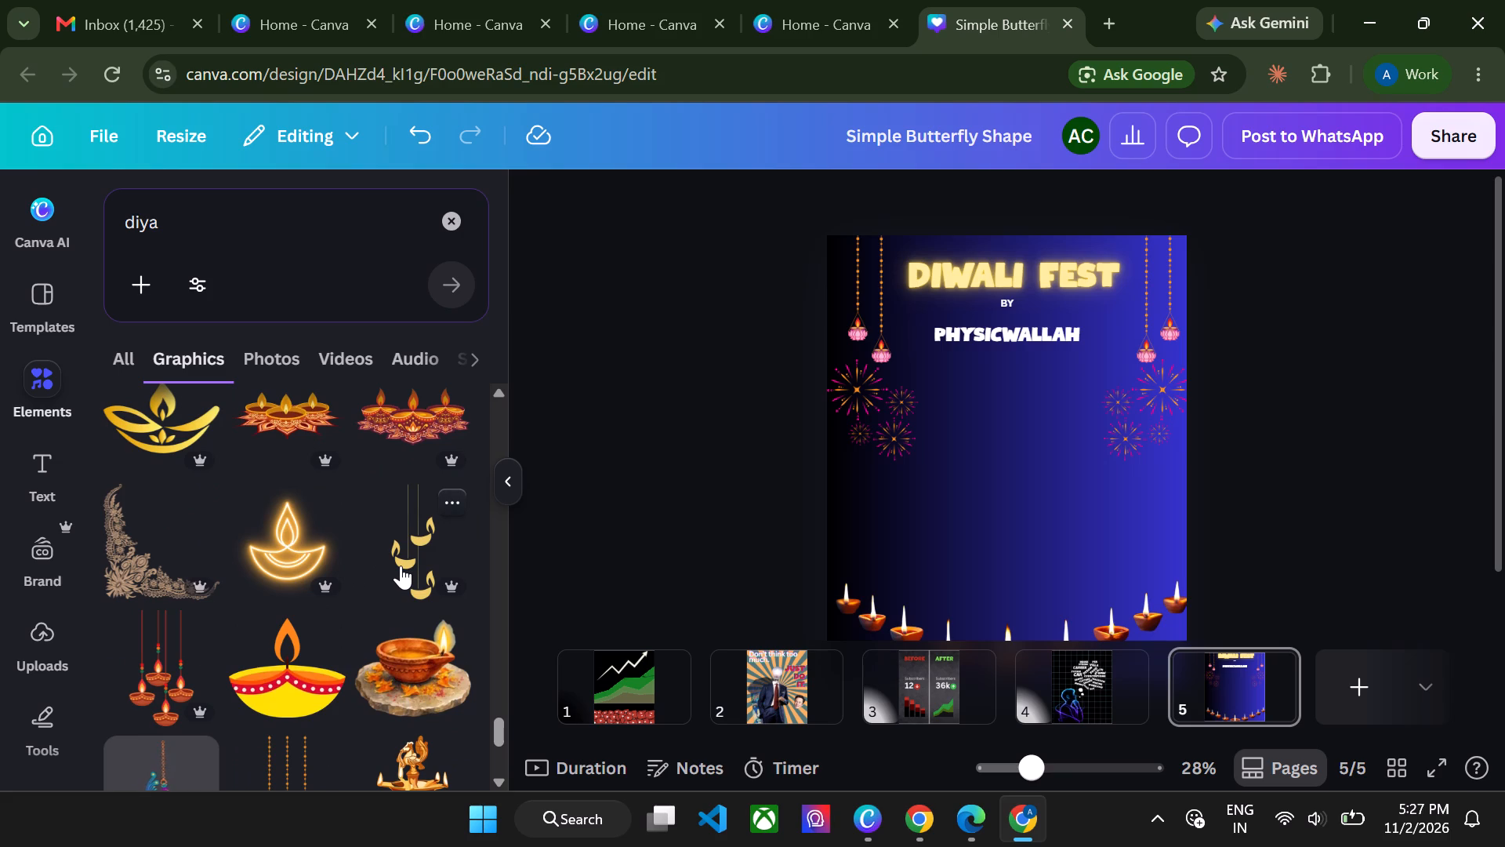
scroll(423, 558, "down", 1)
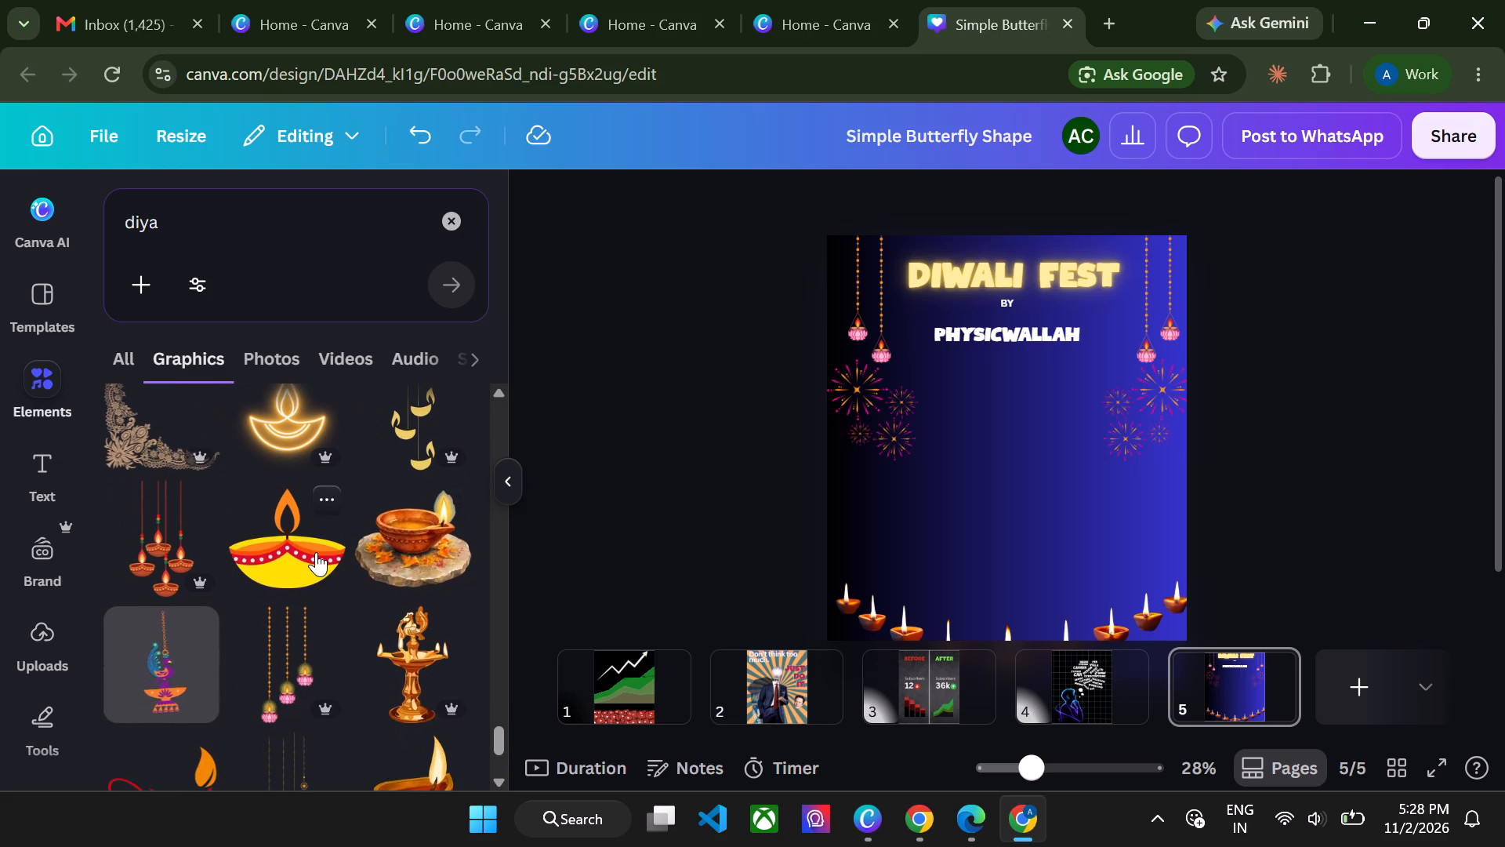
scroll(316, 552, "down", 3)
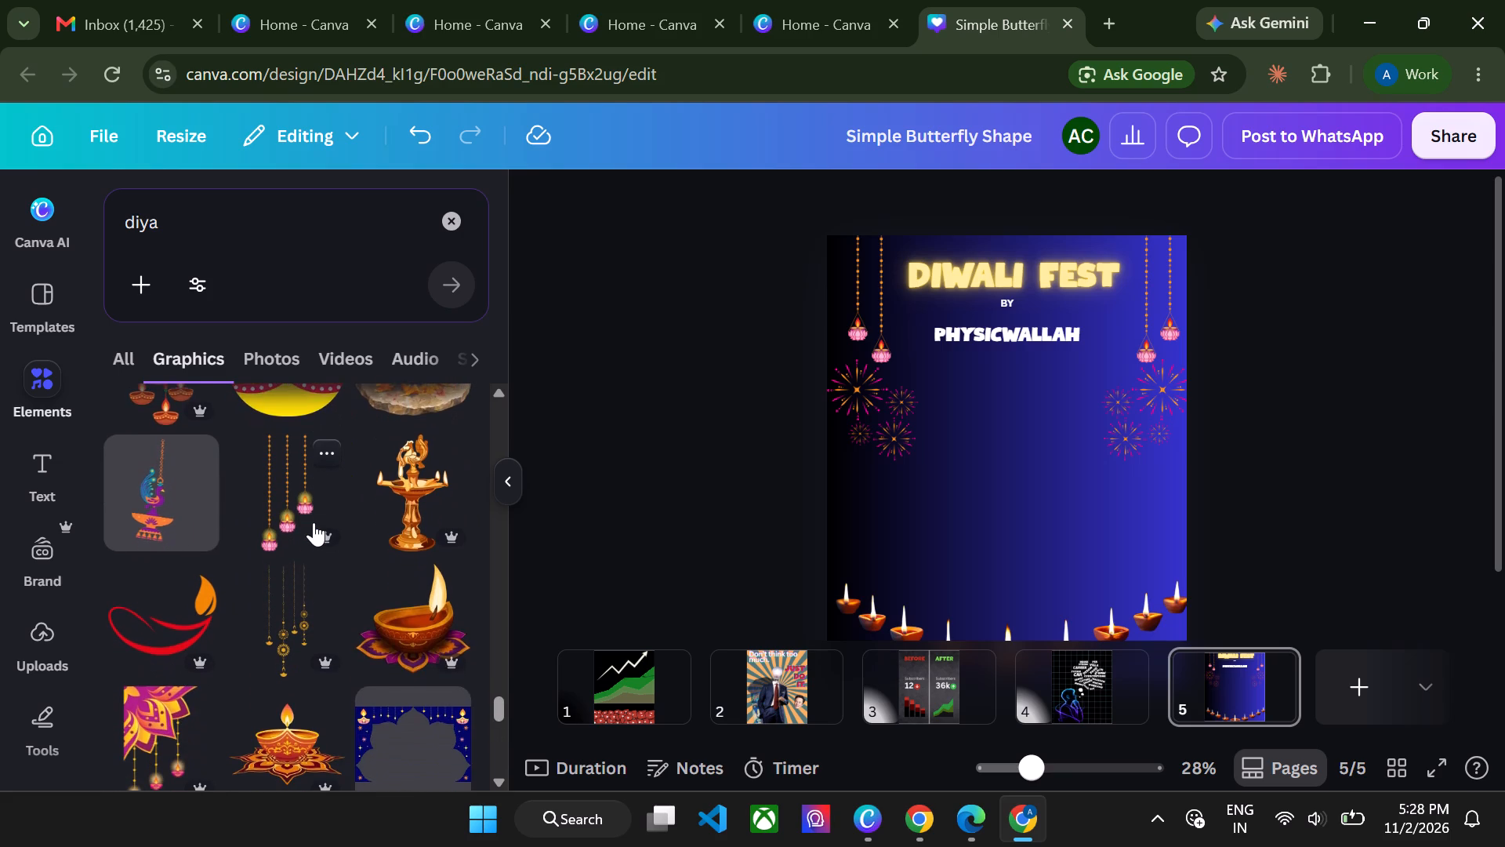
scroll(314, 522, "down", 2)
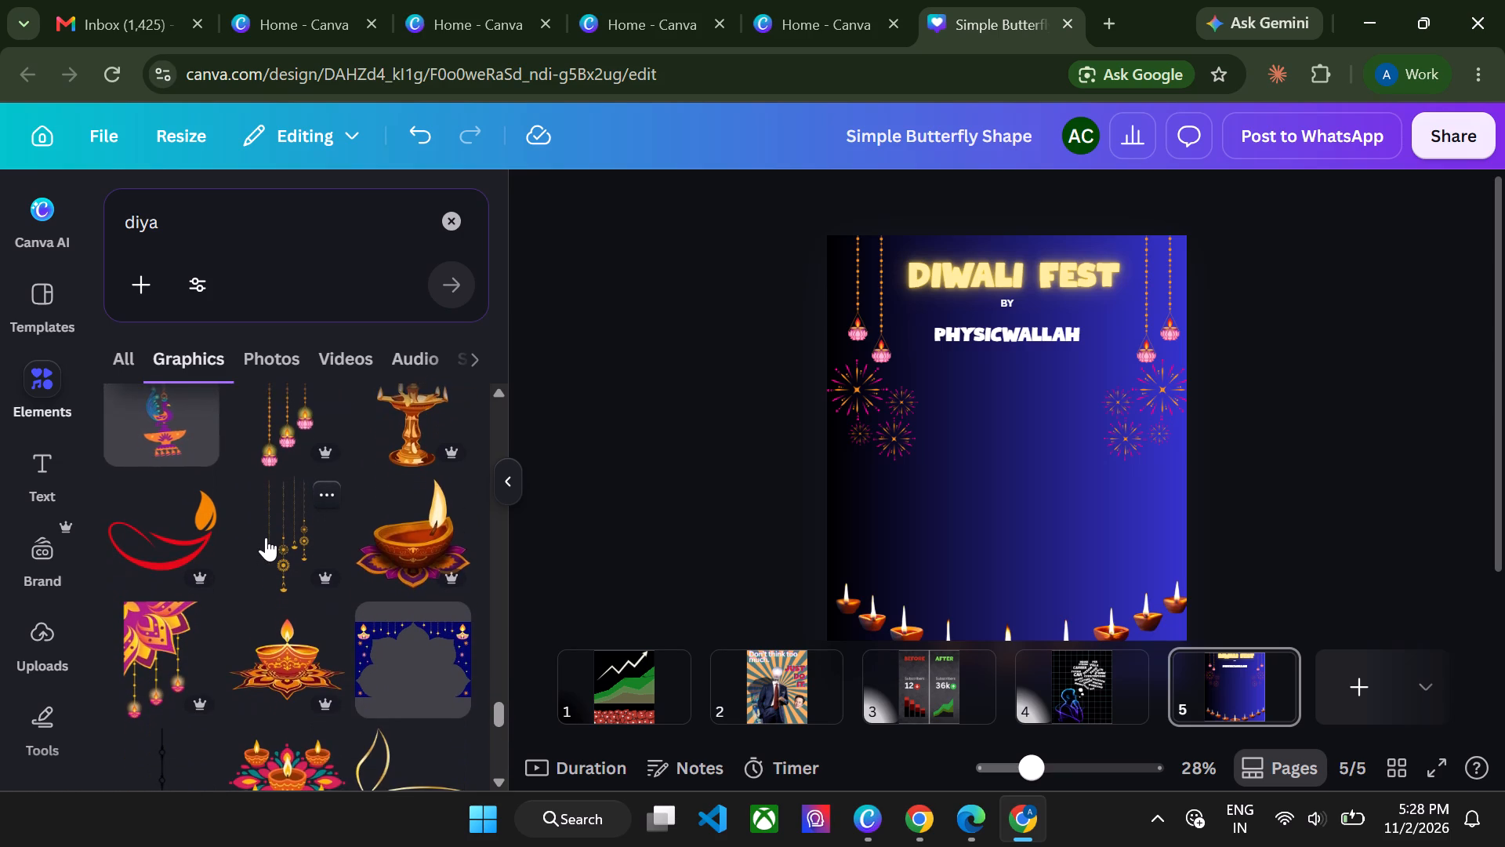
scroll(266, 537, "down", 1)
scroll(343, 529, "down", 1)
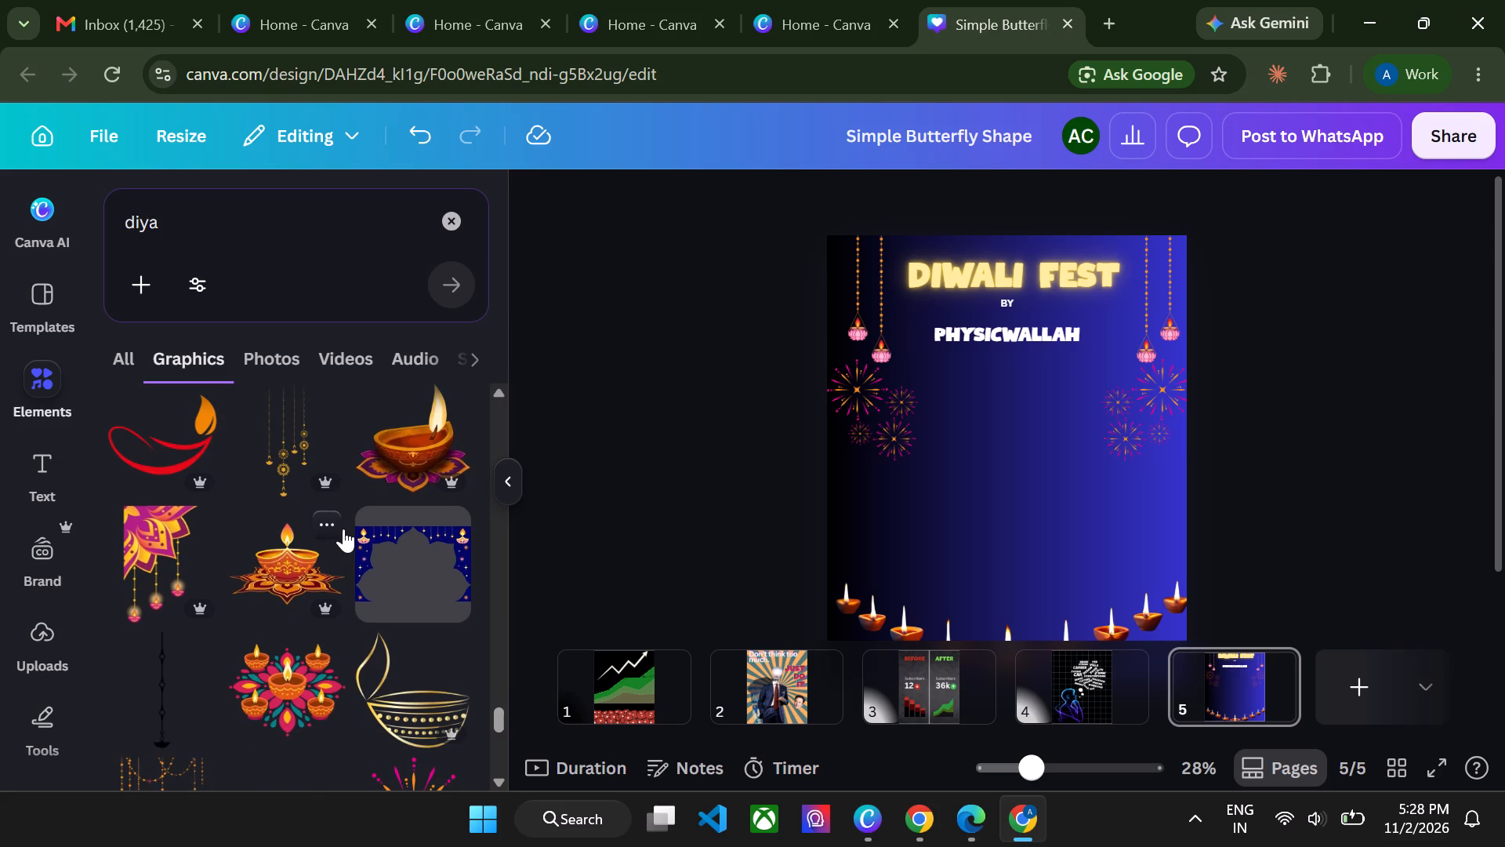
scroll(343, 529, "down", 1)
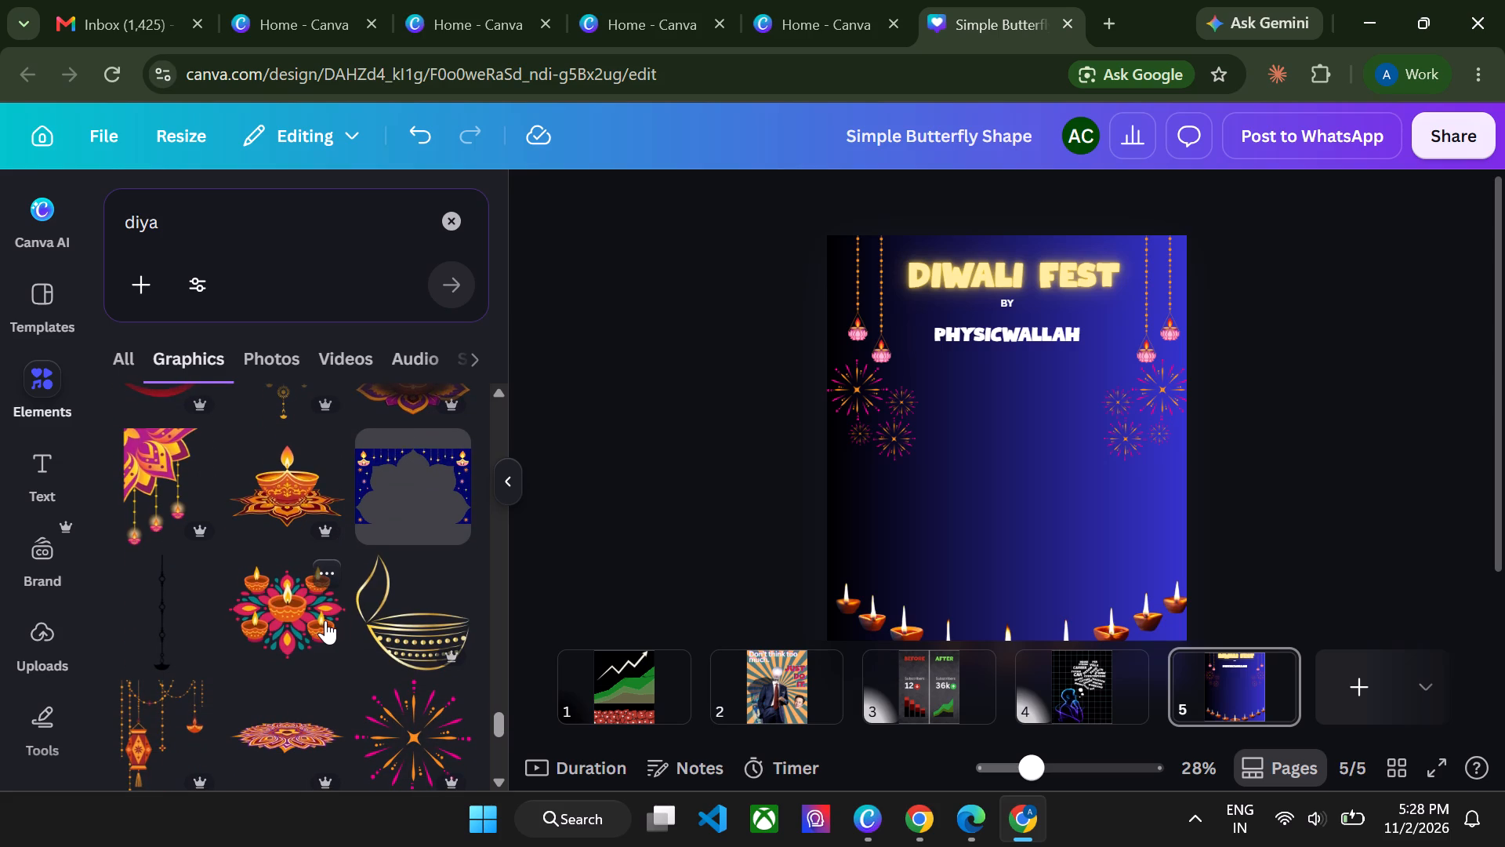
scroll(325, 620, "down", 1)
scroll(550, 593, "down", 1)
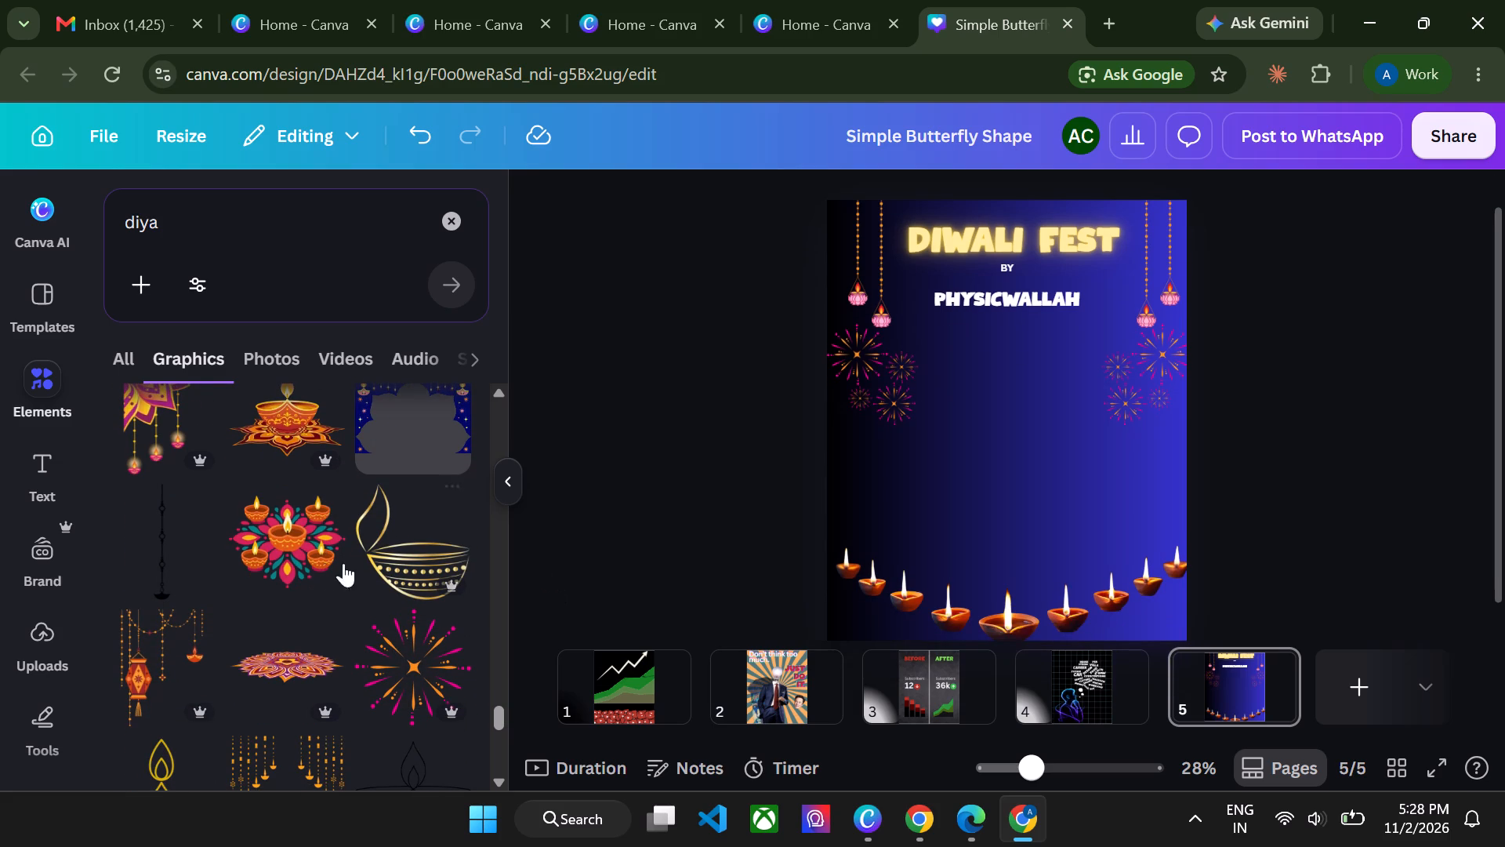
scroll(321, 563, "down", 2)
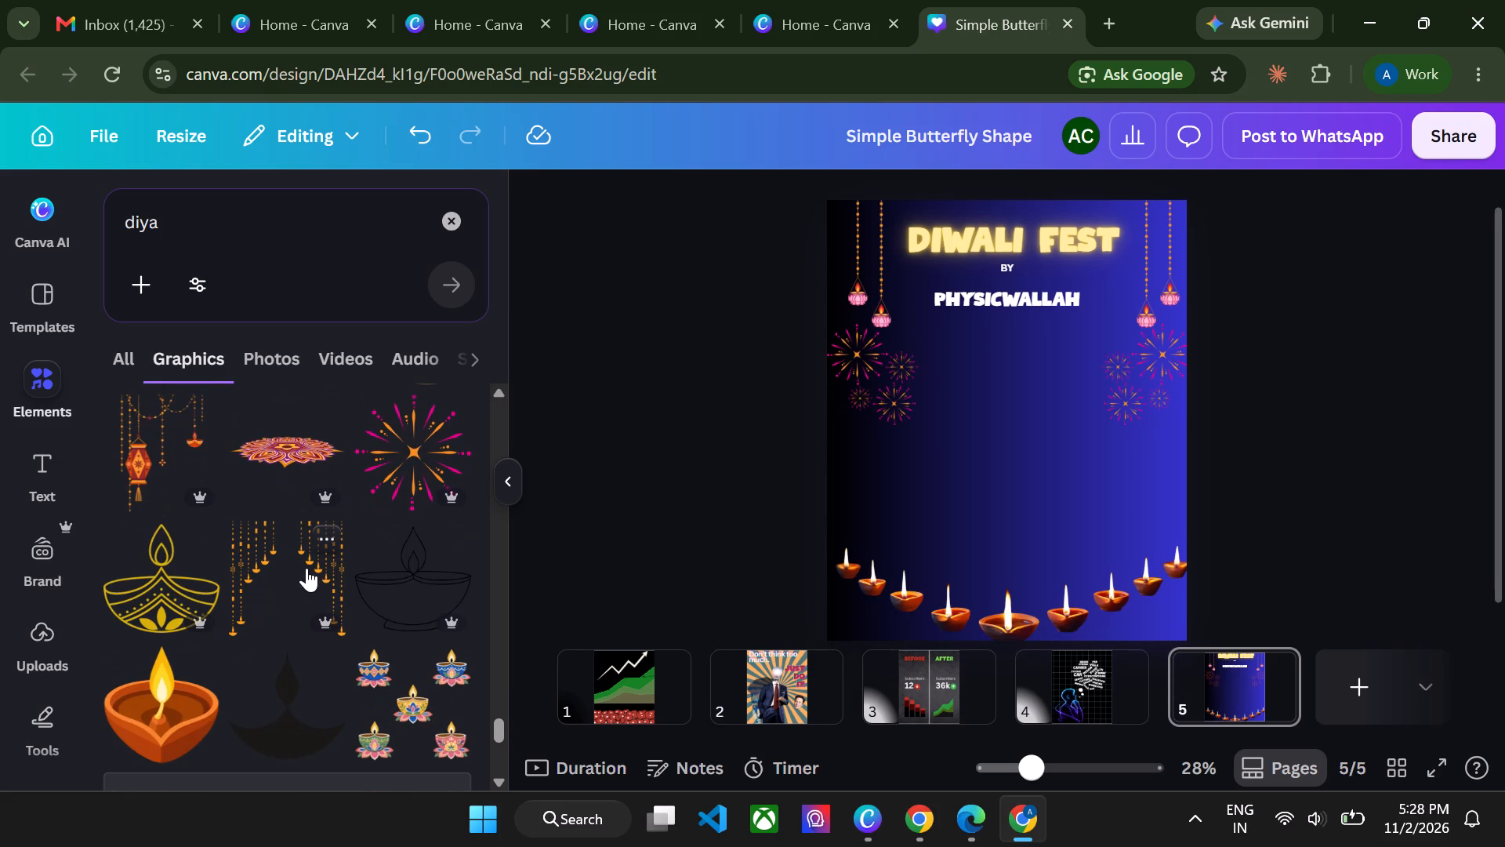
scroll(260, 587, "down", 1)
scroll(390, 529, "up", 1)
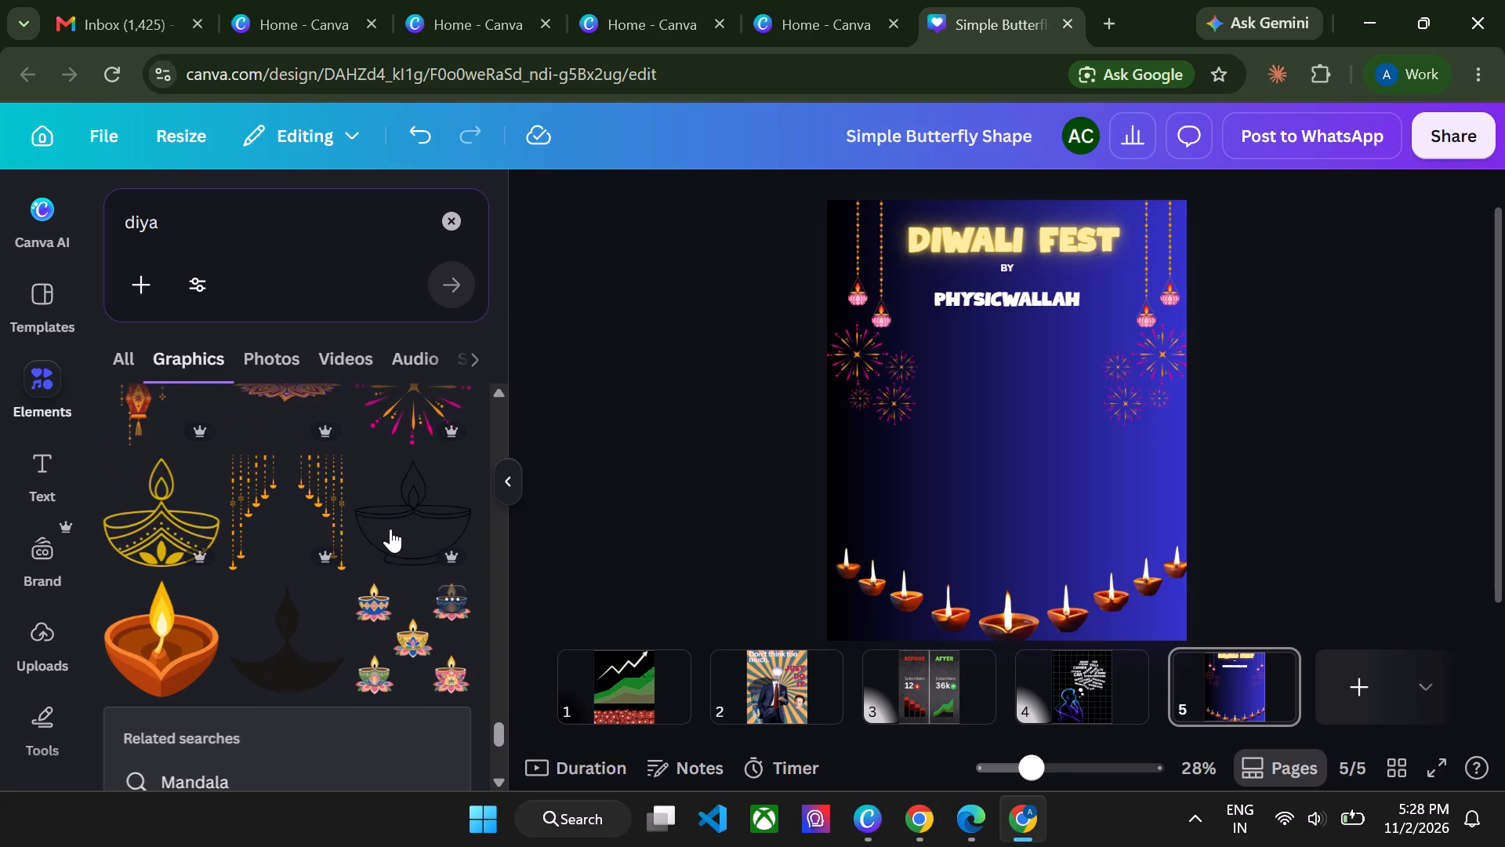
scroll(473, 491, "up", 1)
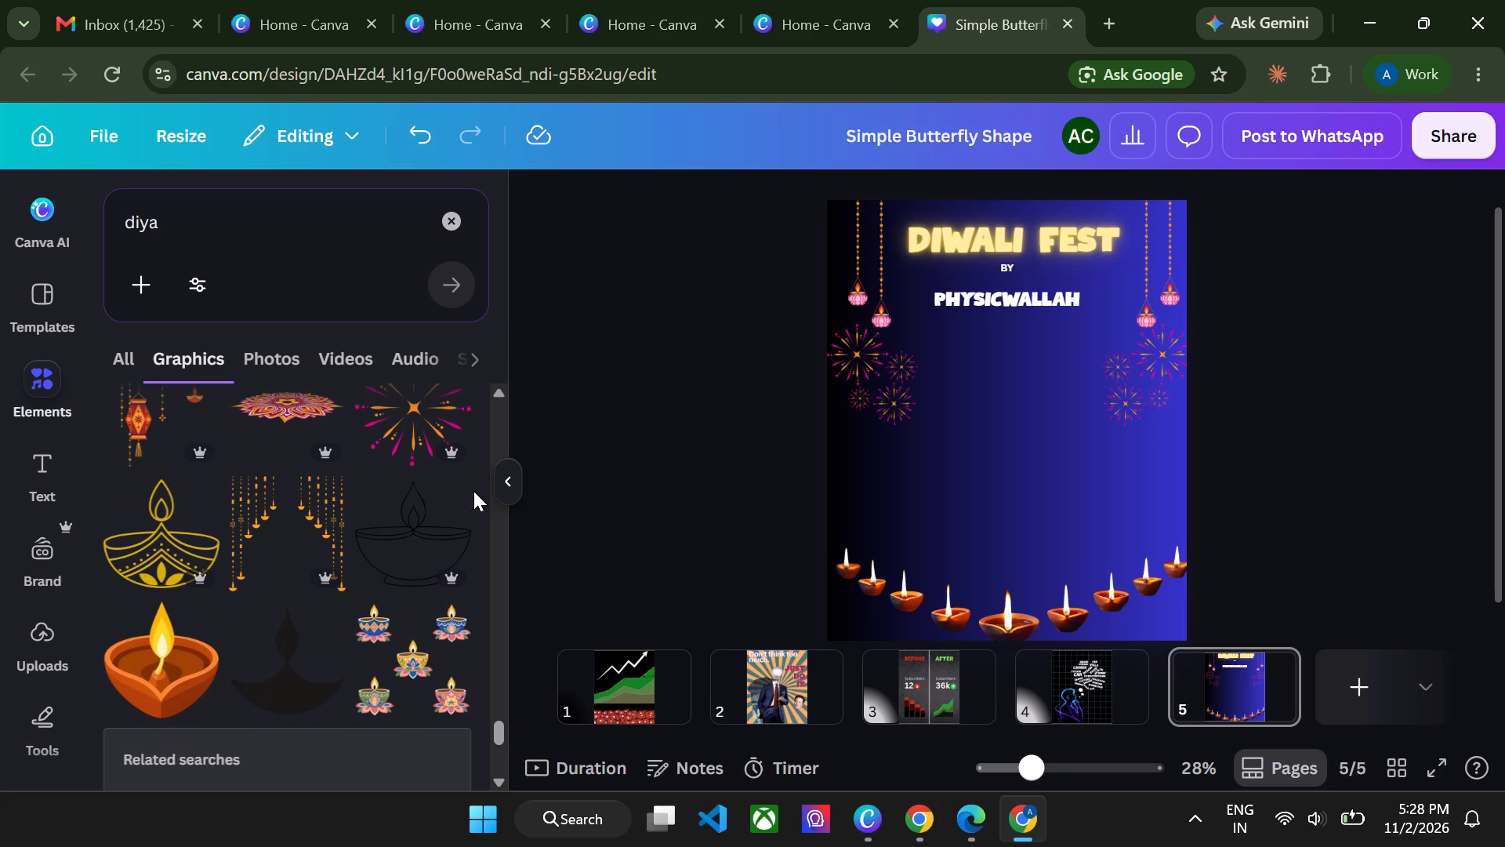
scroll(392, 505, "down", 1)
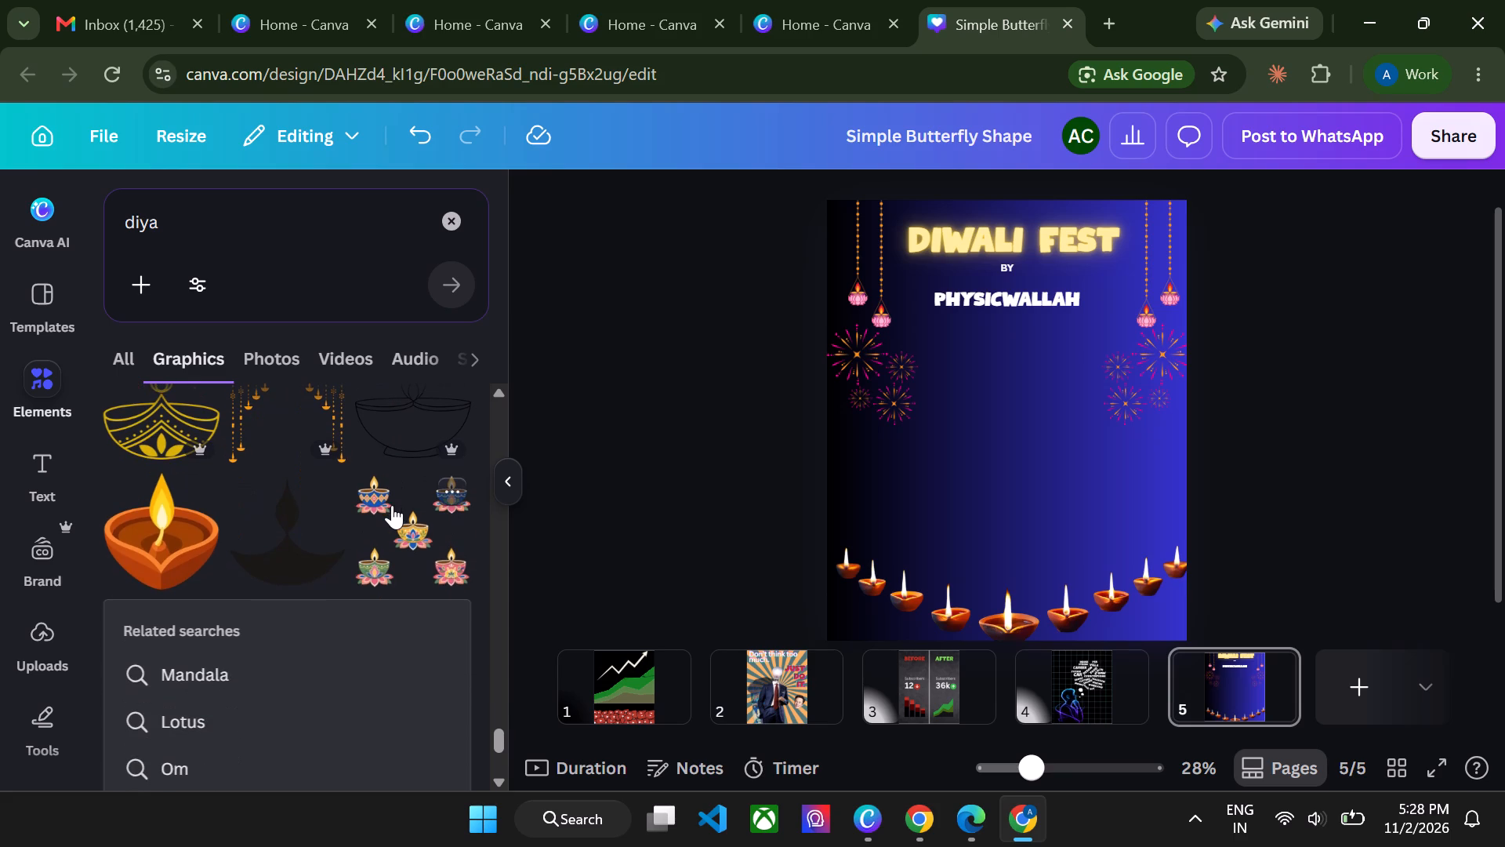
scroll(65, 697, "down", 1)
scroll(394, 595, "down", 2)
scroll(394, 595, "up", 1)
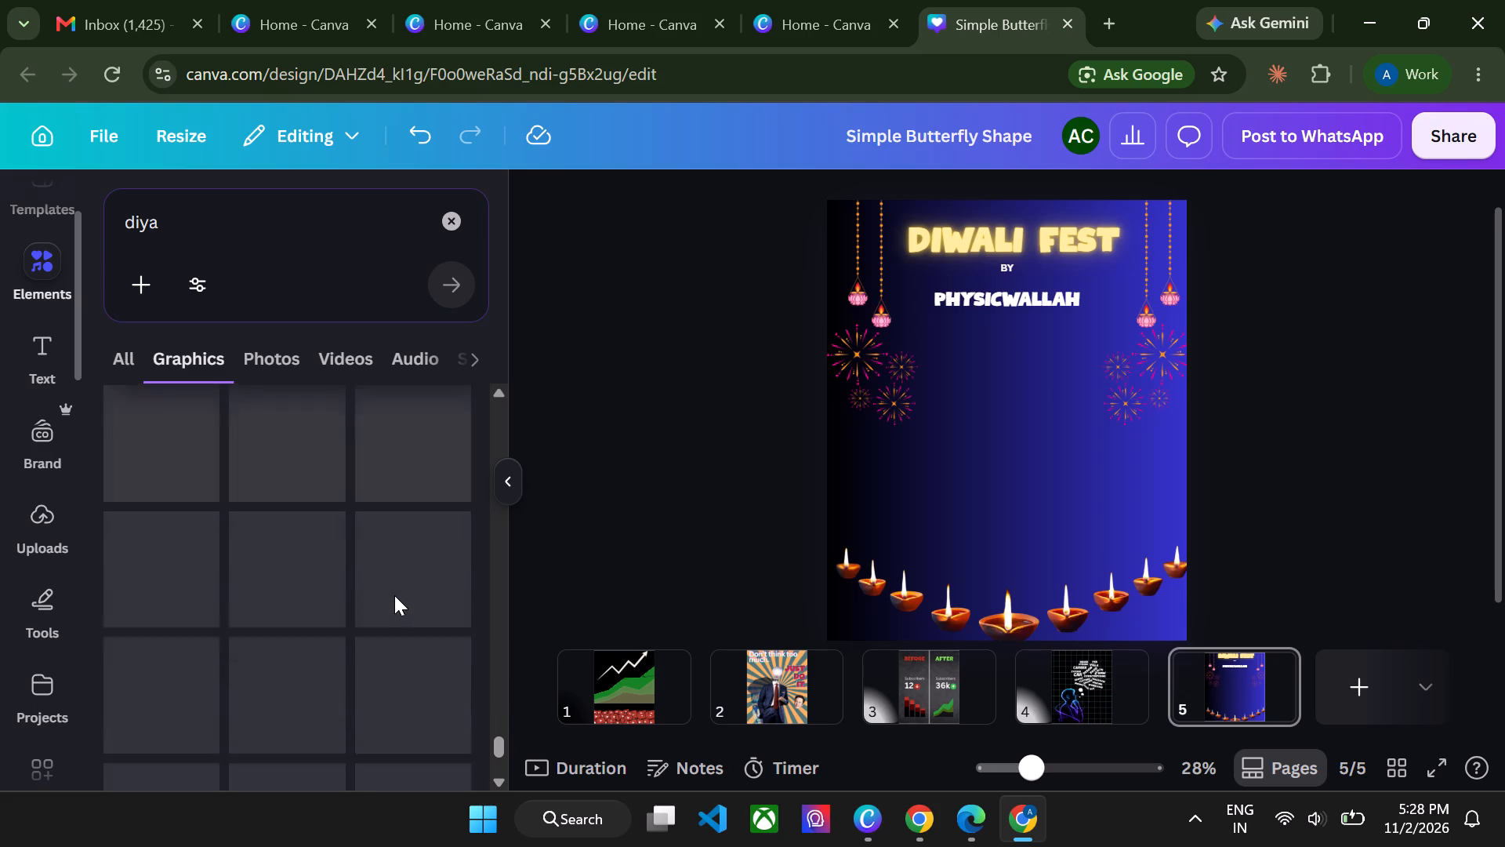
scroll(394, 595, "up", 1)
scroll(351, 637, "down", 1)
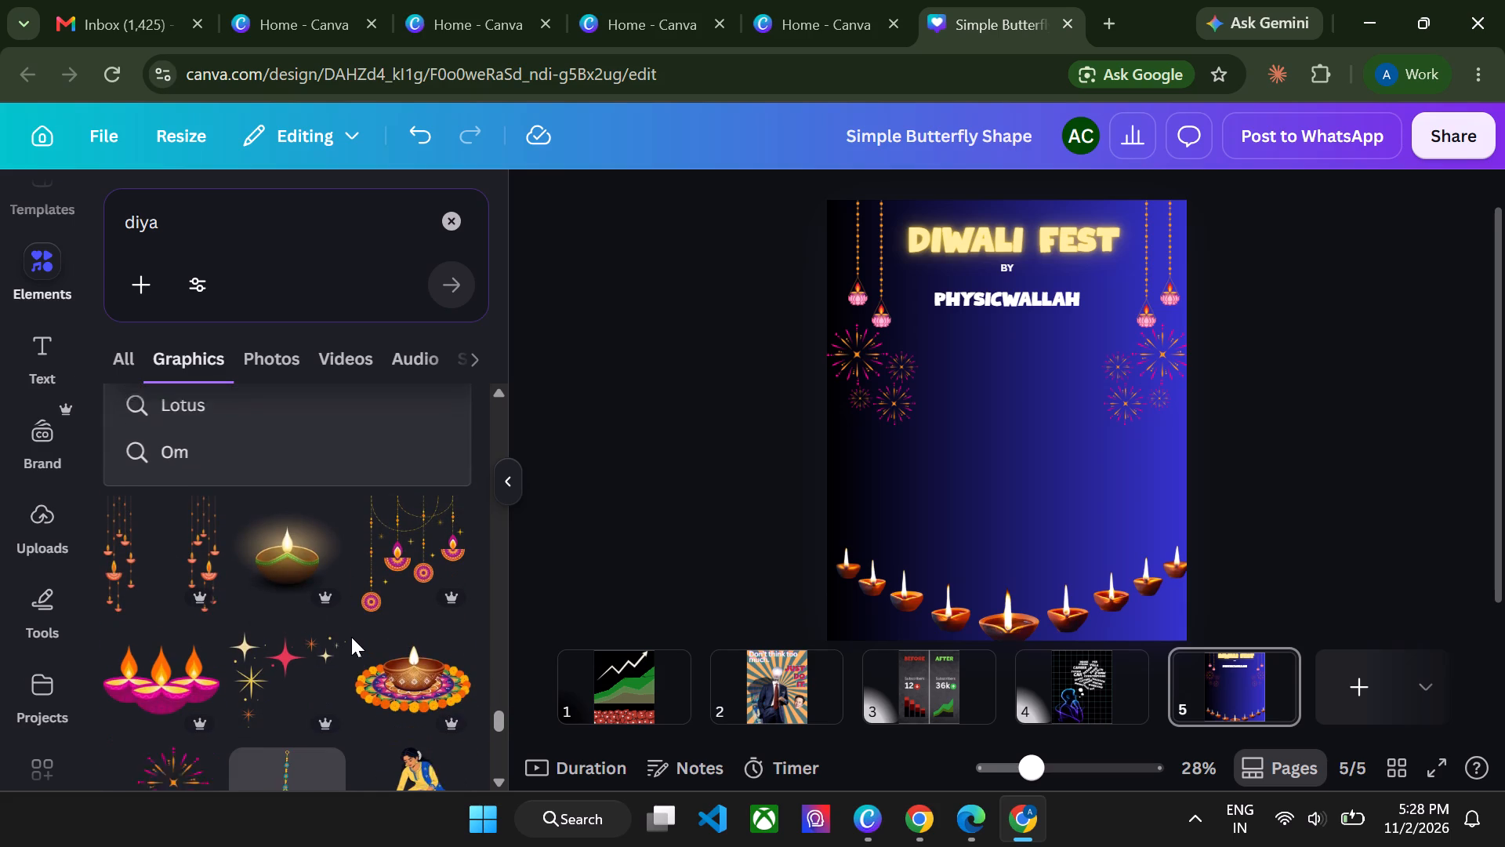
scroll(351, 637, "down", 1)
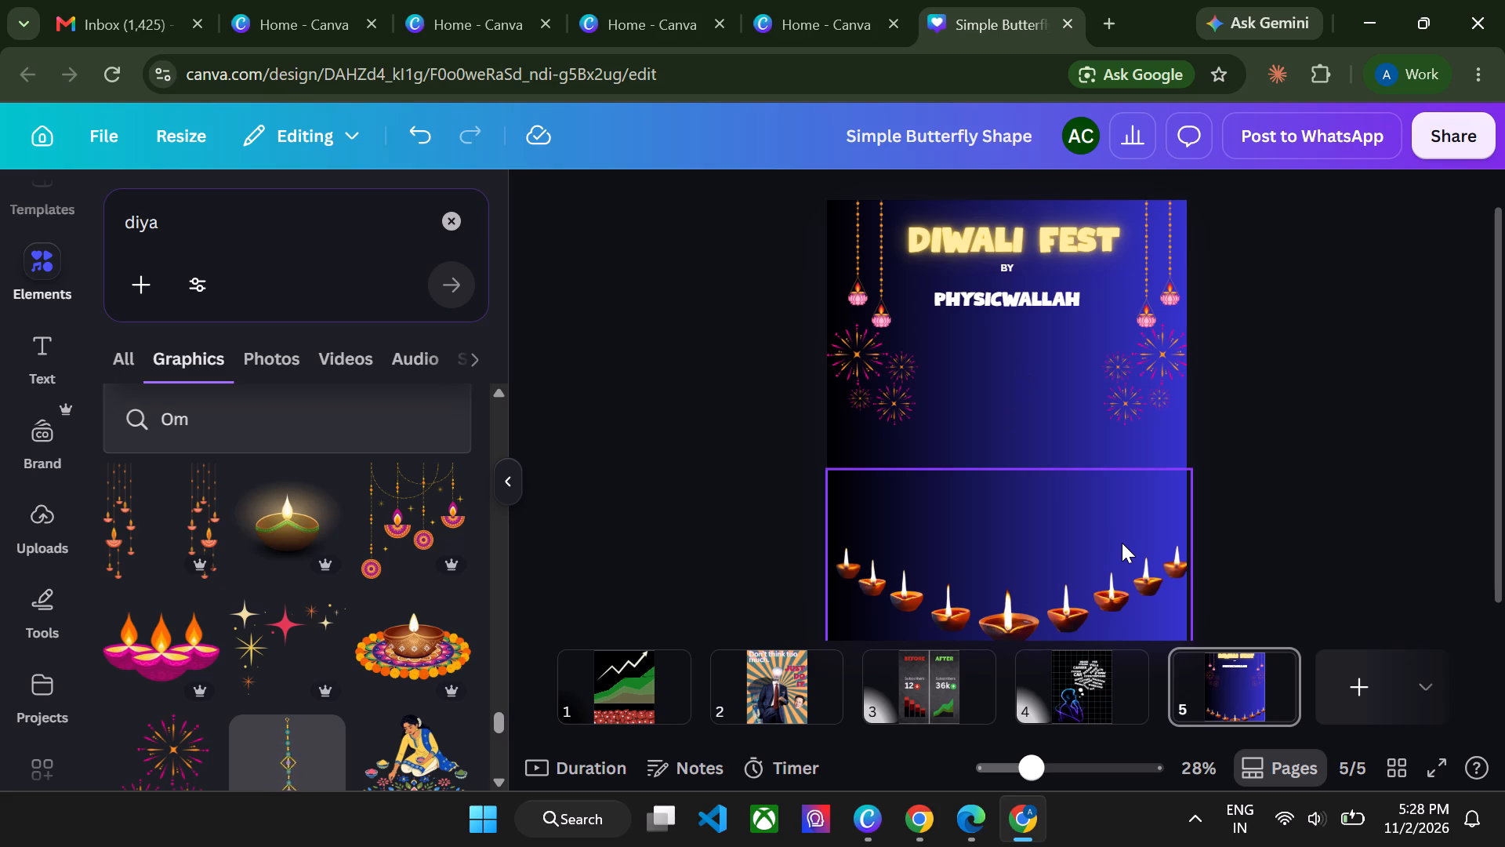
scroll(471, 633, "down", 1)
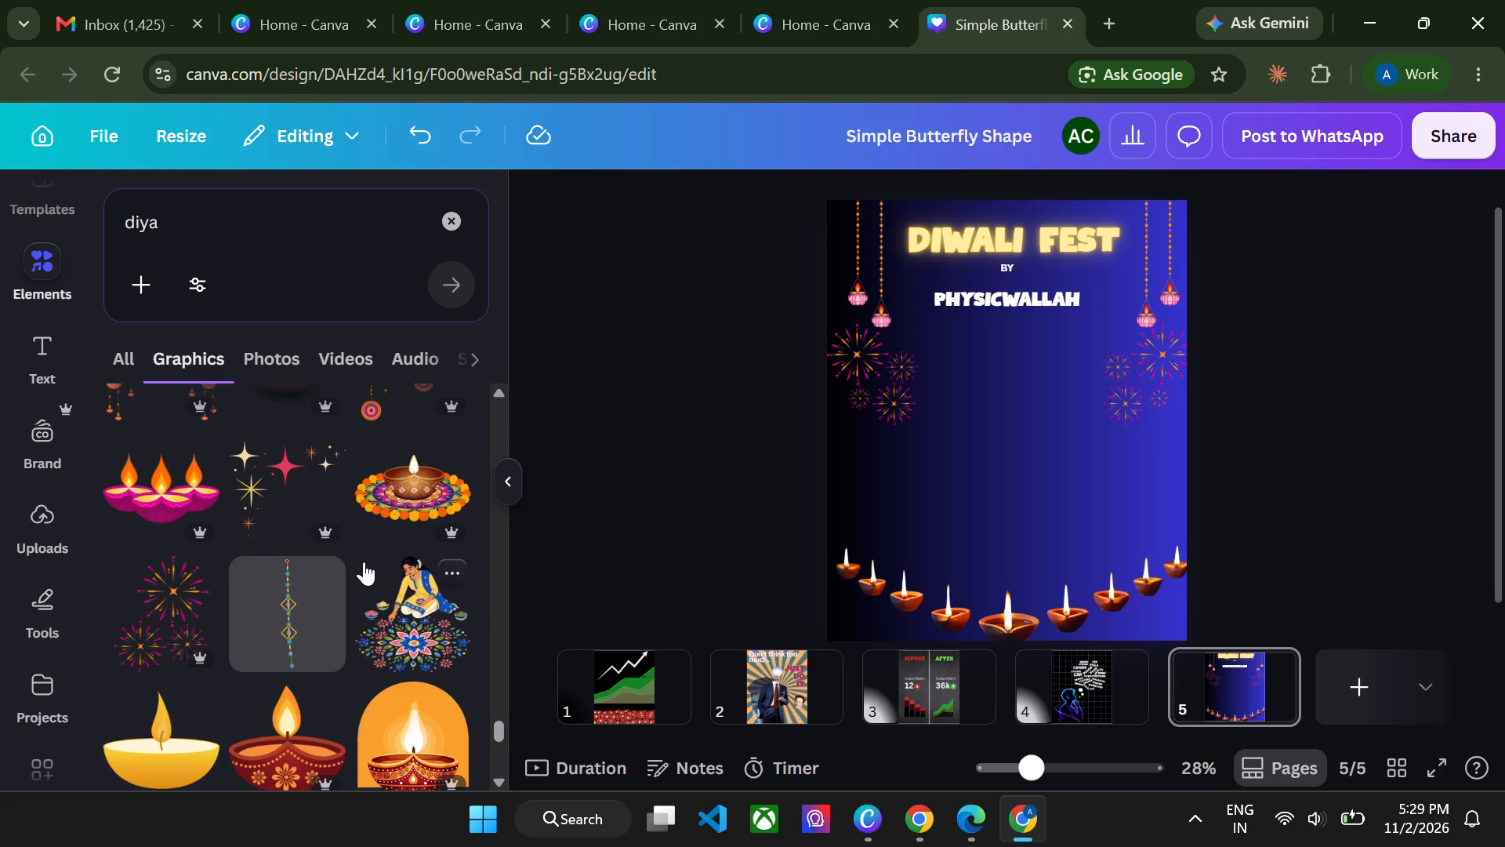
scroll(364, 562, "down", 3)
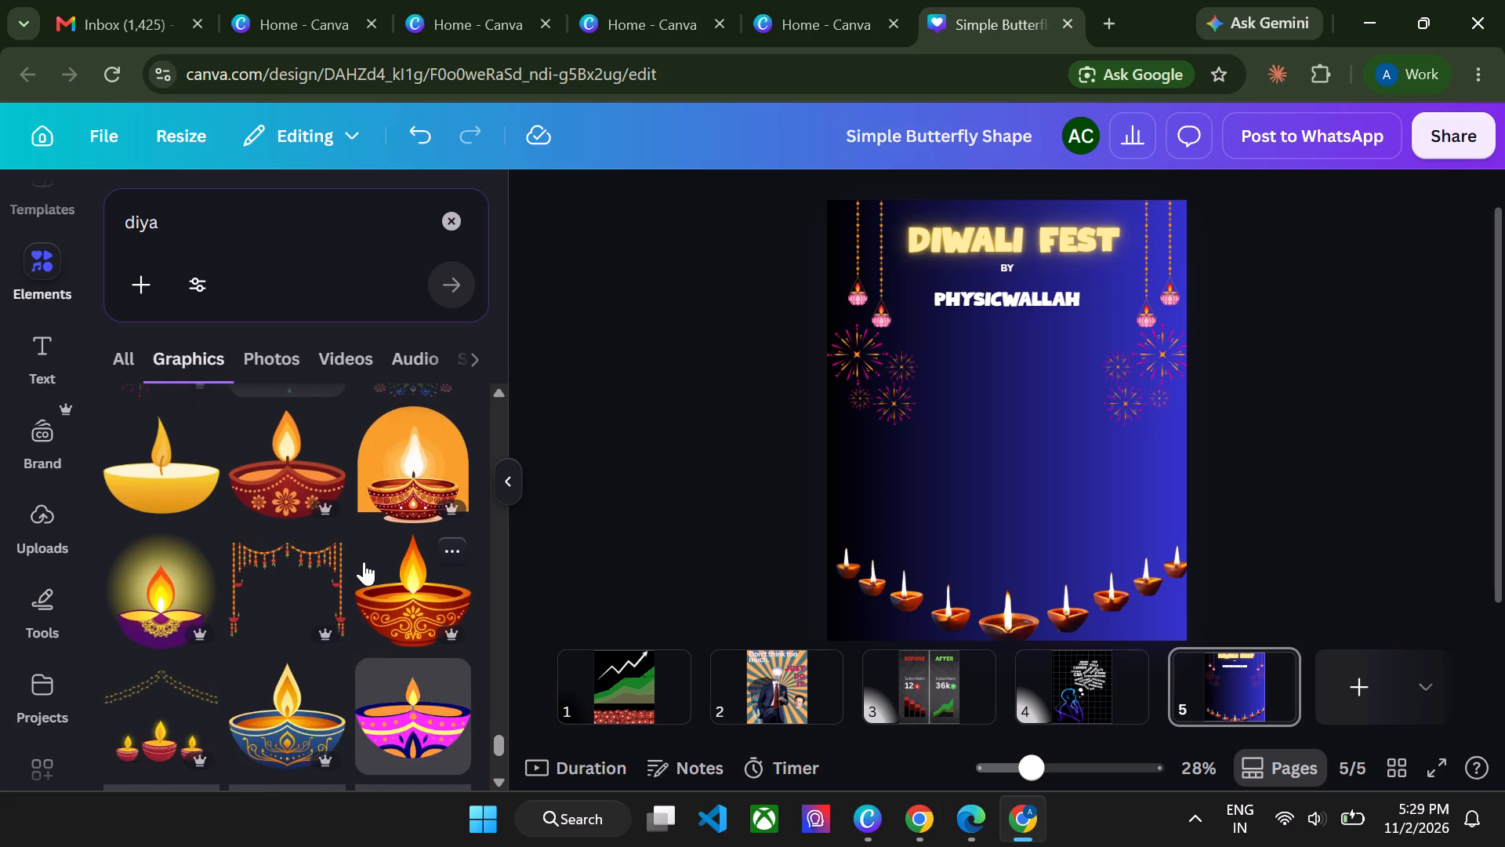
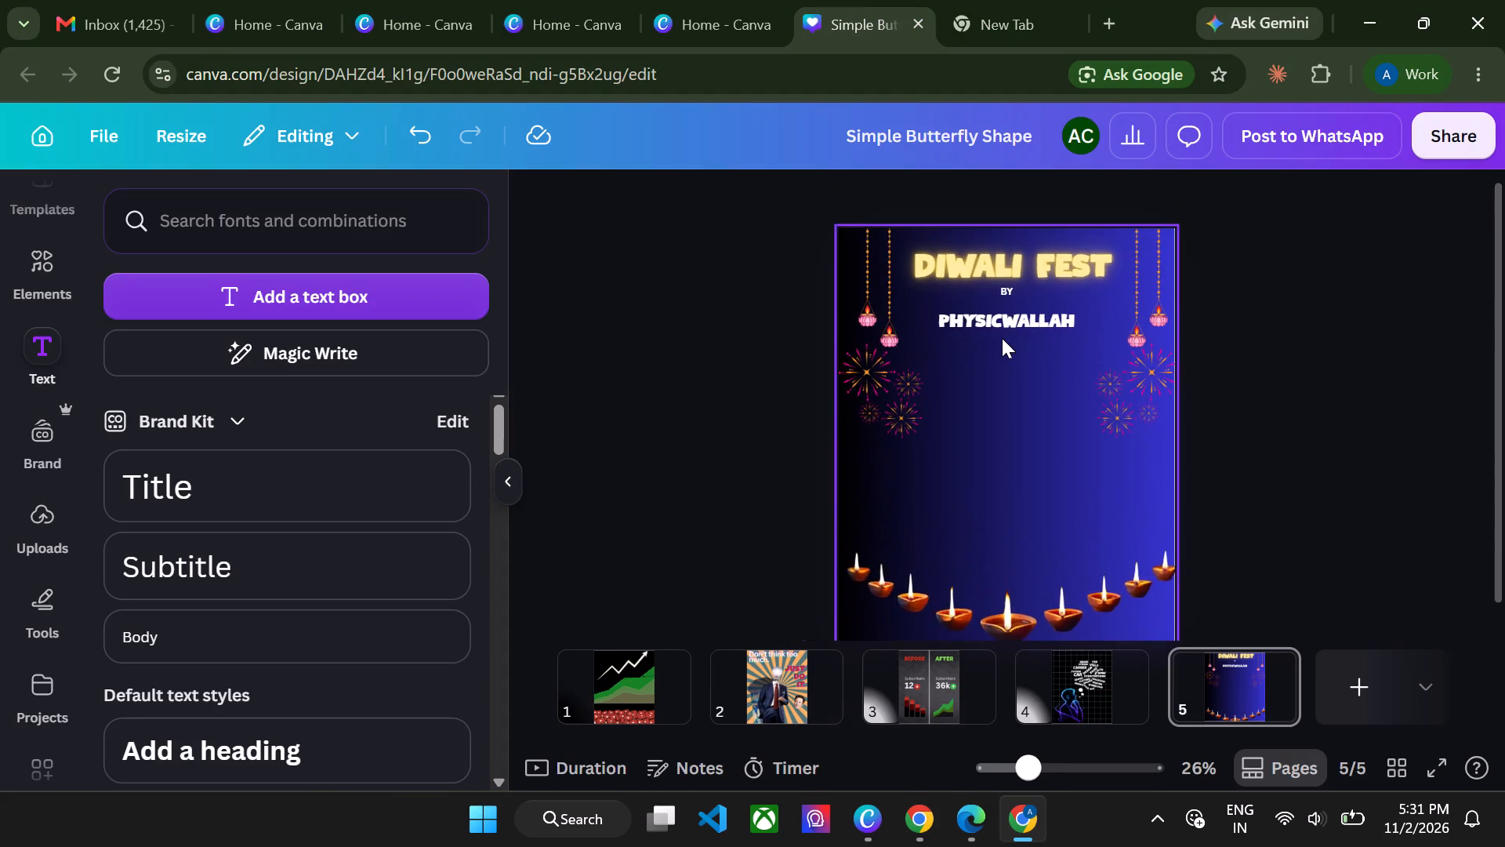
left_click(1019, 254)
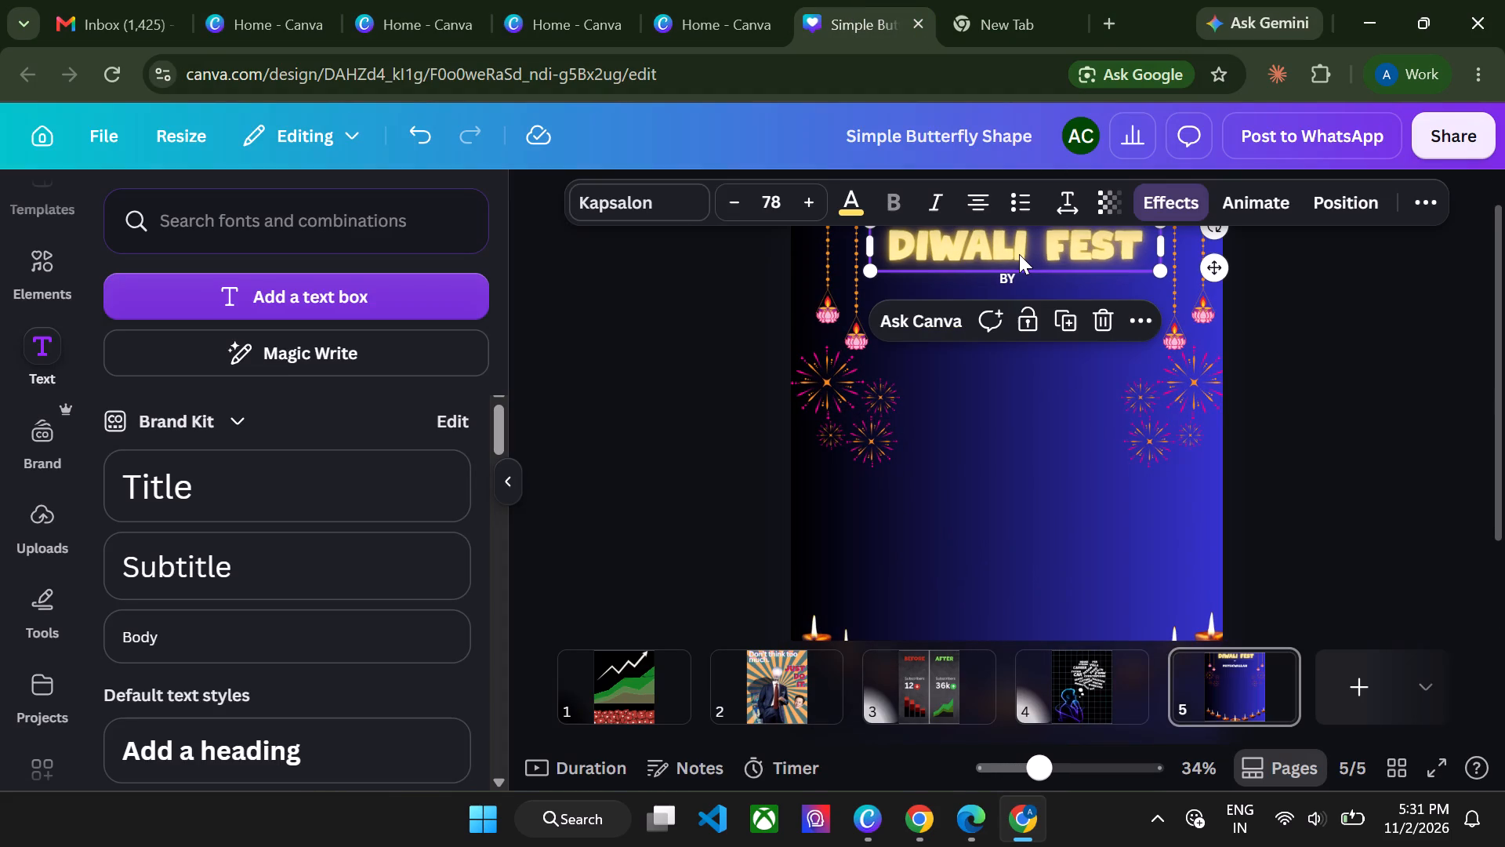
key("BackSpace")
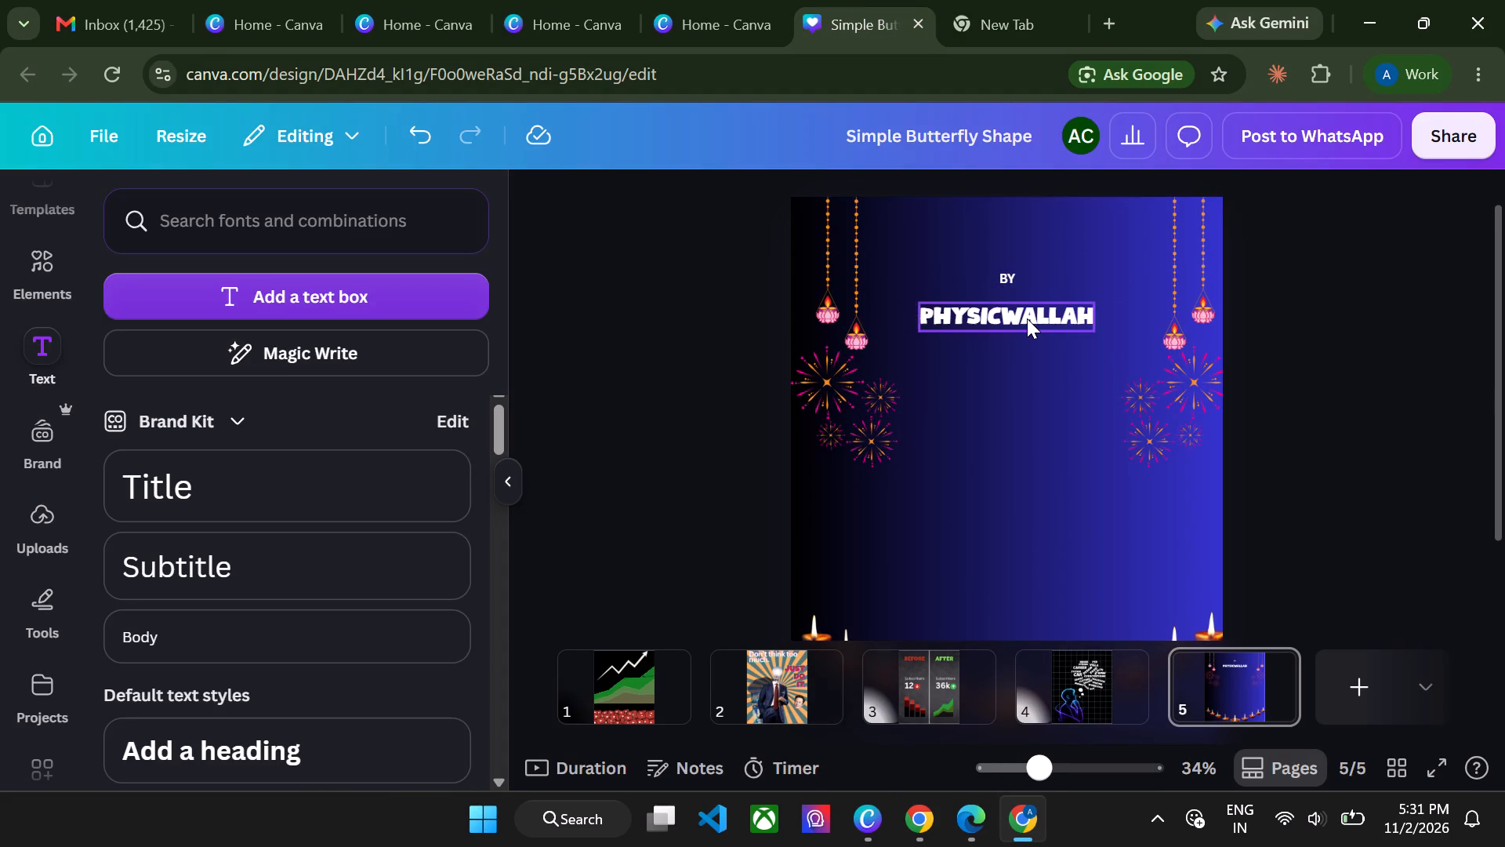
Move the PHYSICWALLAH text up to the top of the poster, between the hanging lamps.
left_click_drag(1027, 318, 1033, 234)
scroll(1033, 234, "up", 1)
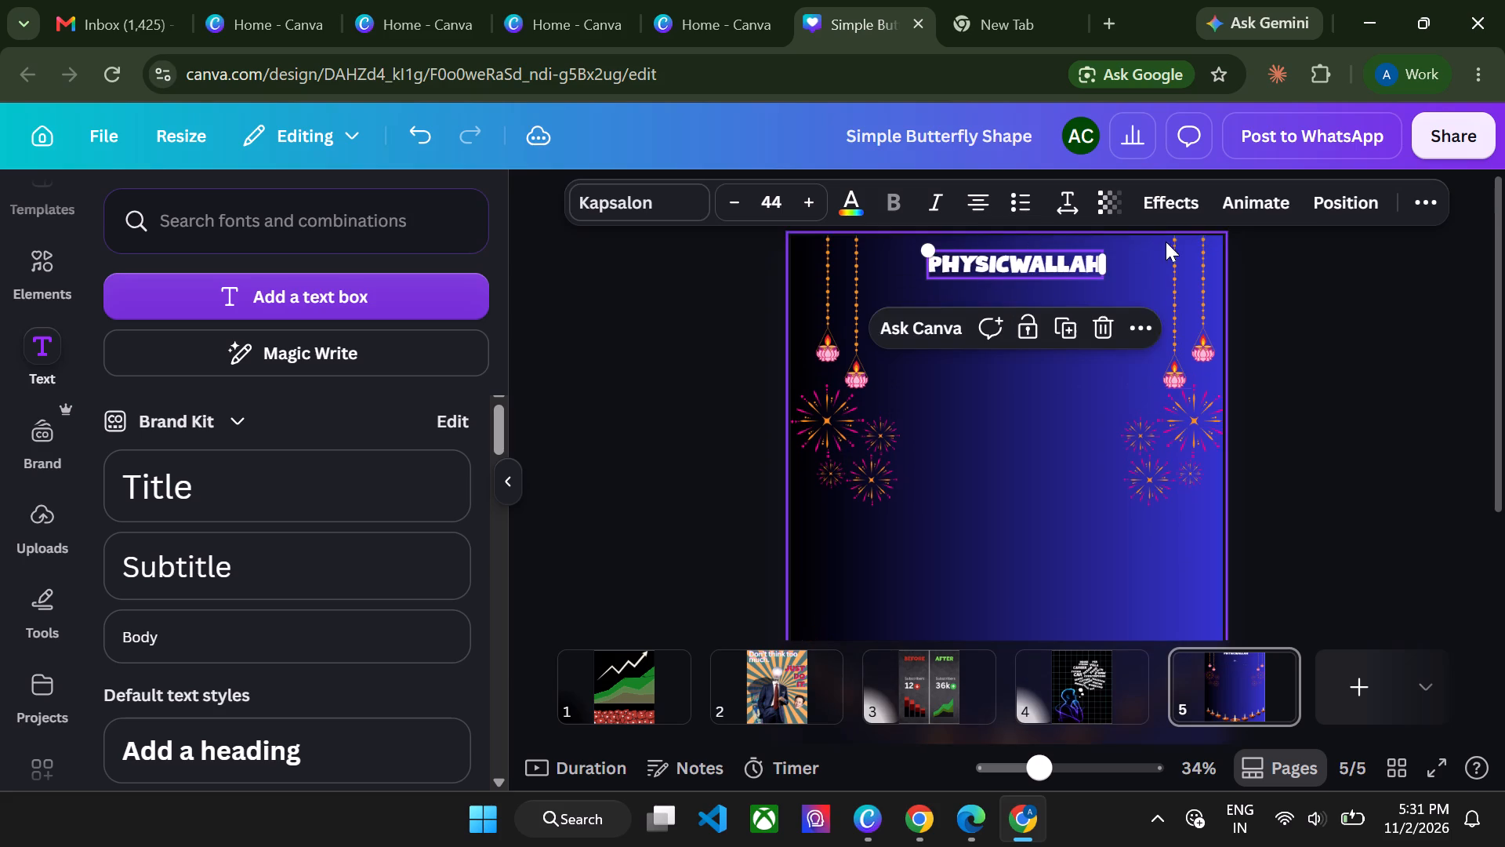
left_click(1304, 260)
left_click_drag(1062, 265, 1079, 260)
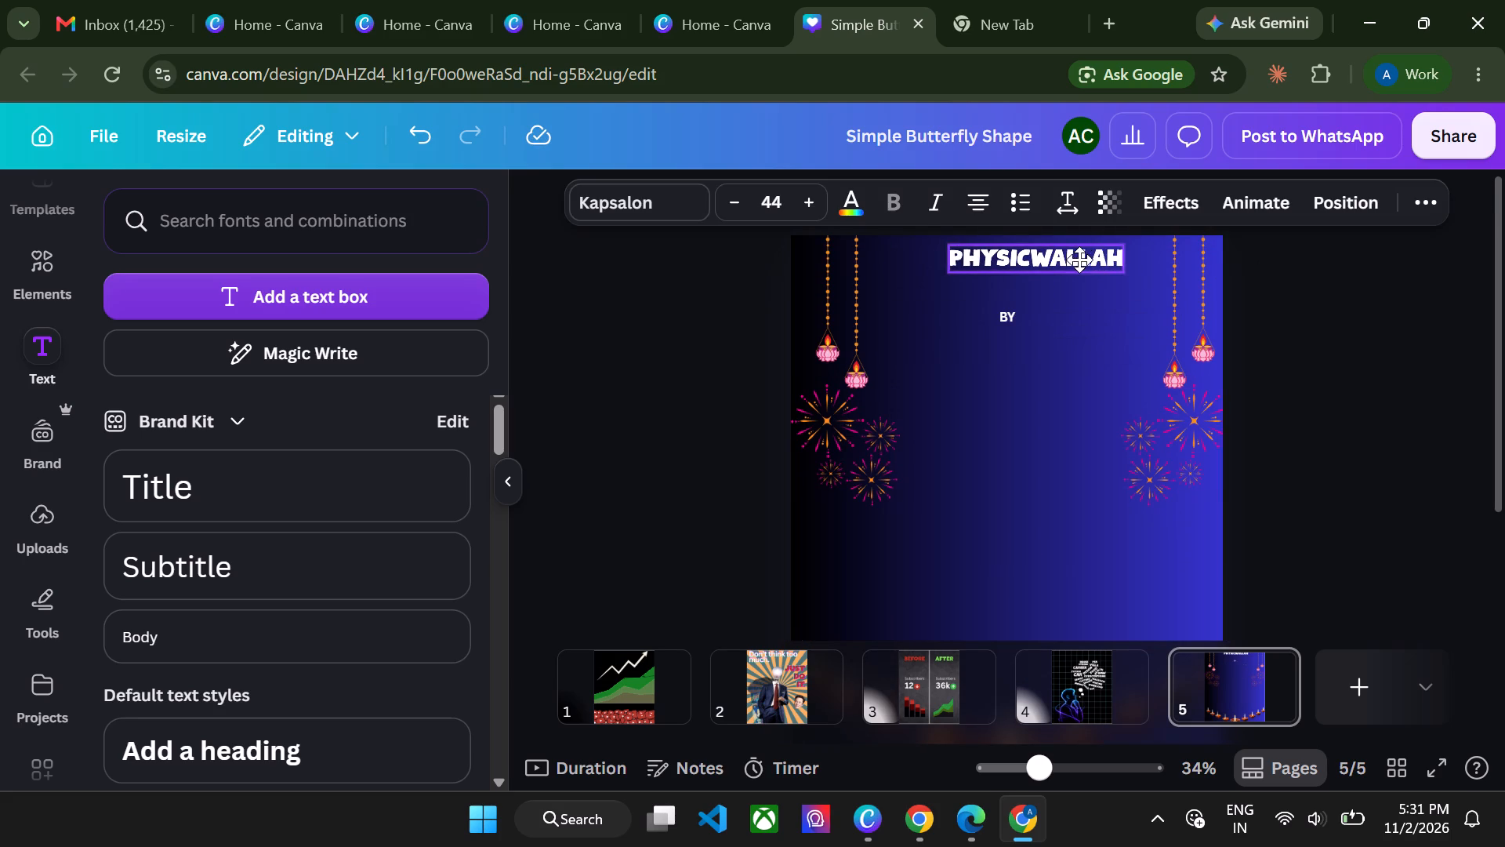
left_click_drag(1079, 260, 1073, 256)
left_click(1297, 273)
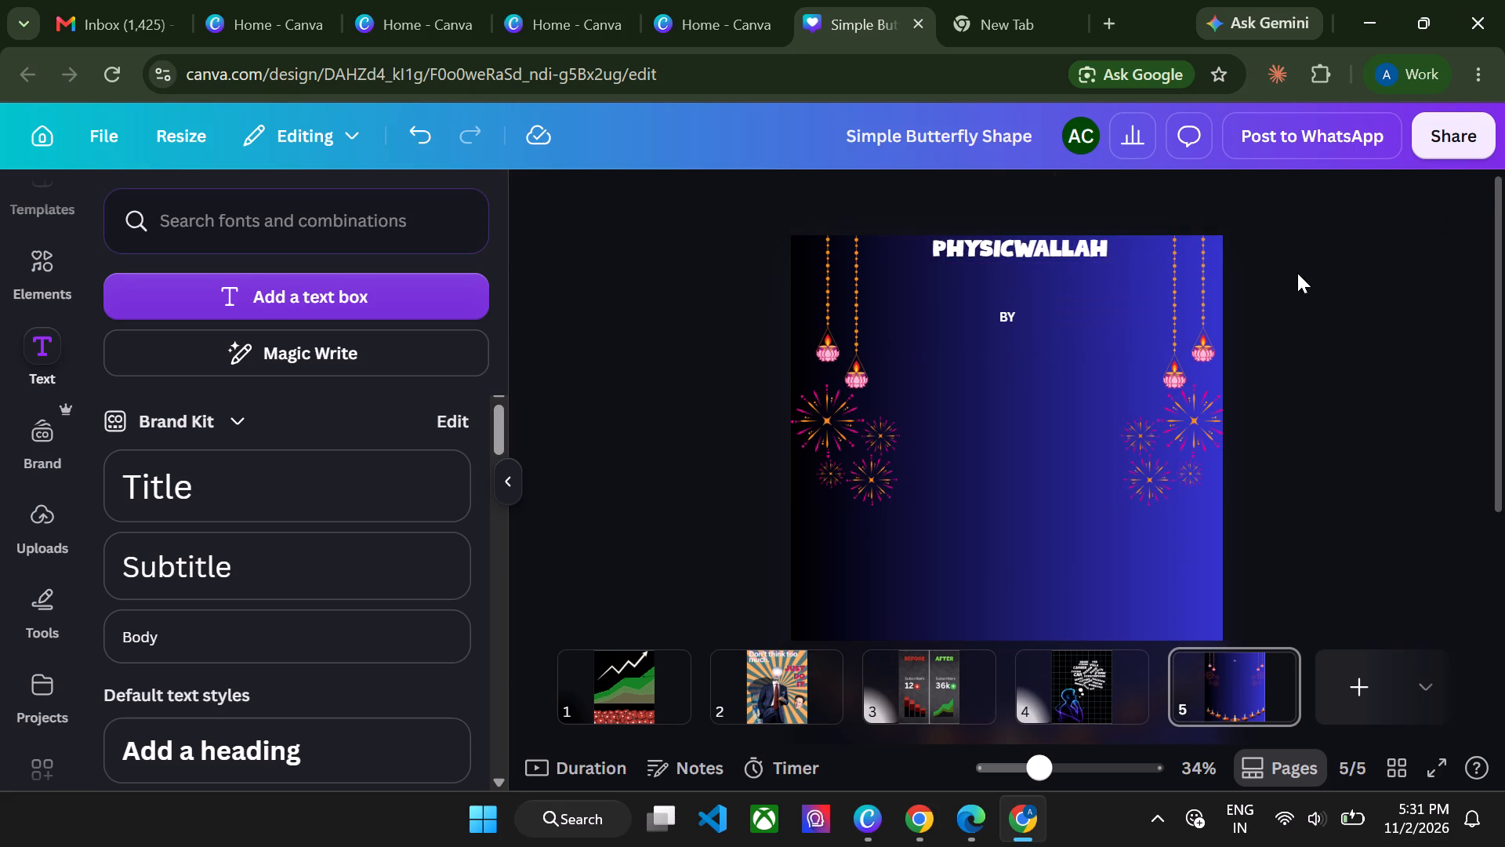
left_click_drag(1083, 248, 1083, 256)
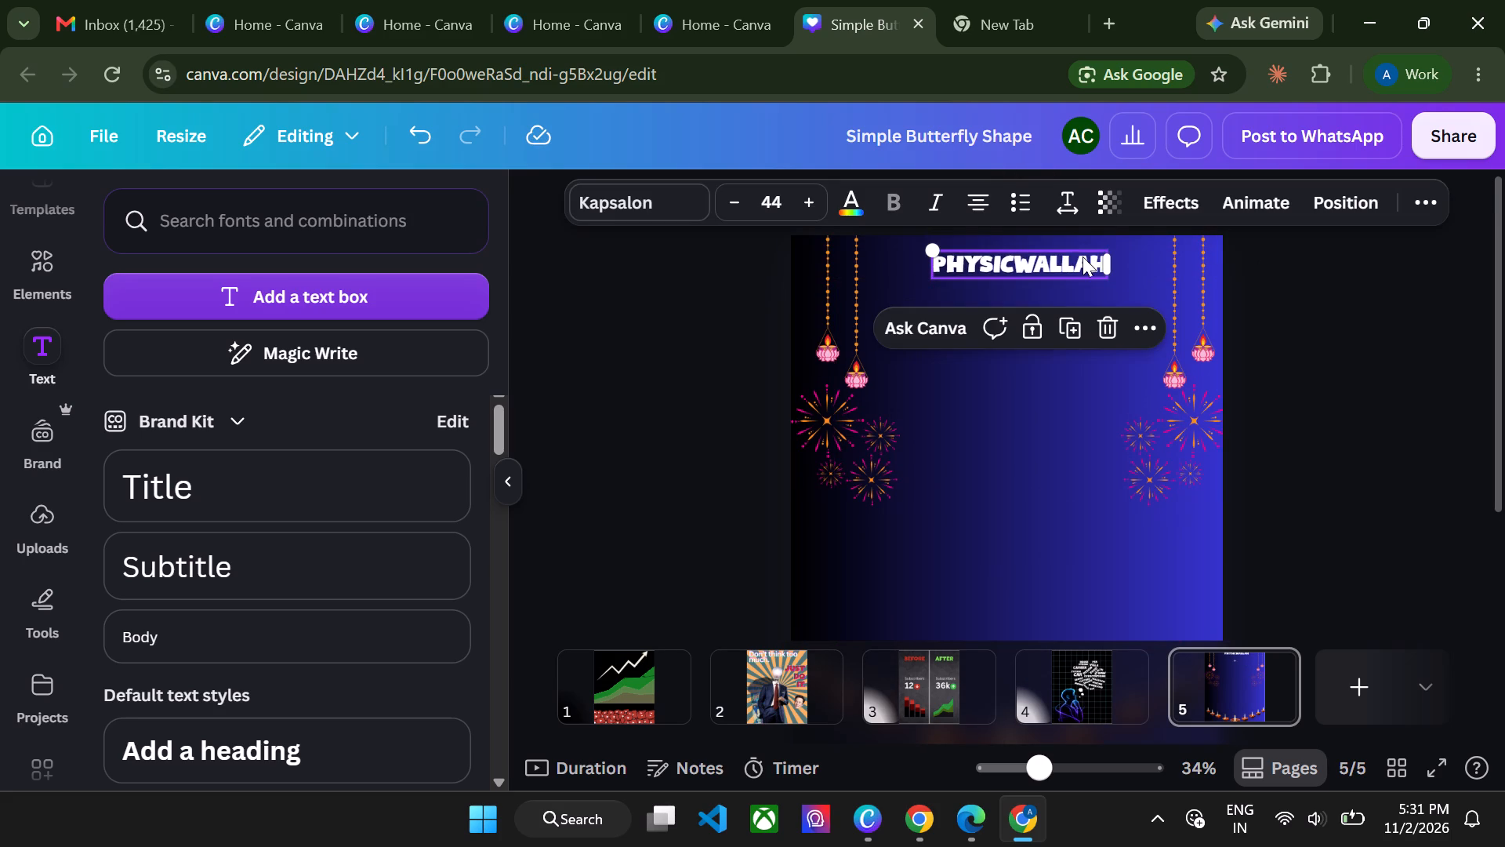
left_click(1278, 269)
Delete the small BY text below PHYSICWALLAH.
left_click(1004, 318)
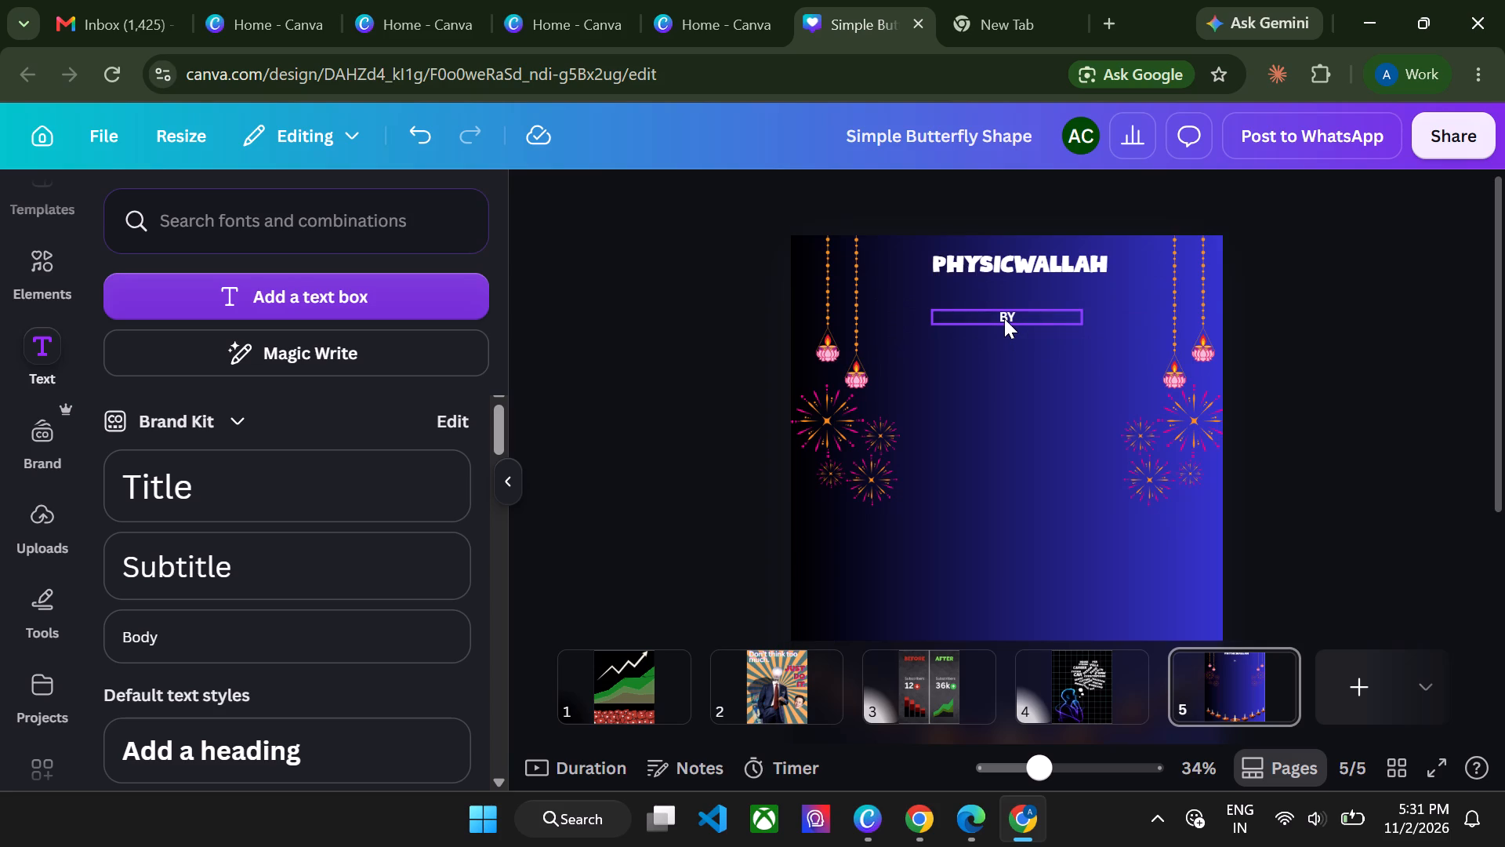
key("BackSpace")
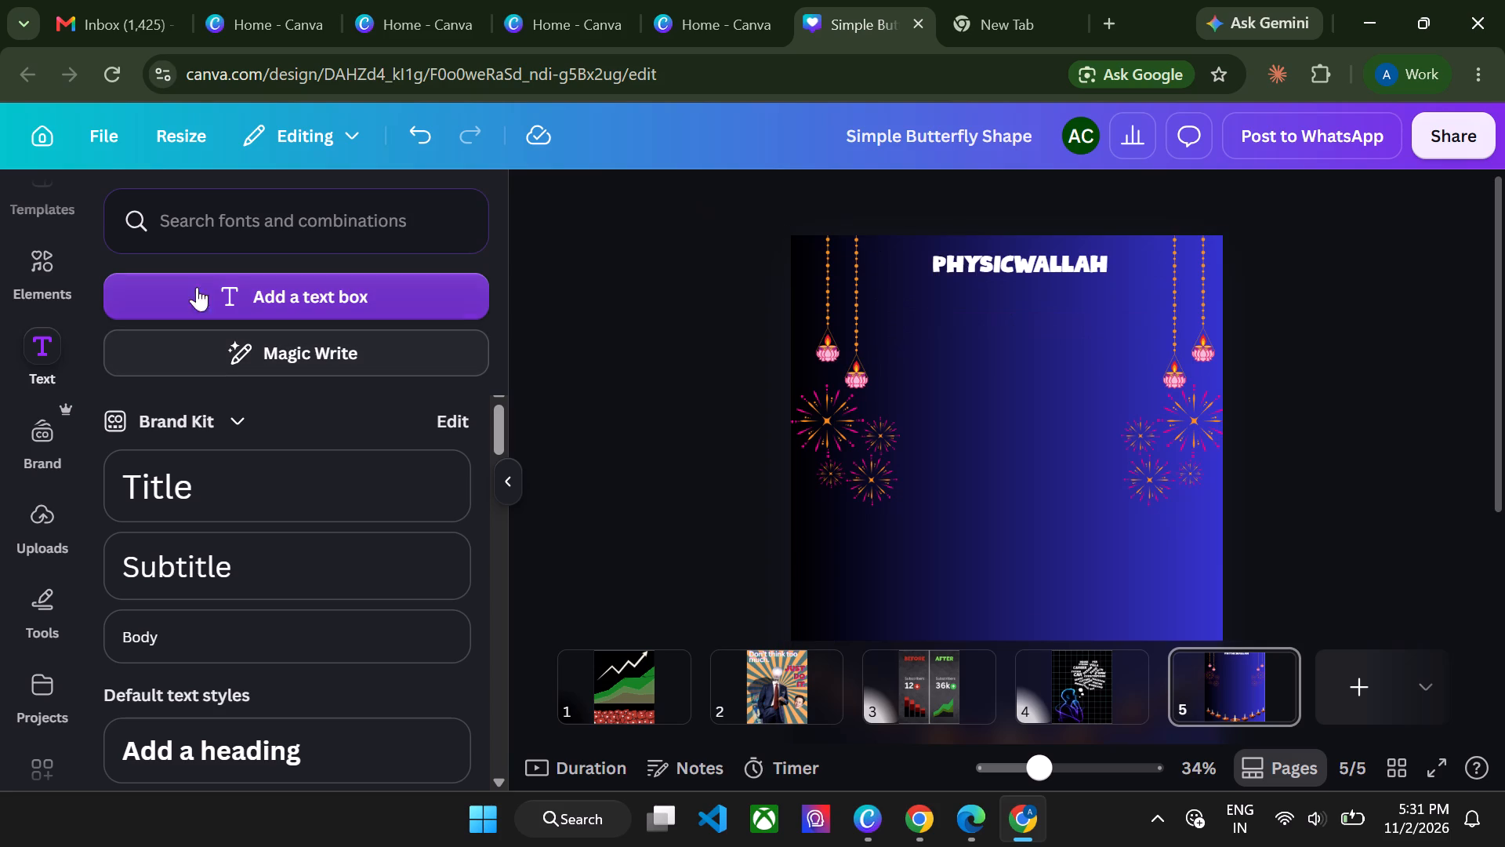
Add a new text box reading HAPPY DIWALI to the poster.
left_click(256, 298)
key("BackSpace")
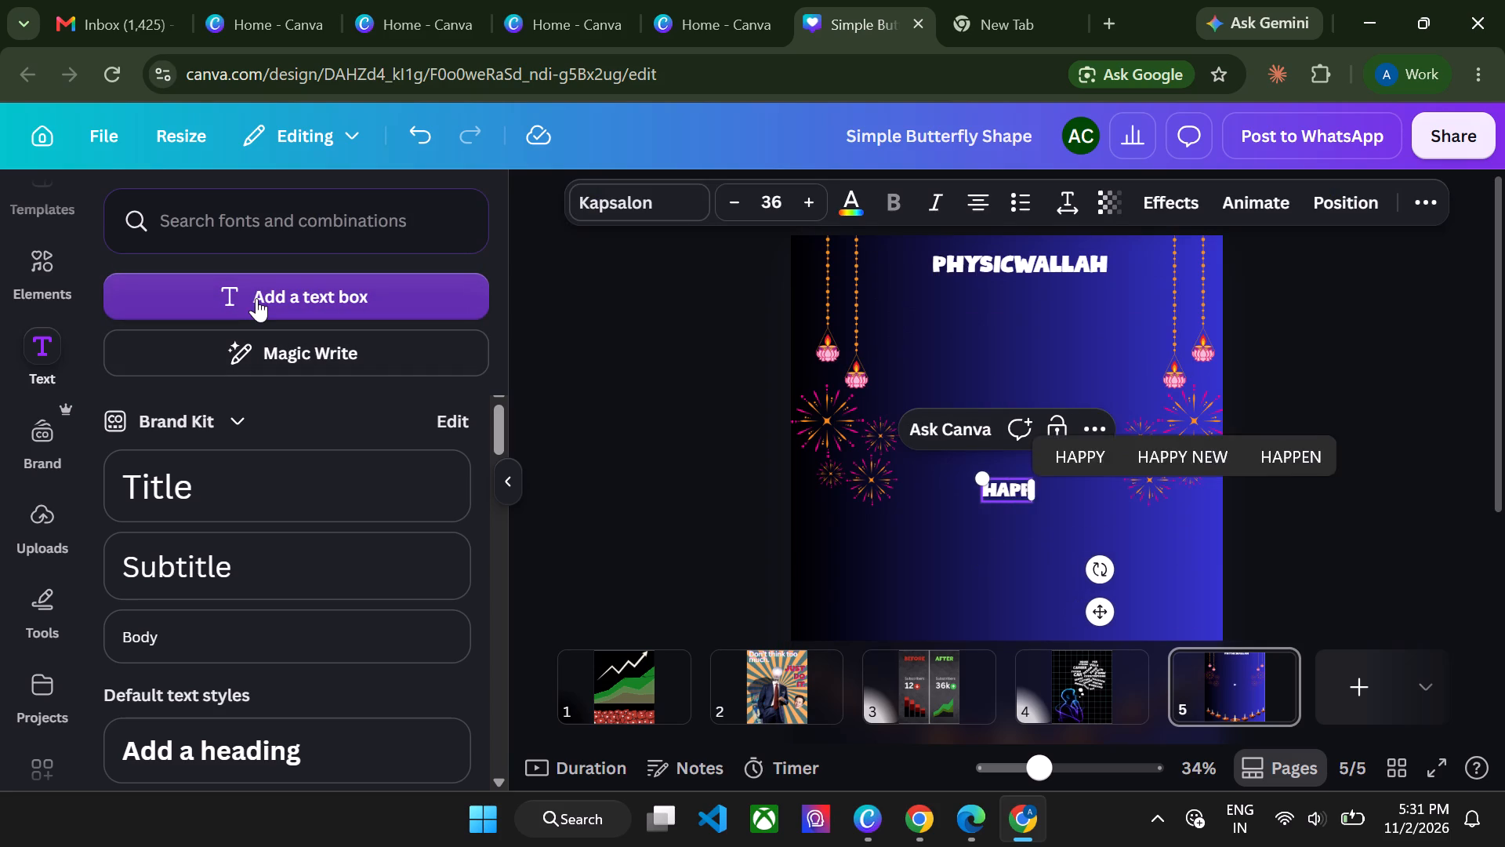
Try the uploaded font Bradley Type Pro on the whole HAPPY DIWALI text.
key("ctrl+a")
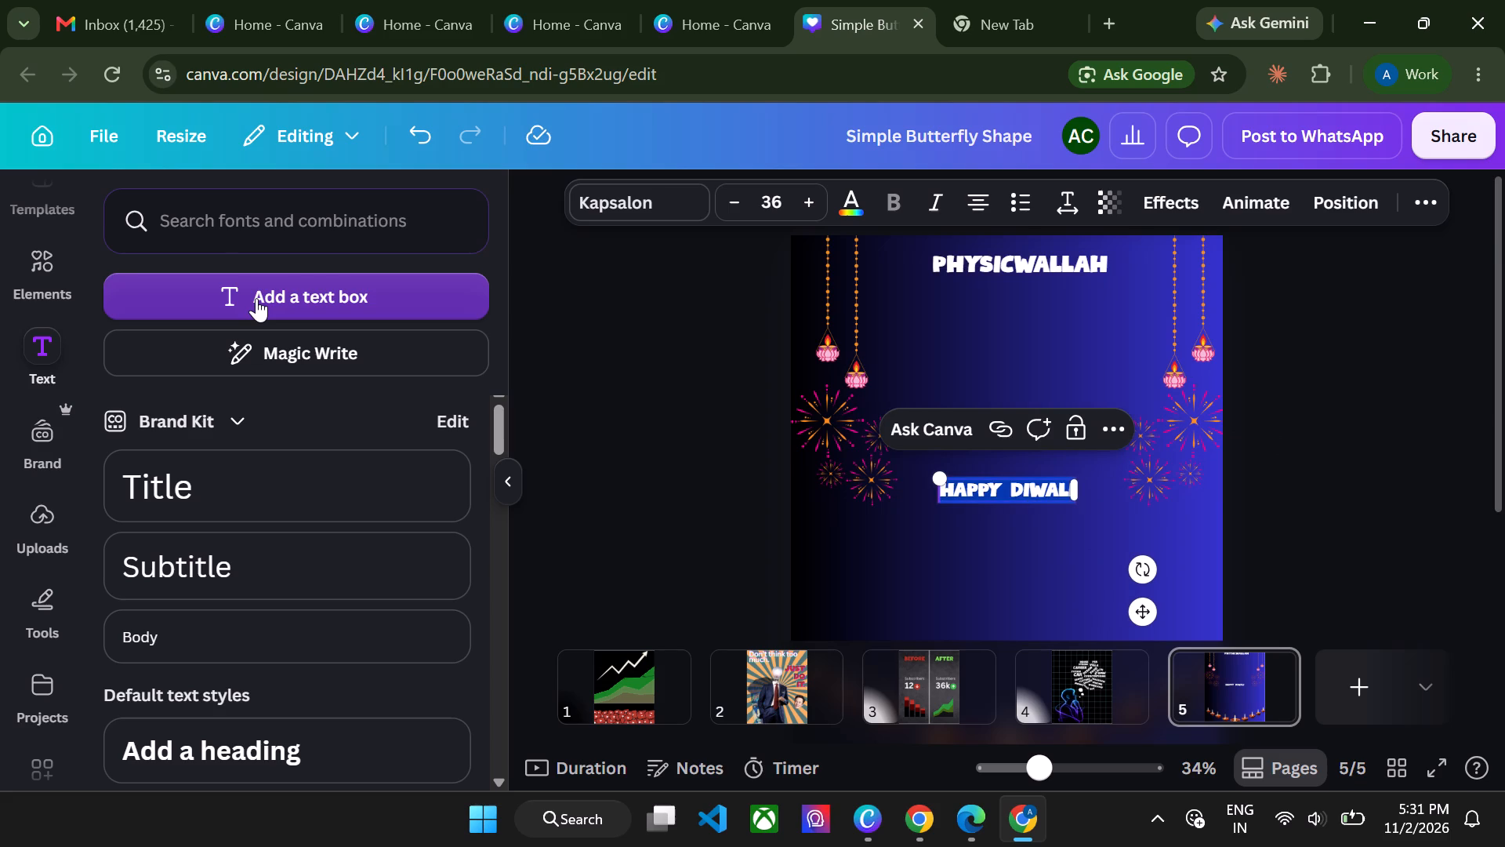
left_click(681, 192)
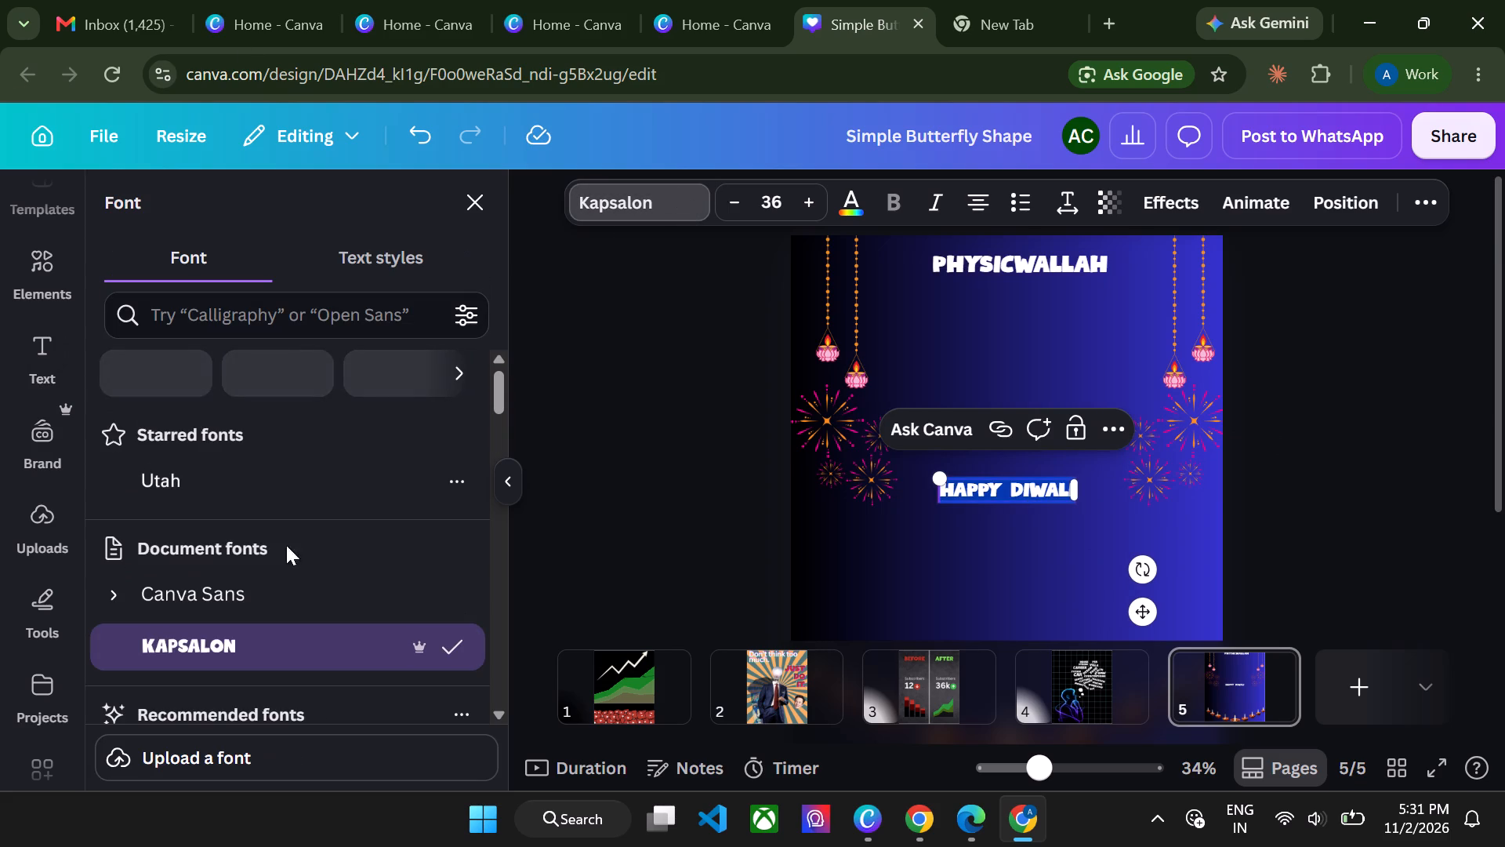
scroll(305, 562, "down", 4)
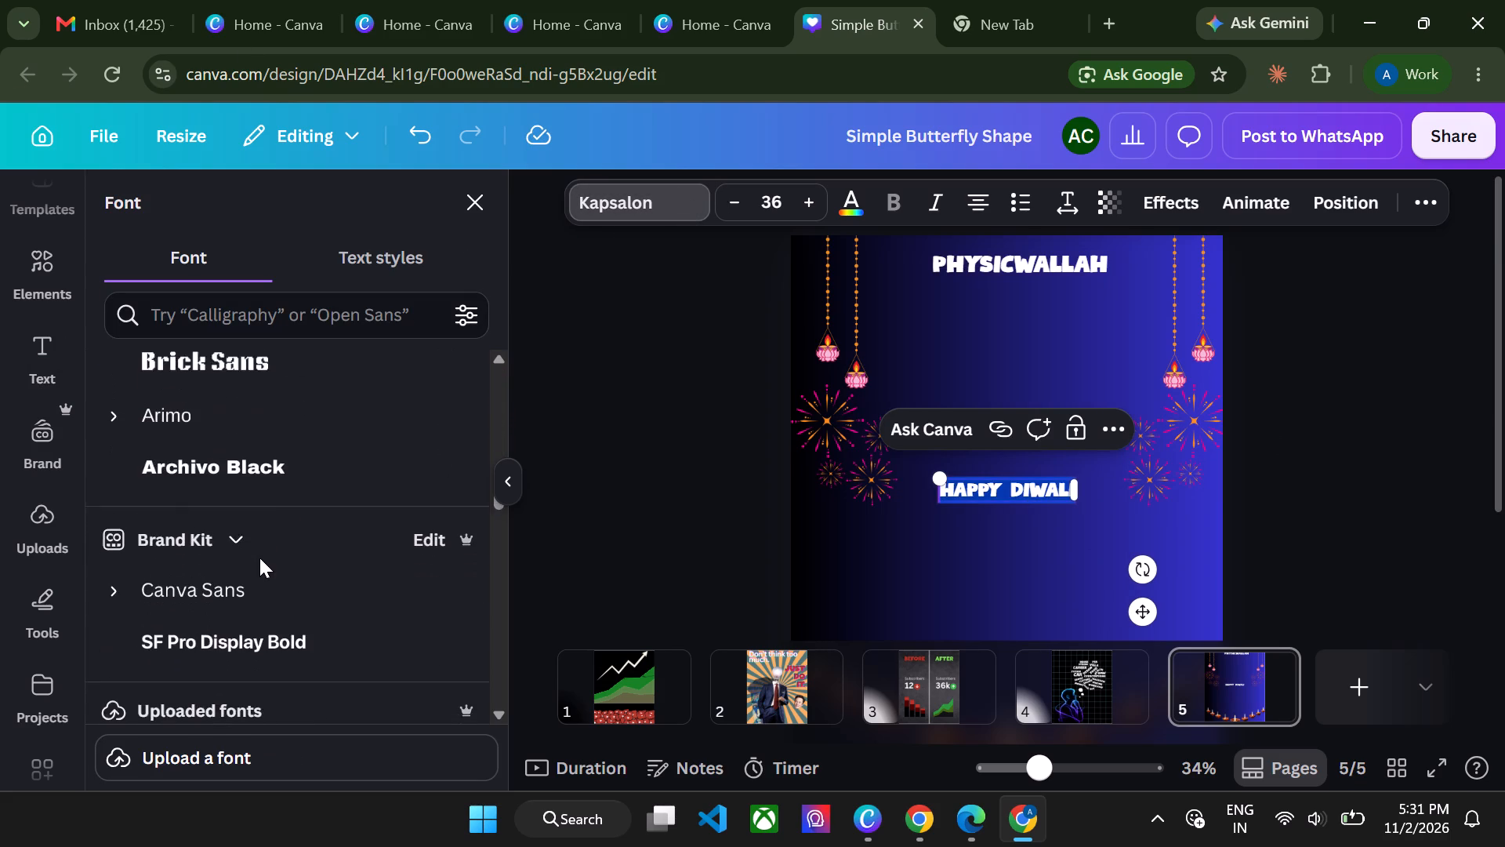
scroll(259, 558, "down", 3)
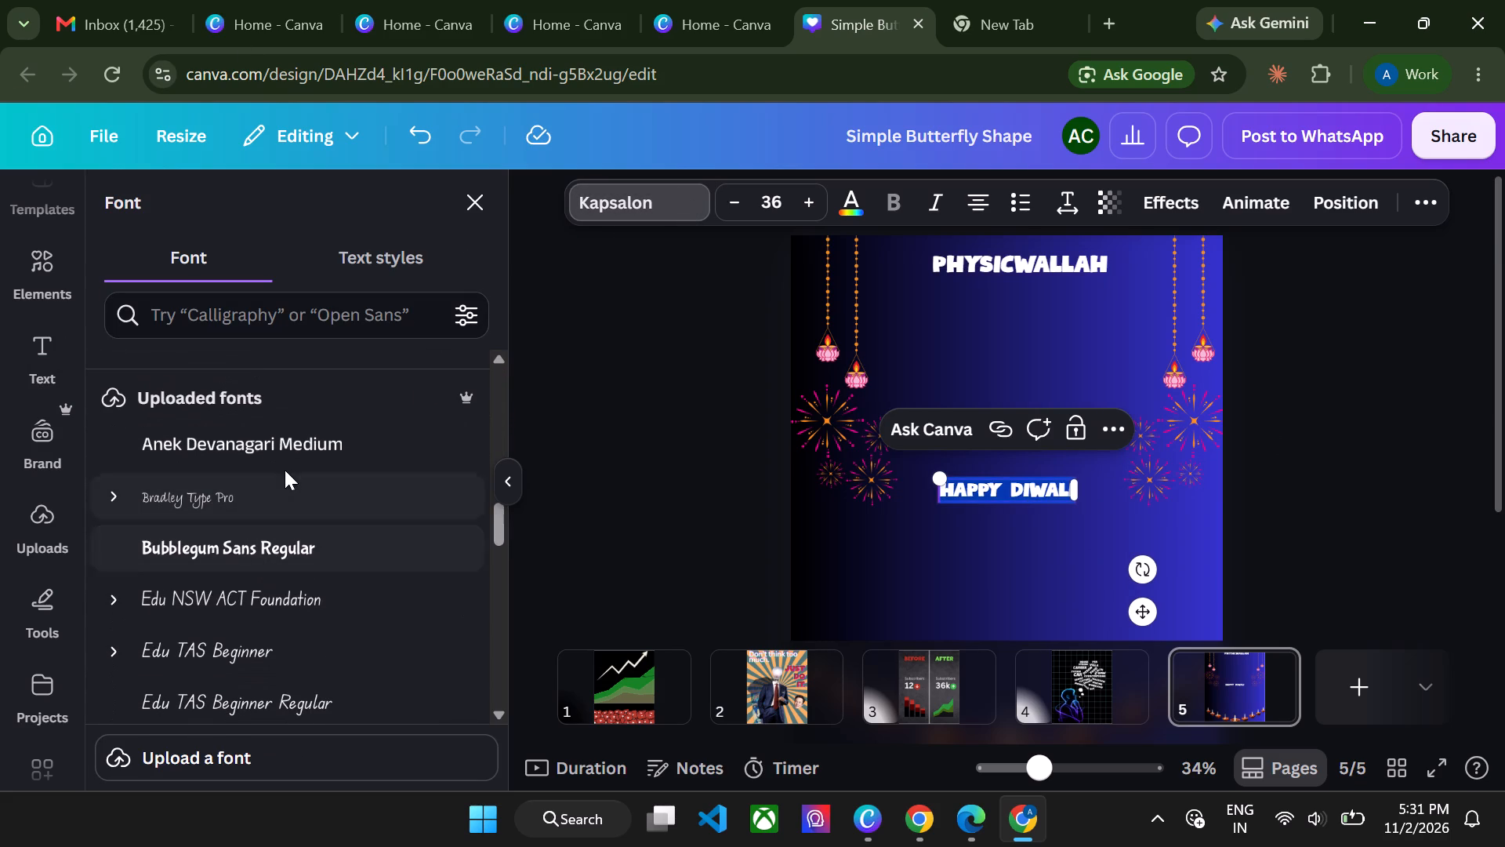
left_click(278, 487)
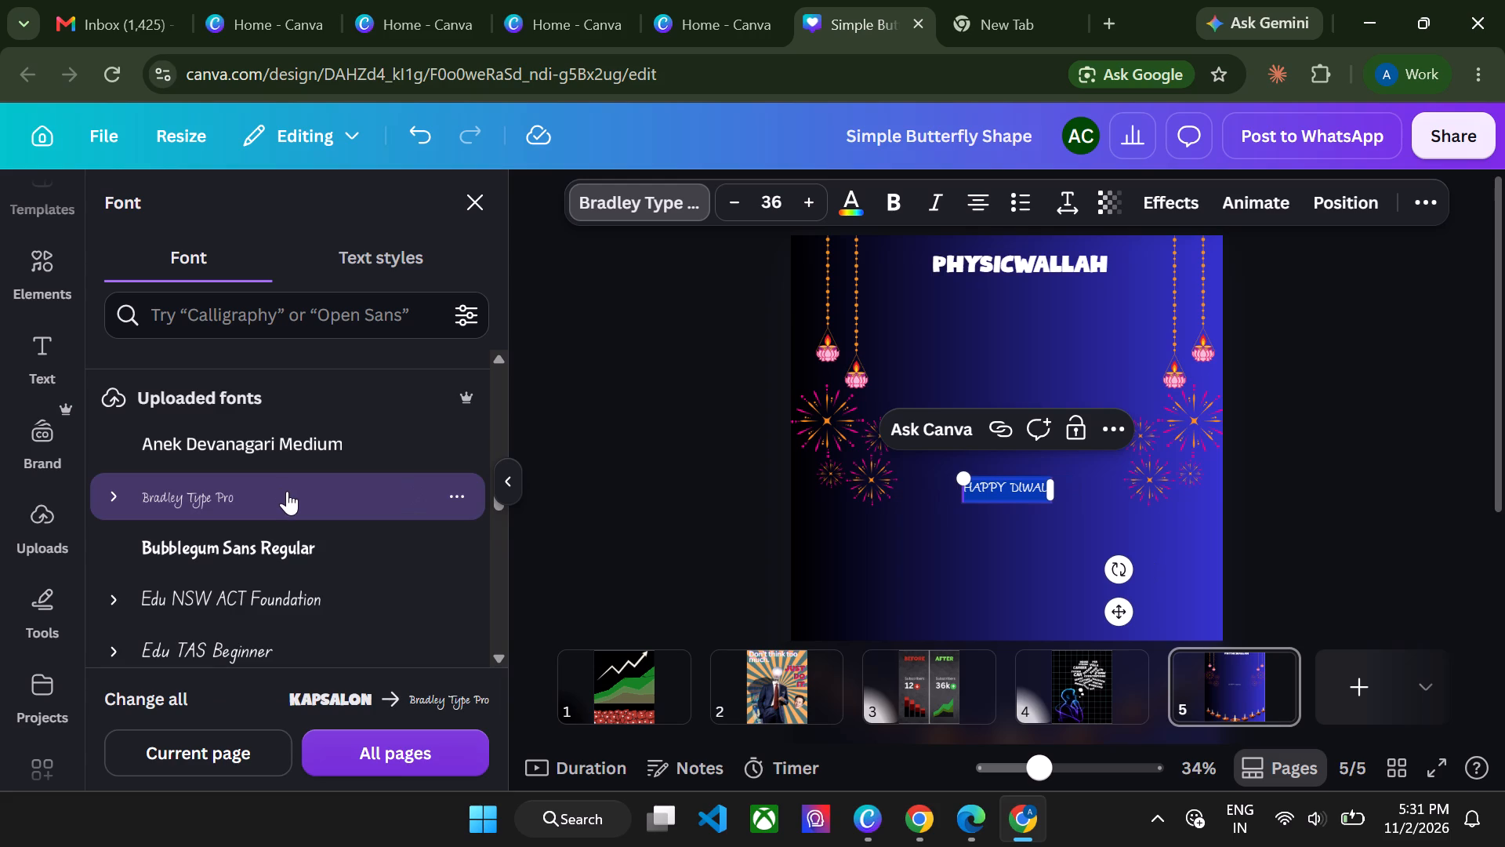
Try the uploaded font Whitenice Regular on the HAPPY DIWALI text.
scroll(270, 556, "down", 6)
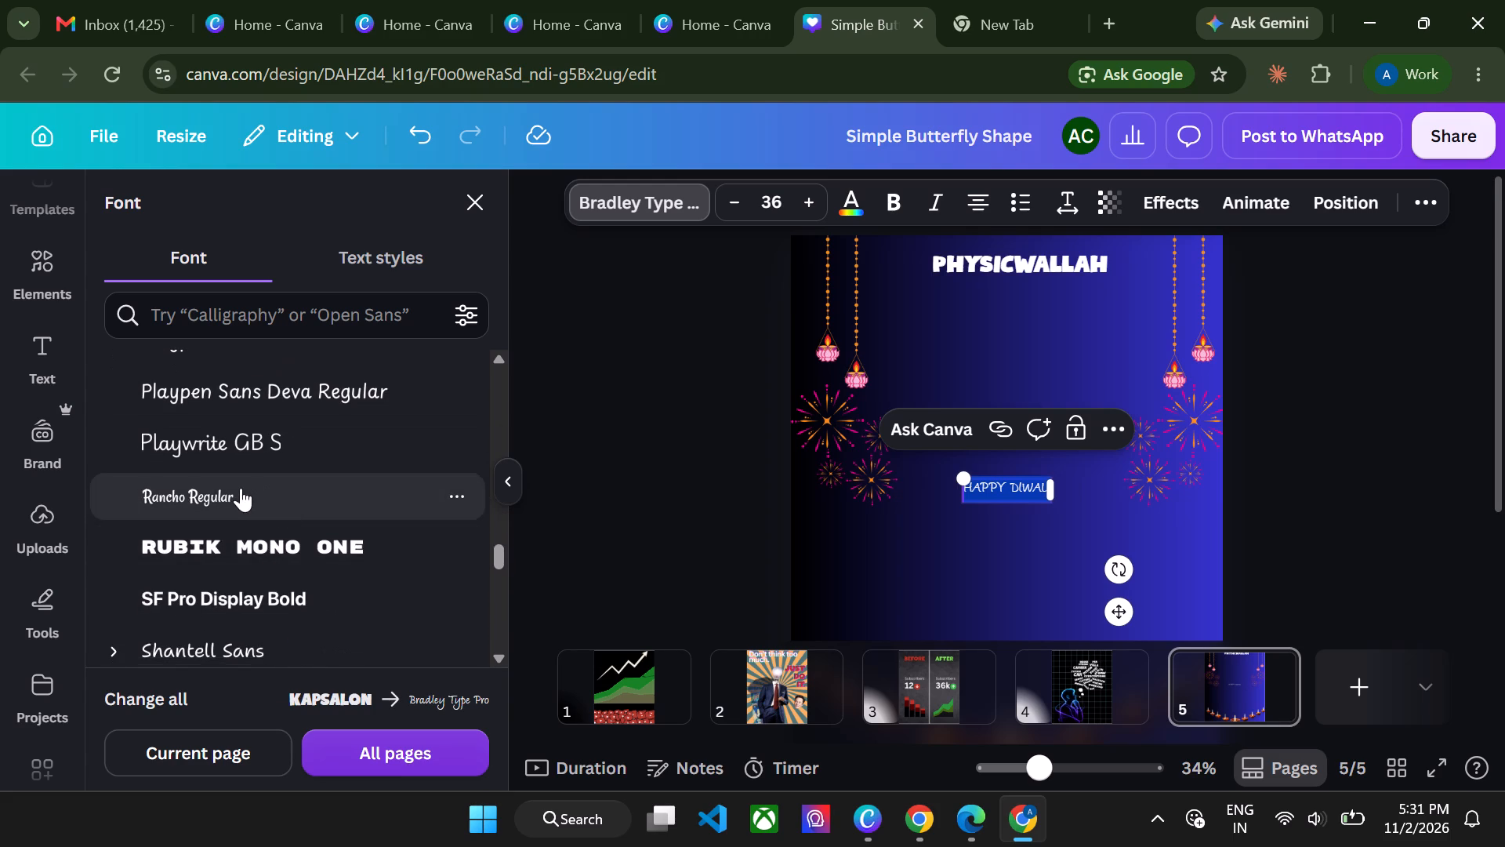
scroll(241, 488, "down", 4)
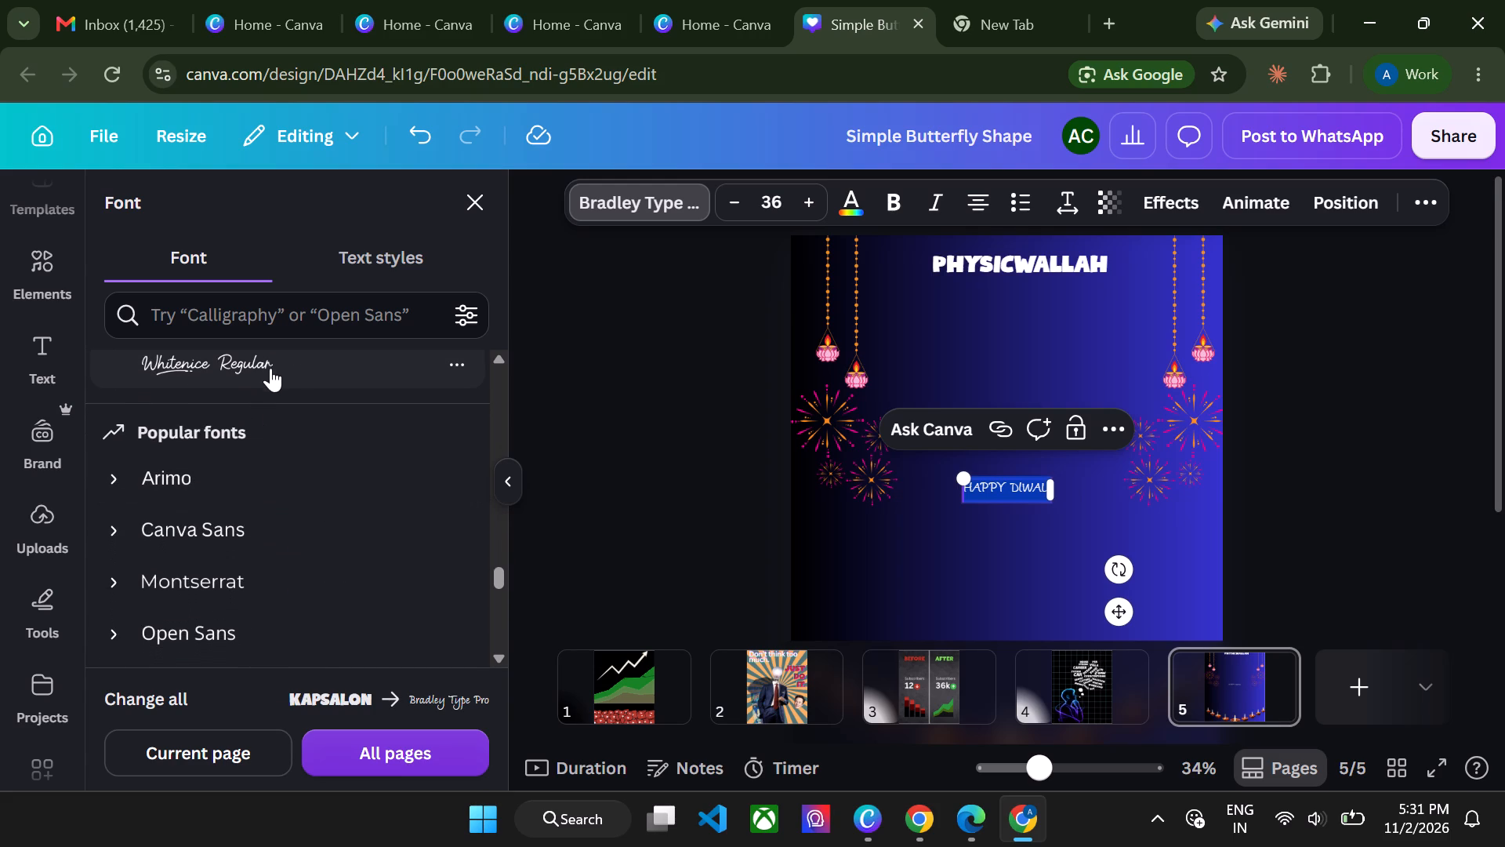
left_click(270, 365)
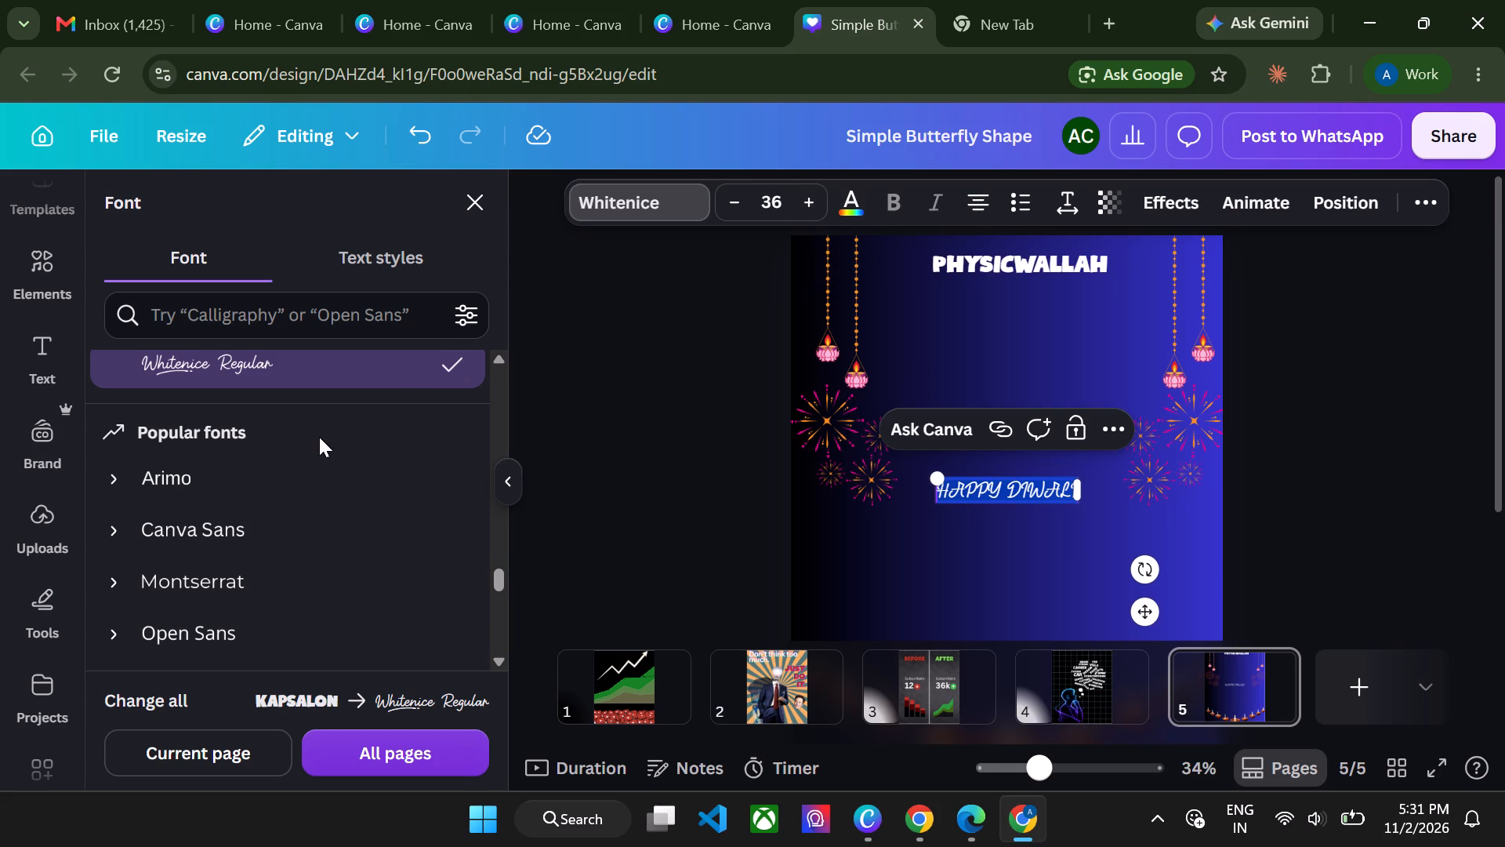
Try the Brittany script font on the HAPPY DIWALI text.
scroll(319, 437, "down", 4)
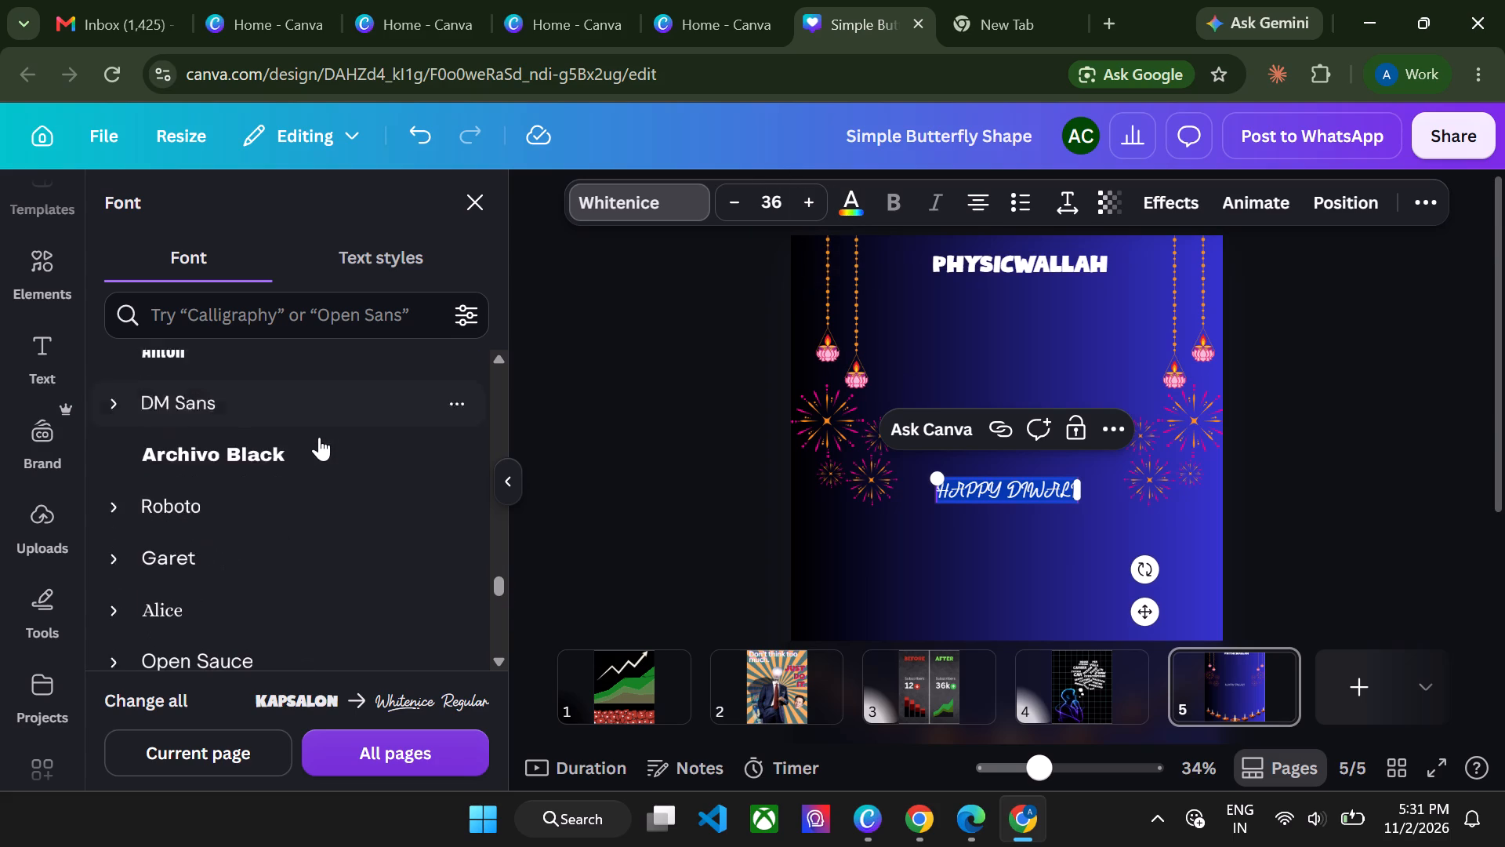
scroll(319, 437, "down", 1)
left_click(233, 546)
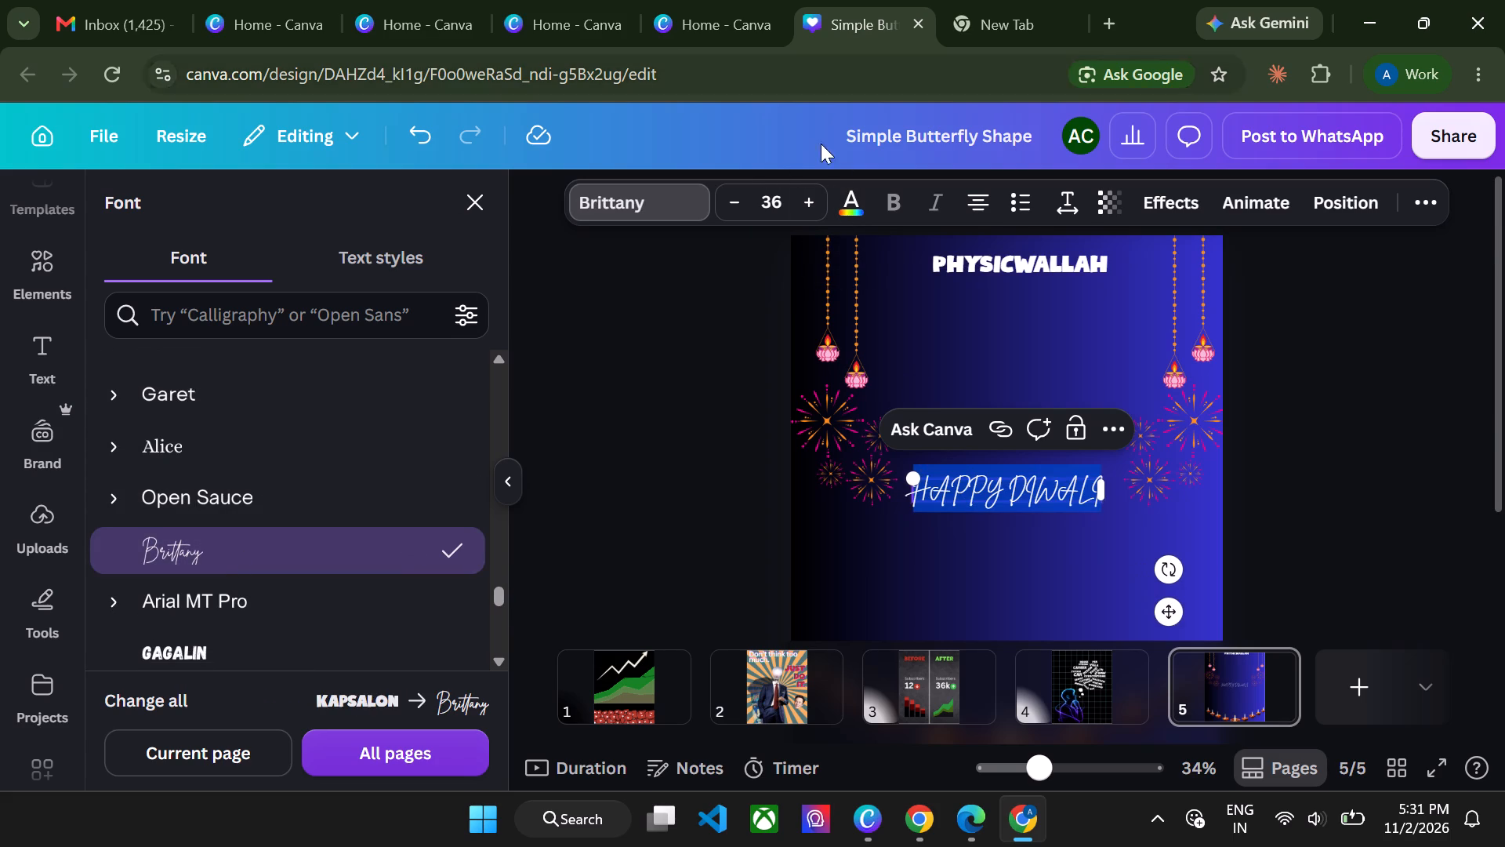
Change the HAPPY DIWALI text's font to Adlery Pro, trying Apricots first.
scroll(255, 559, "down", 3)
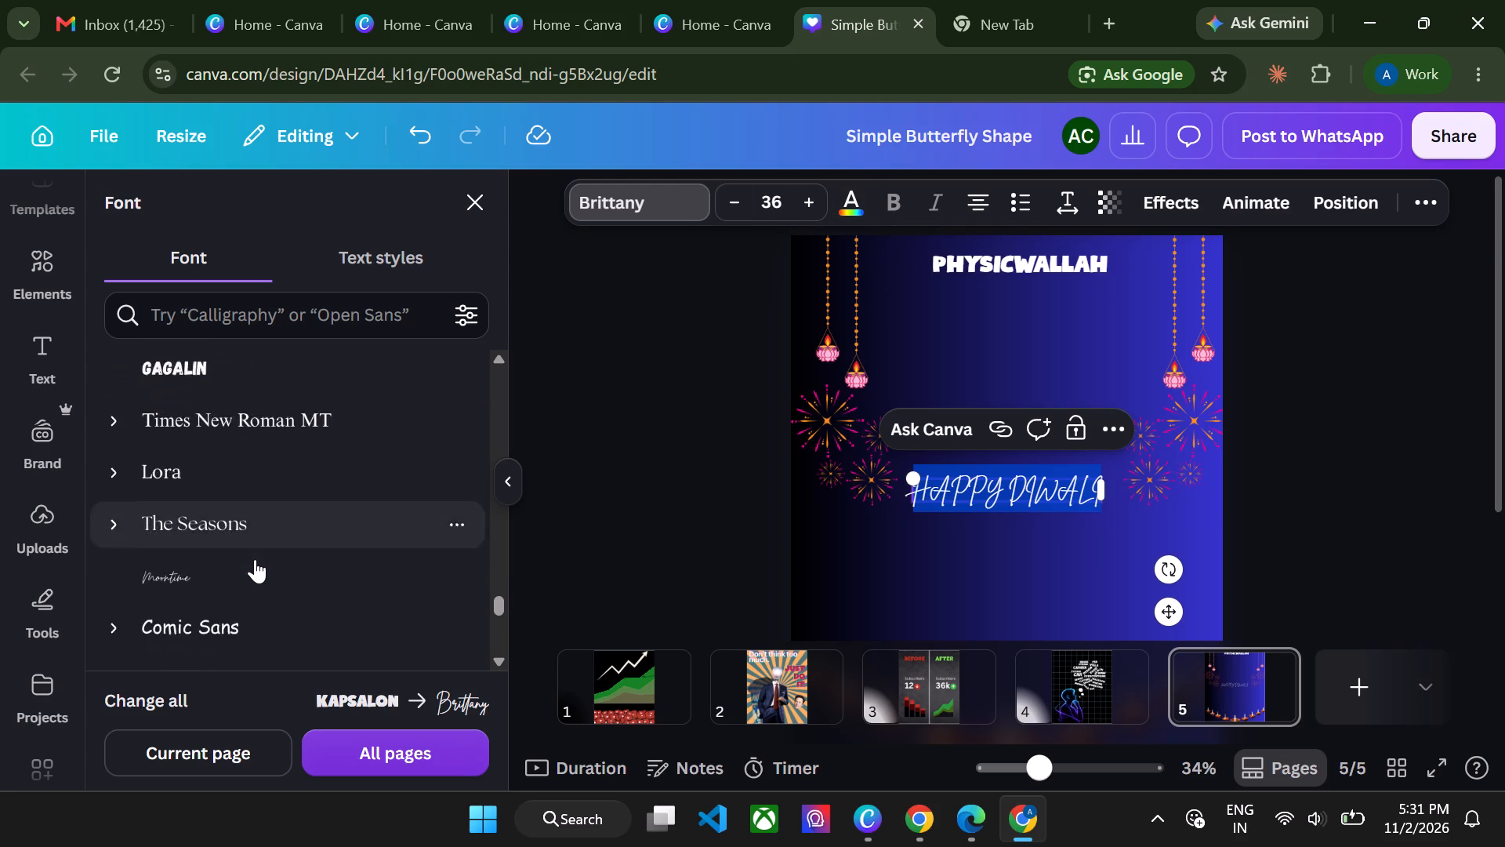
scroll(255, 559, "down", 2)
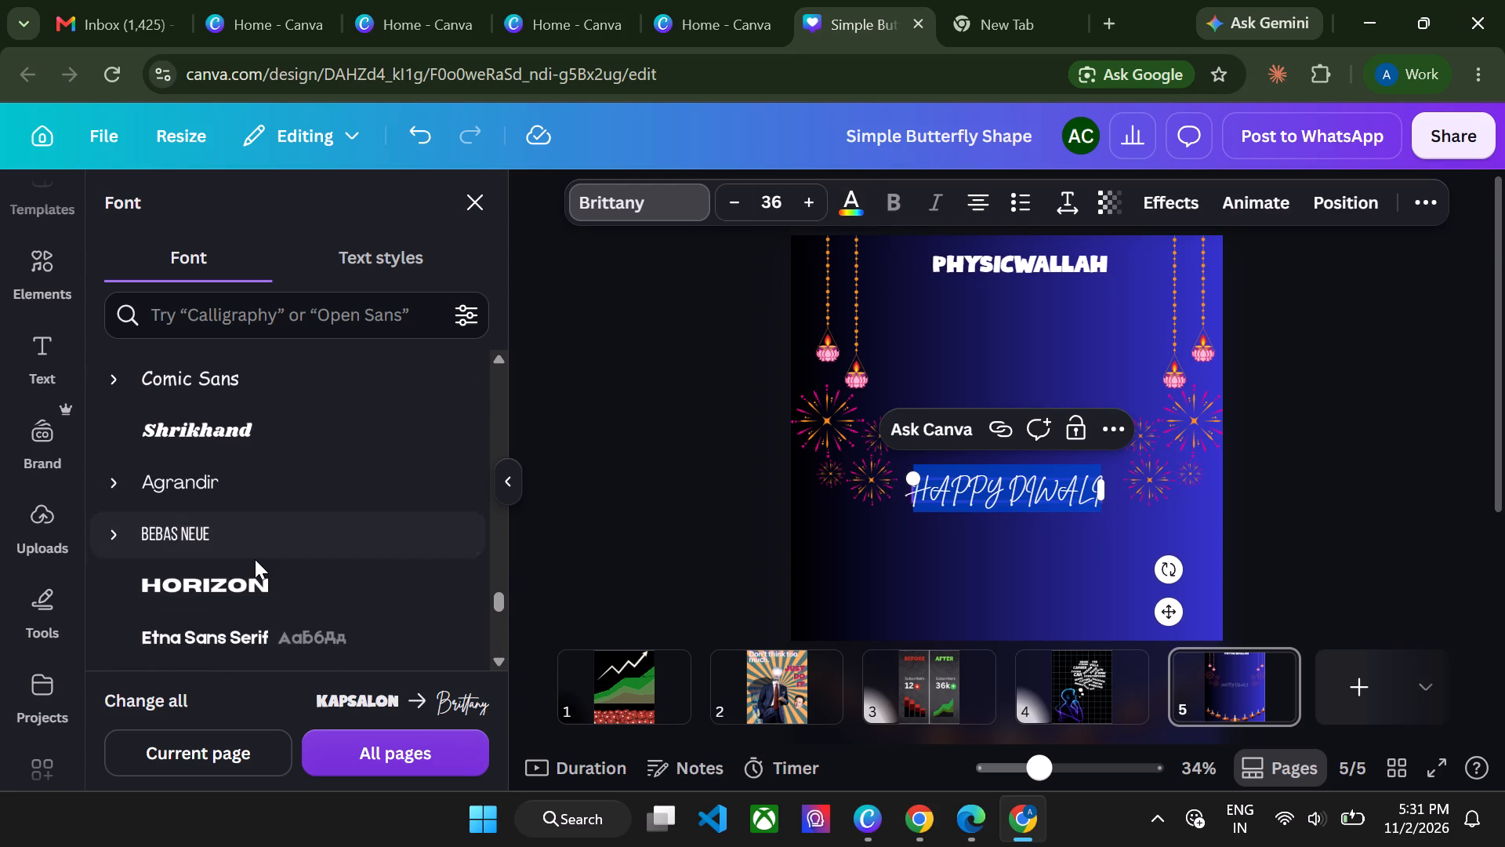
scroll(255, 559, "down", 4)
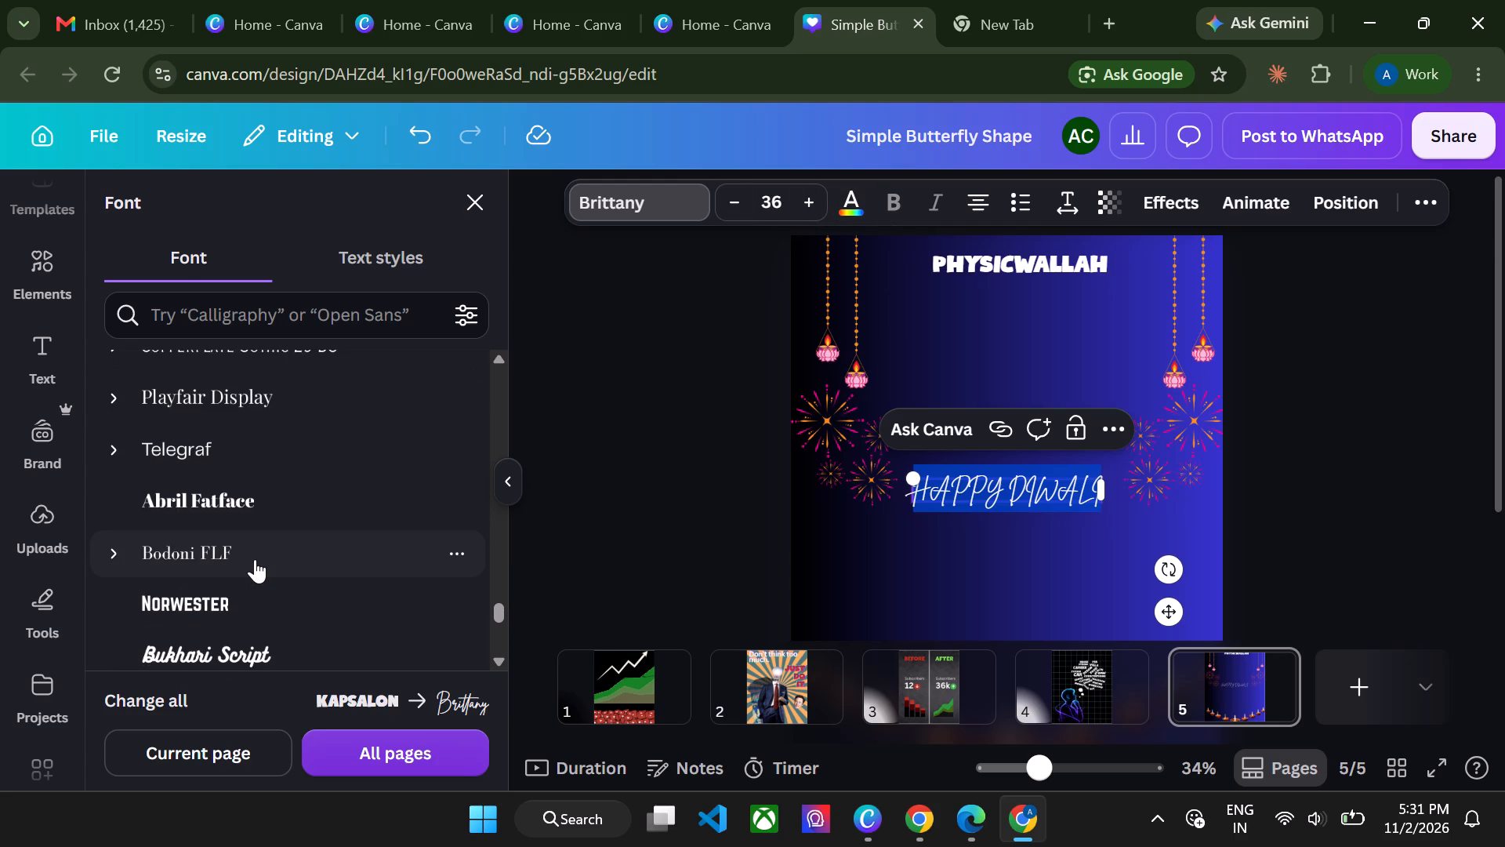
scroll(255, 559, "down", 3)
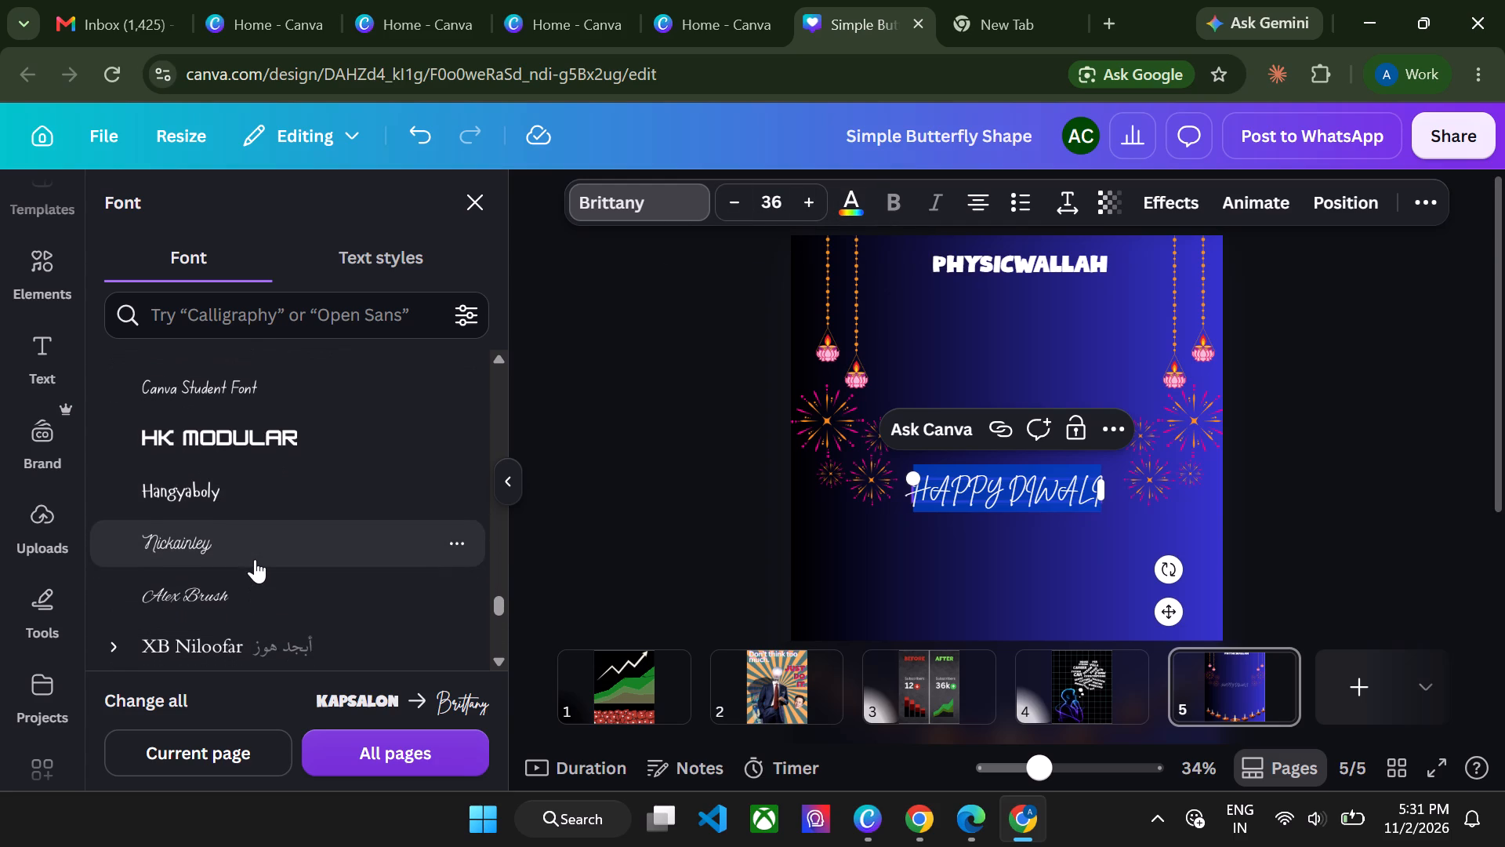
scroll(255, 559, "down", 3)
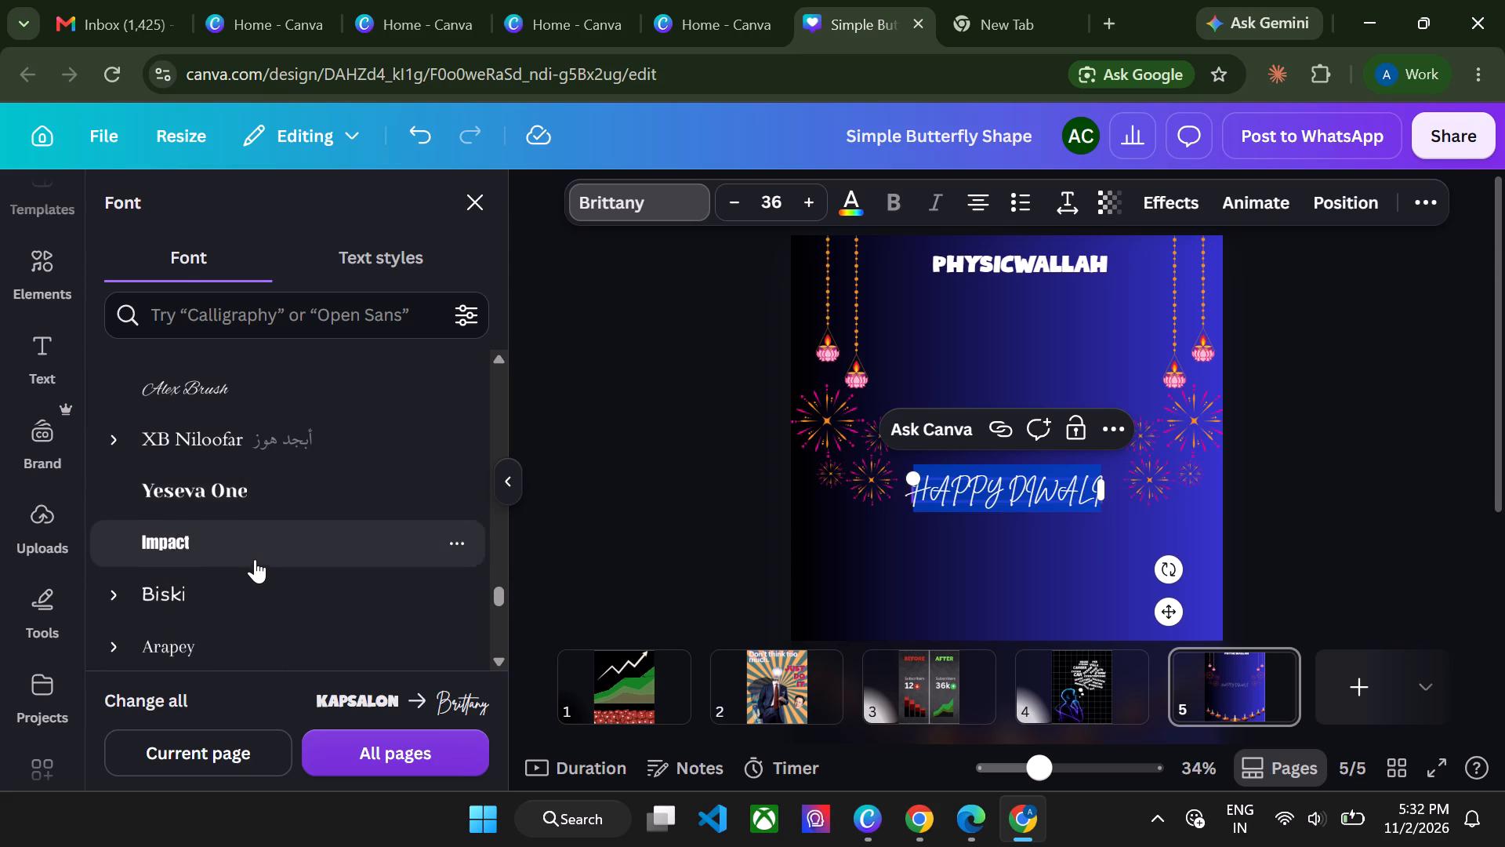
scroll(255, 559, "down", 5)
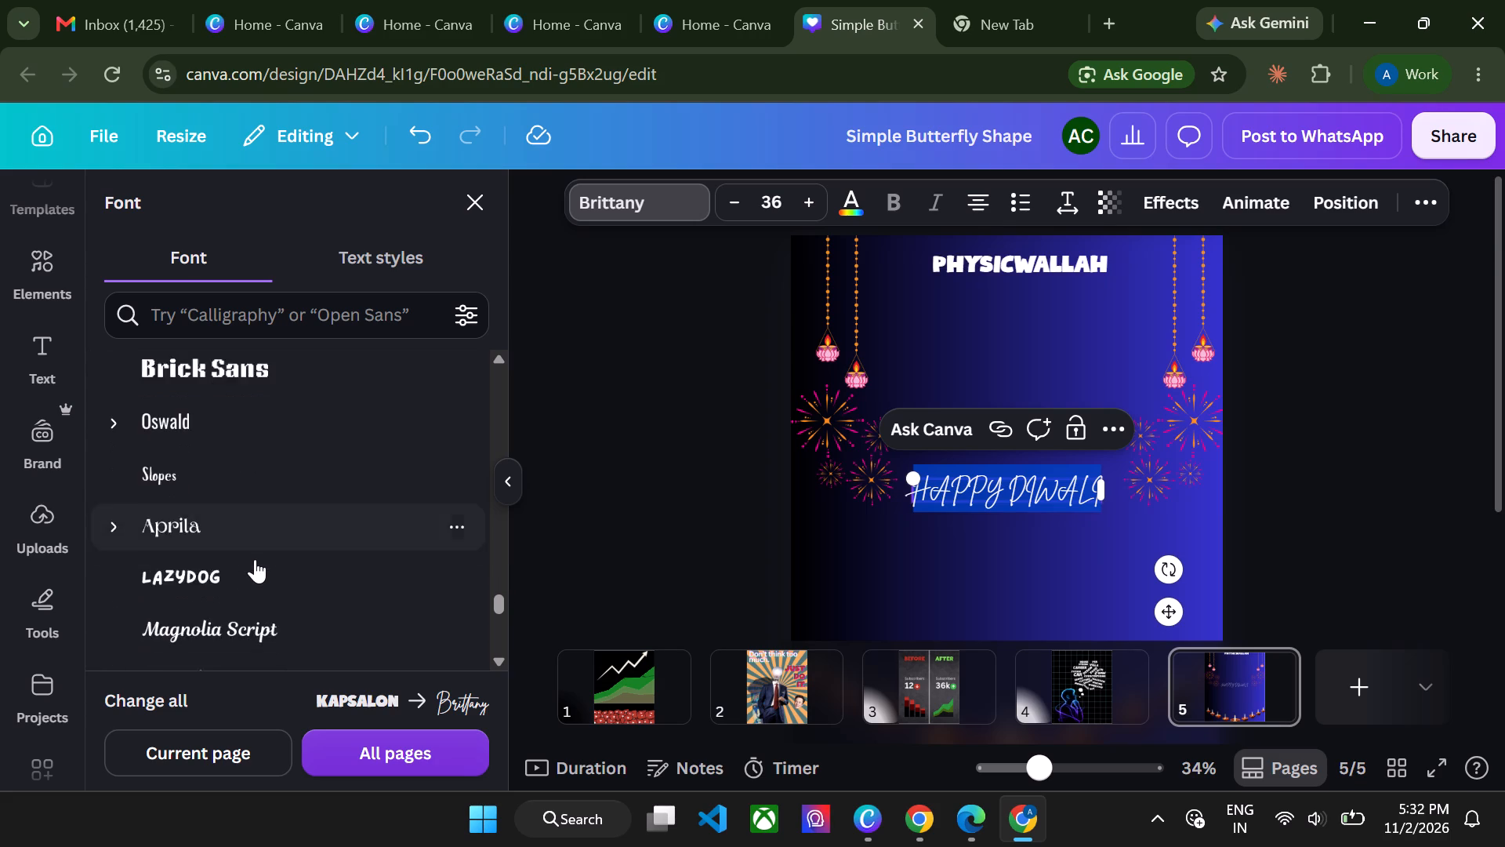
scroll(255, 559, "down", 2)
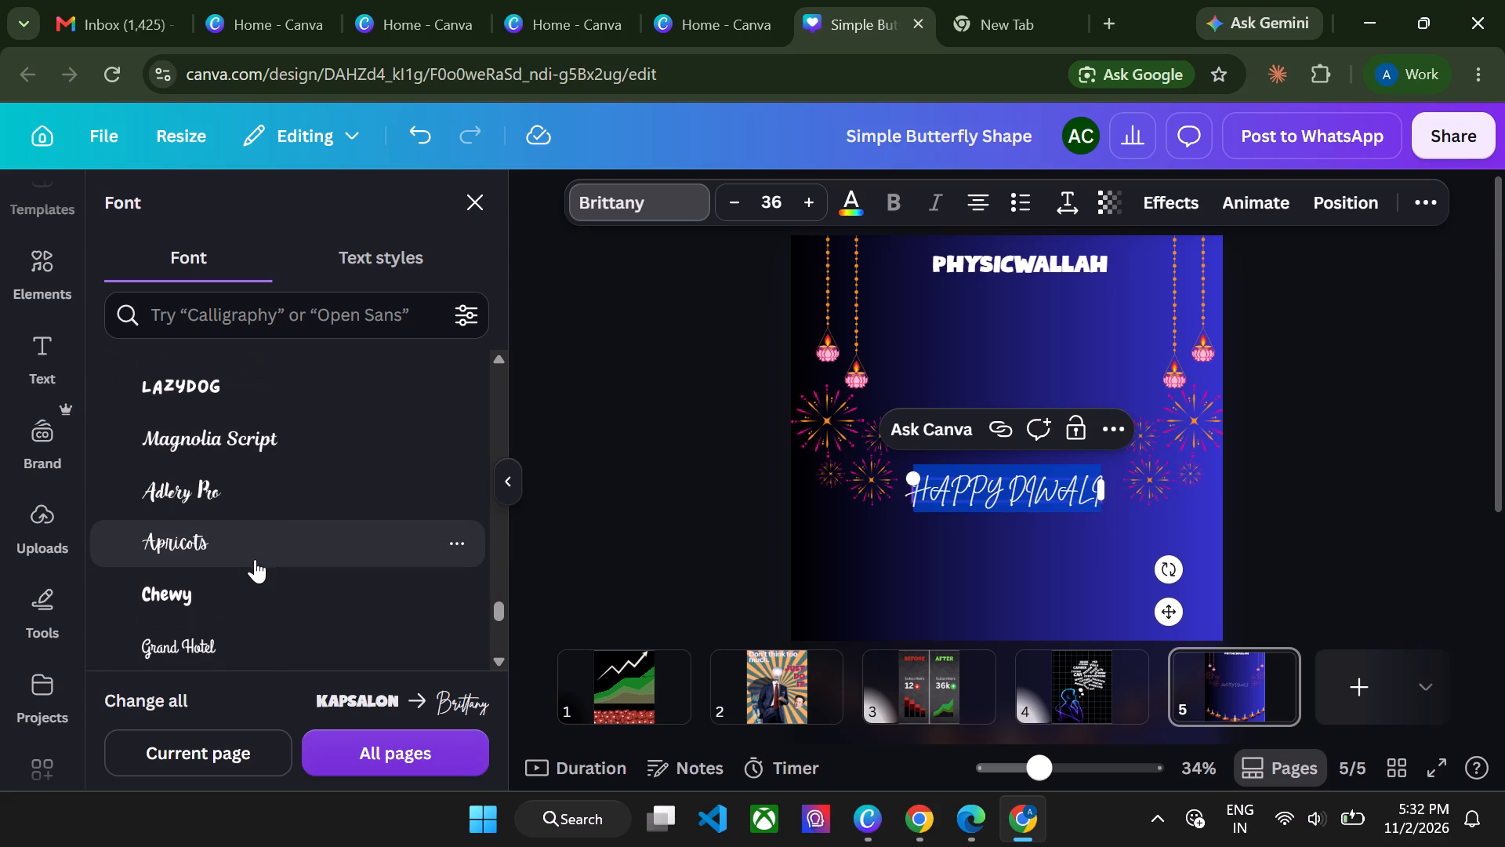
left_click(238, 540)
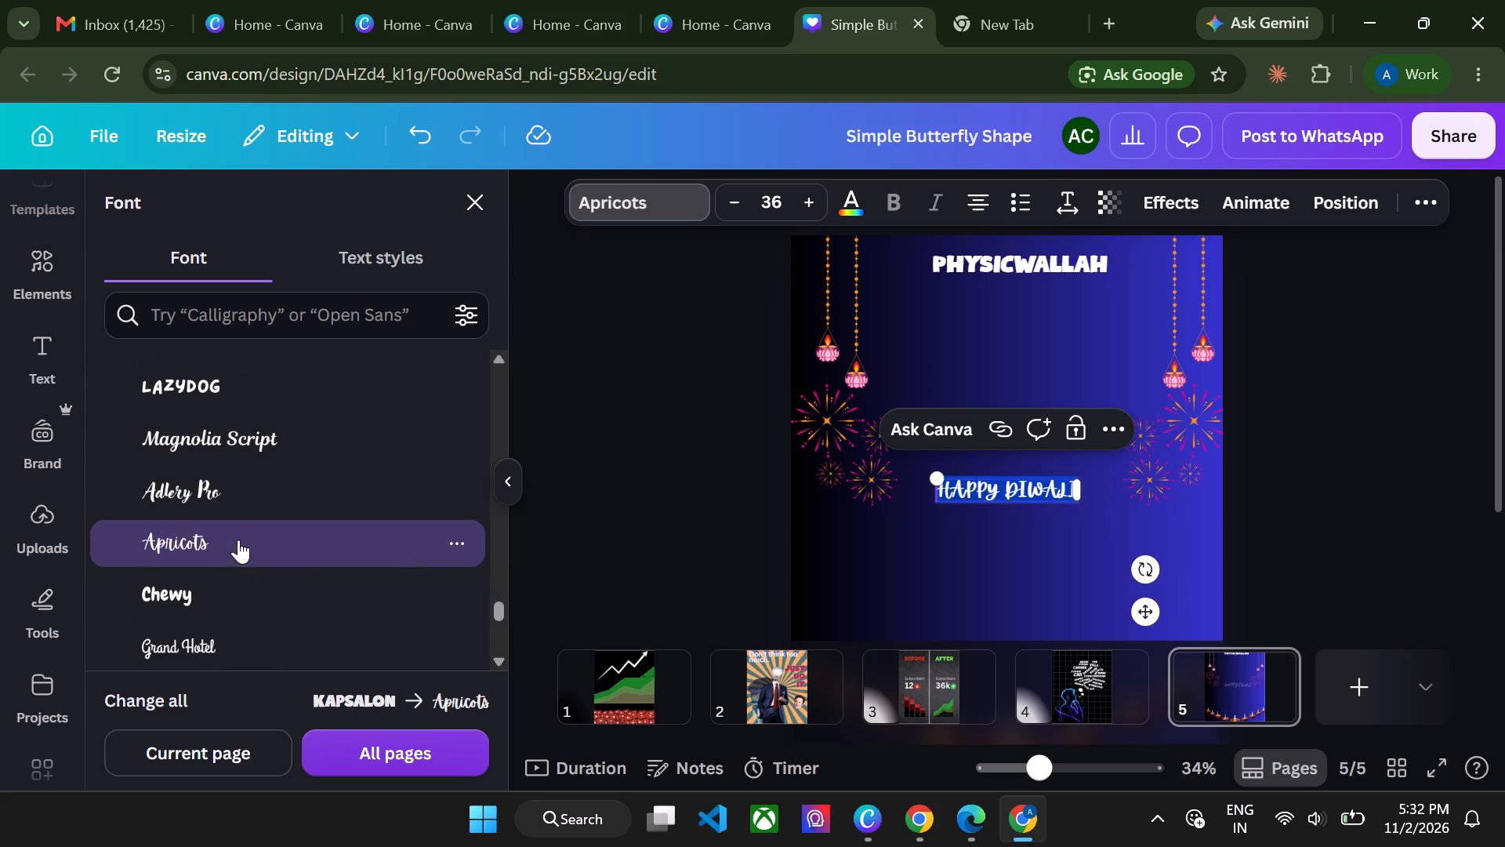
left_click(241, 500)
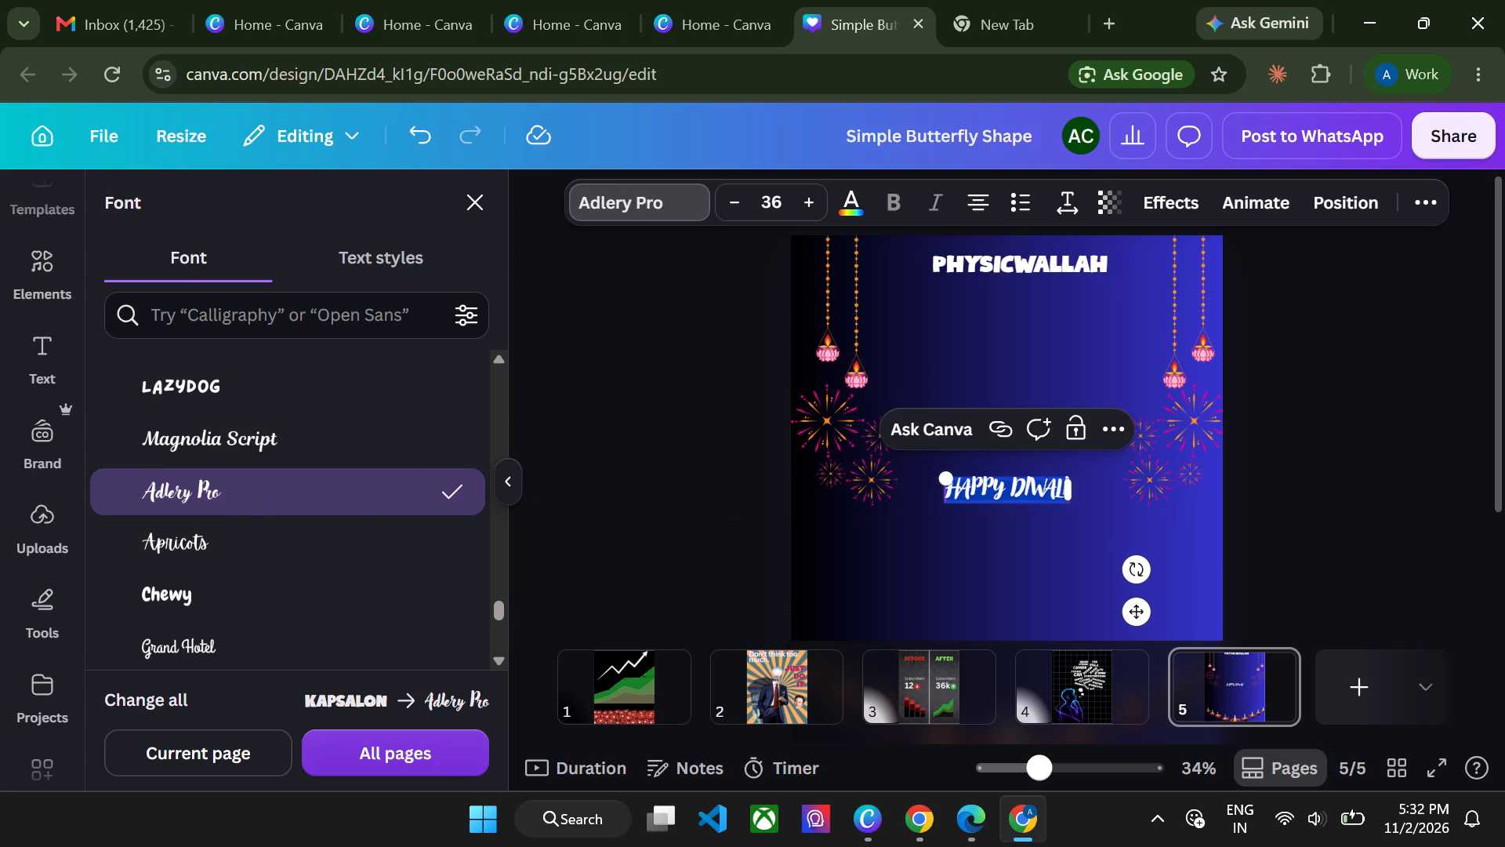
Break the greeting text into two lines, with HAPPY above DIWALI.
left_click(1017, 489)
key("Return")
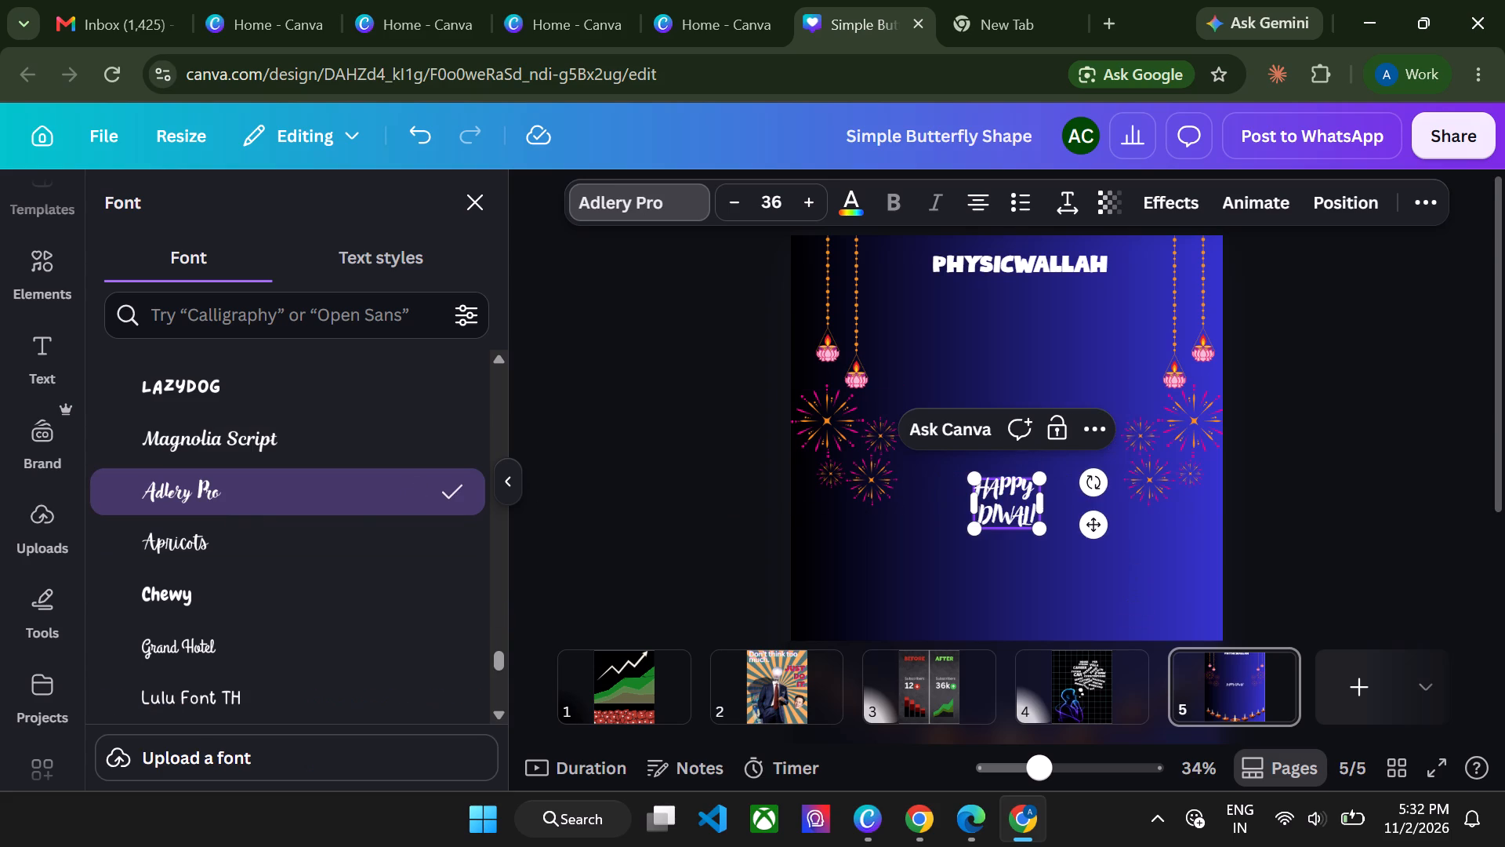
left_click(977, 509)
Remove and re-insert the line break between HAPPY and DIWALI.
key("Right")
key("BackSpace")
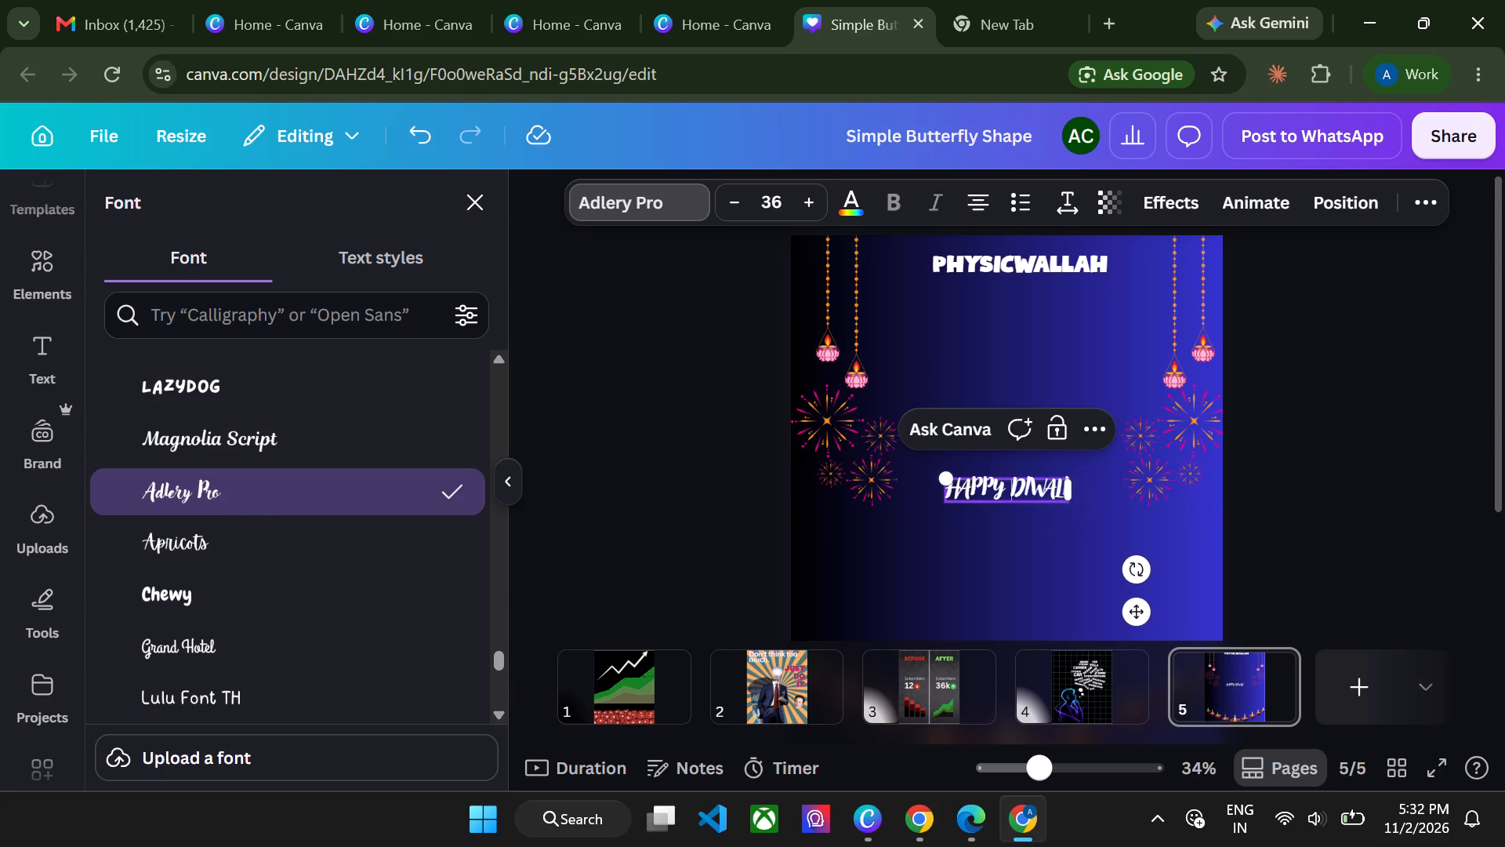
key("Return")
Set the font size of the whole HAPPY DIWALI text to 60.
key("ctrl+a")
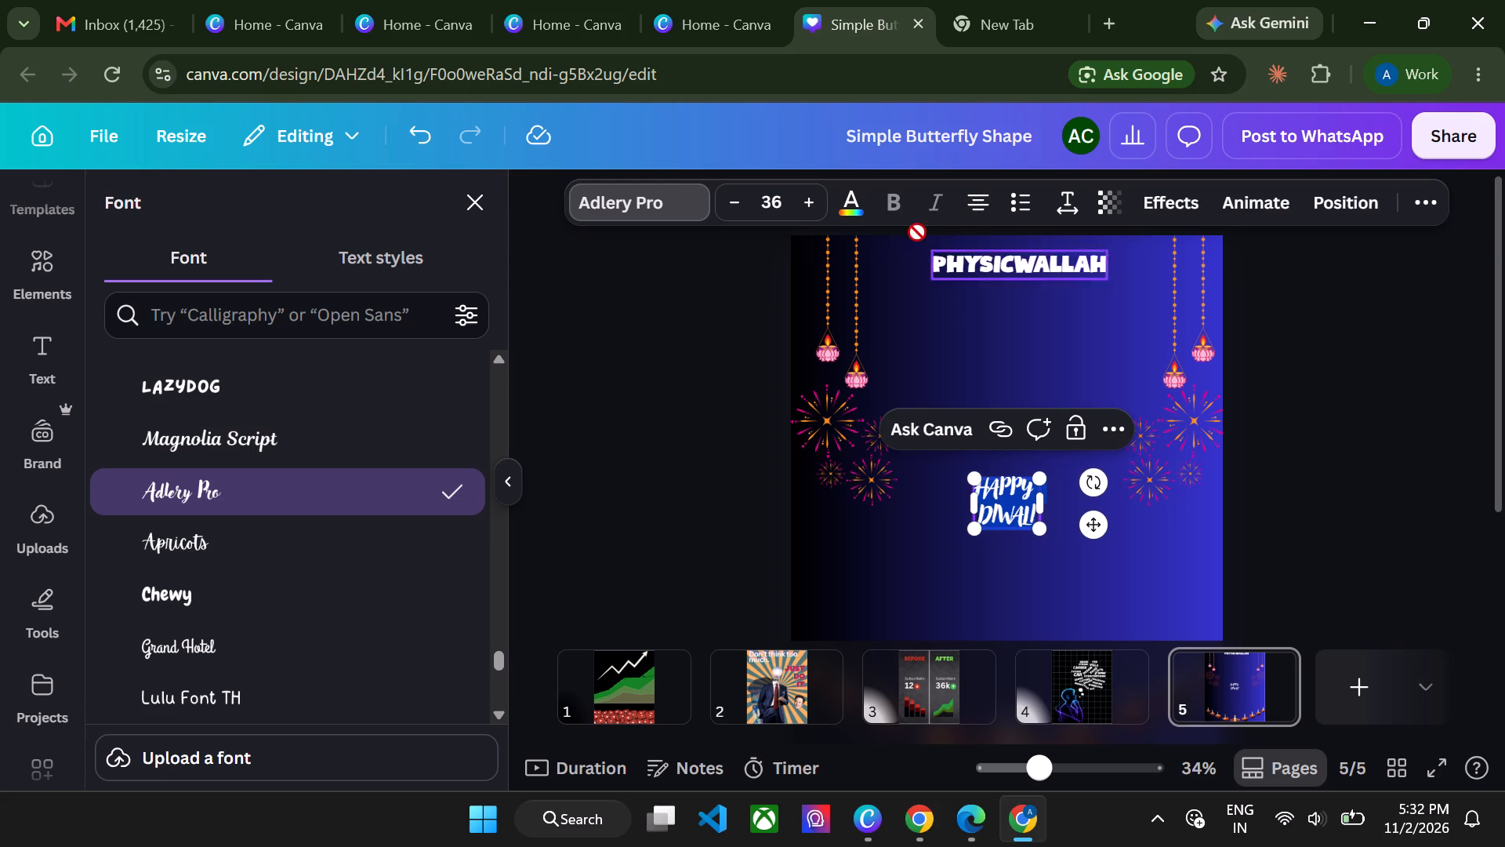
double_click(803, 194)
left_click_drag(803, 194, 771, 194)
left_click(771, 194)
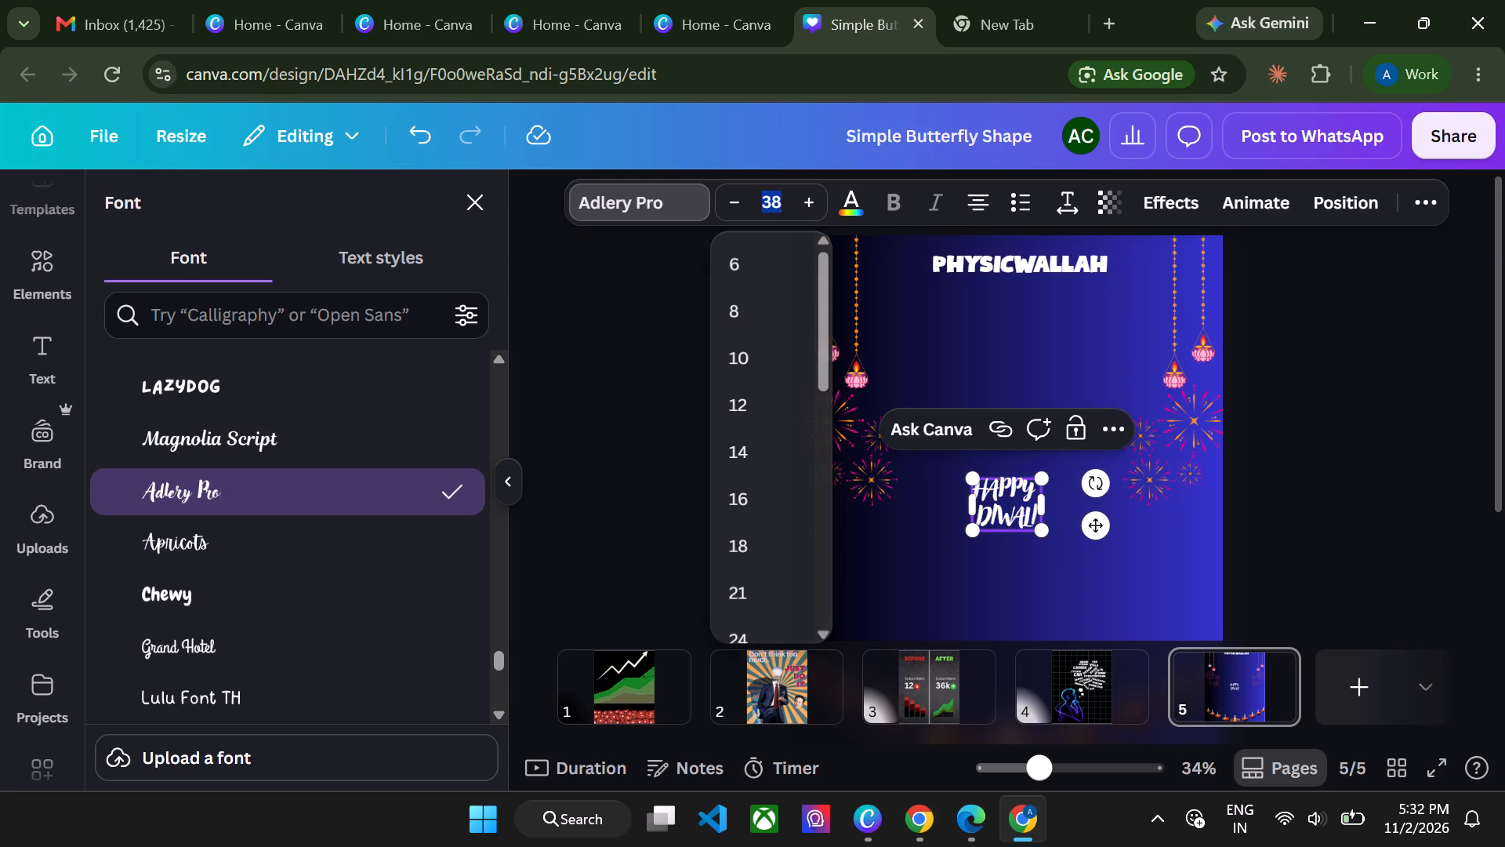
key("BackSpace")
type("60")
key("Return")
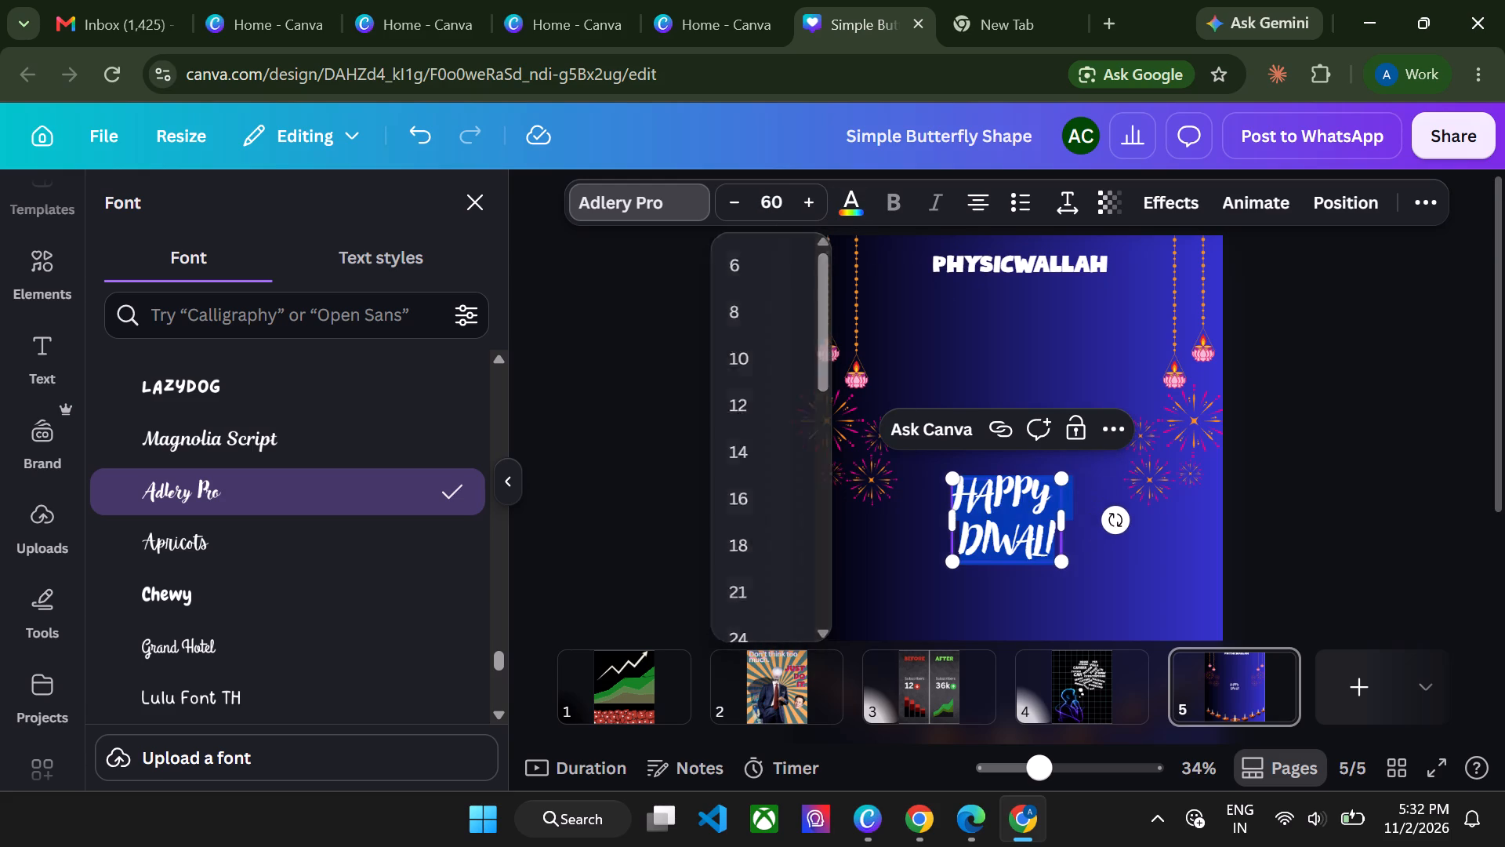
left_click(1313, 442)
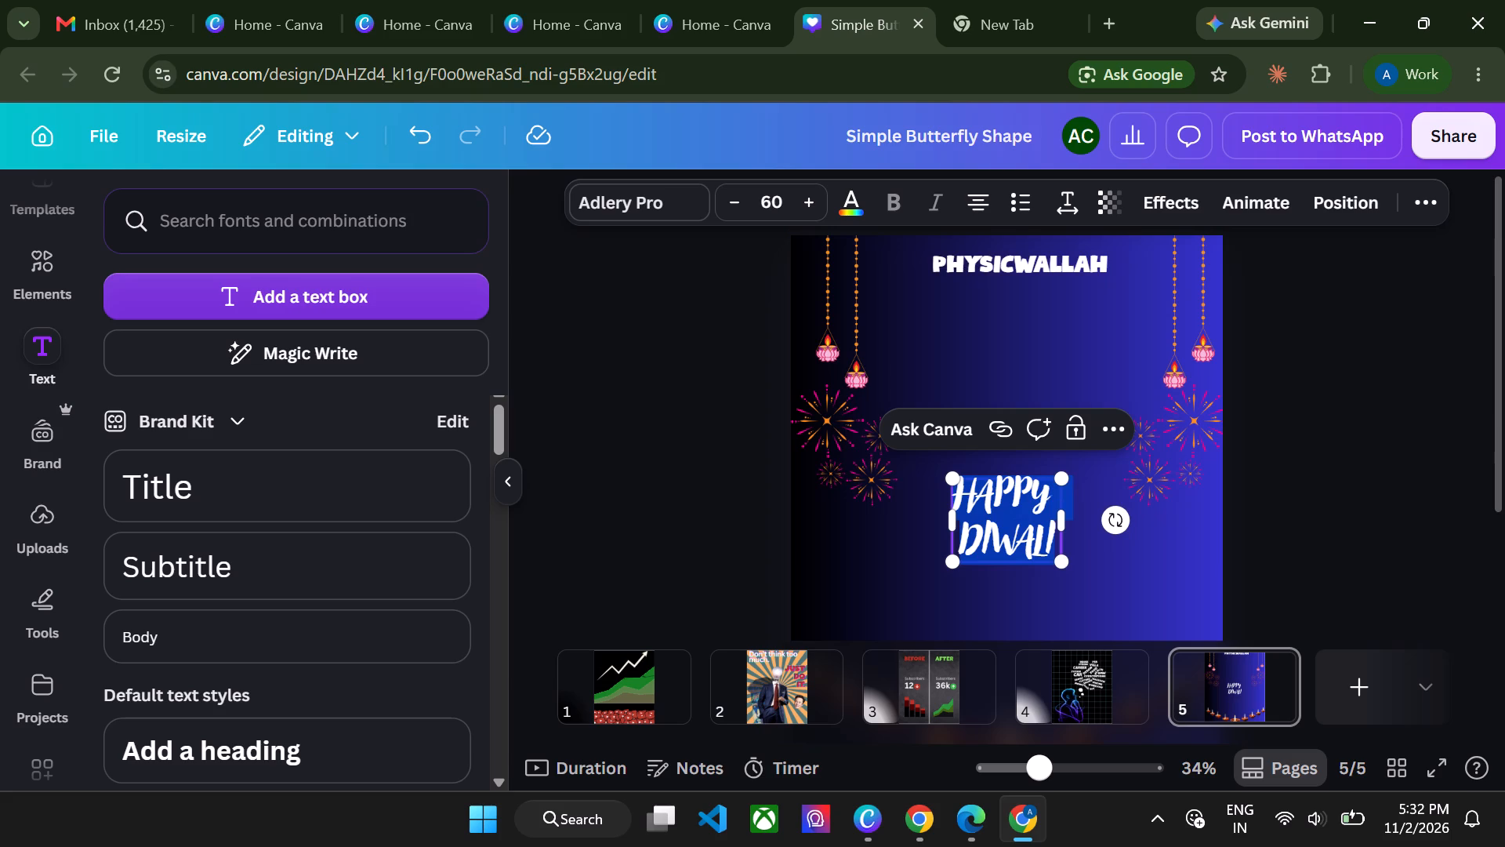
Colour the whole HAPPY DIWALI text with the light orange taken from the hanging-lamp photo's colours.
left_click_drag(1046, 496, 961, 493)
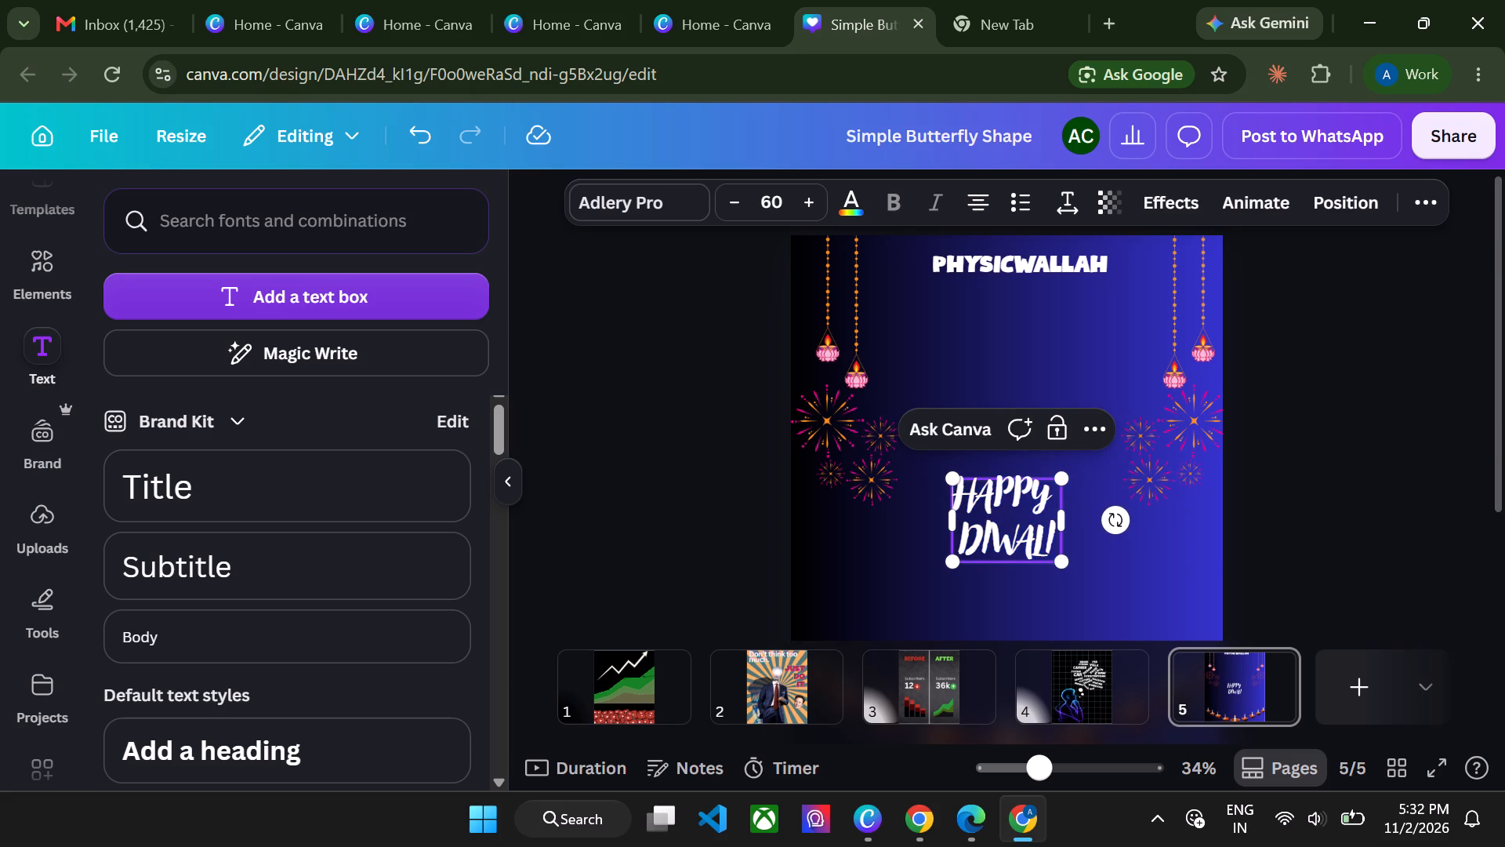
left_click(961, 493)
key("ctrl+a")
left_click(862, 206)
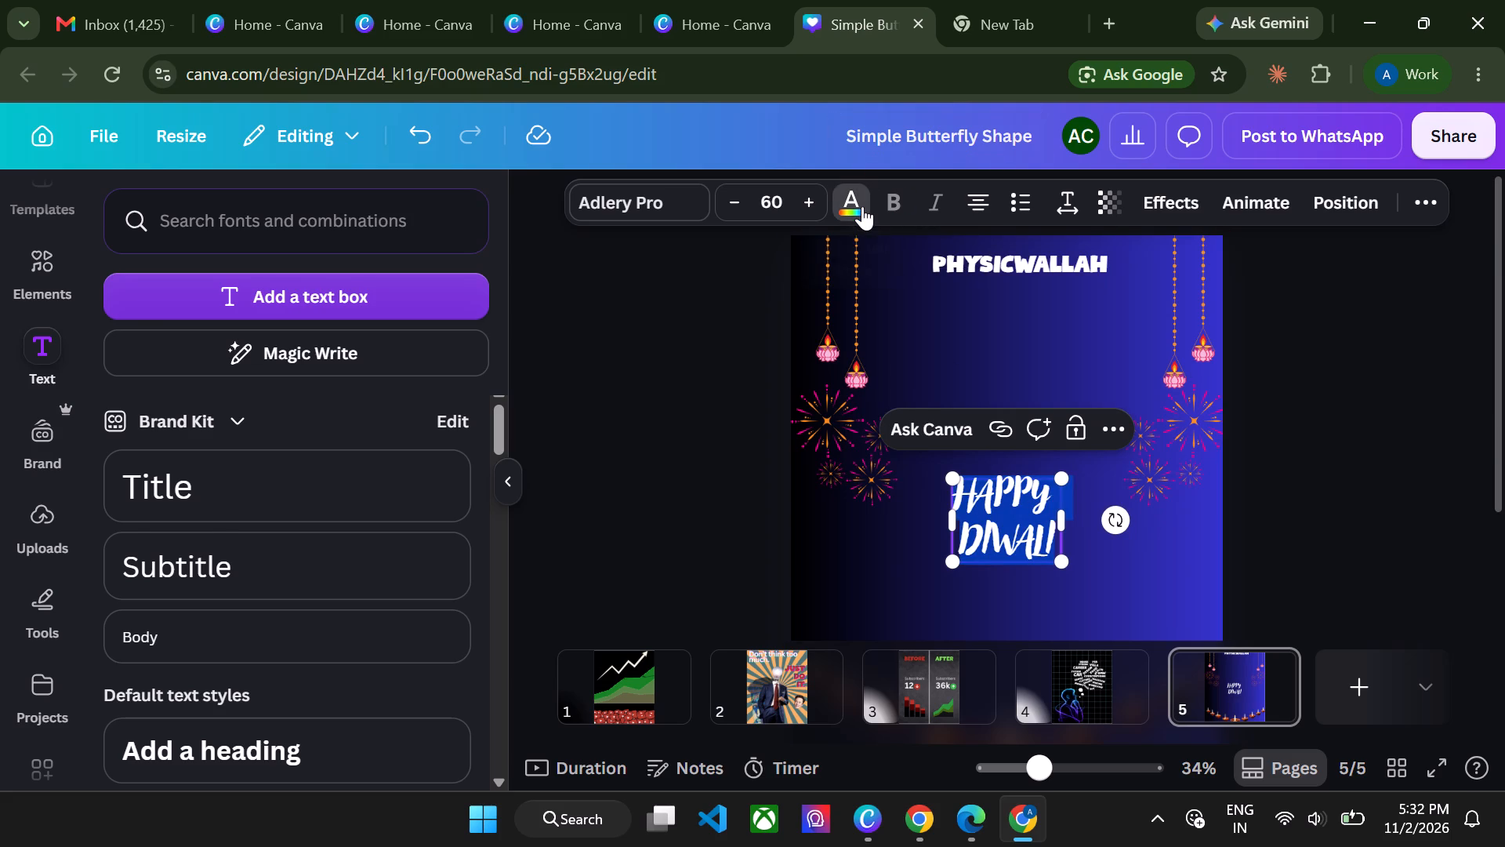
scroll(267, 550, "down", 2)
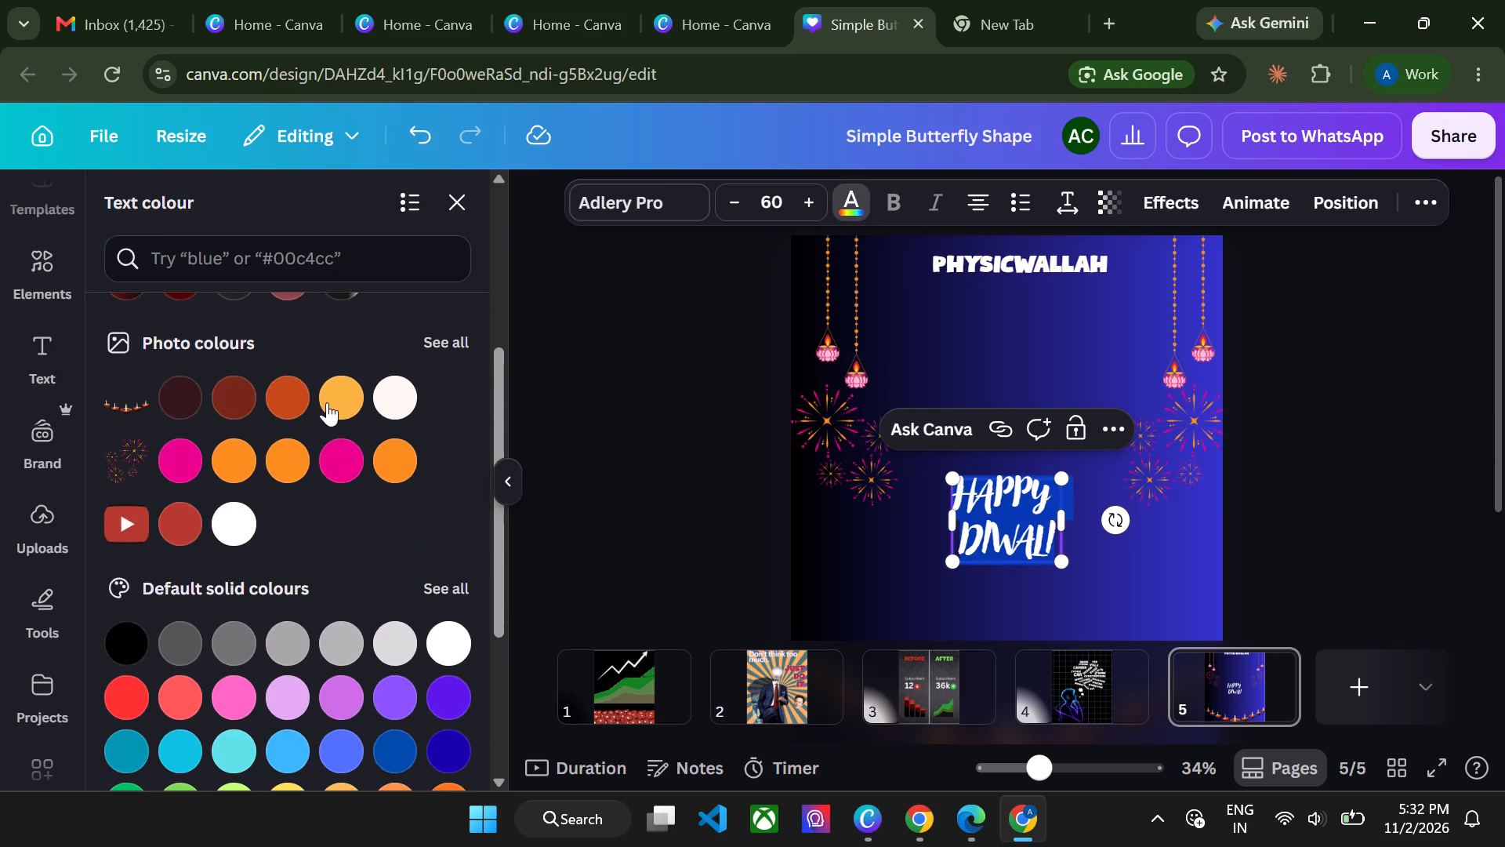
left_click(350, 390)
triple_click(569, 417)
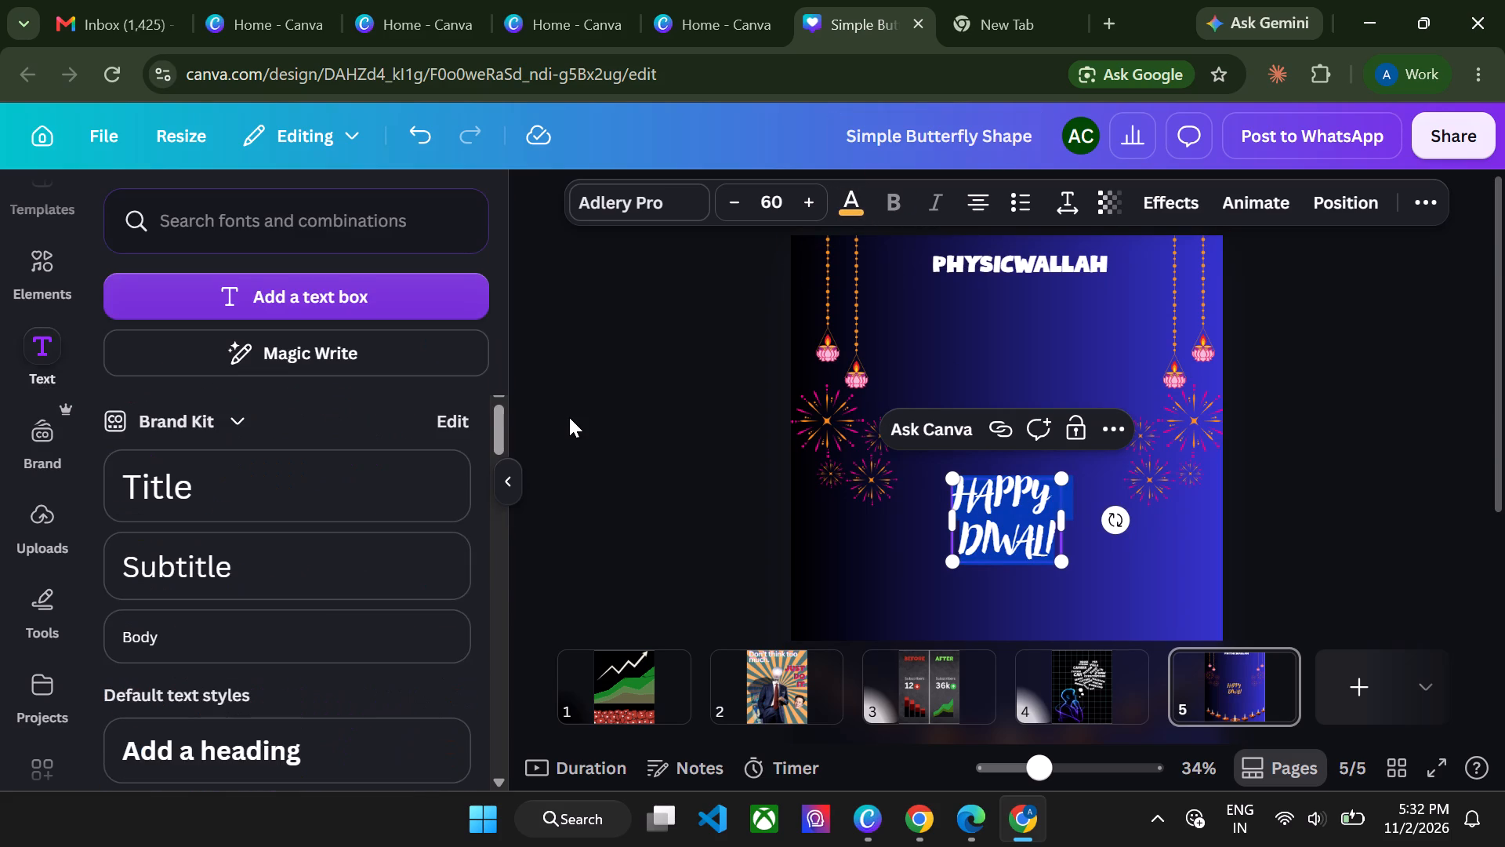
Move the HAPPY DIWALI text up to sit just beneath the PHYSICWALLAH header.
left_click_drag(991, 505, 986, 328)
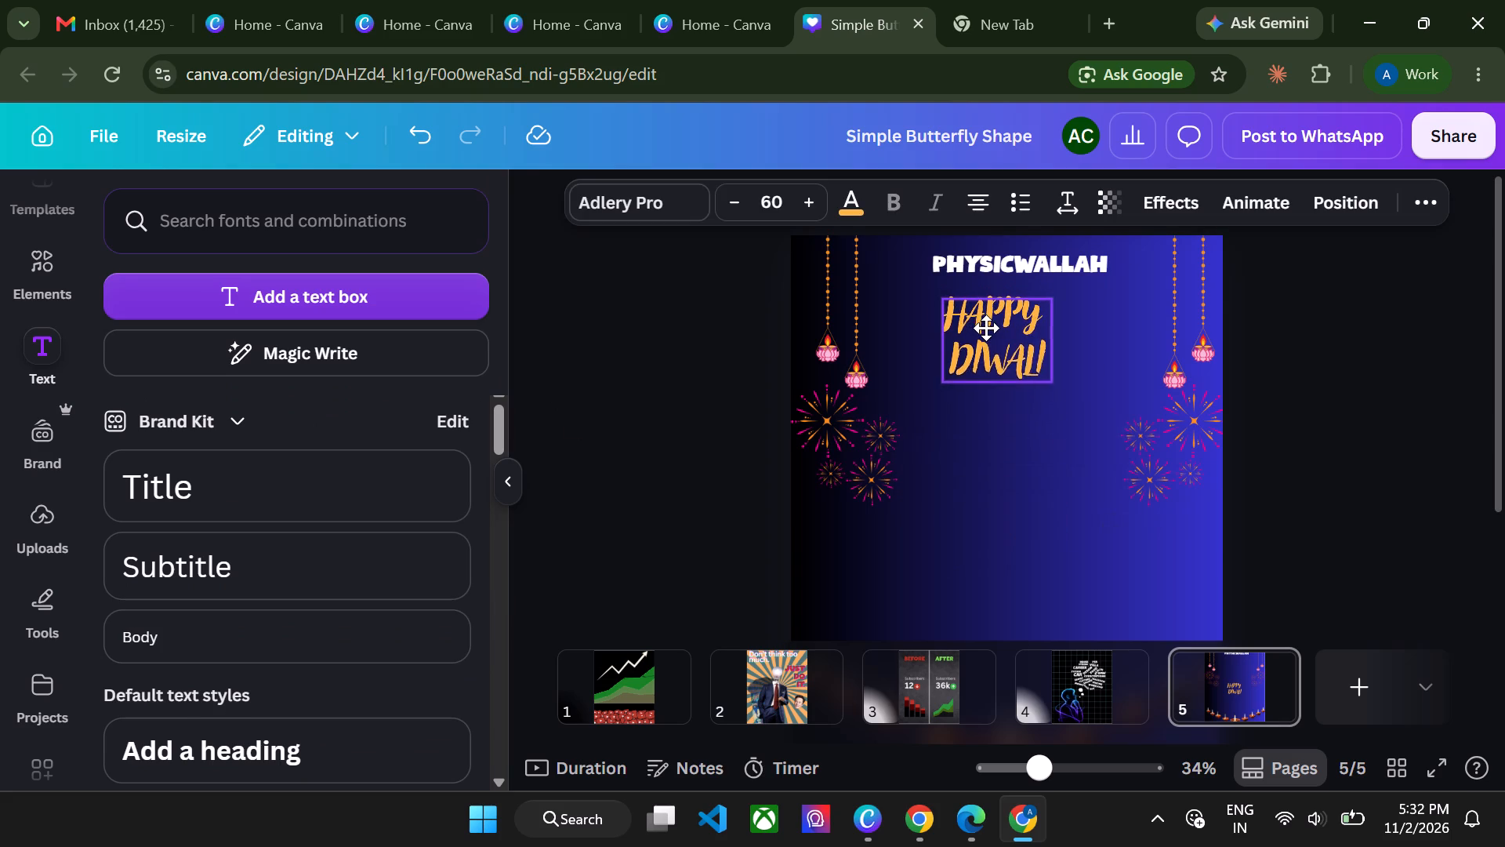
left_click_drag(986, 328, 1000, 328)
Set the HAPPY DIWALI text's line spacing to 1.56 and its letter spacing to 141, trying 193 first.
double_click(1012, 331)
key("ctrl+a")
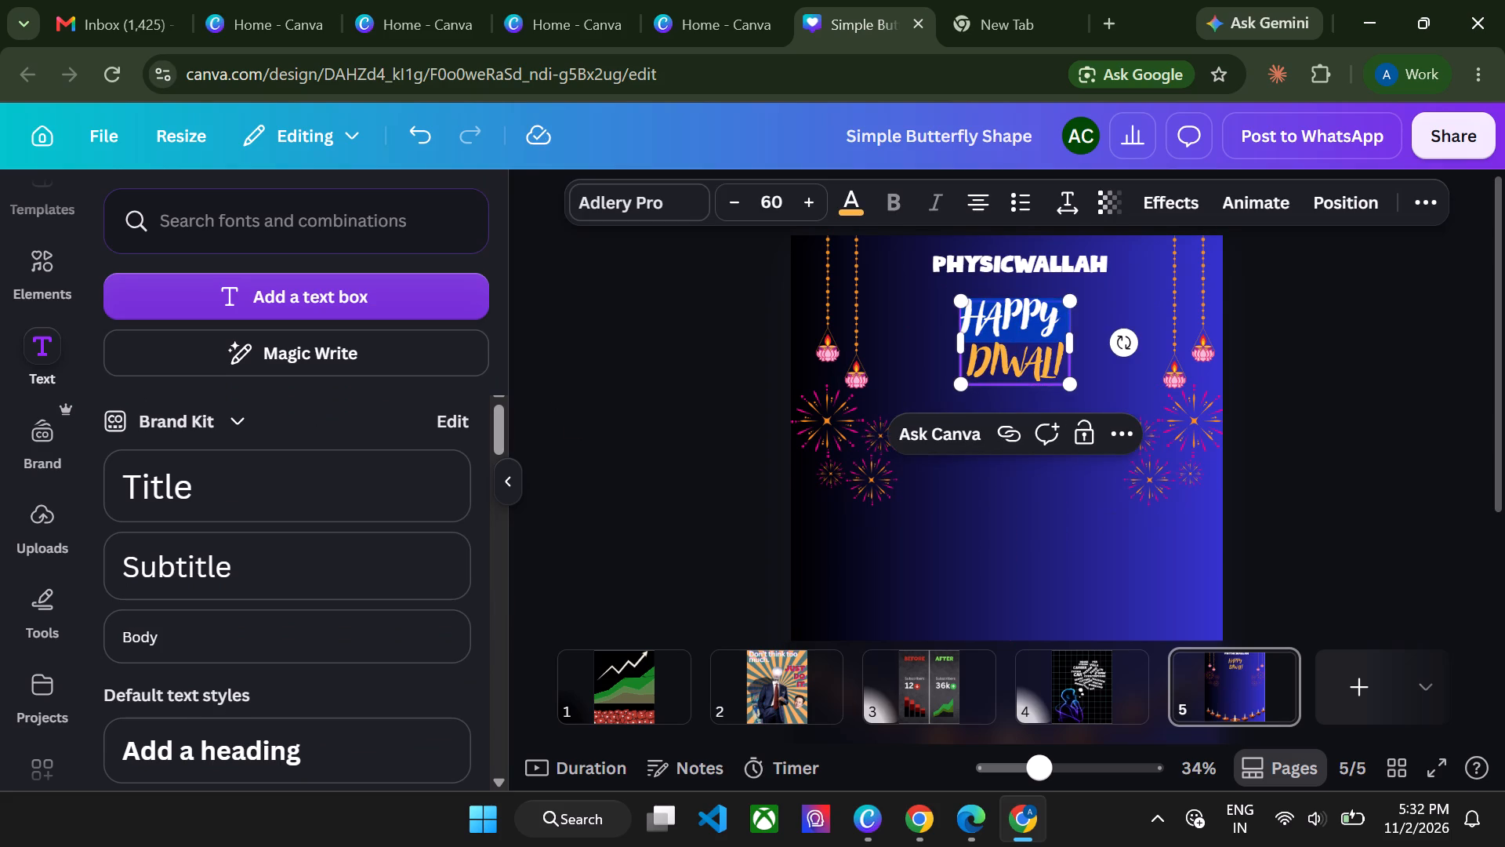
left_click(1067, 199)
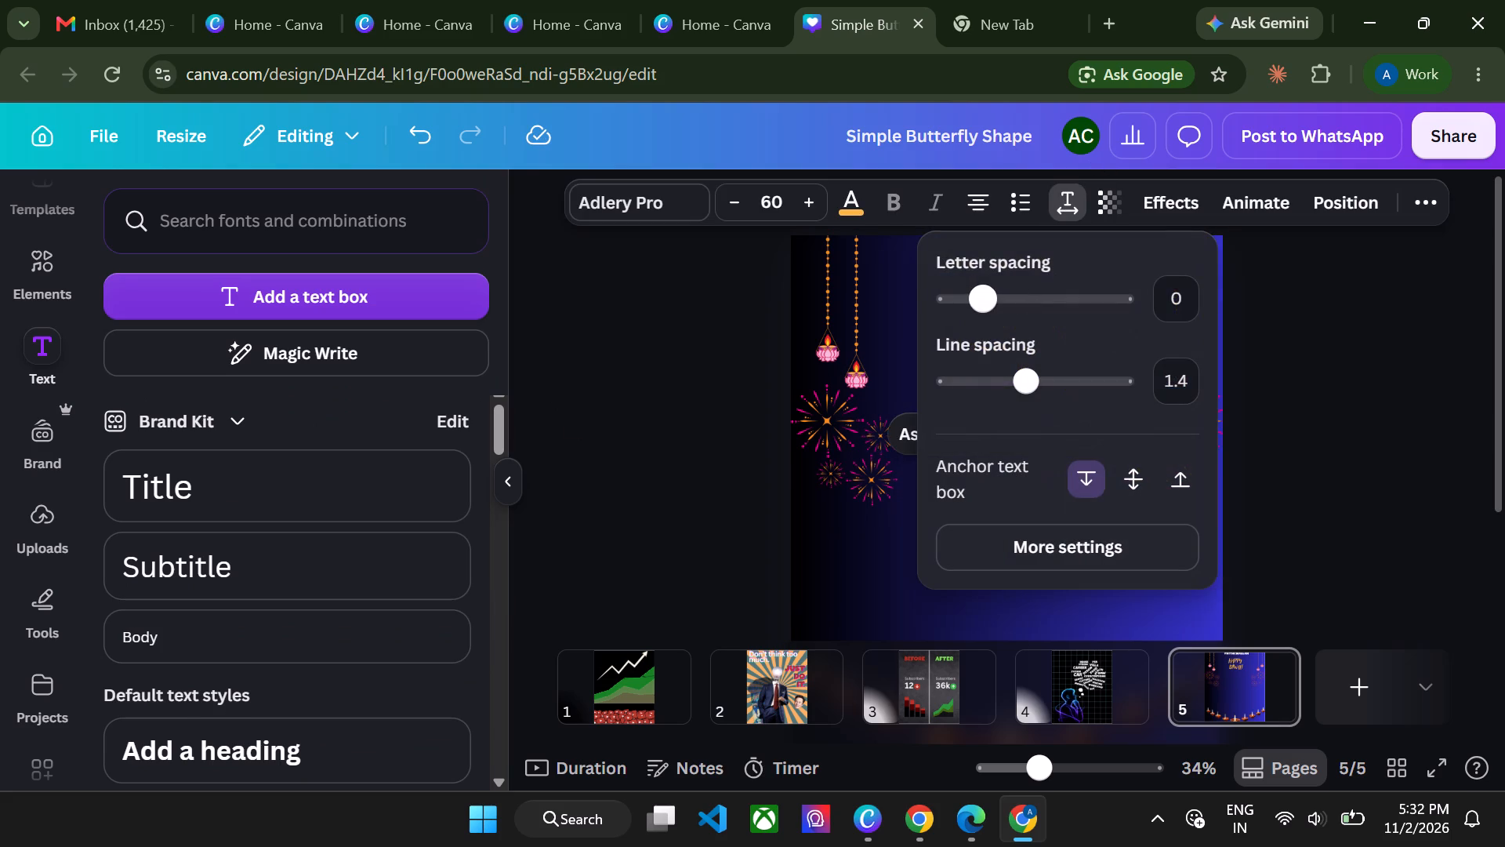
left_click_drag(992, 307, 1016, 307)
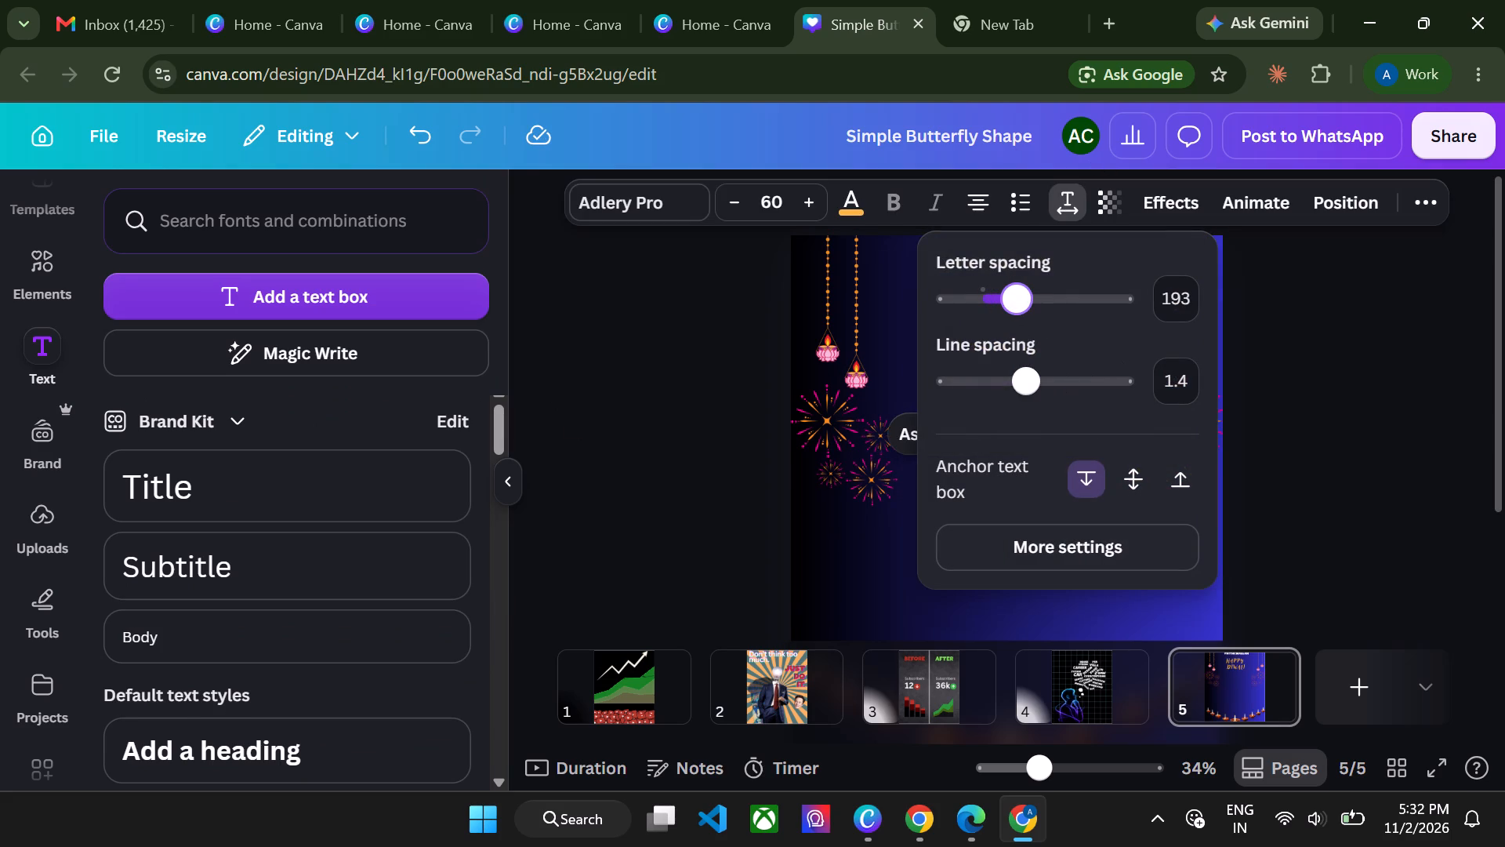
left_click(1040, 373)
left_click(1265, 374)
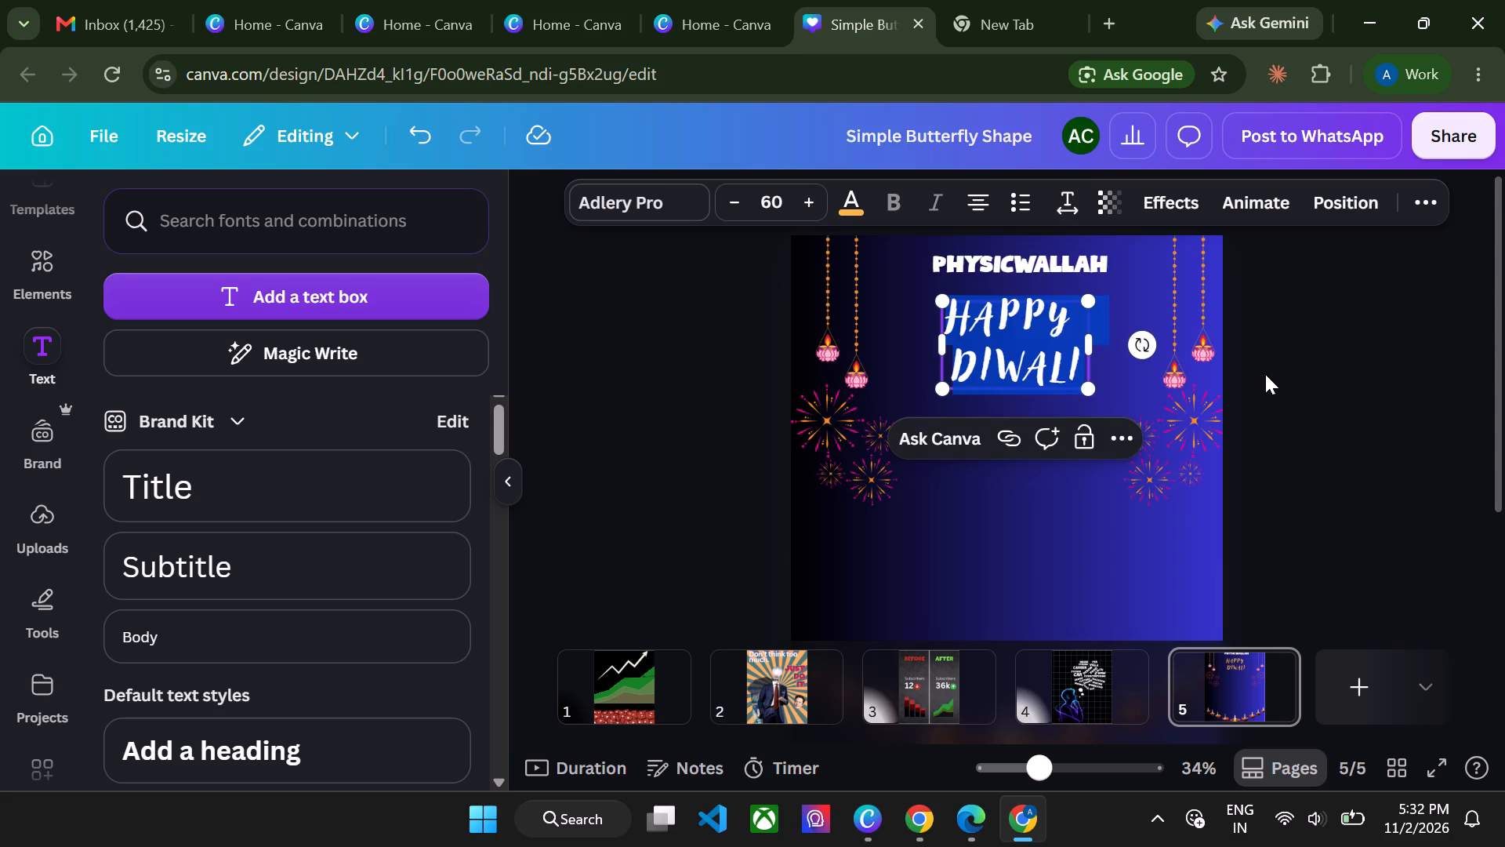
left_click(1068, 201)
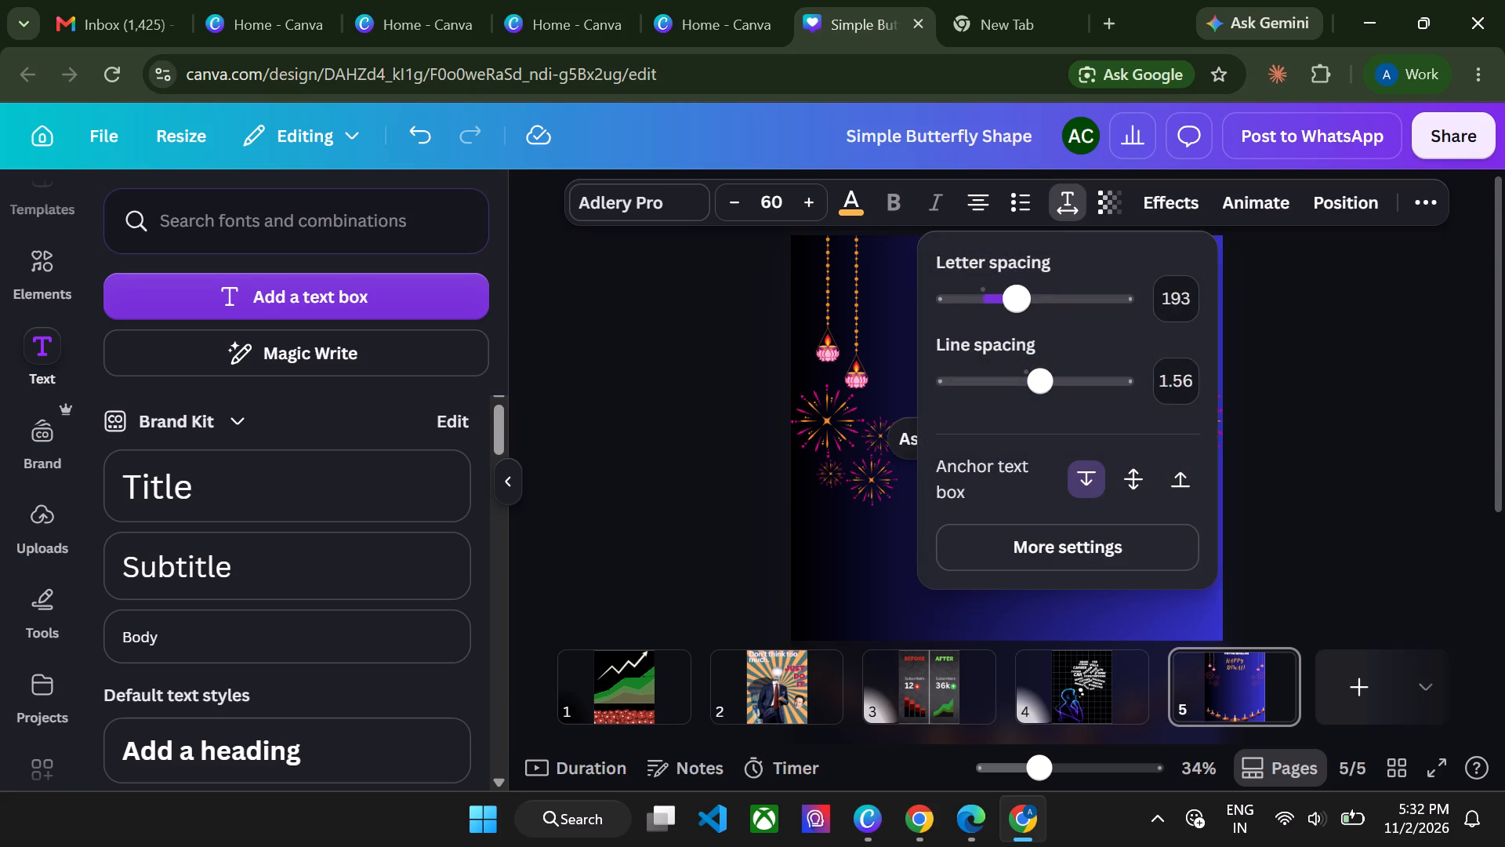
left_click_drag(1024, 294, 1006, 294)
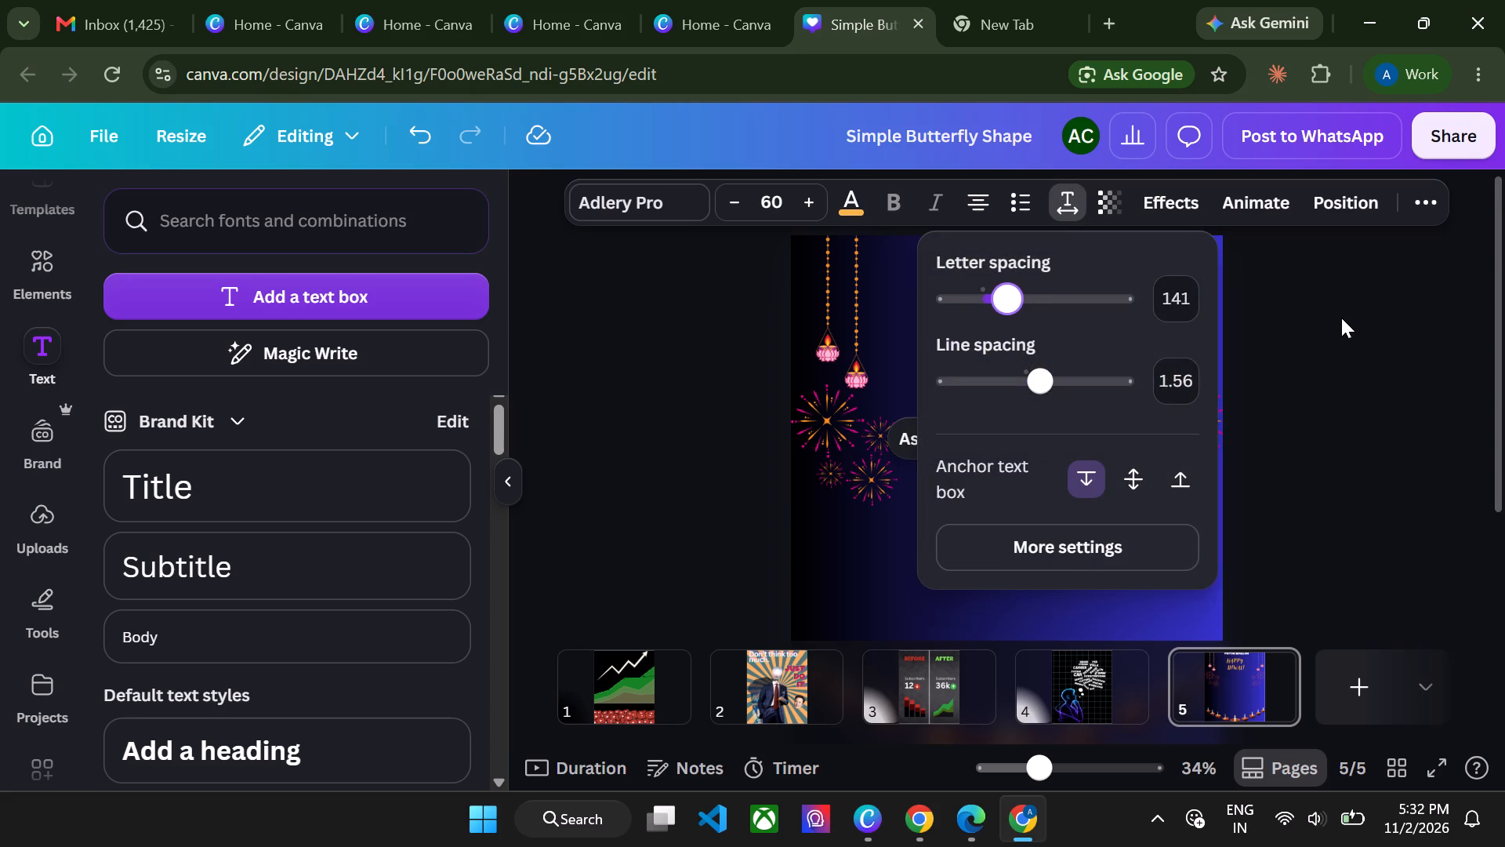
left_click(1341, 318)
double_click(1341, 318)
Shift the HAPPY DIWALI text slightly down and to the right, beneath the PHYSICWALLAH header.
left_click_drag(1022, 316, 1037, 325)
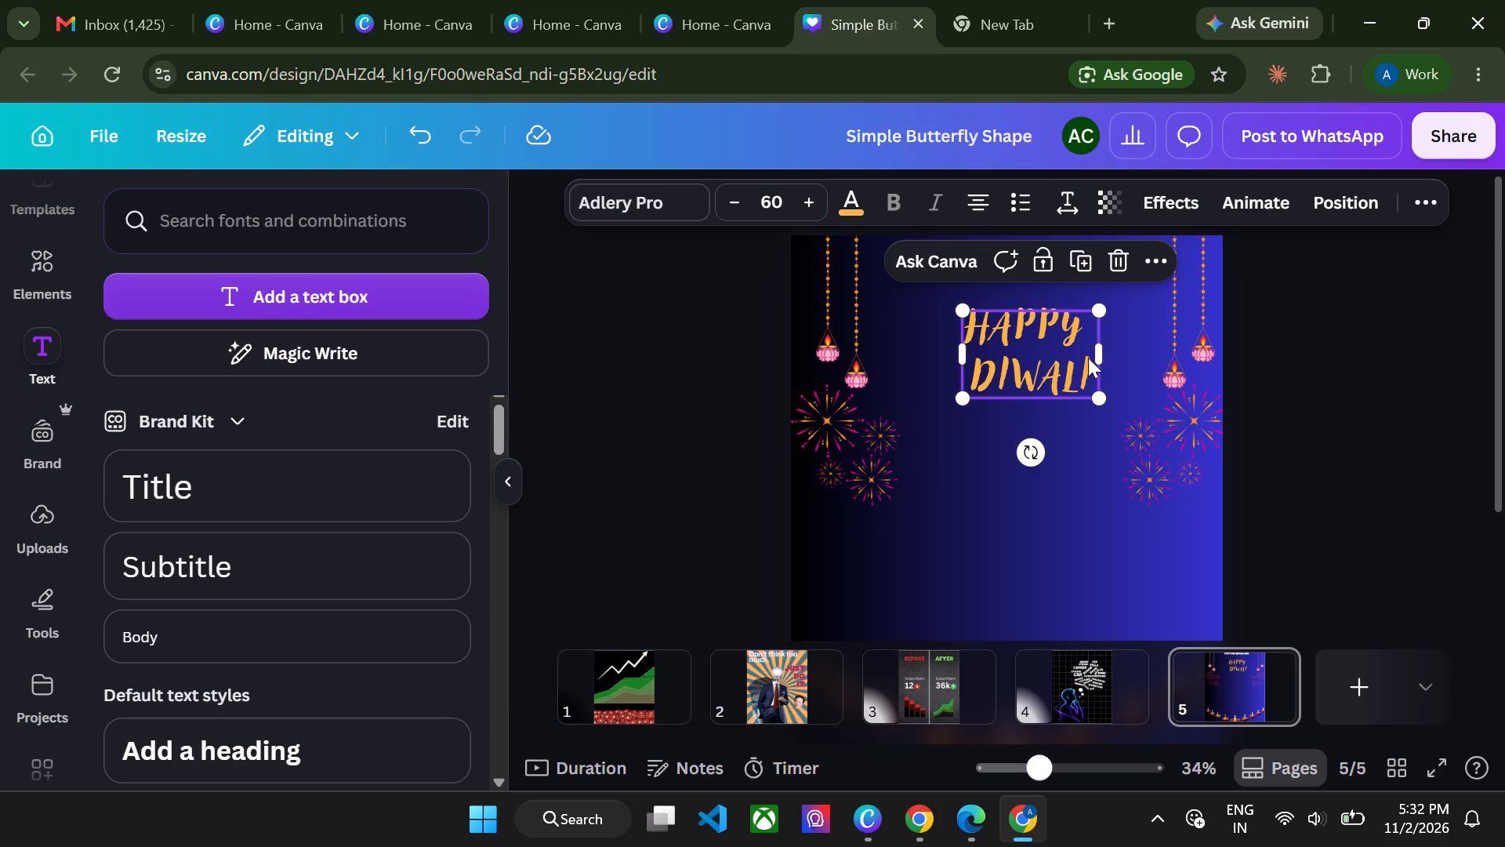
Add an exclamation mark directly after DIWALI, with no space before it.
left_click(1090, 360)
key("space")
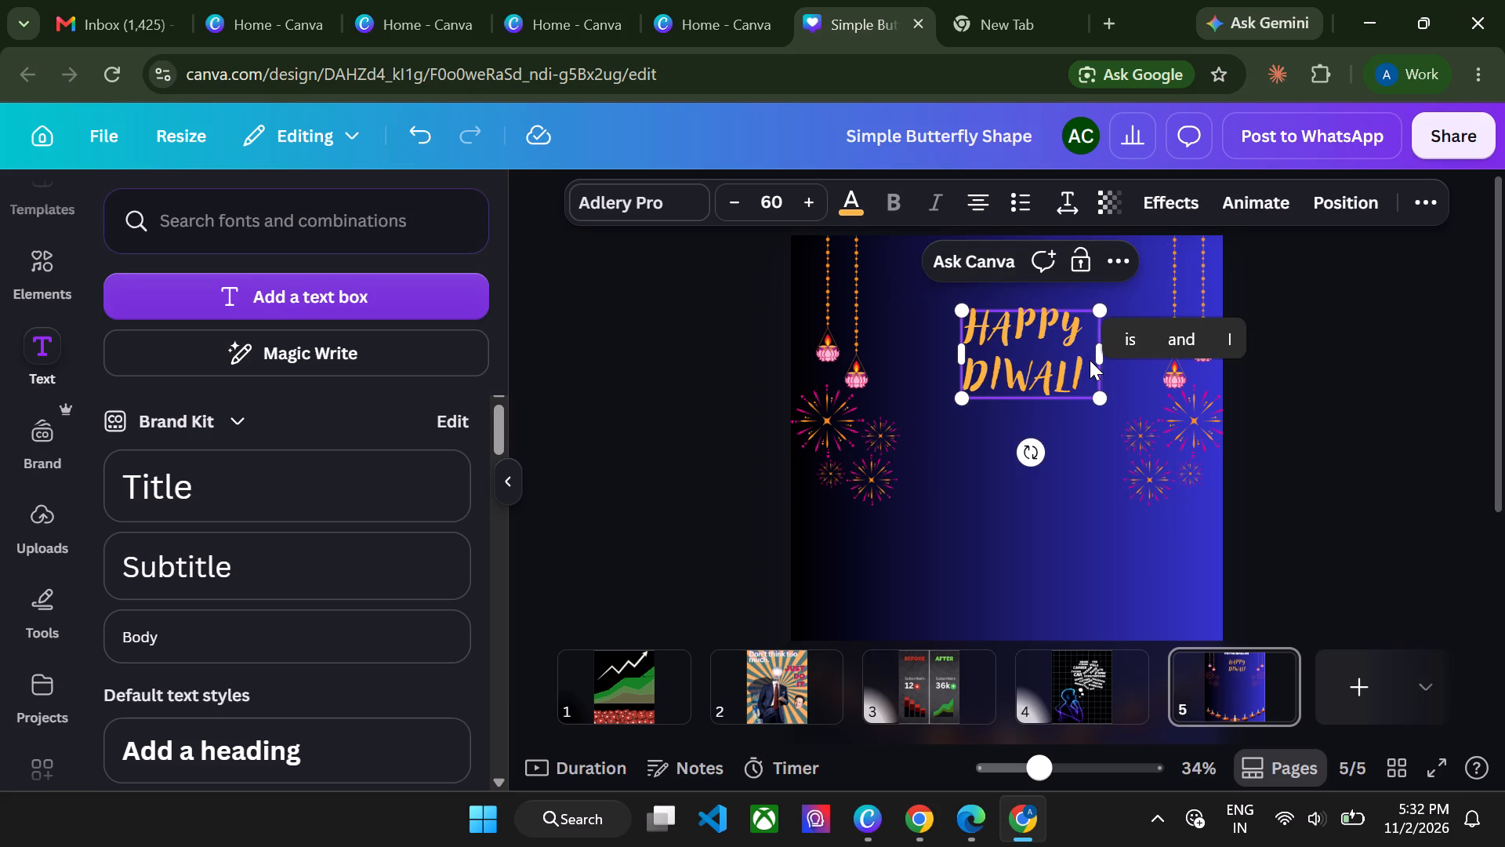
key("shift+exclam")
key("BackSpace")
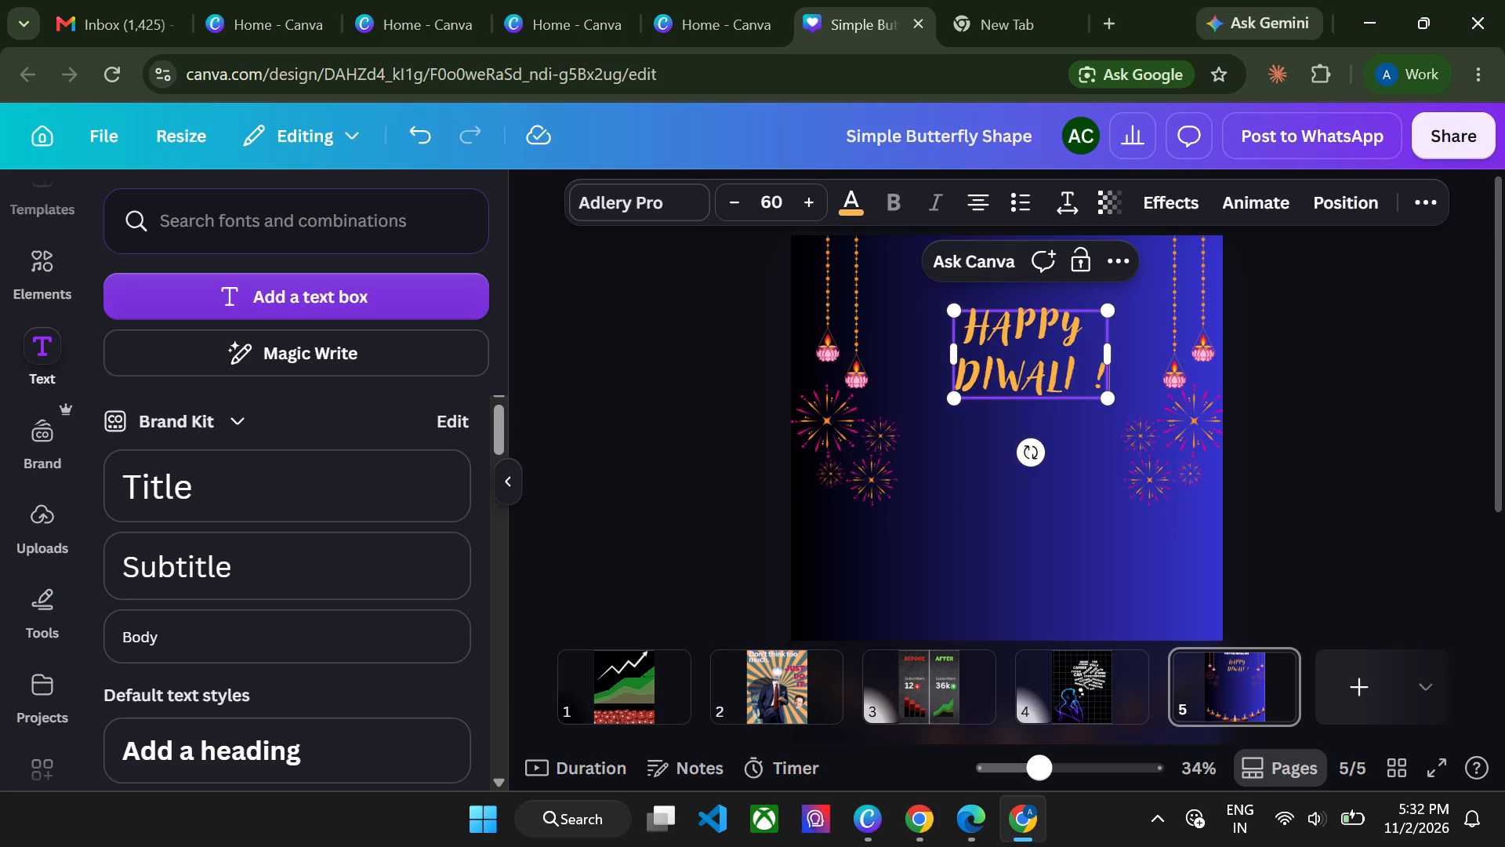
key("BackSpace")
key("shift+exclam")
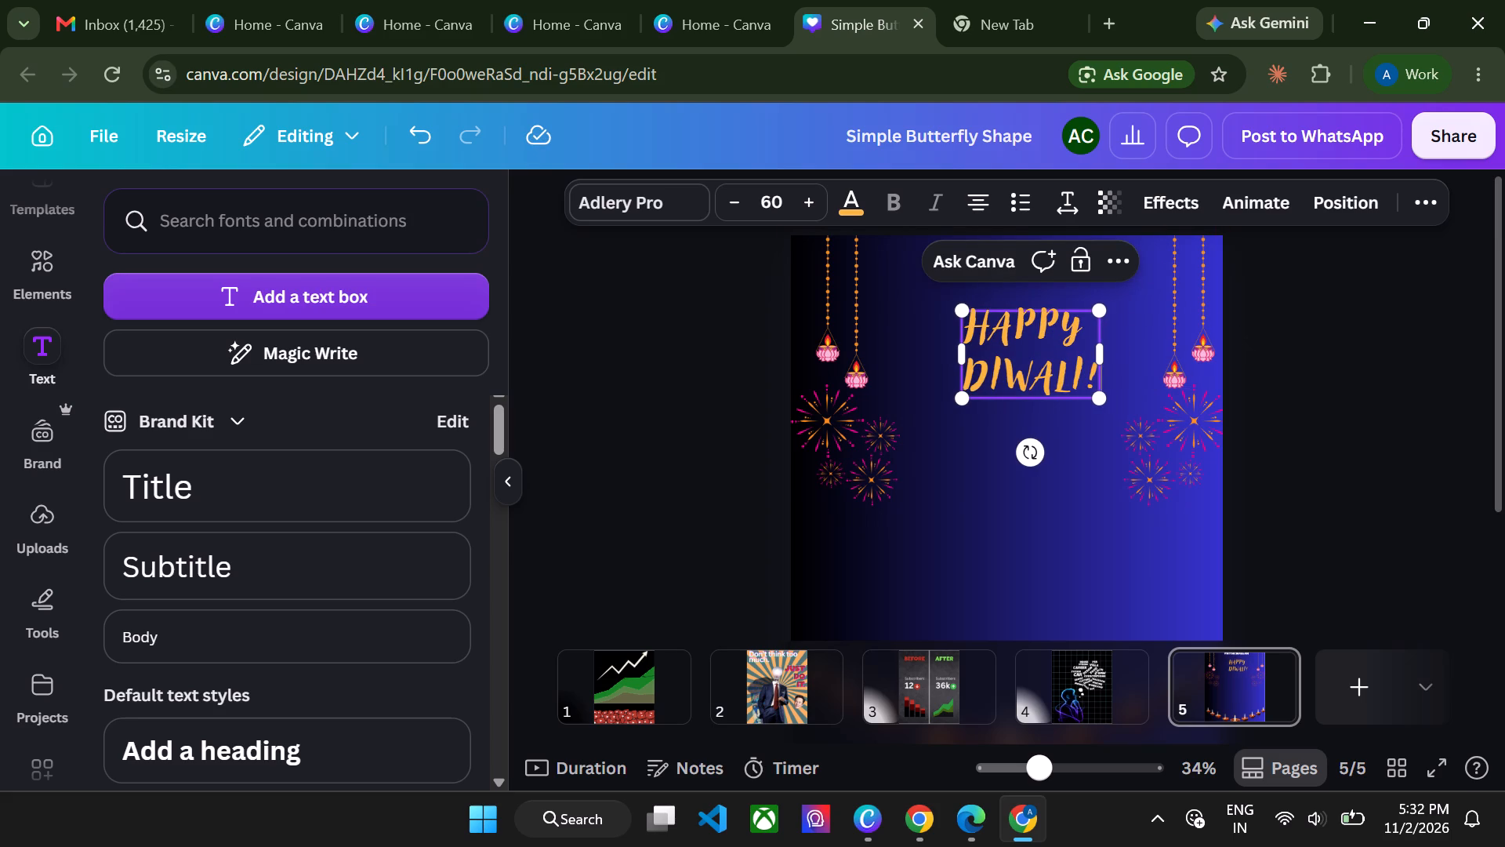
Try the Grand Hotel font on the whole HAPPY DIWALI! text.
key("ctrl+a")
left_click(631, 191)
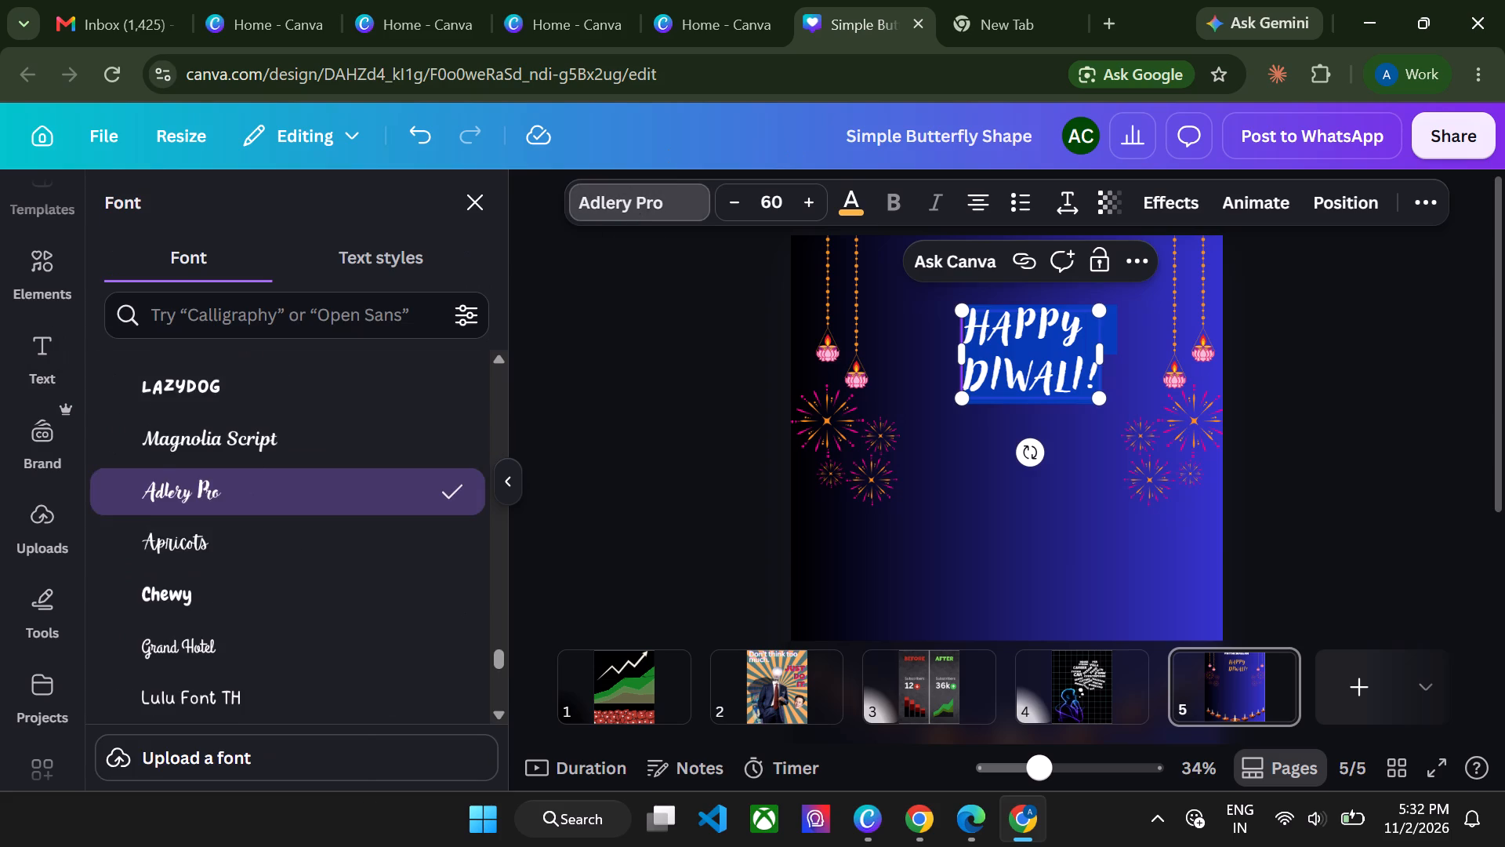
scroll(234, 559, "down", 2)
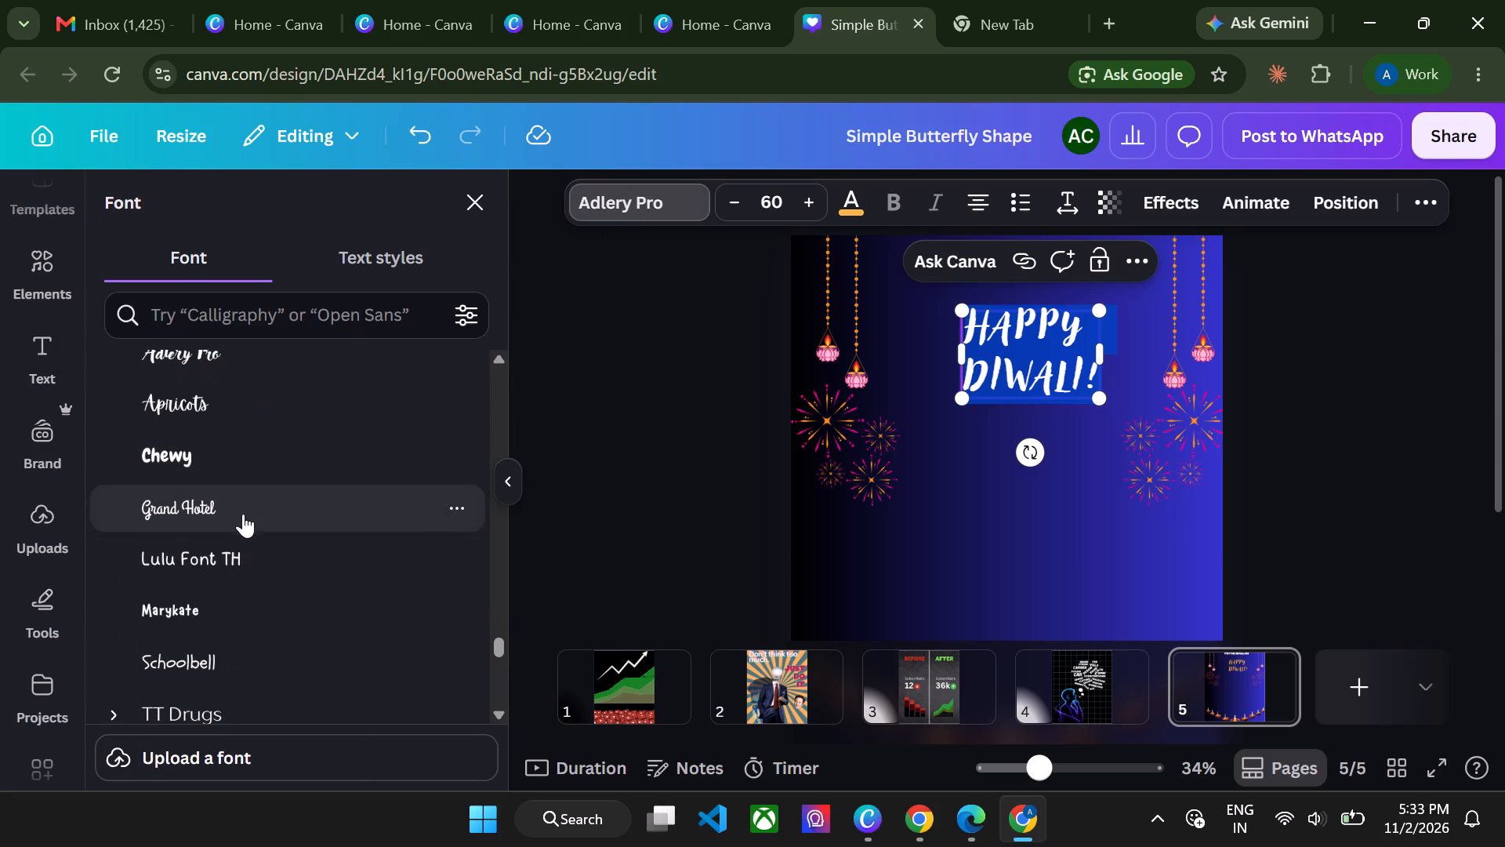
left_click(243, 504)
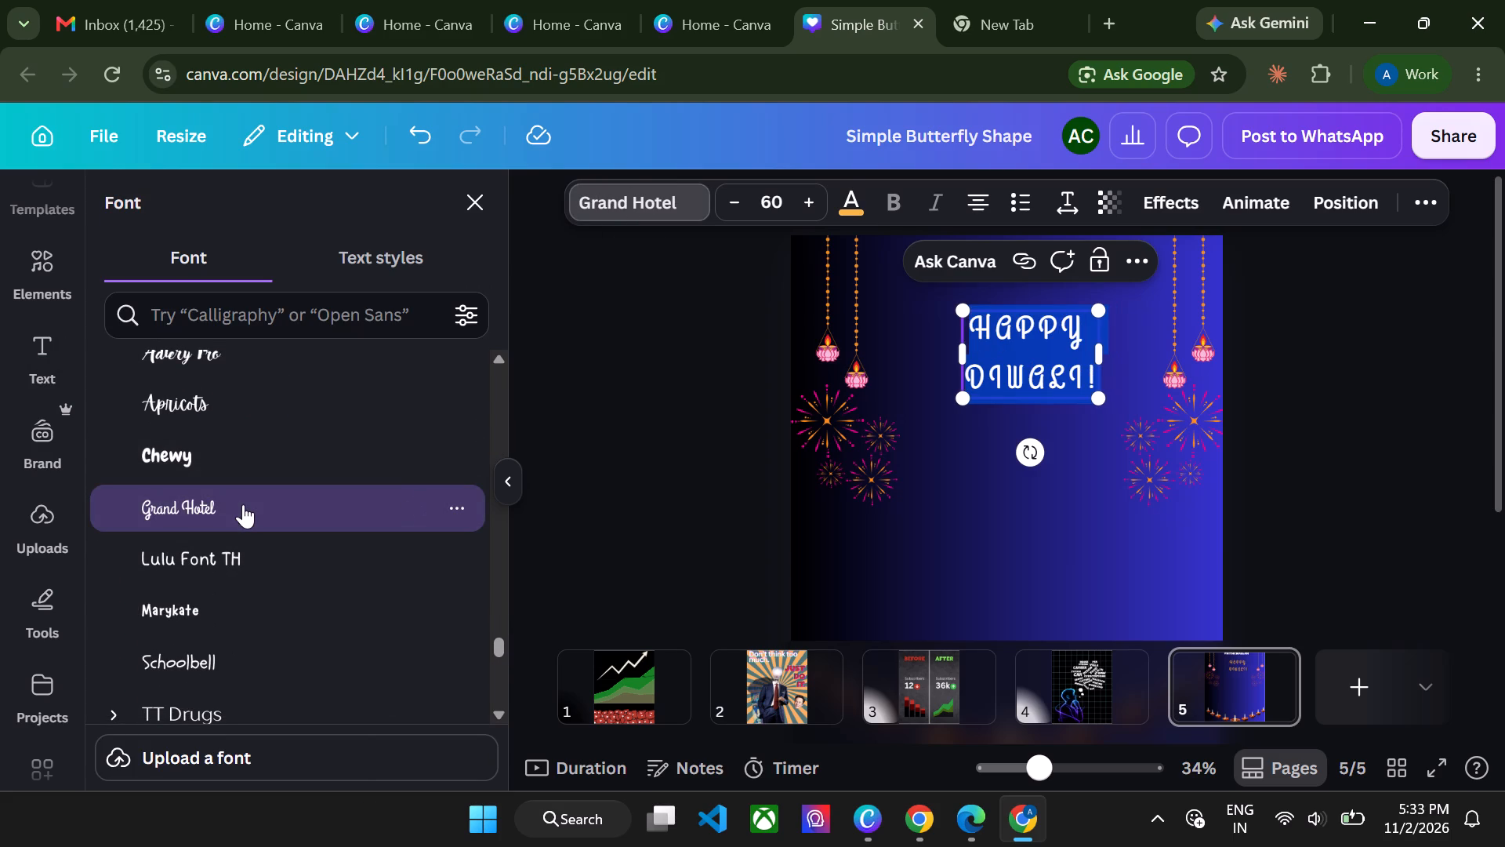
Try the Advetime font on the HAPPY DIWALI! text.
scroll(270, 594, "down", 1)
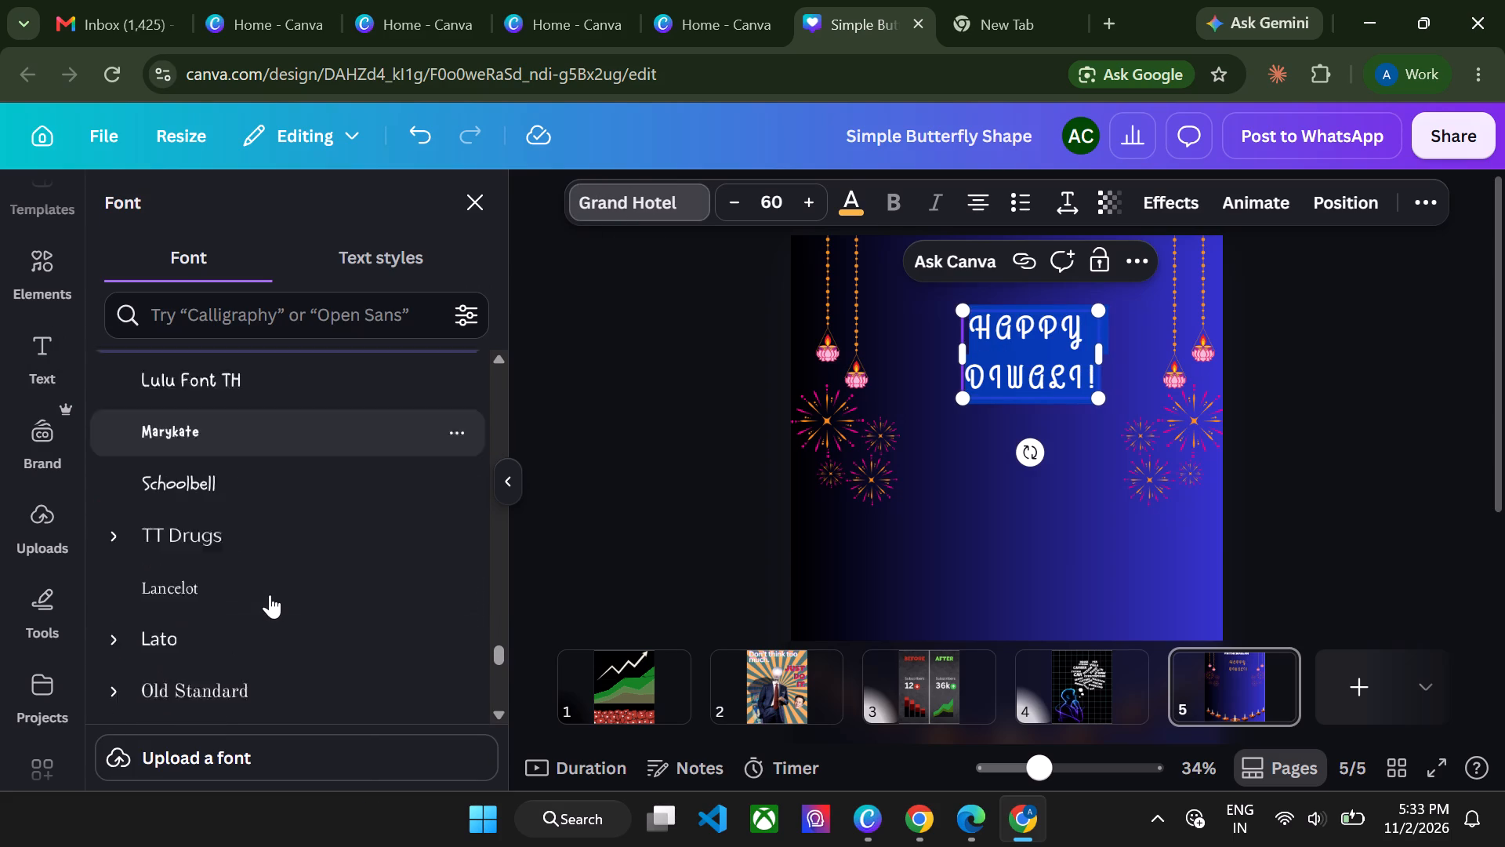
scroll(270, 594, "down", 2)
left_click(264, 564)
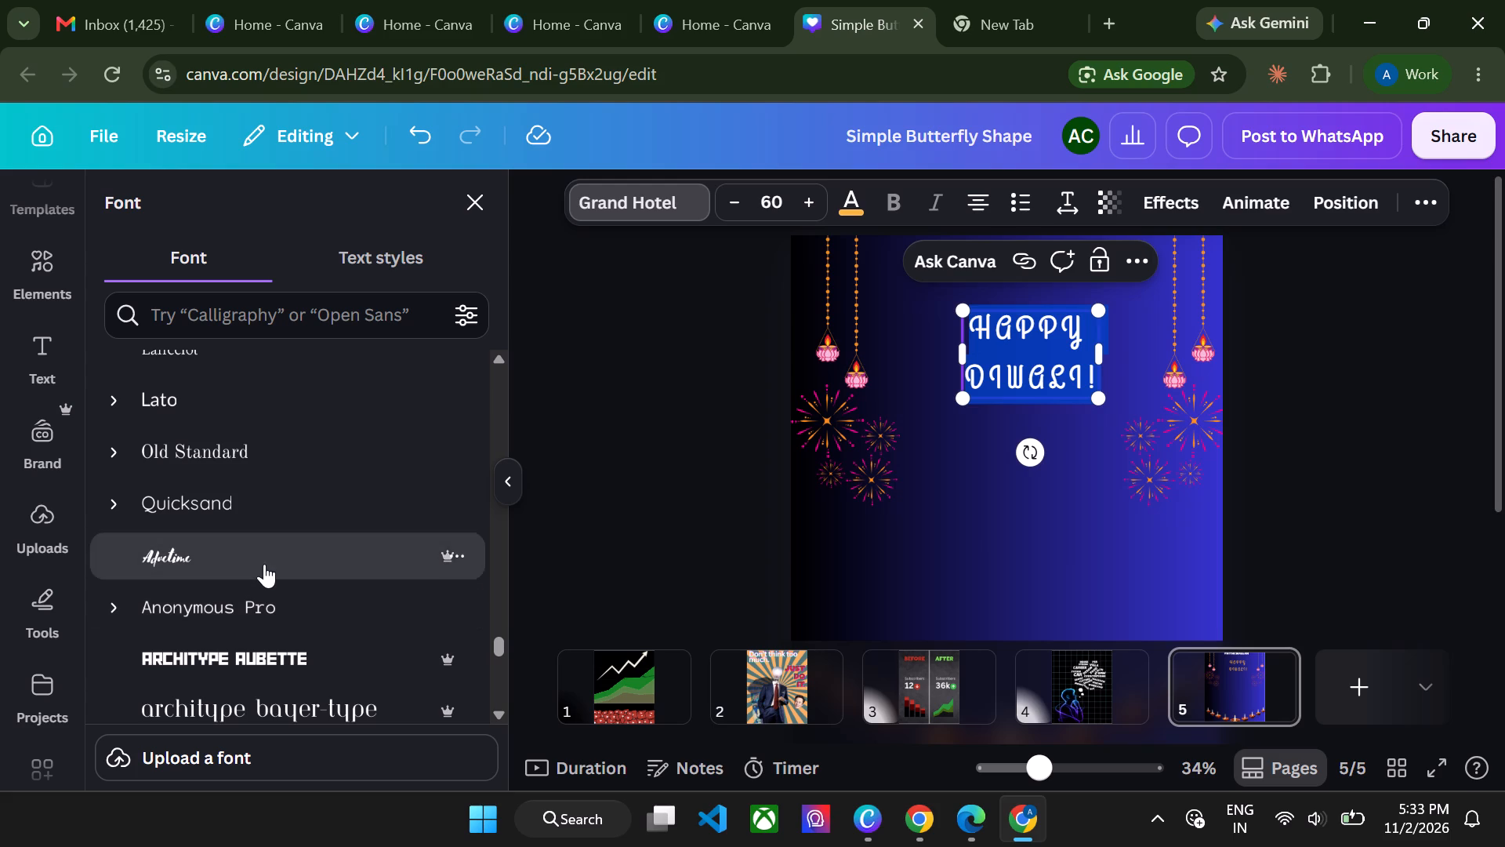
Change the HAPPY DIWALI! text's font to Buffalo.
scroll(290, 547, "down", 1)
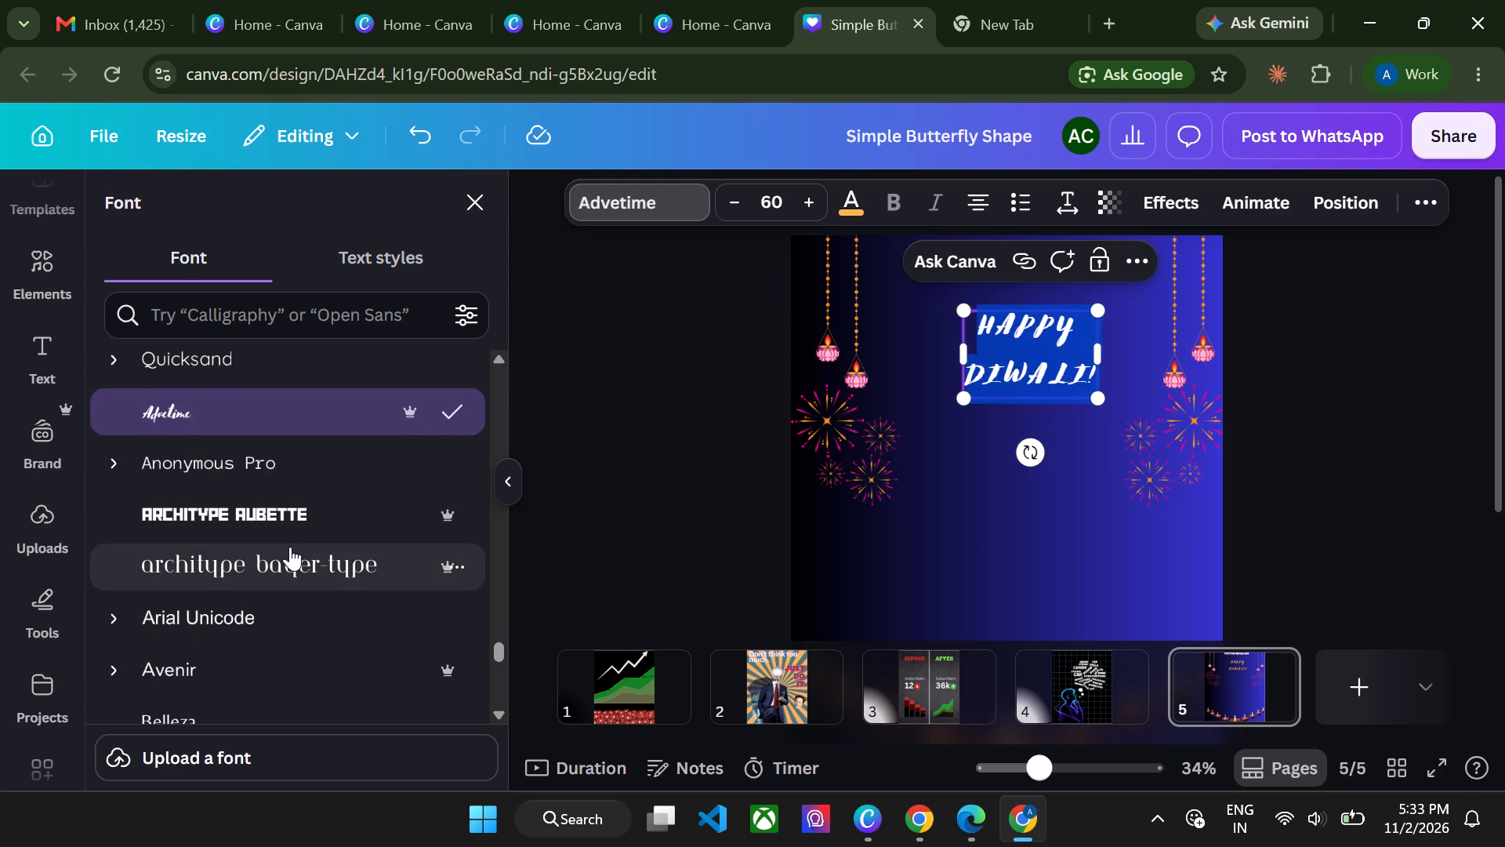
scroll(290, 547, "down", 1)
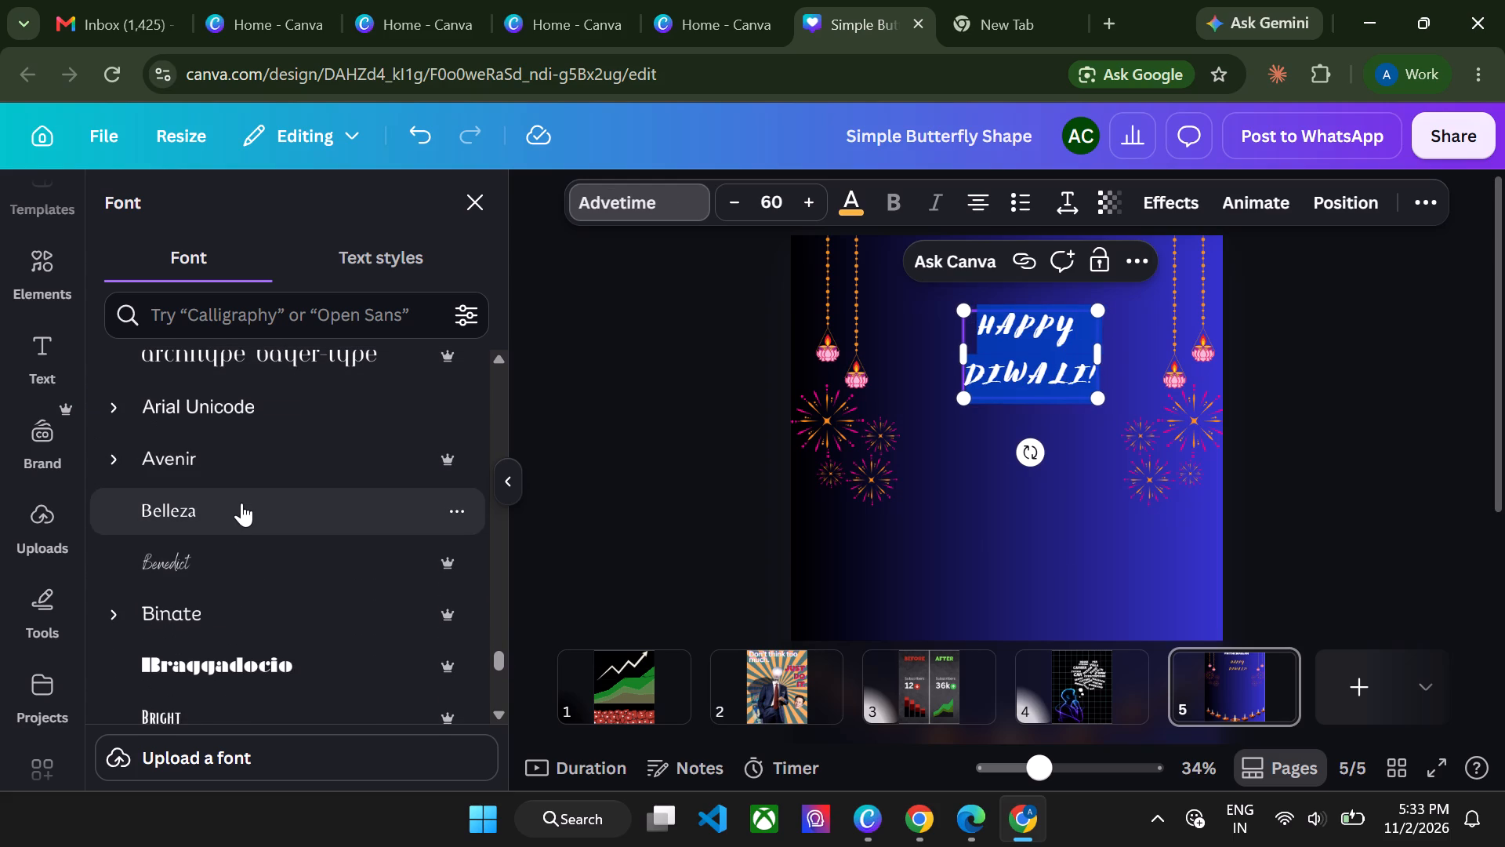
scroll(241, 503, "down", 2)
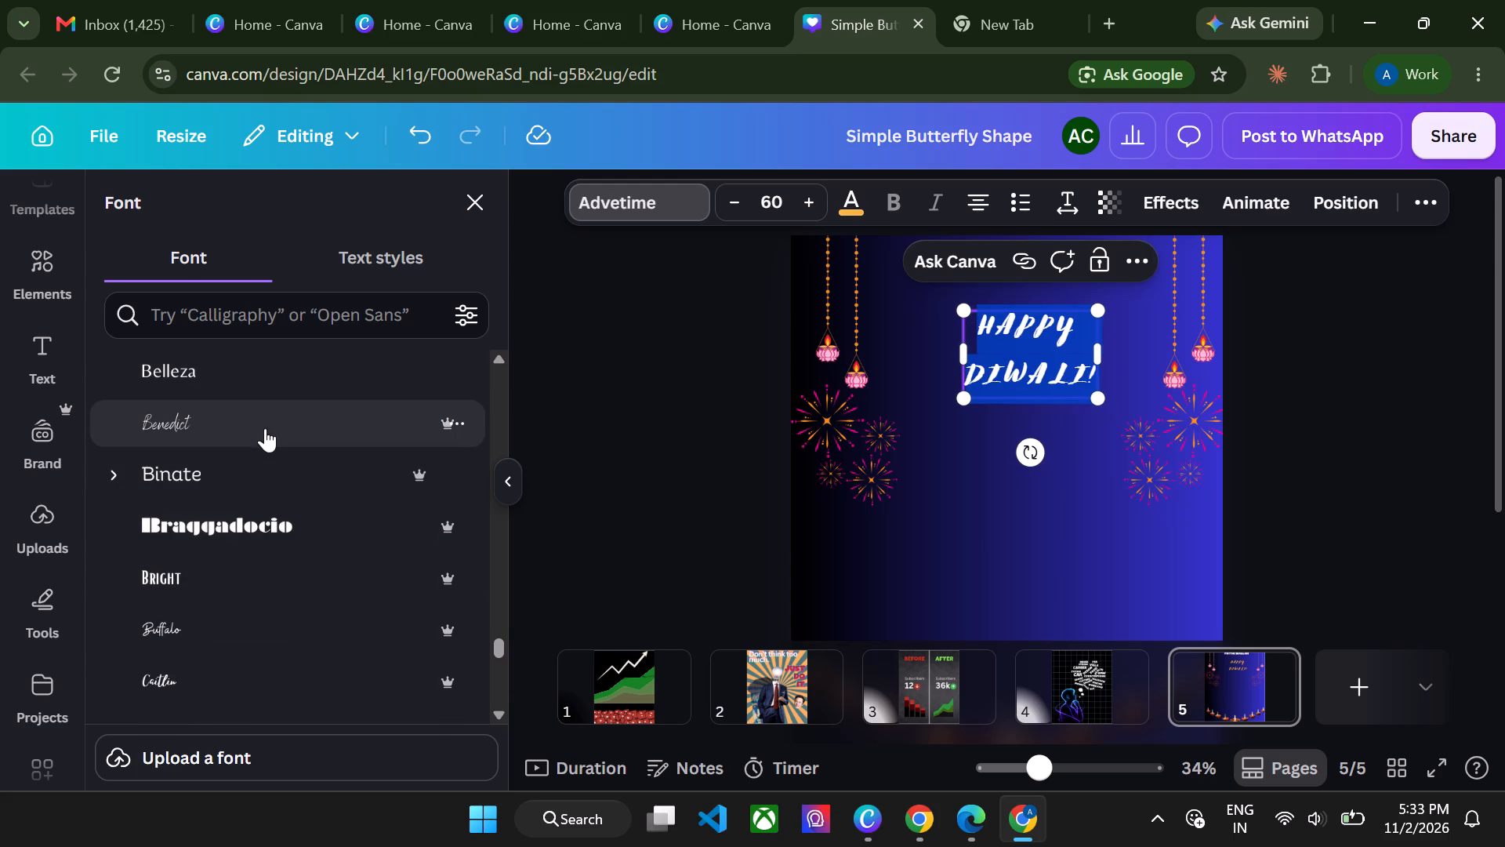
scroll(243, 569, "down", 1)
left_click(257, 569)
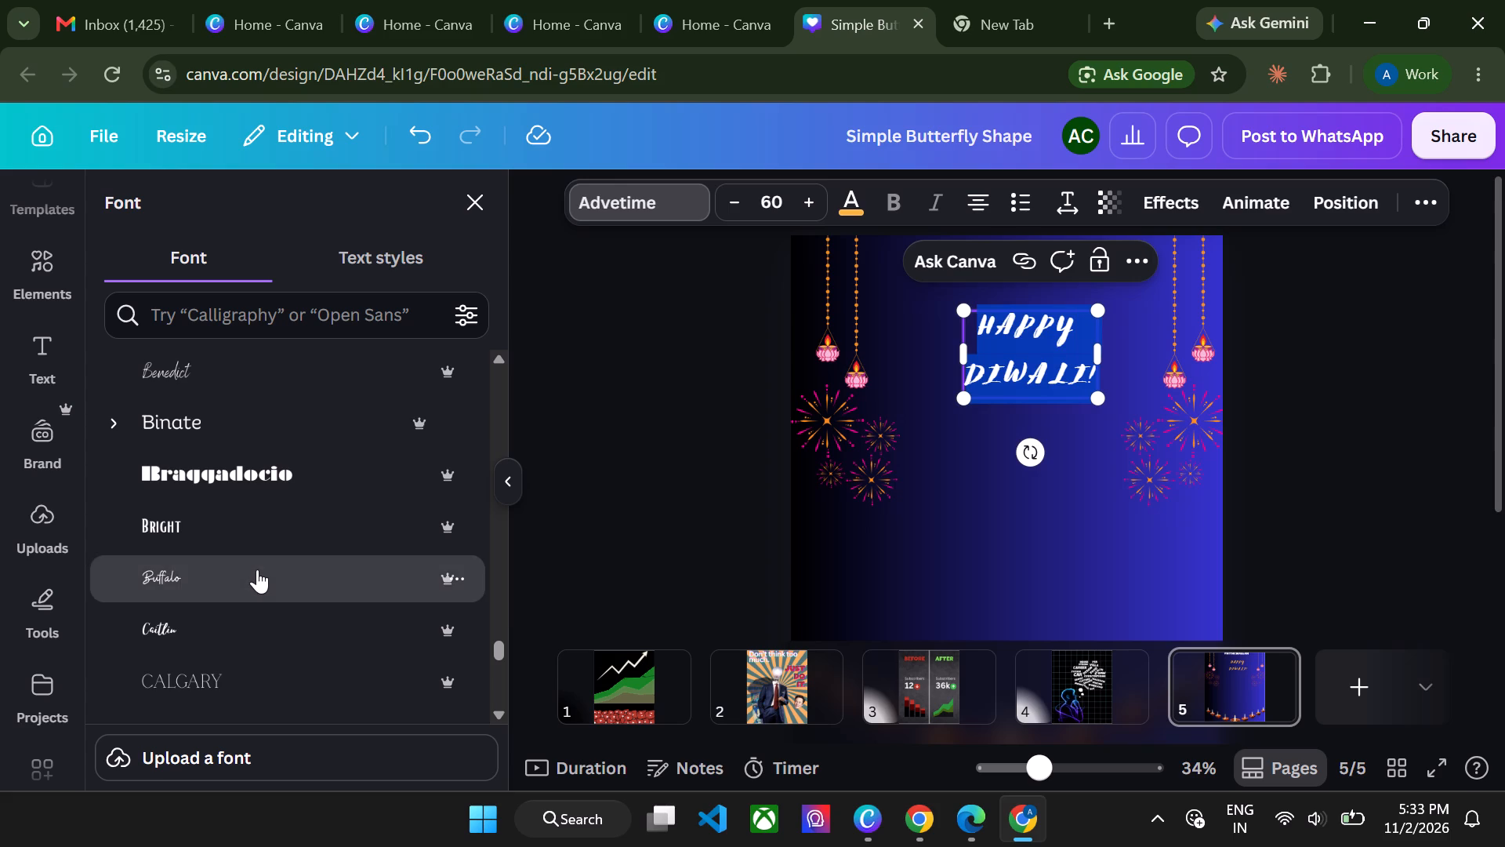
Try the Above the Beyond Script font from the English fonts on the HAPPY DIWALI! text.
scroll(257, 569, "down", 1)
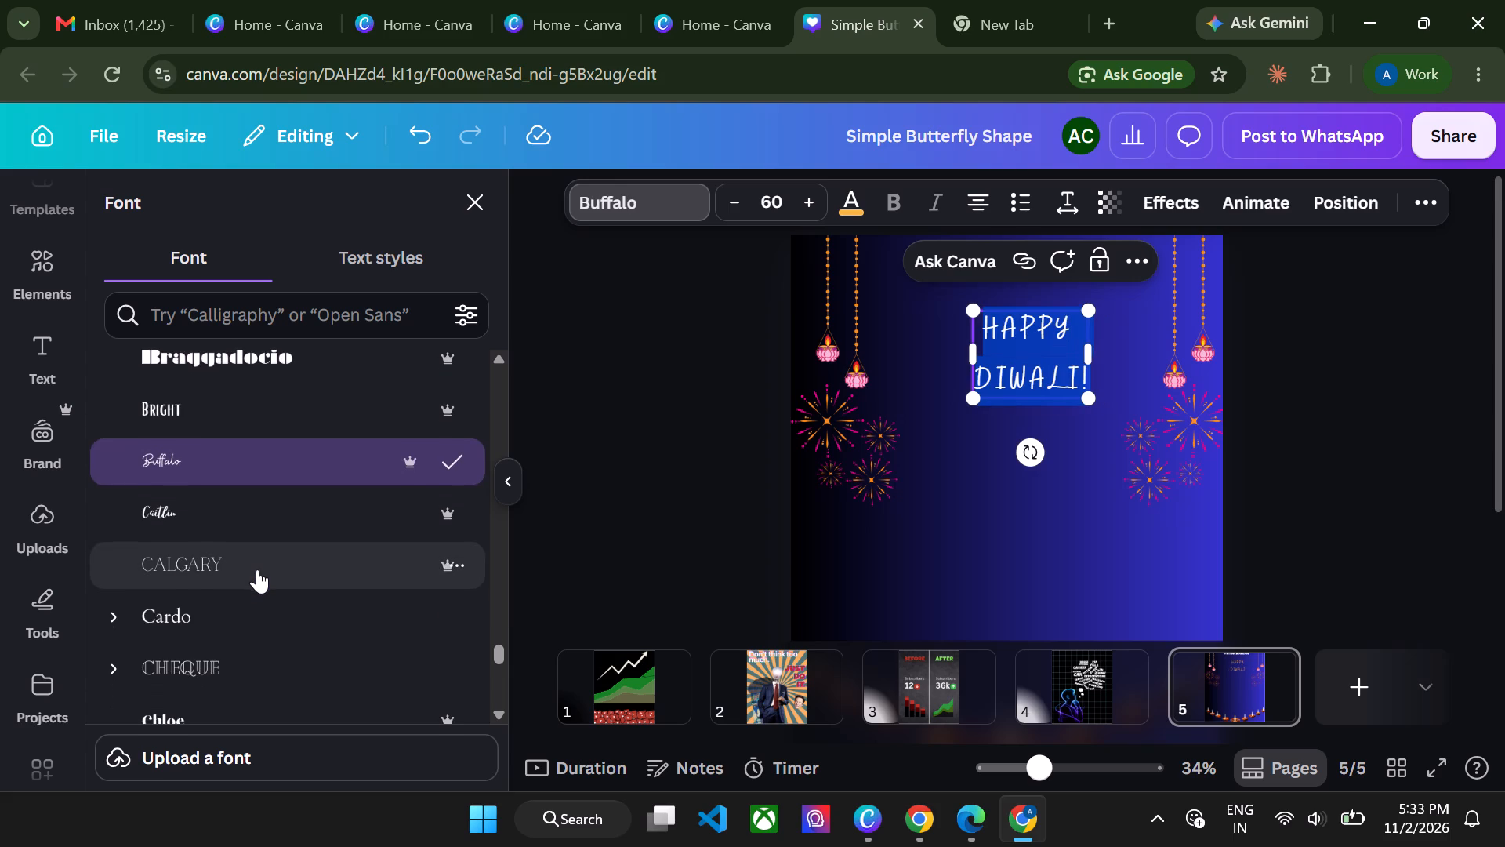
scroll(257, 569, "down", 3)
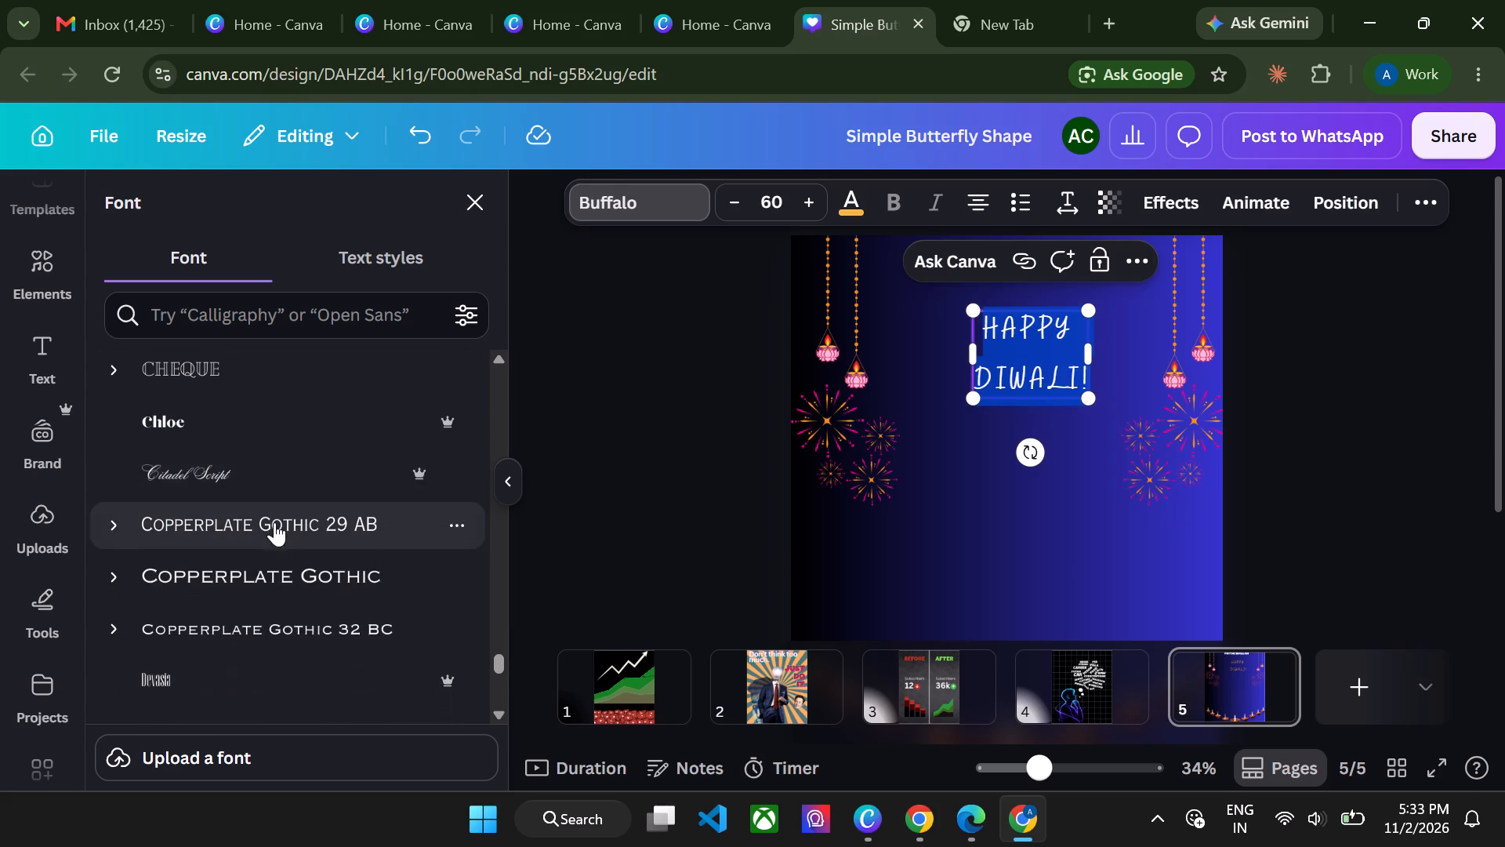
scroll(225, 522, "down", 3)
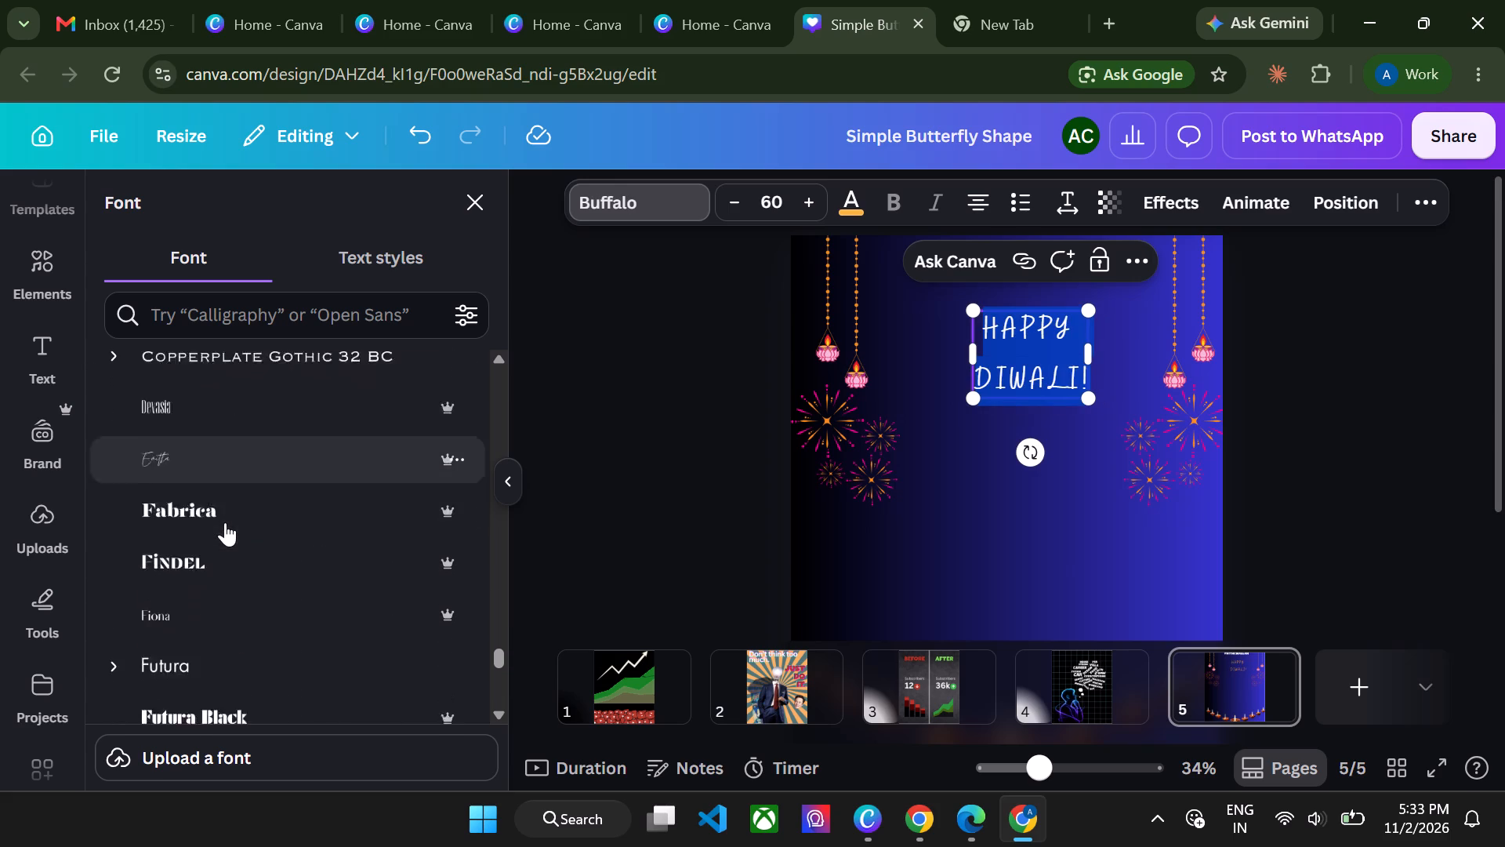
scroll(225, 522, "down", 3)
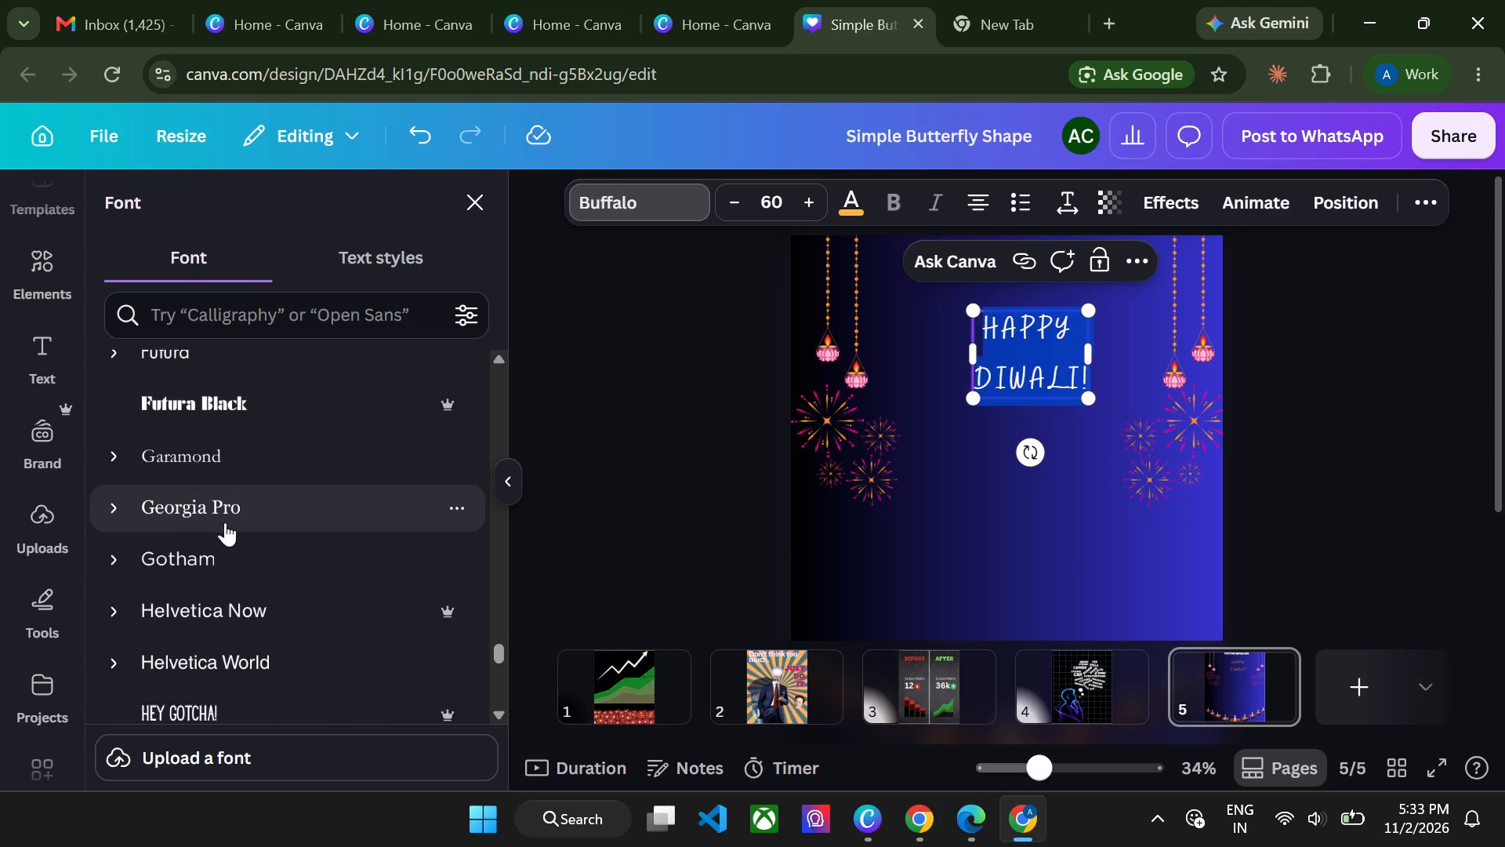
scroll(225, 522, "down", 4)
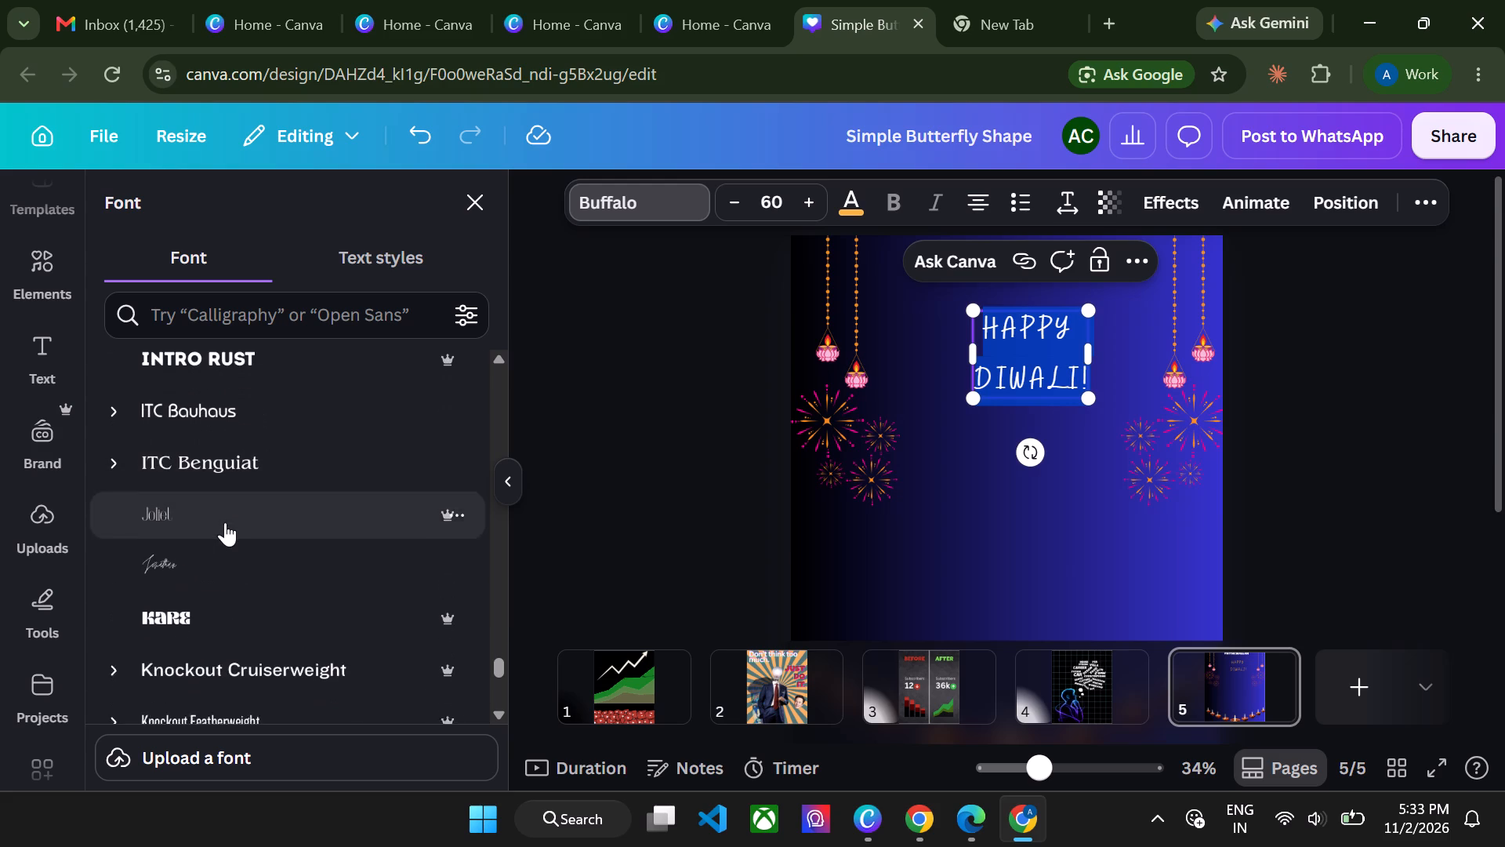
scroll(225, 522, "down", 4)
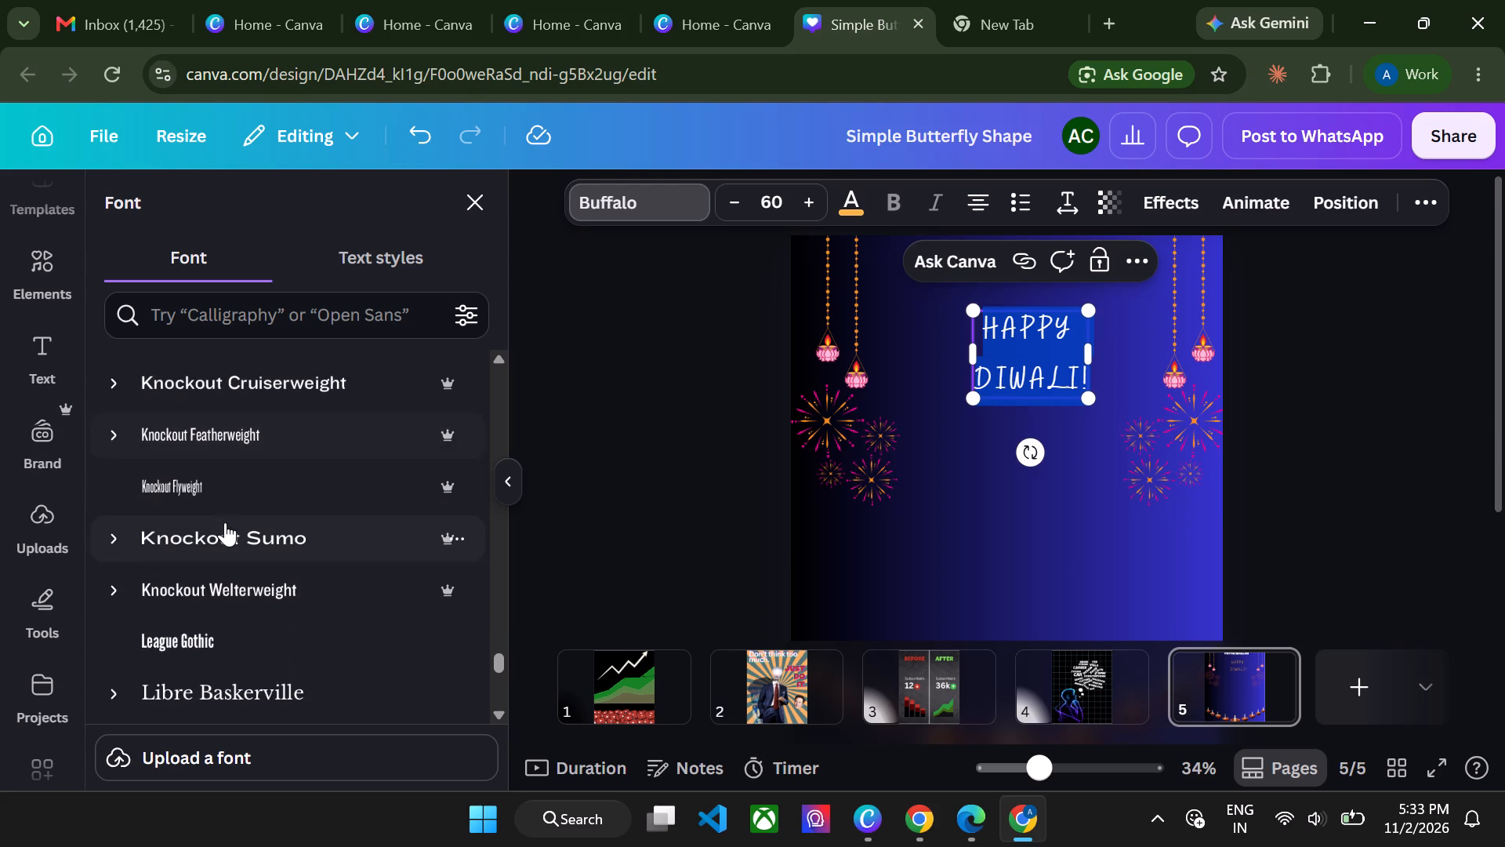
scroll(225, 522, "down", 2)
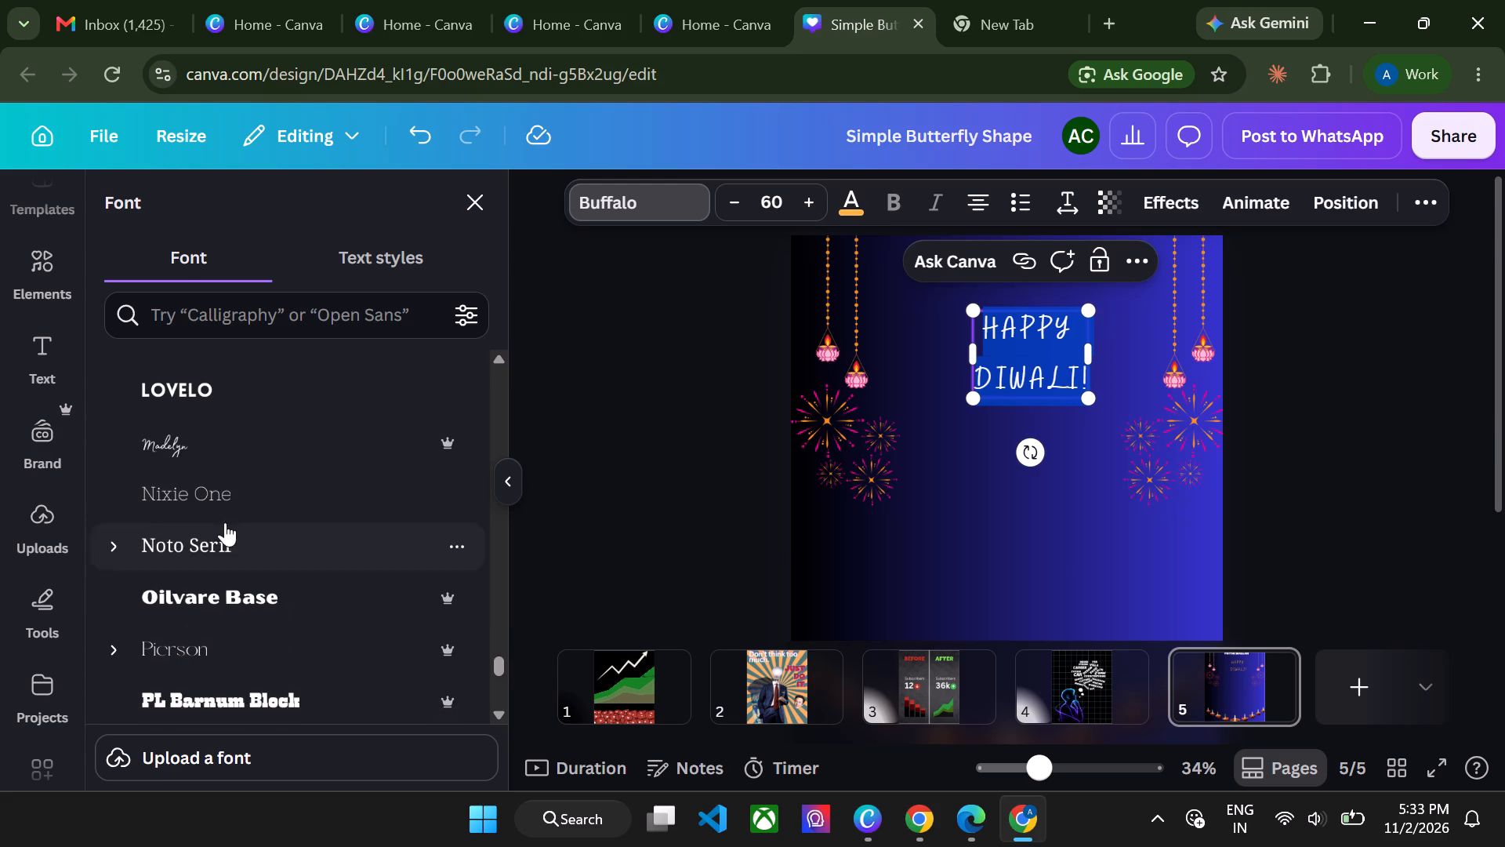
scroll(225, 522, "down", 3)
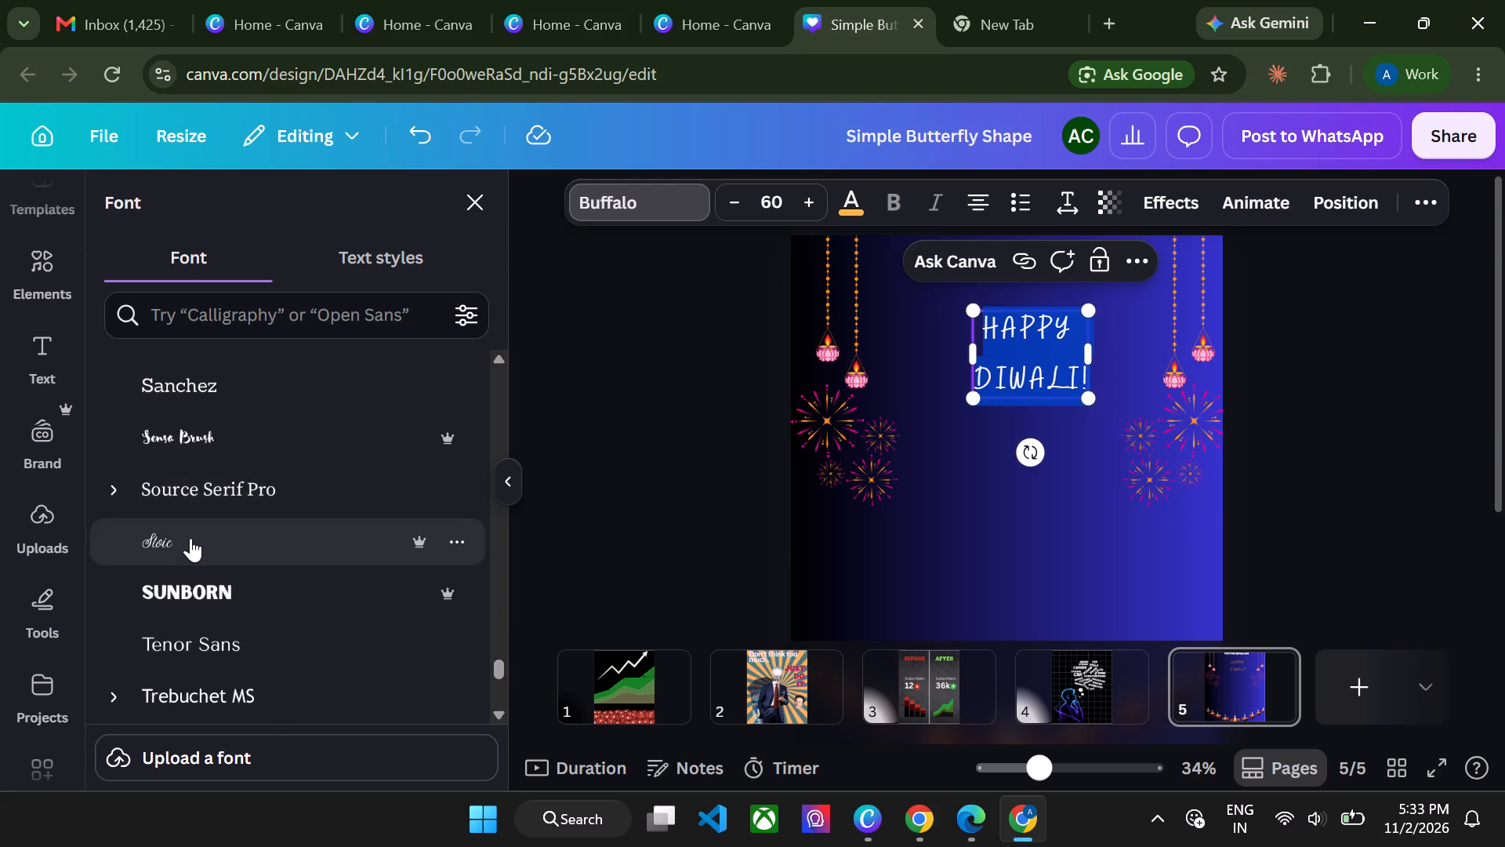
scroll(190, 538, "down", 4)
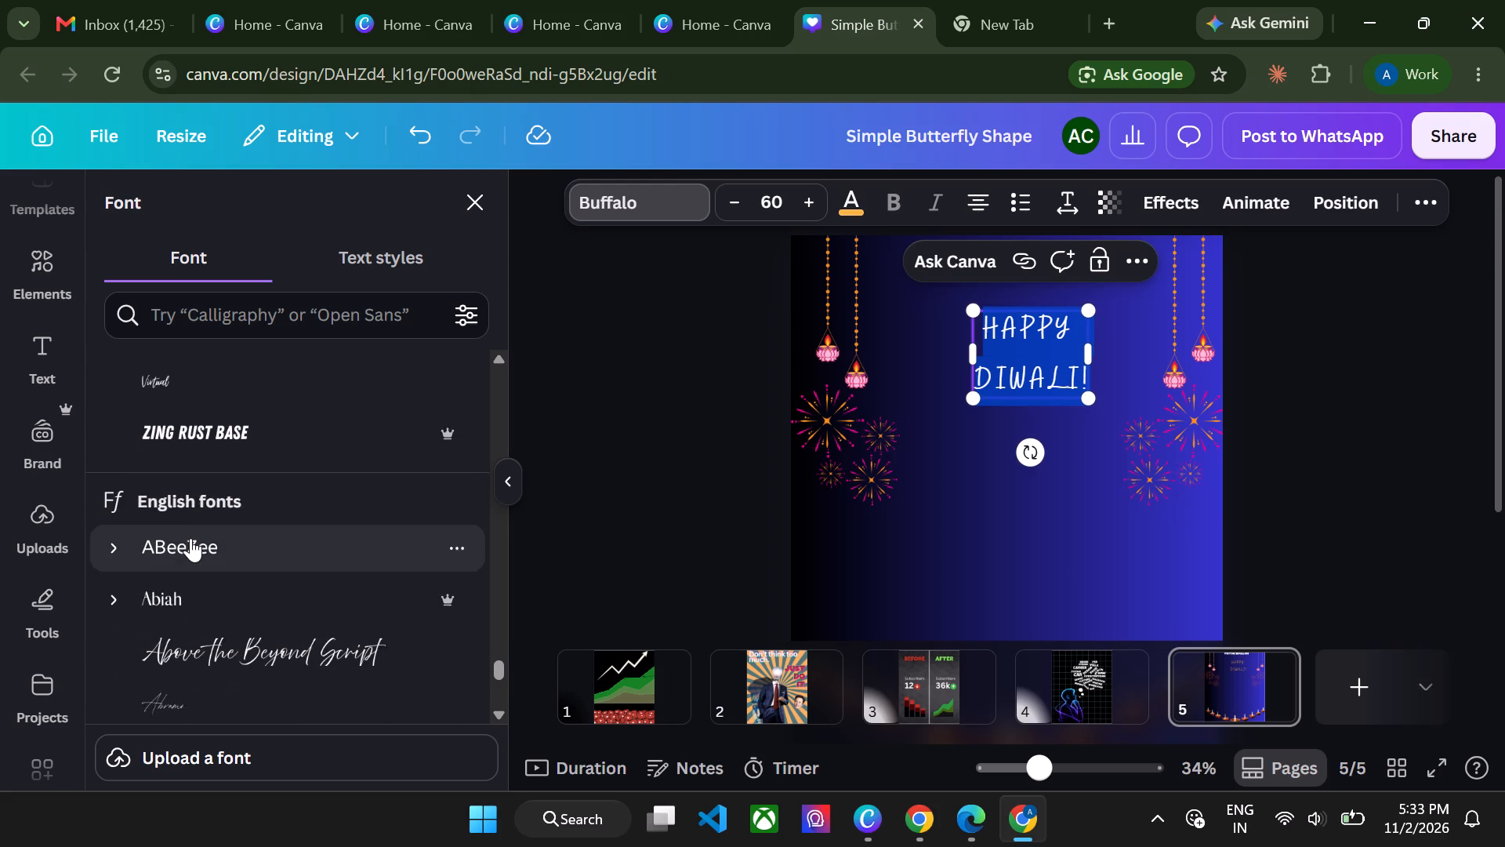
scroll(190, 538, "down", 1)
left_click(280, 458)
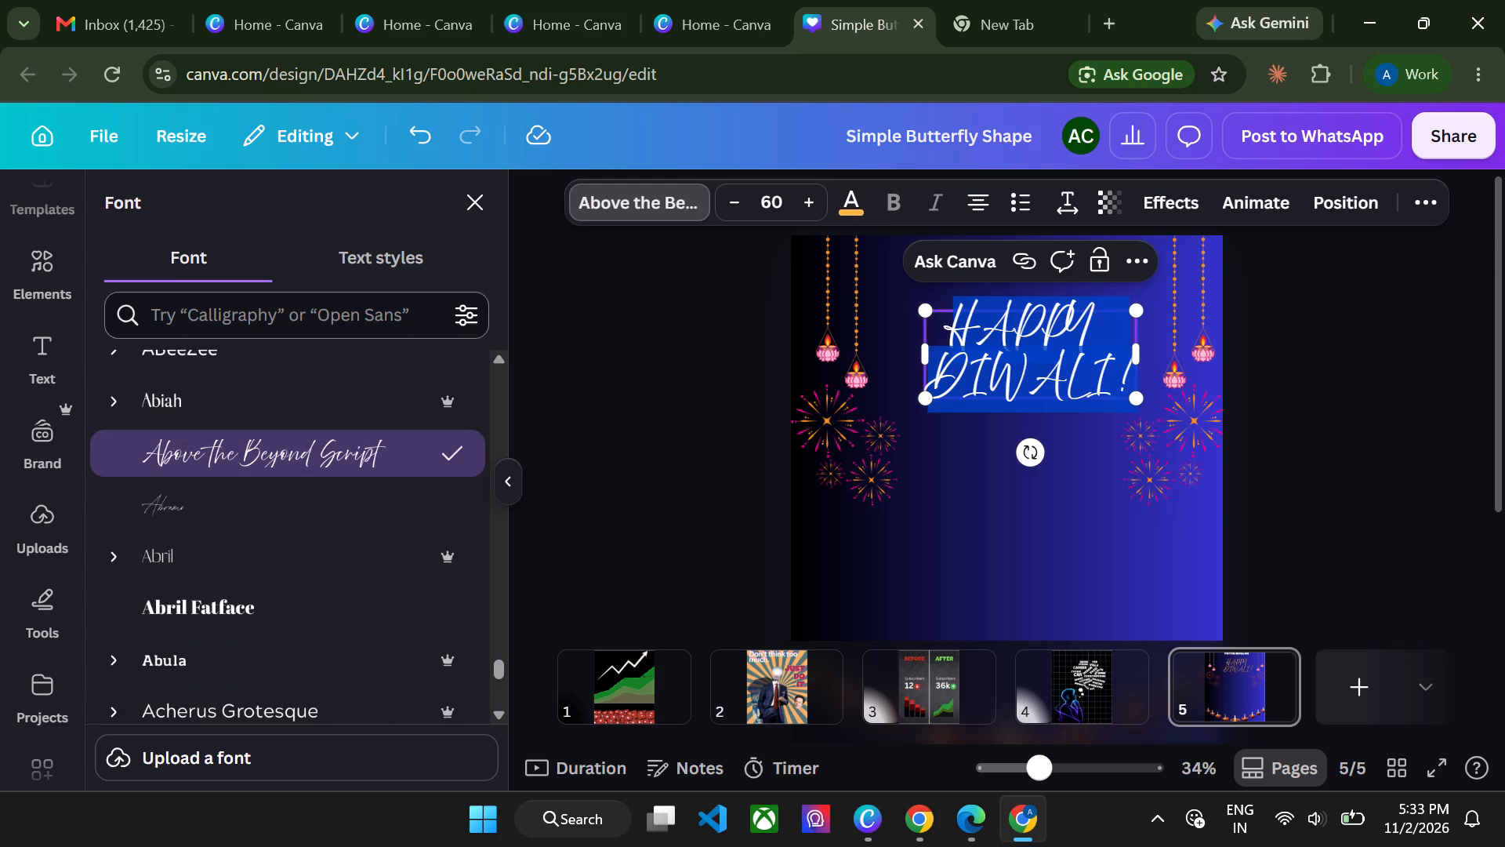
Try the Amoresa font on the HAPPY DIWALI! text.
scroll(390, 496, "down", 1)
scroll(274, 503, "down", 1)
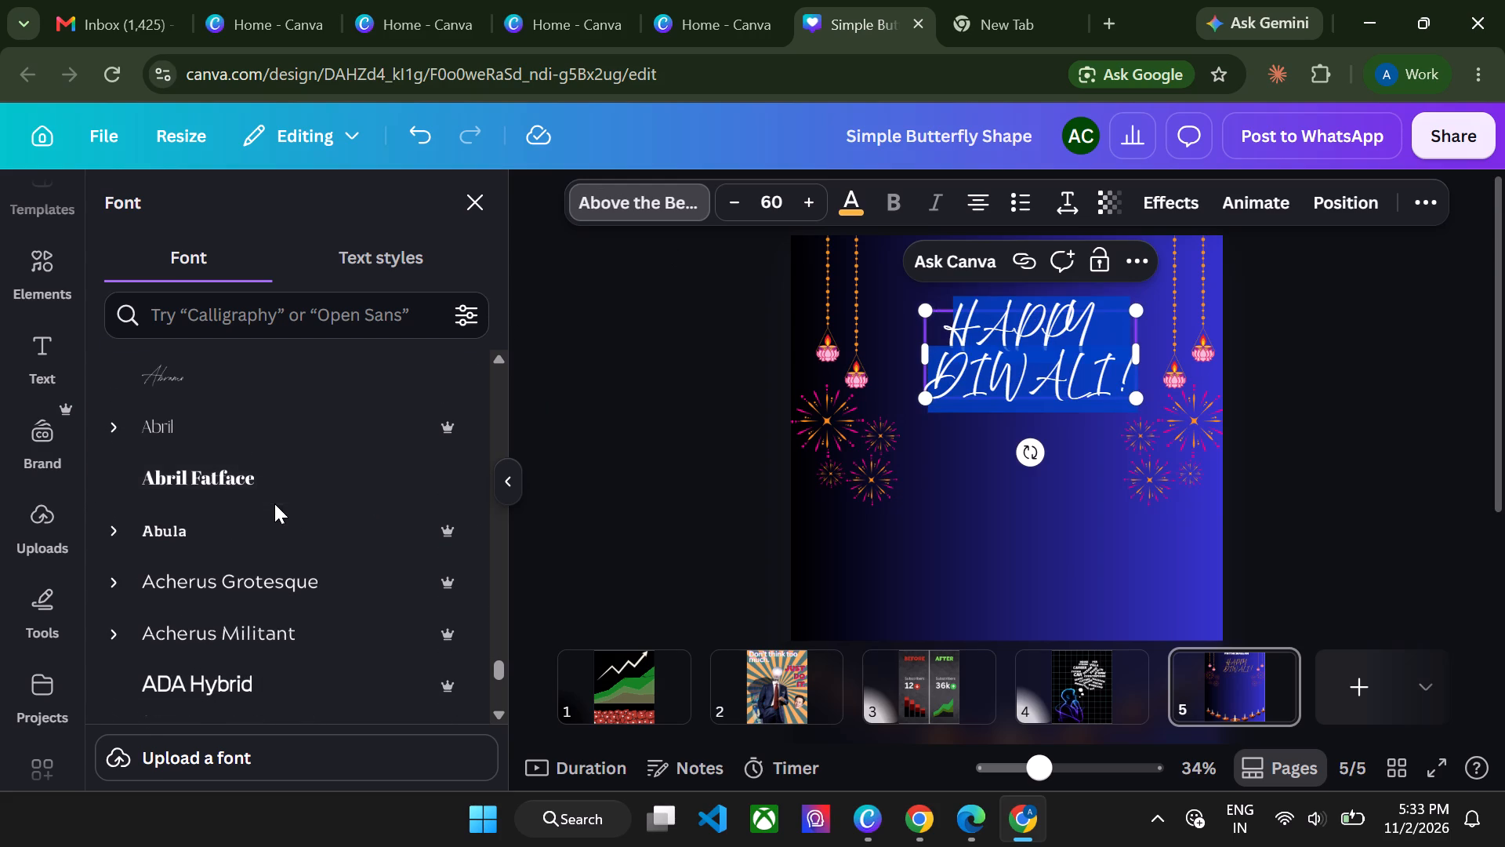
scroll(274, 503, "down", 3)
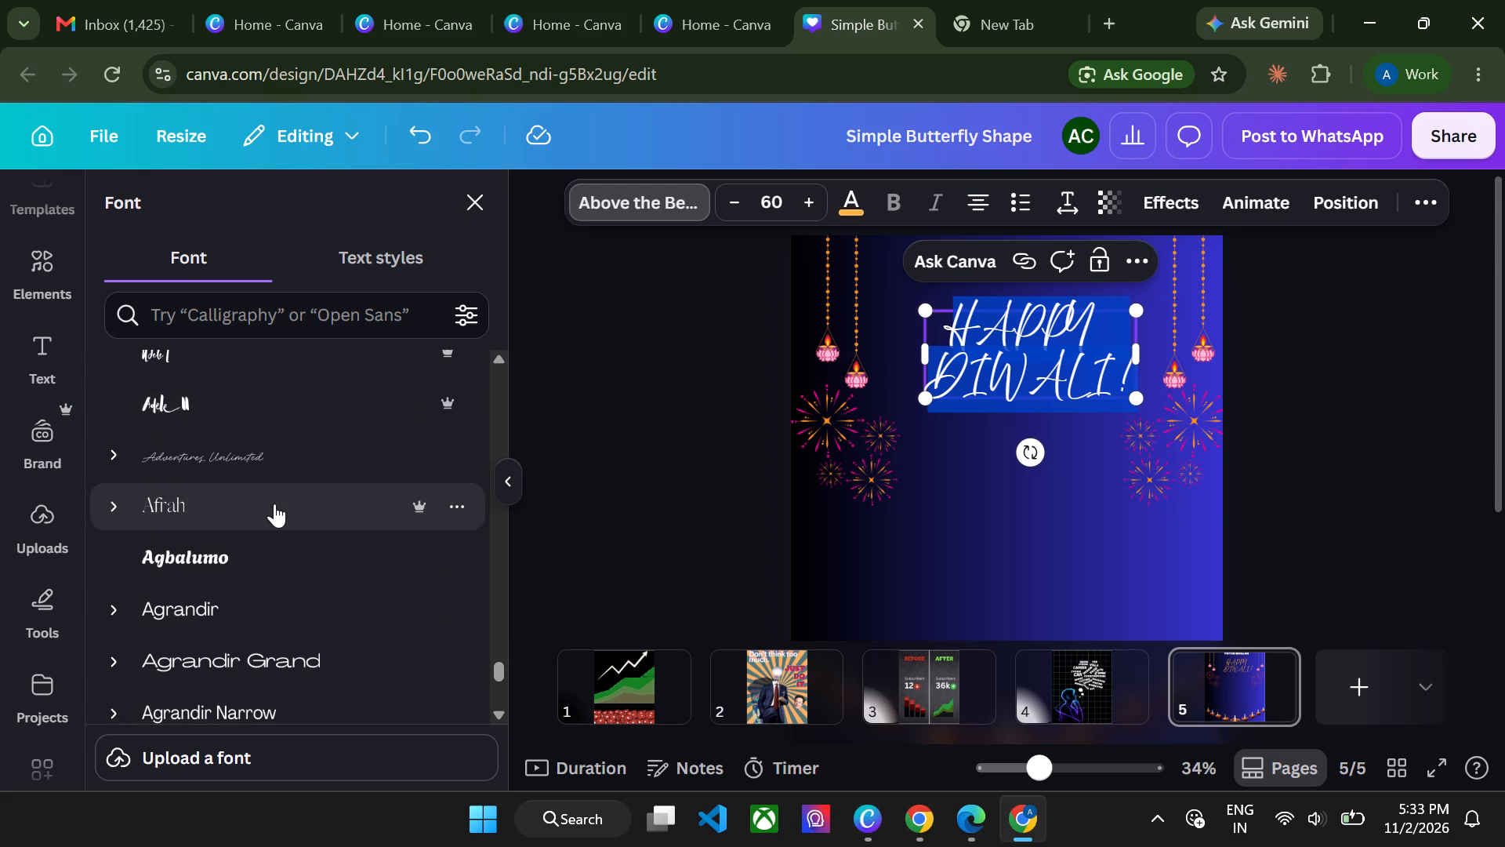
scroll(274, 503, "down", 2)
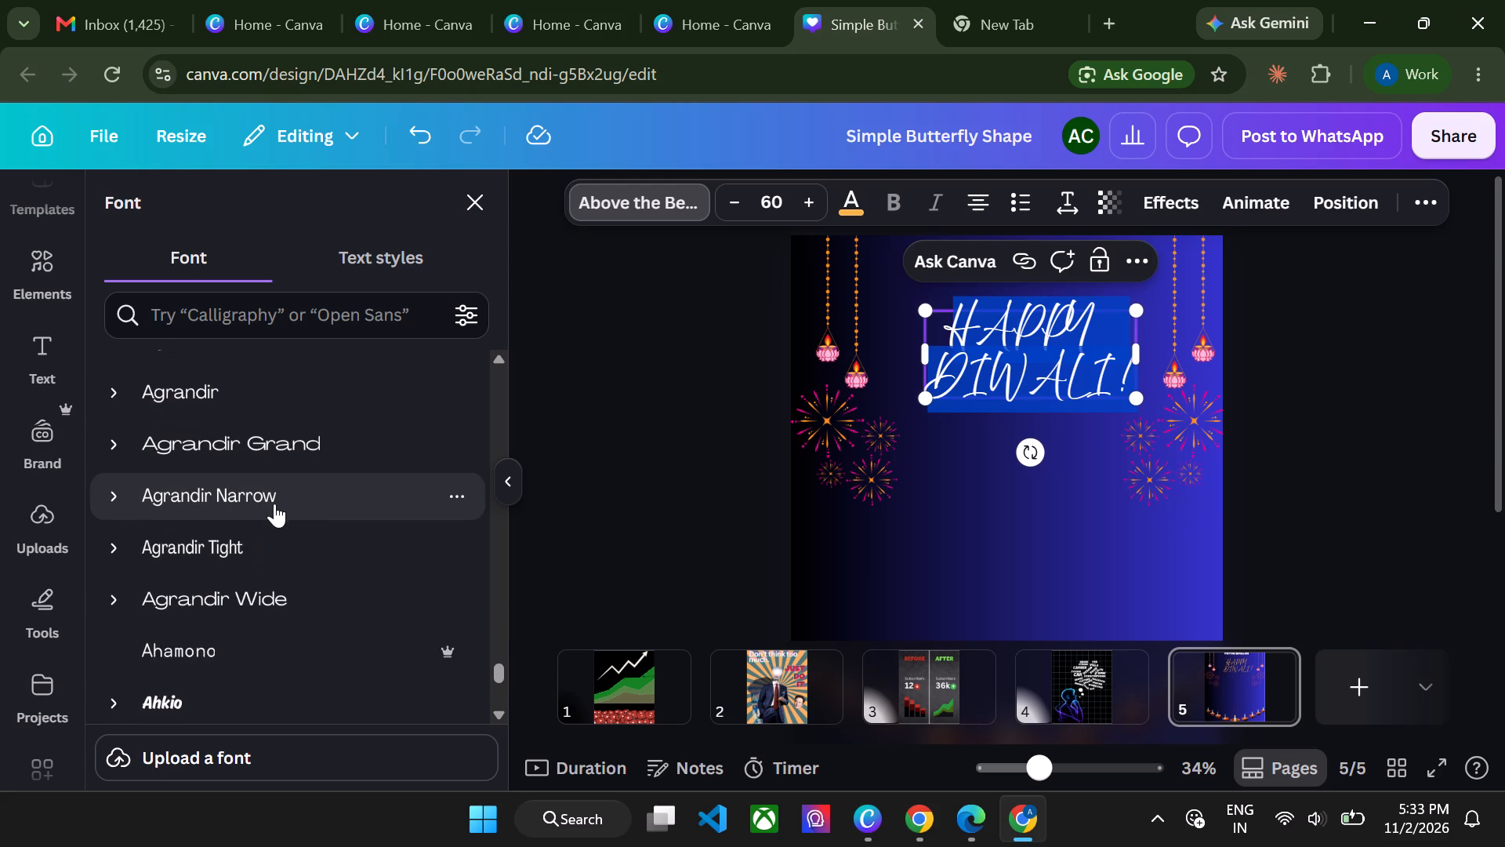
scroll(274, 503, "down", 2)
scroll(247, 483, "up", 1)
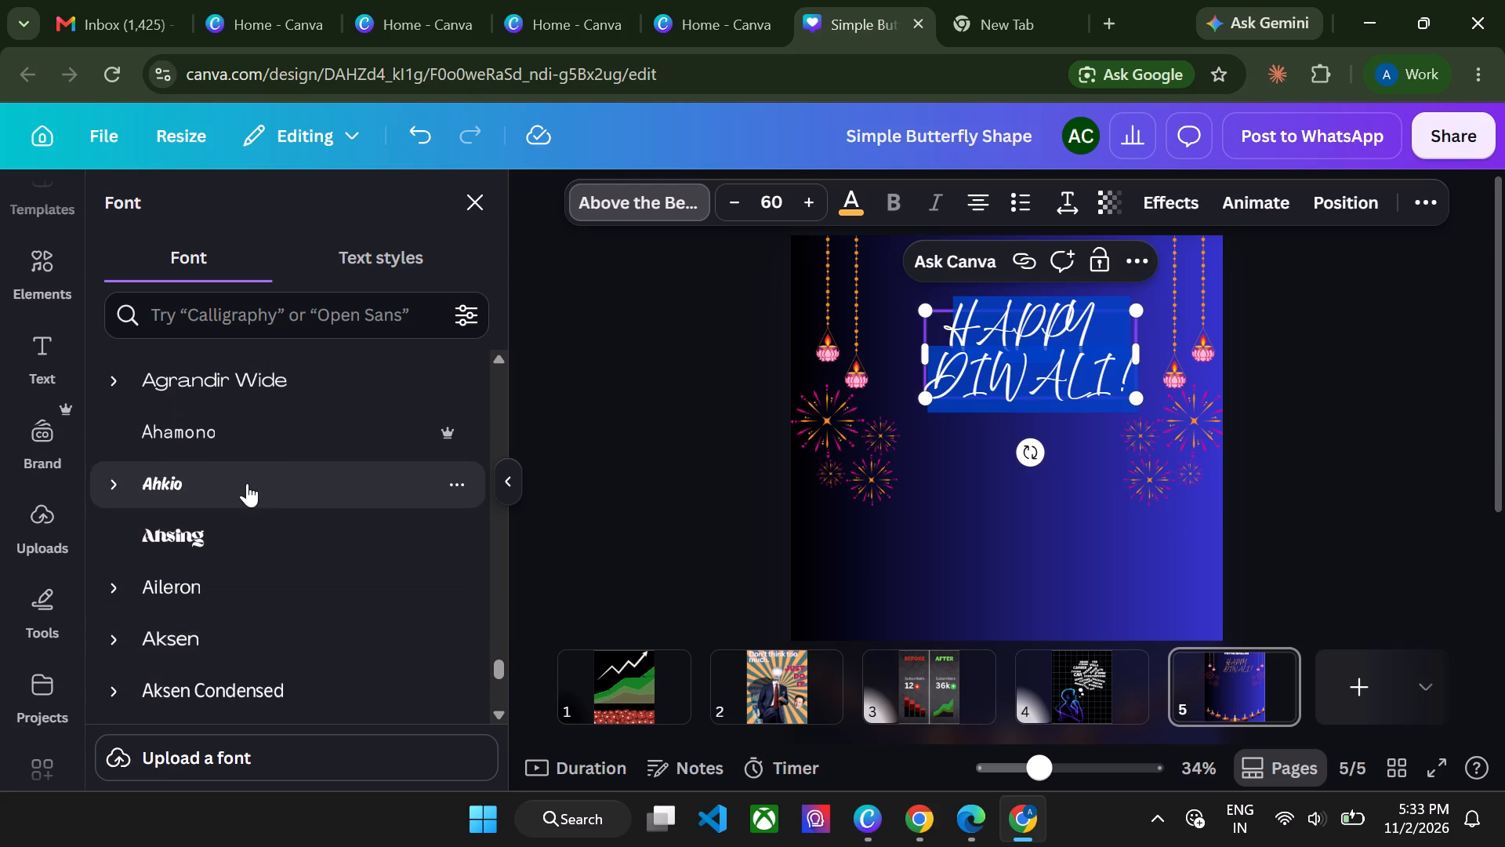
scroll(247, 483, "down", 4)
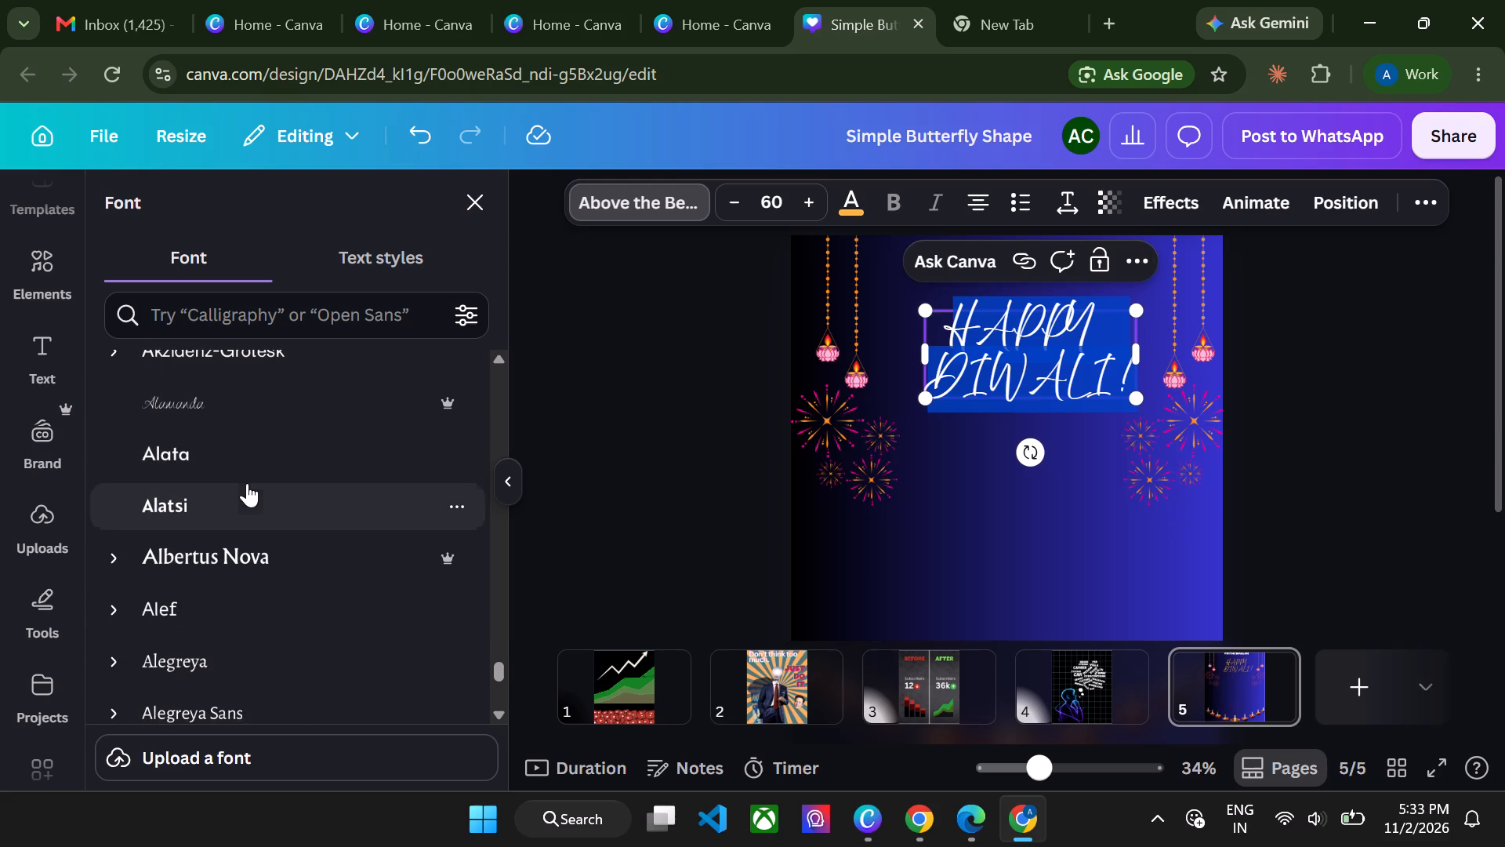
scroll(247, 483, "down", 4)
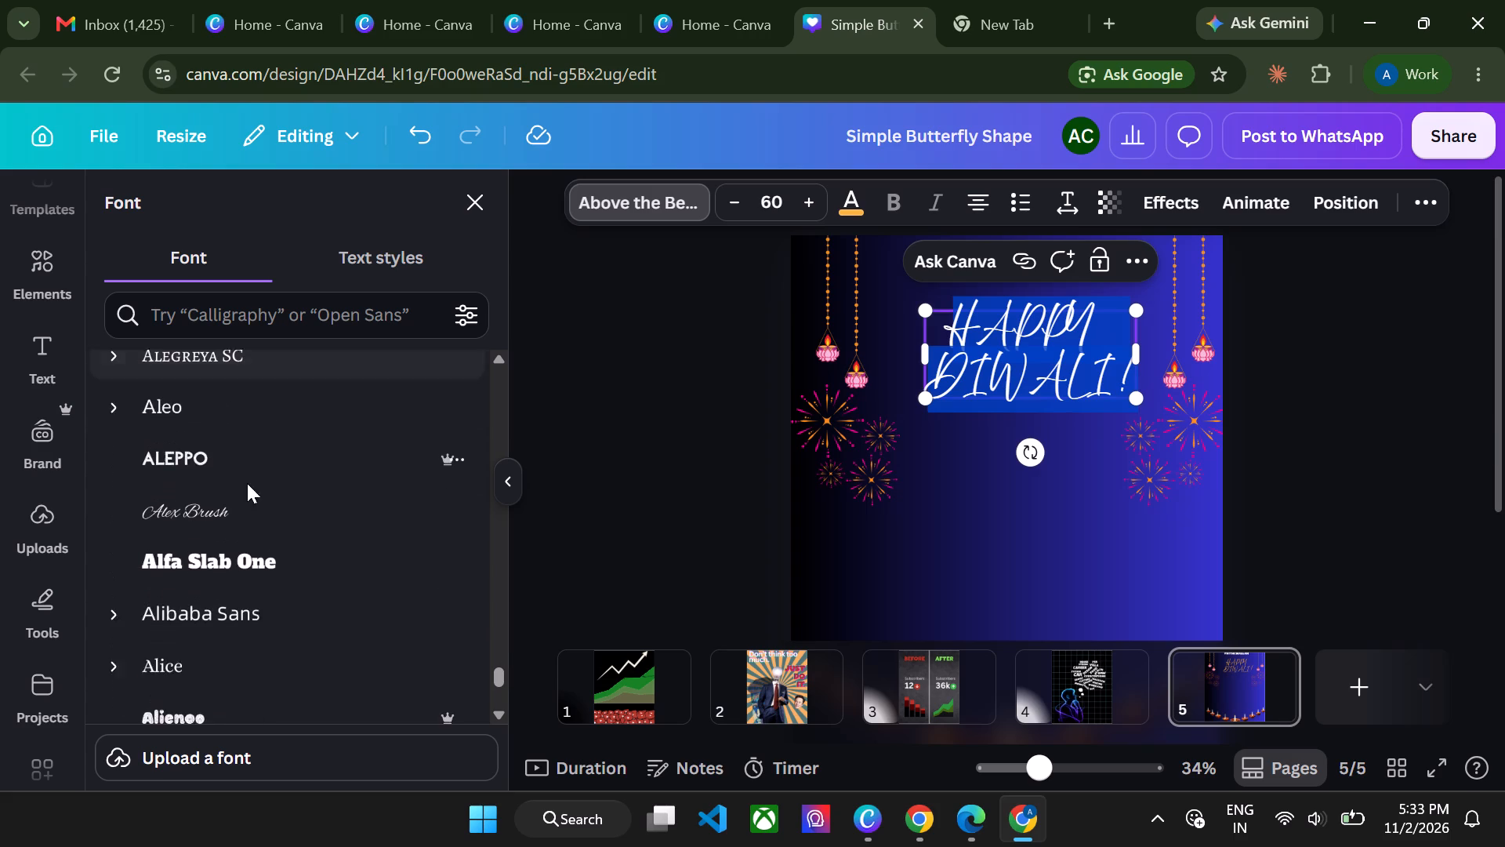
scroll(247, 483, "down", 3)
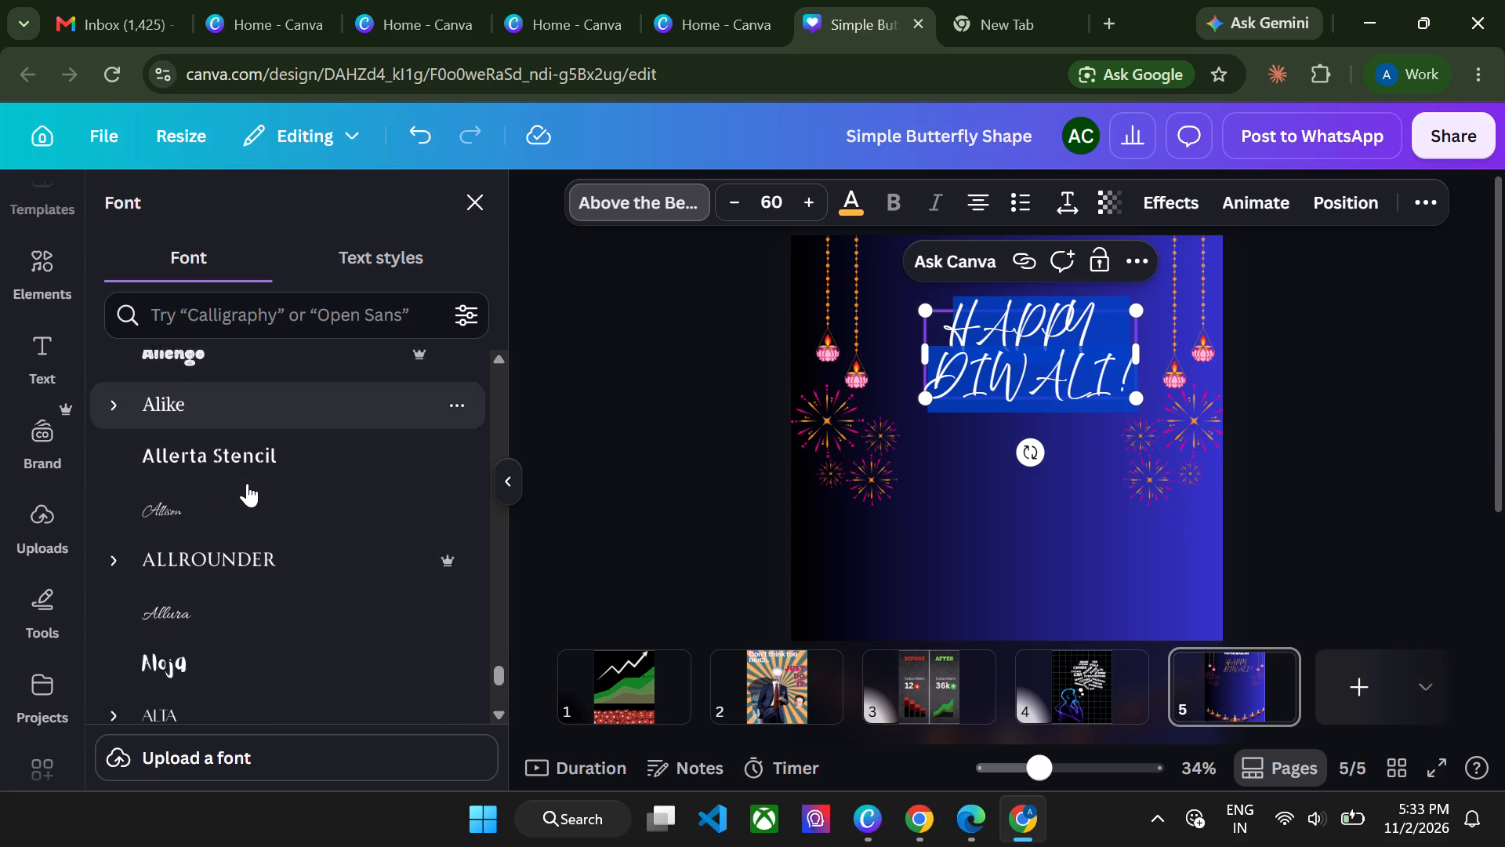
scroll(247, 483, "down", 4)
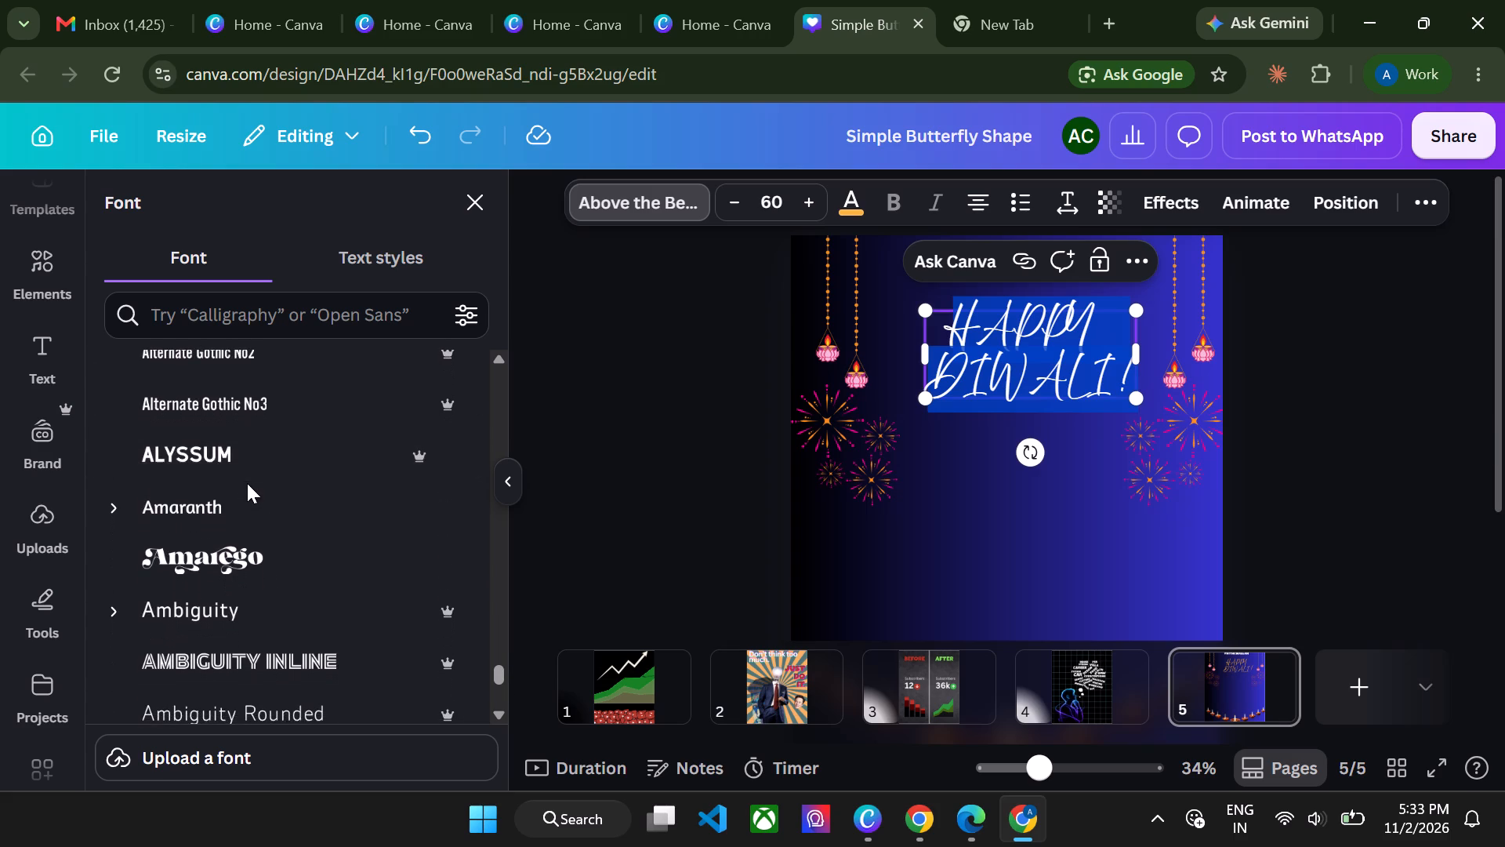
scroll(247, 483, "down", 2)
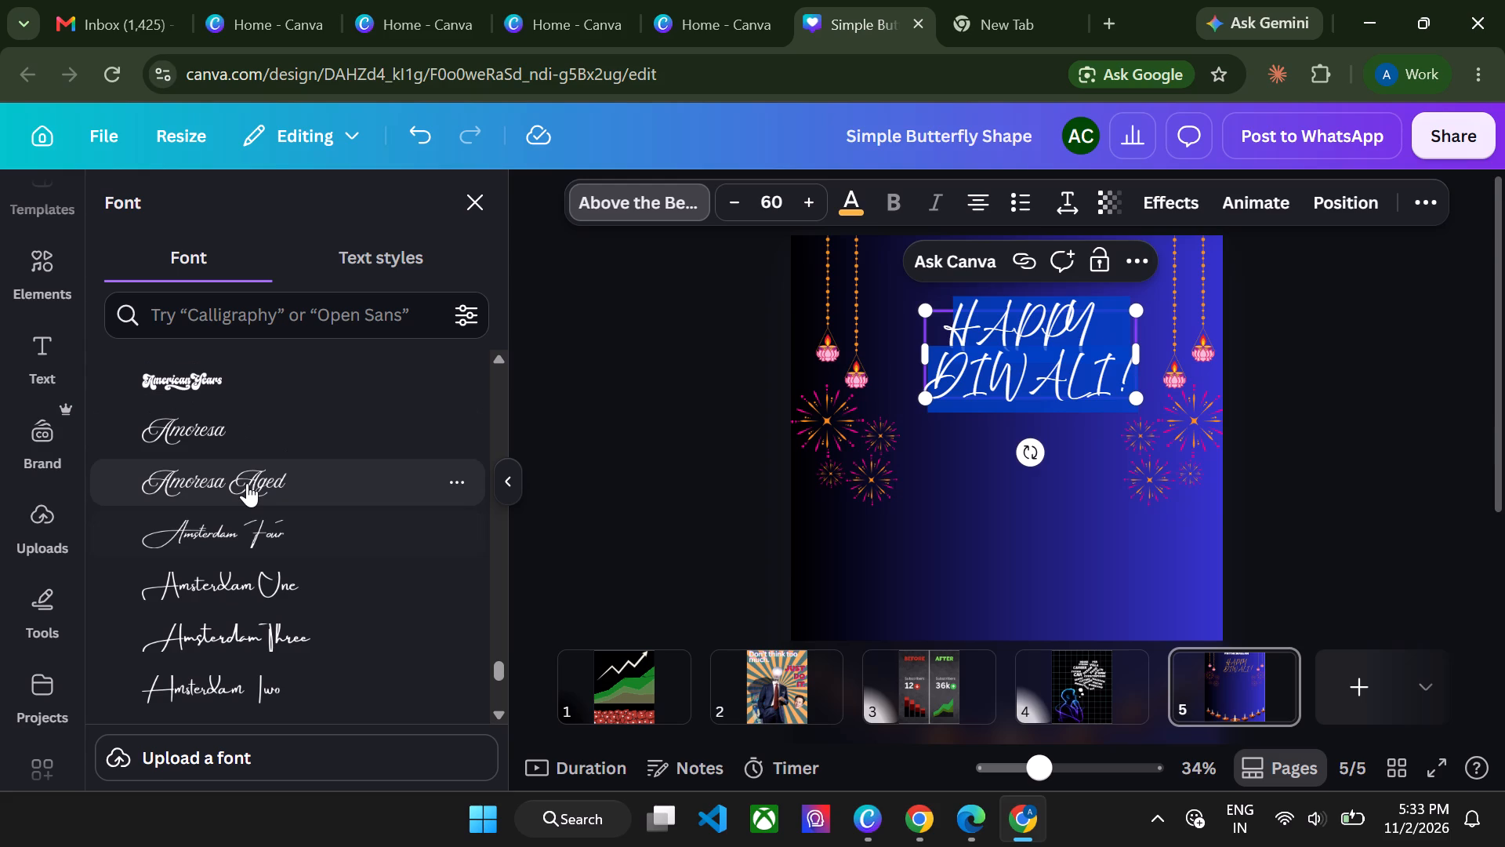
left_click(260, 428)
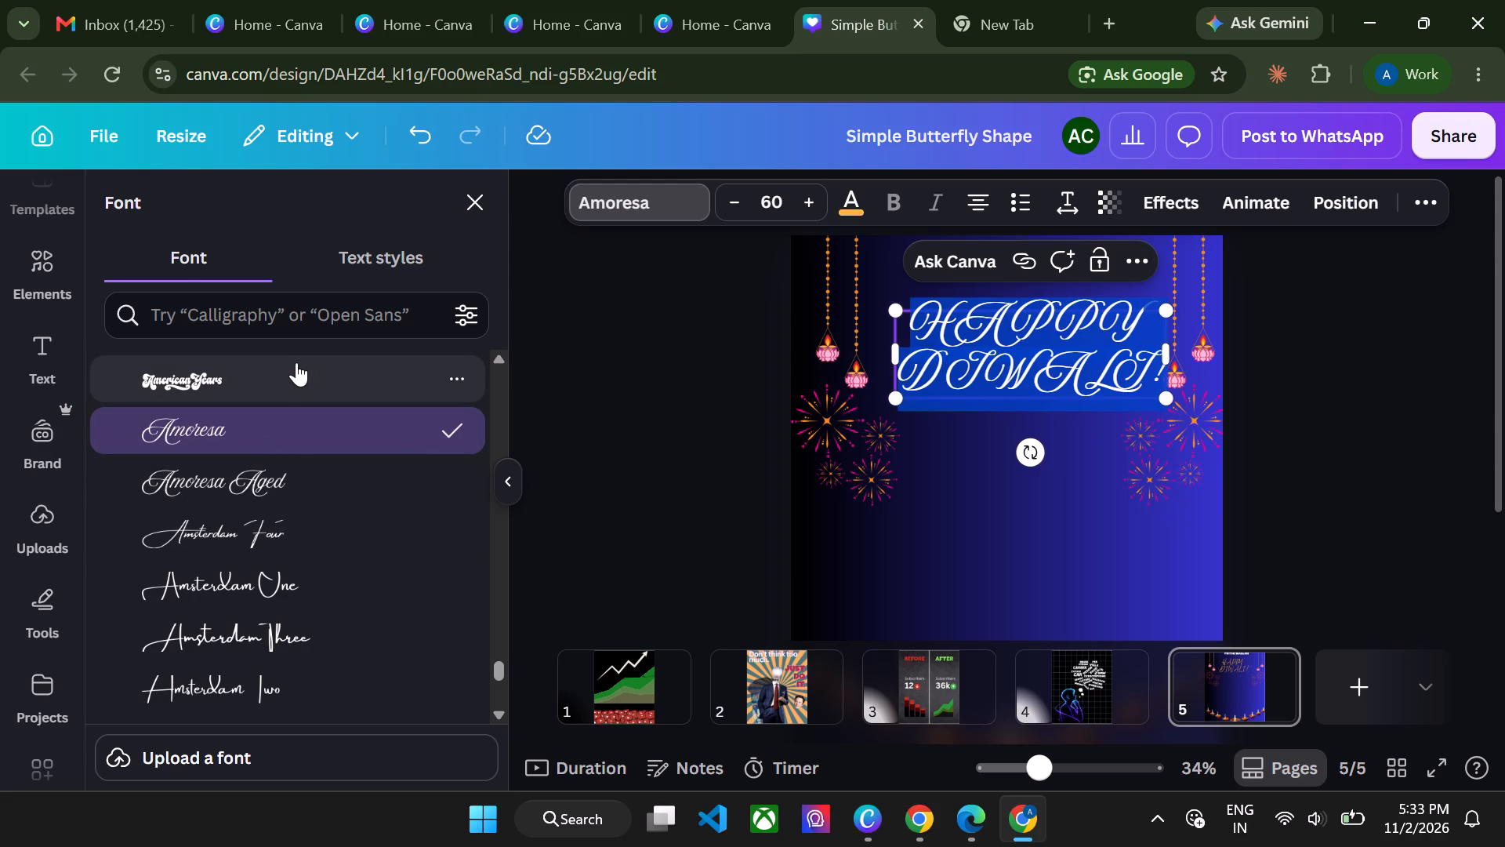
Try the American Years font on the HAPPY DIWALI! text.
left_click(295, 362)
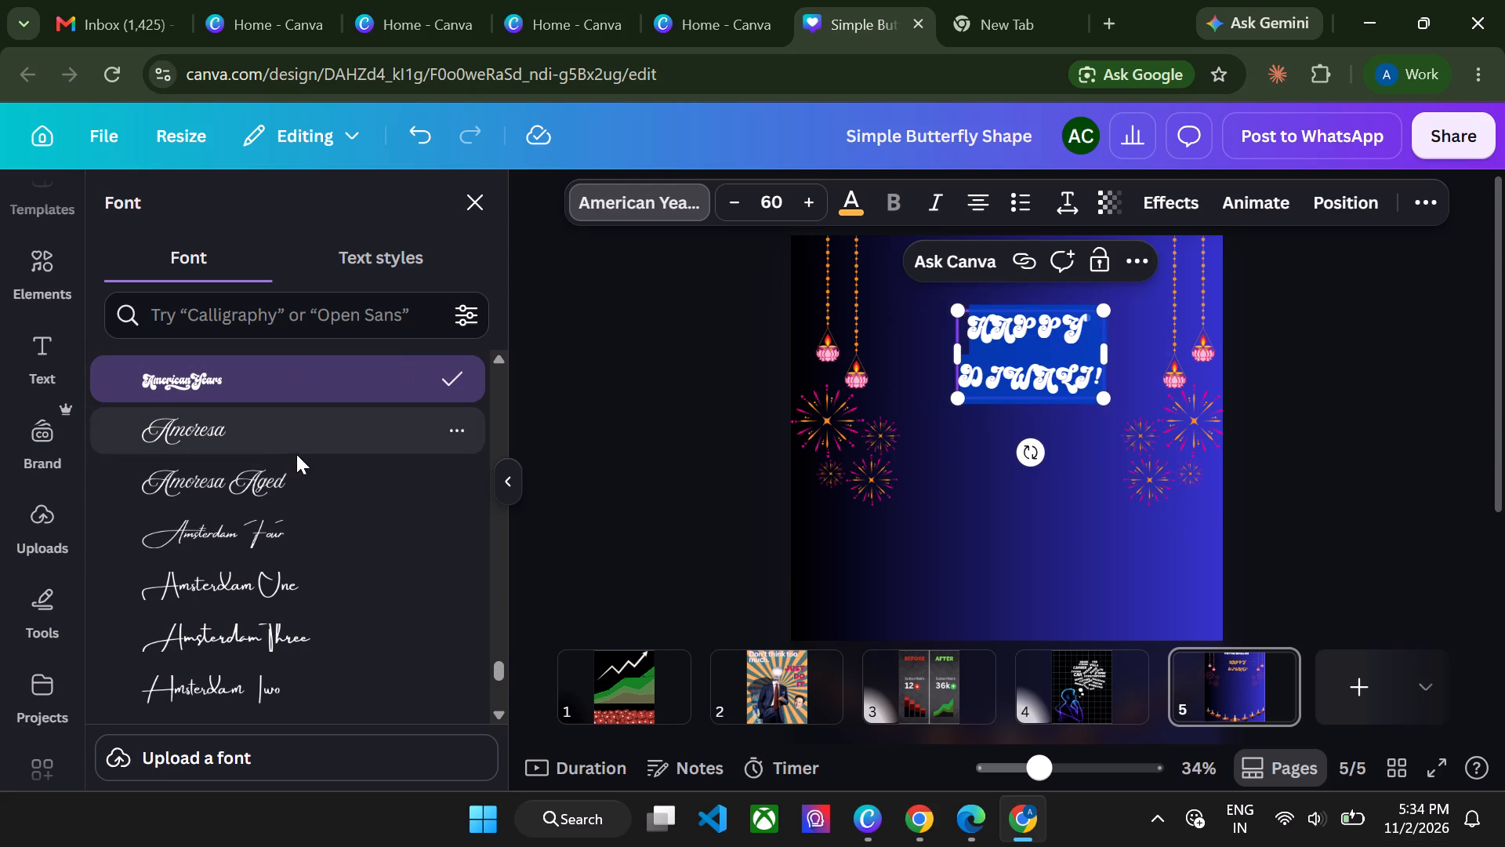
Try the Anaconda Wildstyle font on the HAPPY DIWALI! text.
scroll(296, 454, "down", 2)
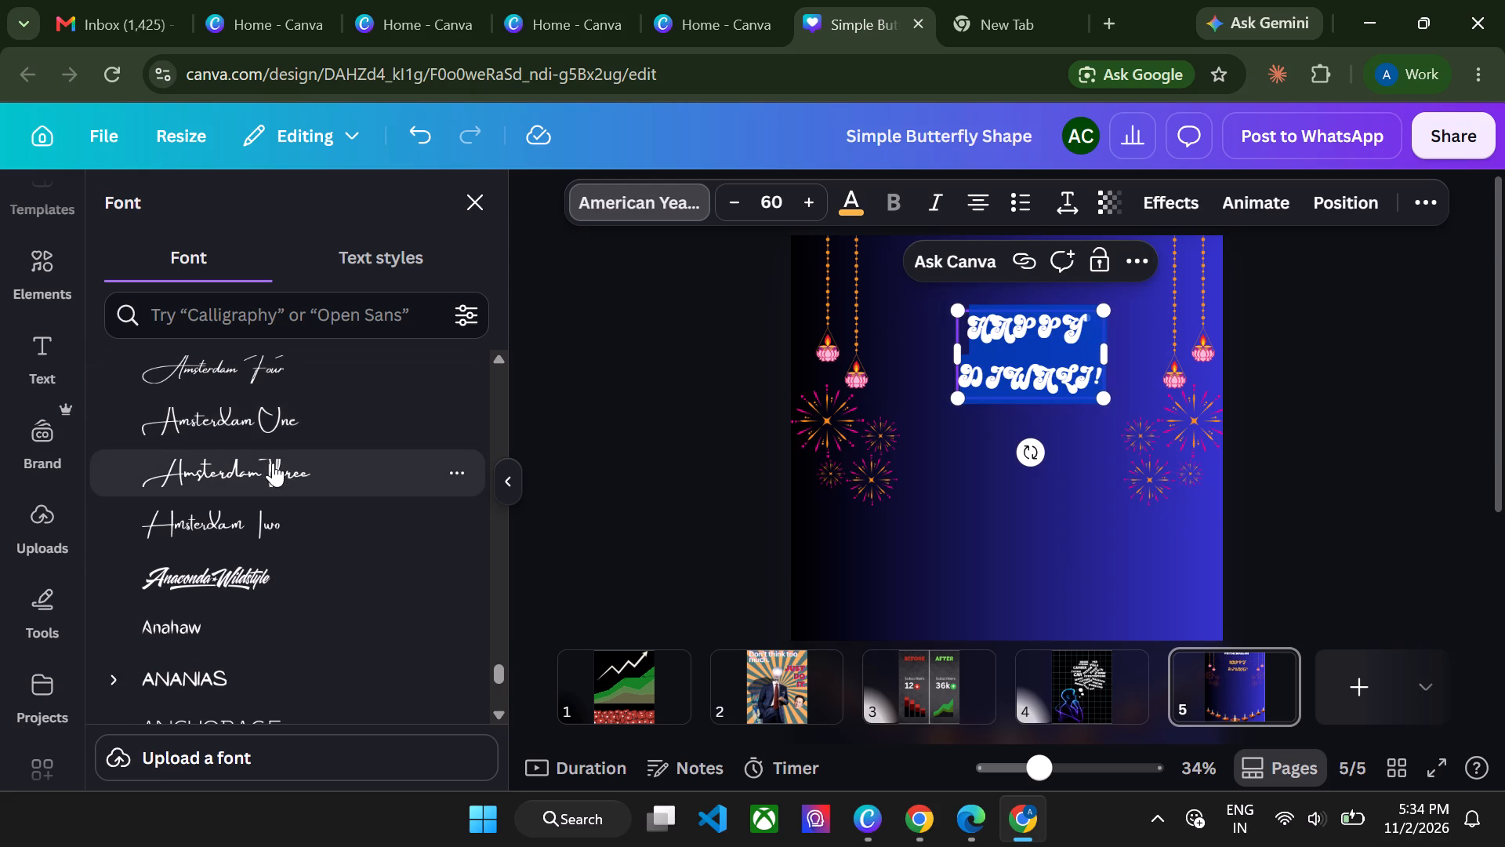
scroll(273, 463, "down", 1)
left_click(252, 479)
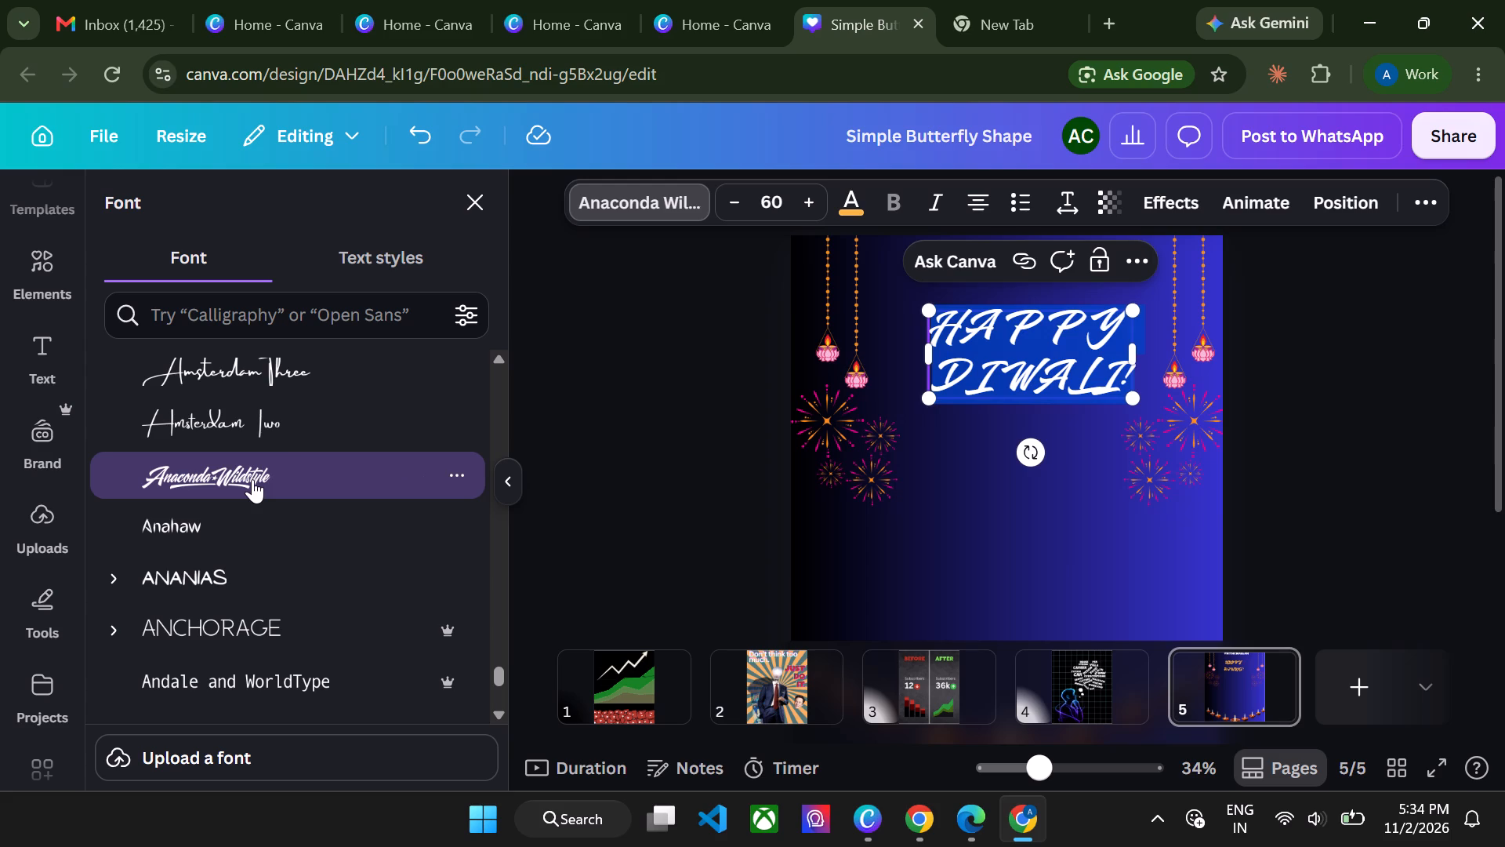
Tighten the letter spacing of the HAPPY DIWALI! text slightly.
scroll(270, 546, "down", 1)
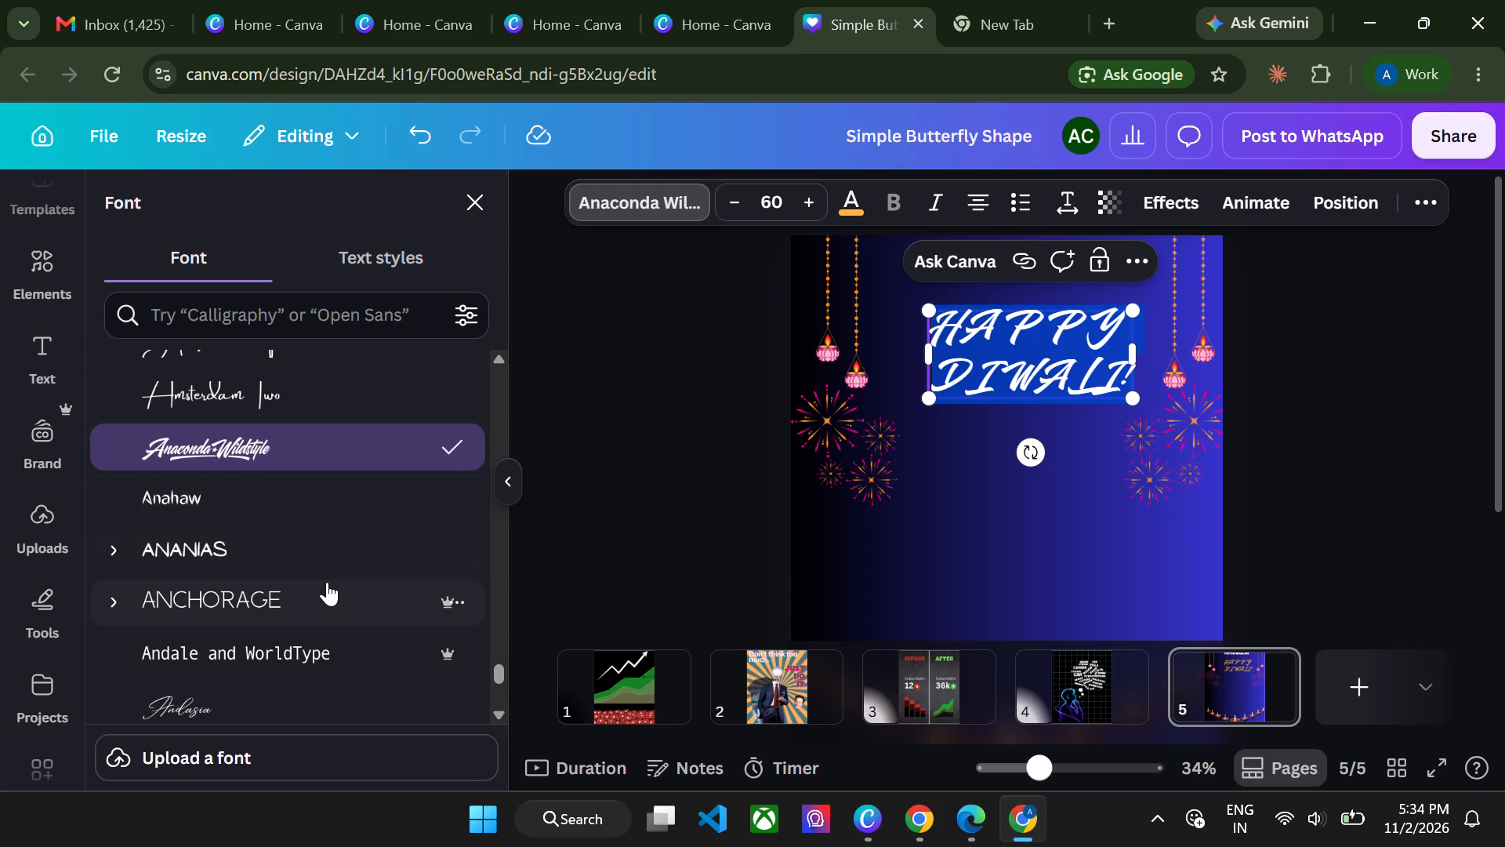
scroll(327, 582, "down", 1)
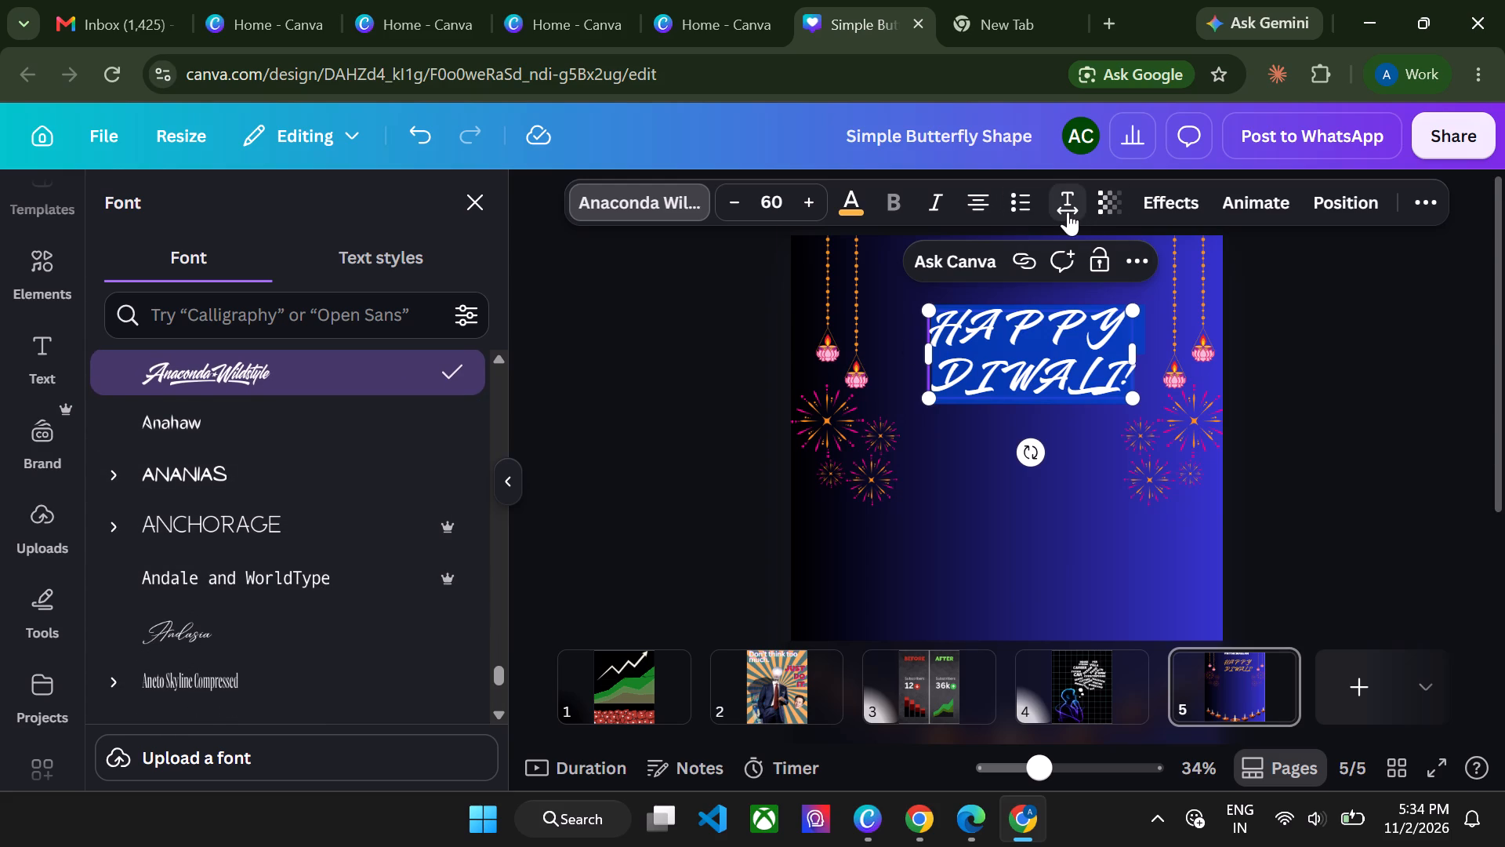
left_click(1064, 212)
left_click_drag(1017, 298, 993, 298)
left_click(1437, 271)
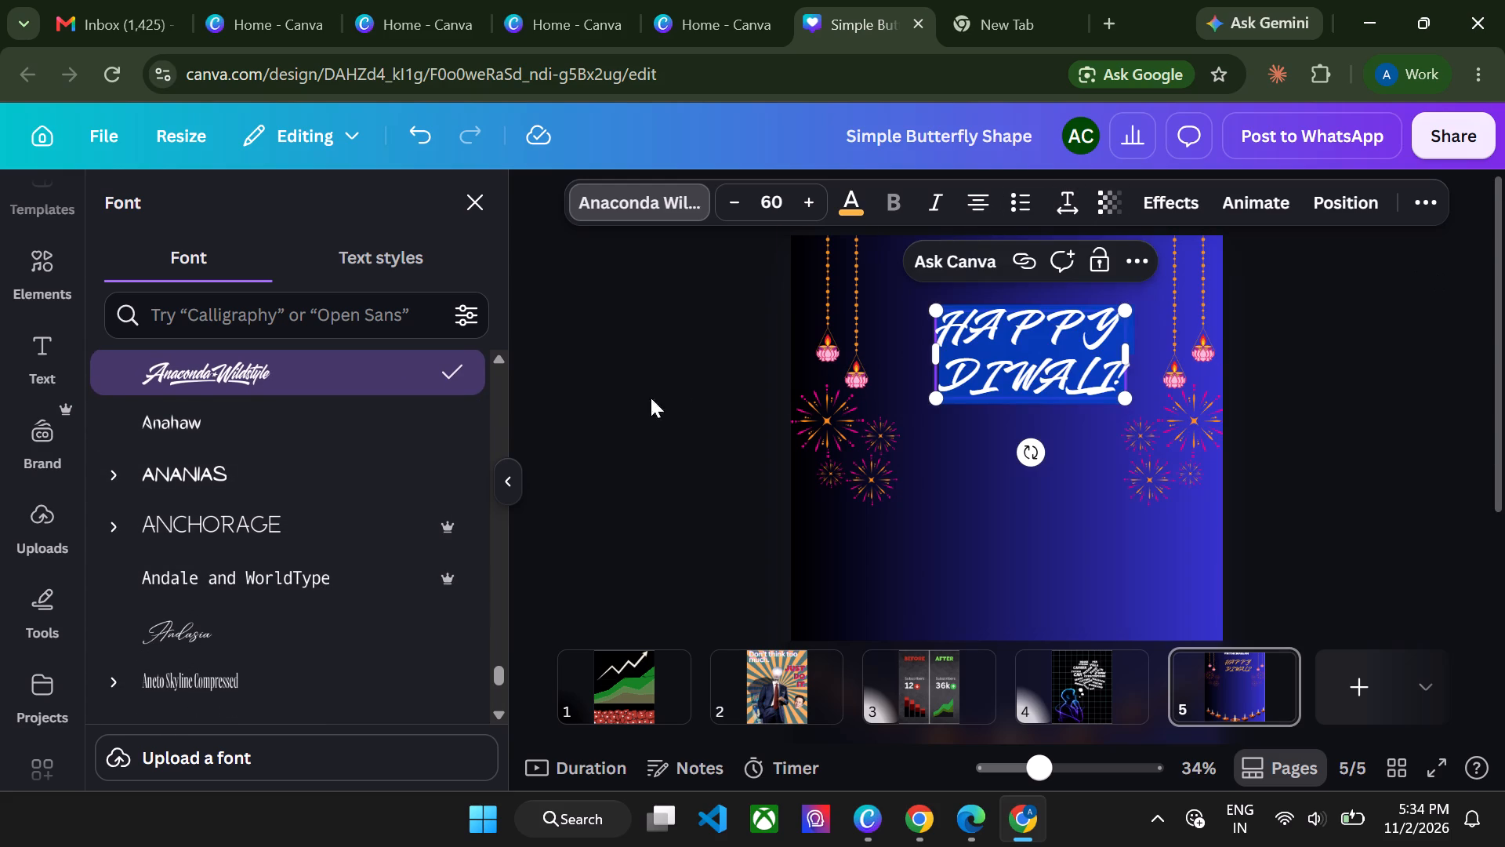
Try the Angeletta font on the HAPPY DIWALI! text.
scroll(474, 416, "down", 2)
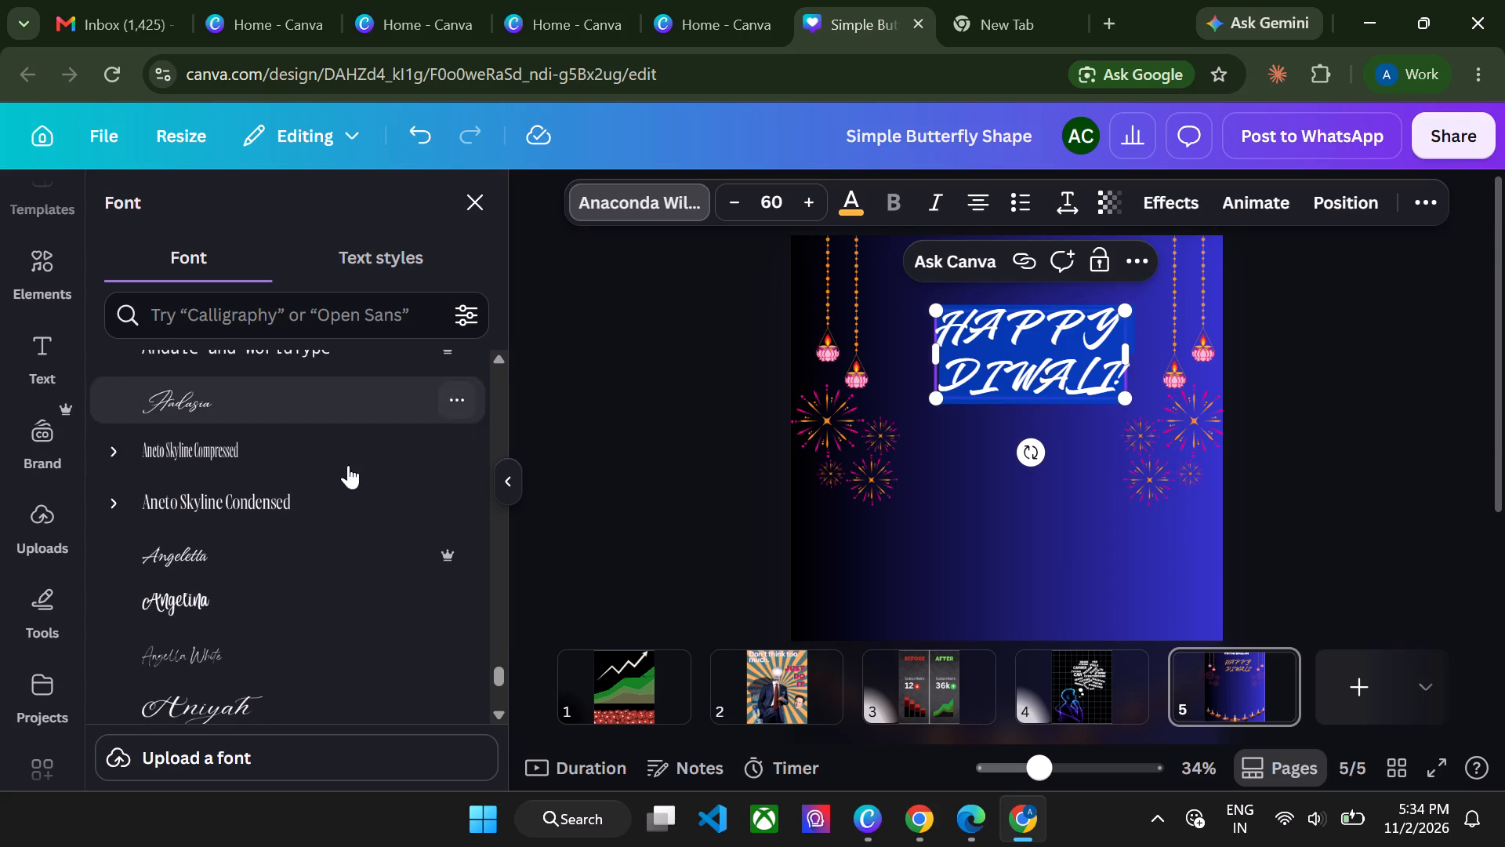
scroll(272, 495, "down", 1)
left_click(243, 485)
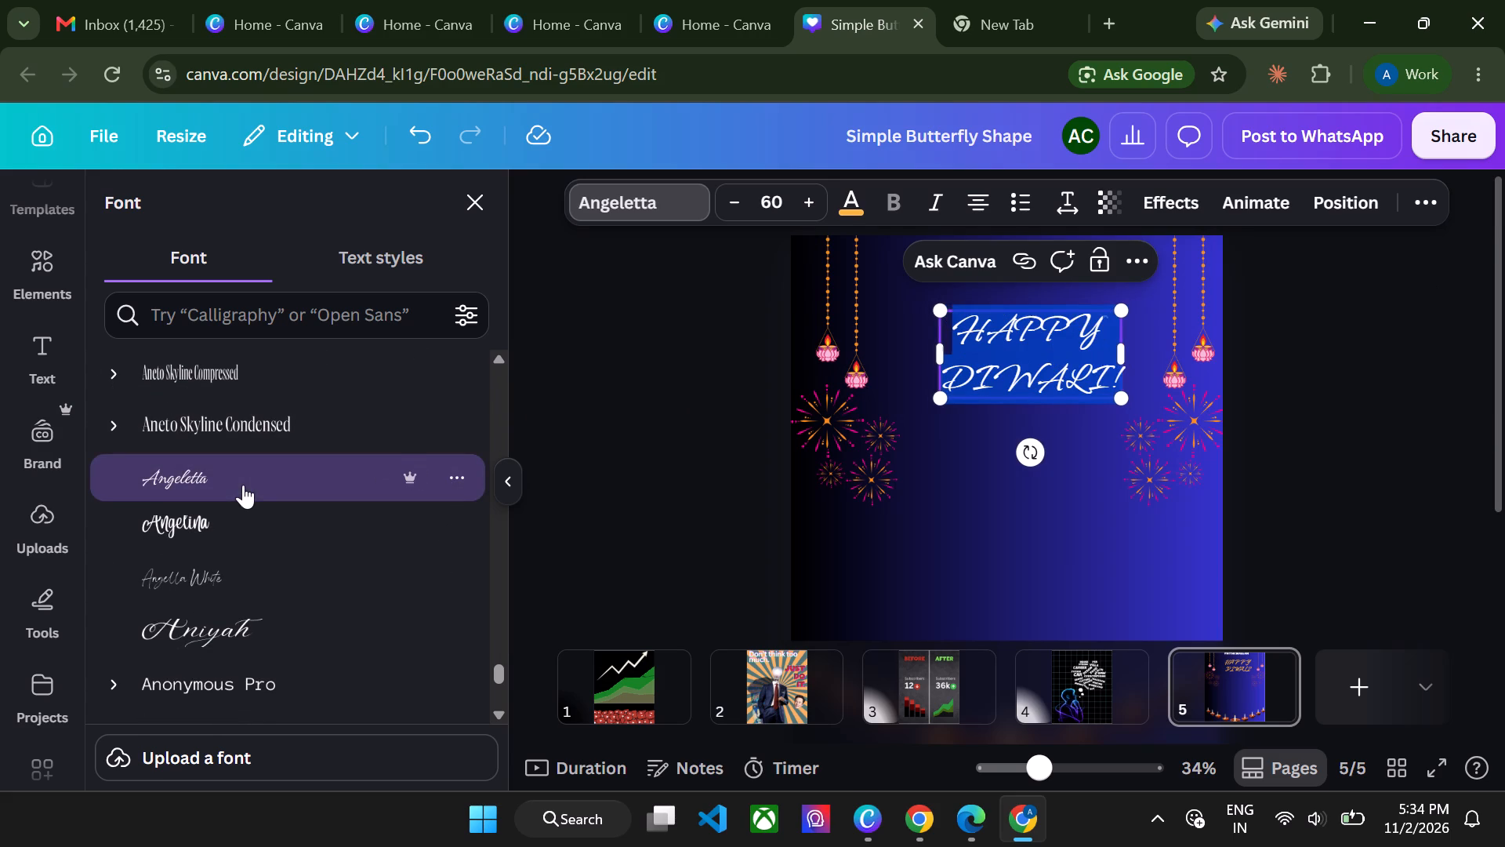
Browse further through the English fonts for a decorative style suited to the HAPPY DIWALI! text.
scroll(270, 562, "down", 1)
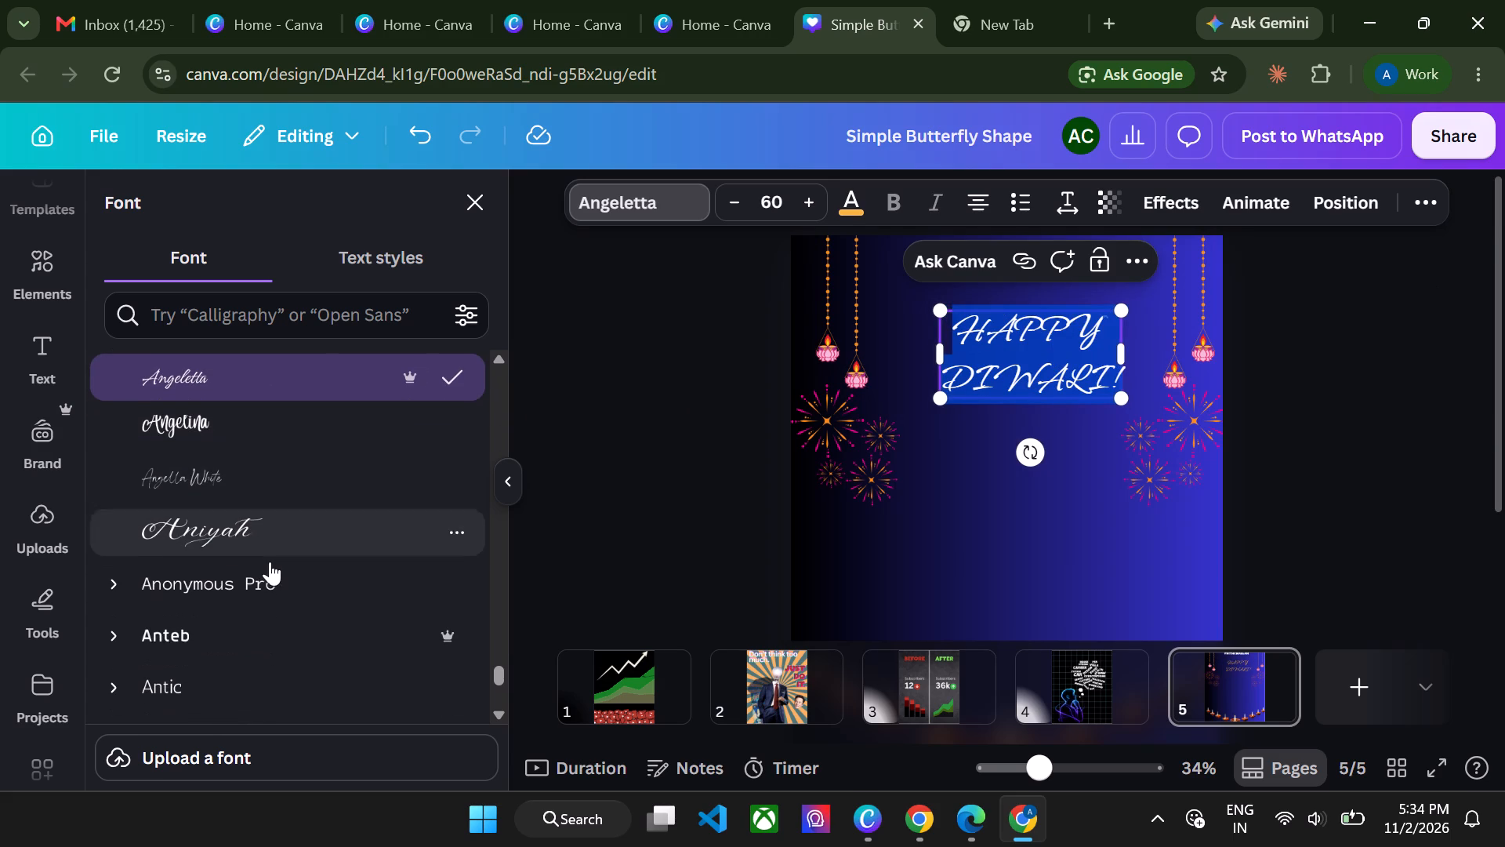
scroll(270, 562, "down", 4)
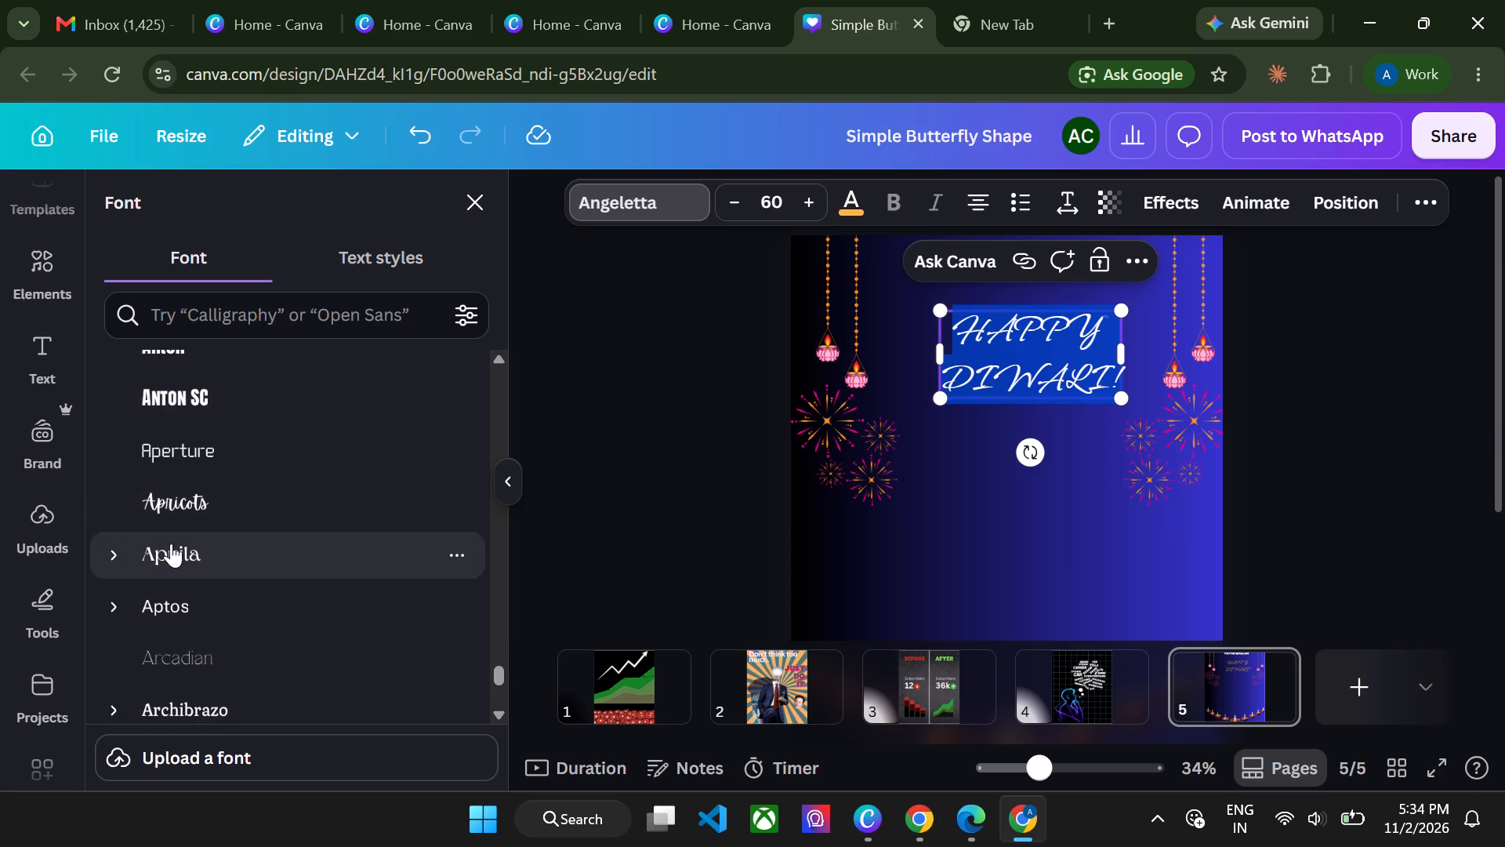
scroll(171, 543, "down", 16)
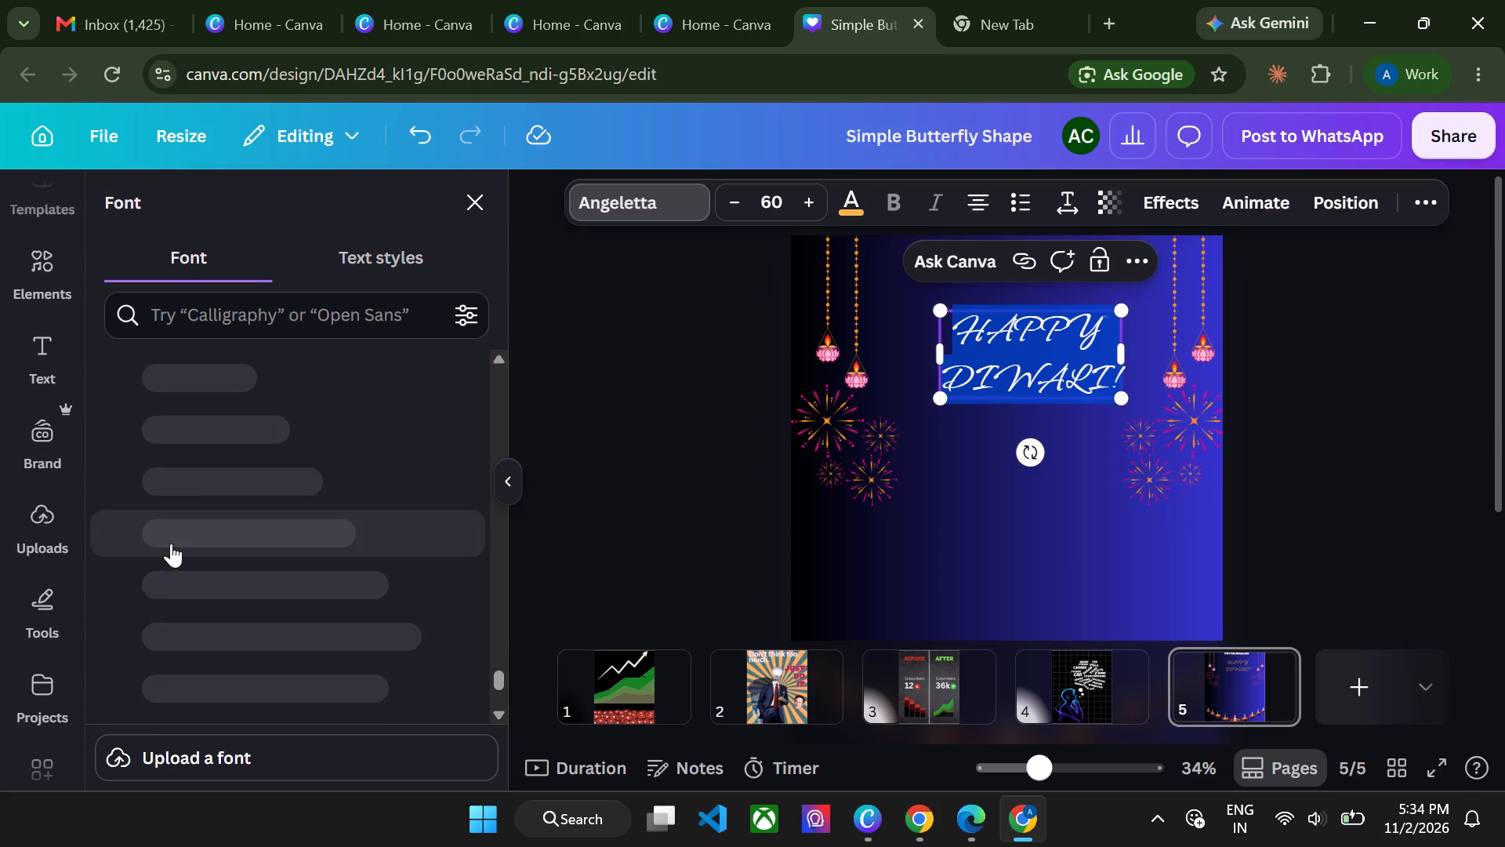
Search the fonts for calligraphy and set the HAPPY DIWALI! text to Lucida Calligraphy in the Black weight.
left_click(245, 318)
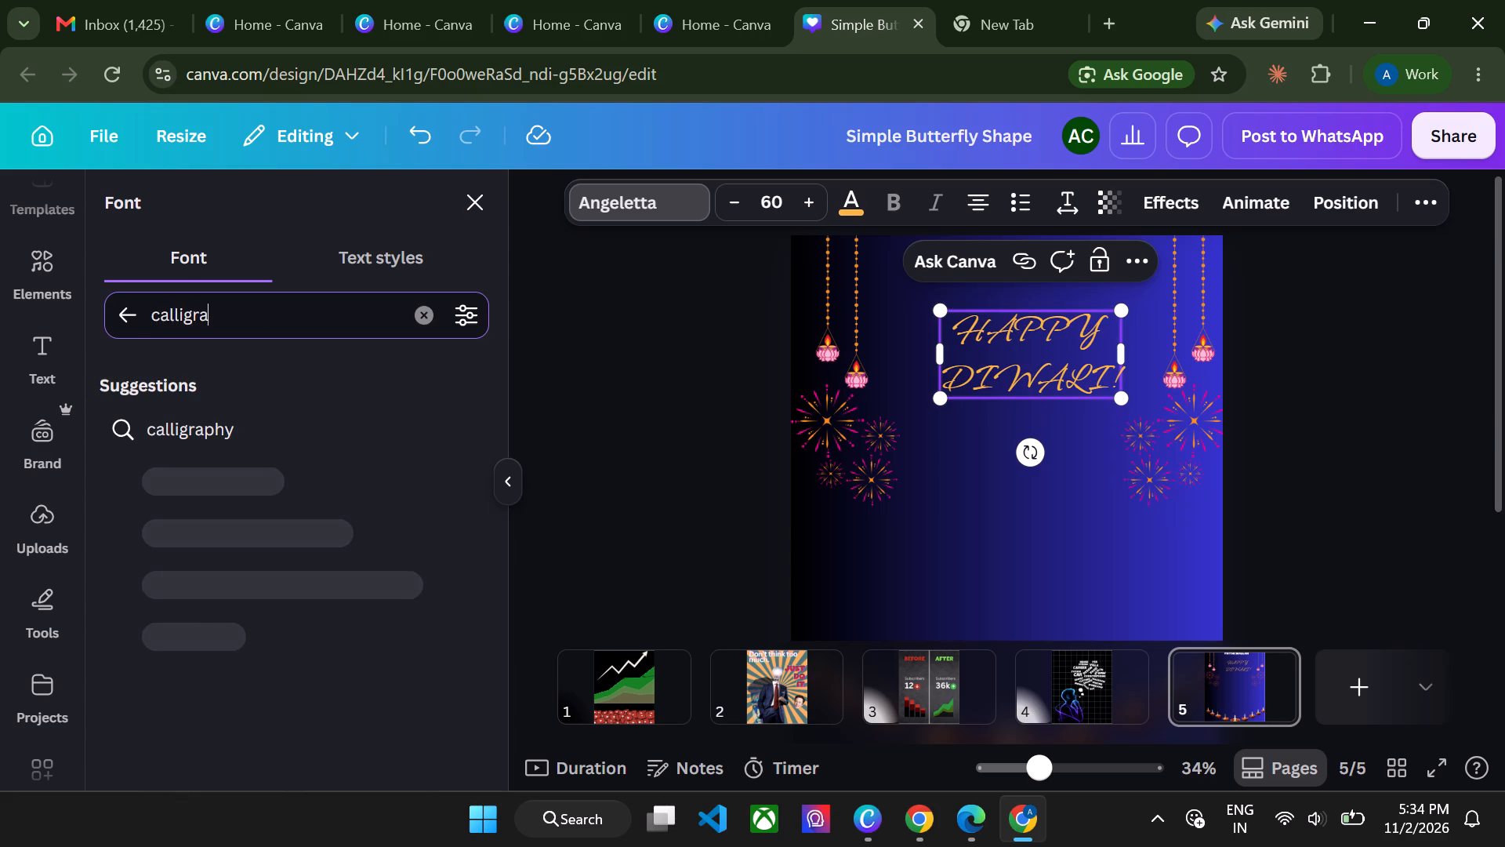
type("phy")
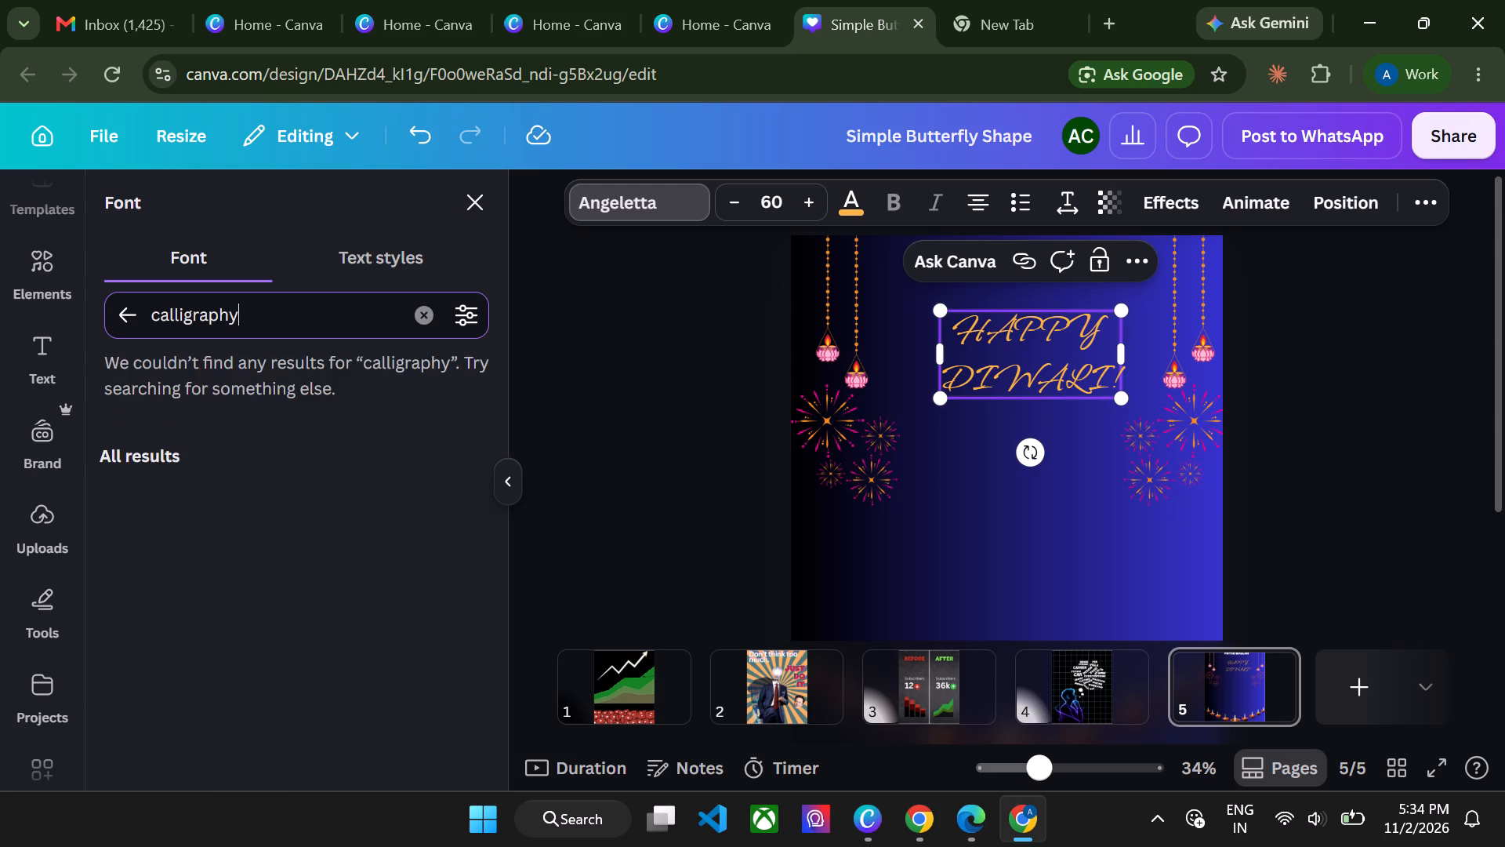
key("Return")
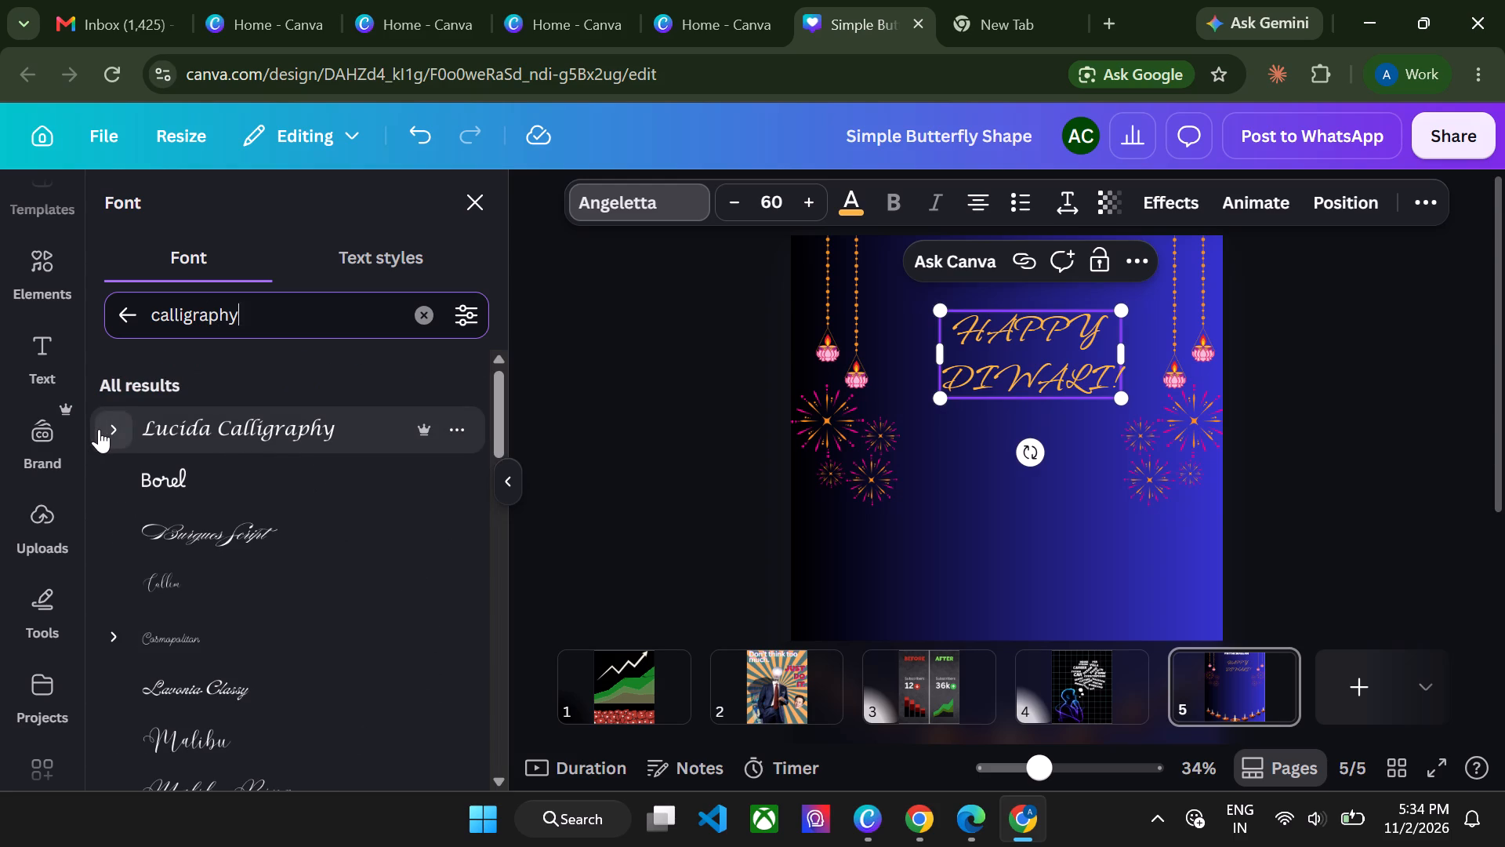
left_click(99, 429)
left_click(219, 638)
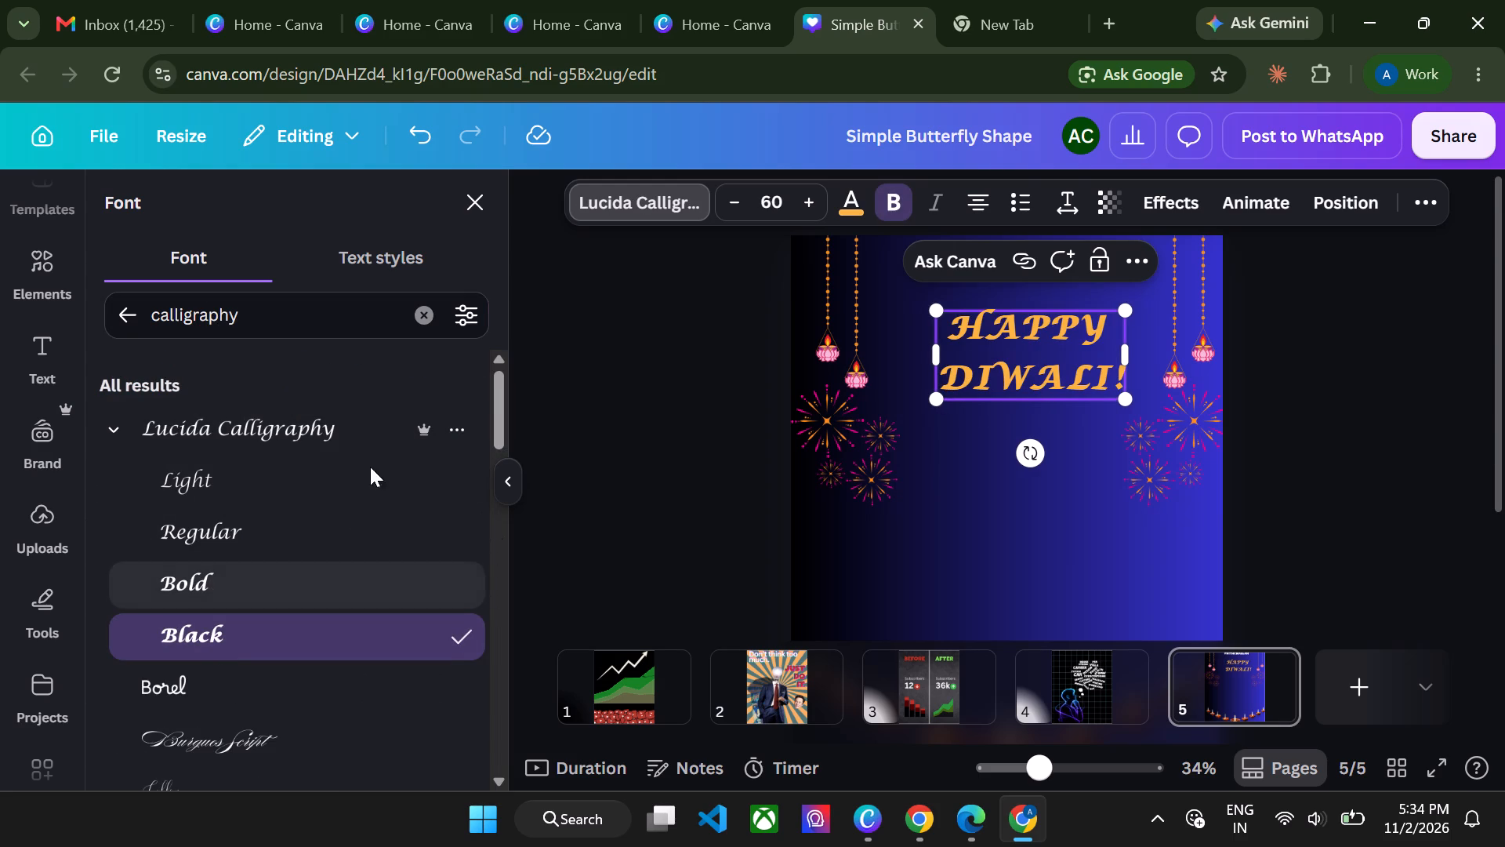
Reduce the letter spacing of the HAPPY DIWALI! text to 0.
left_click(1070, 199)
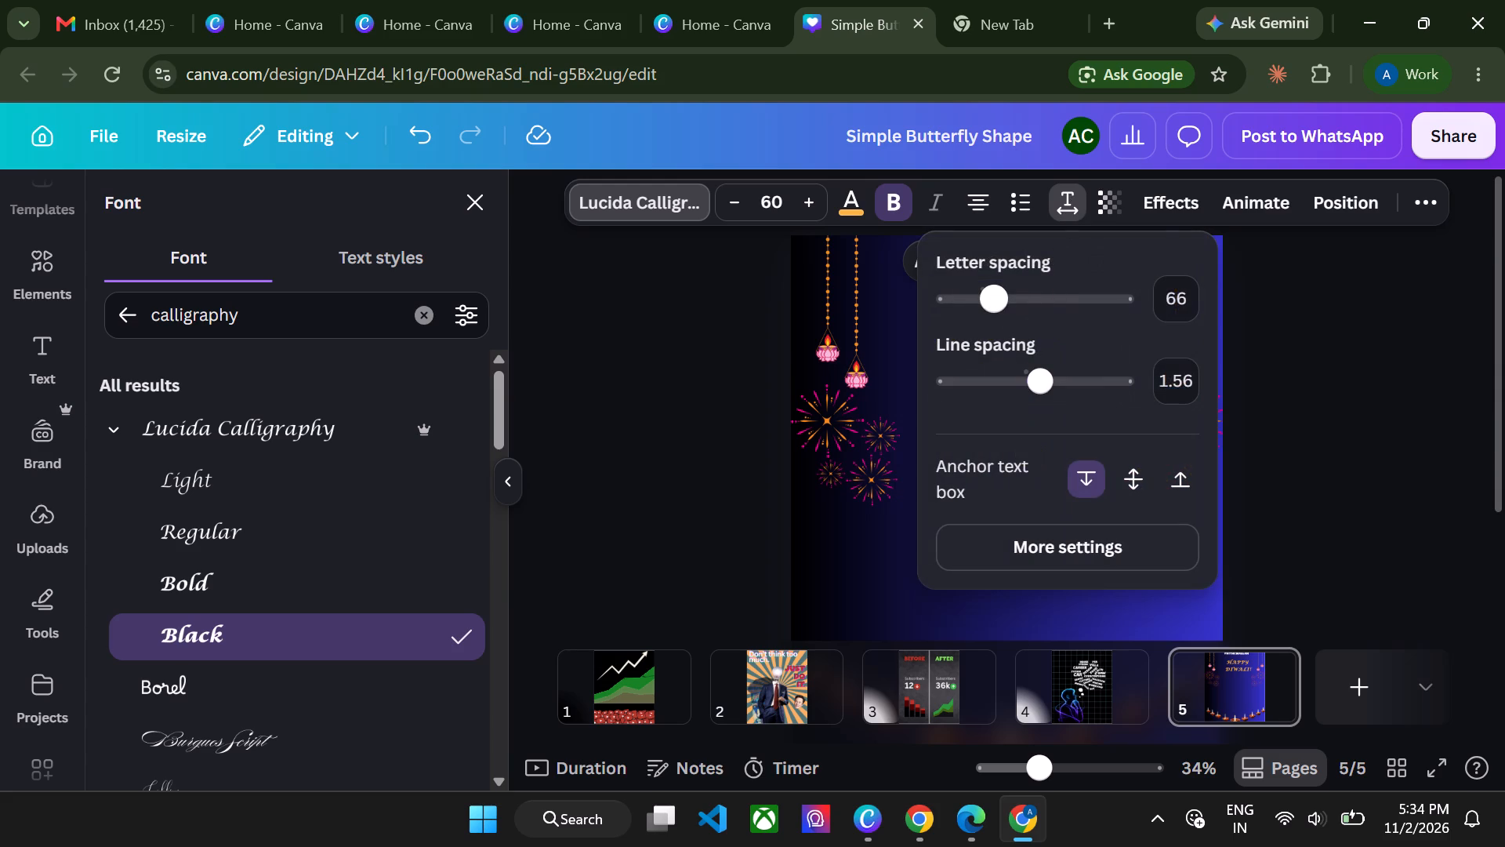
left_click_drag(1004, 293, 974, 293)
left_click(1300, 301)
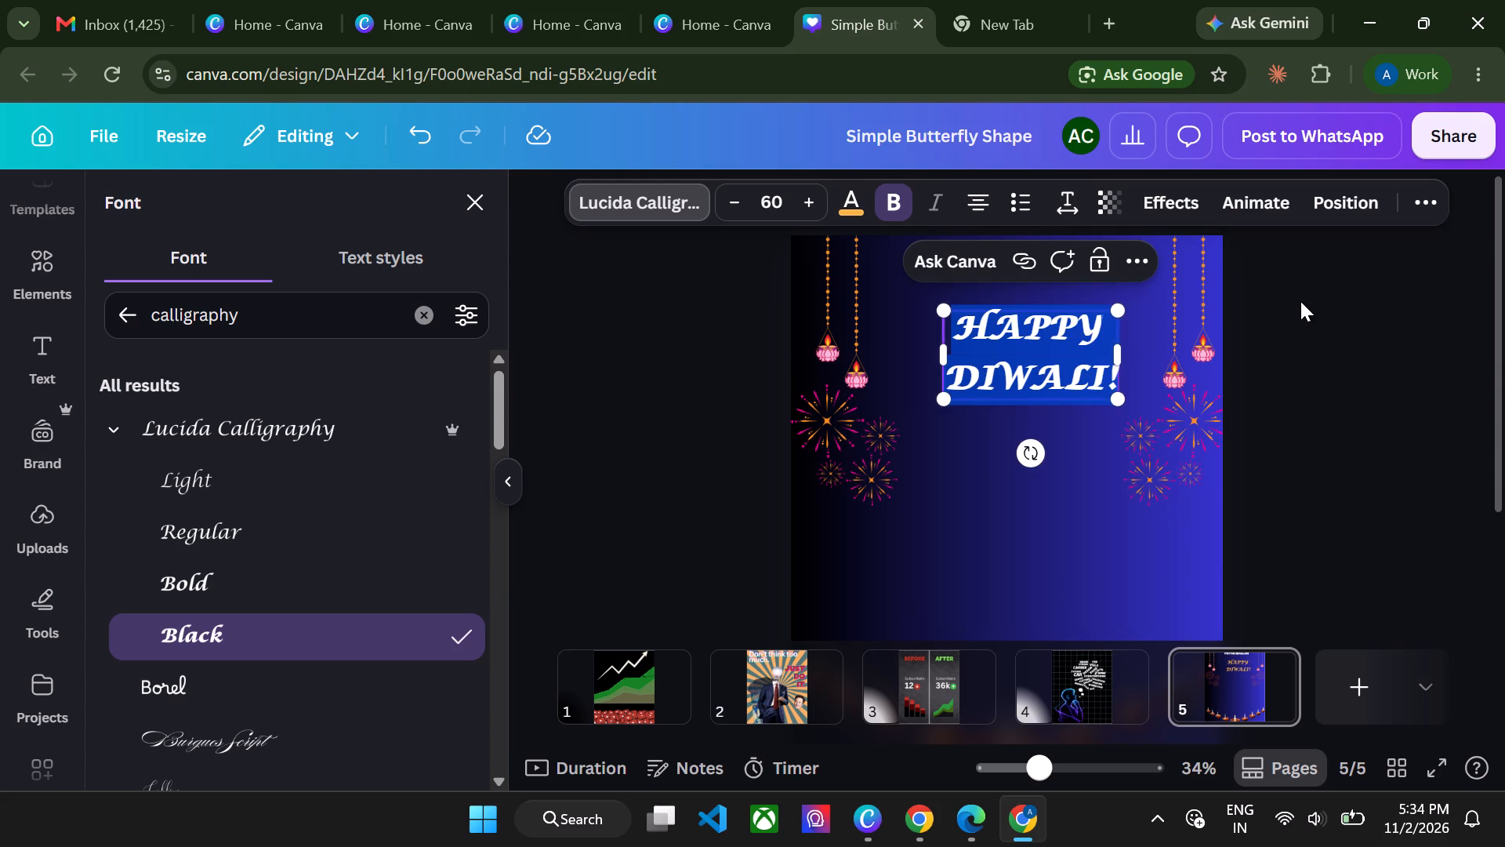
left_click(1300, 301)
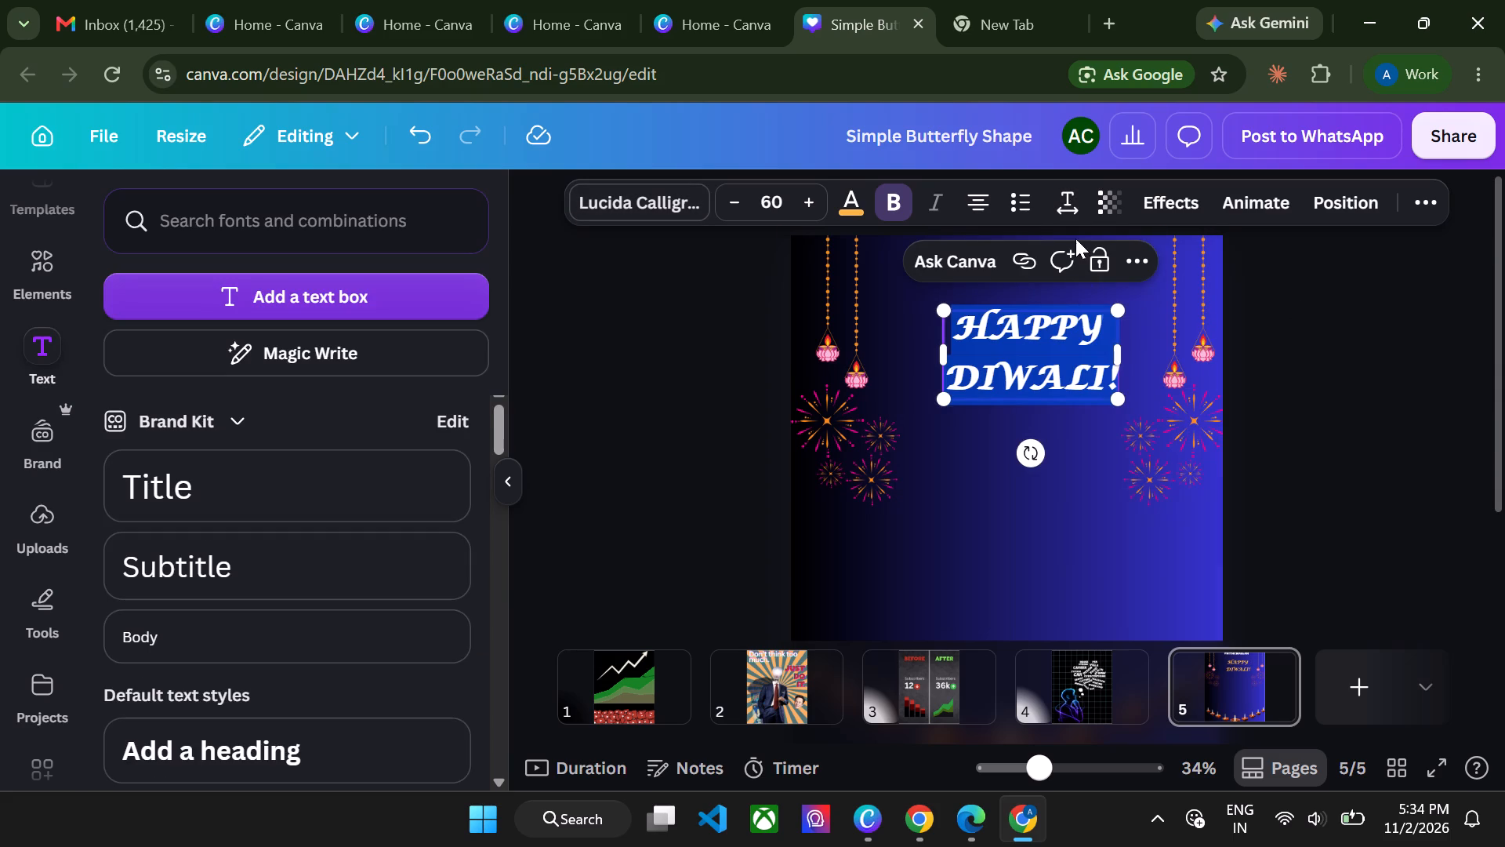
Set the HAPPY DIWALI! text to the Letteria Pro font in the Black weight from the calligraphy results.
left_click(687, 198)
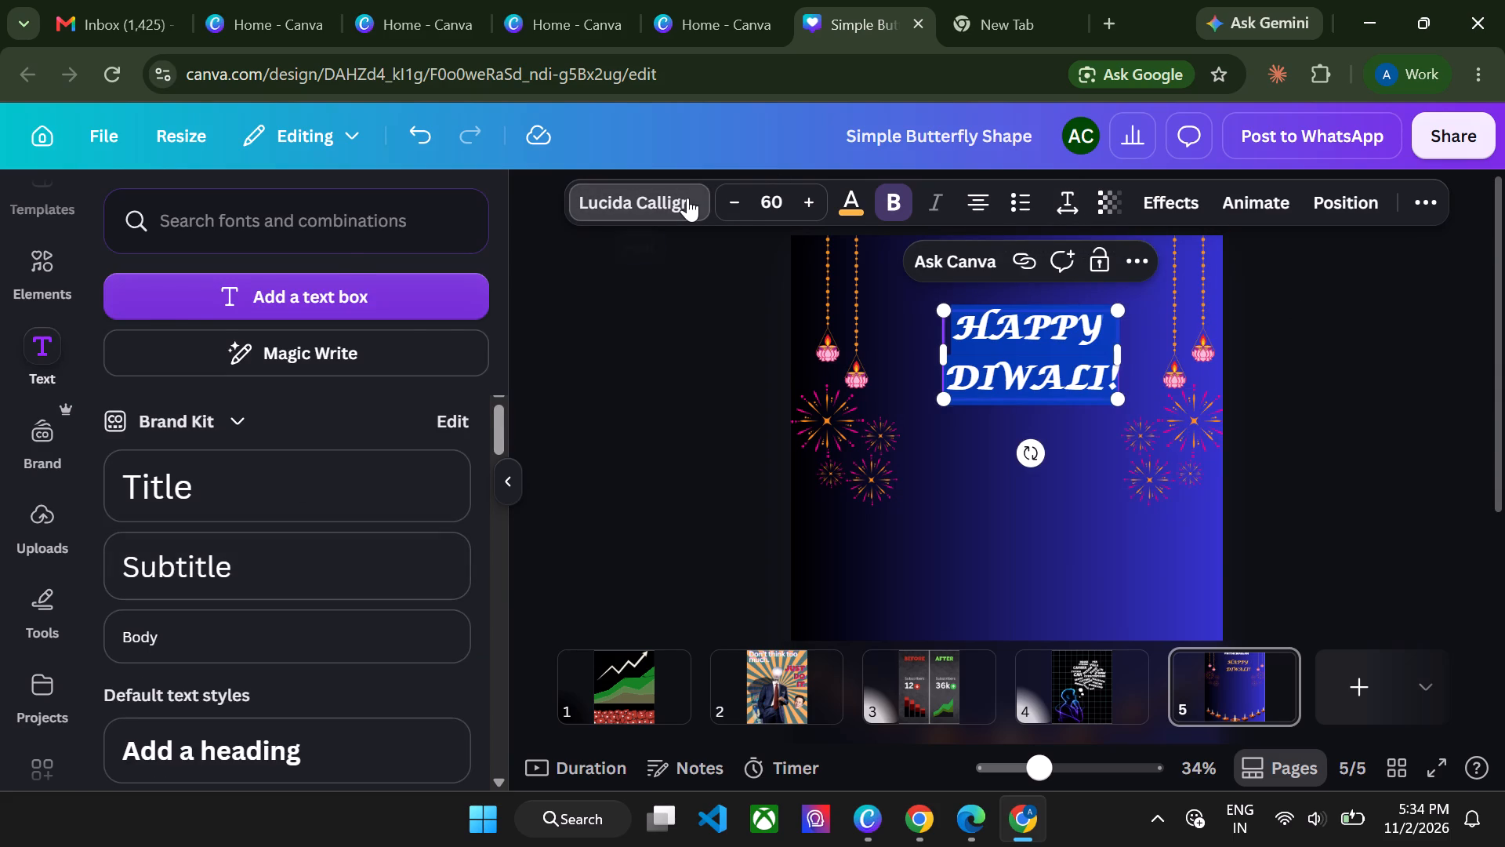
scroll(297, 539, "down", 5)
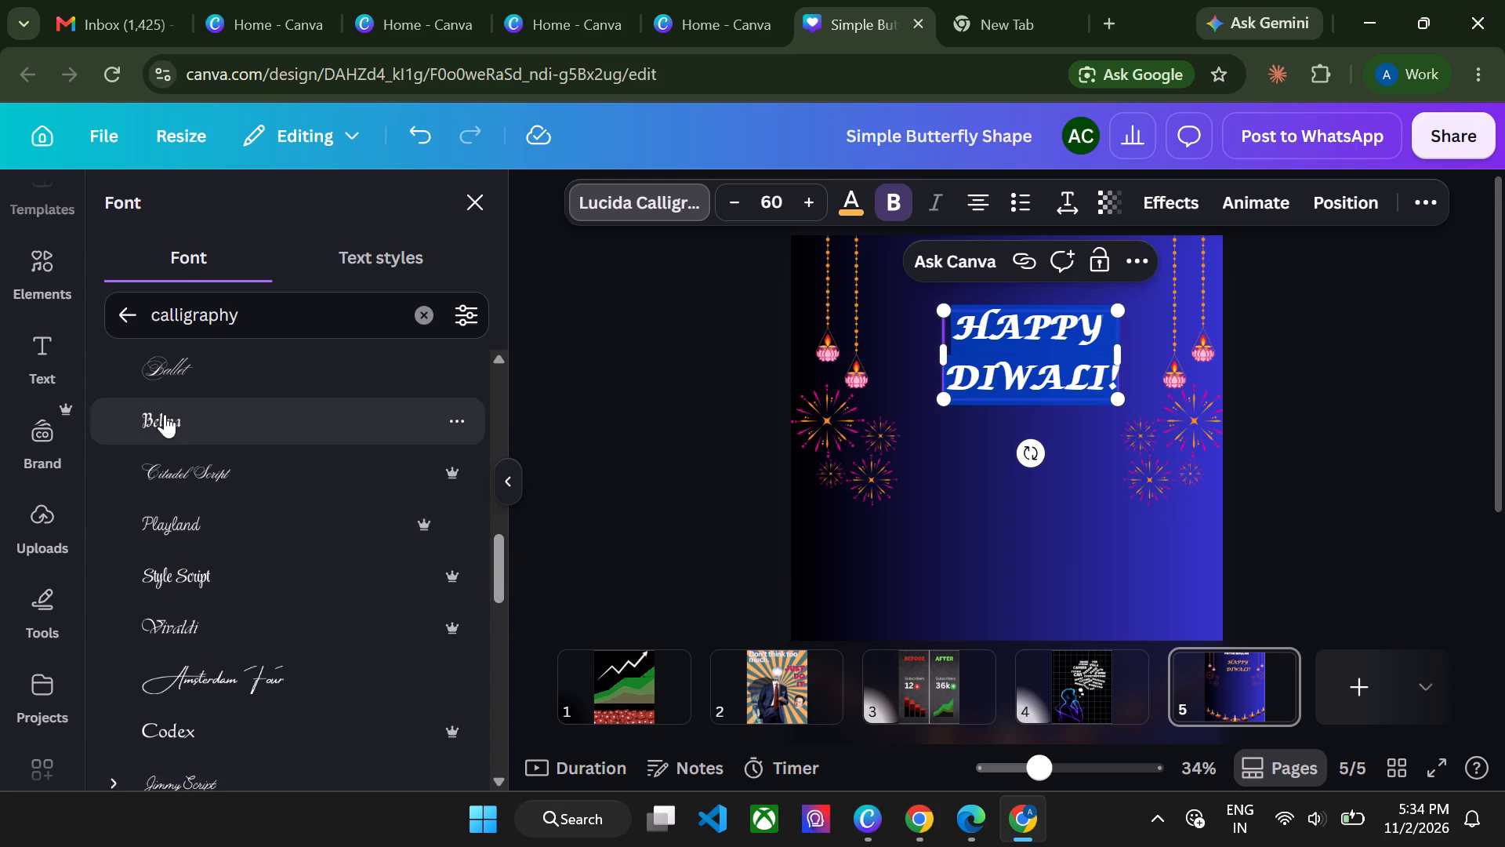
scroll(165, 583, "down", 2)
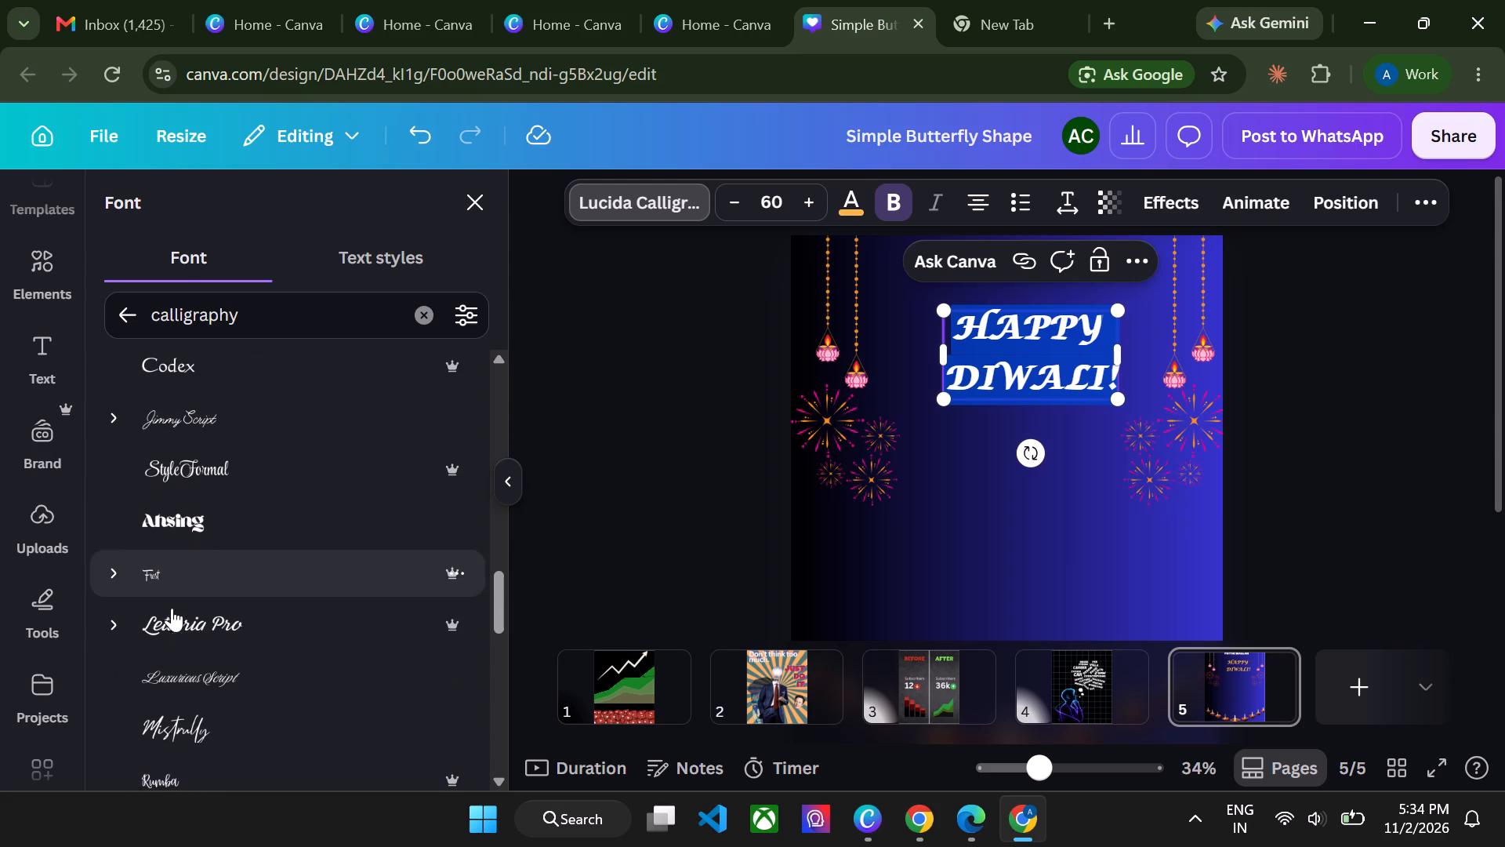
scroll(138, 582, "down", 1)
left_click(117, 540)
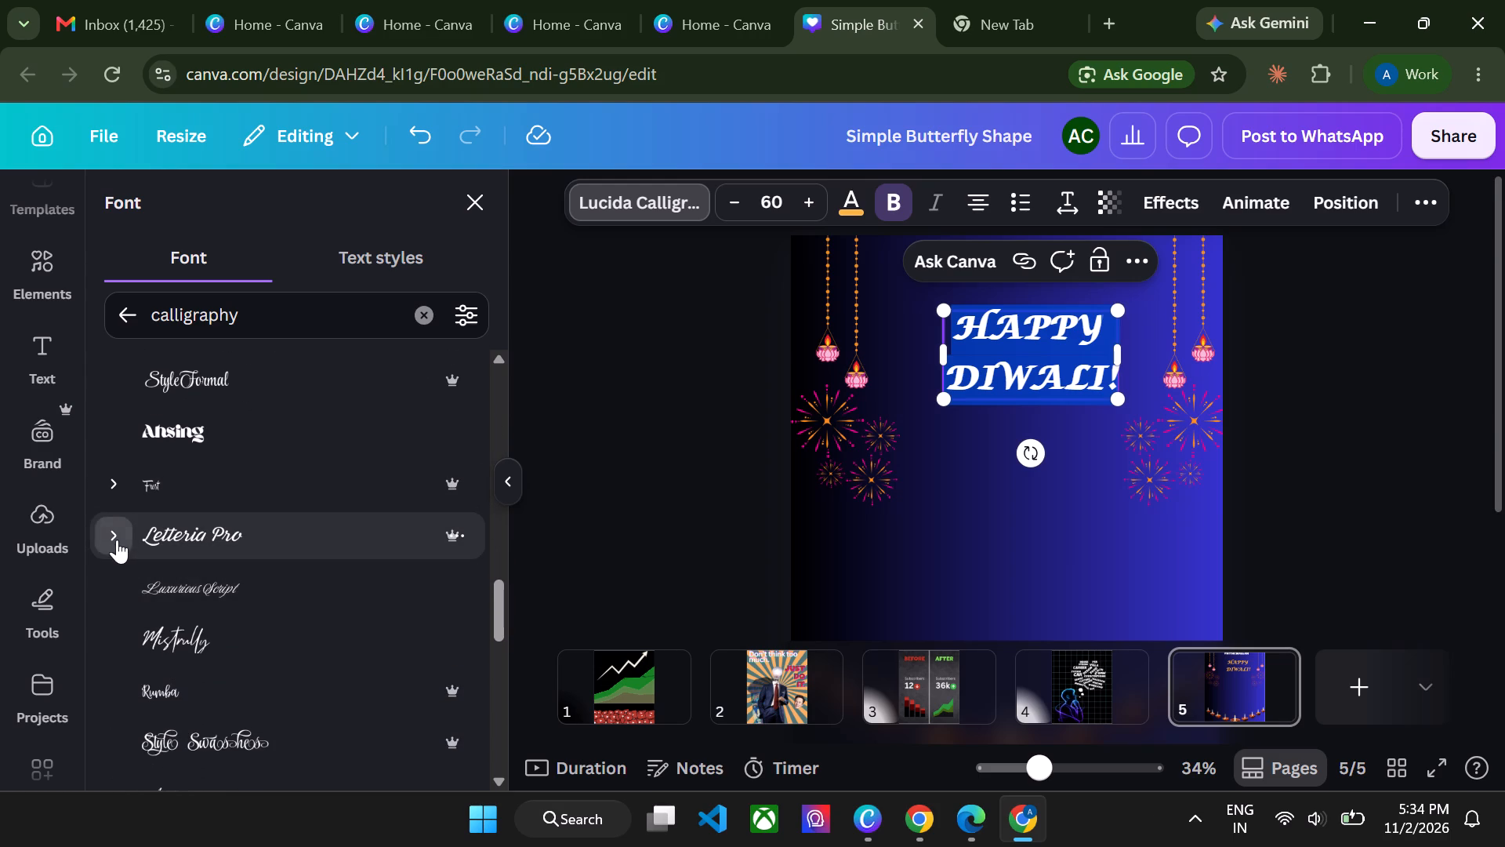
scroll(228, 732, "down", 1)
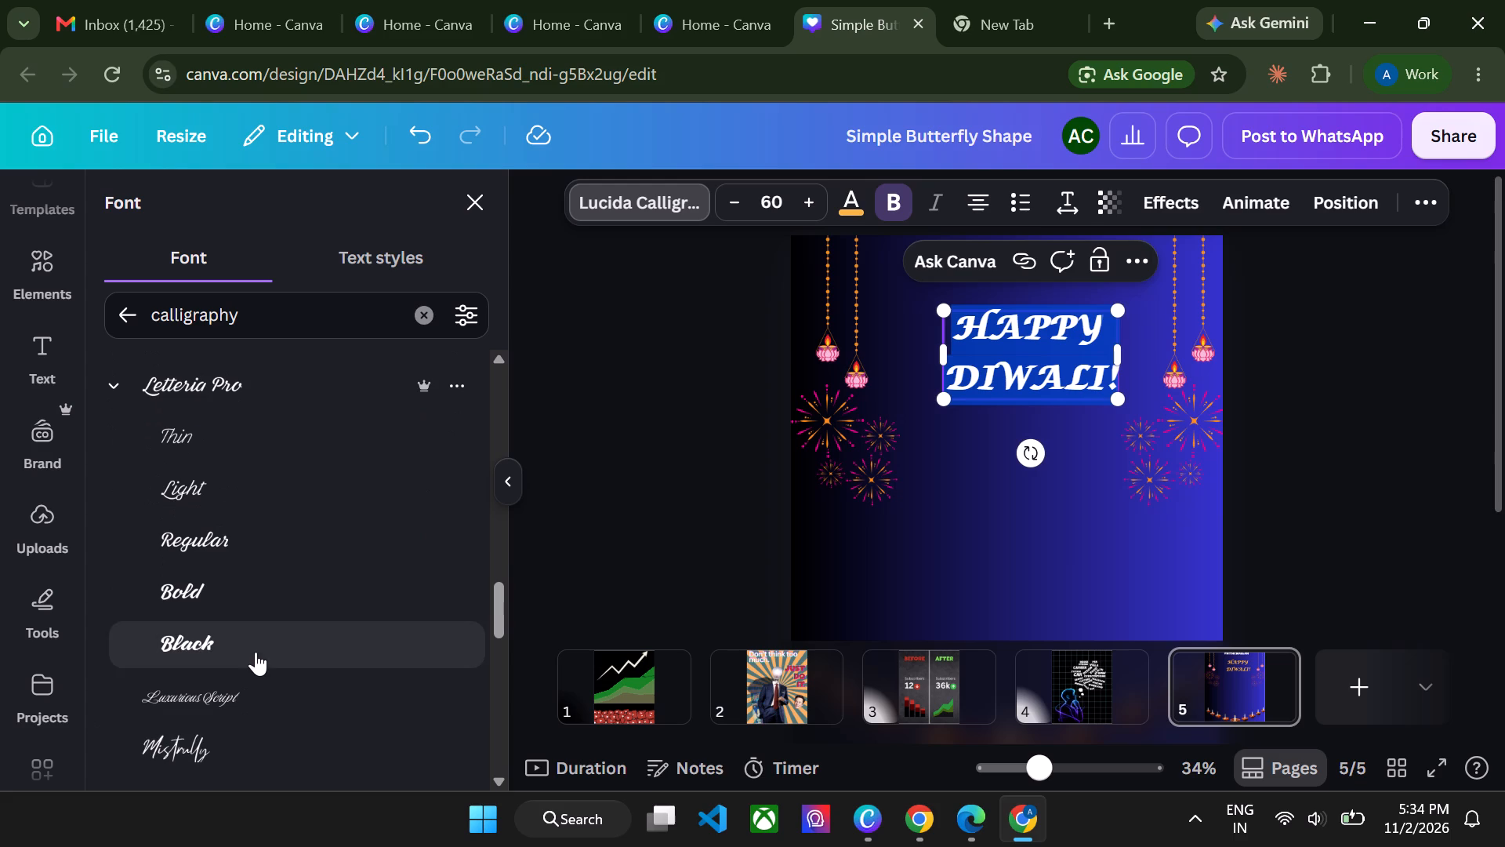
left_click(252, 636)
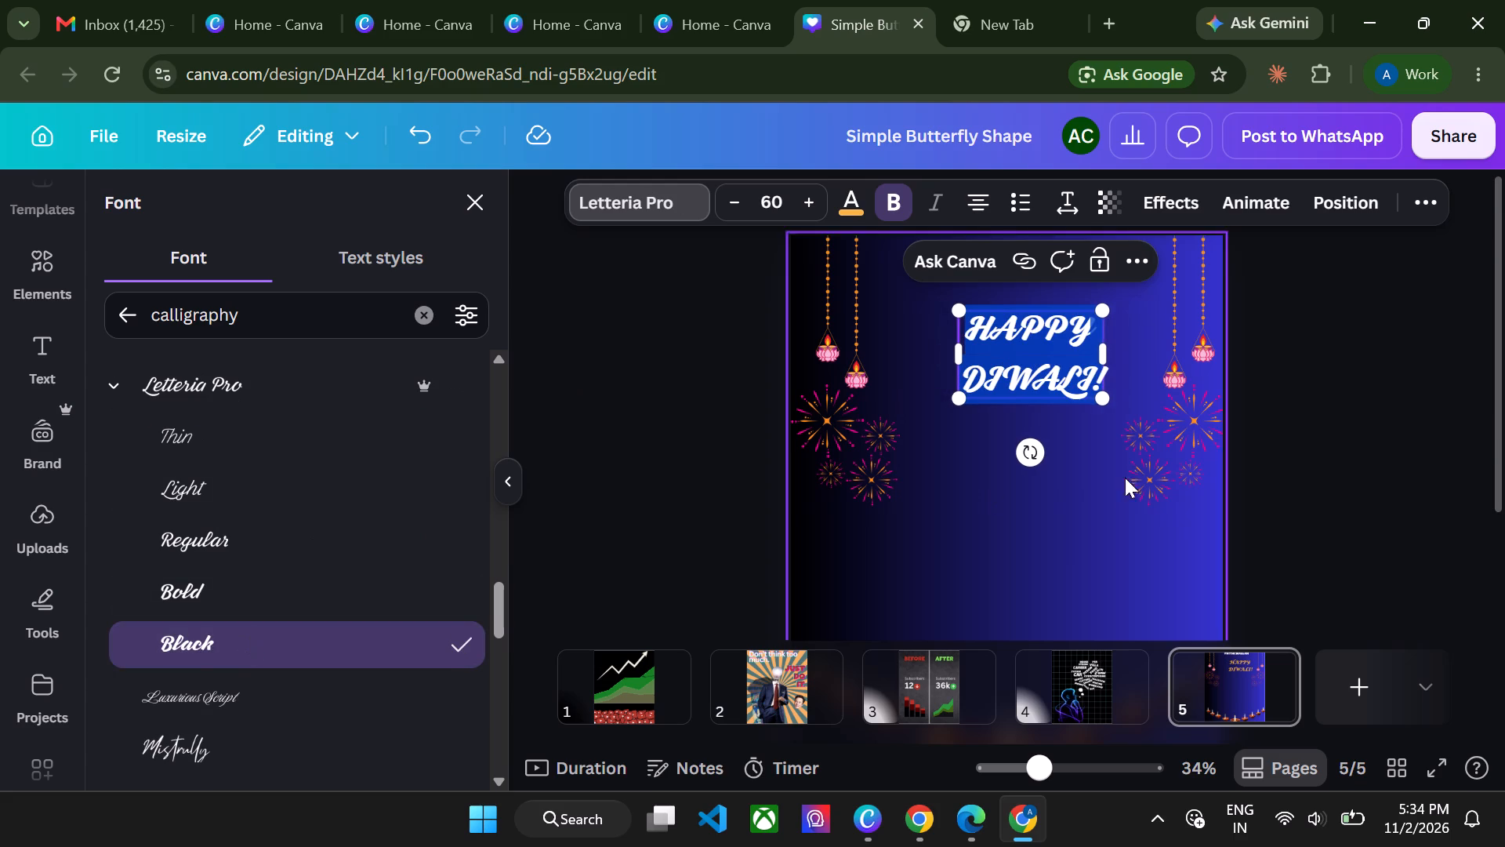
left_click(1315, 366)
left_click(1315, 366)
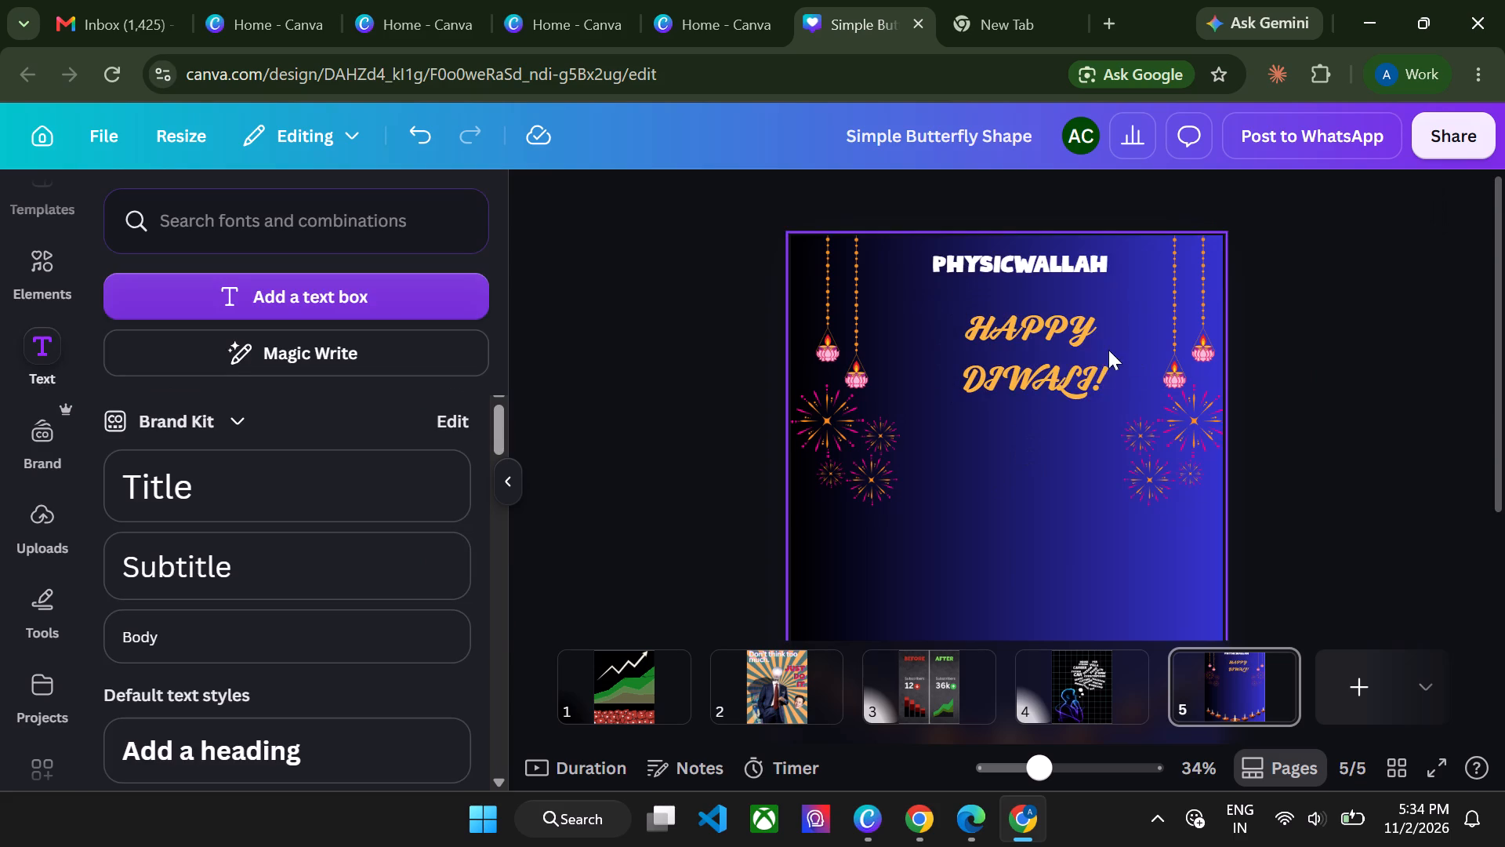
Tighten the line spacing of the whole HAPPY DIWALI! text to slightly below 1.4.
triple_click(1051, 369)
key("ctrl+a")
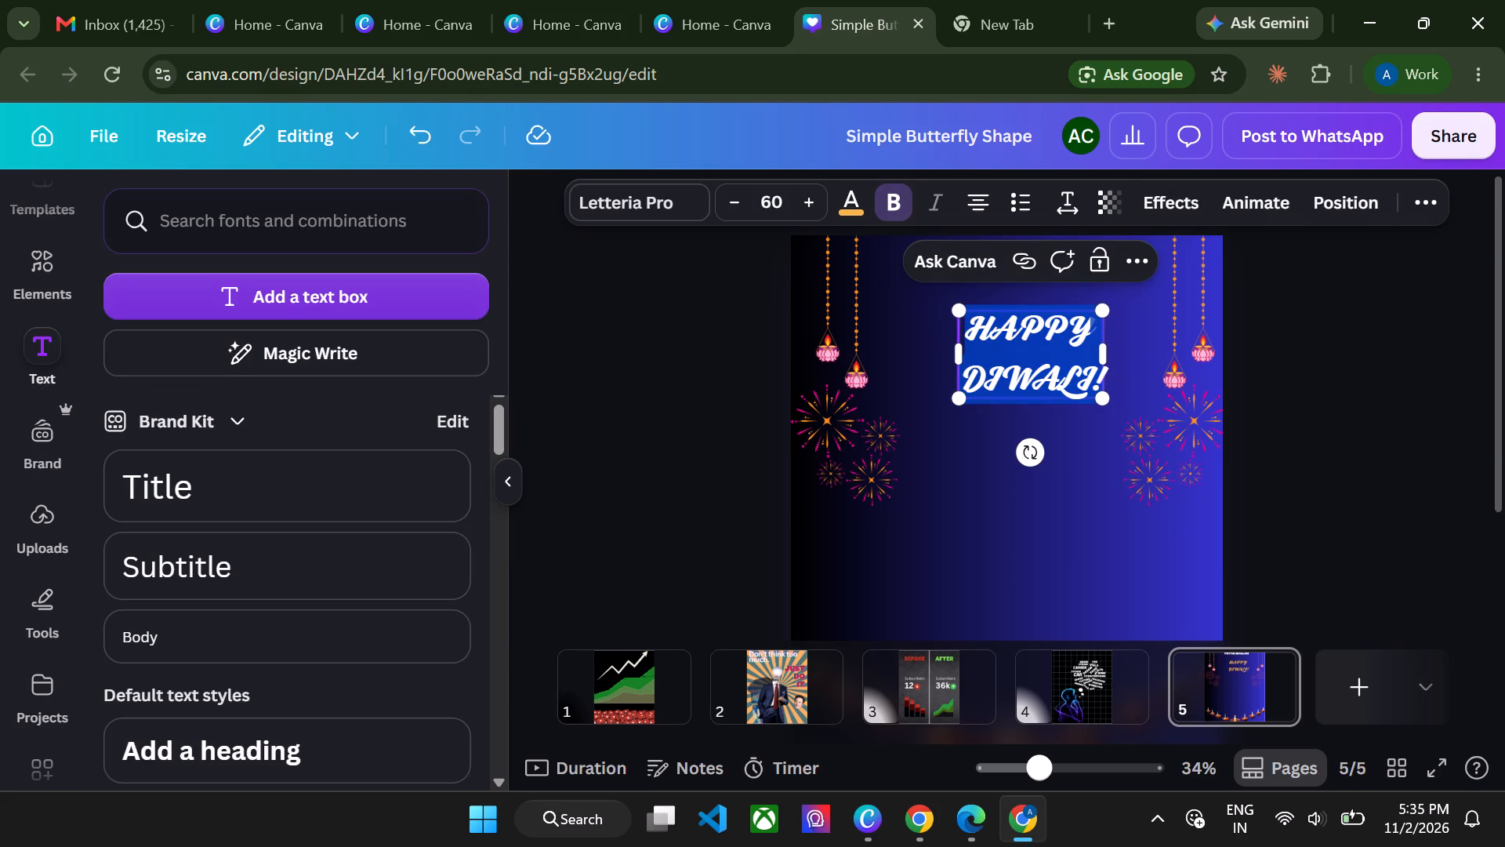
left_click(1068, 195)
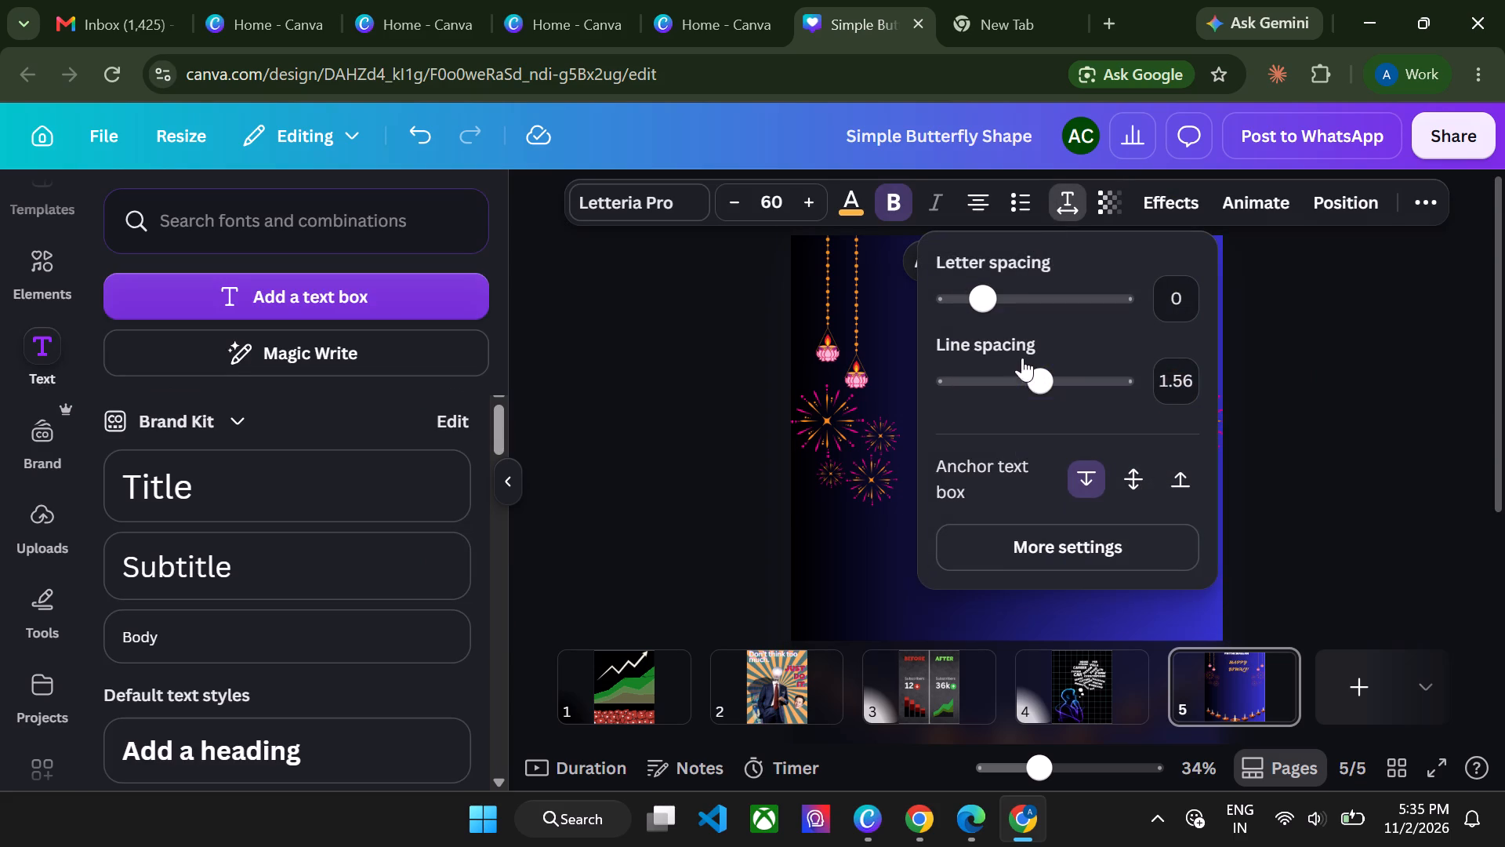
left_click_drag(1032, 371, 1017, 371)
left_click(1260, 335)
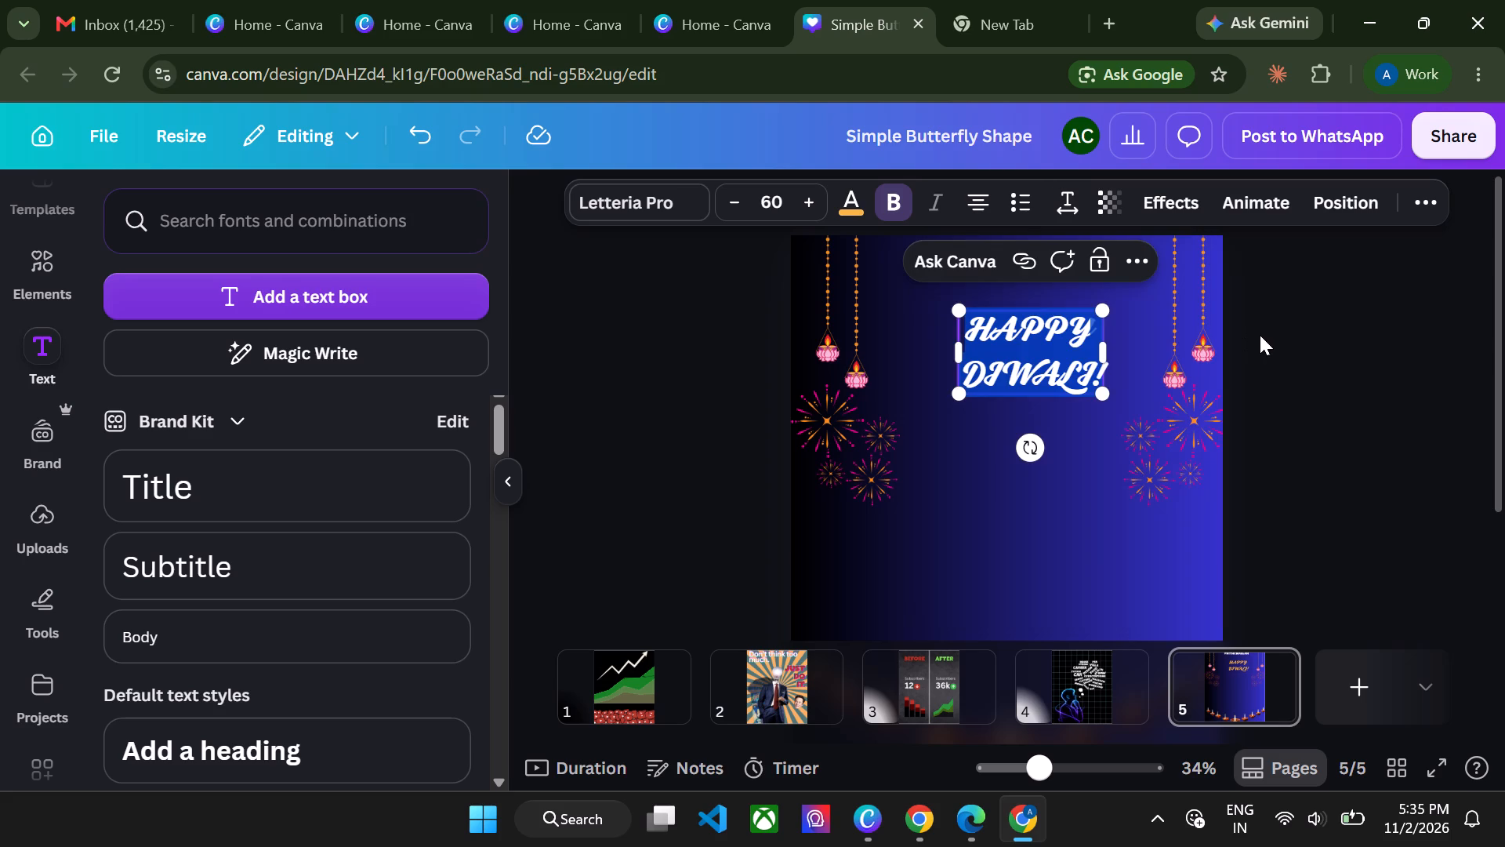
left_click(1071, 189)
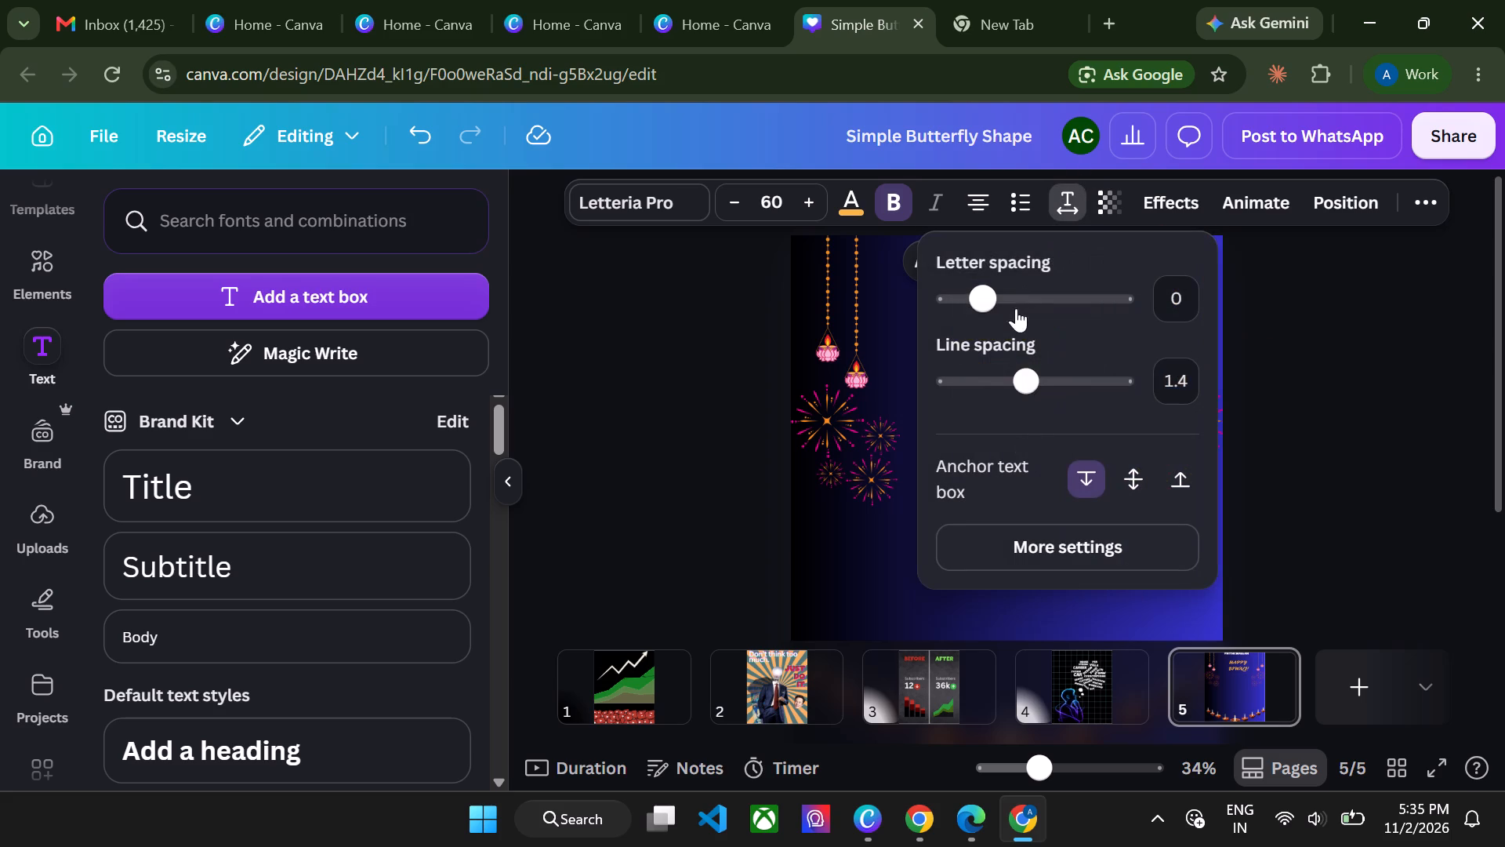
left_click_drag(1026, 373, 1012, 373)
left_click(1391, 365)
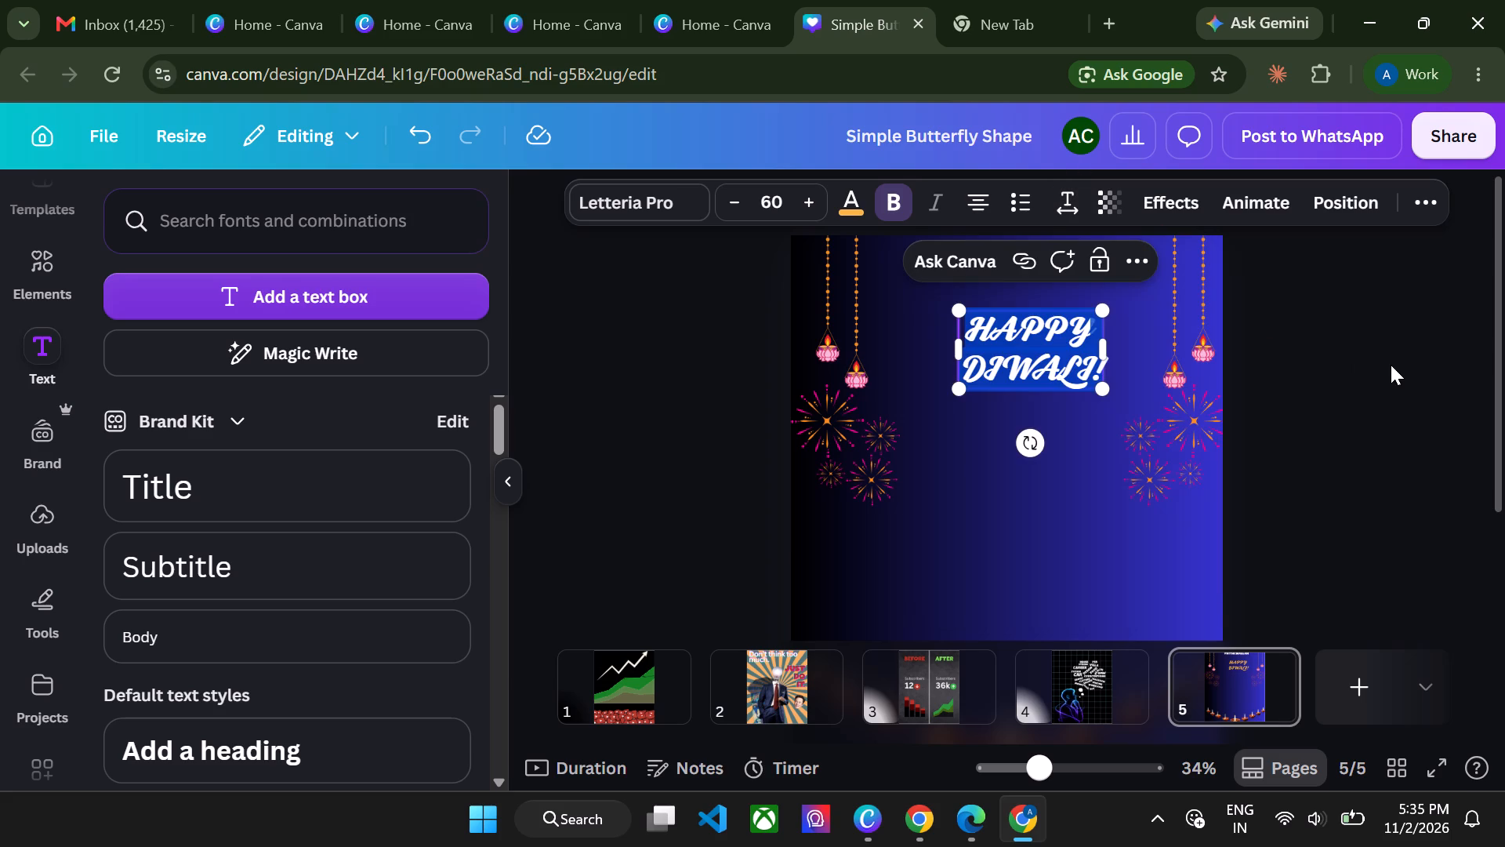
Recolour the HAPPY DIWALI! text with the light yellow from the default solid colours.
left_click(858, 202)
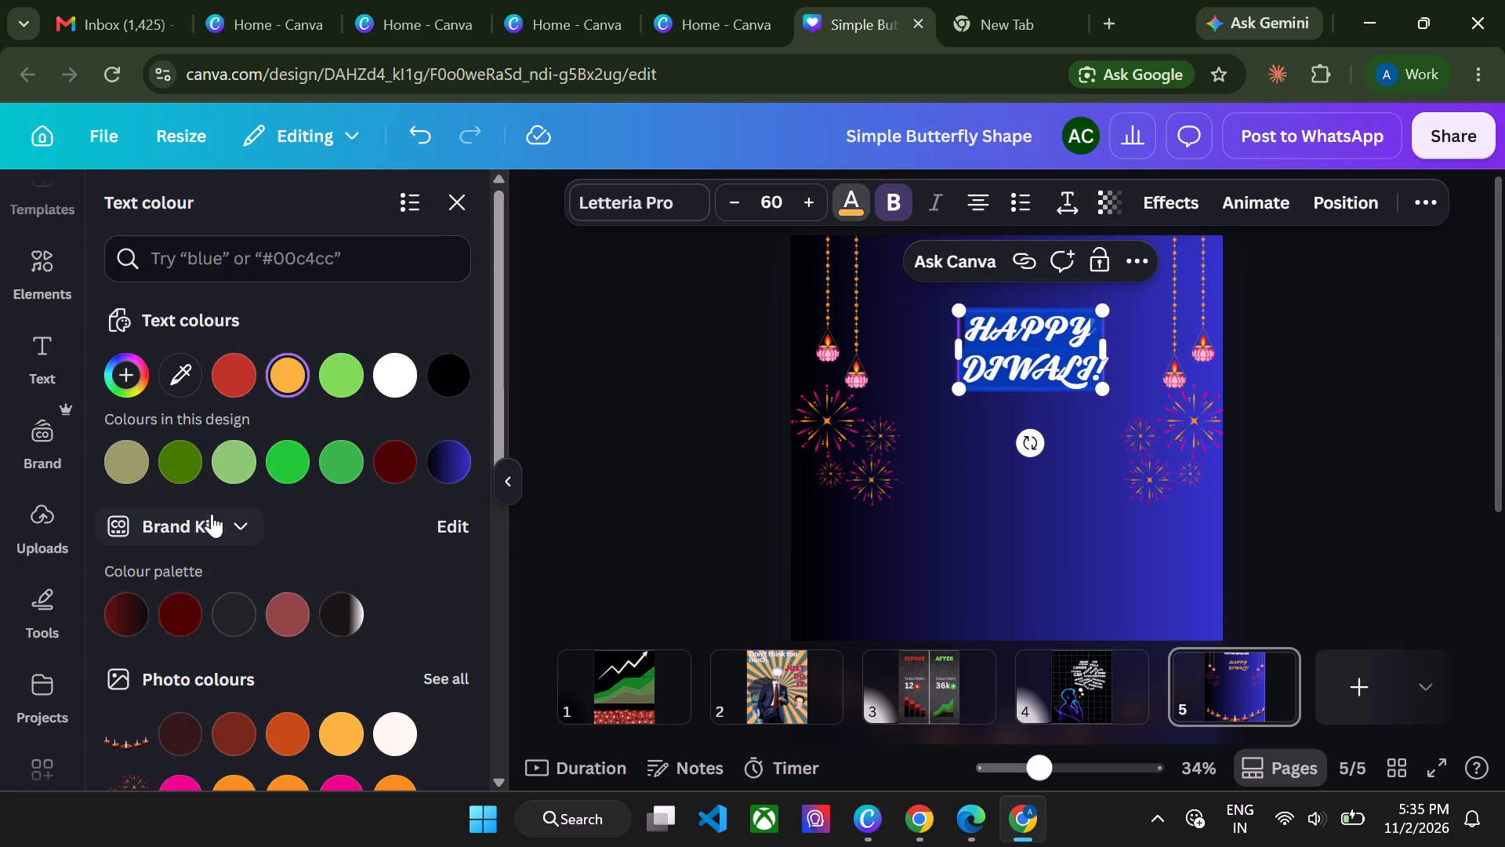
scroll(281, 621, "down", 2)
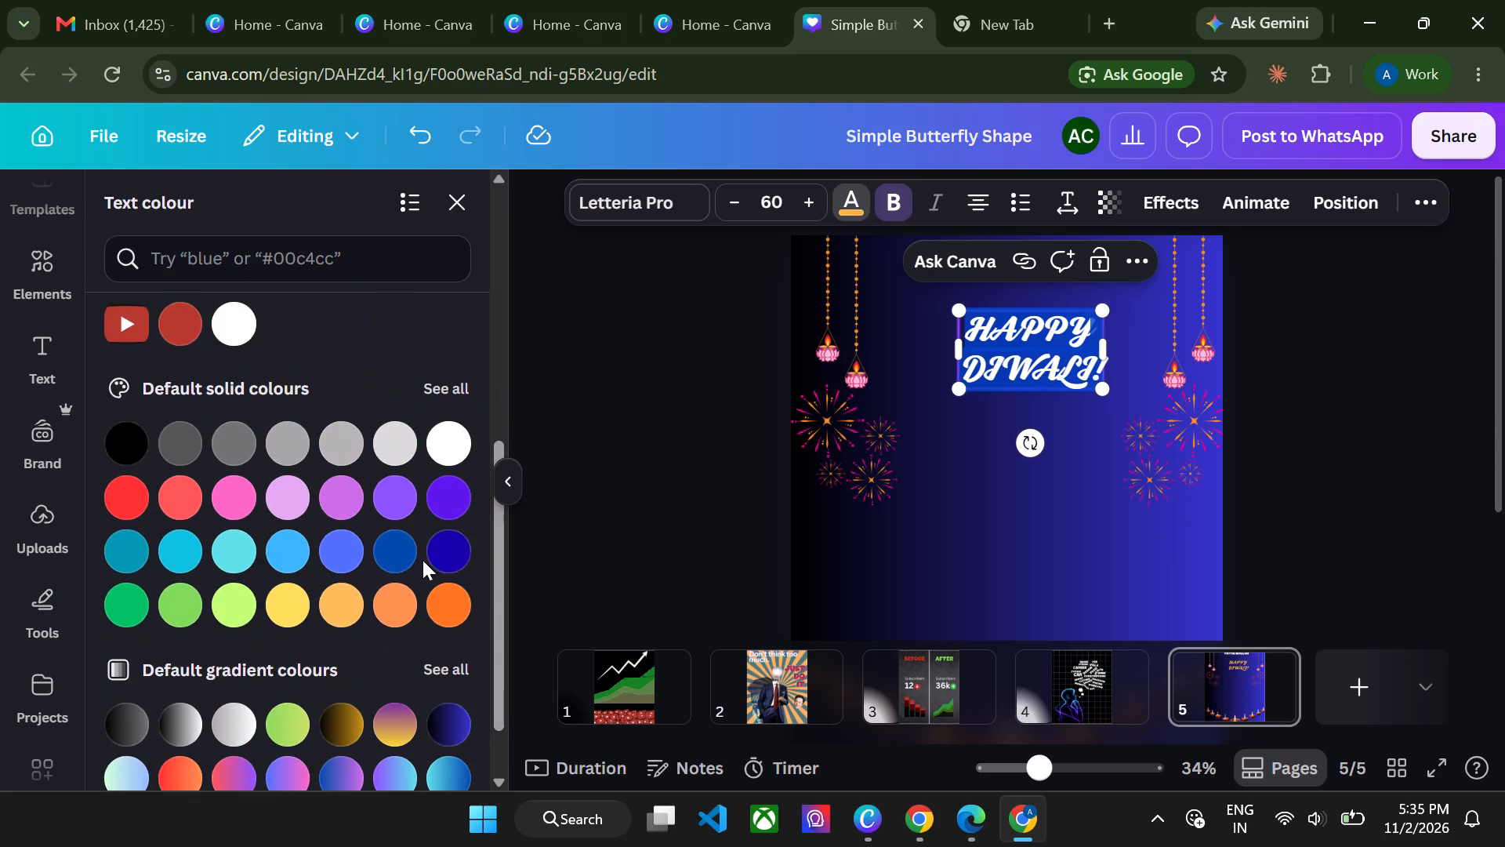
left_click(303, 599)
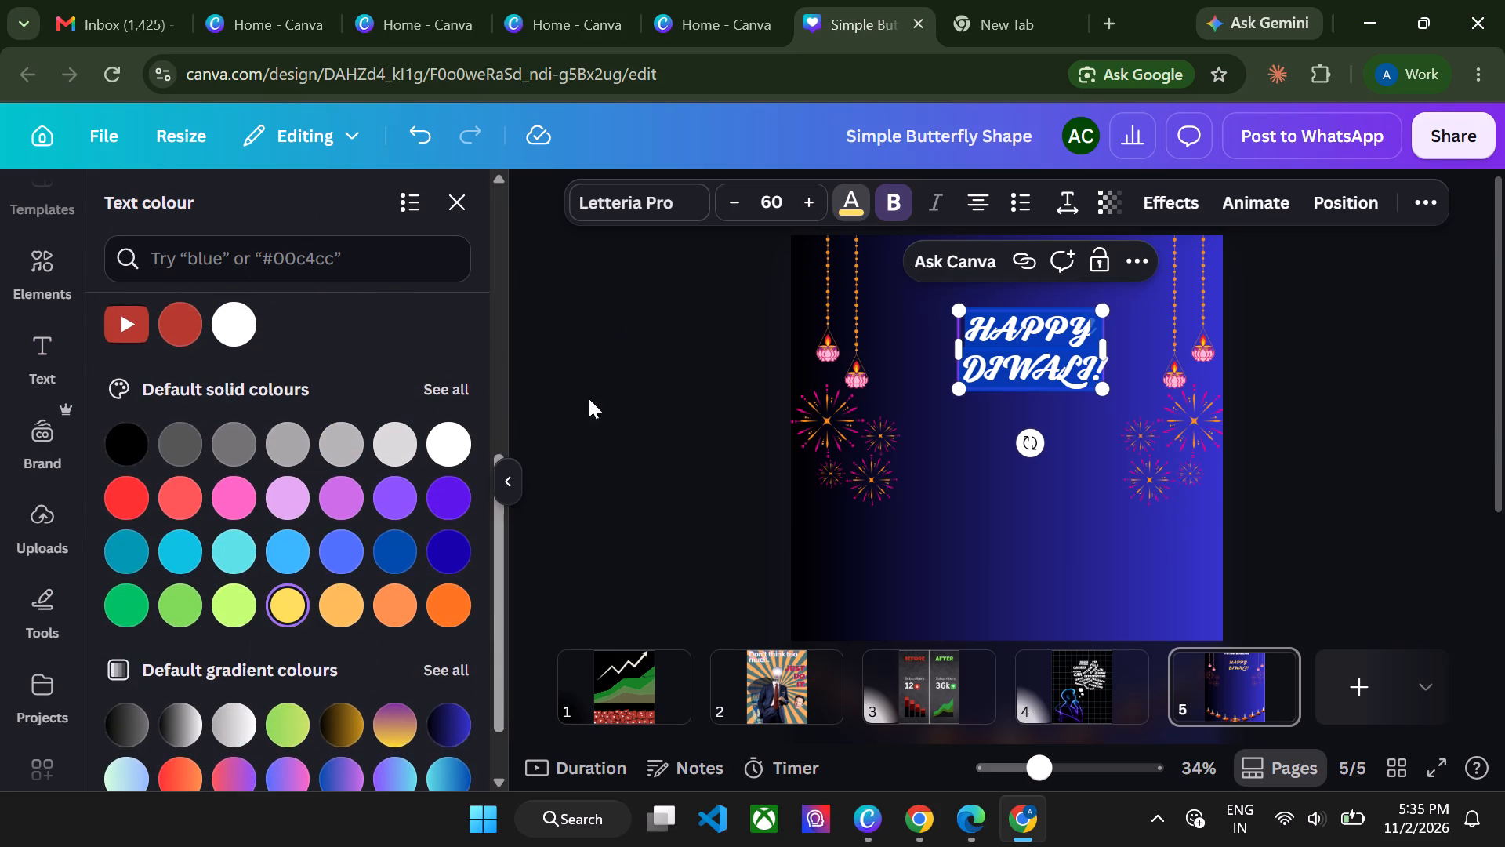
triple_click(646, 398)
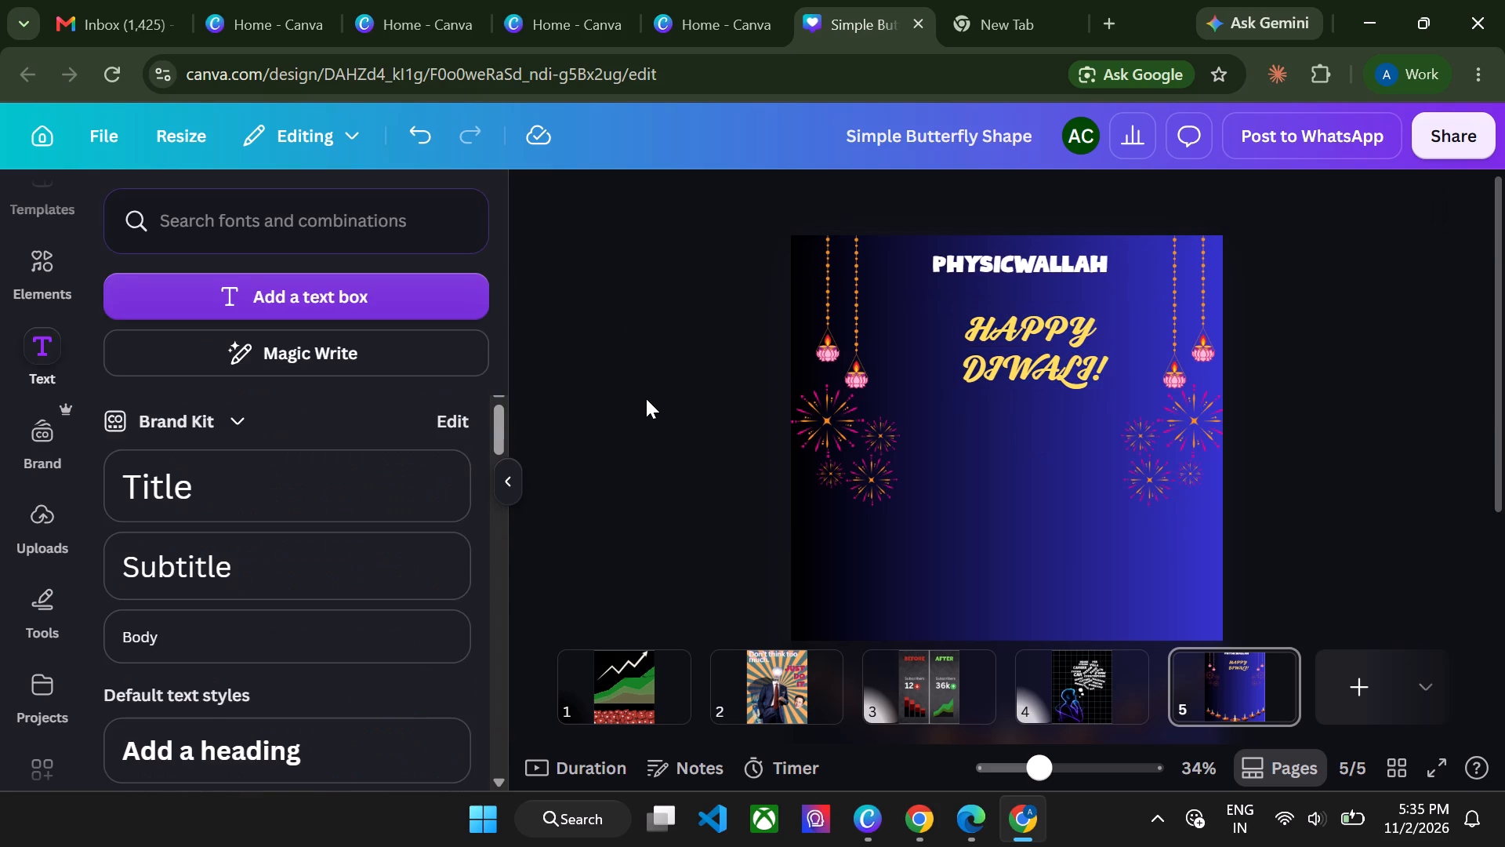
Shift the HAPPY DIWALI! text slightly left so it is centred beneath the PHYSICWALLAH header.
left_click(1041, 327)
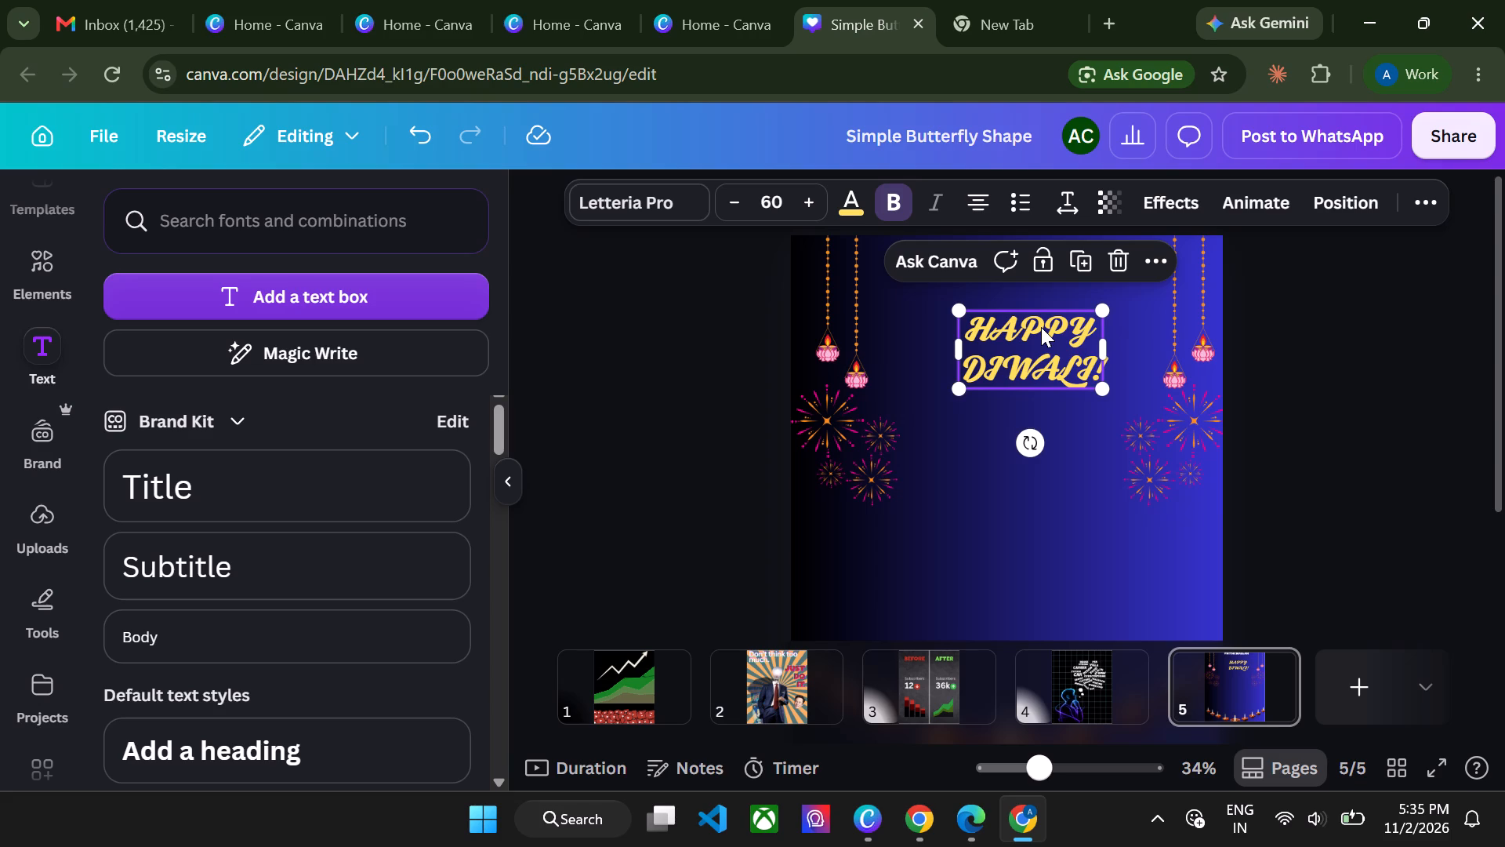
double_click(1041, 327)
left_click(1394, 354)
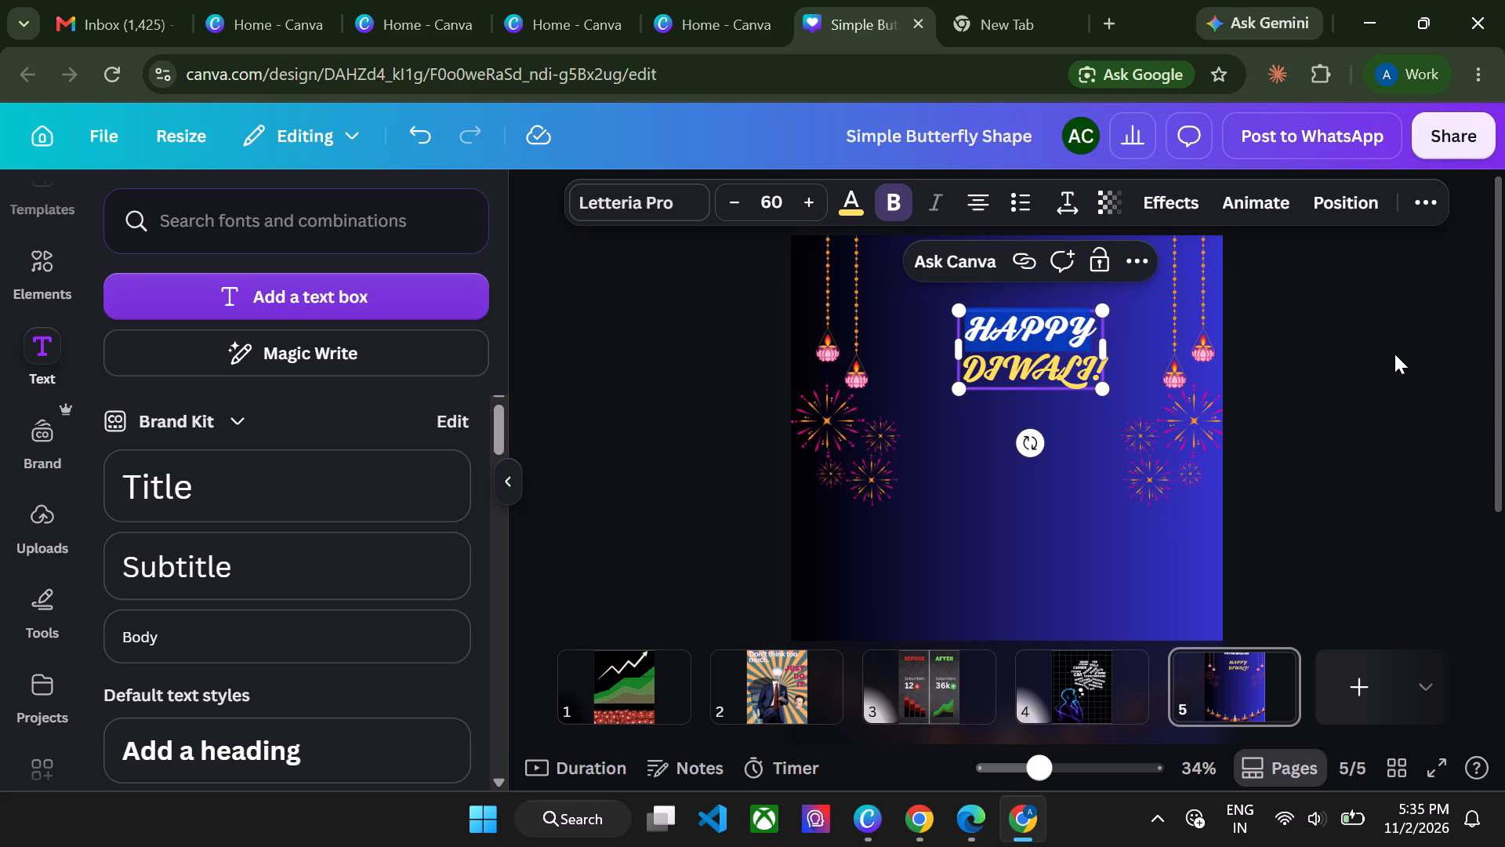
left_click_drag(1039, 343, 1031, 343)
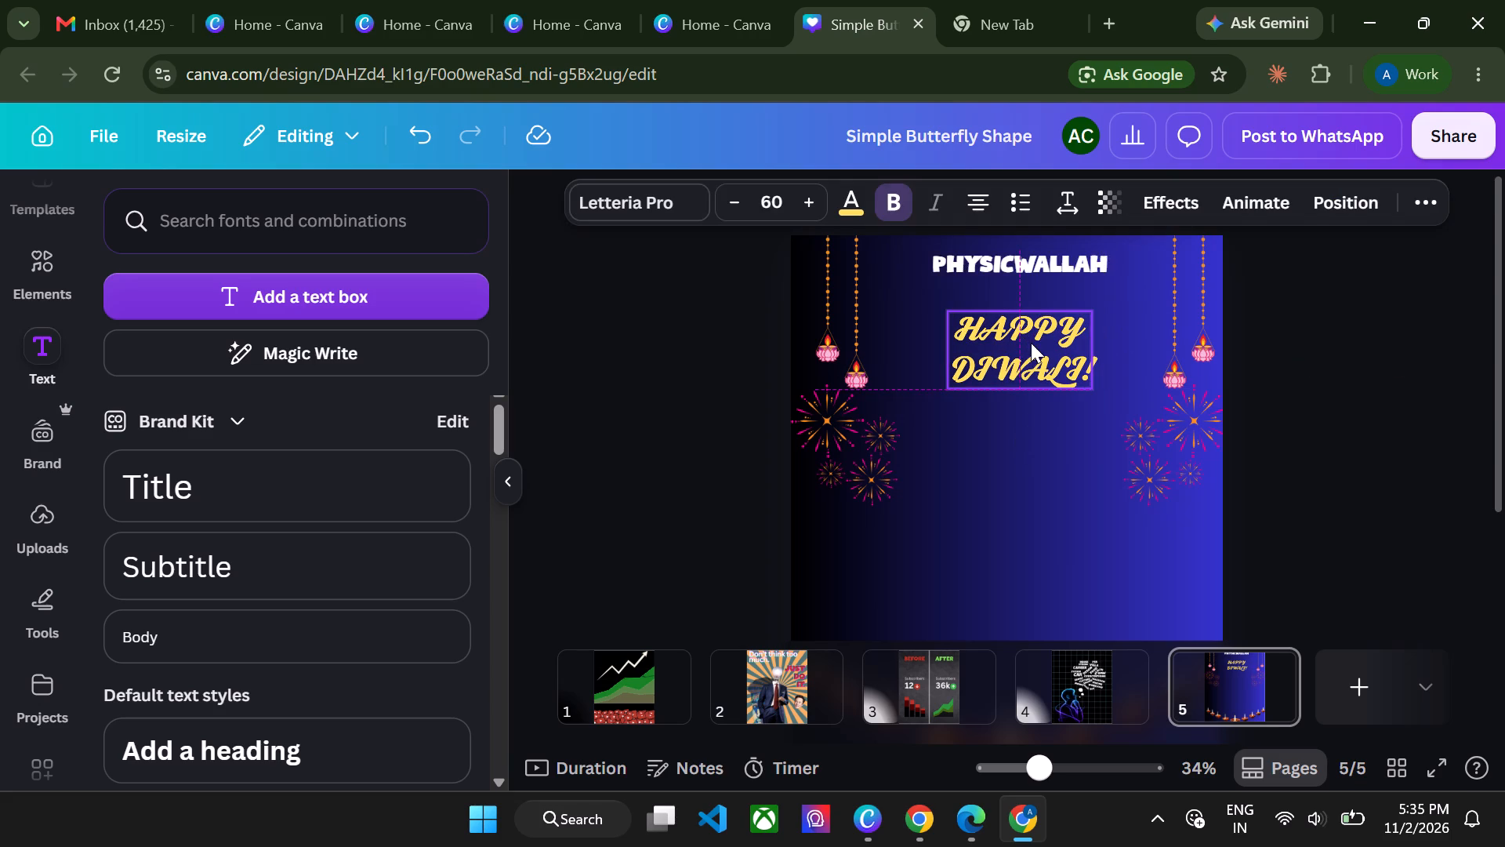
left_click(1414, 347)
Add a body text box below the HAPPY DIWALI! title and enter "ceebrates" as its text.
left_click(223, 649)
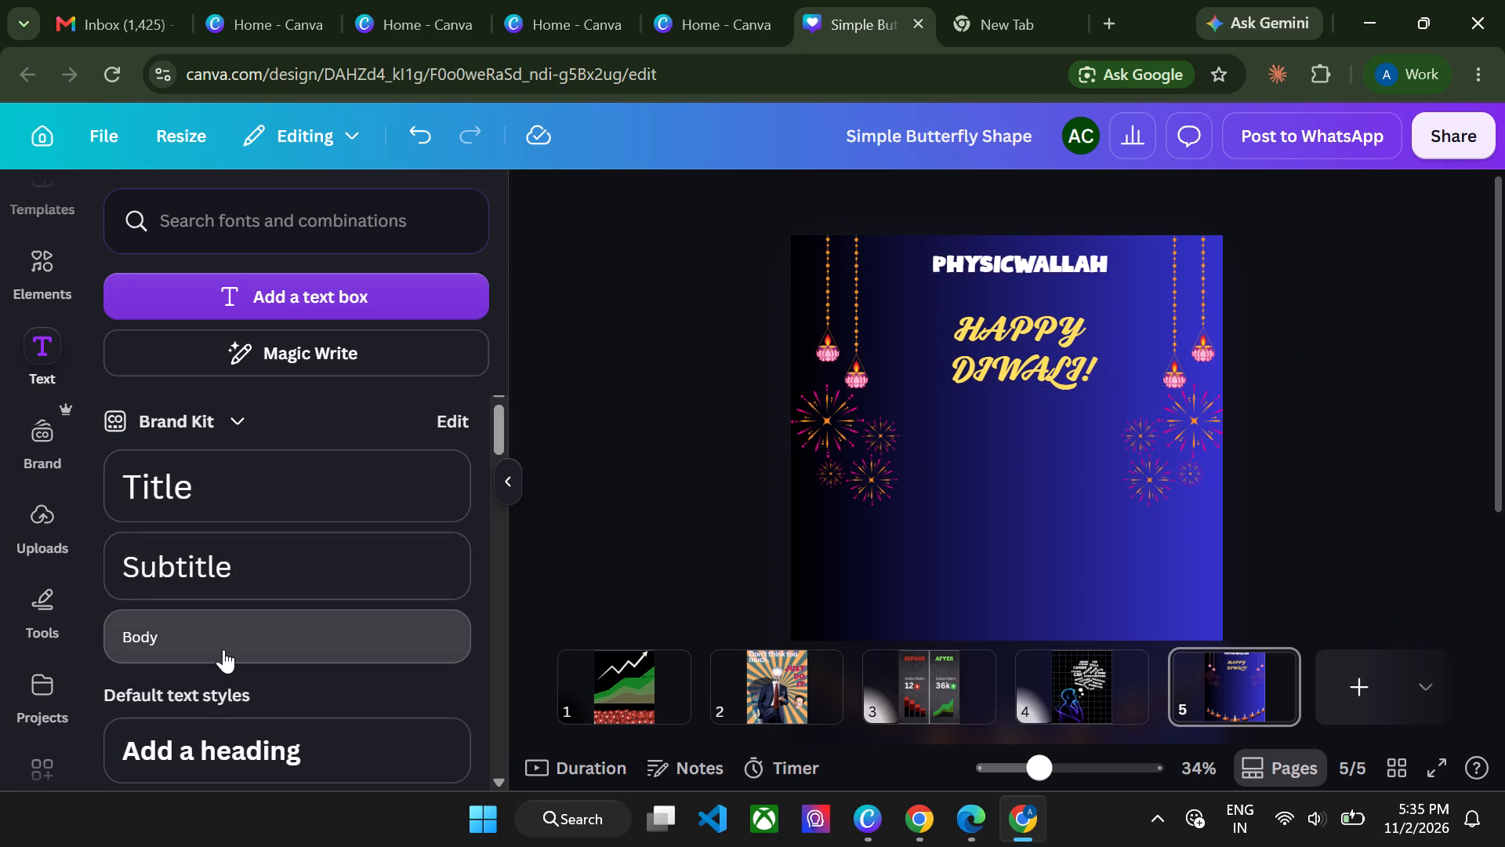
key("BackSpace")
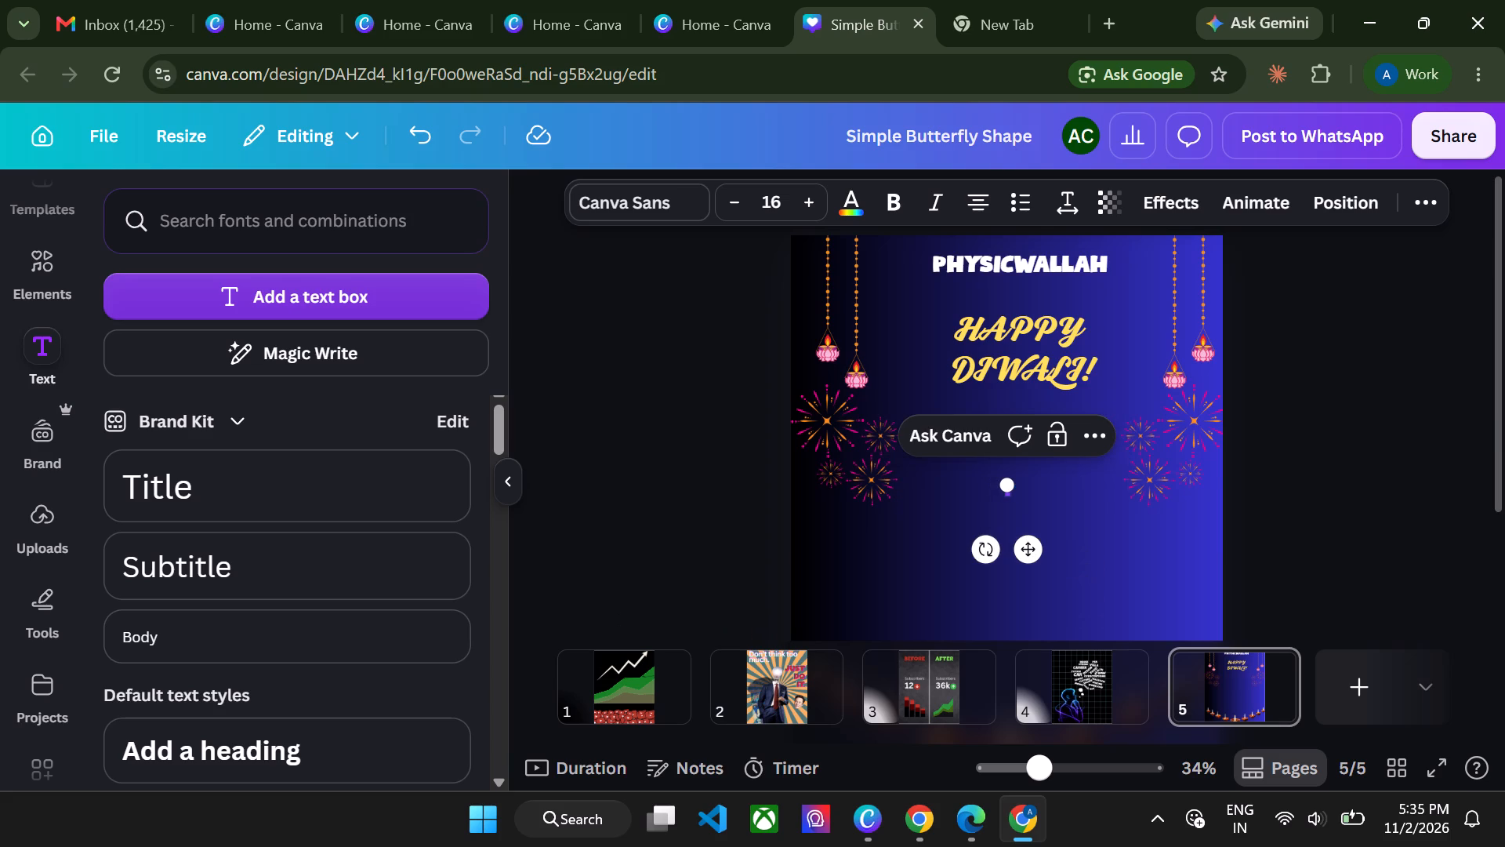
key("c")
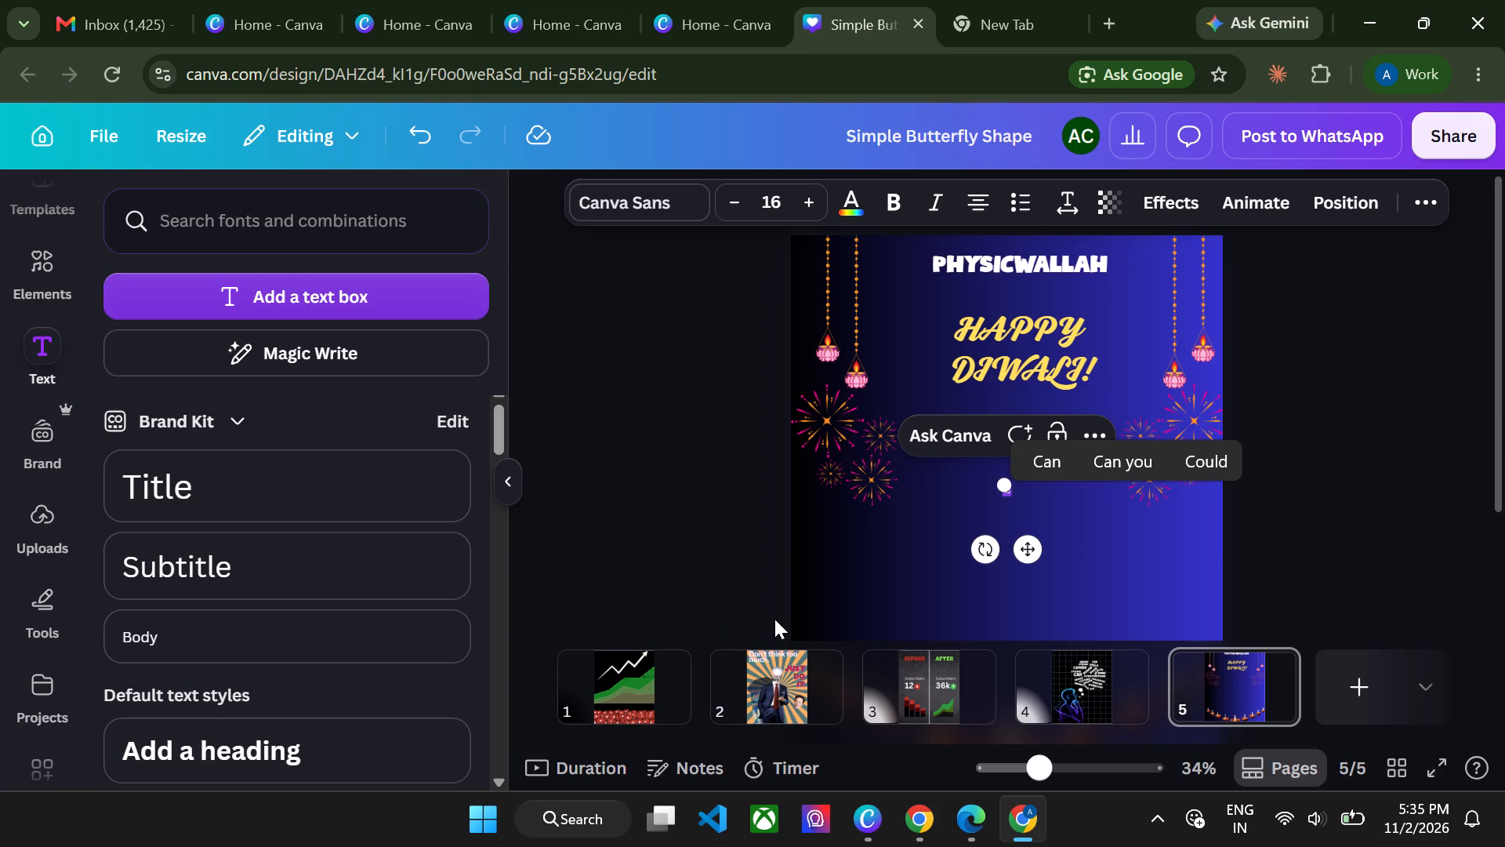
key("BackSpace")
type("cee")
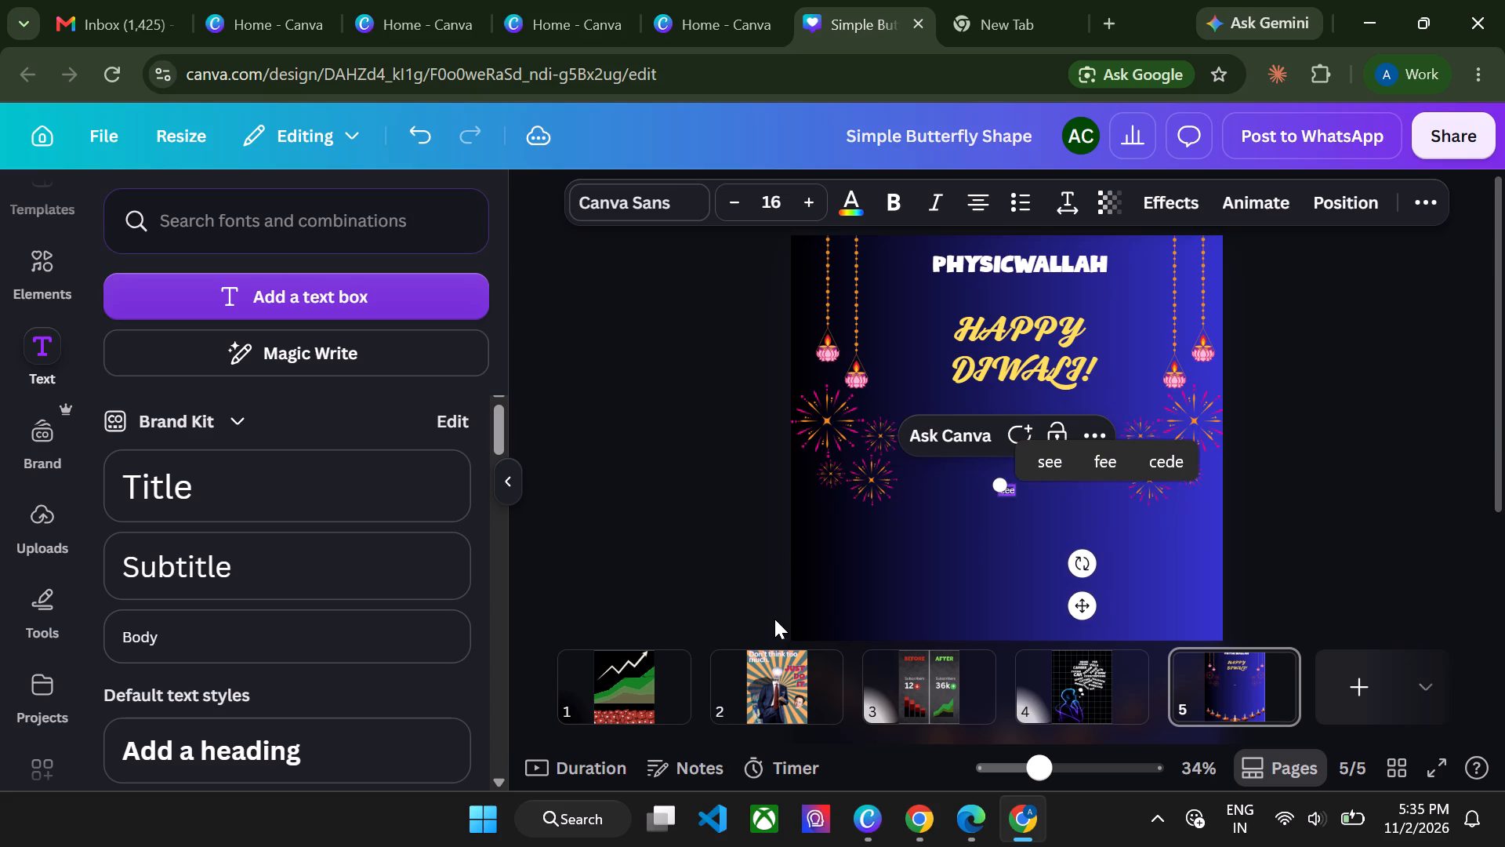
key("BackSpace")
key("e")
type("brates")
Set the font size of the new body text to 36.
key("ctrl+a")
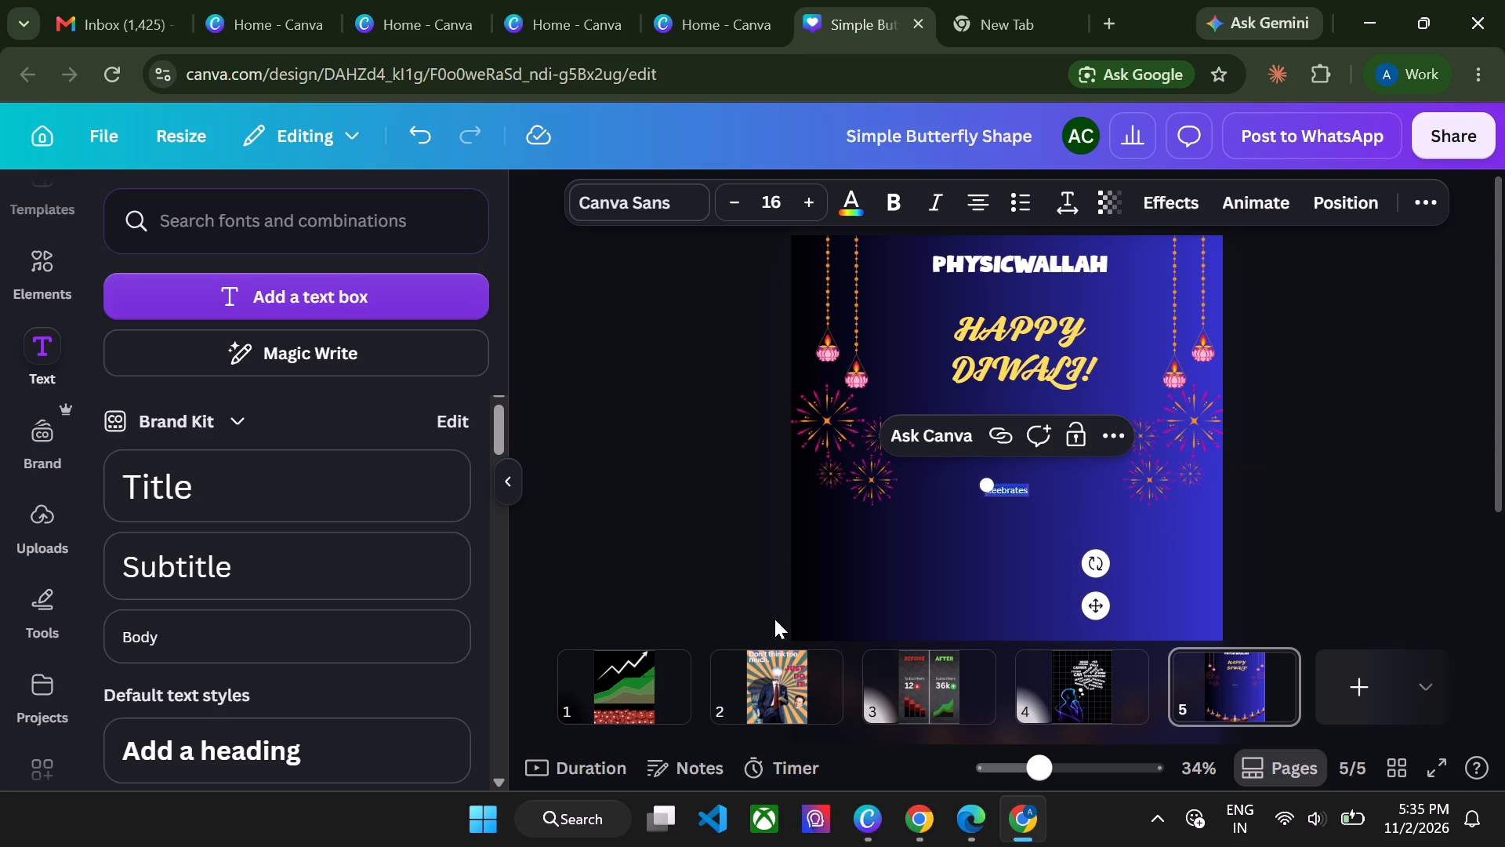
left_click(768, 204)
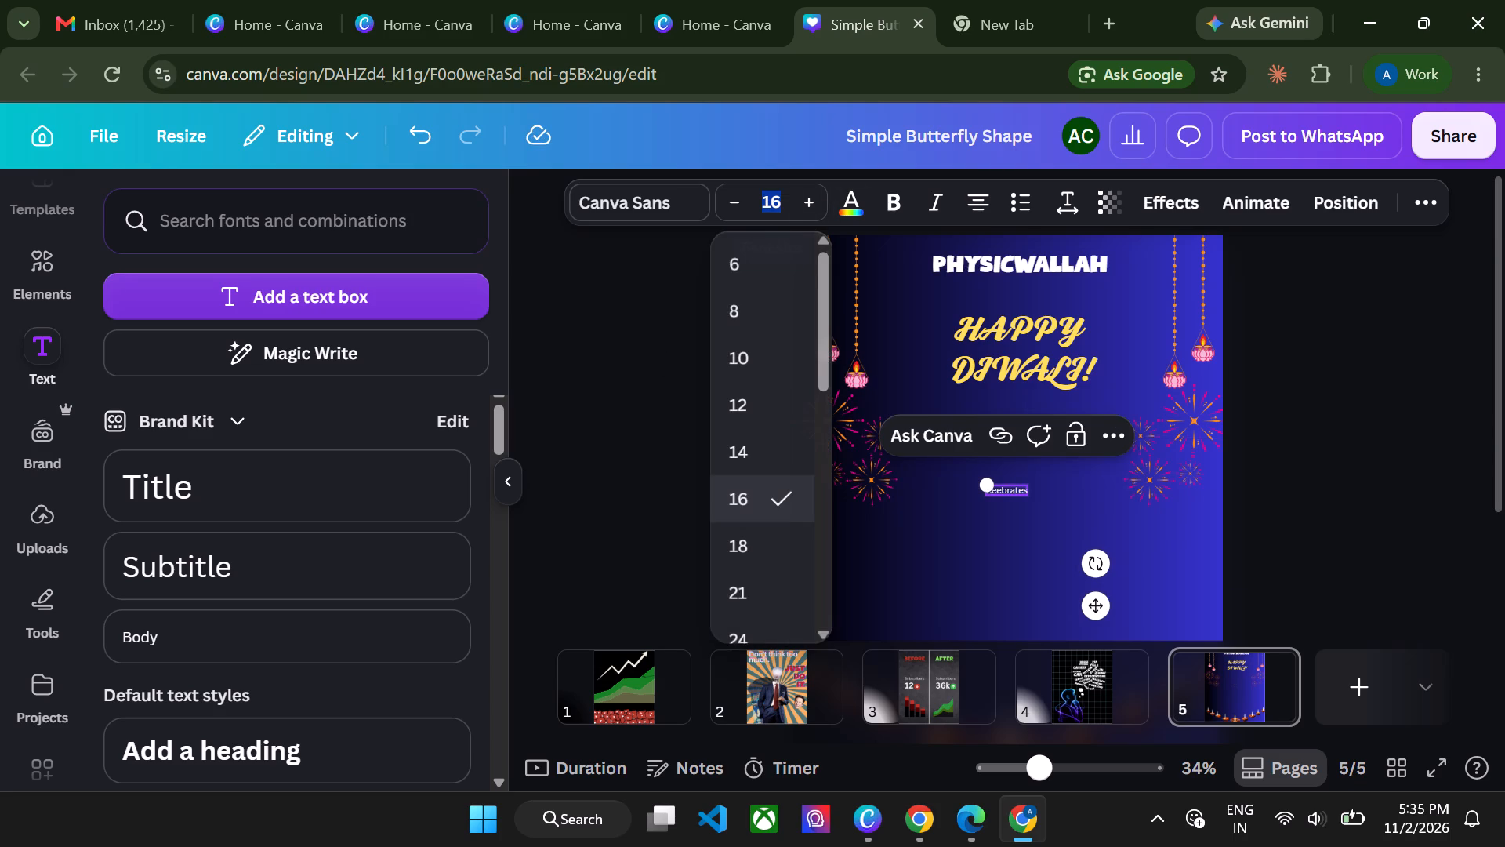
type("36")
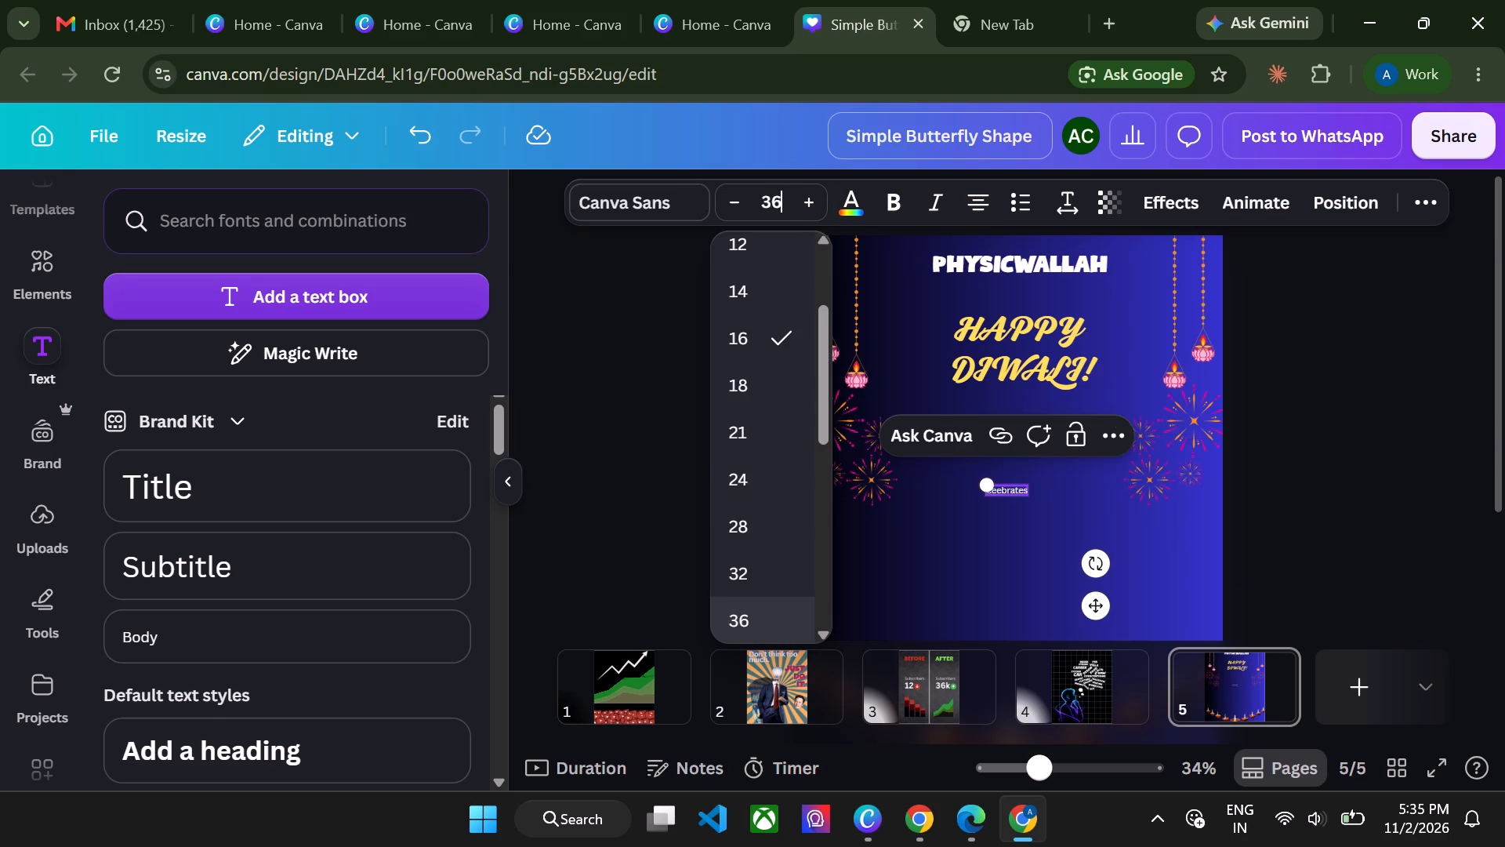
key("Return")
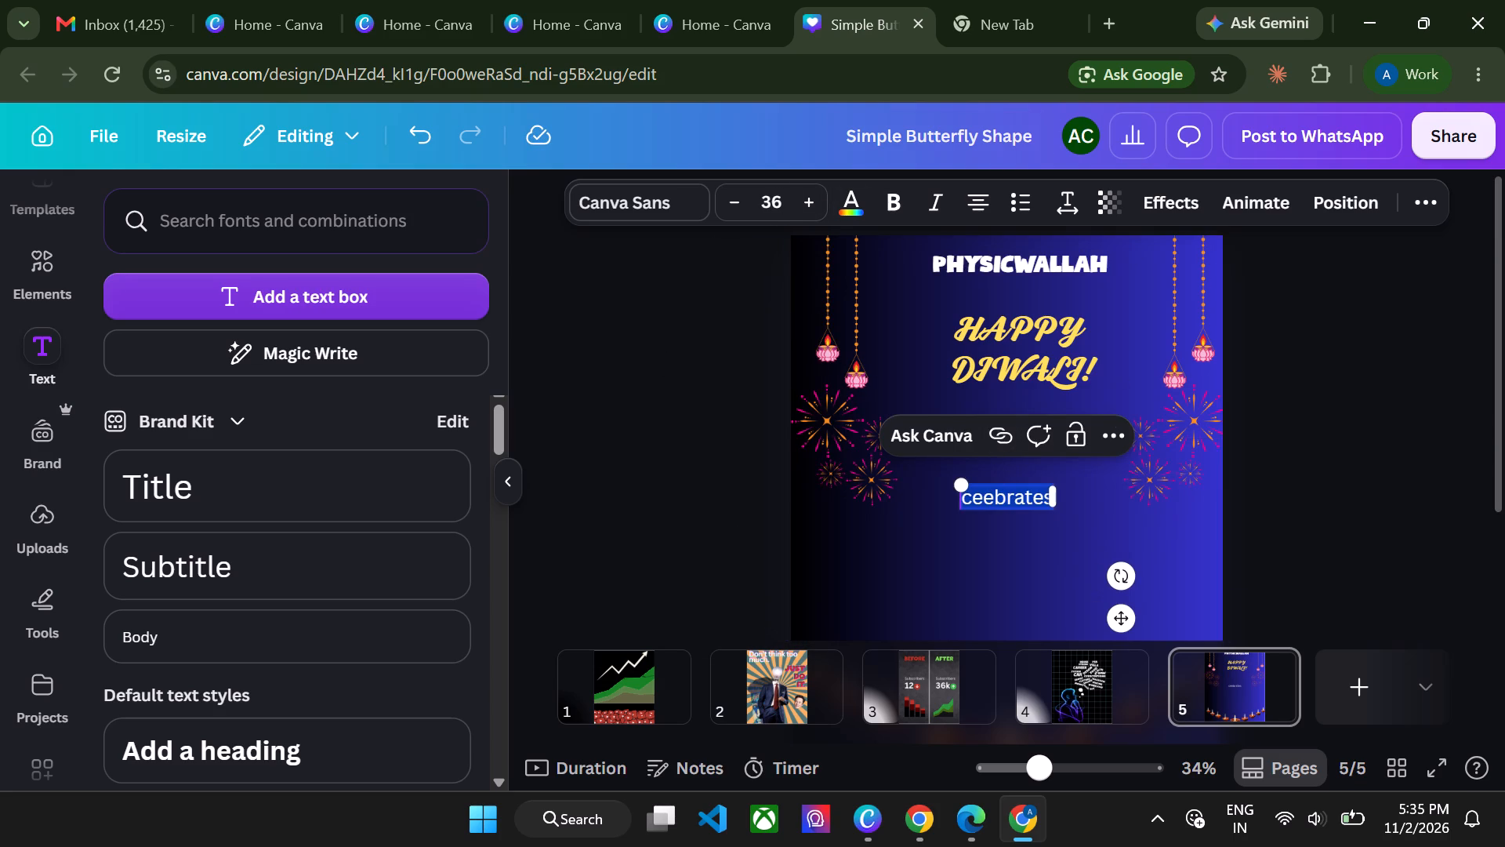
Correct the spelling of the body text to "celebrates".
left_click(981, 497)
key("l")
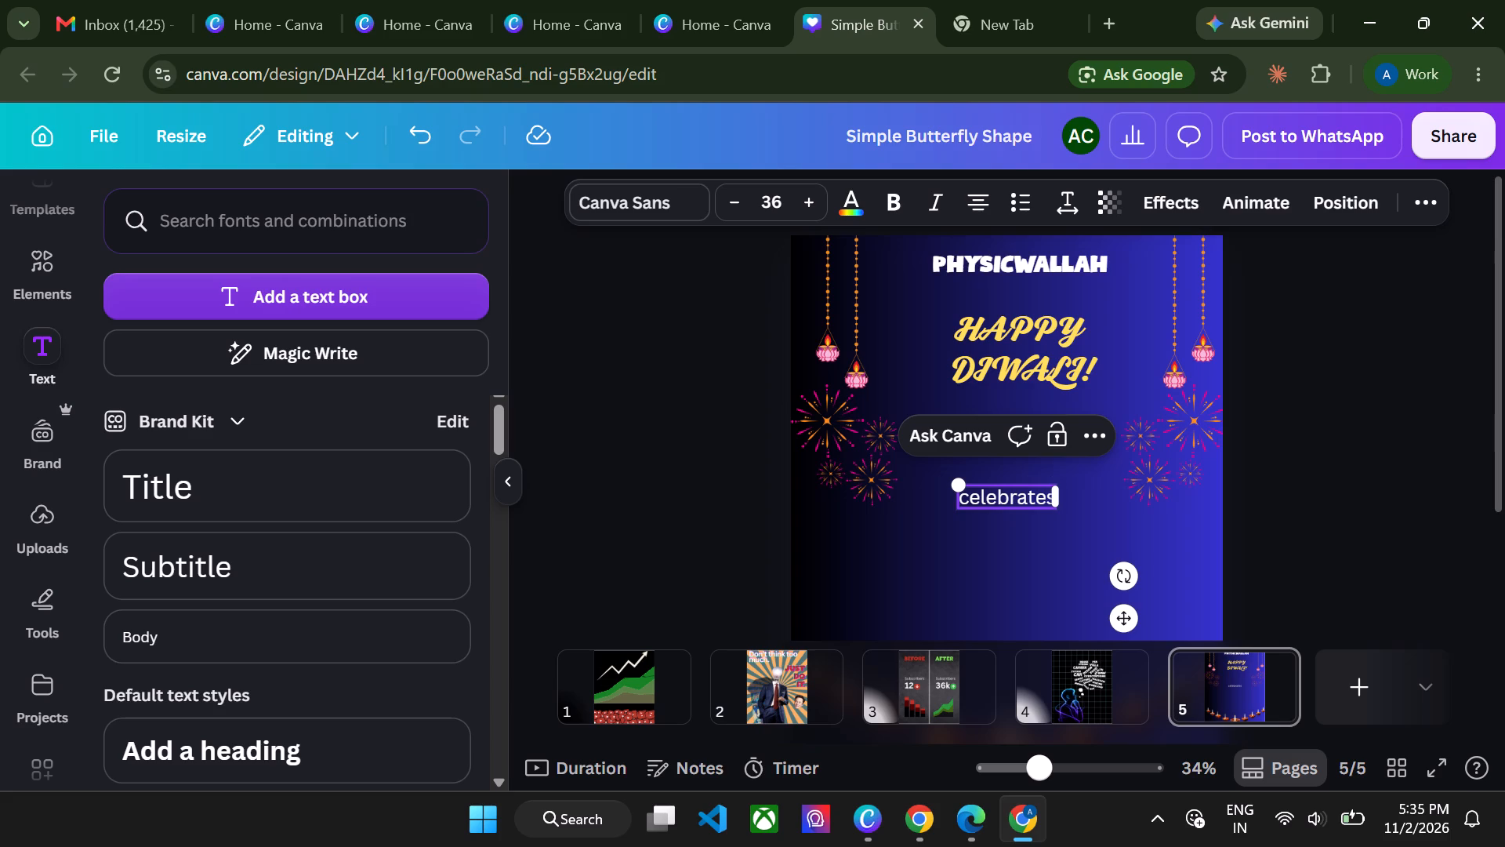
Set the "celebrates" text to the Letteria Pro font.
key("ctrl+a")
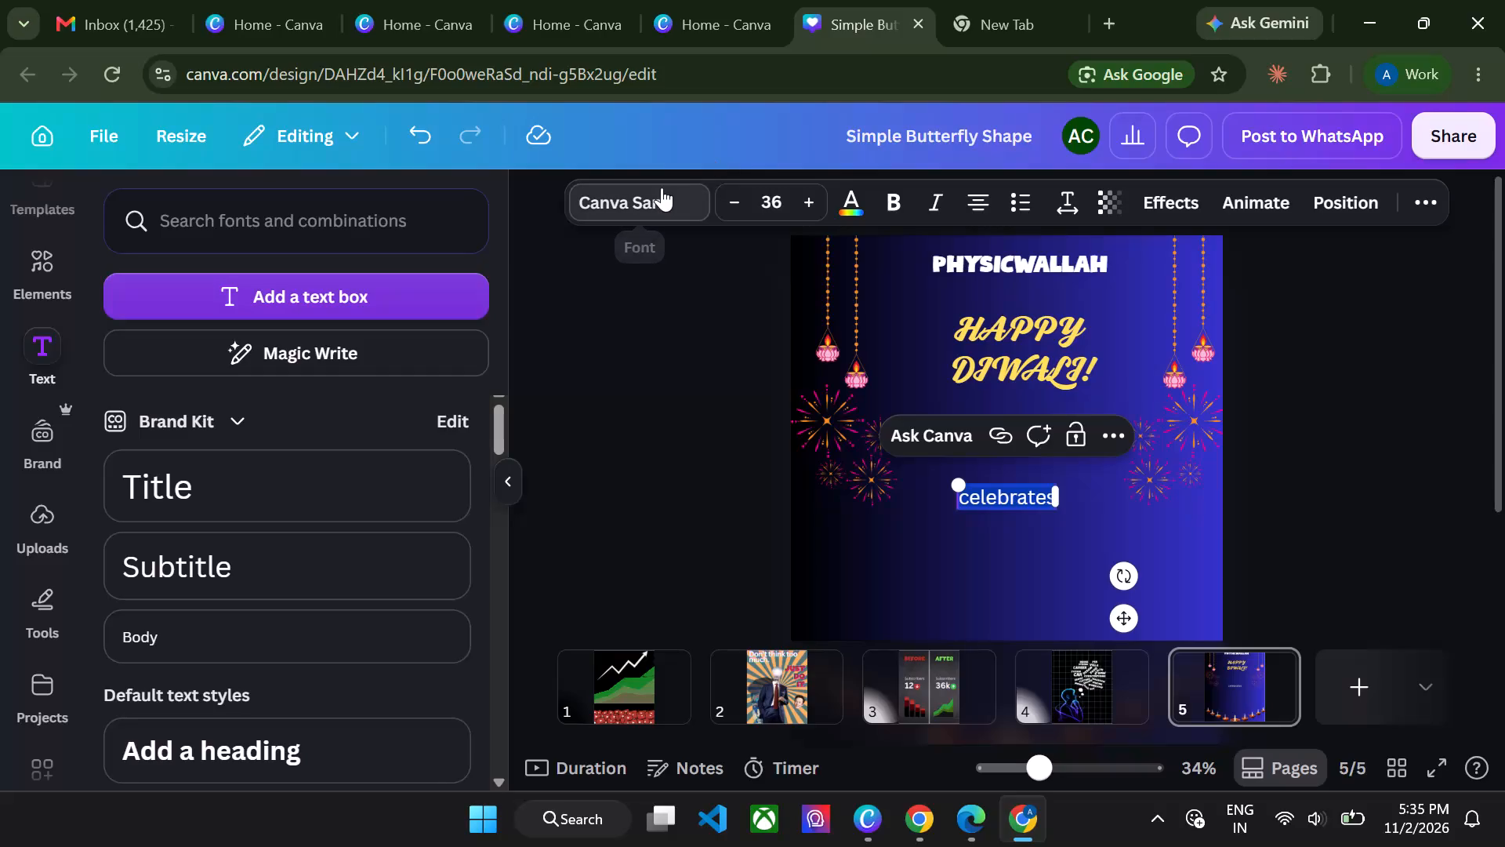
left_click(662, 187)
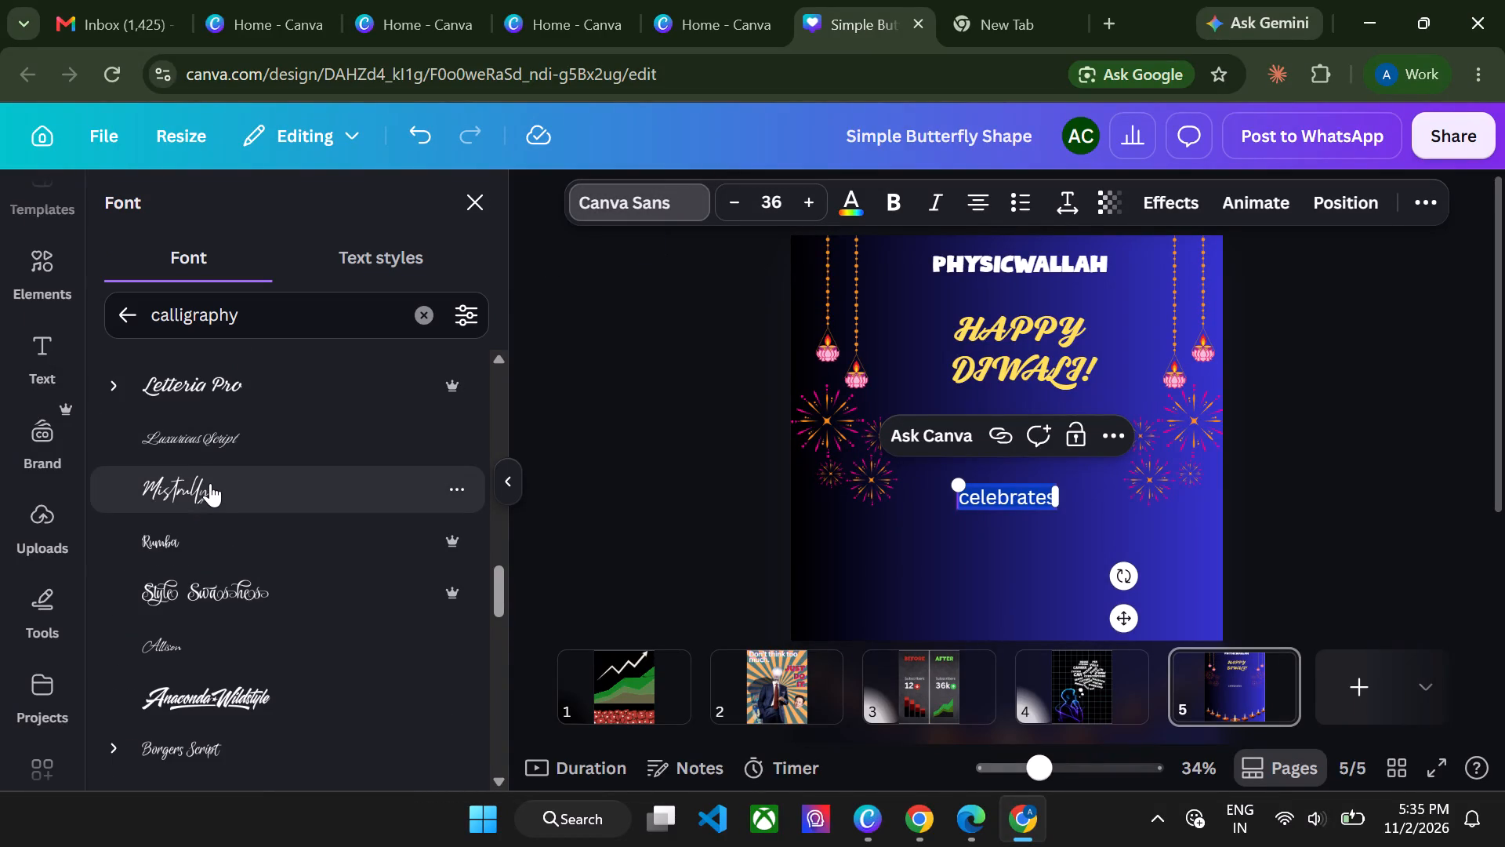
left_click(256, 395)
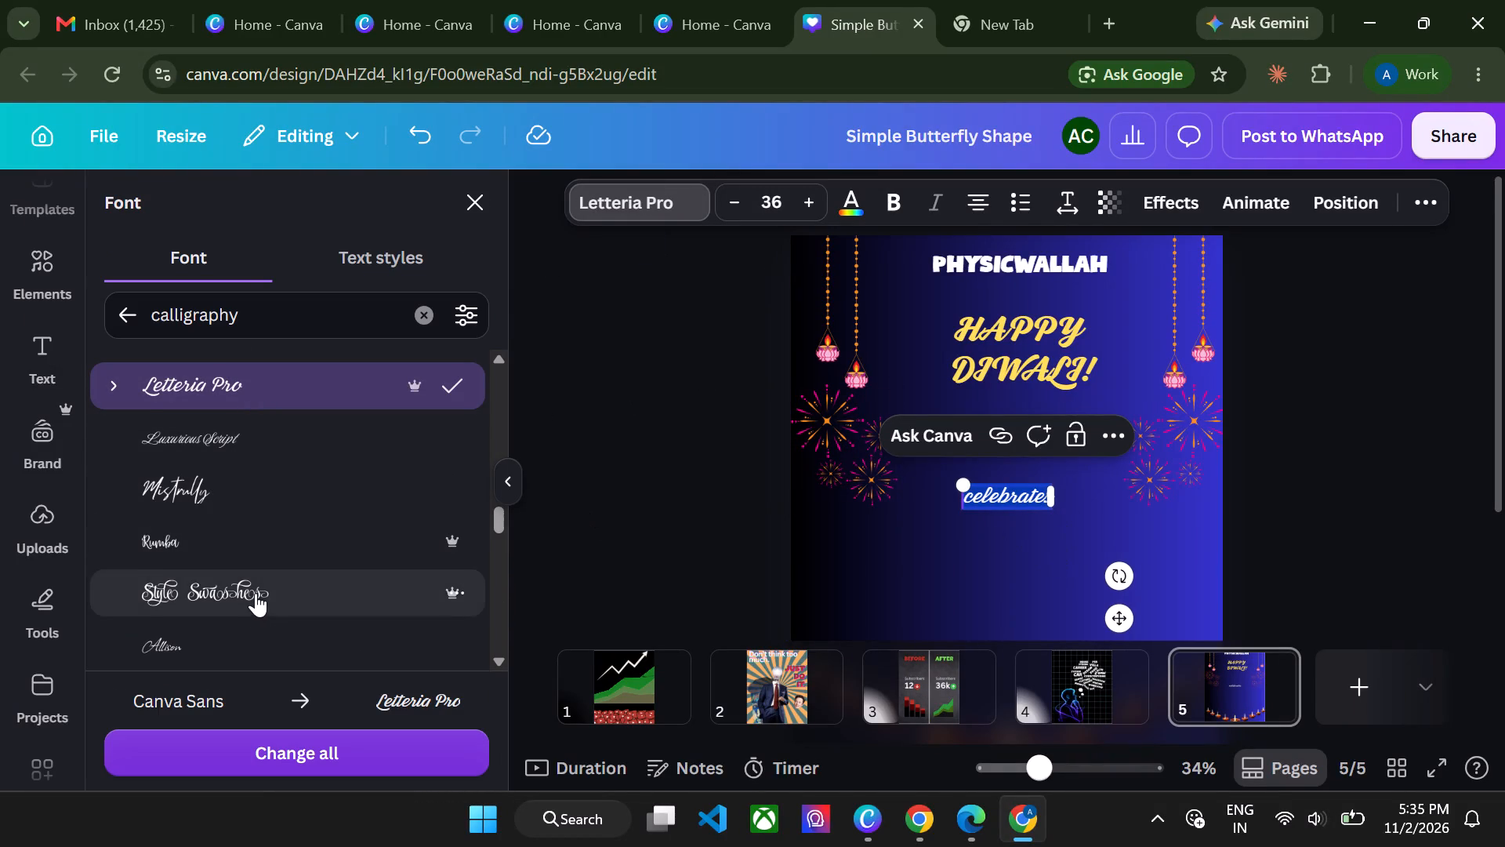
Set the "celebrates" text to the Glacial Indifference font.
scroll(256, 593, "down", 4)
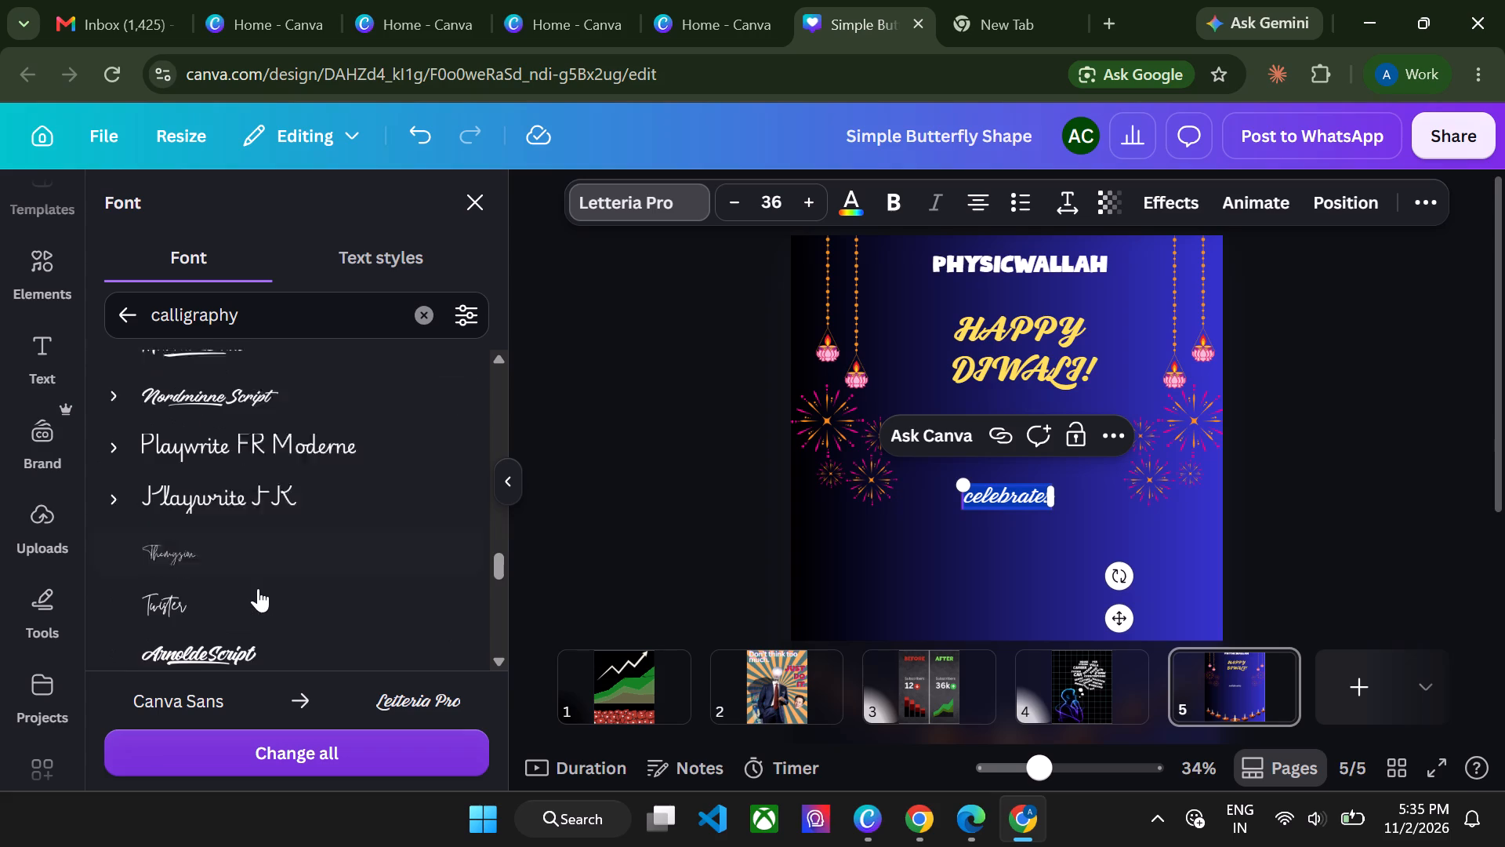
scroll(304, 485, "up", 20)
scroll(304, 485, "up", 8)
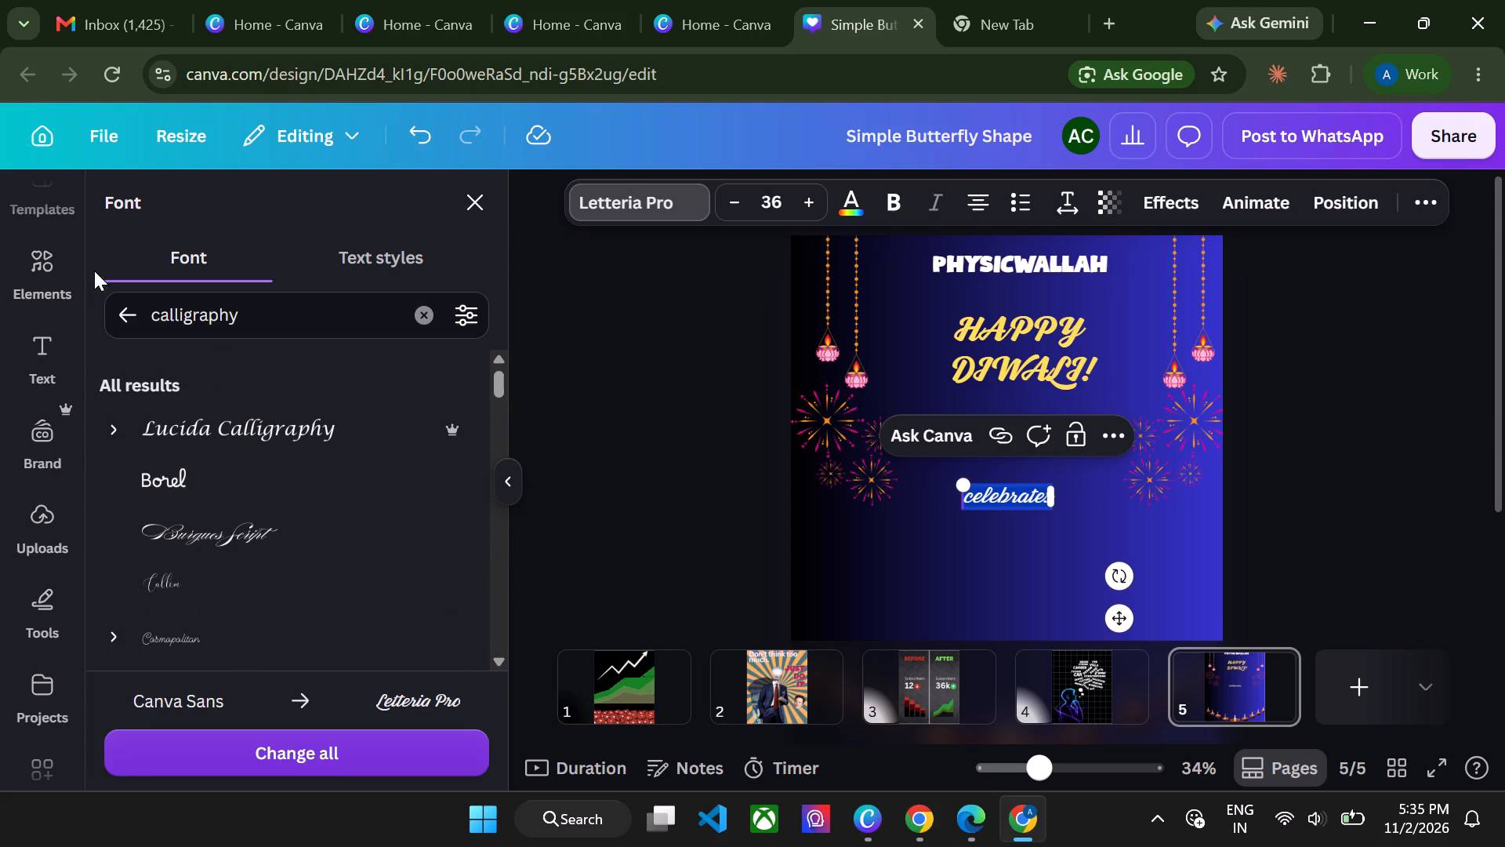
left_click(114, 306)
scroll(261, 472, "up", 7)
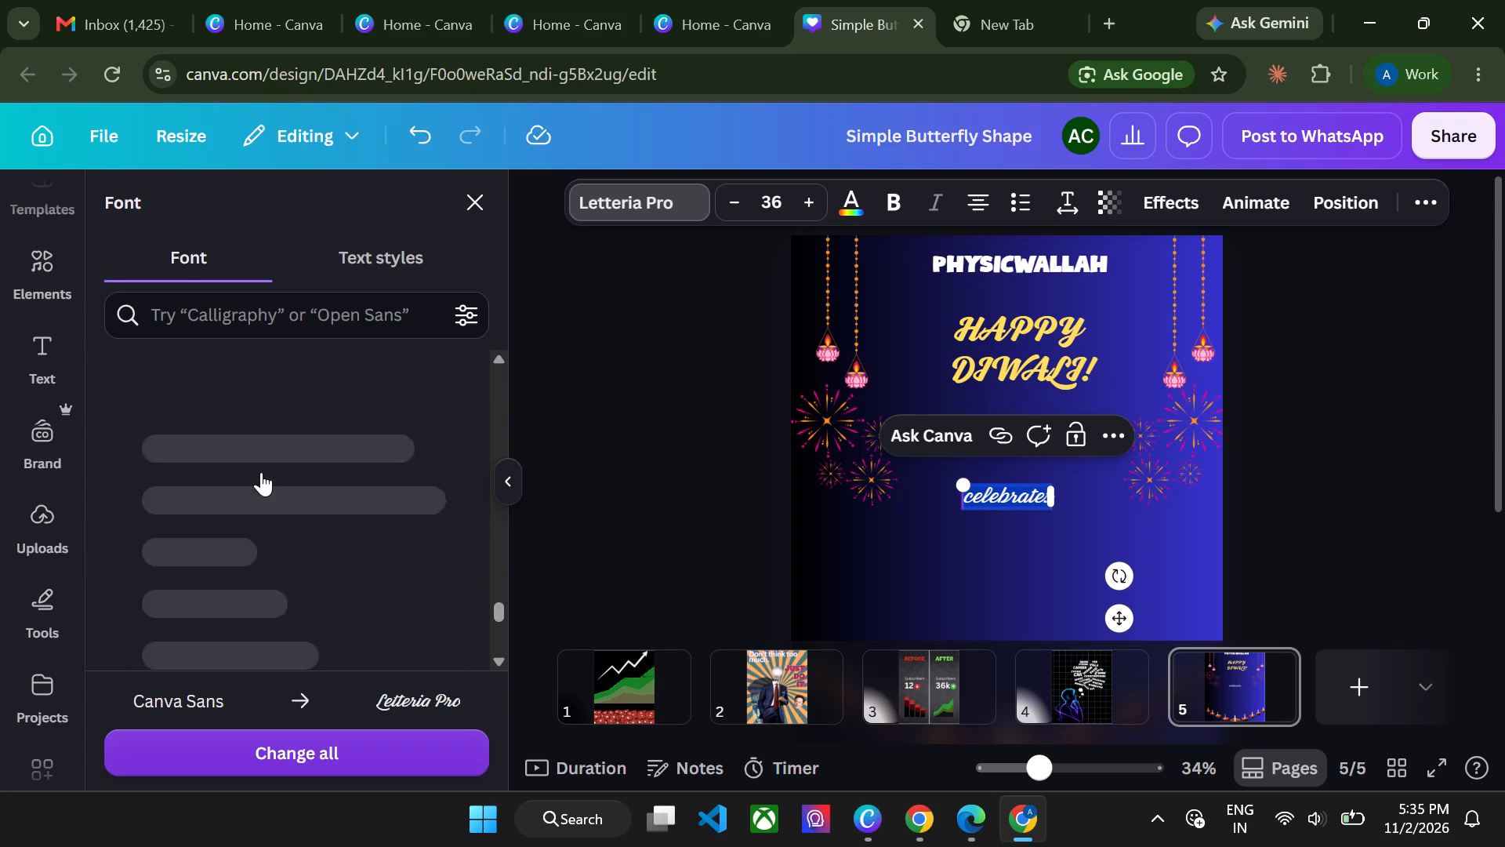
scroll(261, 472, "up", 18)
scroll(261, 472, "up", 15)
scroll(261, 472, "up", 7)
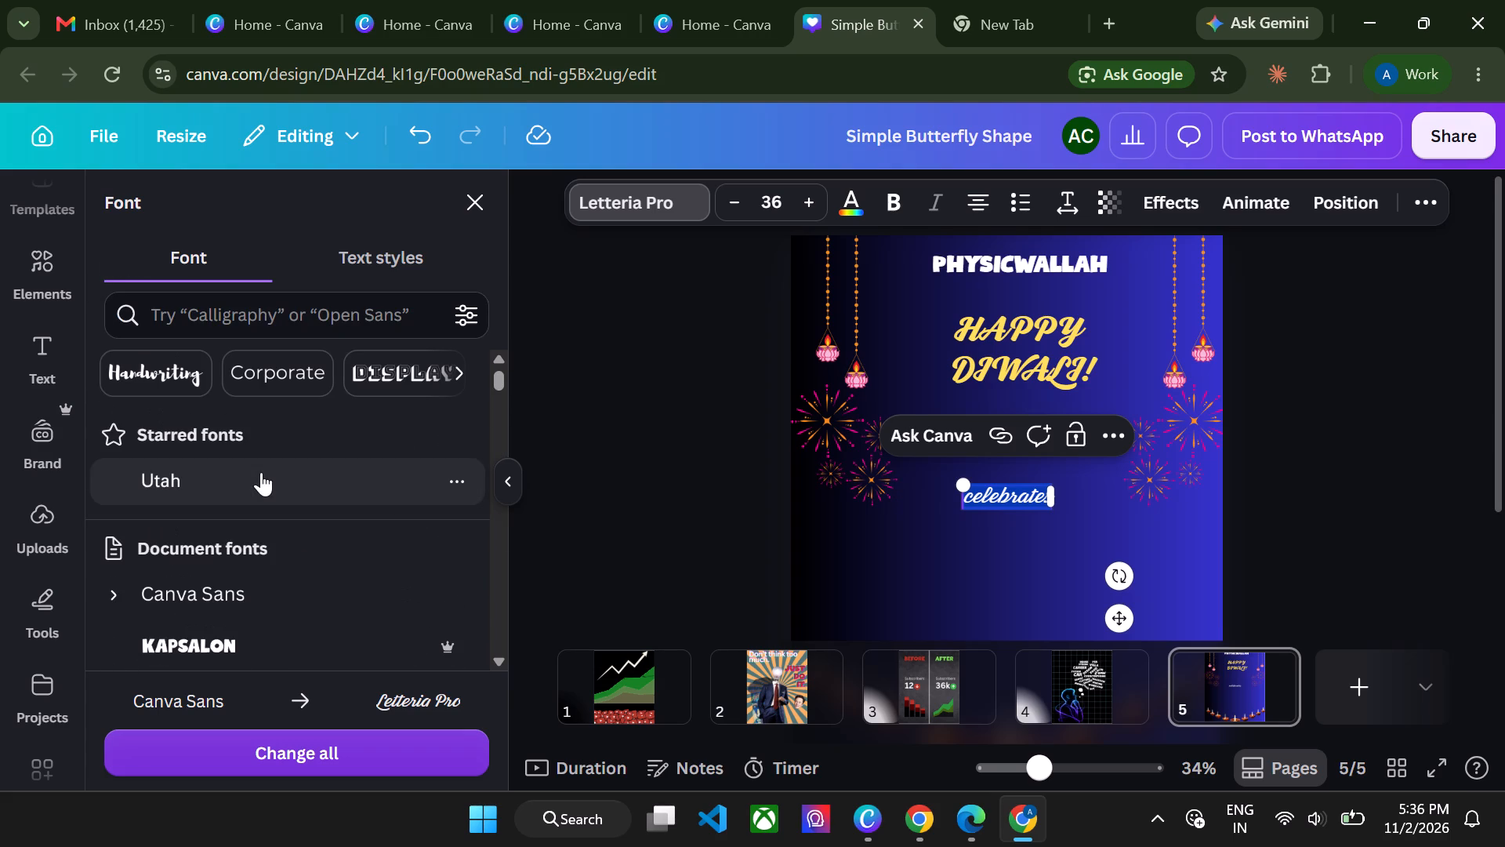
scroll(261, 472, "up", 5)
scroll(261, 472, "down", 3)
scroll(262, 460, "up", 2)
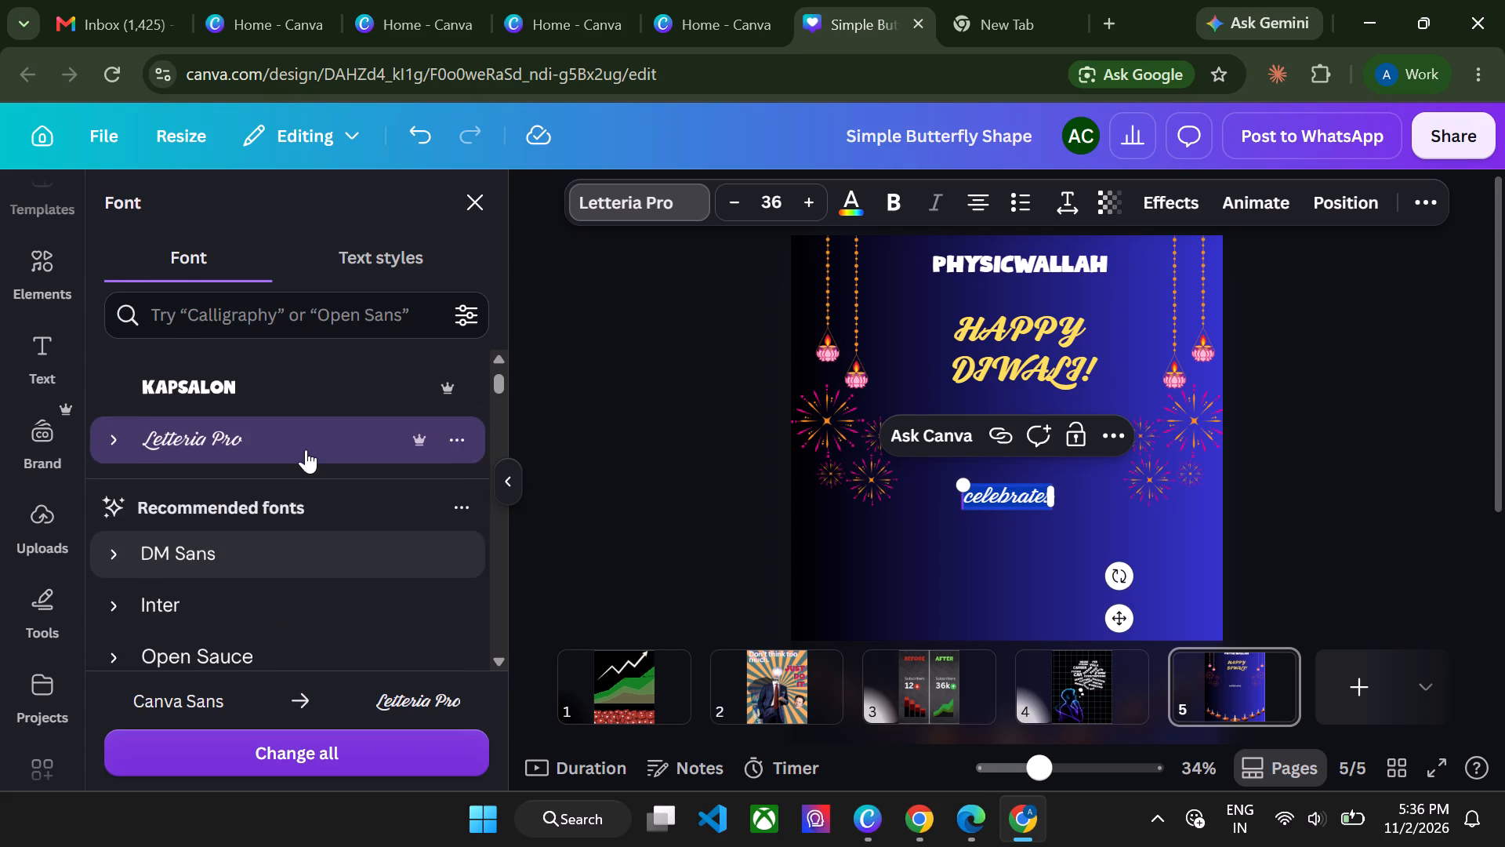
scroll(212, 577, "down", 2)
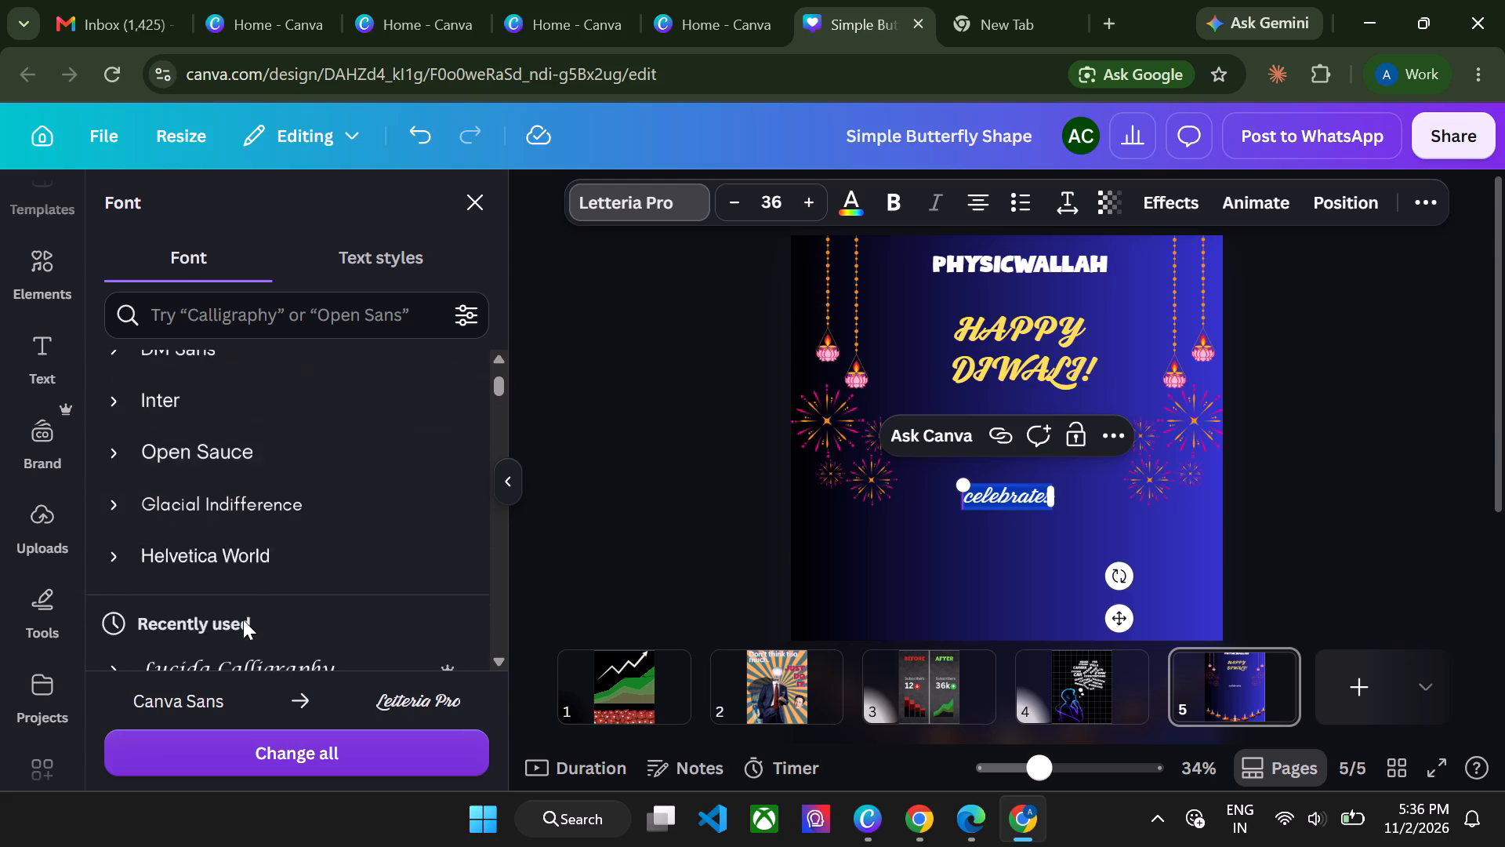
scroll(243, 620, "down", 1)
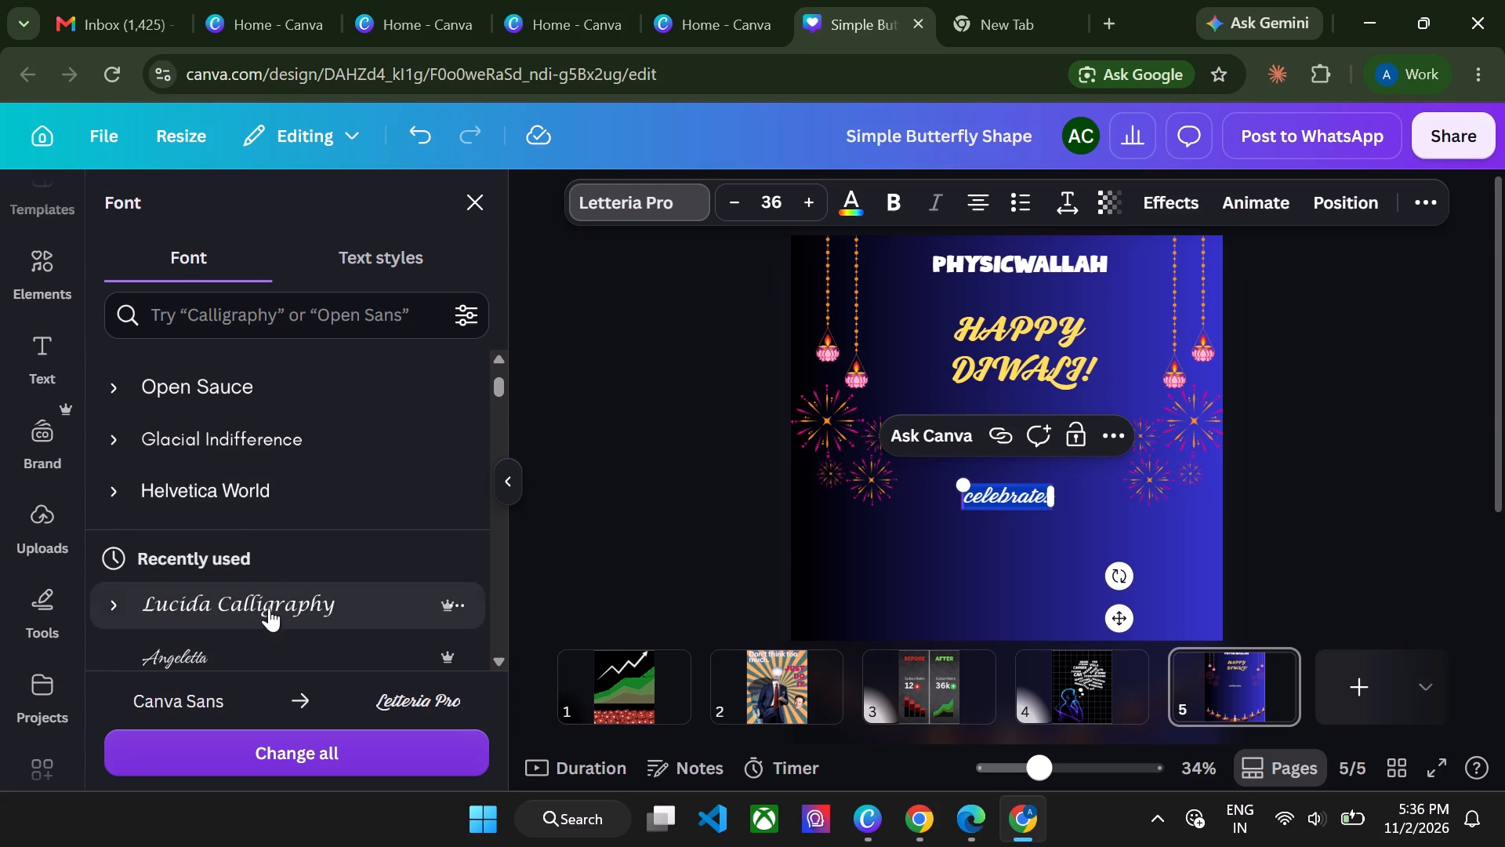
left_click(307, 434)
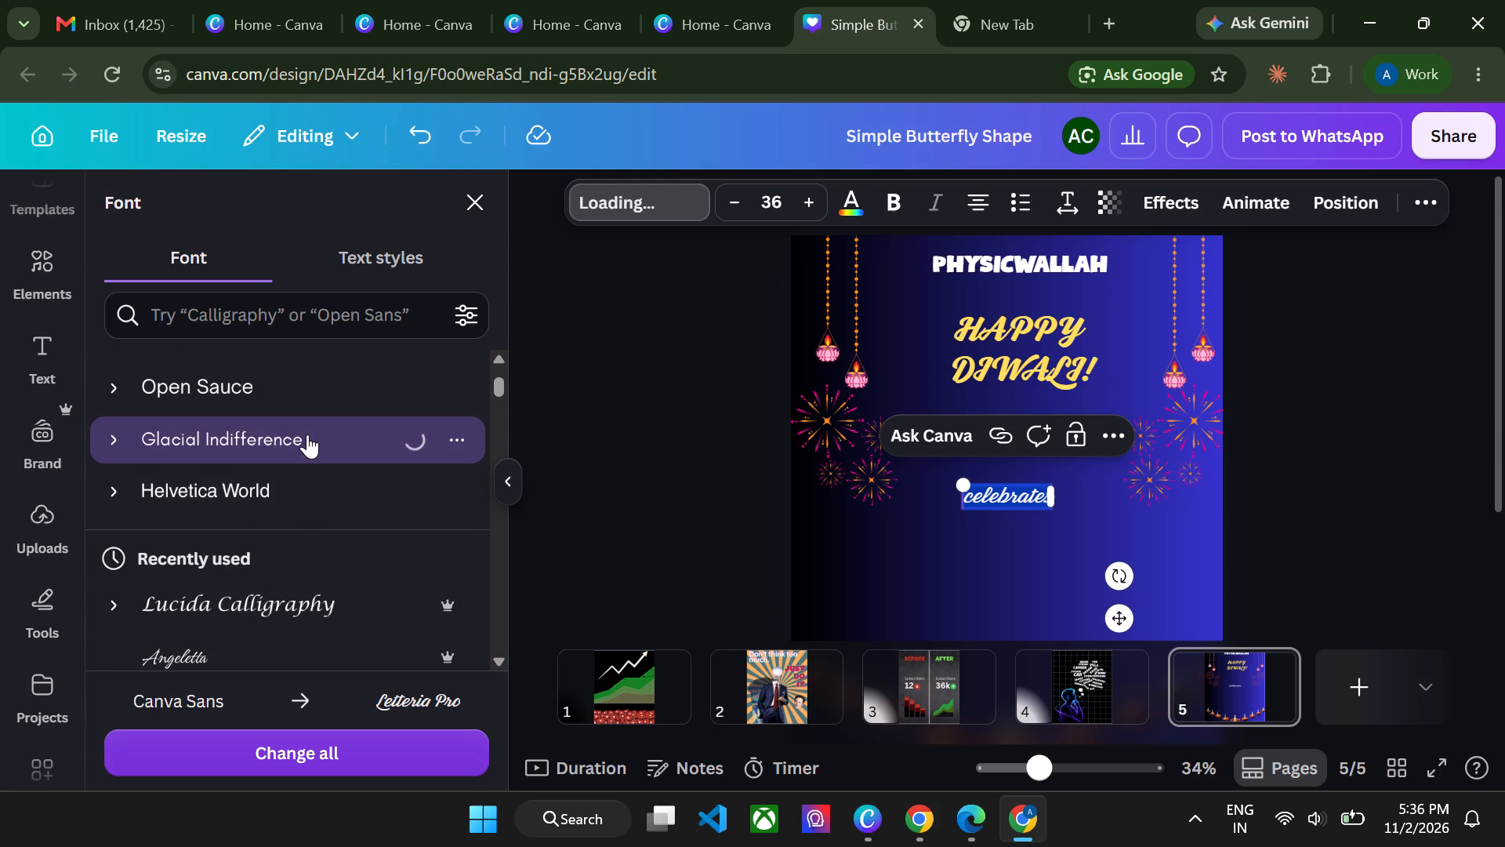
Move the "celebrates" text up between the PHYSICWALLAH heading and the HAPPY DIWALI! title.
left_click_drag(1120, 626, 1125, 421)
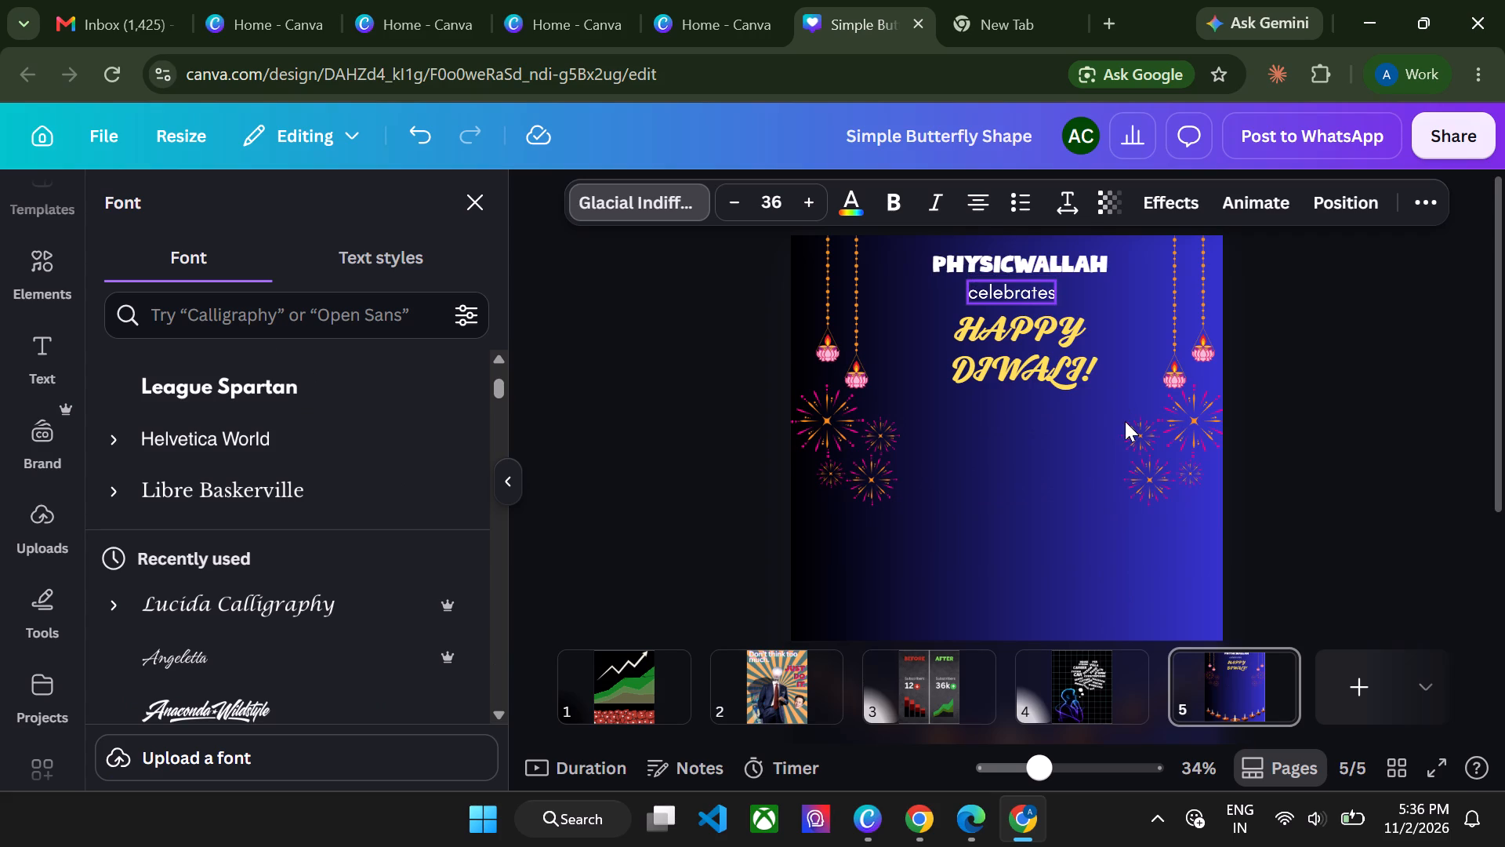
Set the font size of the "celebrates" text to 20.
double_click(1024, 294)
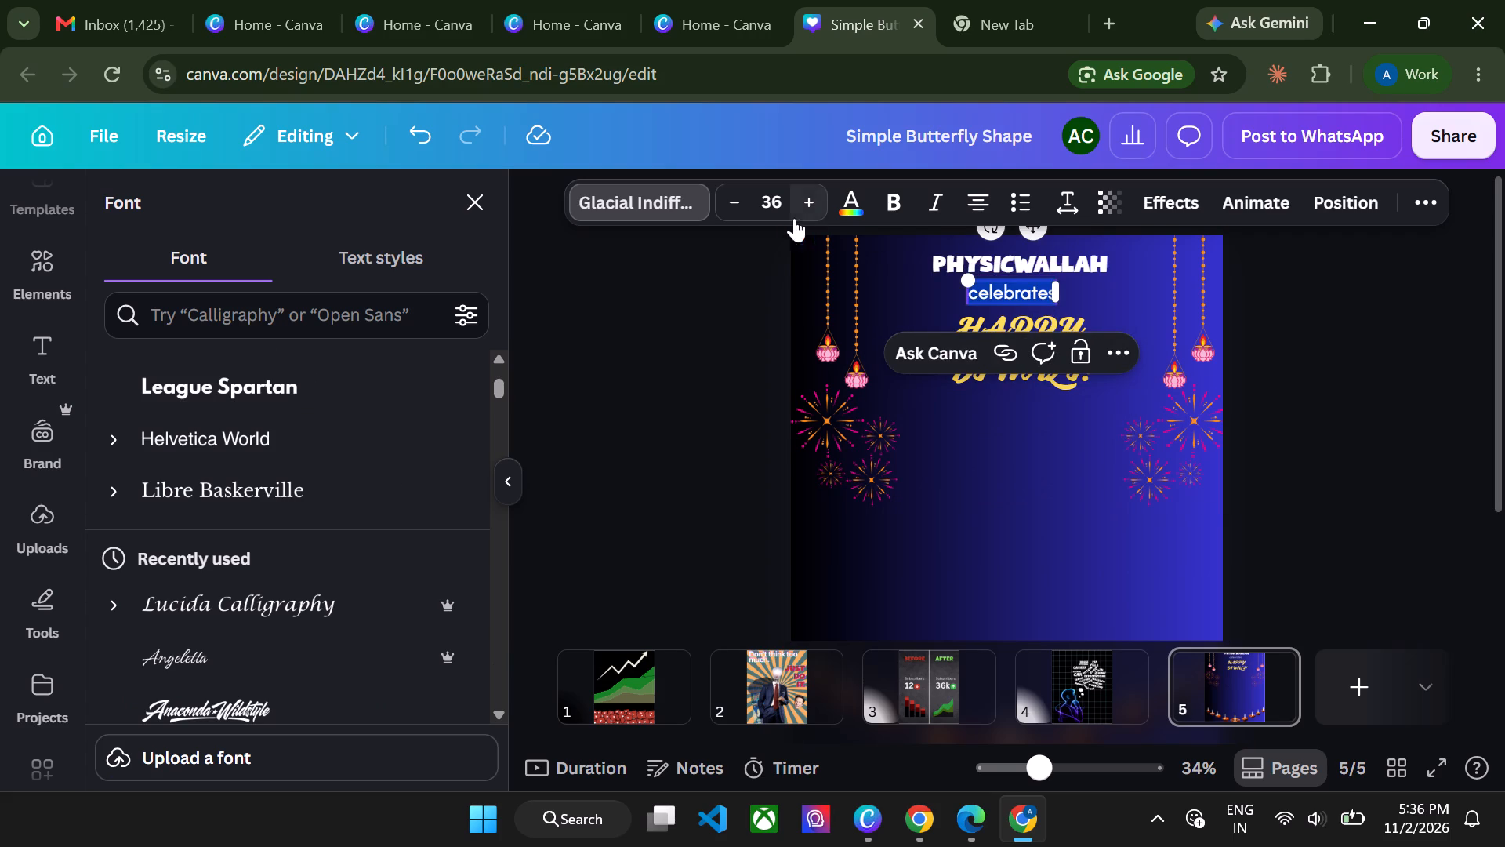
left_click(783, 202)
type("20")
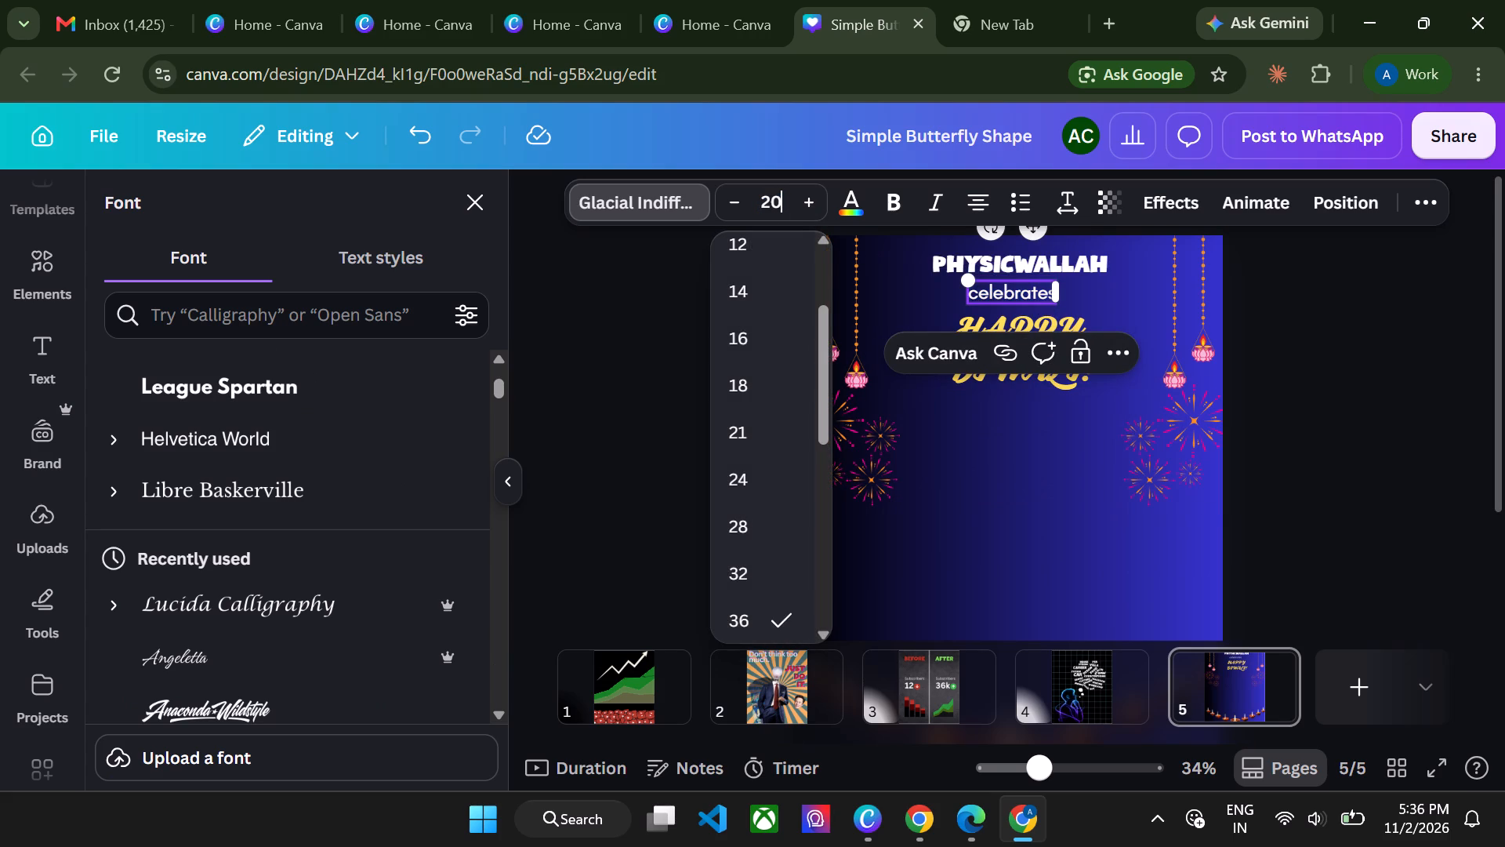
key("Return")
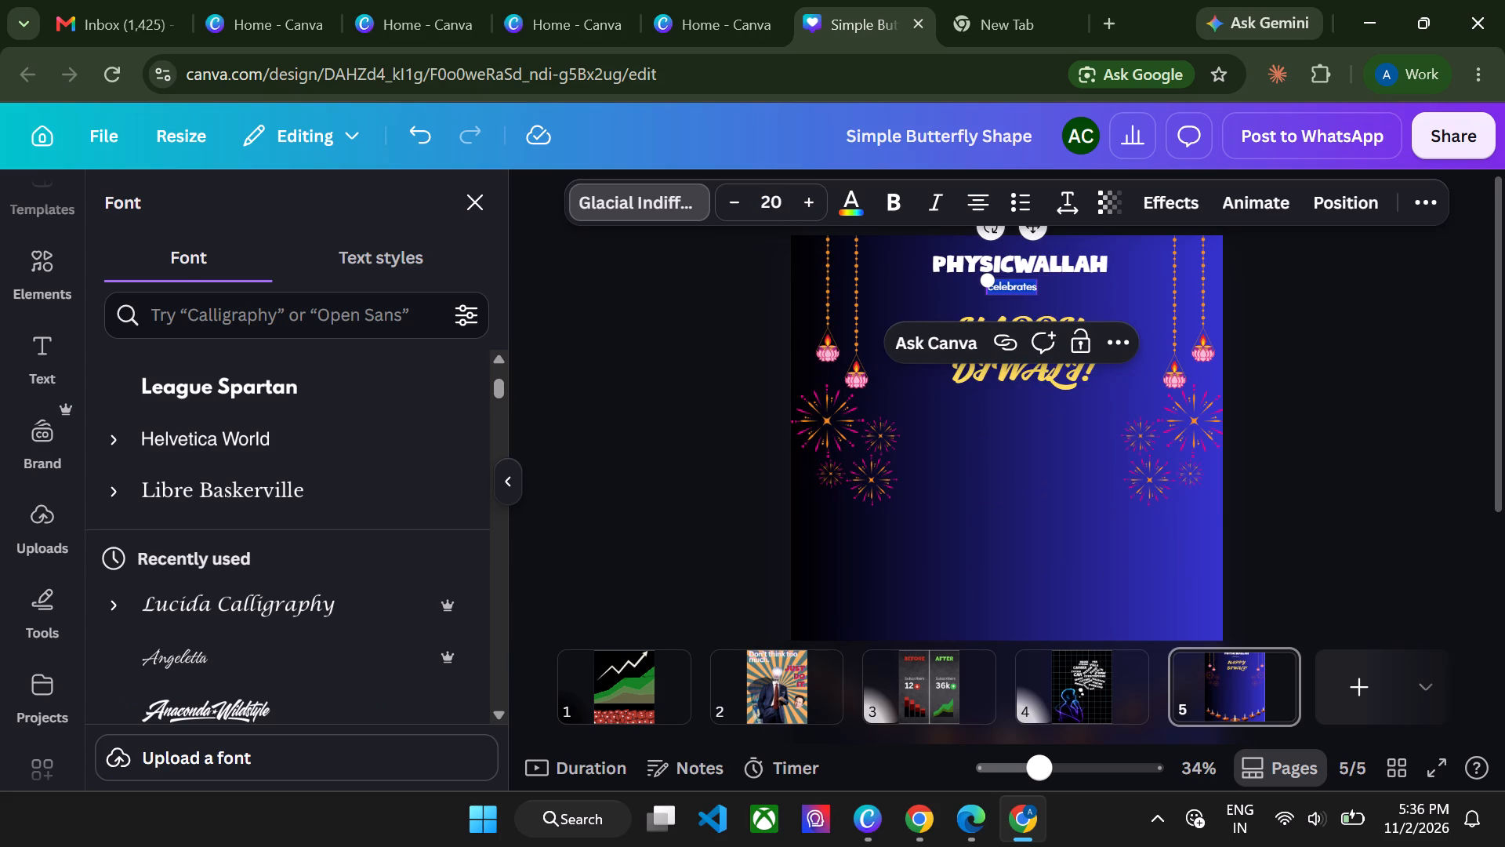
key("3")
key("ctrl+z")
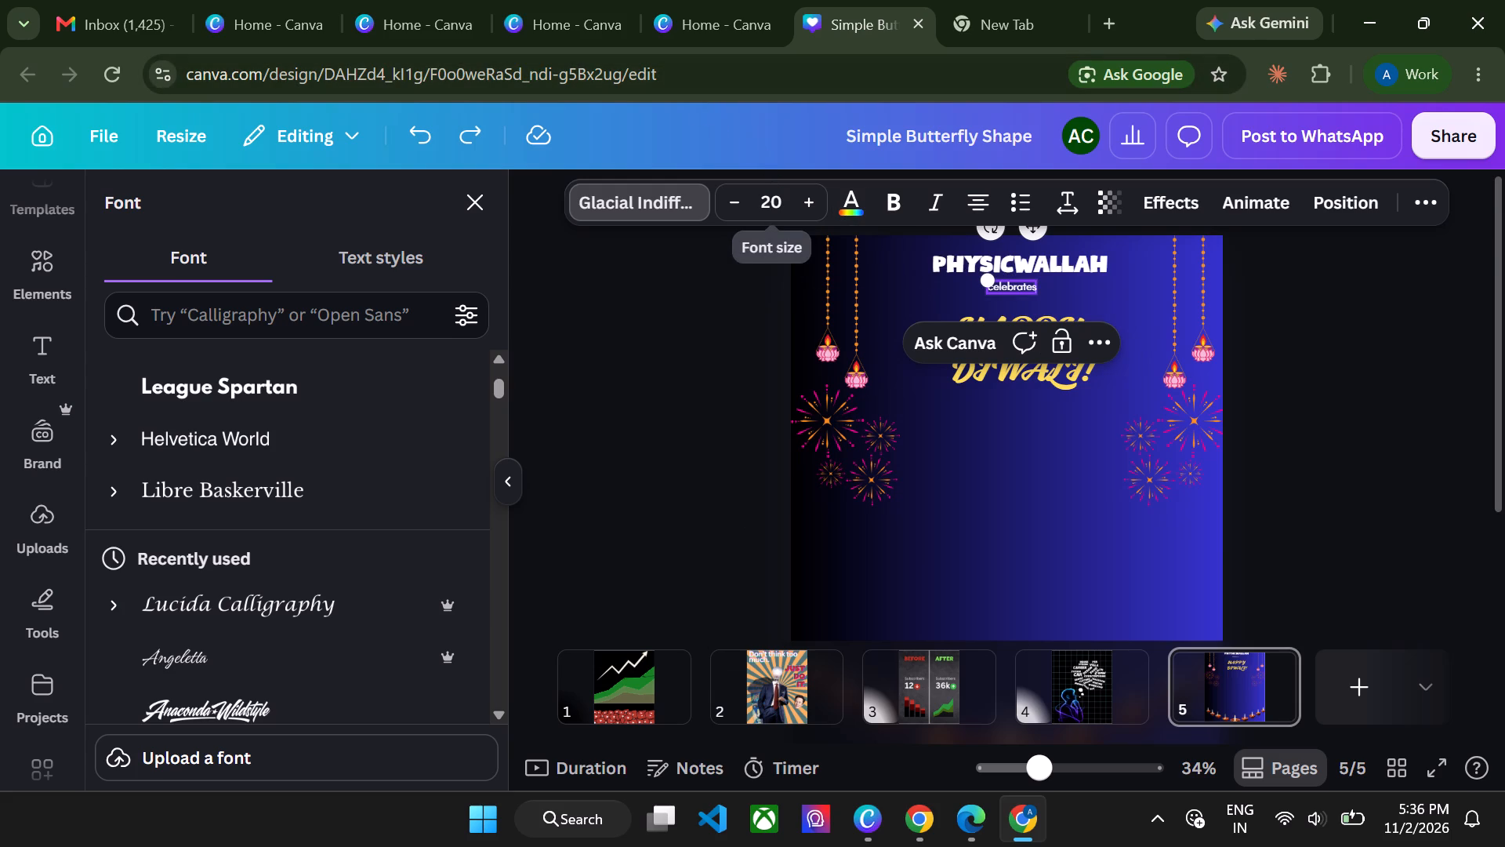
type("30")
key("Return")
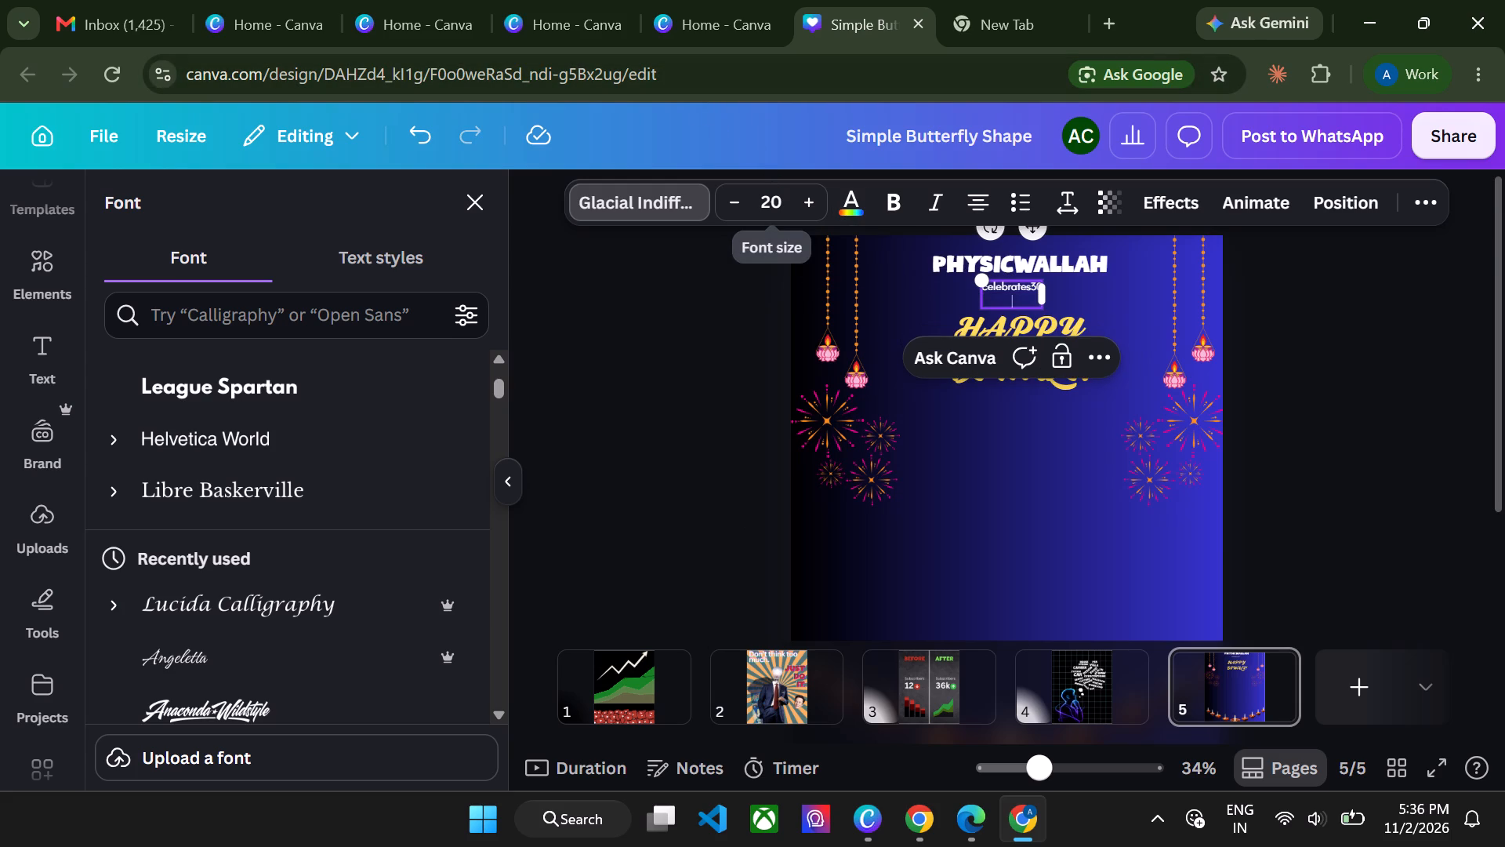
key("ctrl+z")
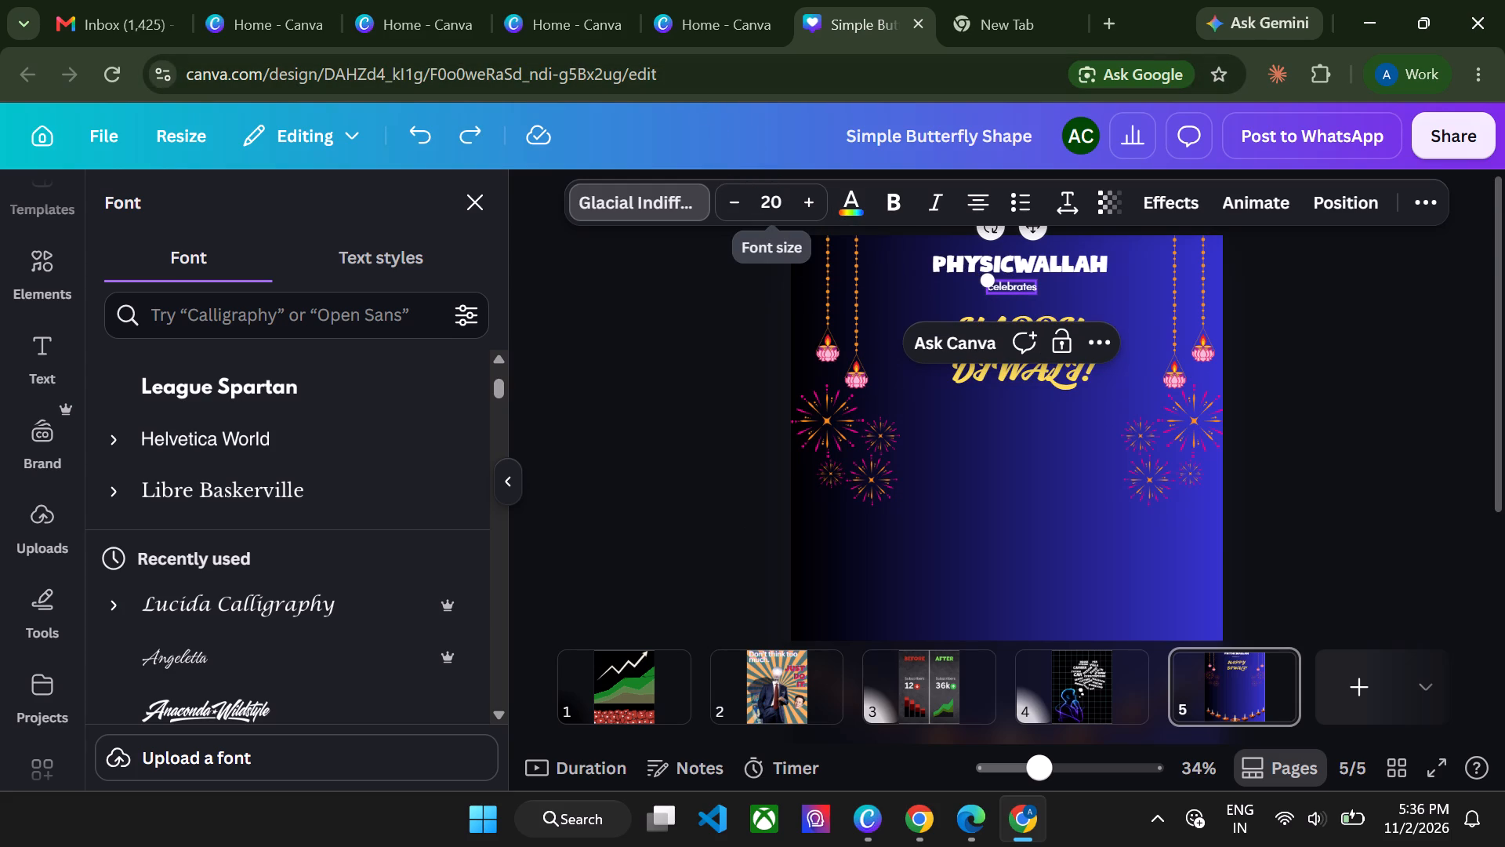
Set the font size of the "celebrates" text to 30.
triple_click(775, 196)
key("BackSpace")
type("30")
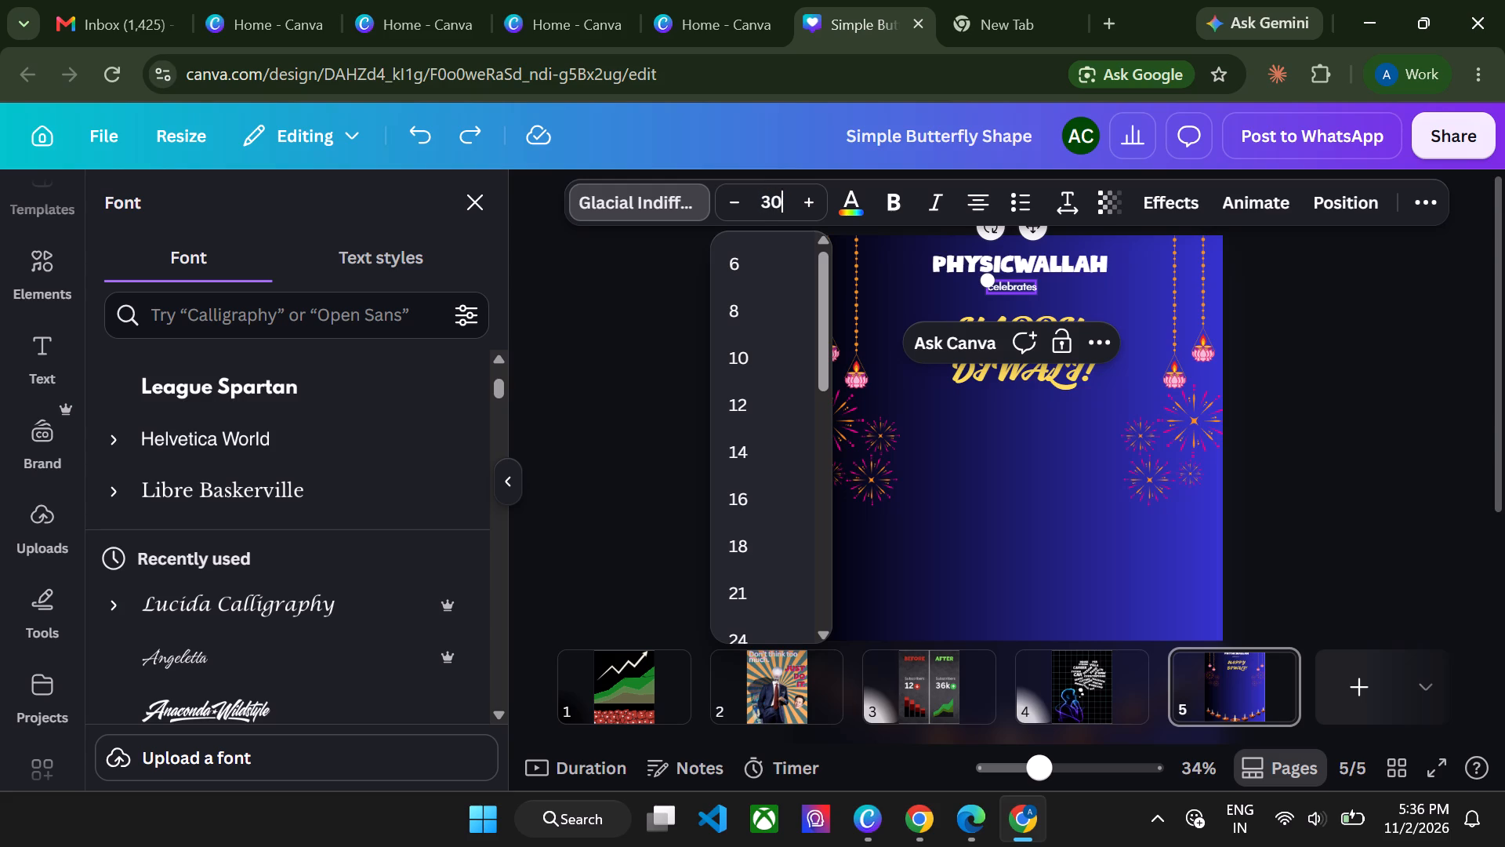
key("Return")
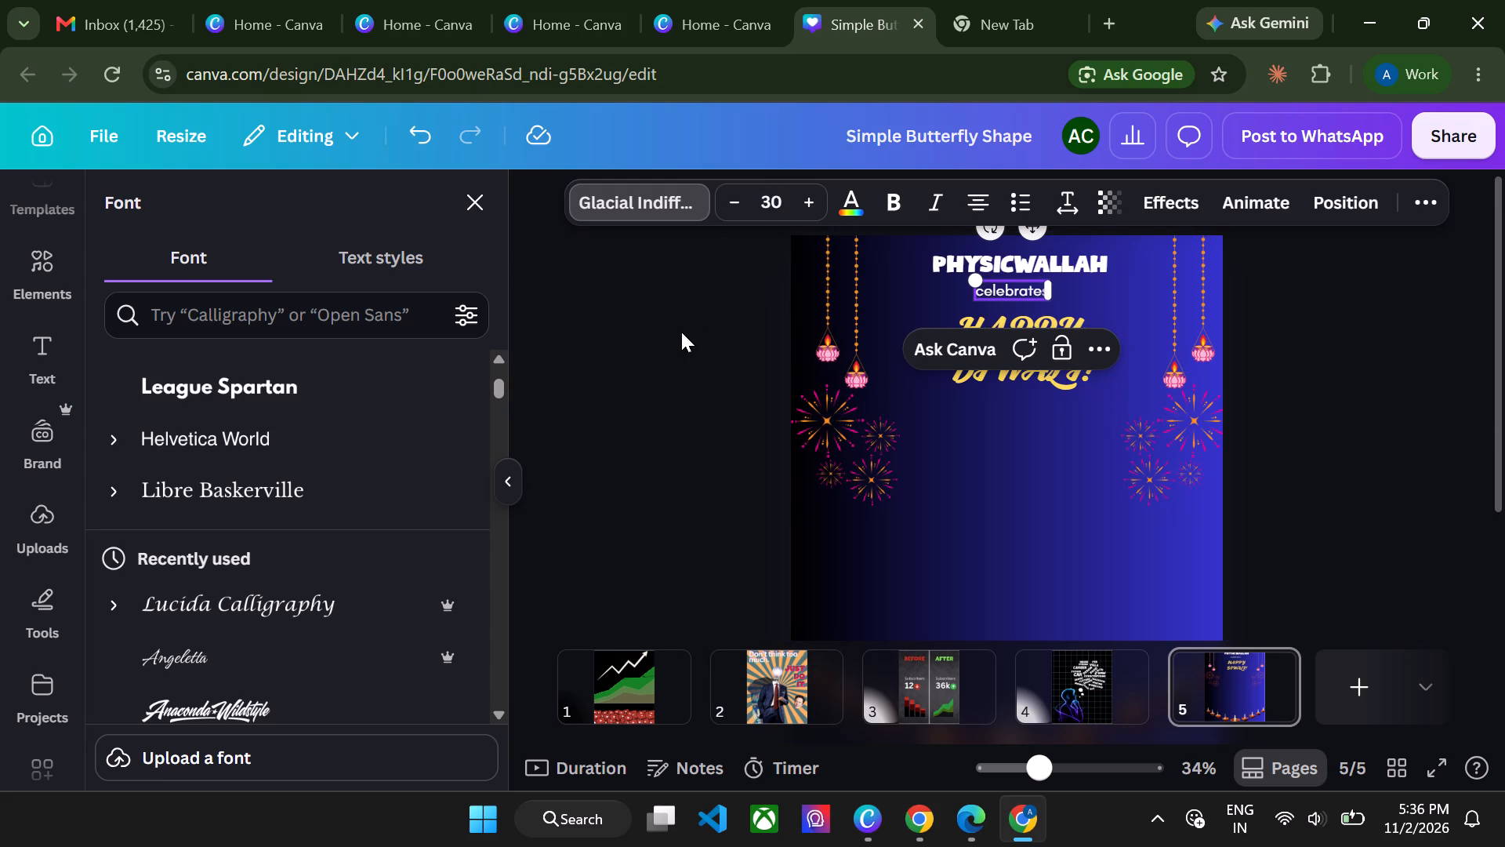
triple_click(676, 342)
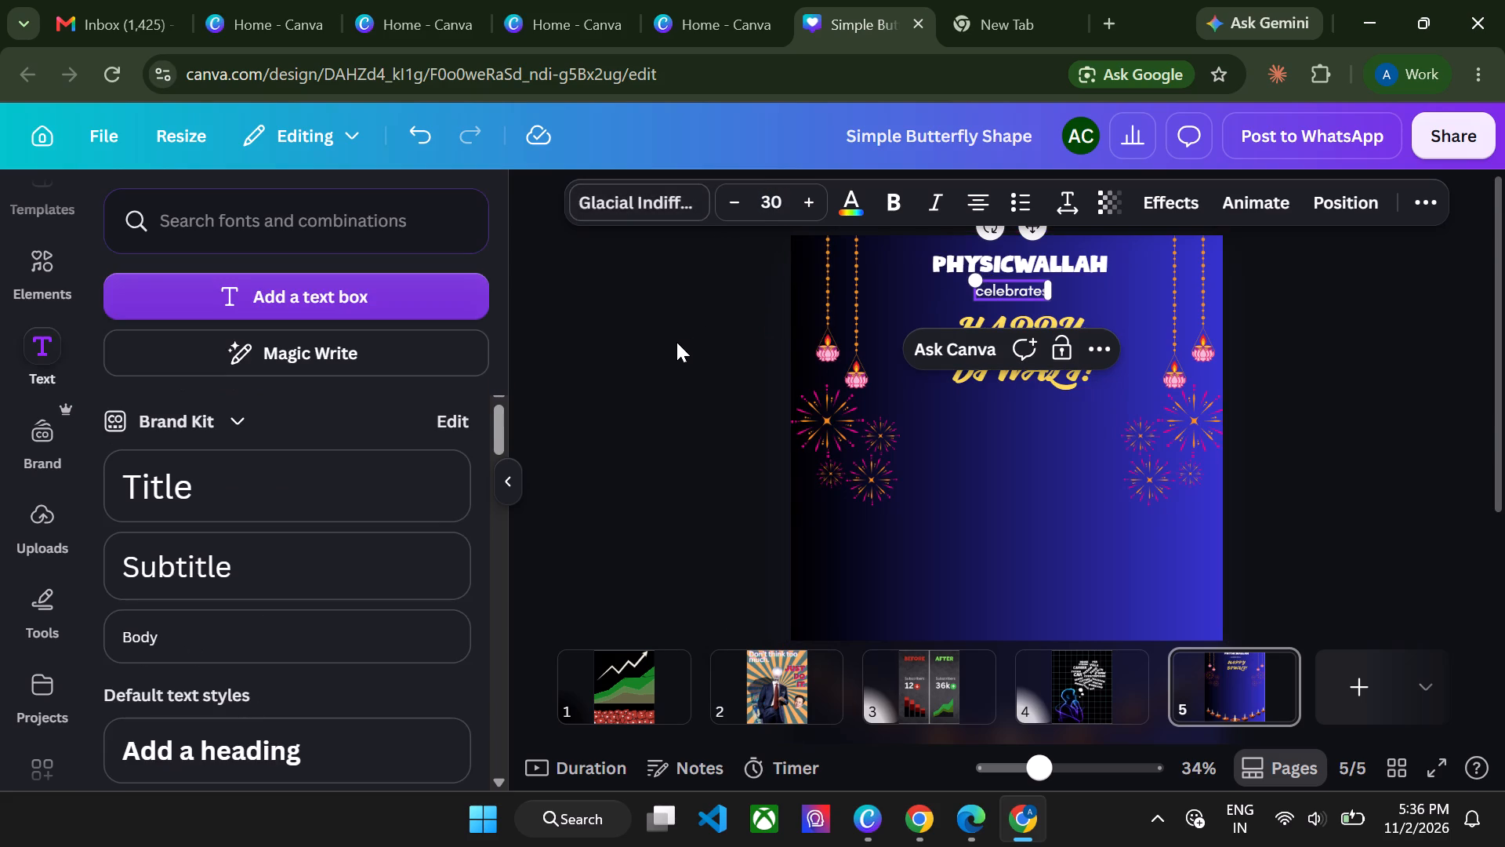
Nudge the "celebrates" text slightly down so it sits centred between the PHYSICWALLAH heading and the HAPPY DIWALI! title.
left_click(1029, 293)
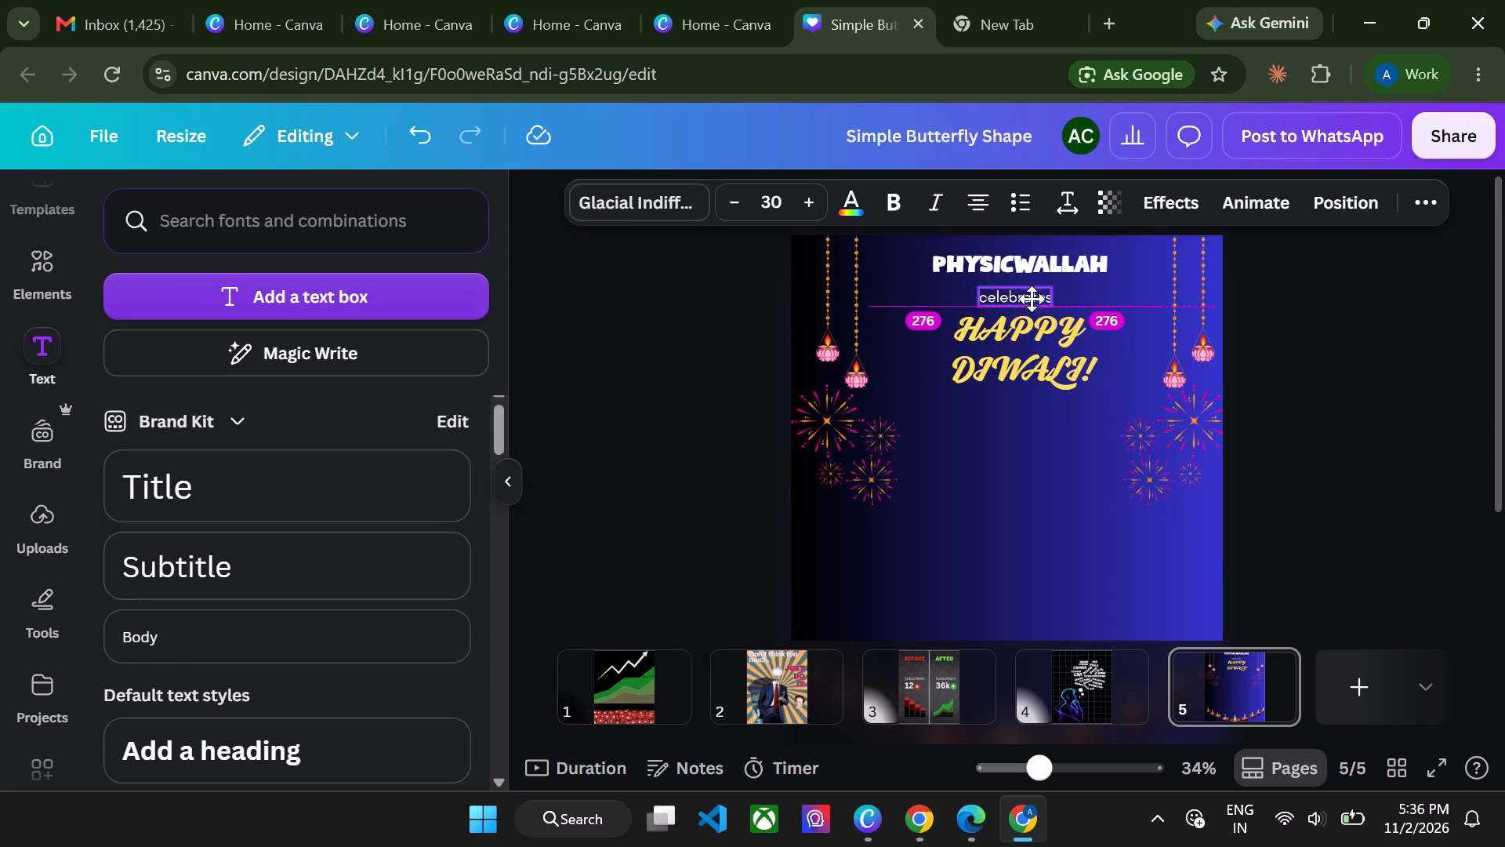
left_click(596, 352)
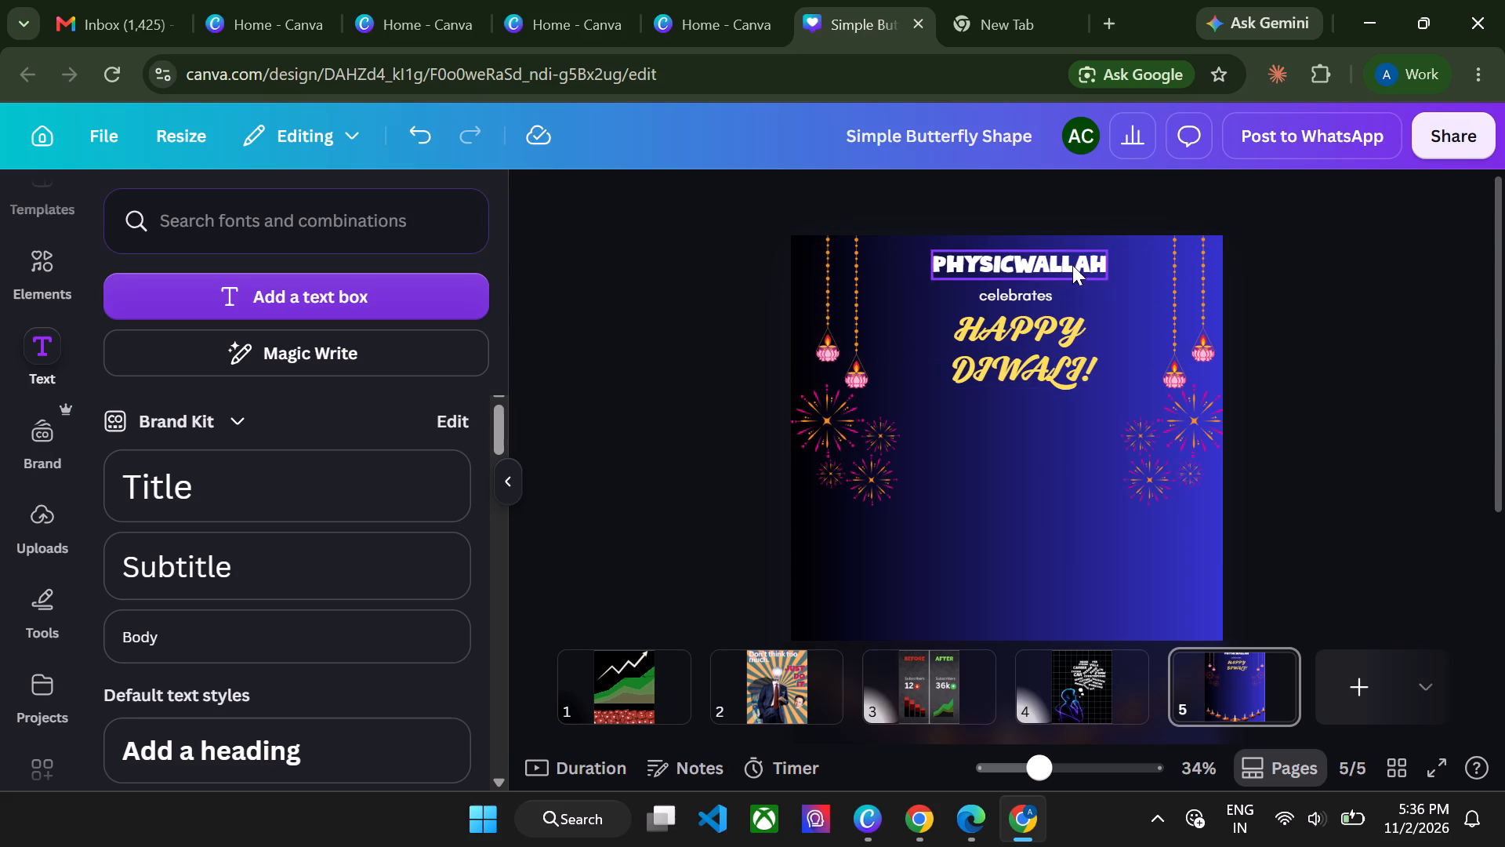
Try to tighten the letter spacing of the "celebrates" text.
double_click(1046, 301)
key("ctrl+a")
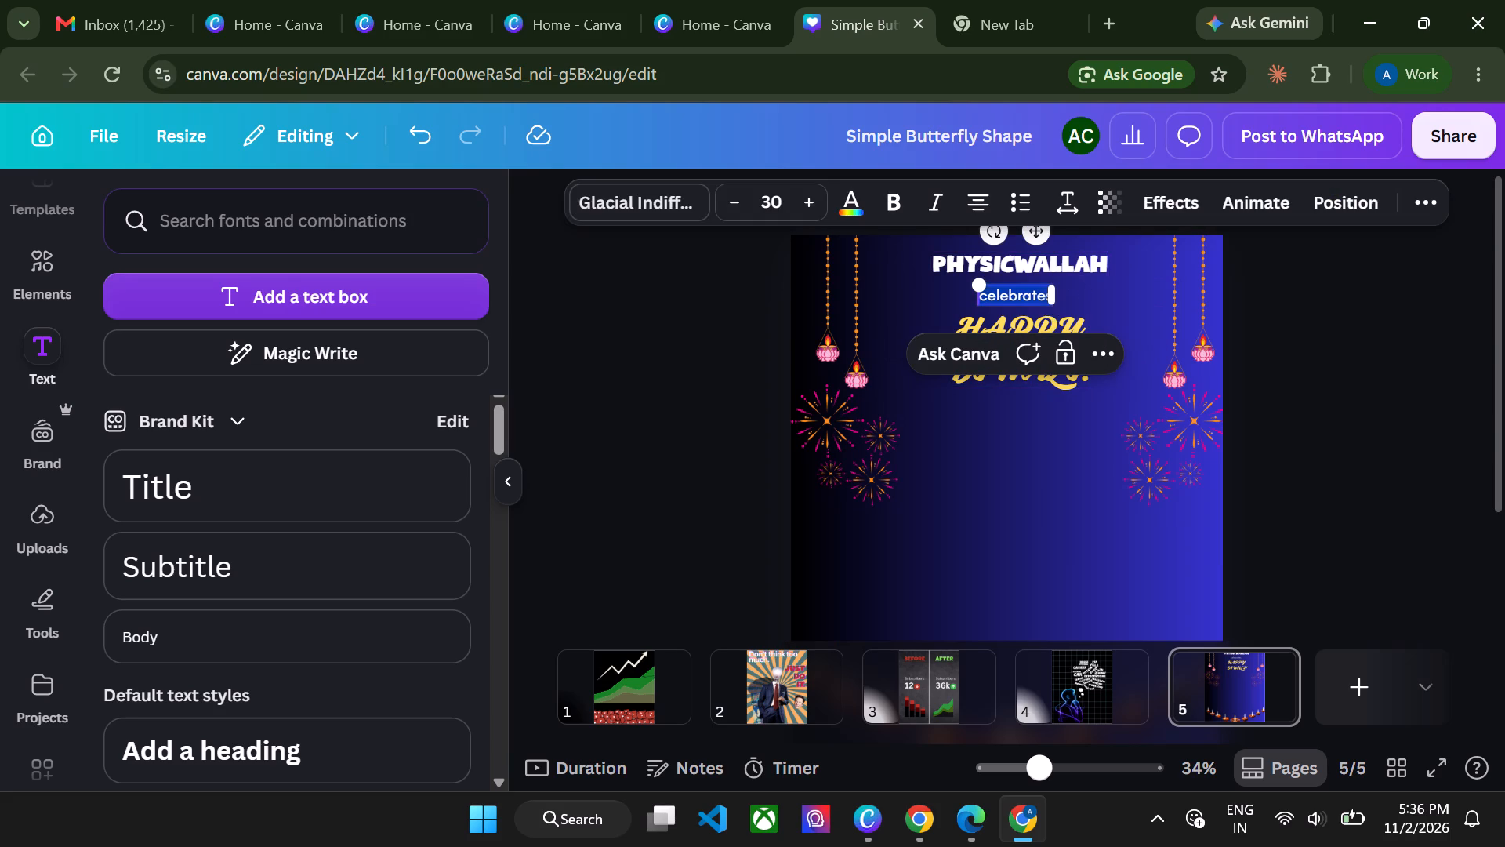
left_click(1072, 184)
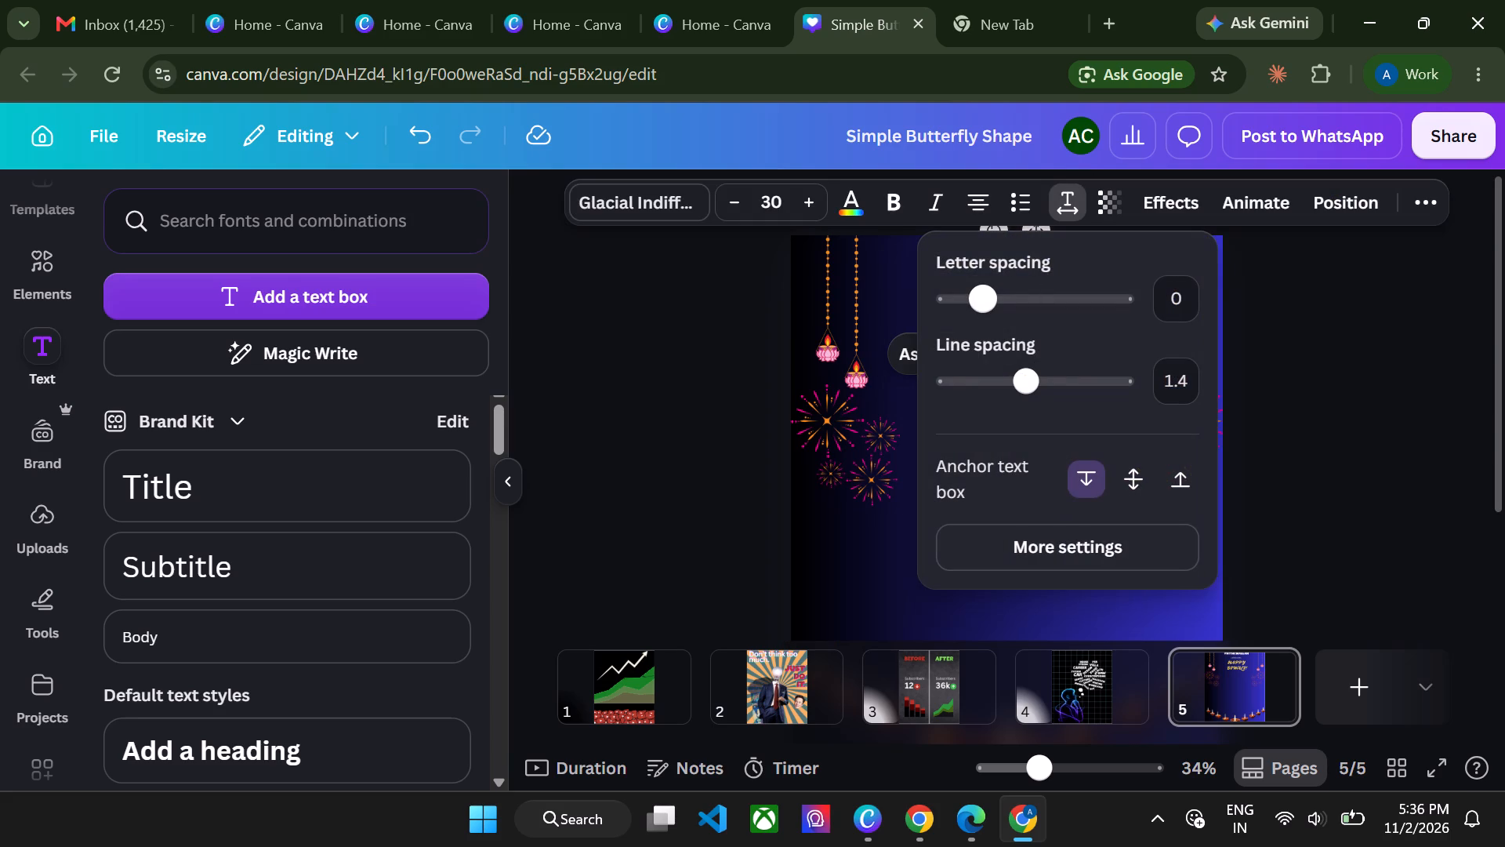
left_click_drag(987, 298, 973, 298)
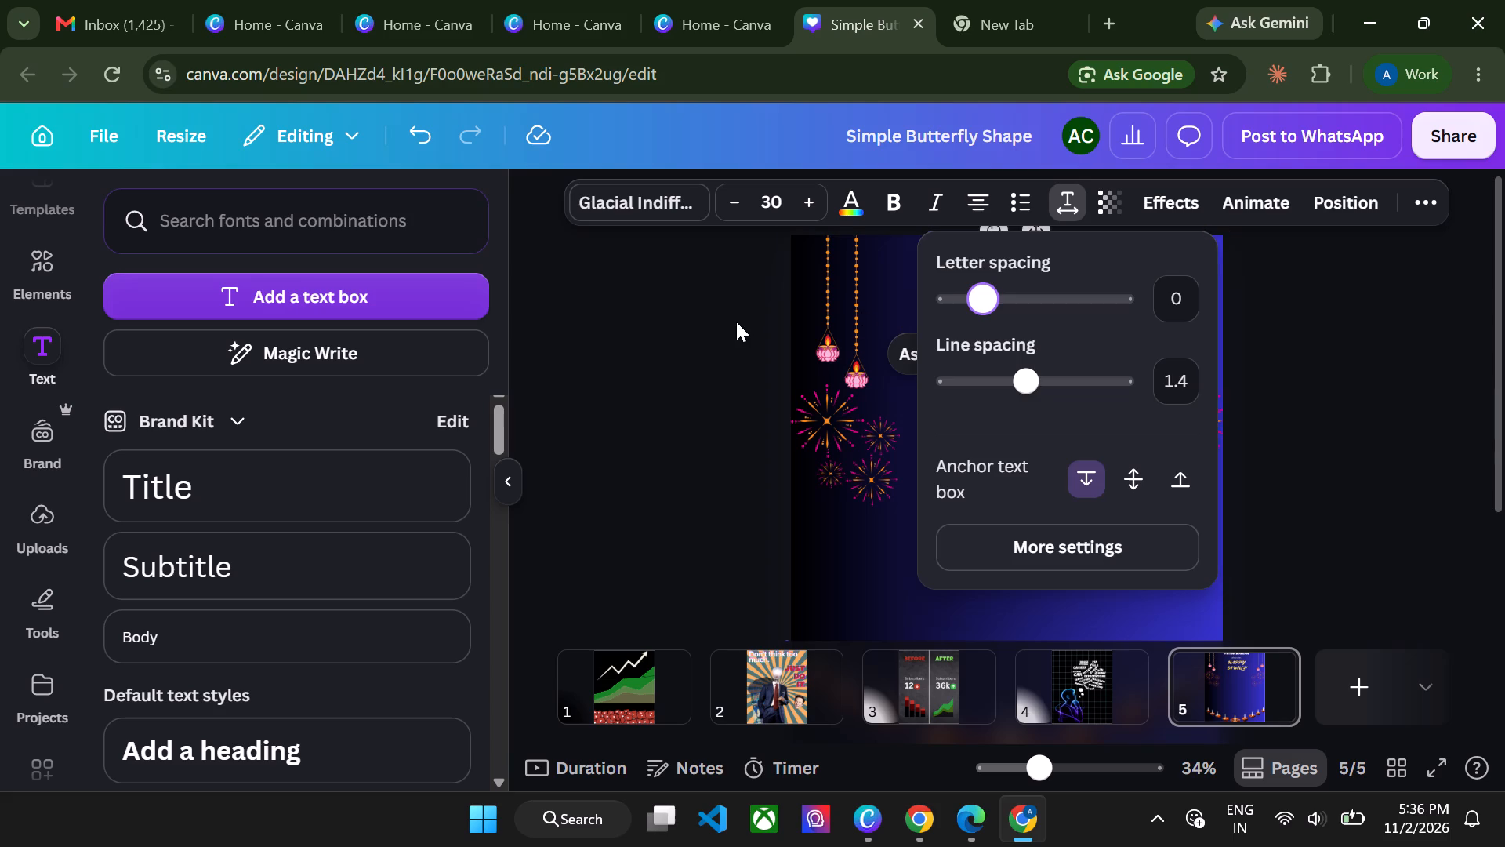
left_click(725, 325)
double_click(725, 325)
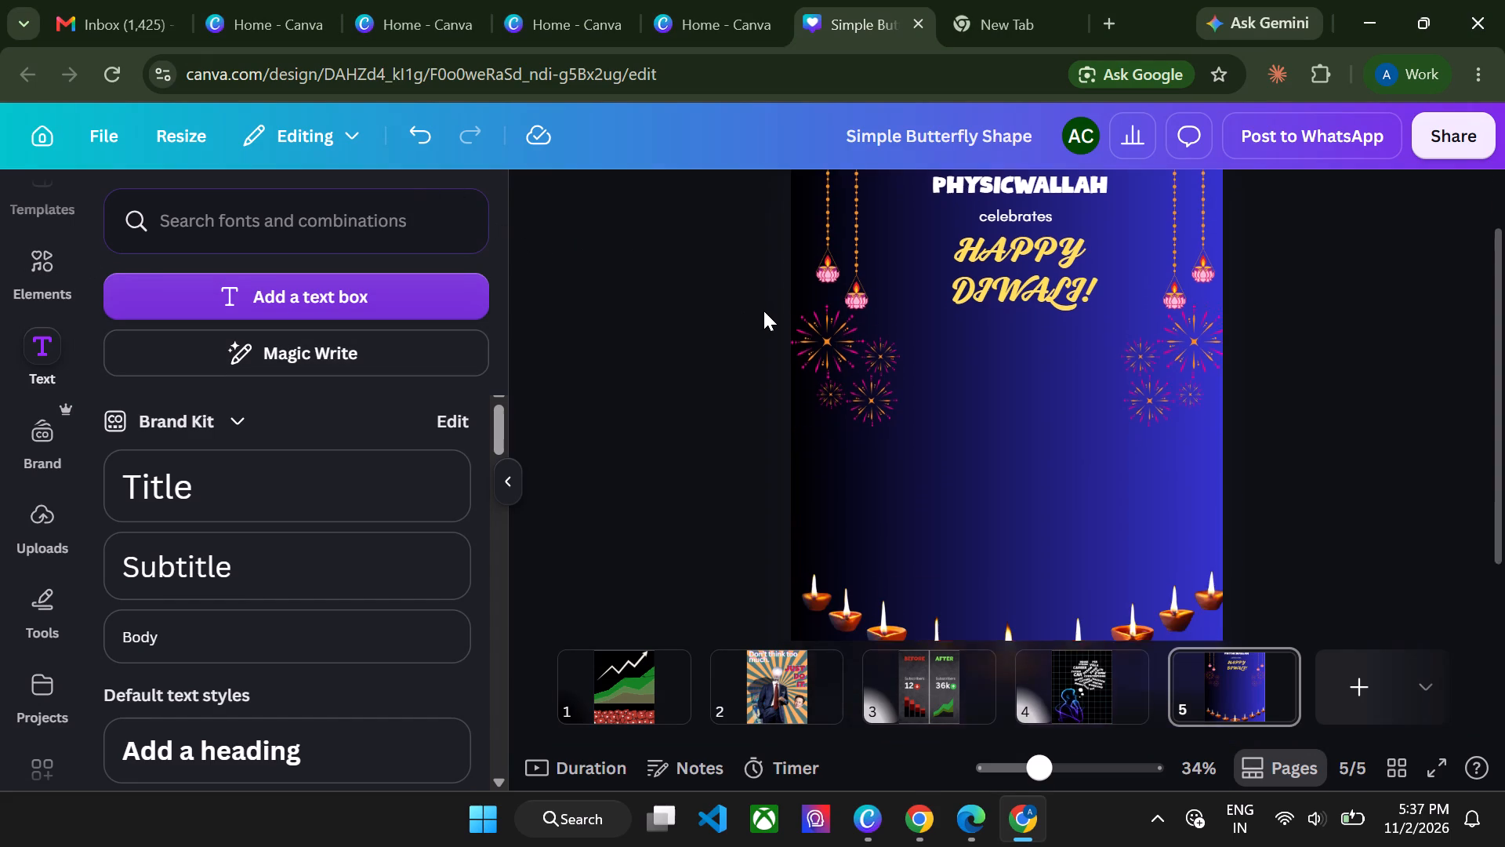
scroll(763, 311, "down", 1)
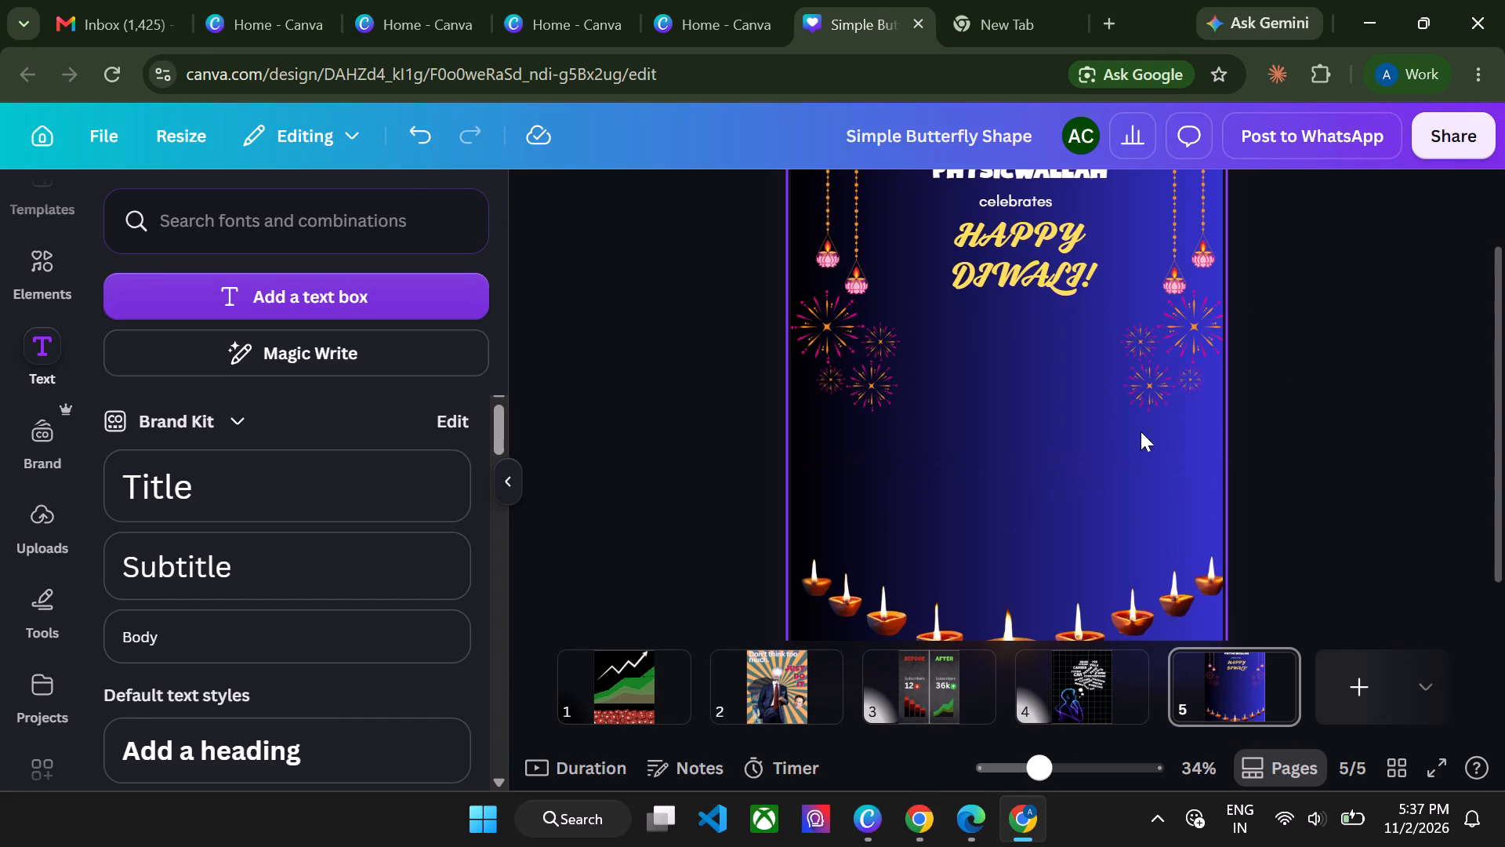
left_click(1108, 450)
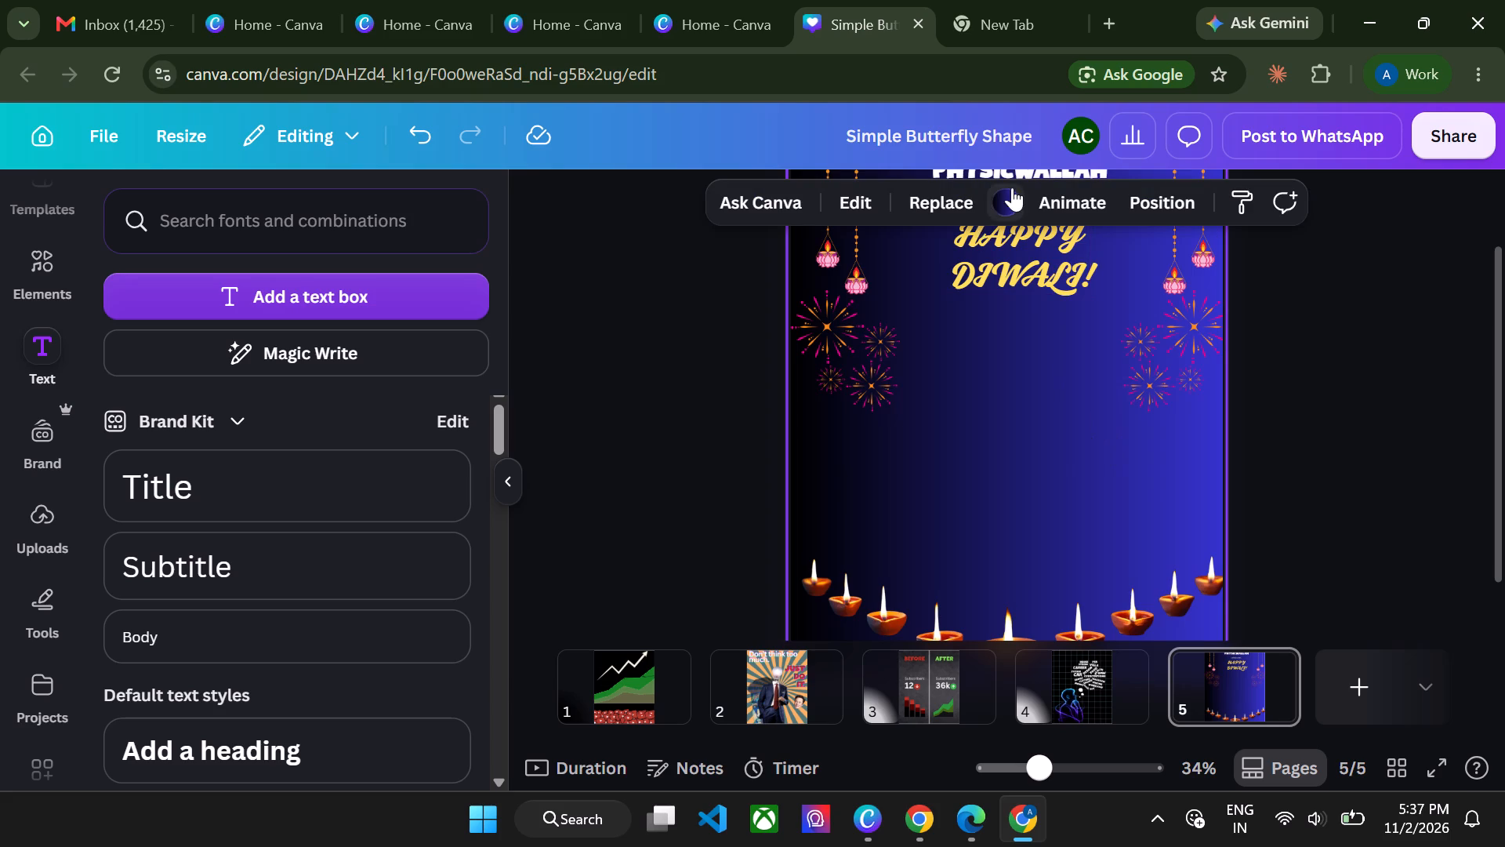
left_click(996, 205)
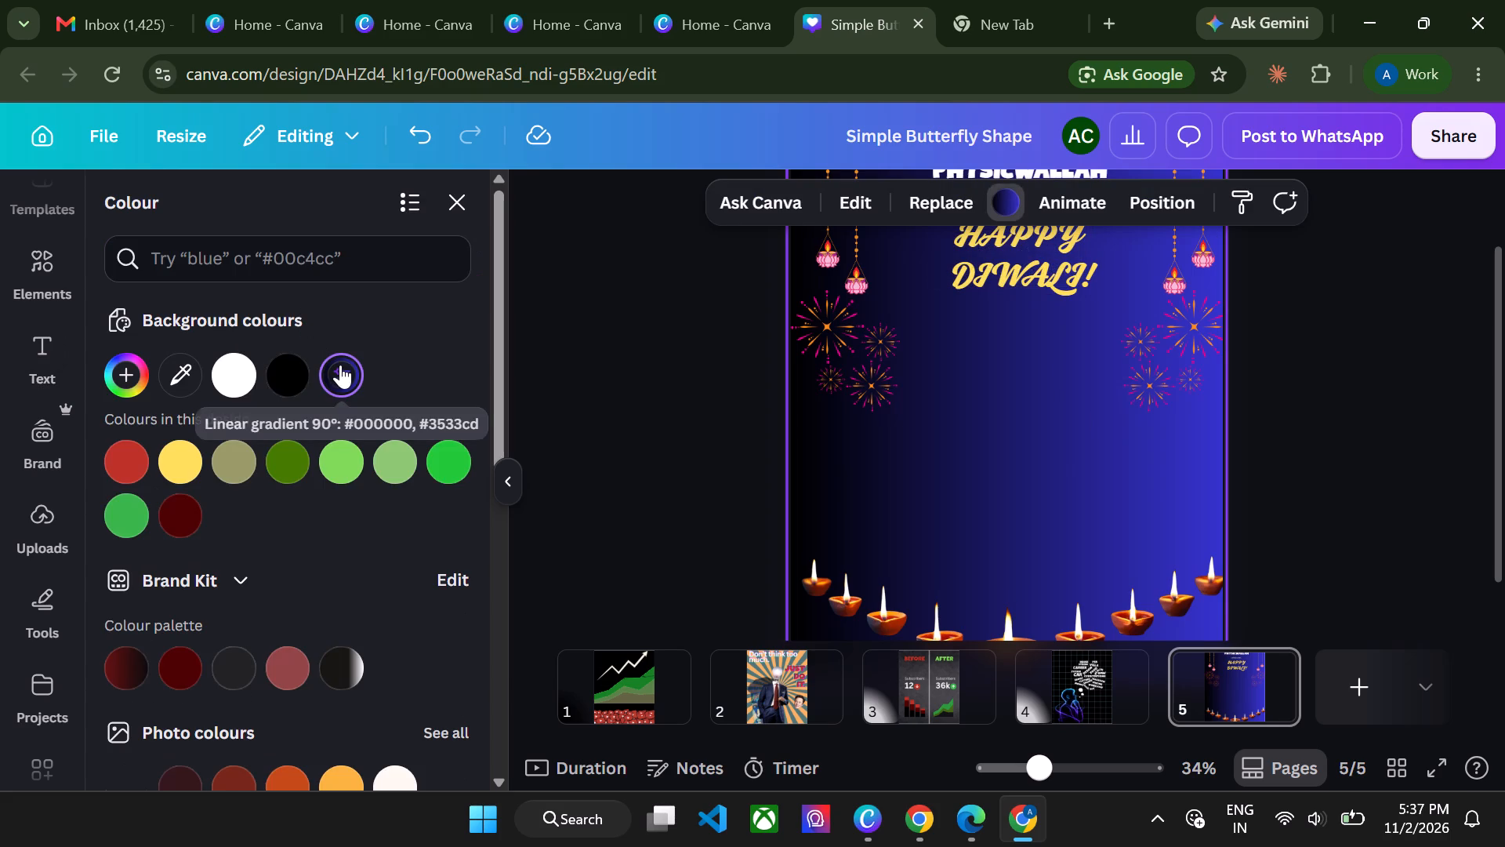
left_click(339, 369)
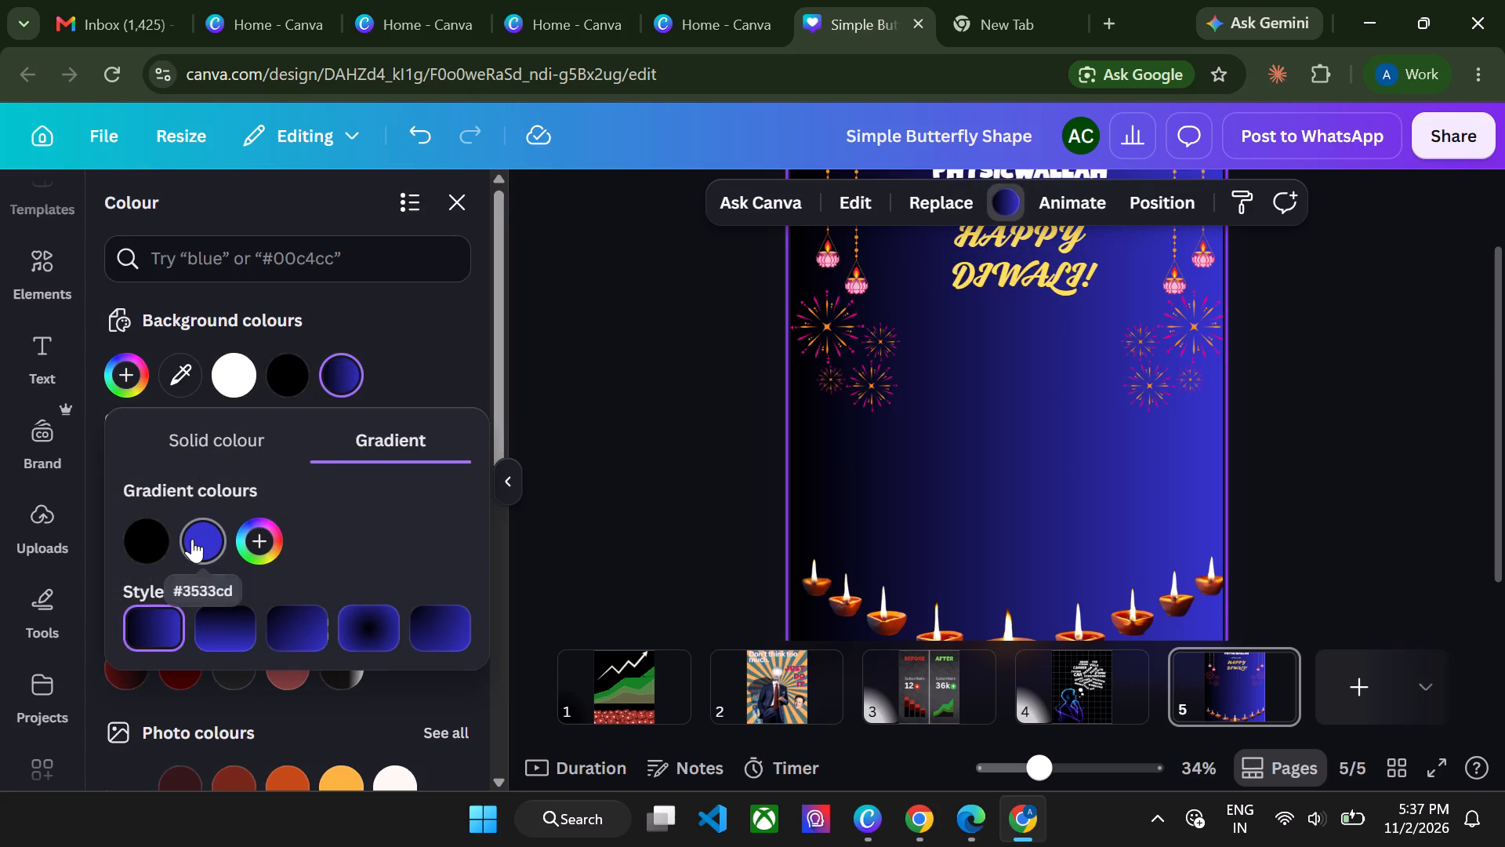
left_click(192, 539)
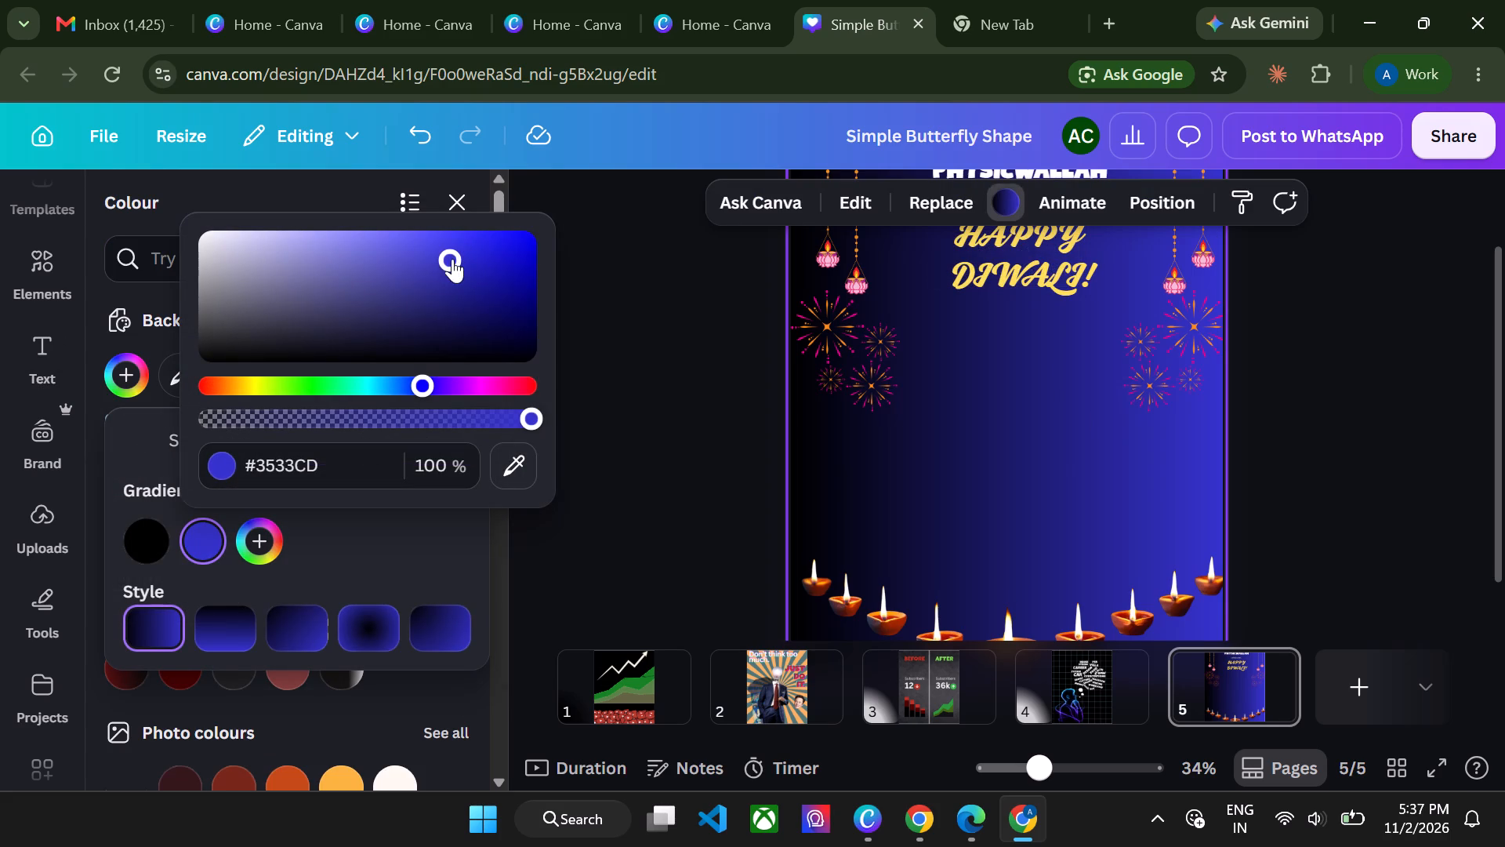
left_click_drag(452, 259, 343, 289)
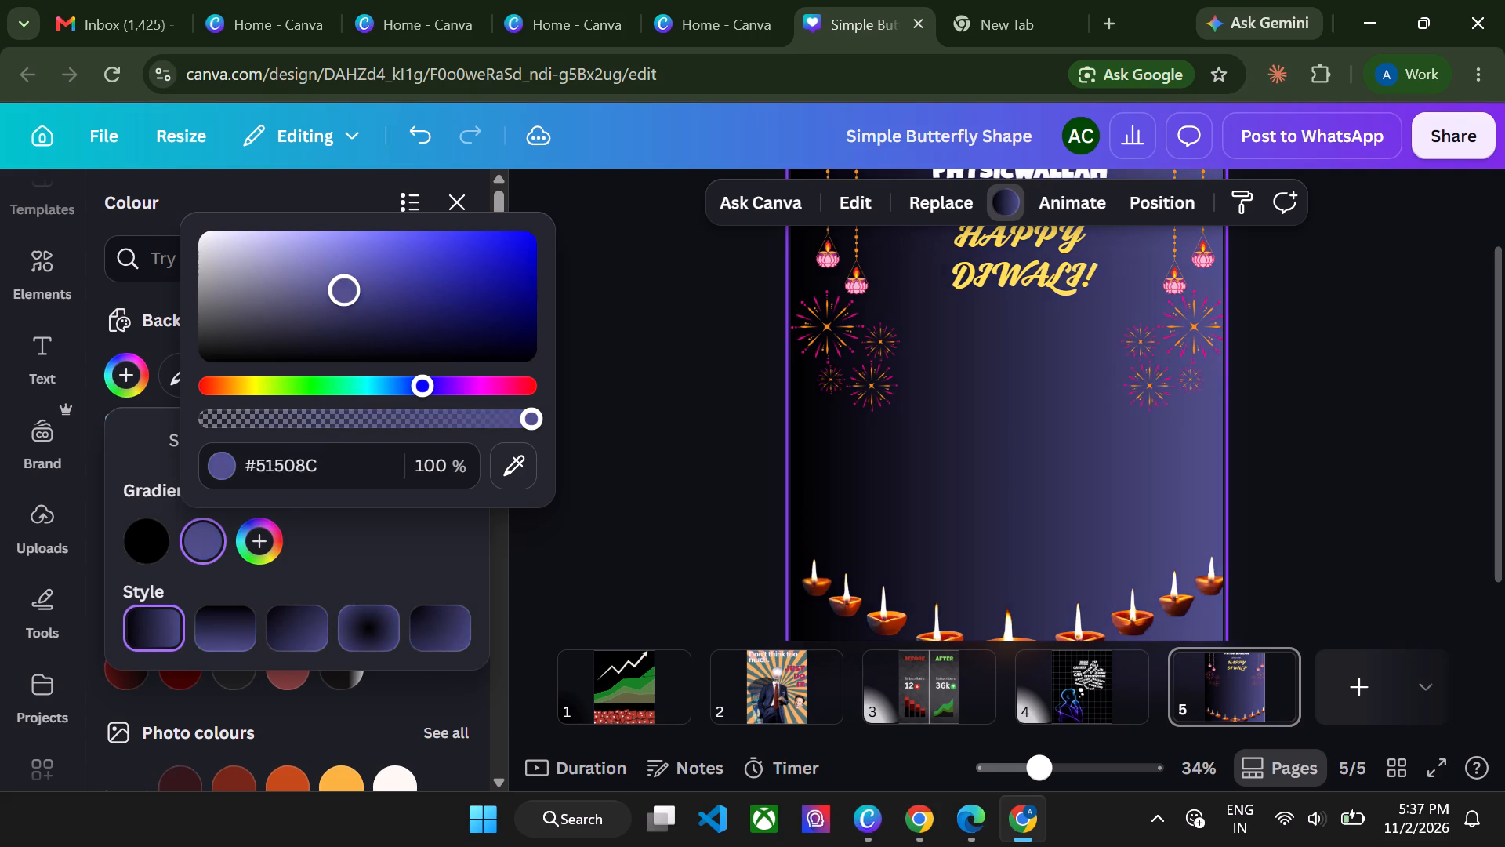
left_click_drag(343, 289, 418, 305)
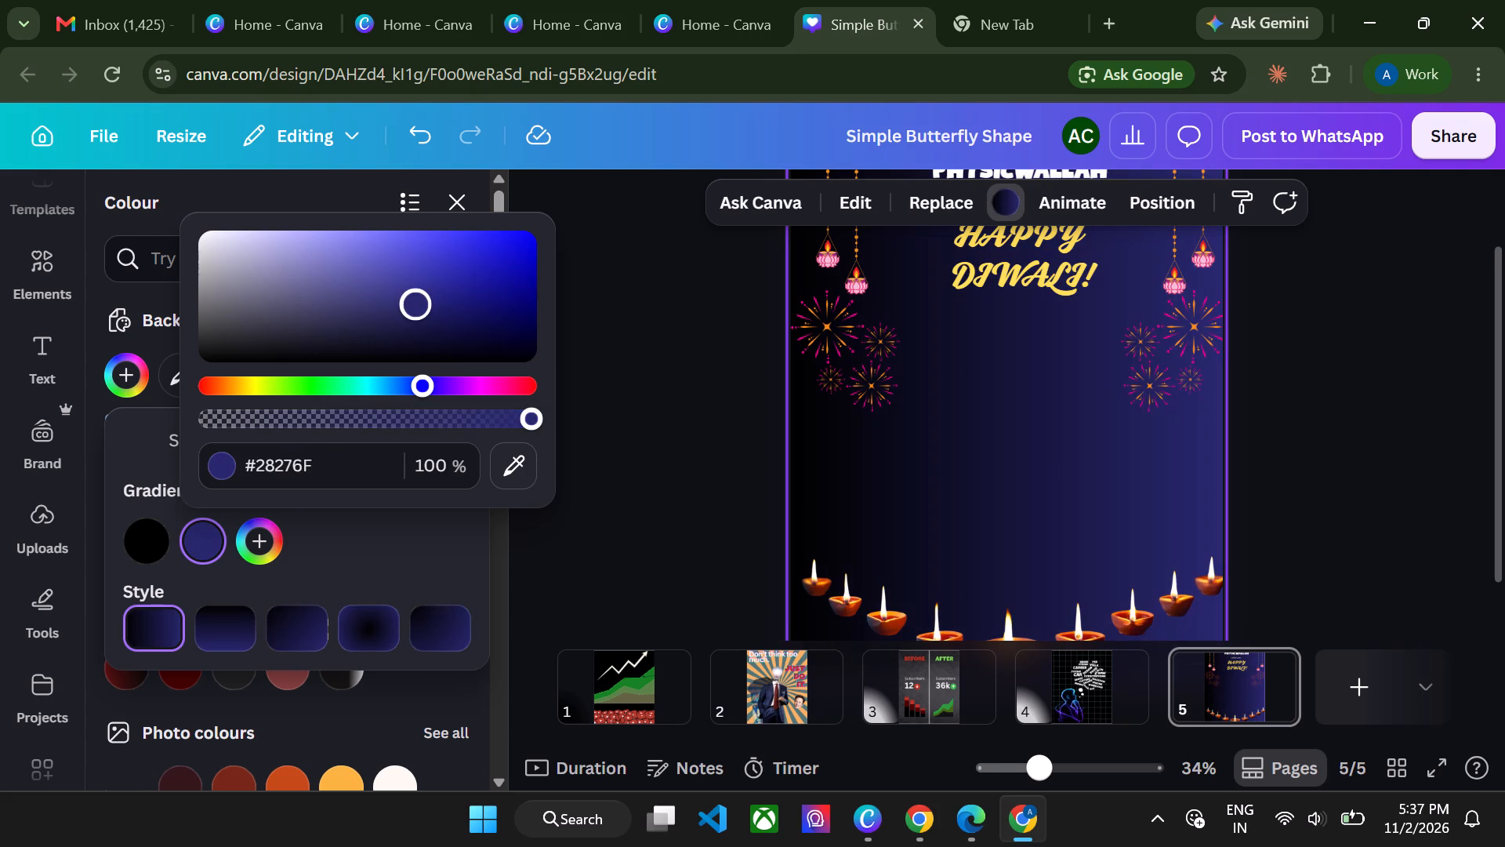
left_click_drag(418, 305, 419, 293)
double_click(644, 265)
left_click(644, 265)
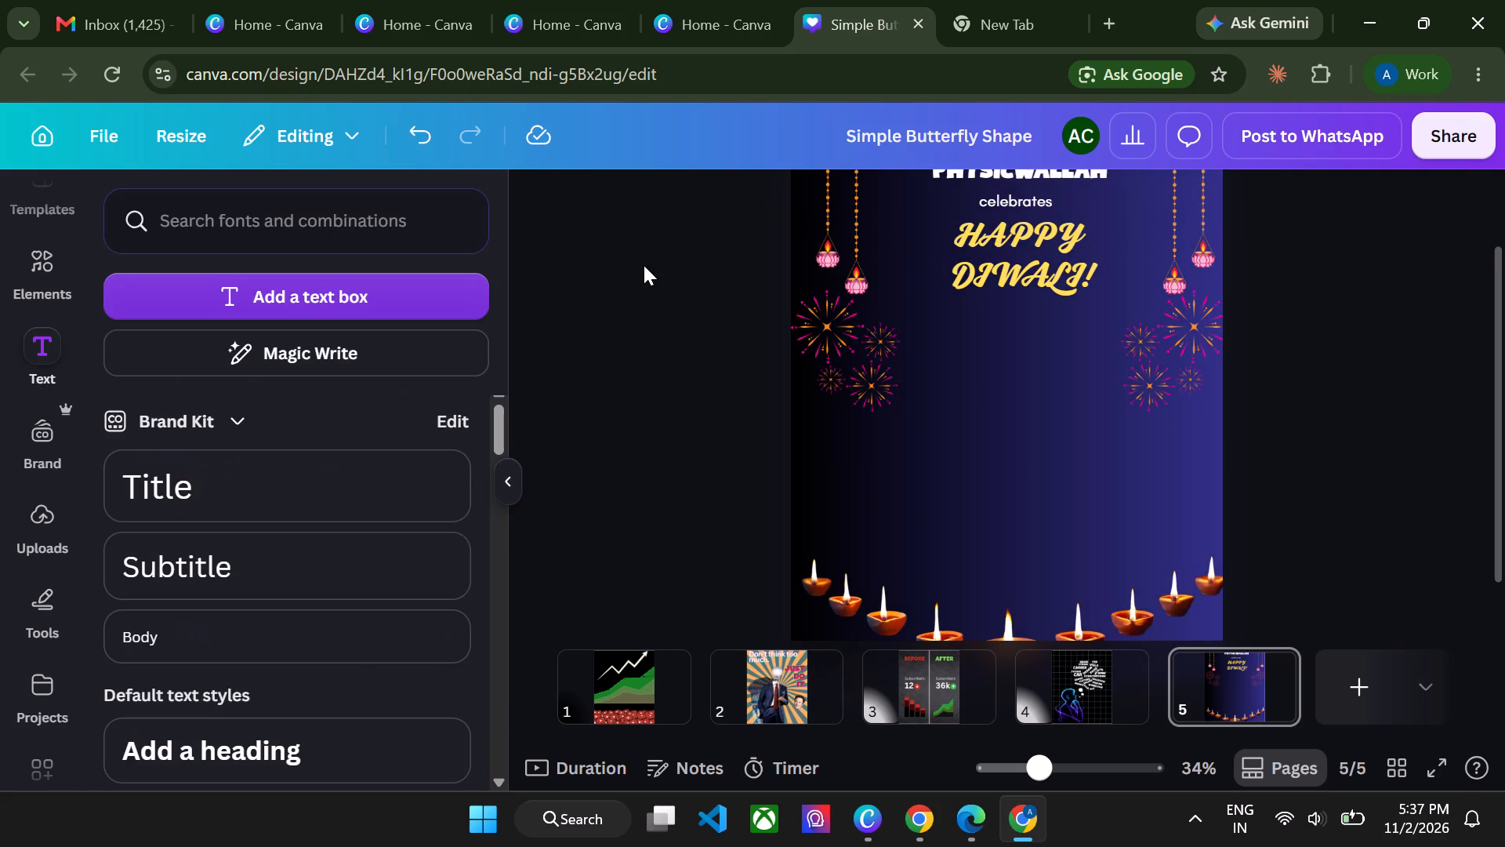
Search the design elements for "event write".
scroll(644, 325, "down", 2)
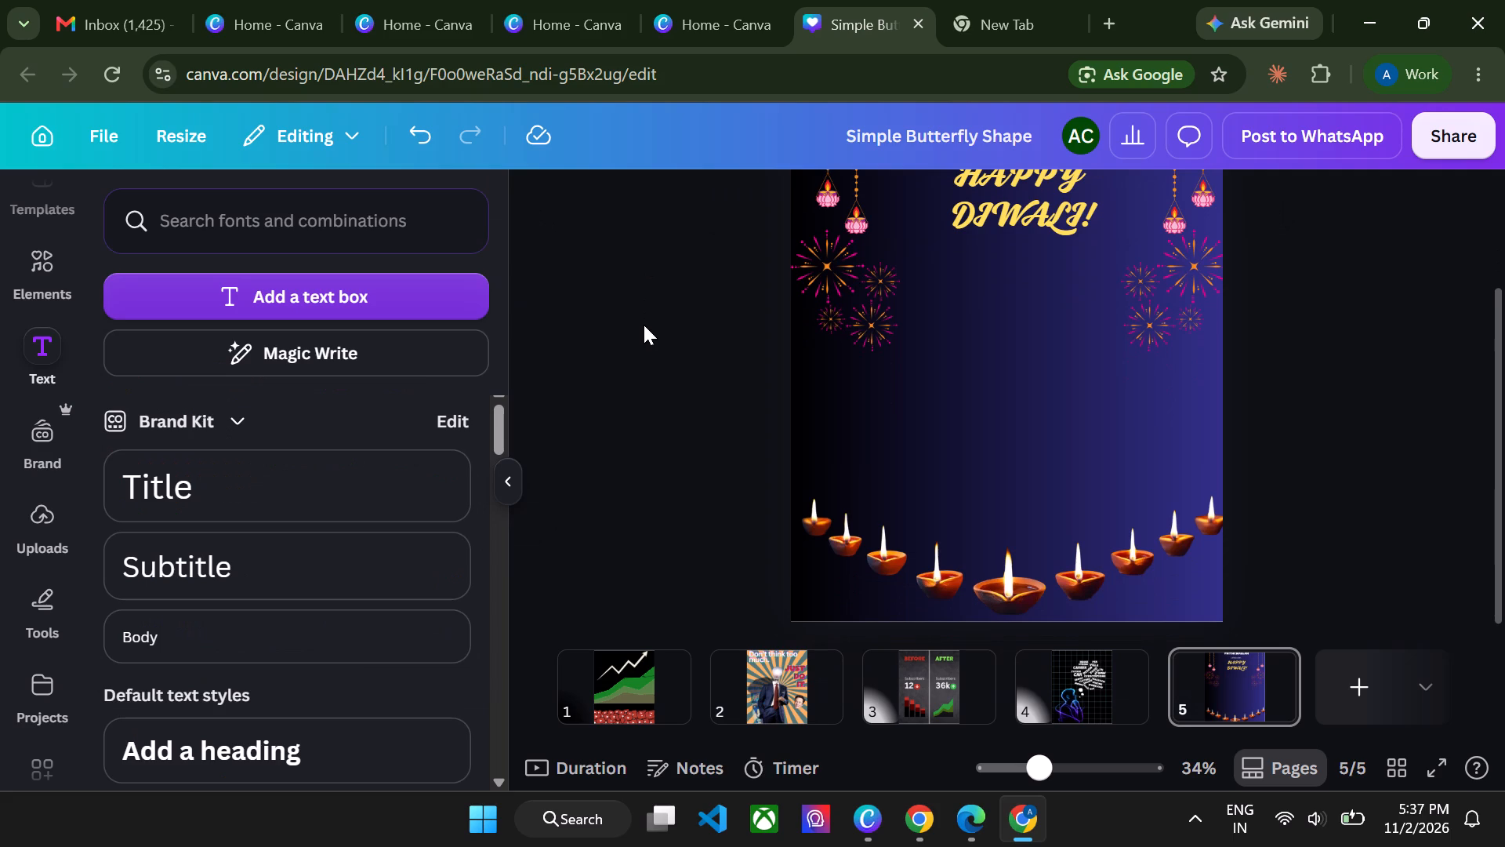
scroll(687, 468, "up", 1)
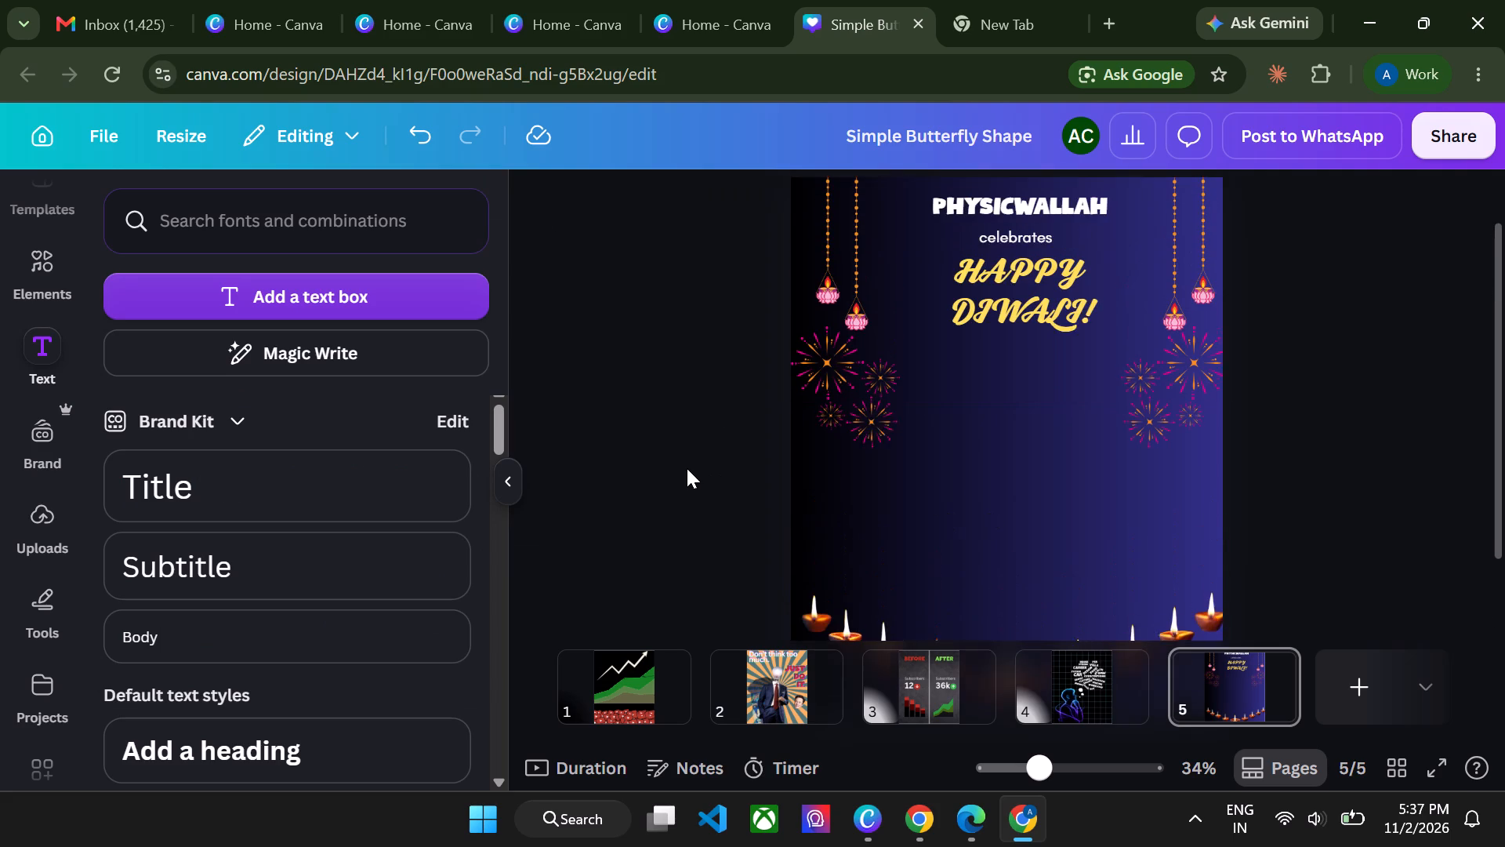
left_click(24, 277)
left_click(470, 221)
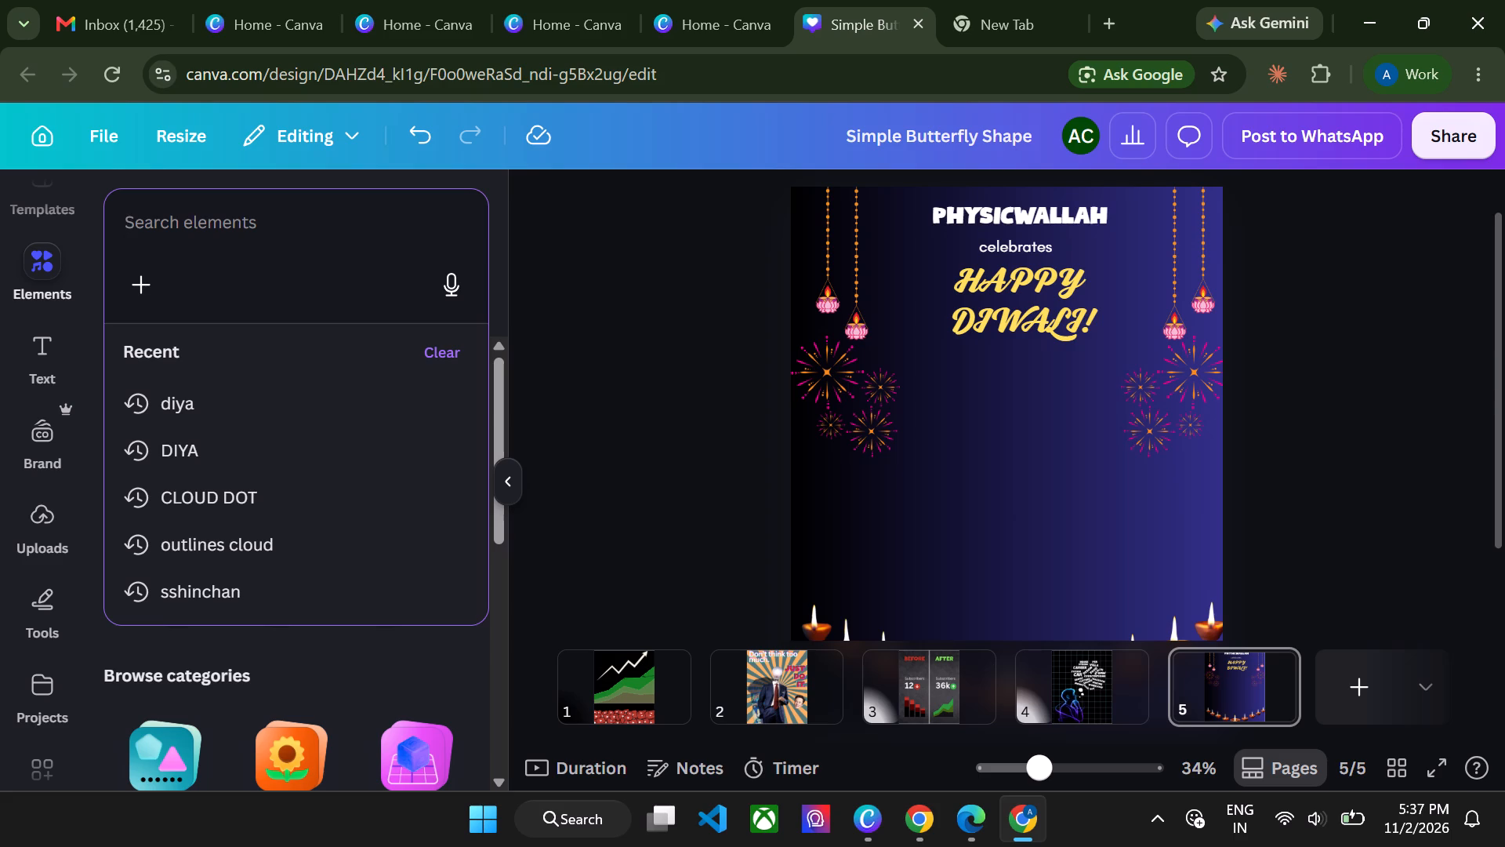
type("event write")
key("Return")
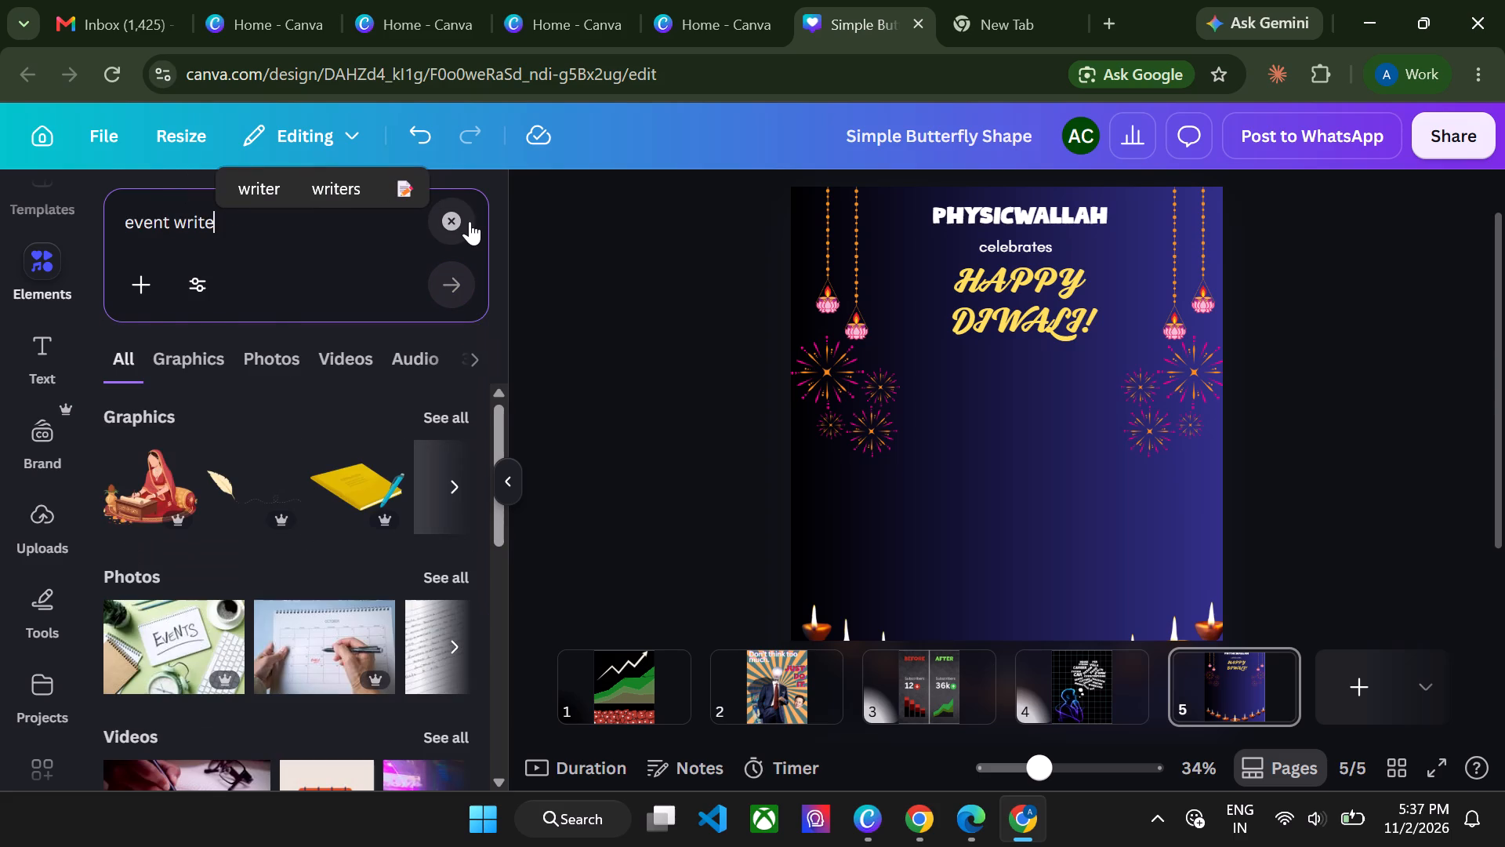
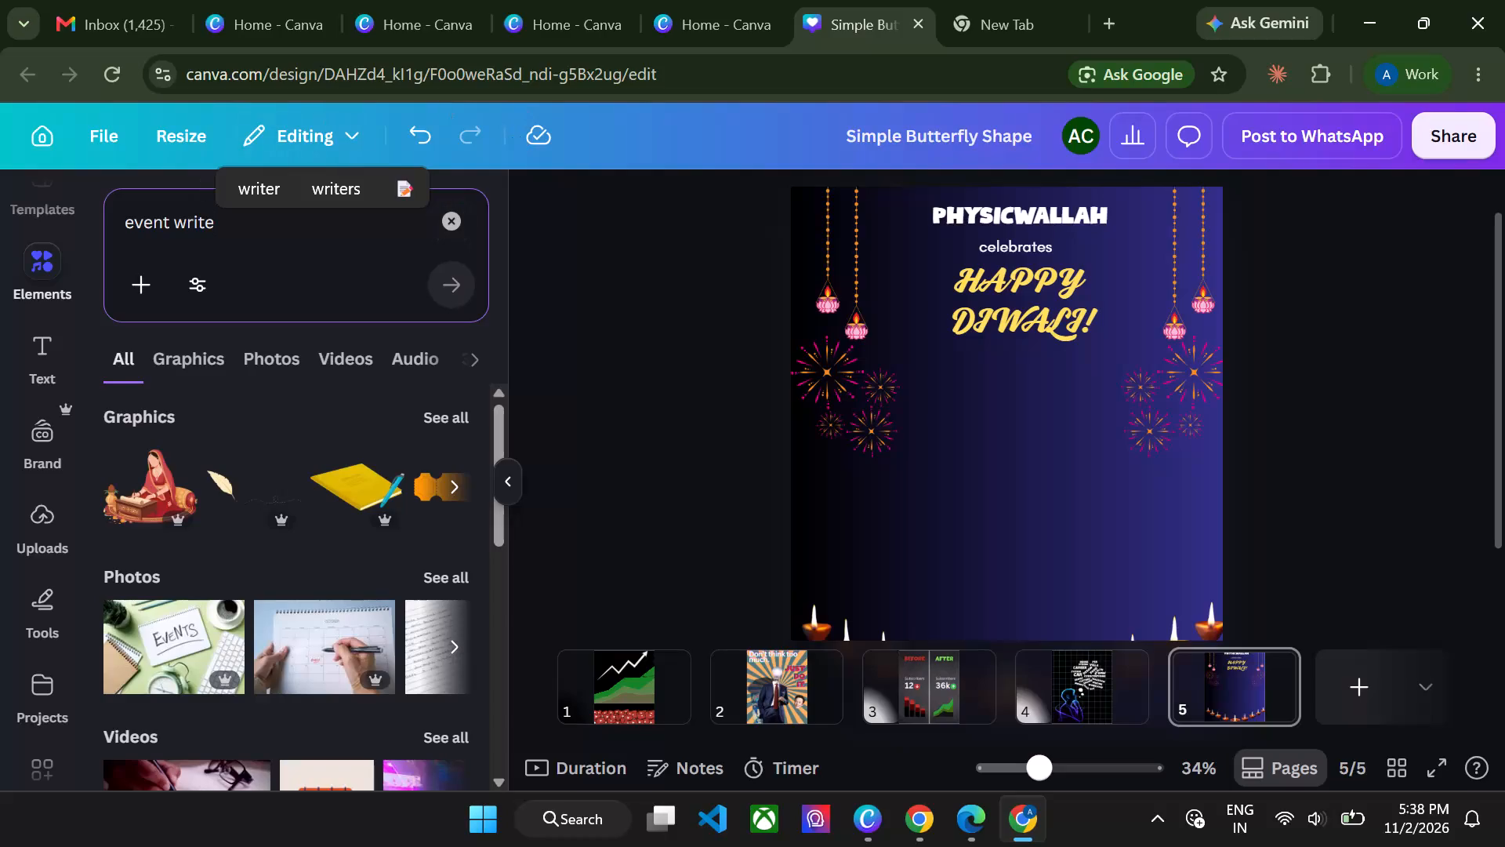
Browse all the graphics results for "event write" for a suitable event-details element.
left_click(468, 406)
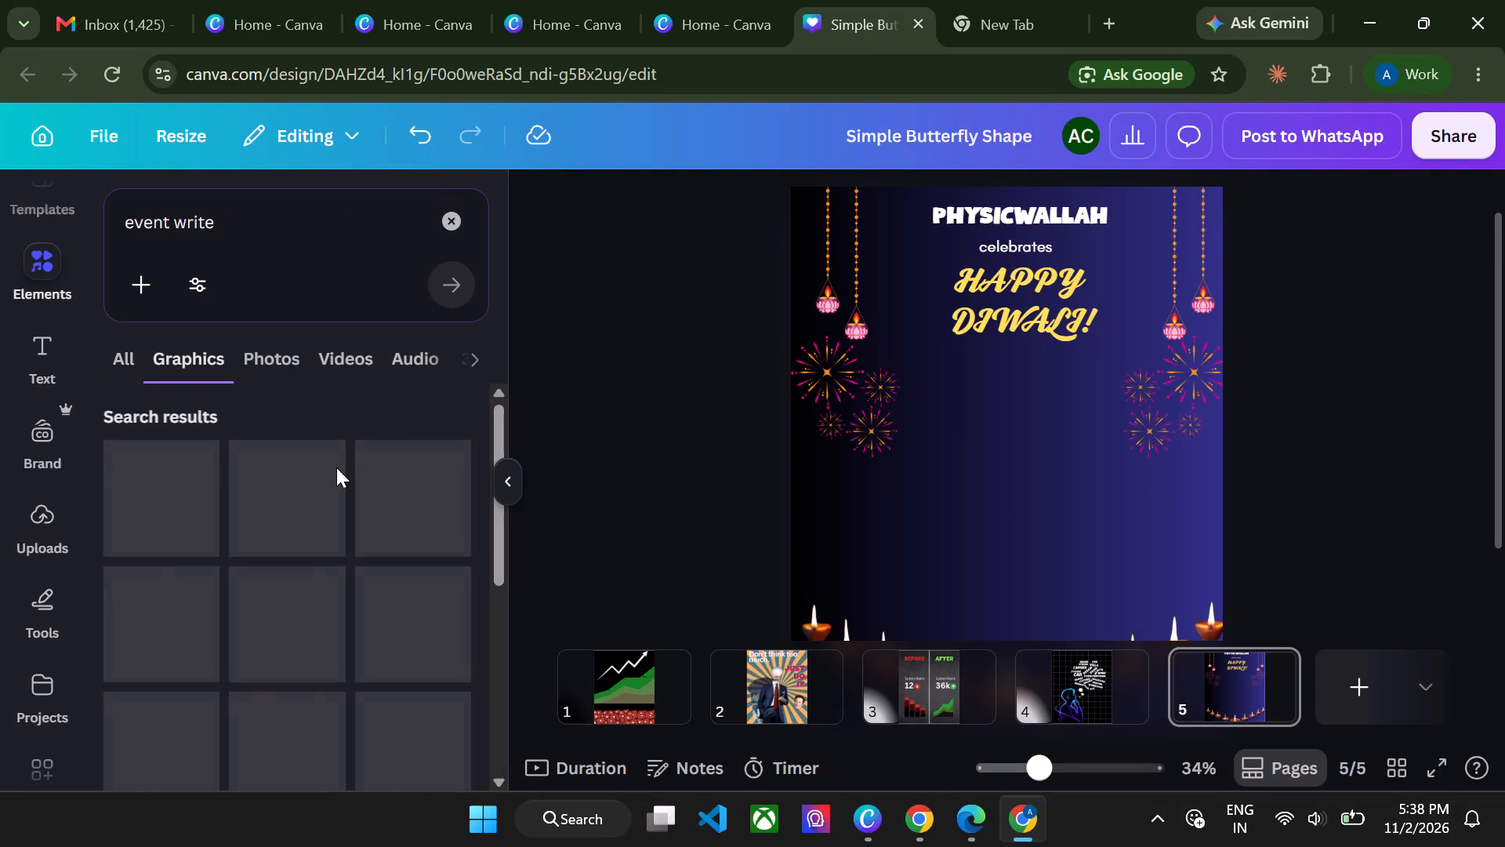
scroll(335, 469, "down", 2)
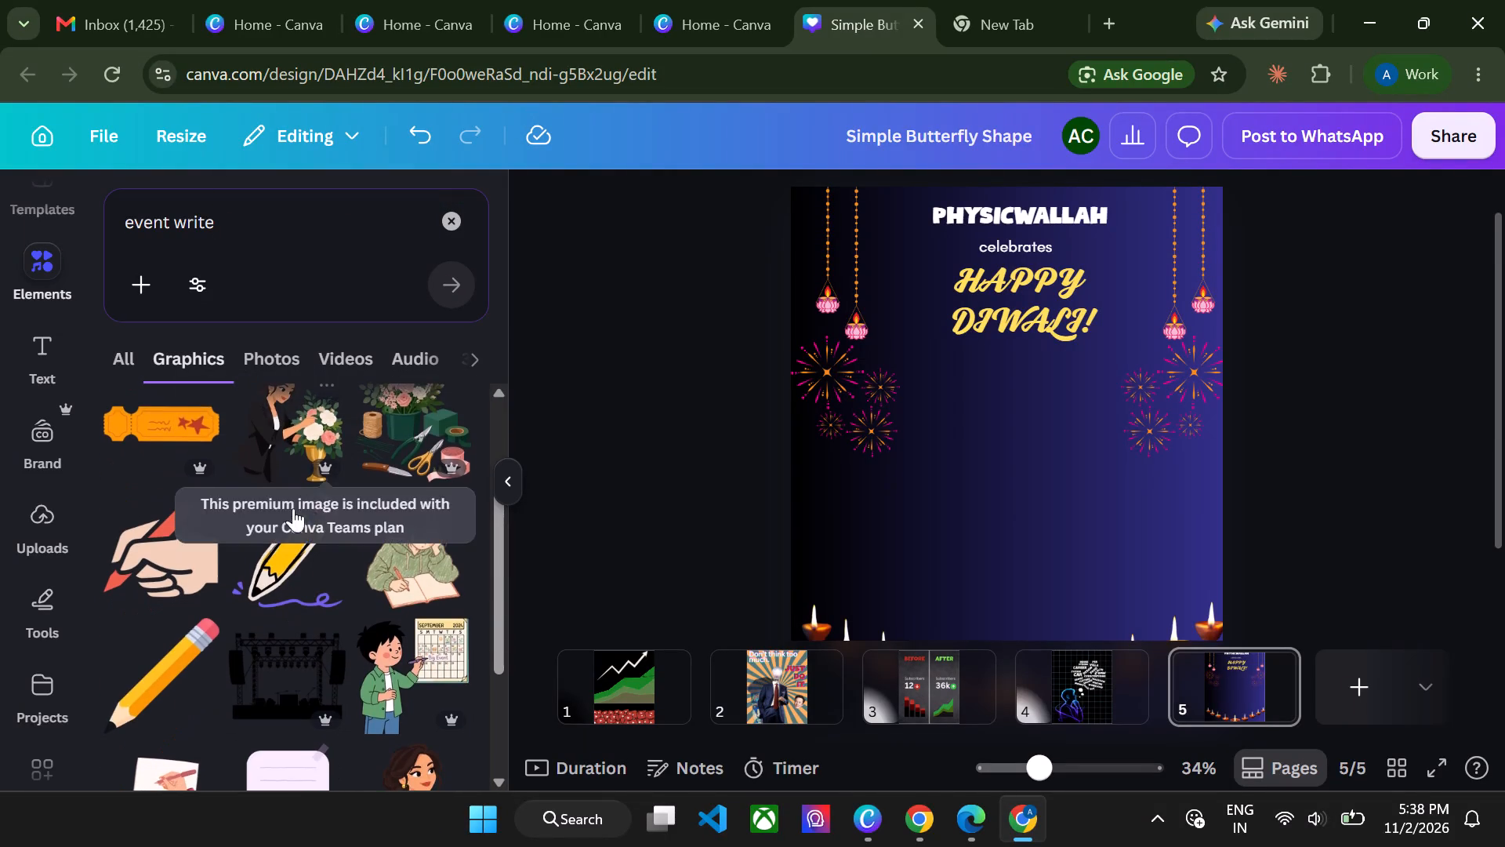
scroll(289, 514, "down", 2)
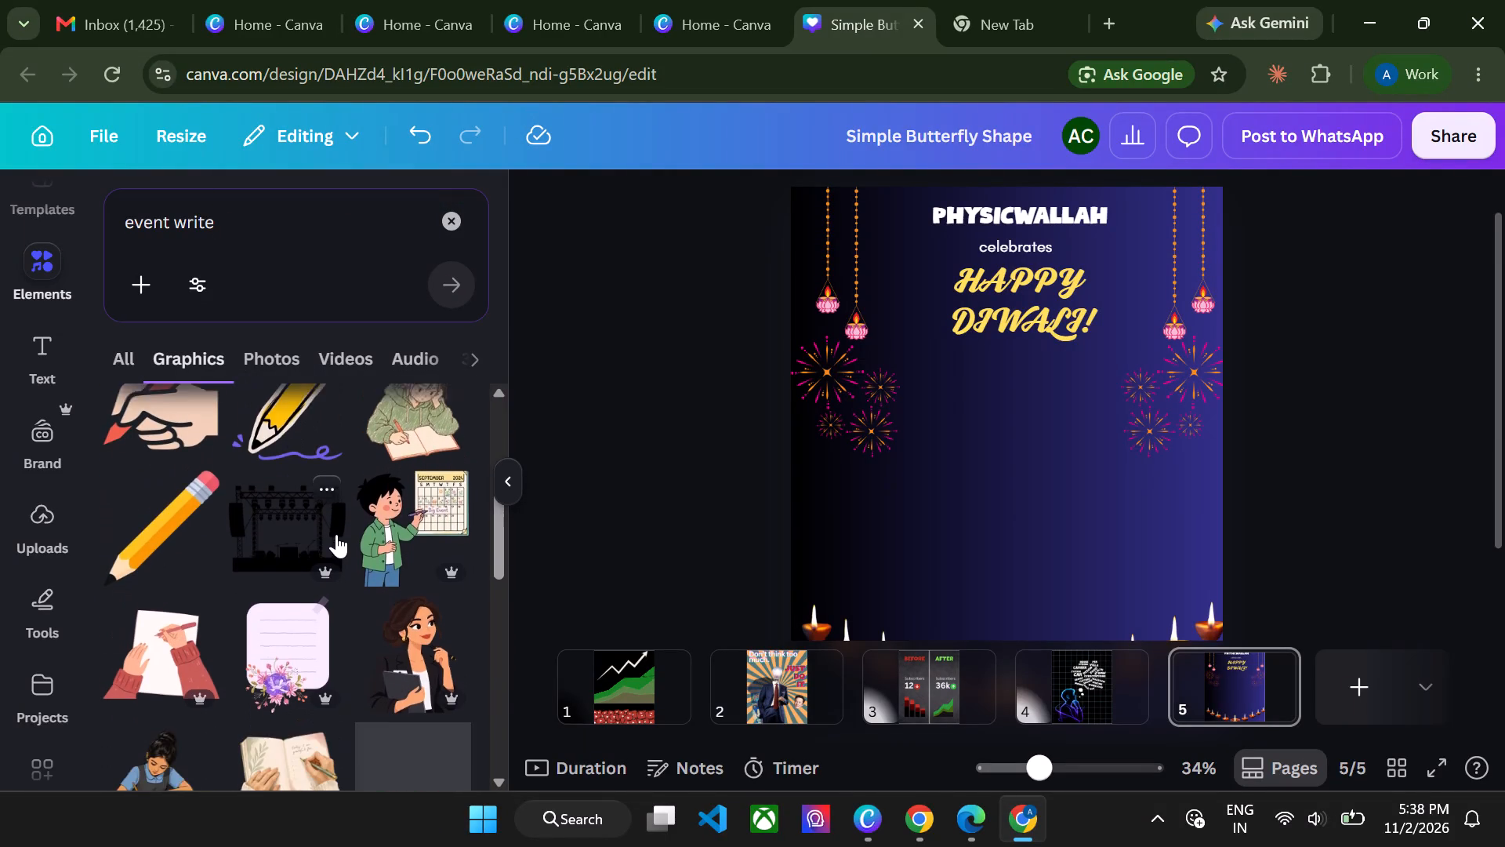
scroll(336, 534, "down", 2)
Search the design elements for "event write column".
left_click(253, 217)
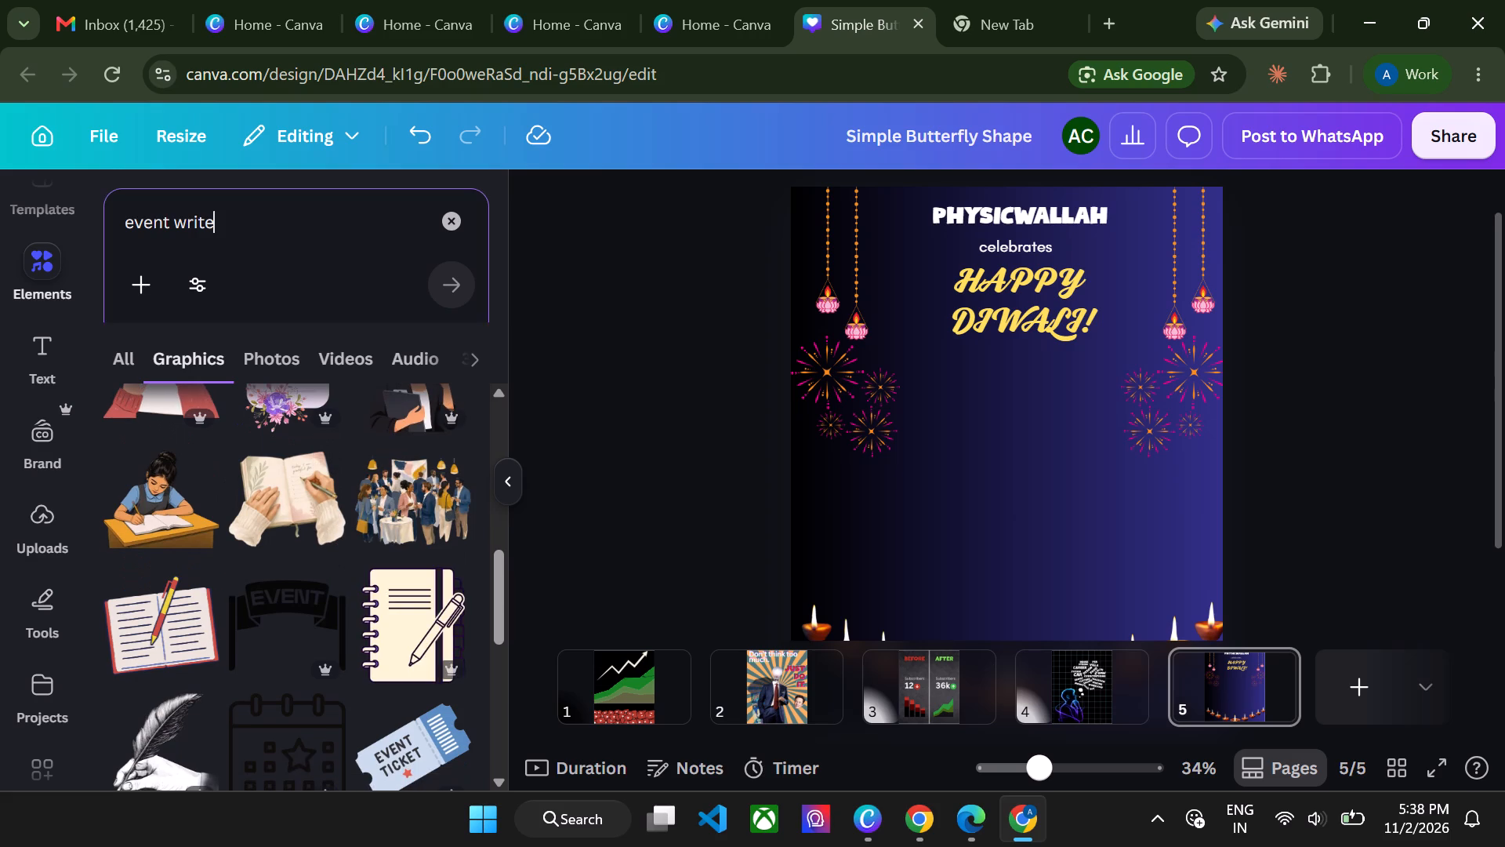
key("space")
type("column")
key("Return")
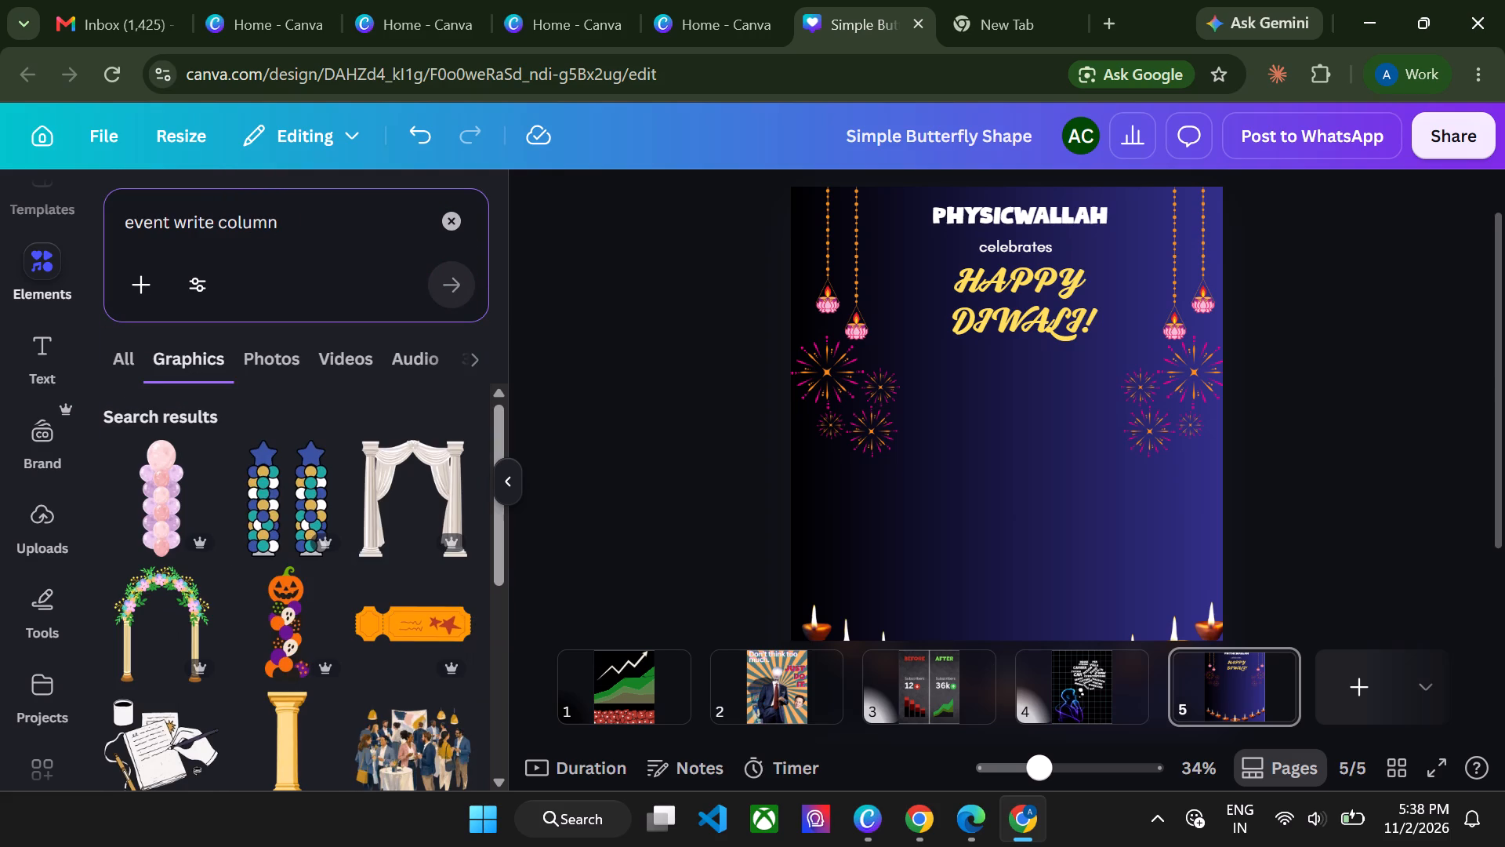
Look through the "event write column" graphics for an event-details layout, and clear the search.
scroll(244, 494, "down", 1)
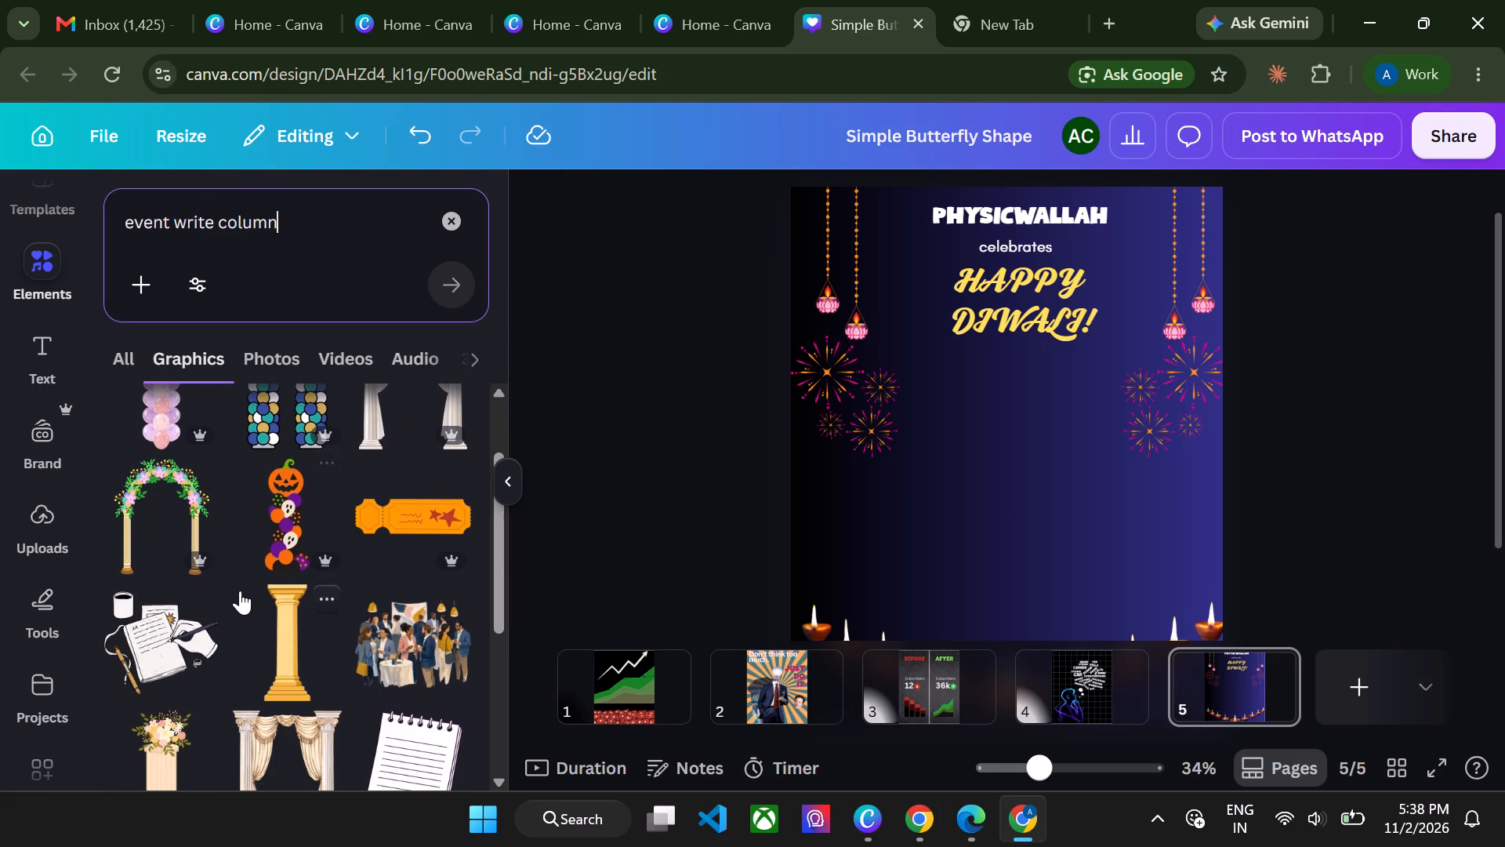
scroll(240, 591, "down", 2)
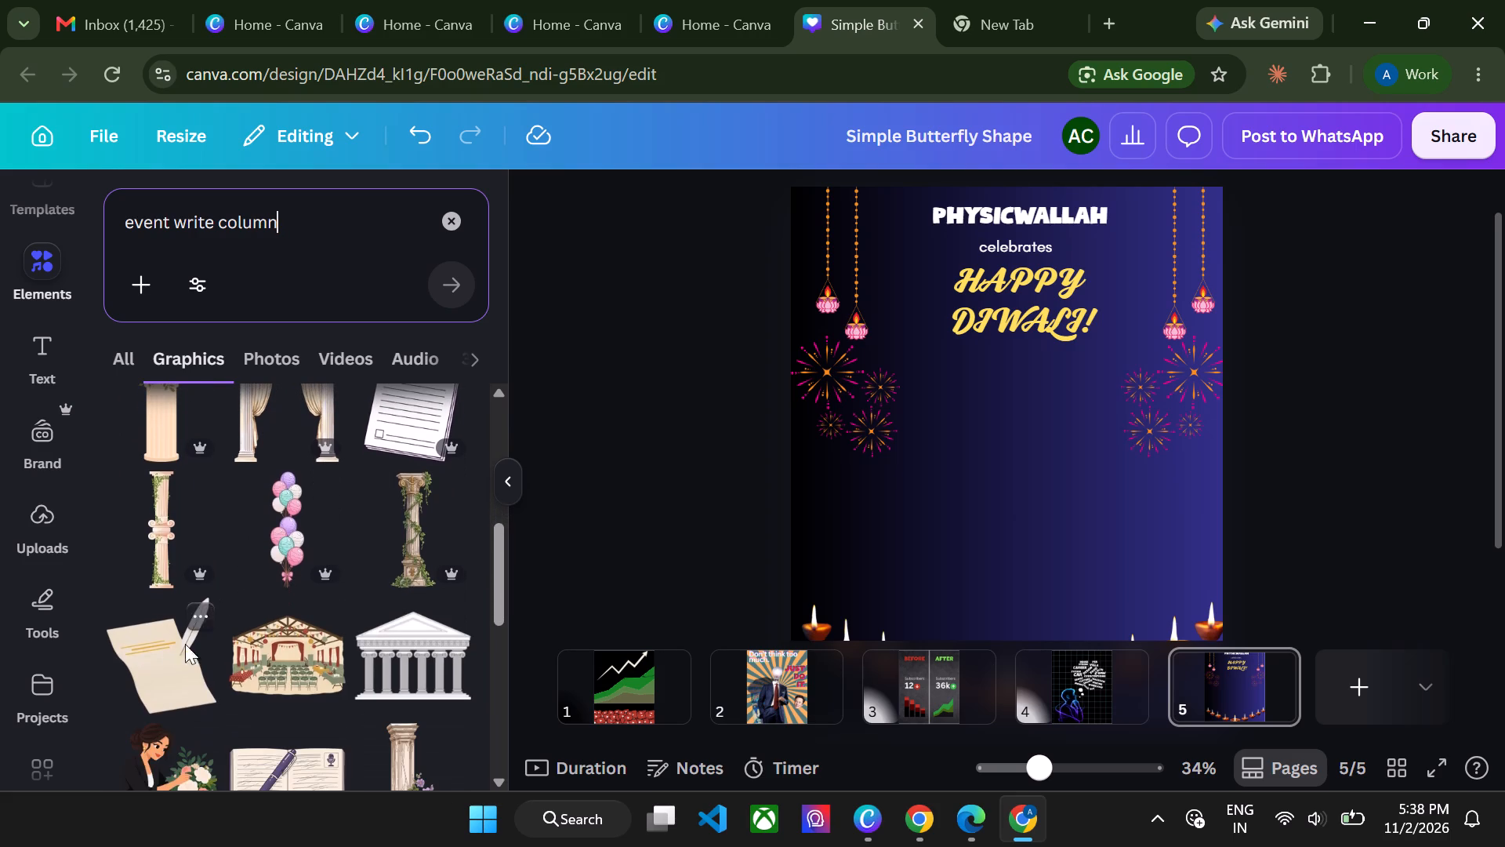
scroll(294, 641, "down", 3)
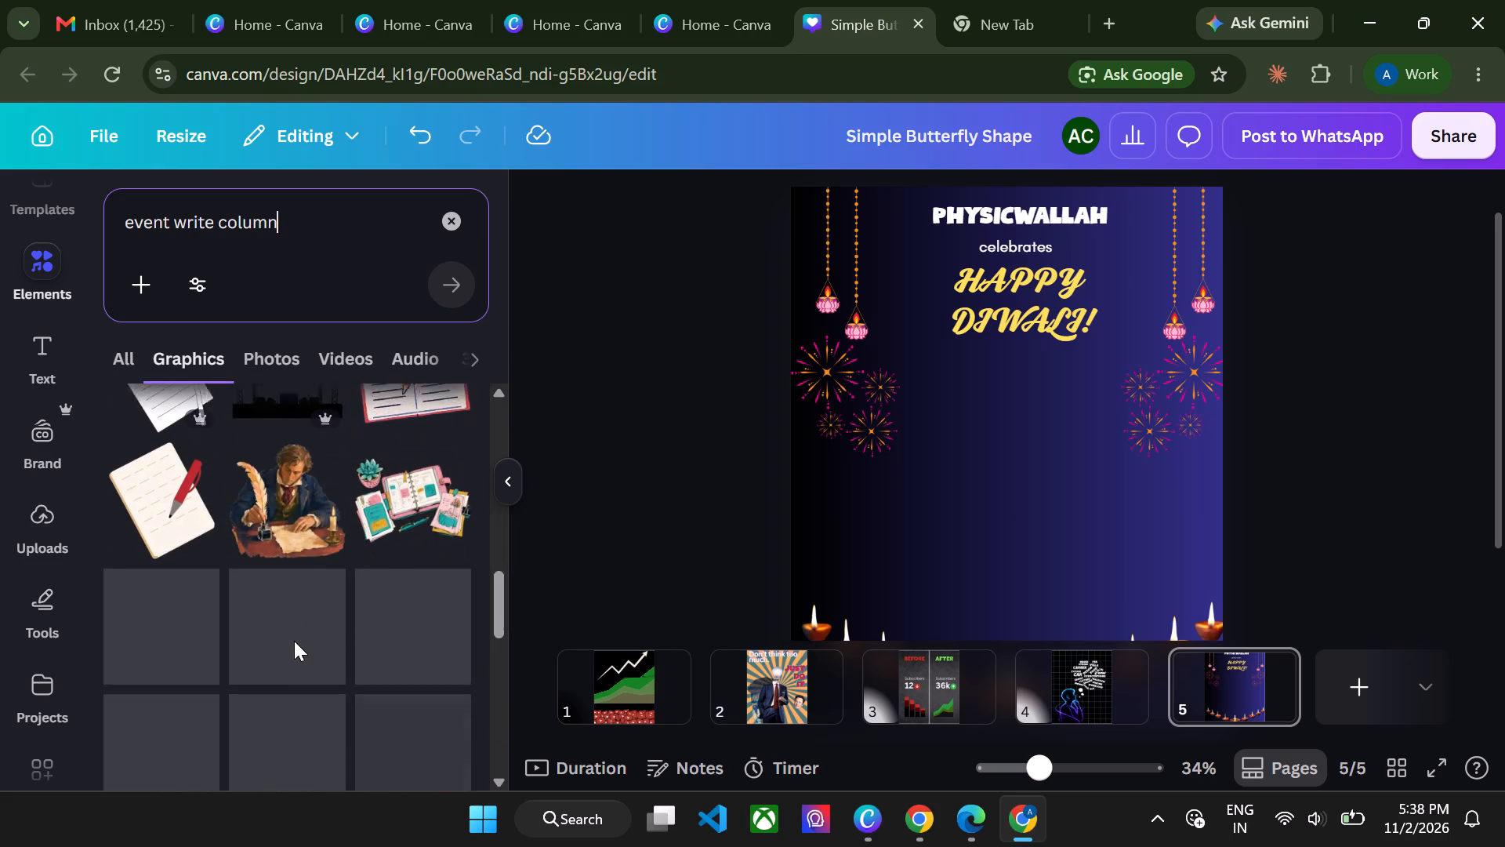
scroll(294, 641, "up", 1)
scroll(294, 641, "down", 2)
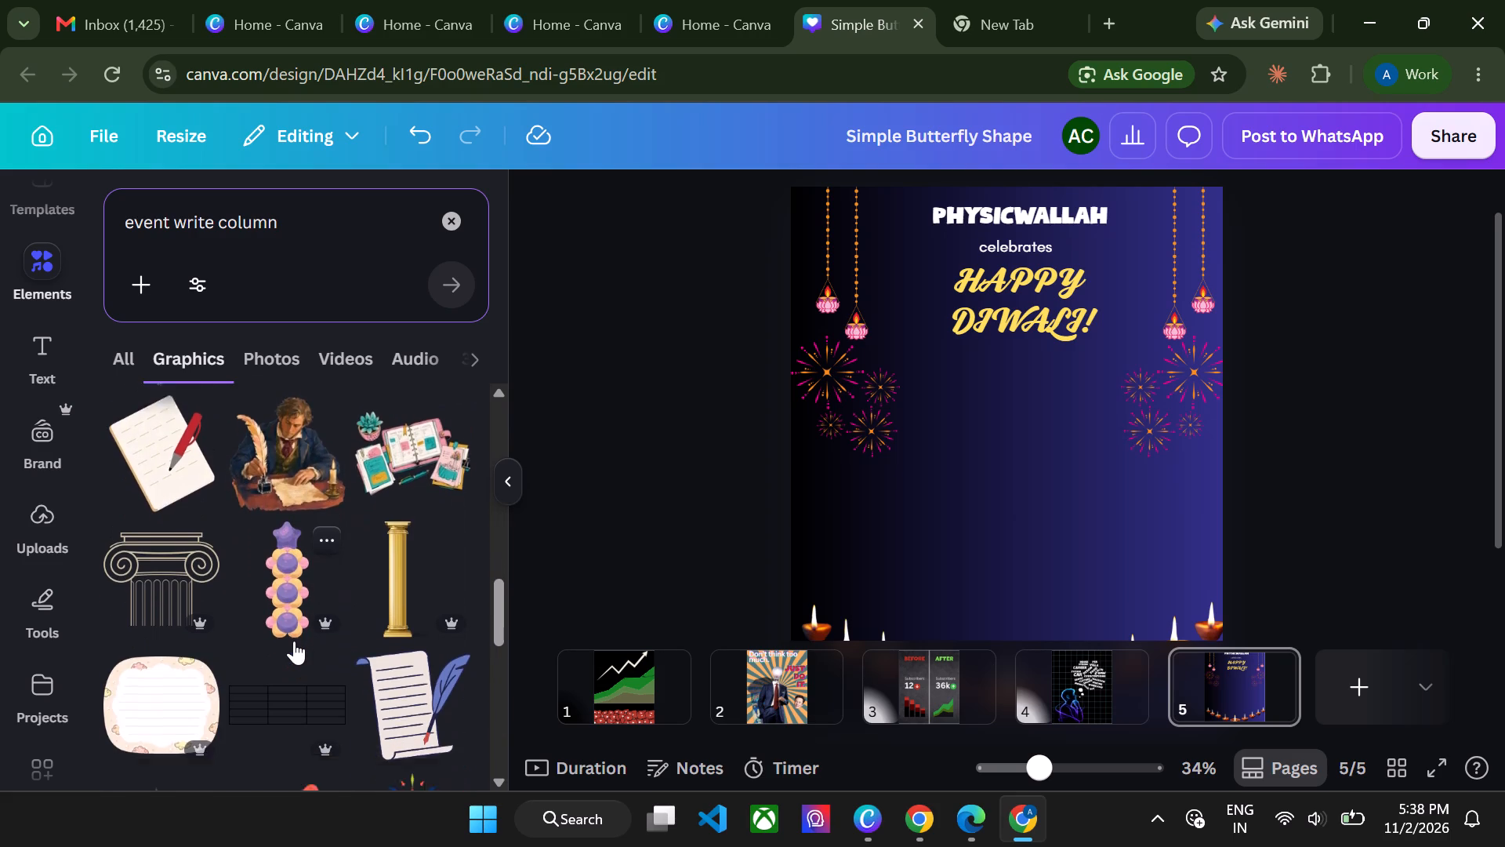
scroll(294, 641, "down", 2)
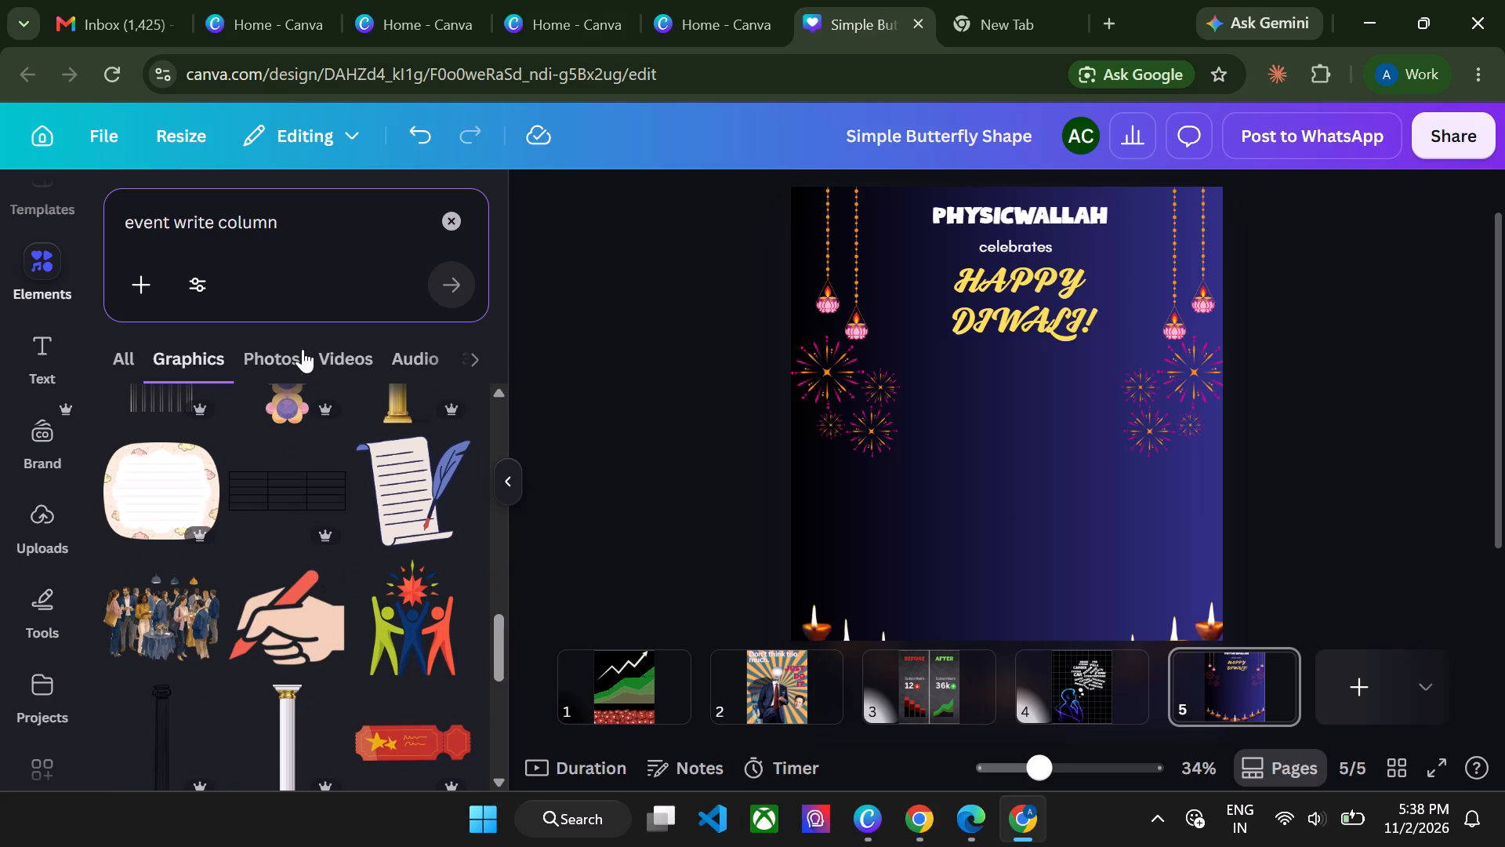
key("ctrl+a")
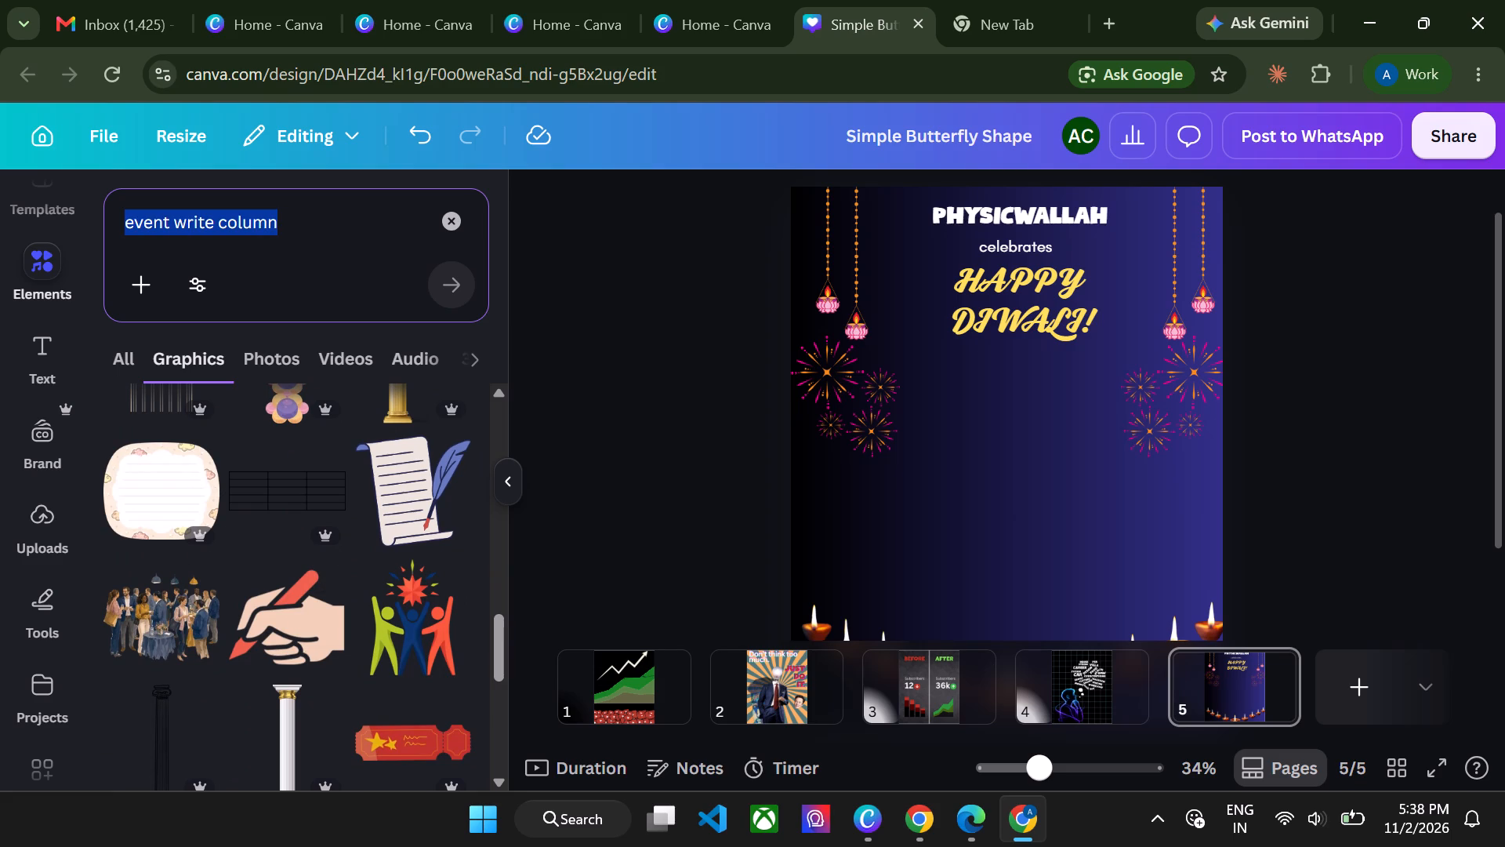
key("BackSpace")
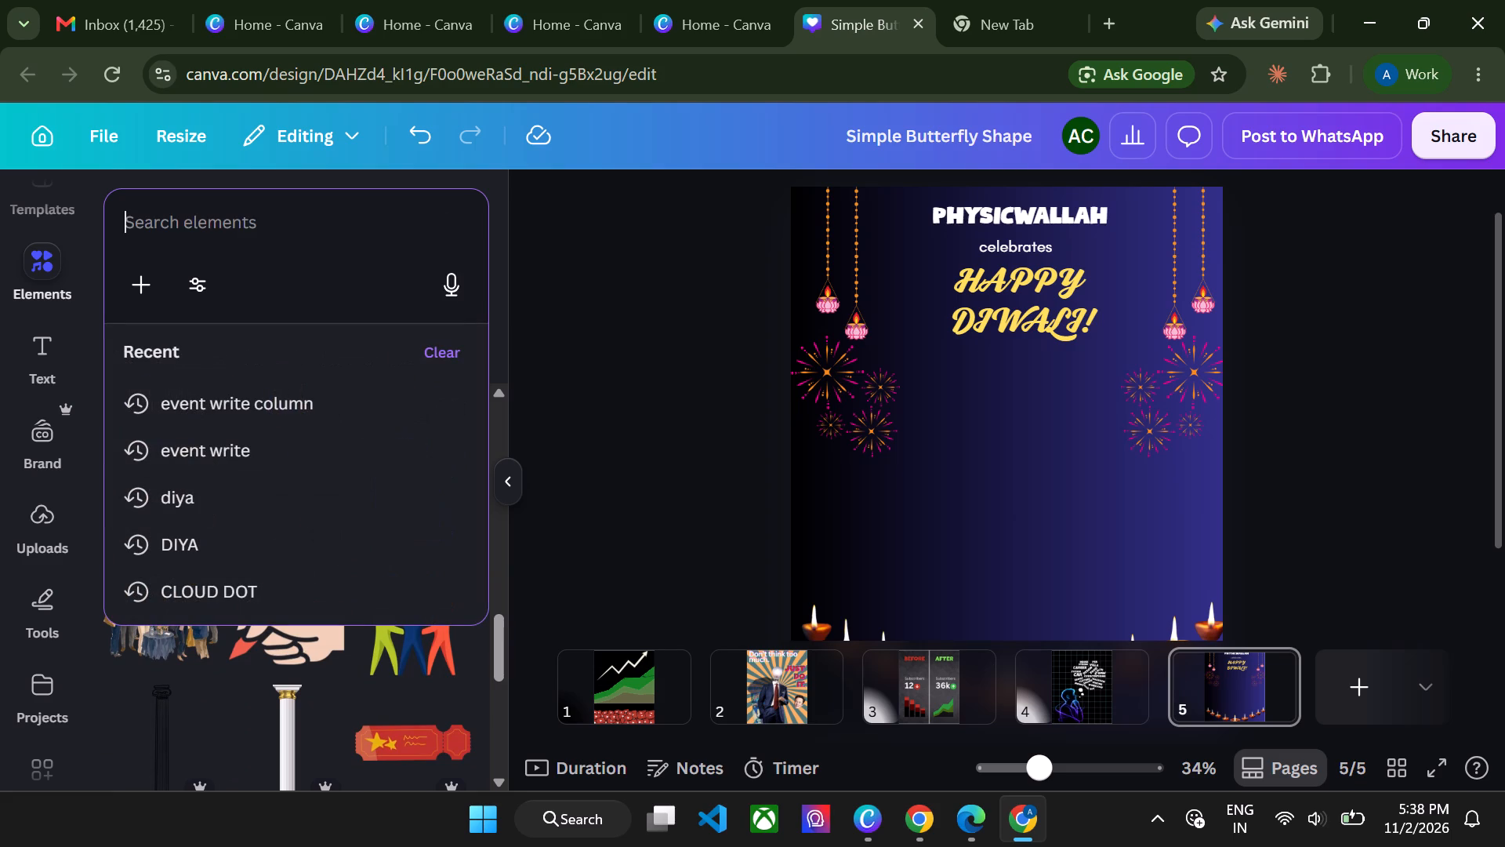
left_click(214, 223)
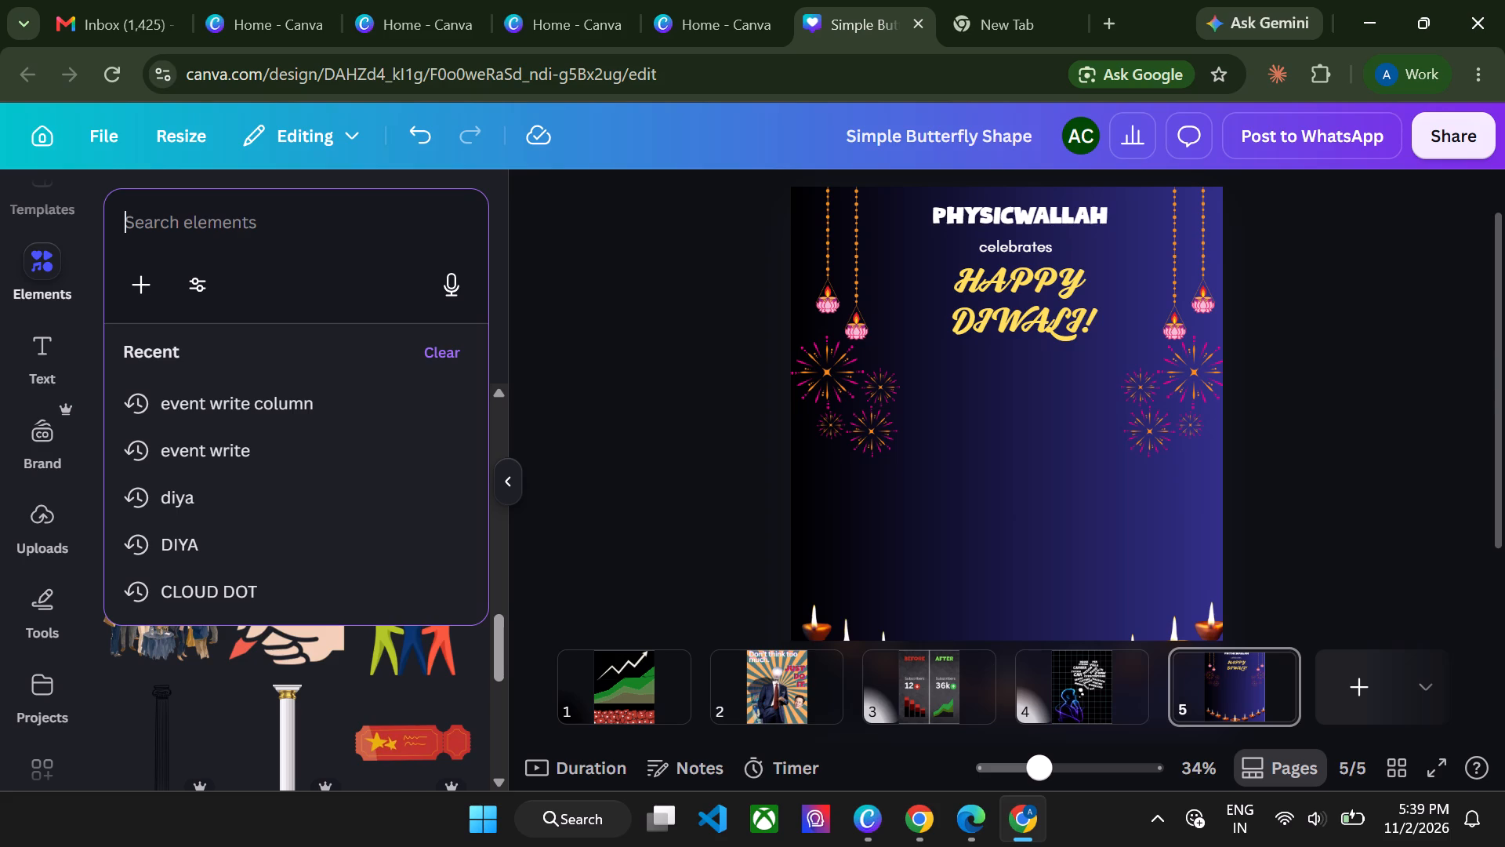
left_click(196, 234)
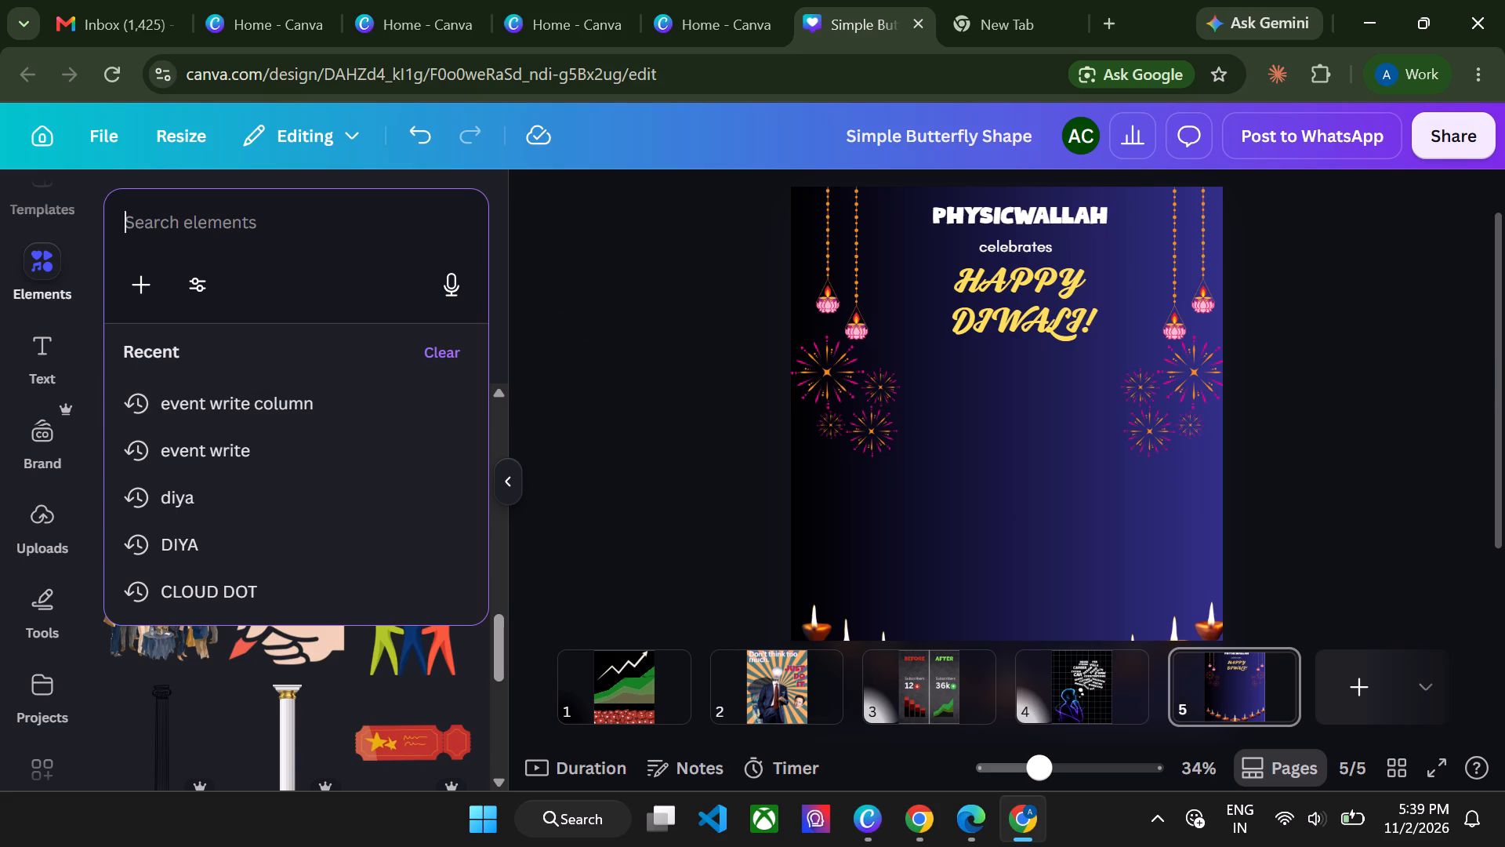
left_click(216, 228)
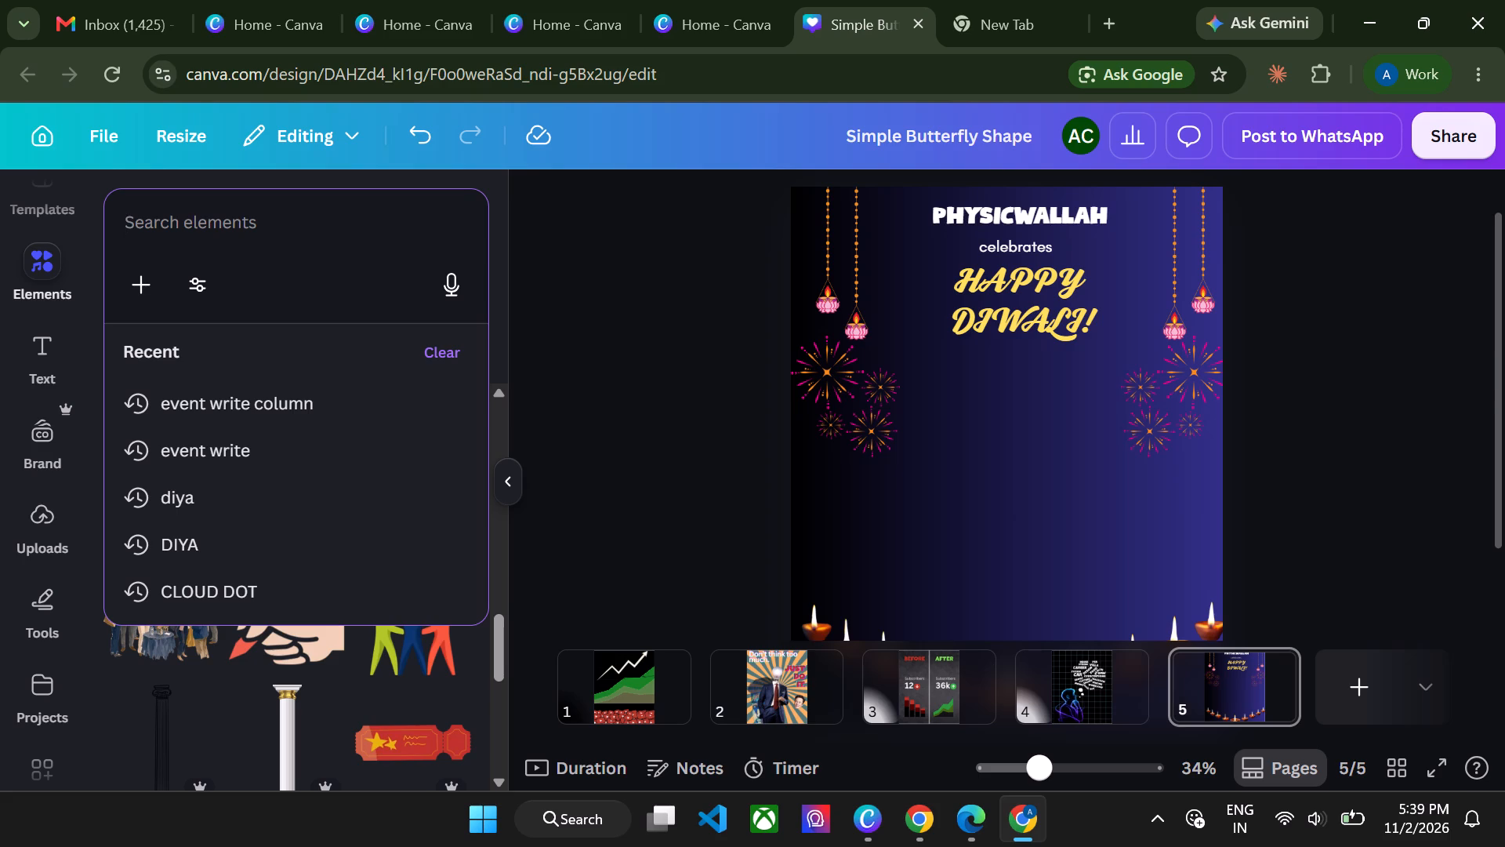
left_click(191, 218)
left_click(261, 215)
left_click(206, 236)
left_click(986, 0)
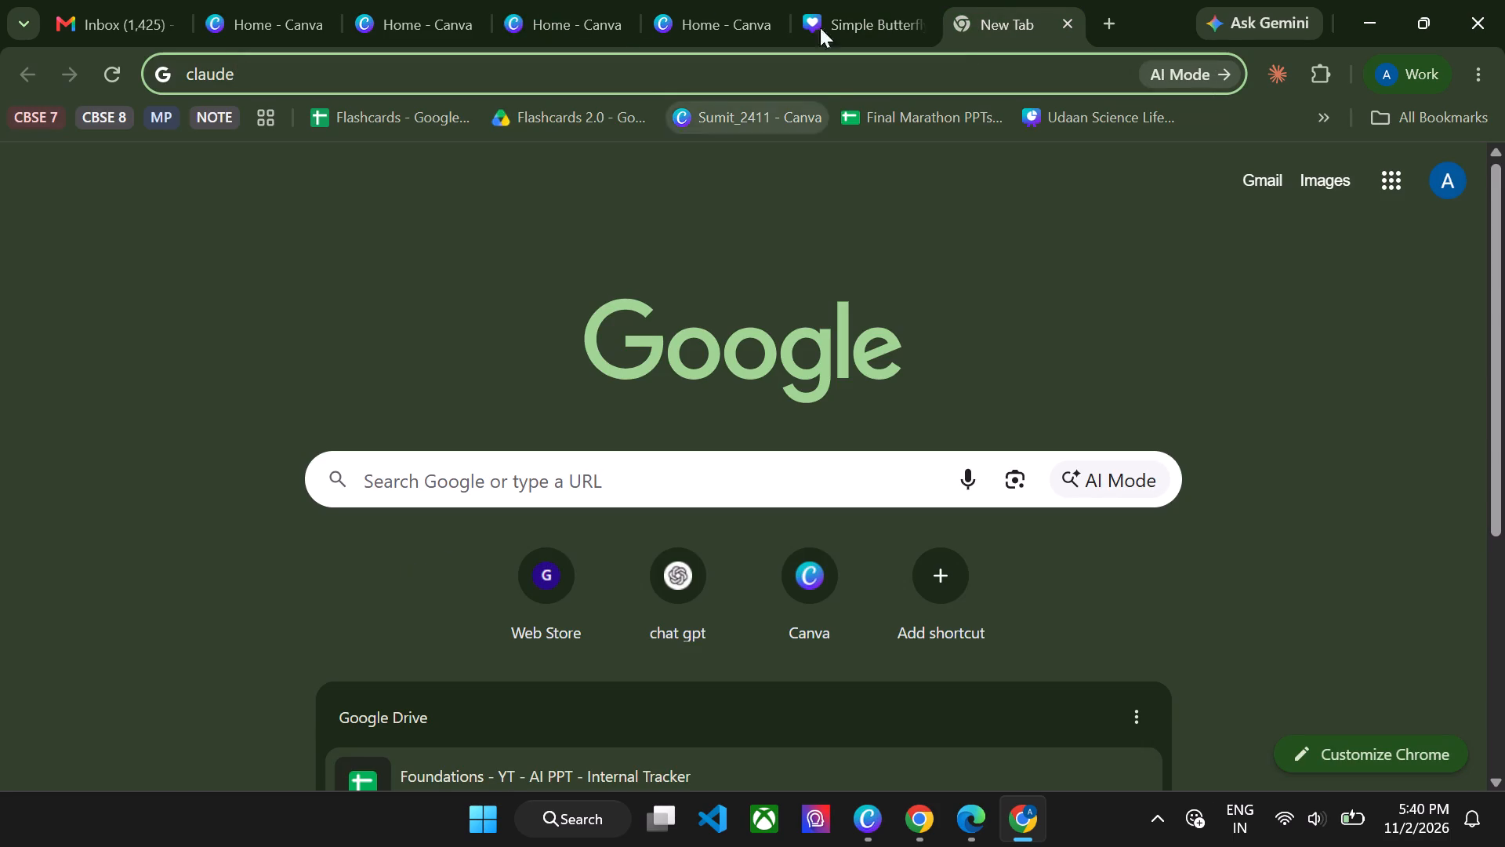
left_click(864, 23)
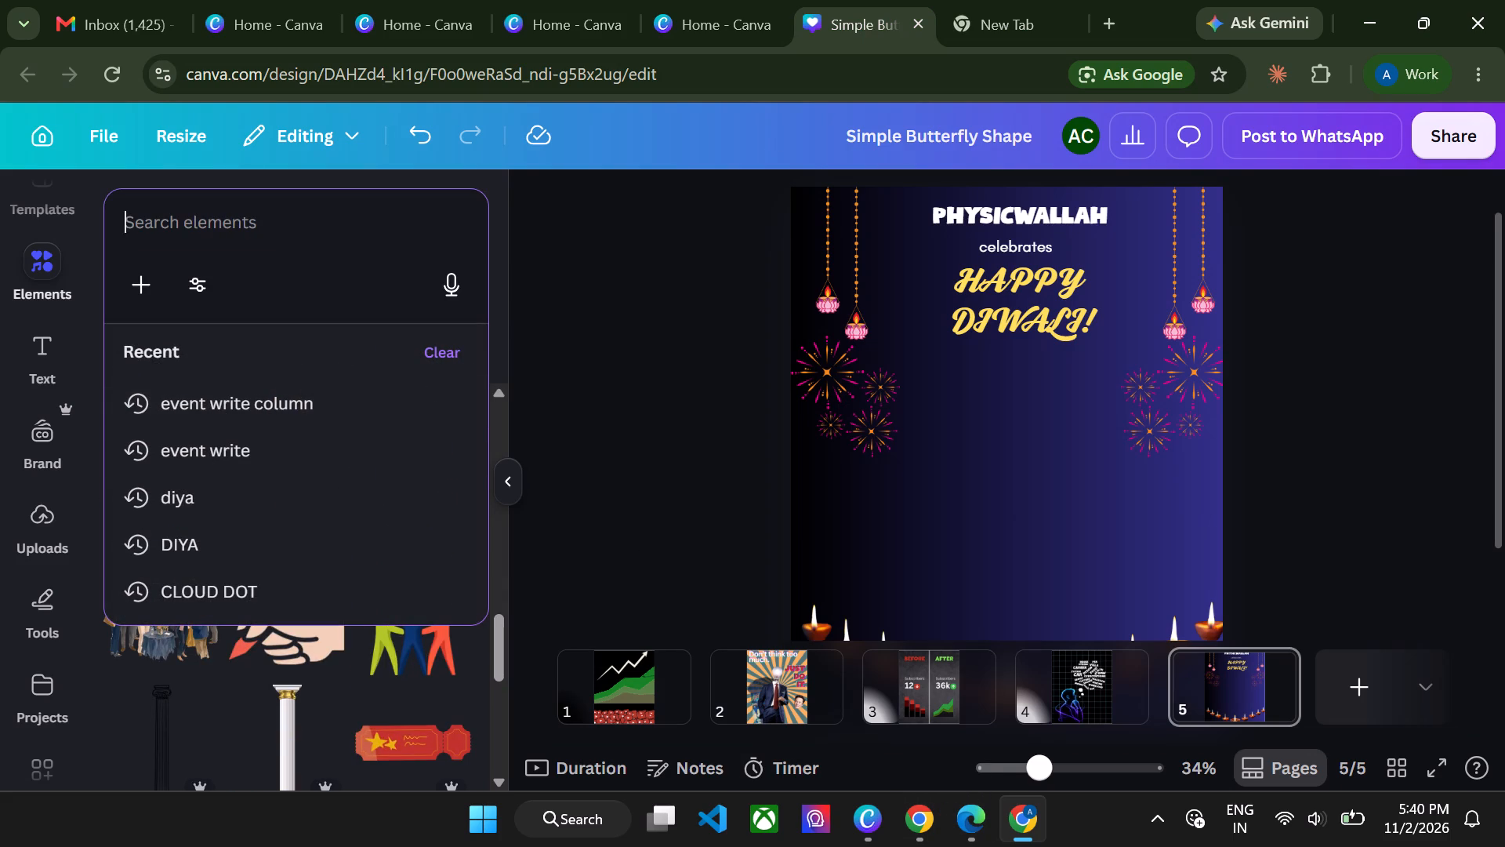
Search the design elements for "event column for brouchure".
key("v")
key("BackSpace")
type("event")
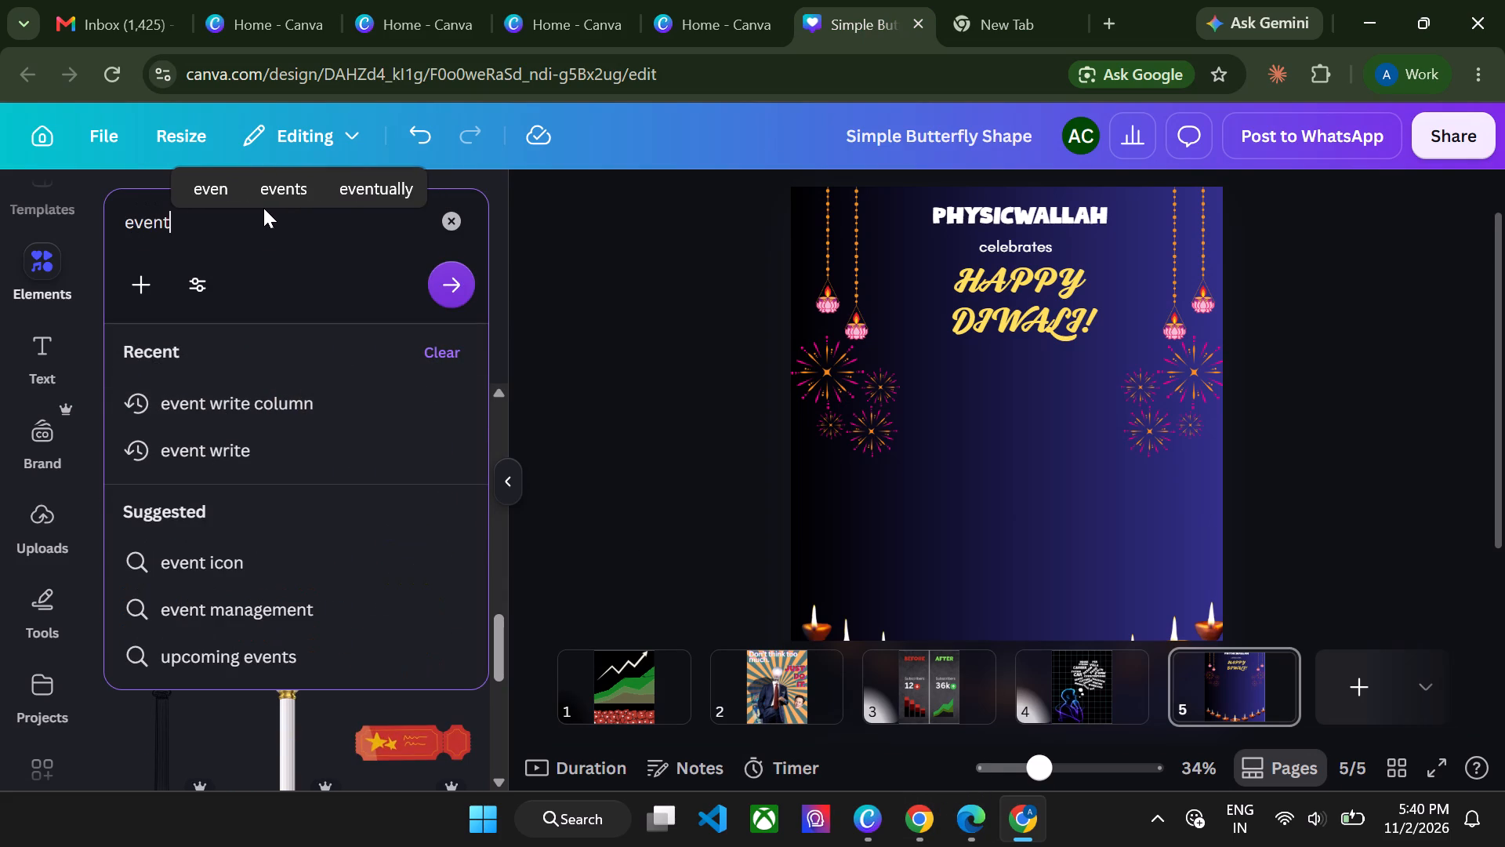
key("space")
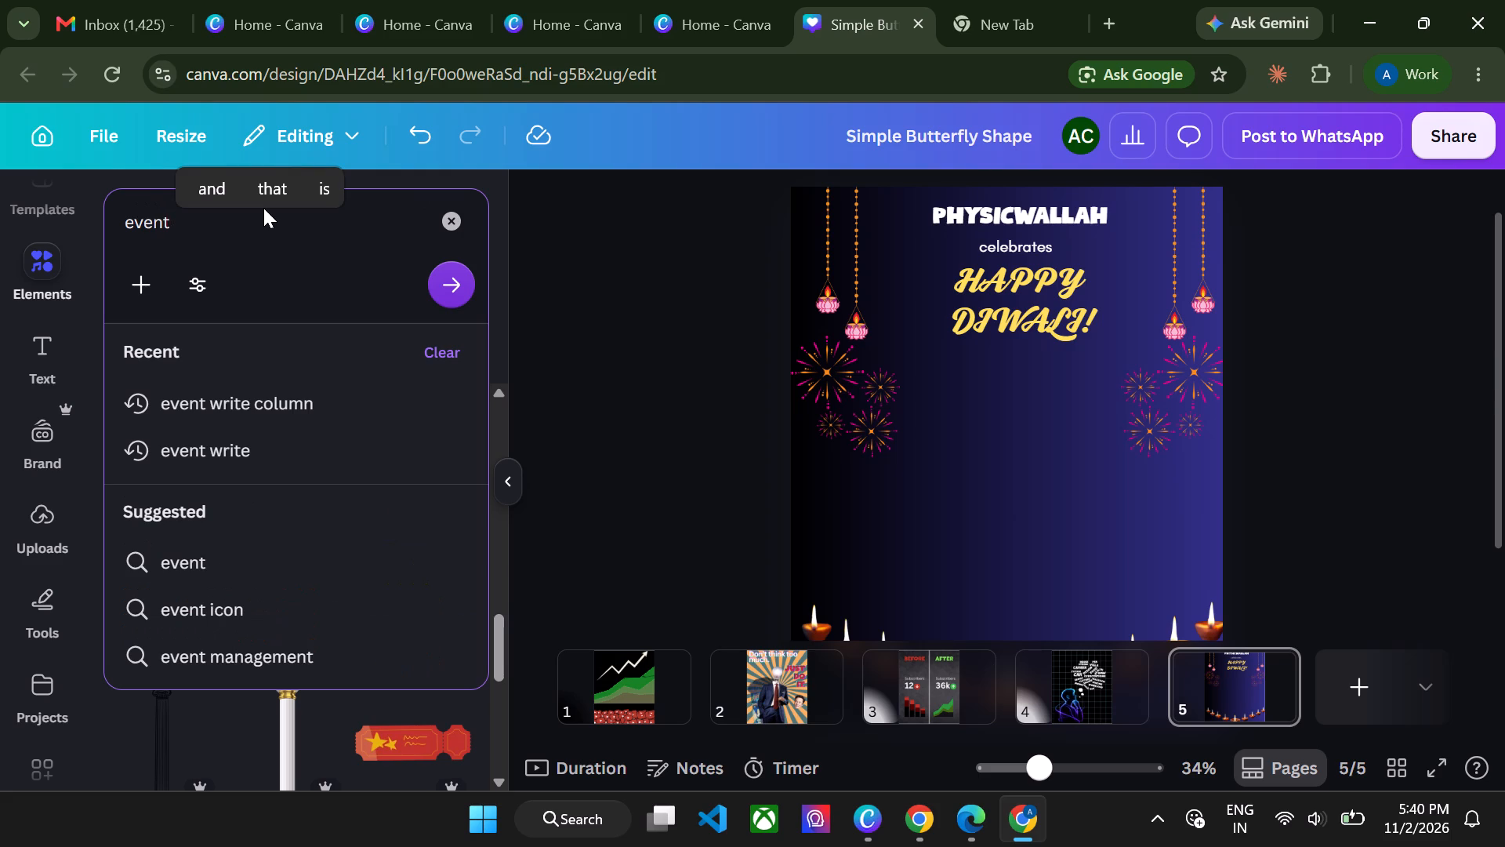
type("col")
type("umn")
key("space")
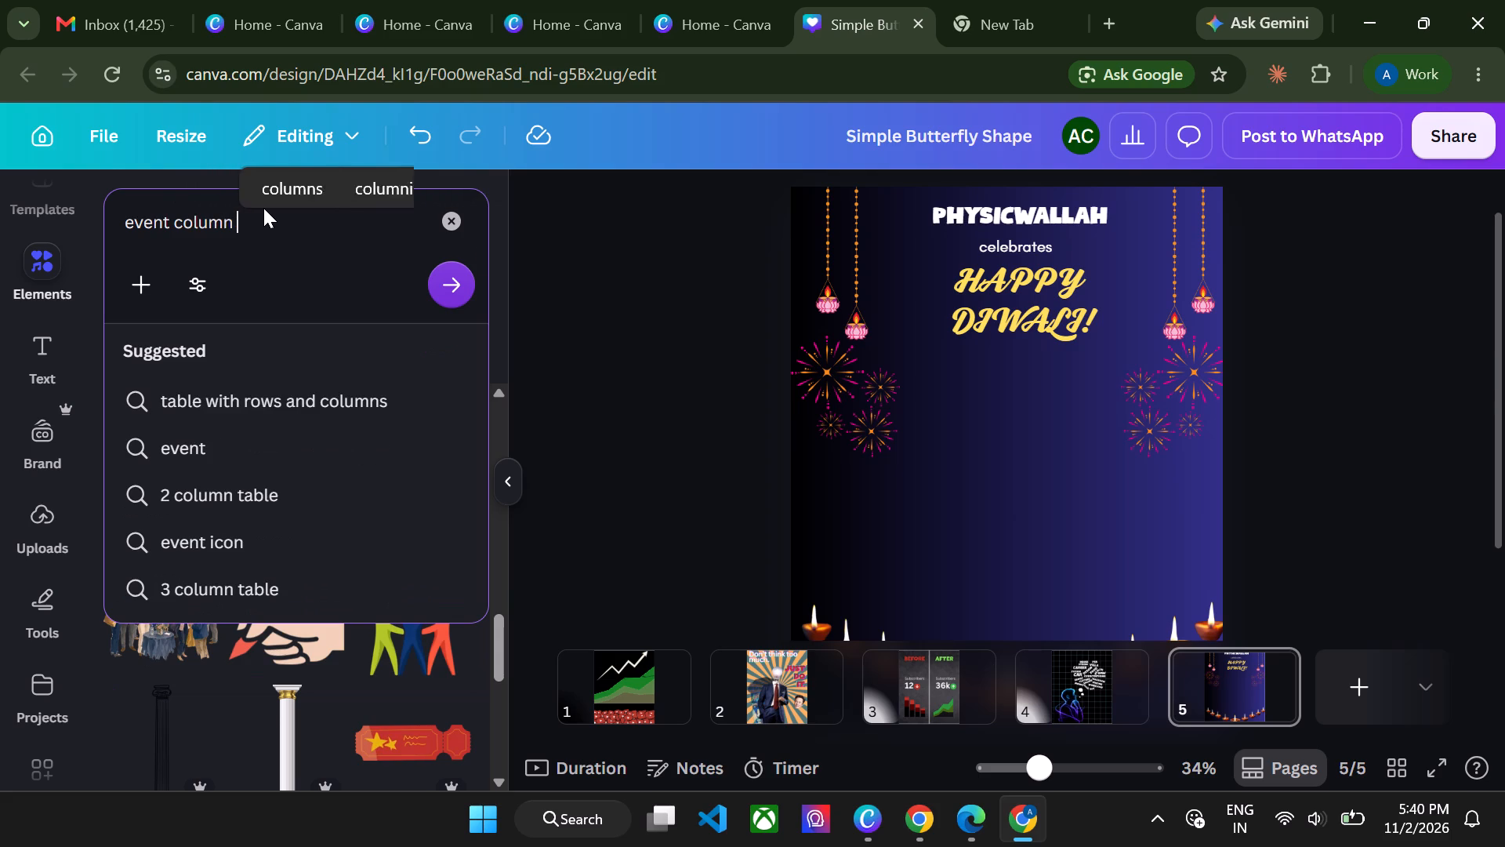
type("for")
key("space")
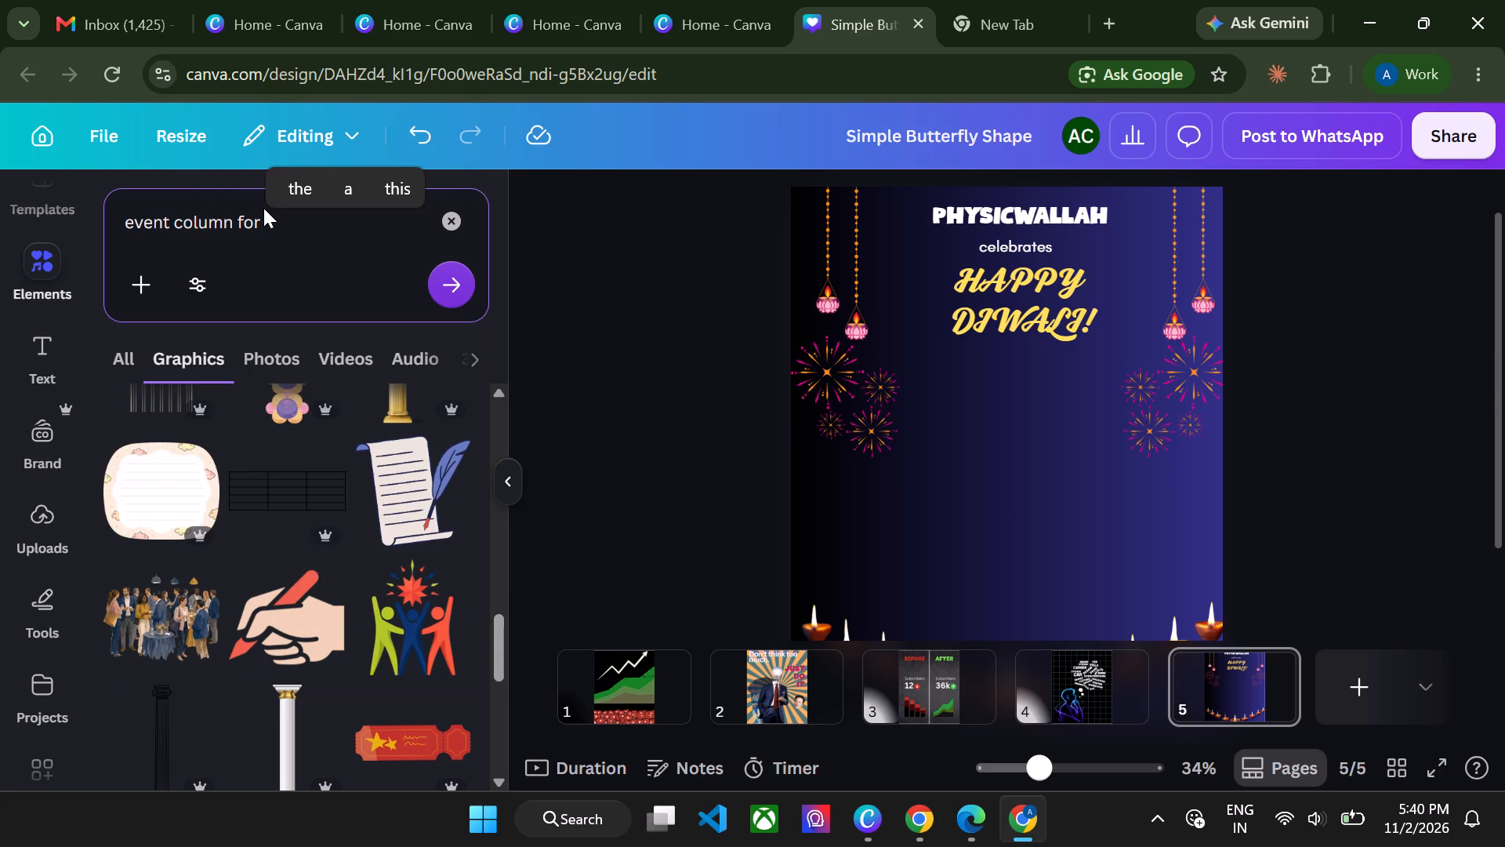
type("brouchure")
key("Return")
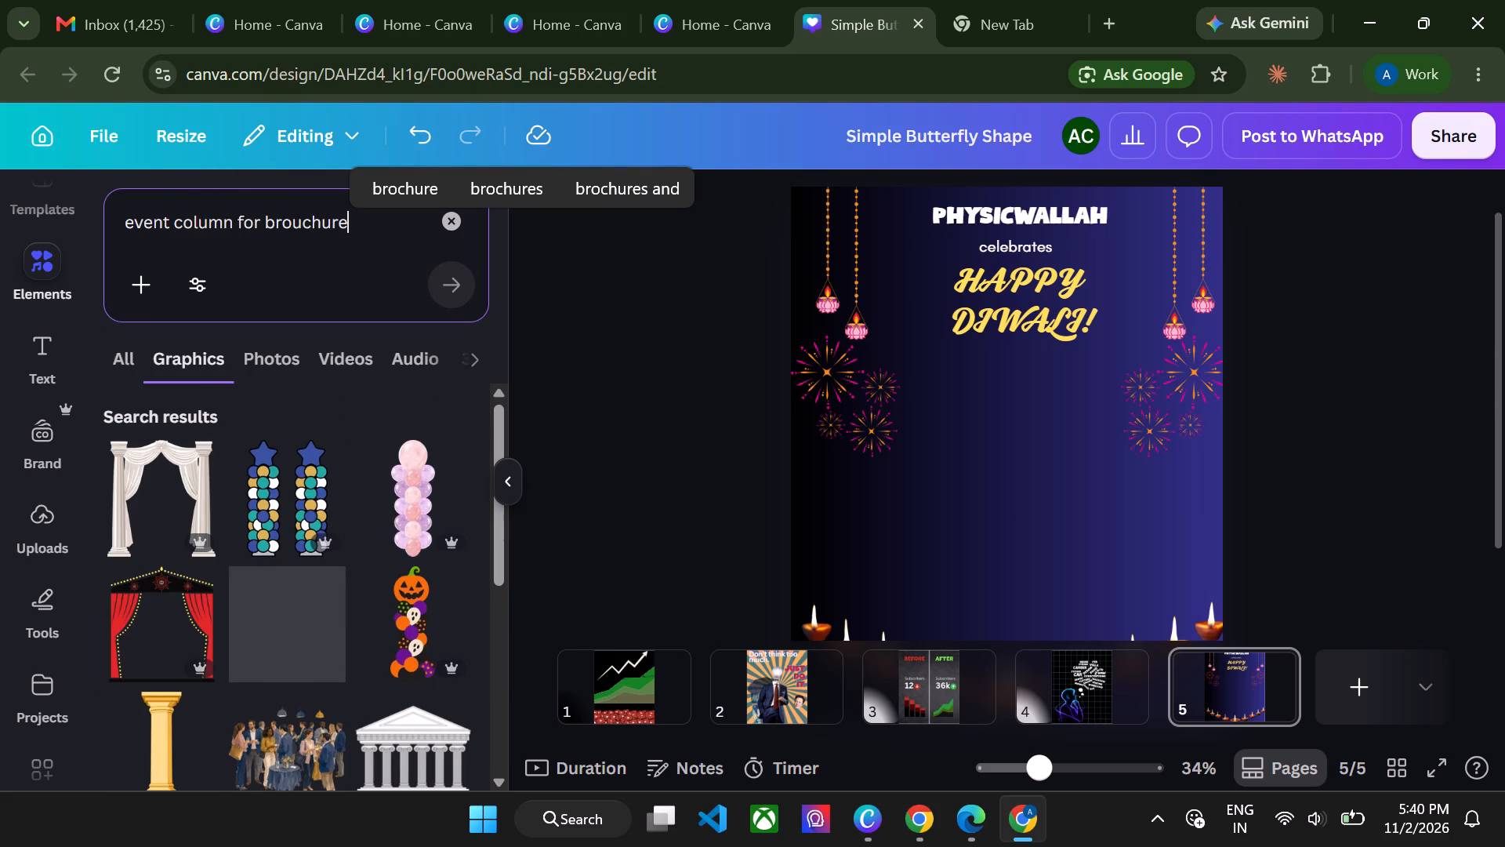
Examine the graphics, photos and combined results for the brochure event column search for a usable event-details element.
scroll(233, 518, "down", 2)
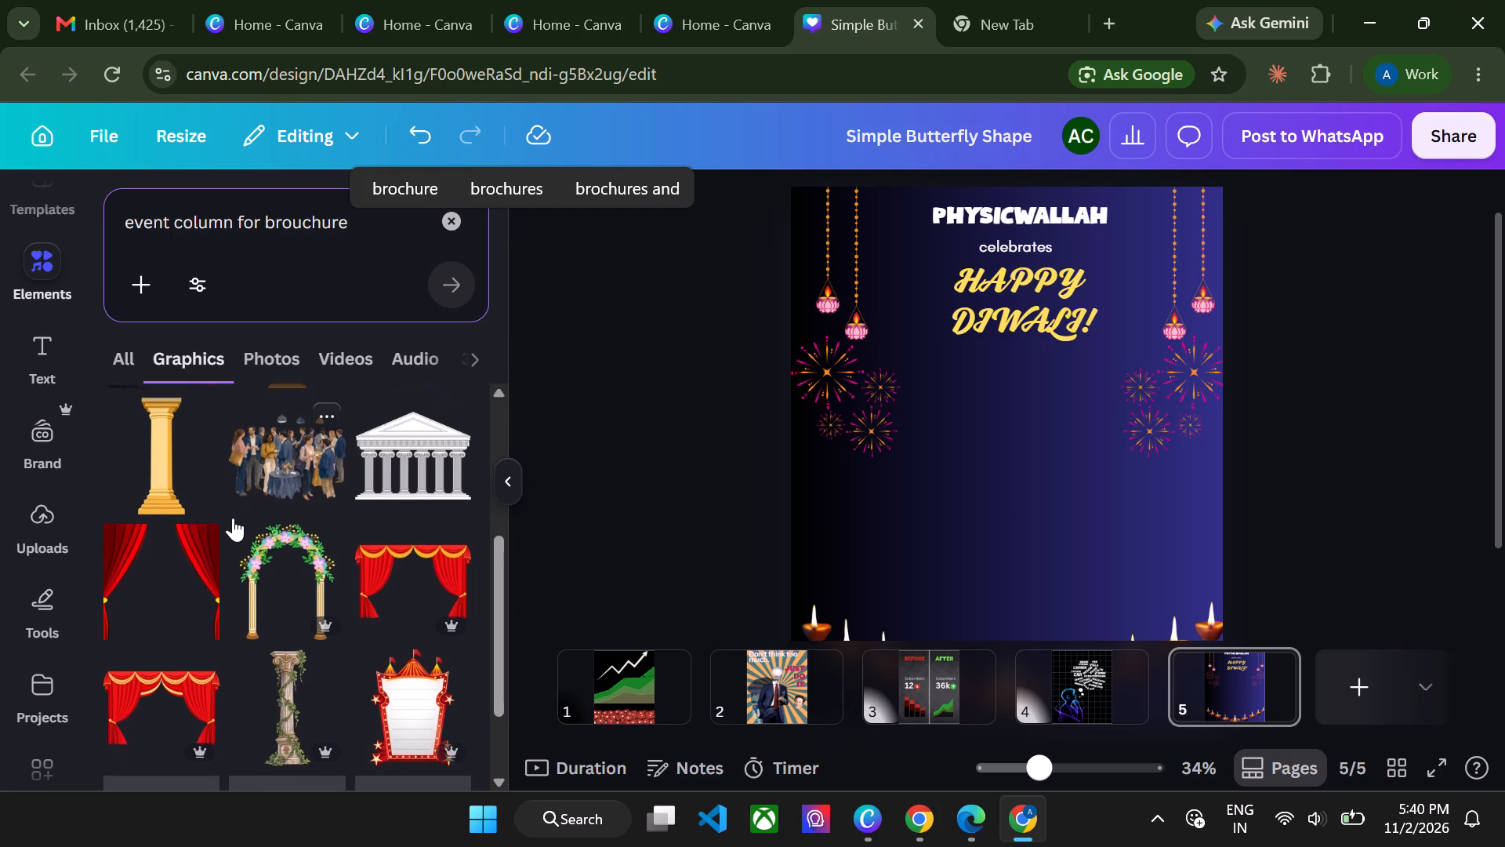
scroll(233, 518, "down", 2)
scroll(233, 518, "right", 1)
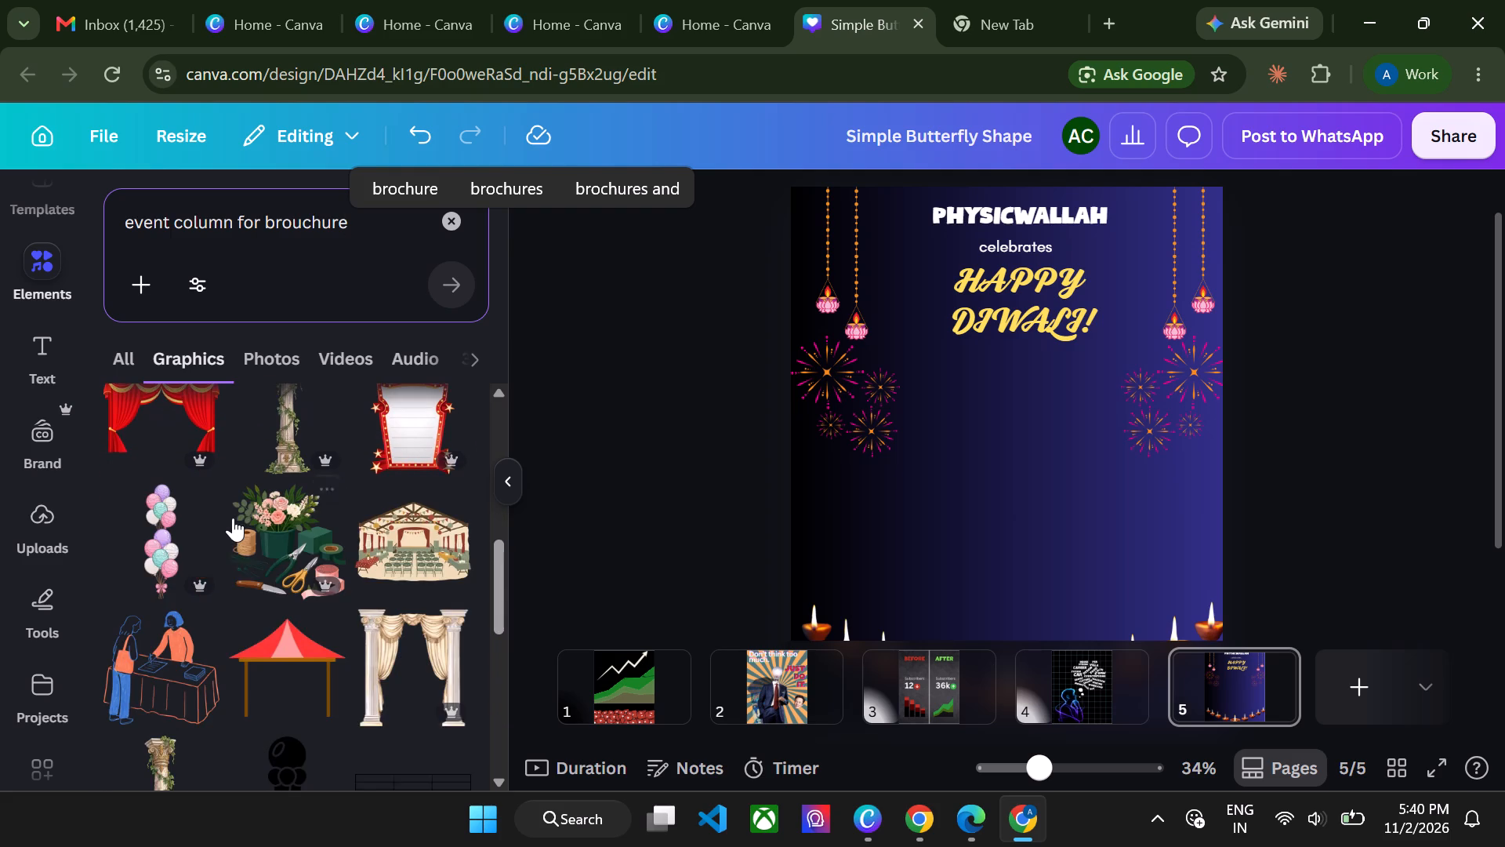
scroll(233, 518, "down", 3)
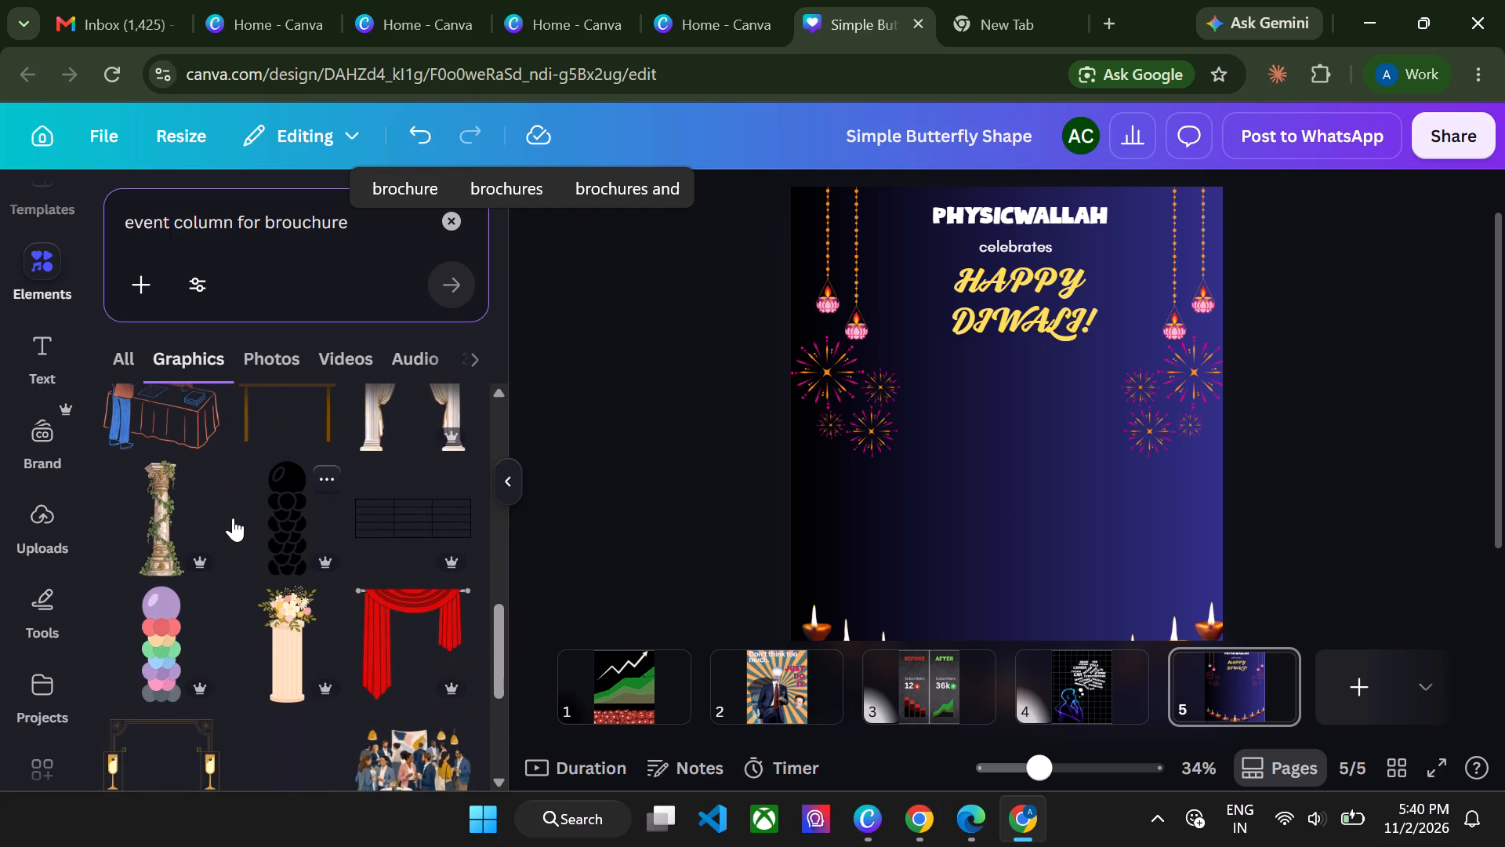
scroll(233, 518, "down", 2)
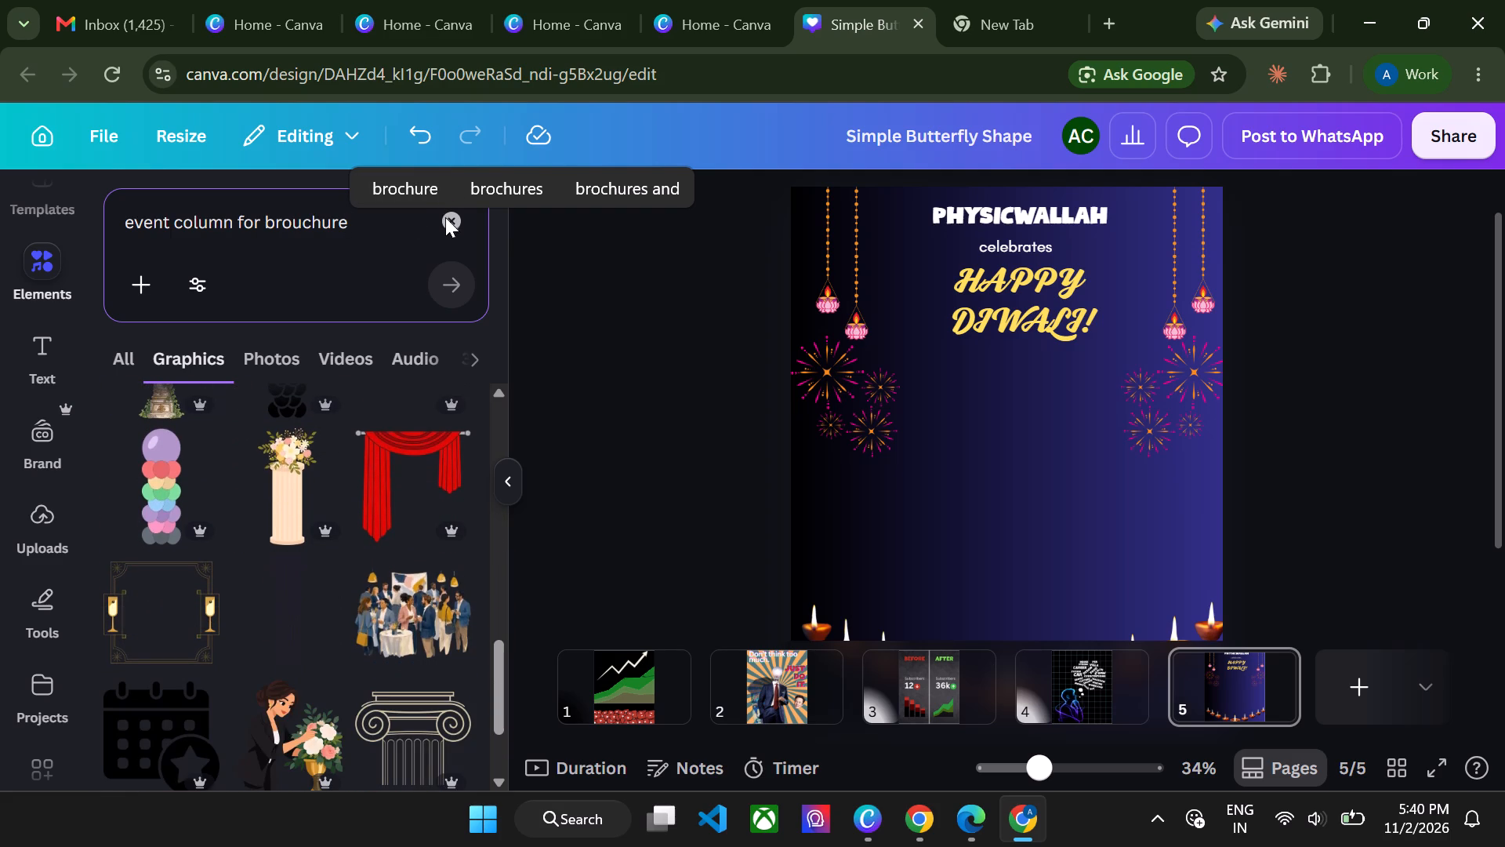
left_click(277, 376)
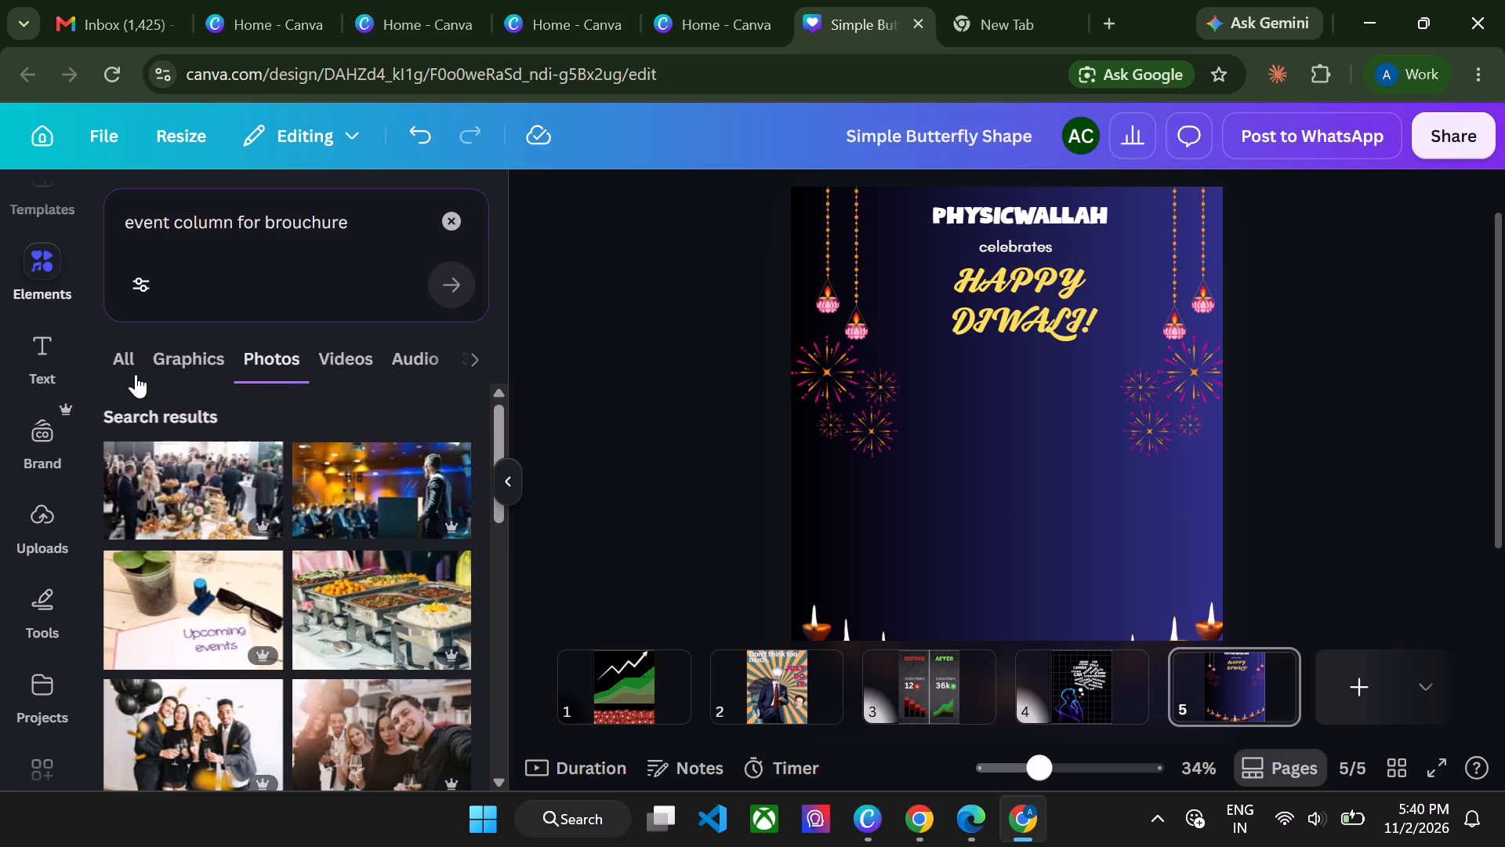
left_click(128, 361)
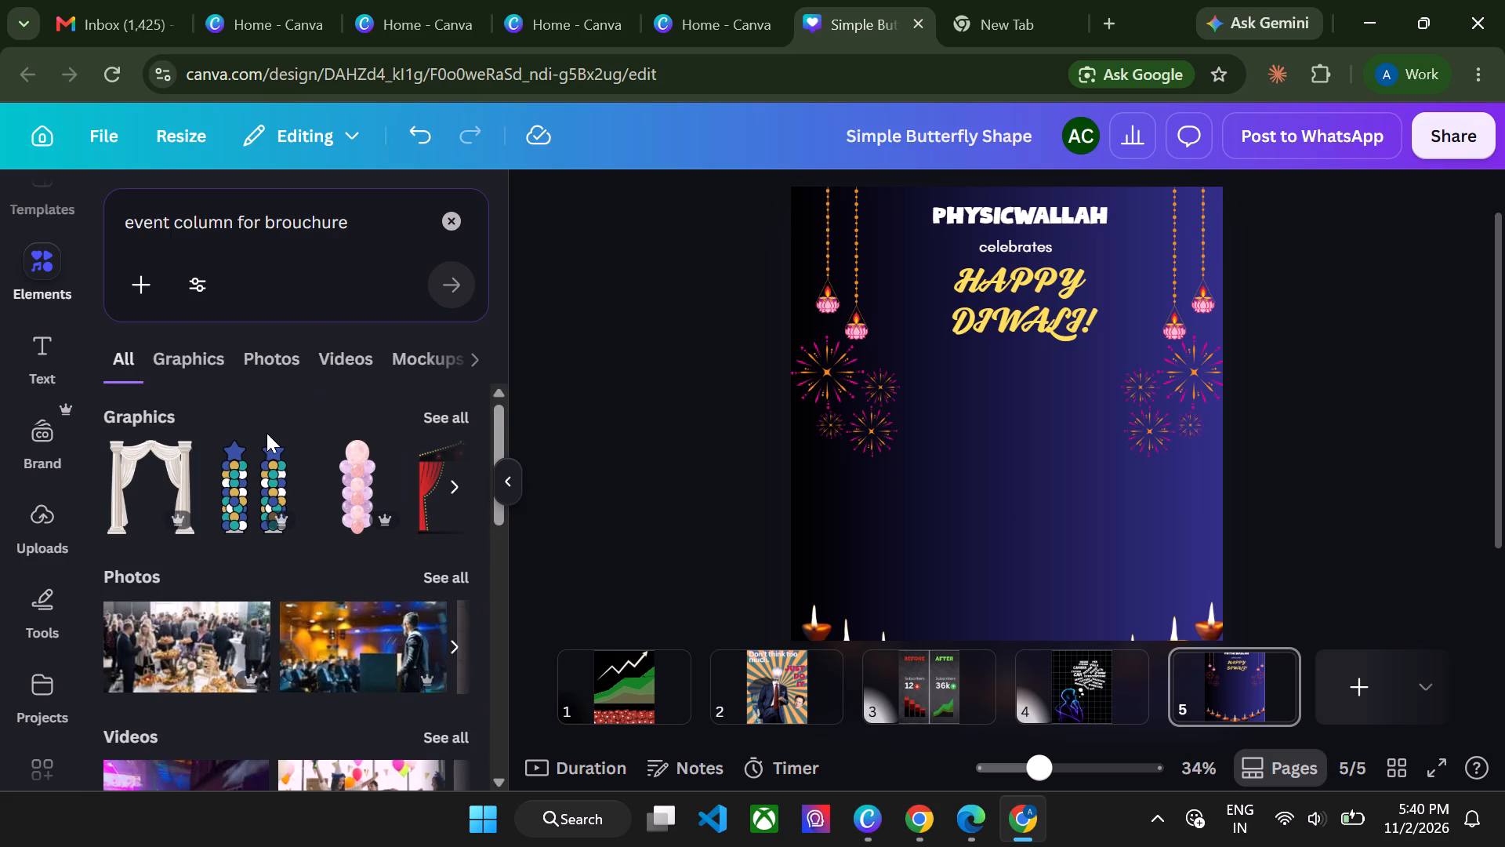
scroll(267, 433, "down", 4)
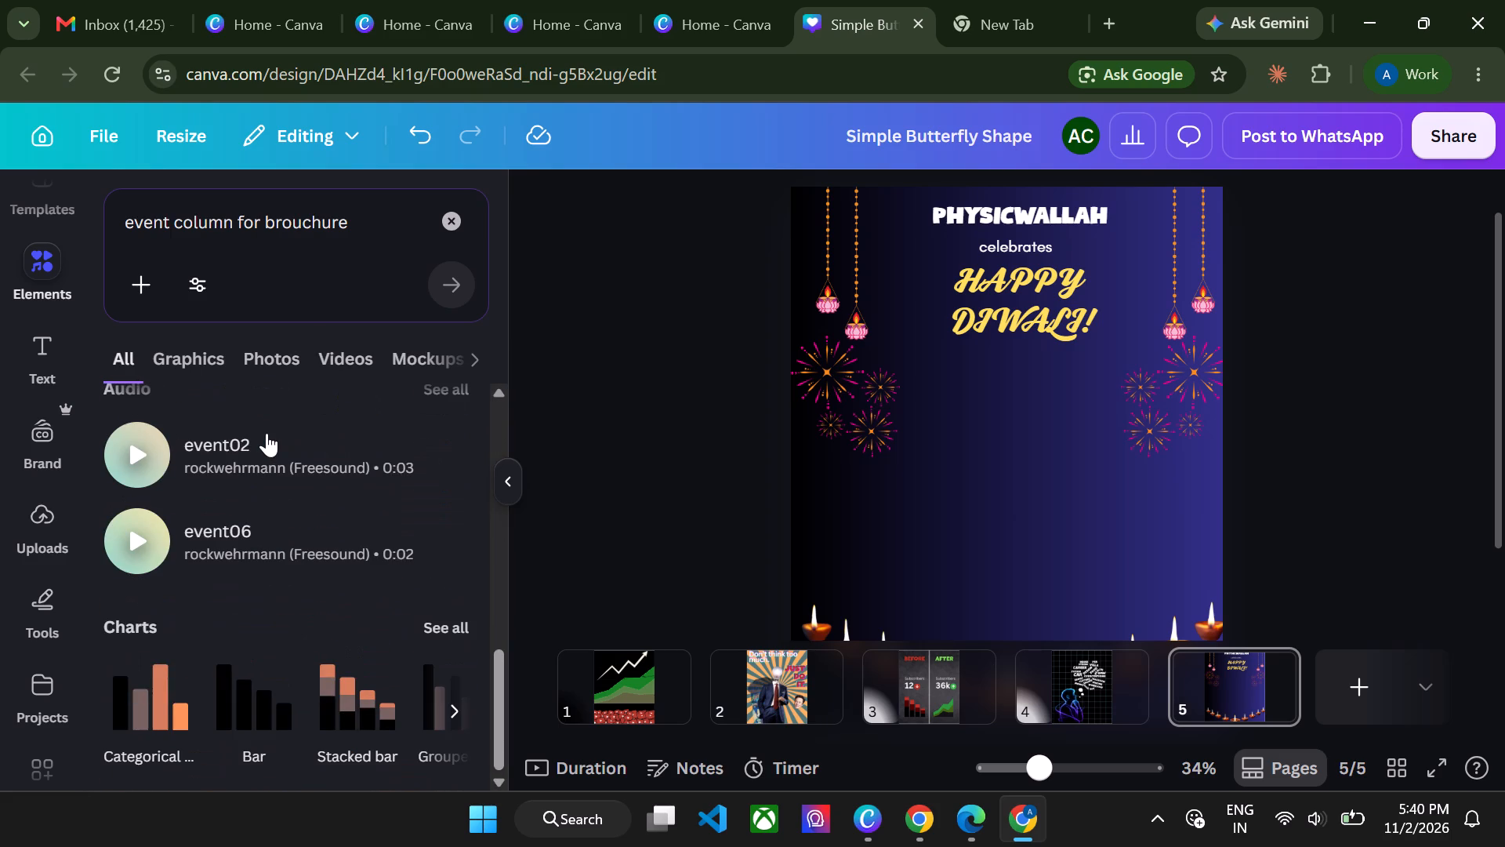
scroll(267, 433, "down", 2)
left_click(913, 756)
scroll(810, 420, "down", 2)
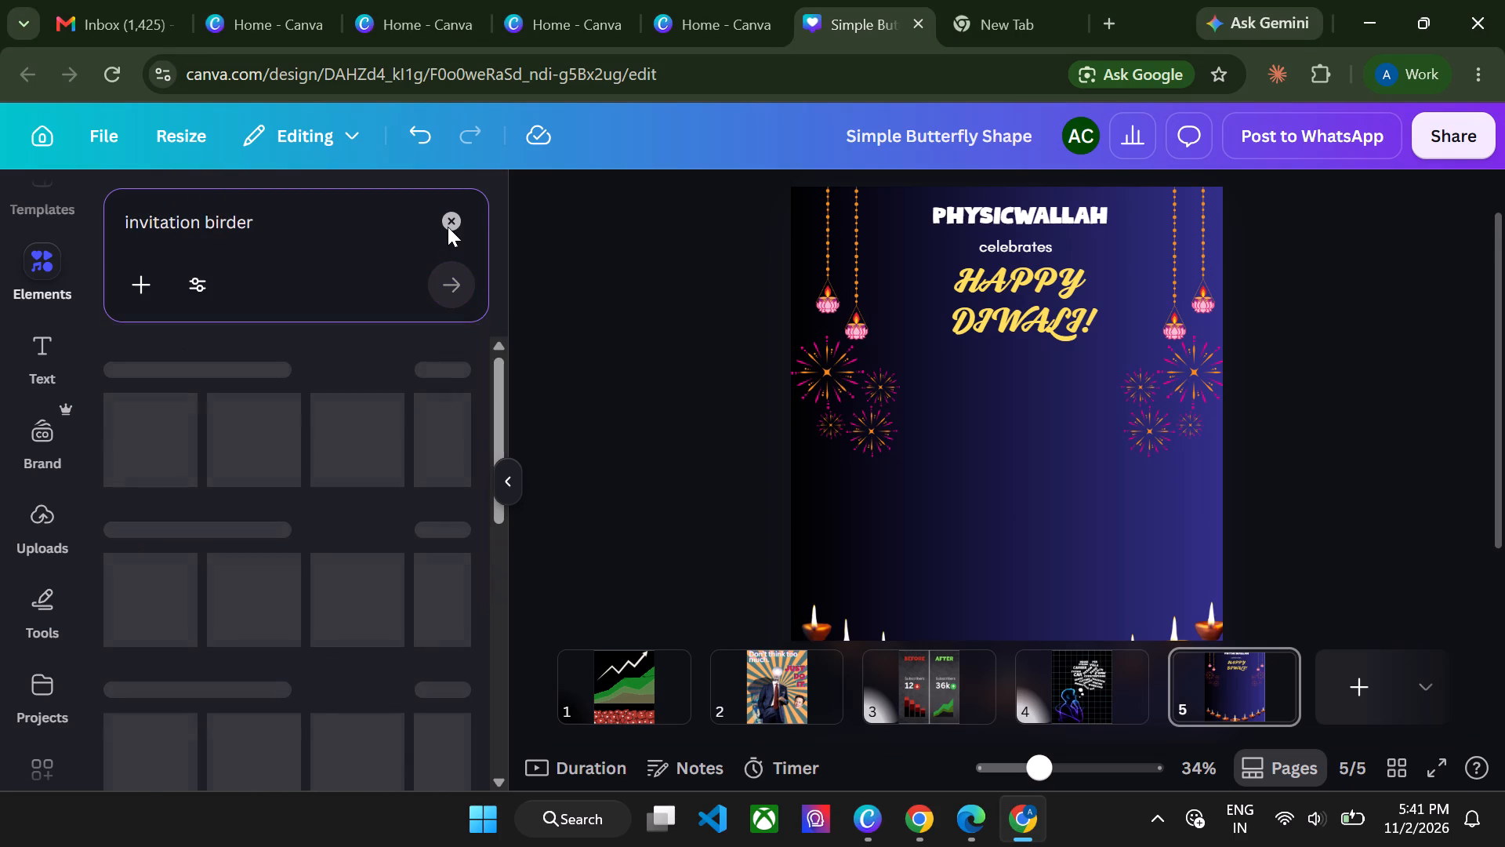
scroll(303, 485, "down", 1)
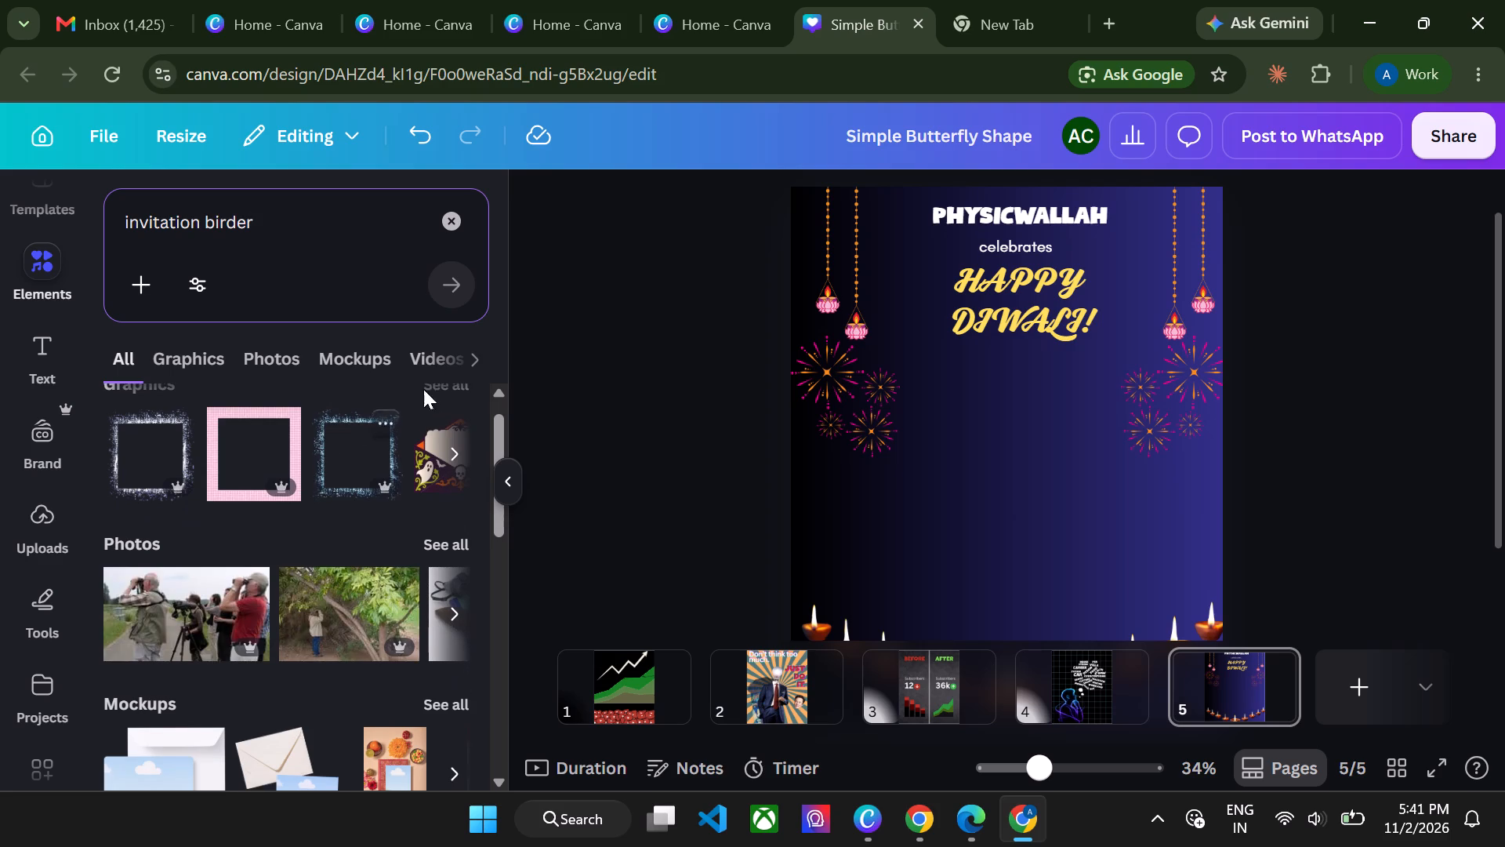
left_click(451, 382)
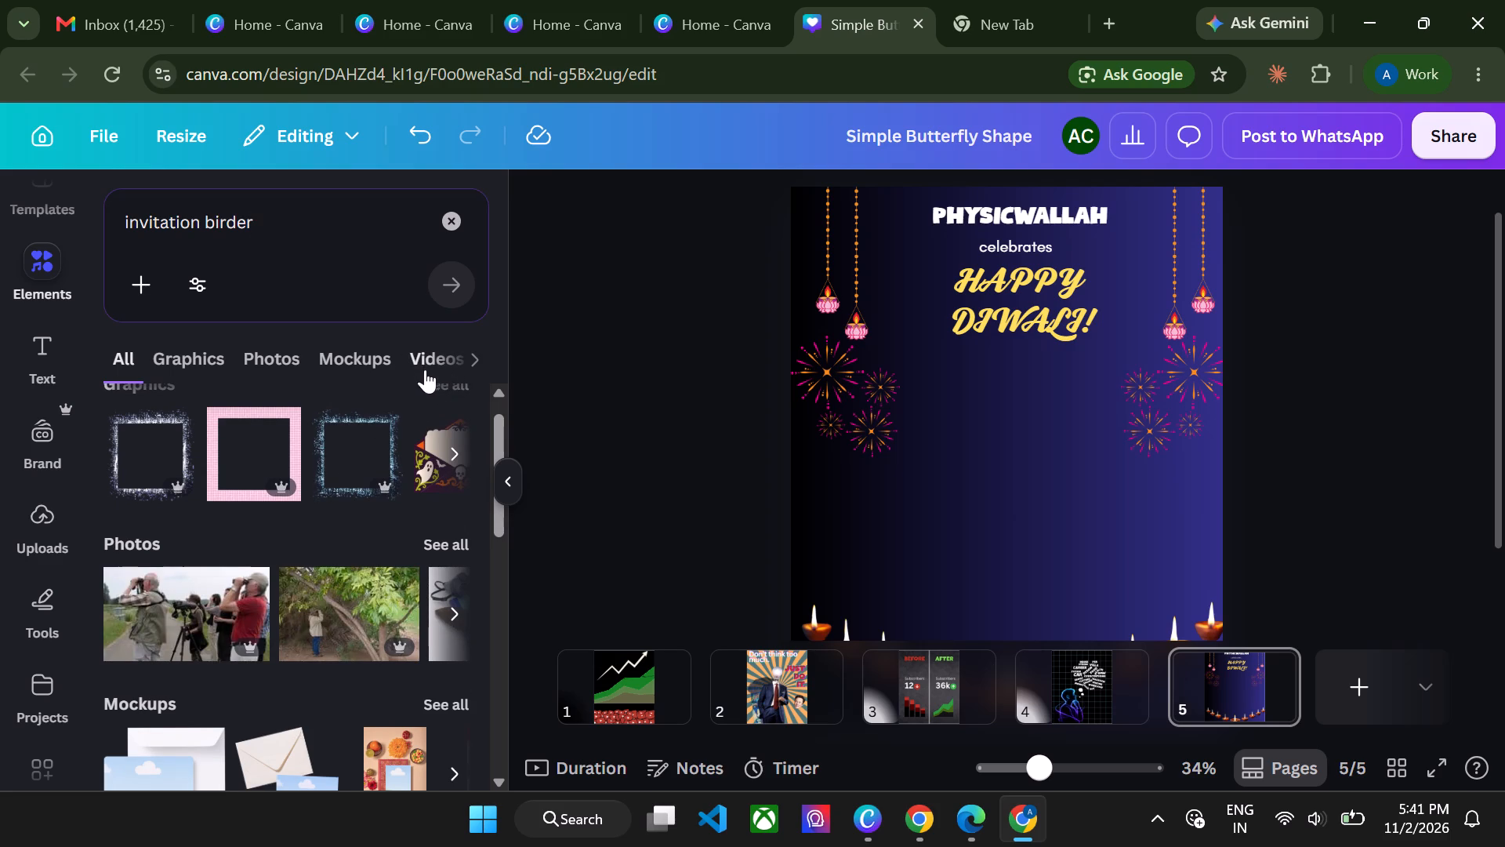
left_click(427, 383)
scroll(379, 420, "up", 1)
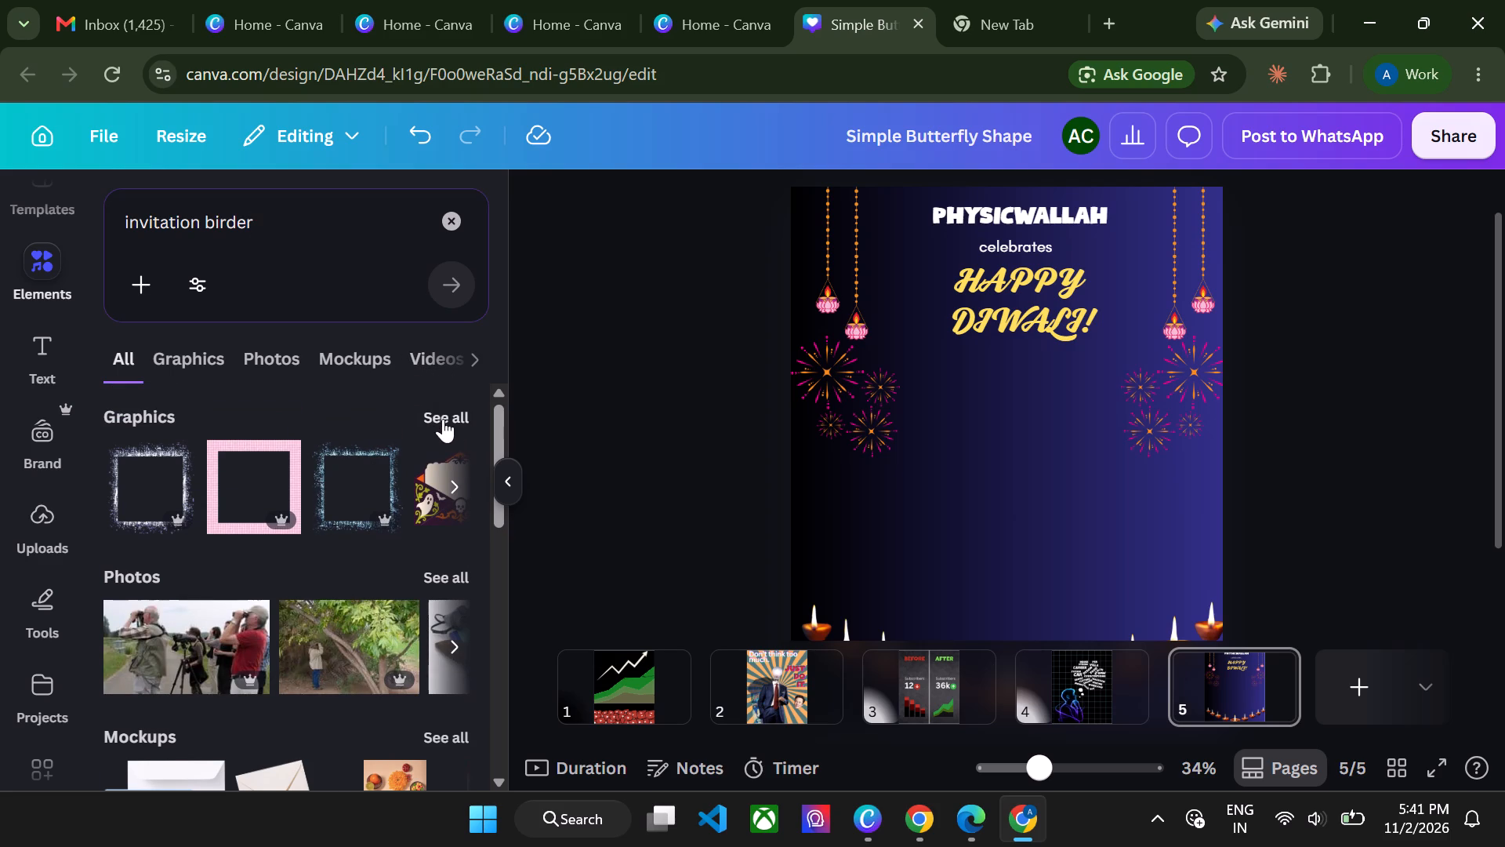
left_click(439, 419)
scroll(405, 392, "down", 1)
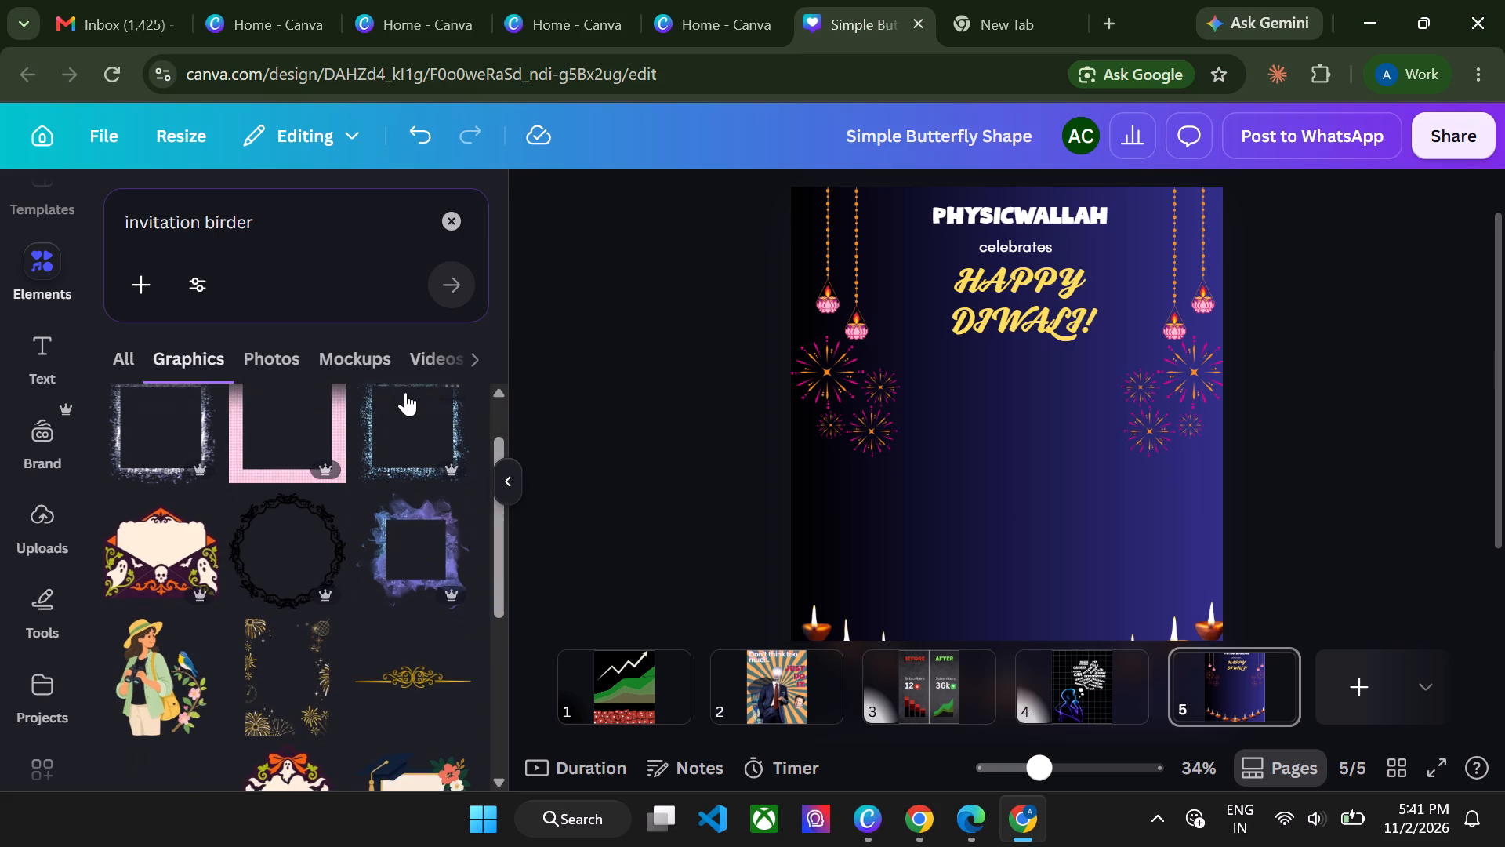
scroll(344, 520, "down", 2)
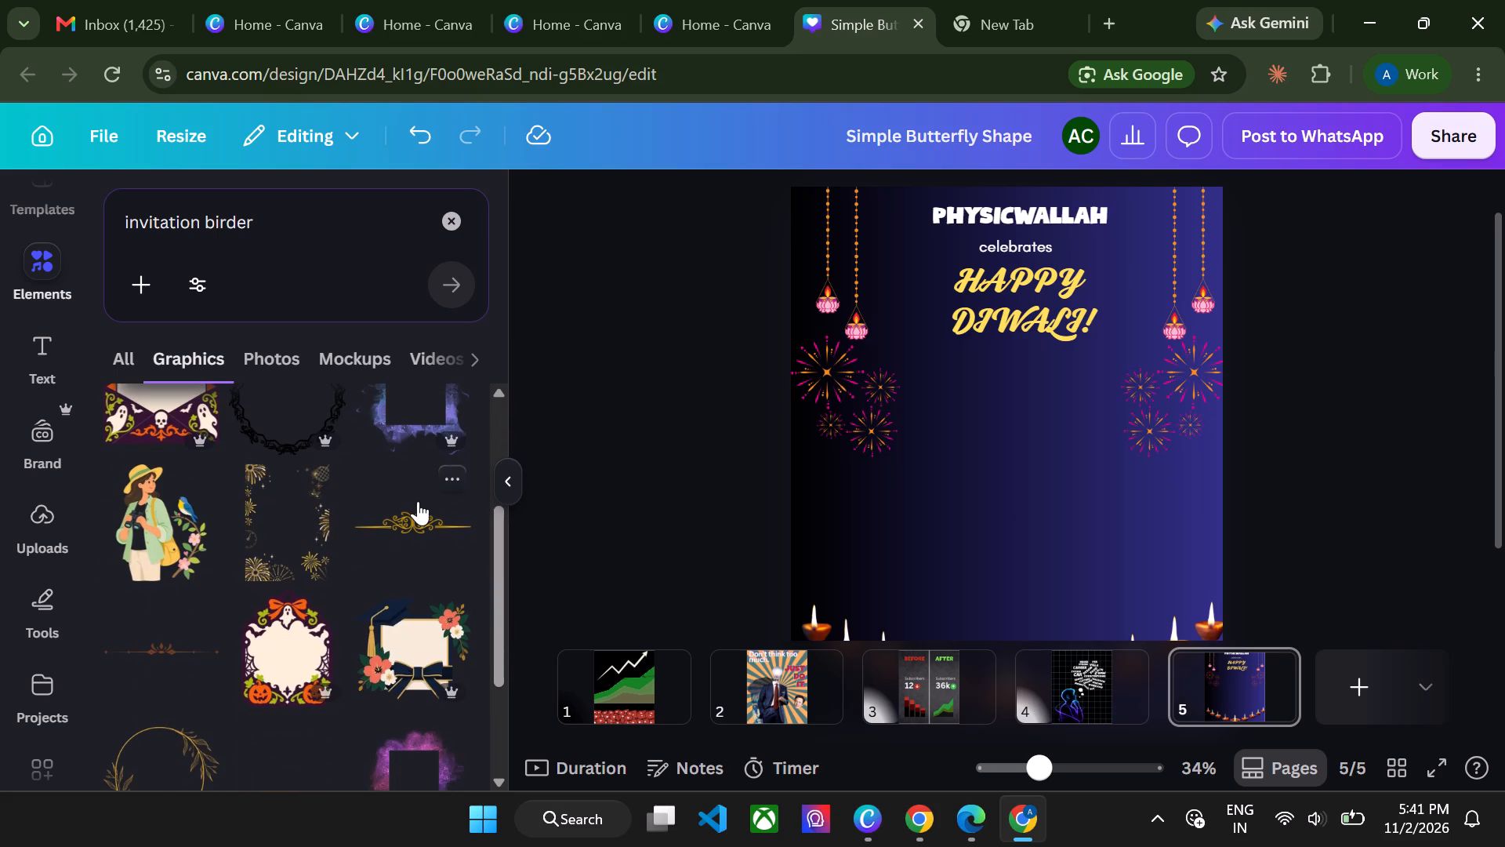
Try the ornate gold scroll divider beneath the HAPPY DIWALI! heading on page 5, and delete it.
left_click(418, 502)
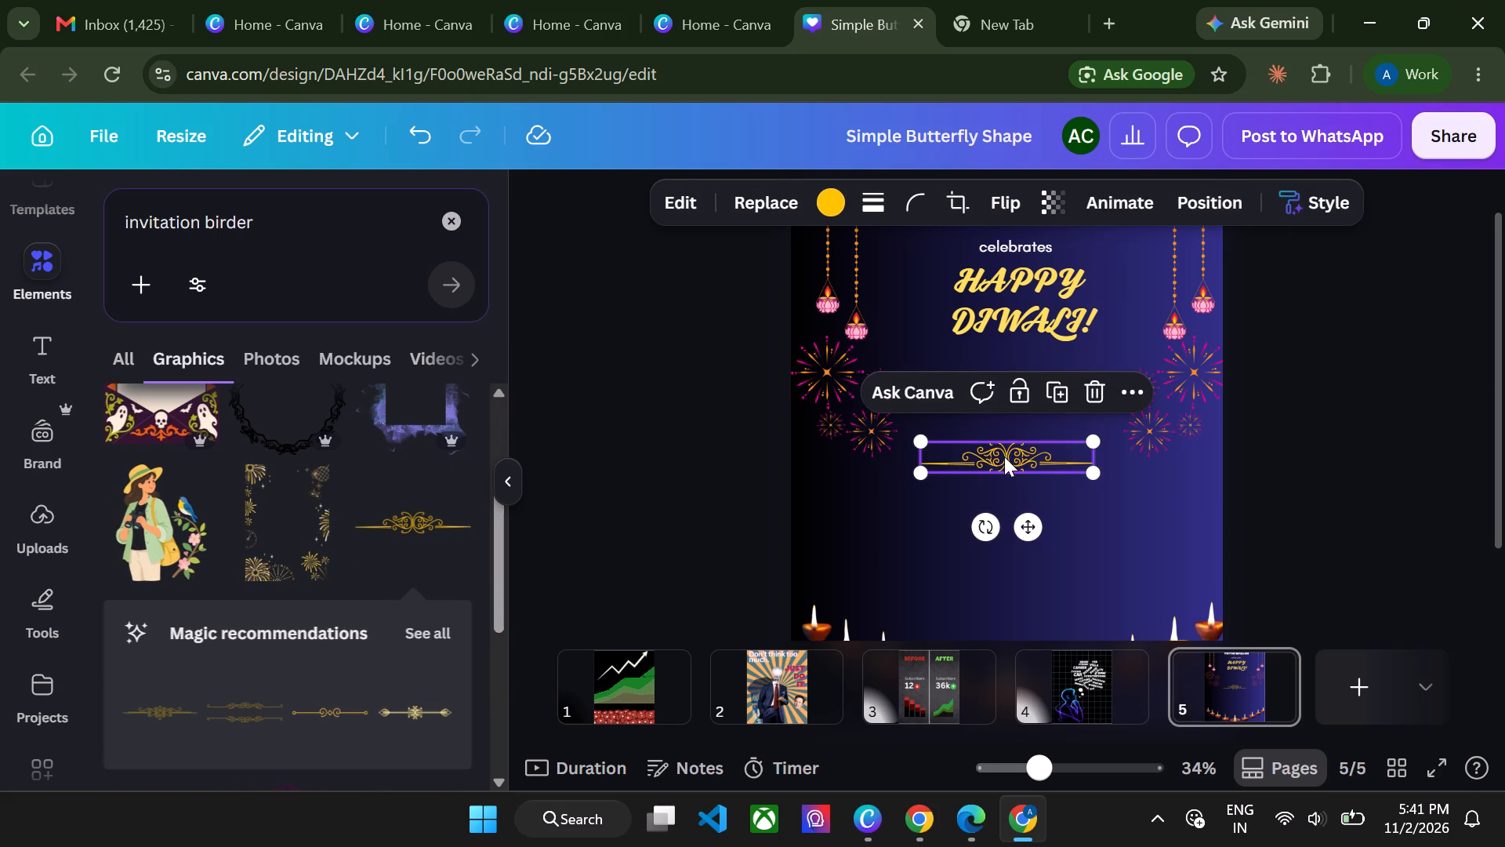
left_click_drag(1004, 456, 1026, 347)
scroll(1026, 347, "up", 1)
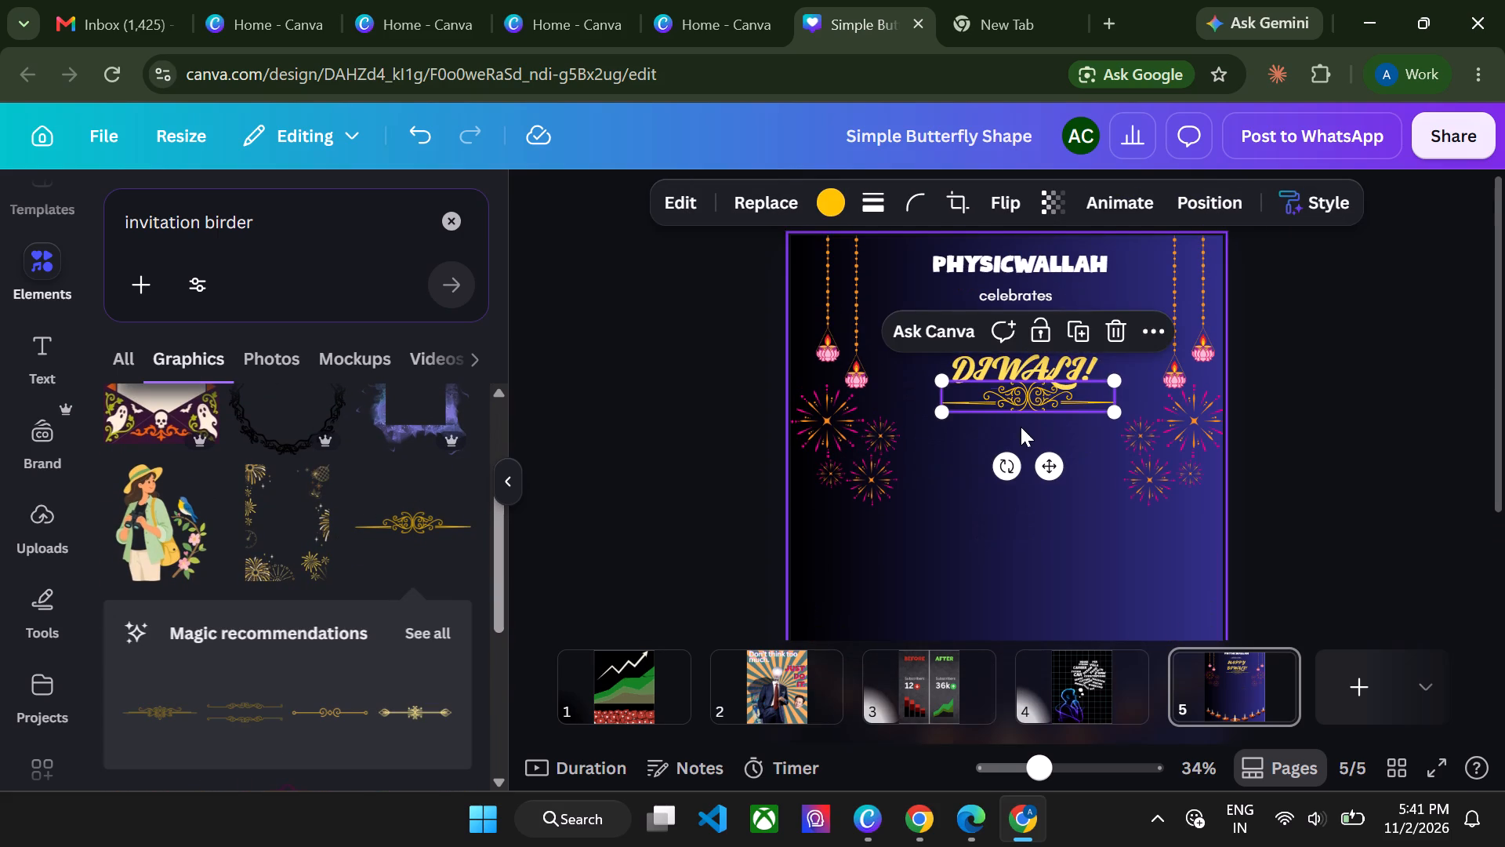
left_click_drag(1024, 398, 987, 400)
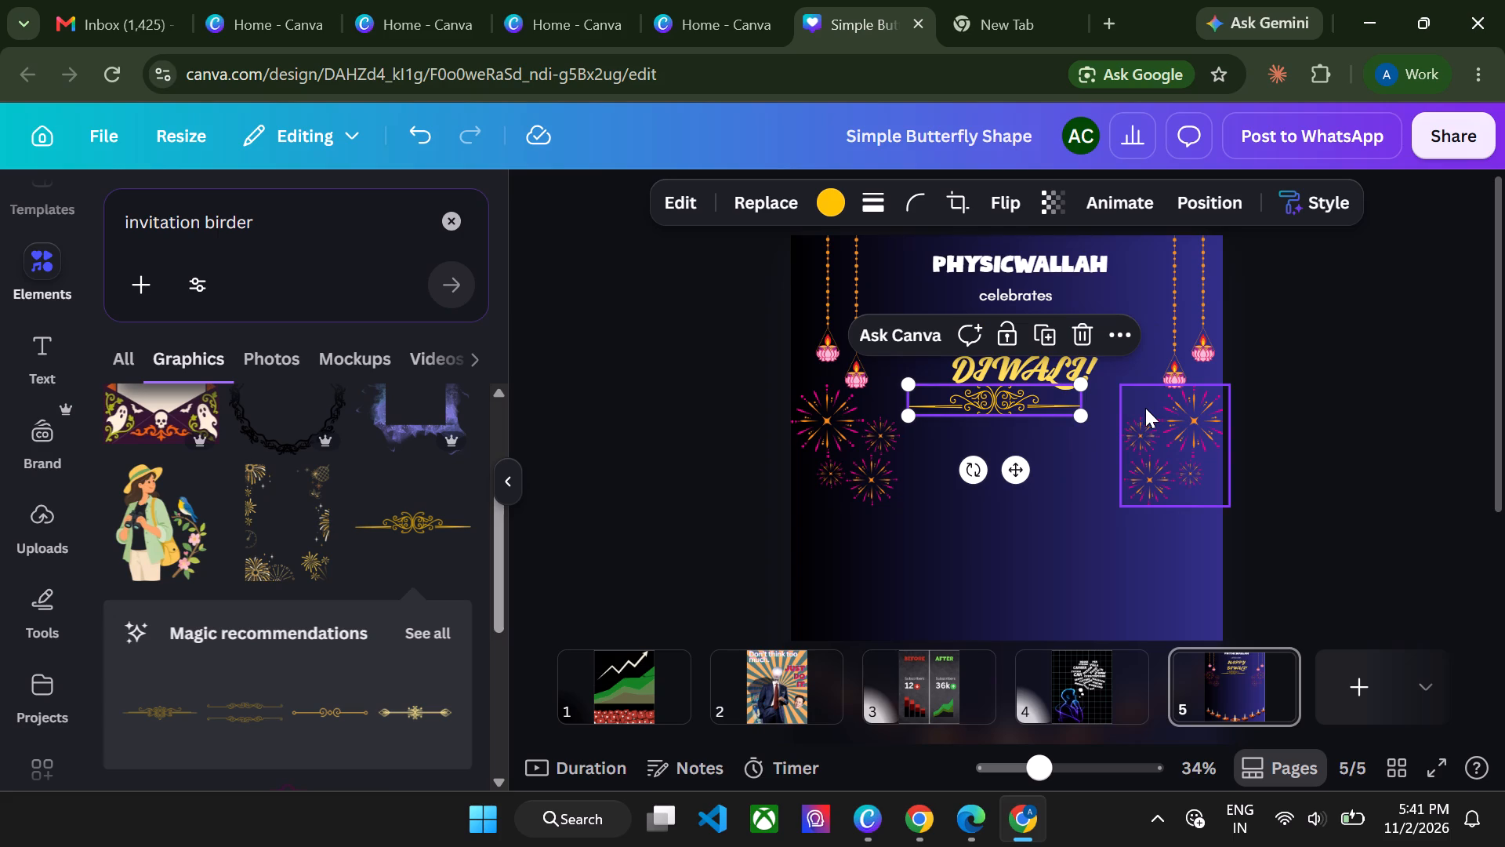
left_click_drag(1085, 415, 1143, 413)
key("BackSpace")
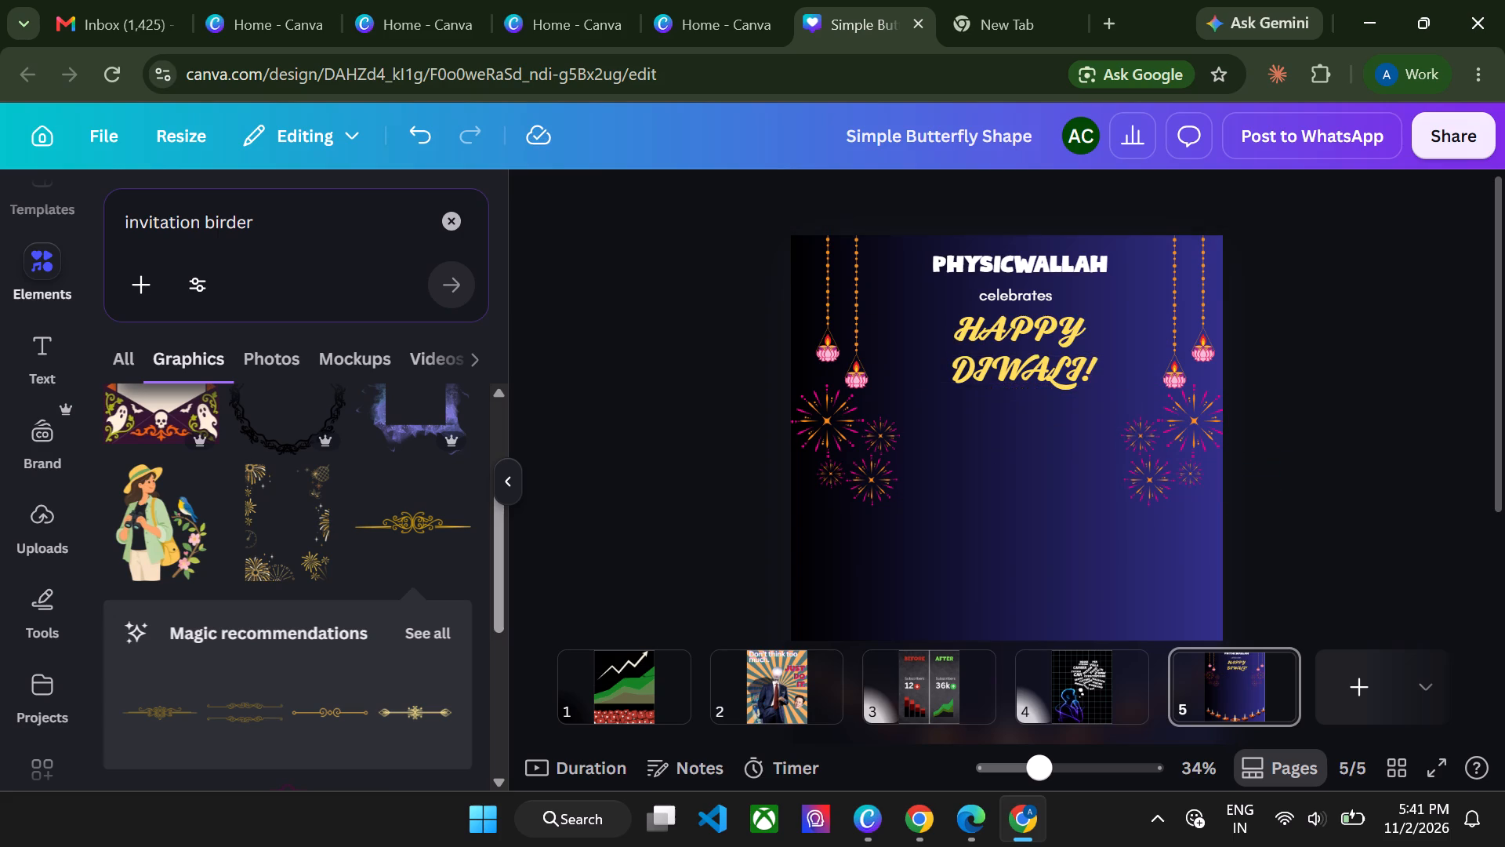
Add the recommended gold divider with the central diamond, shrink it to about half the poster's width, and place it beneath HAPPY DIWALI!.
scroll(361, 503, "down", 2)
left_click(338, 496)
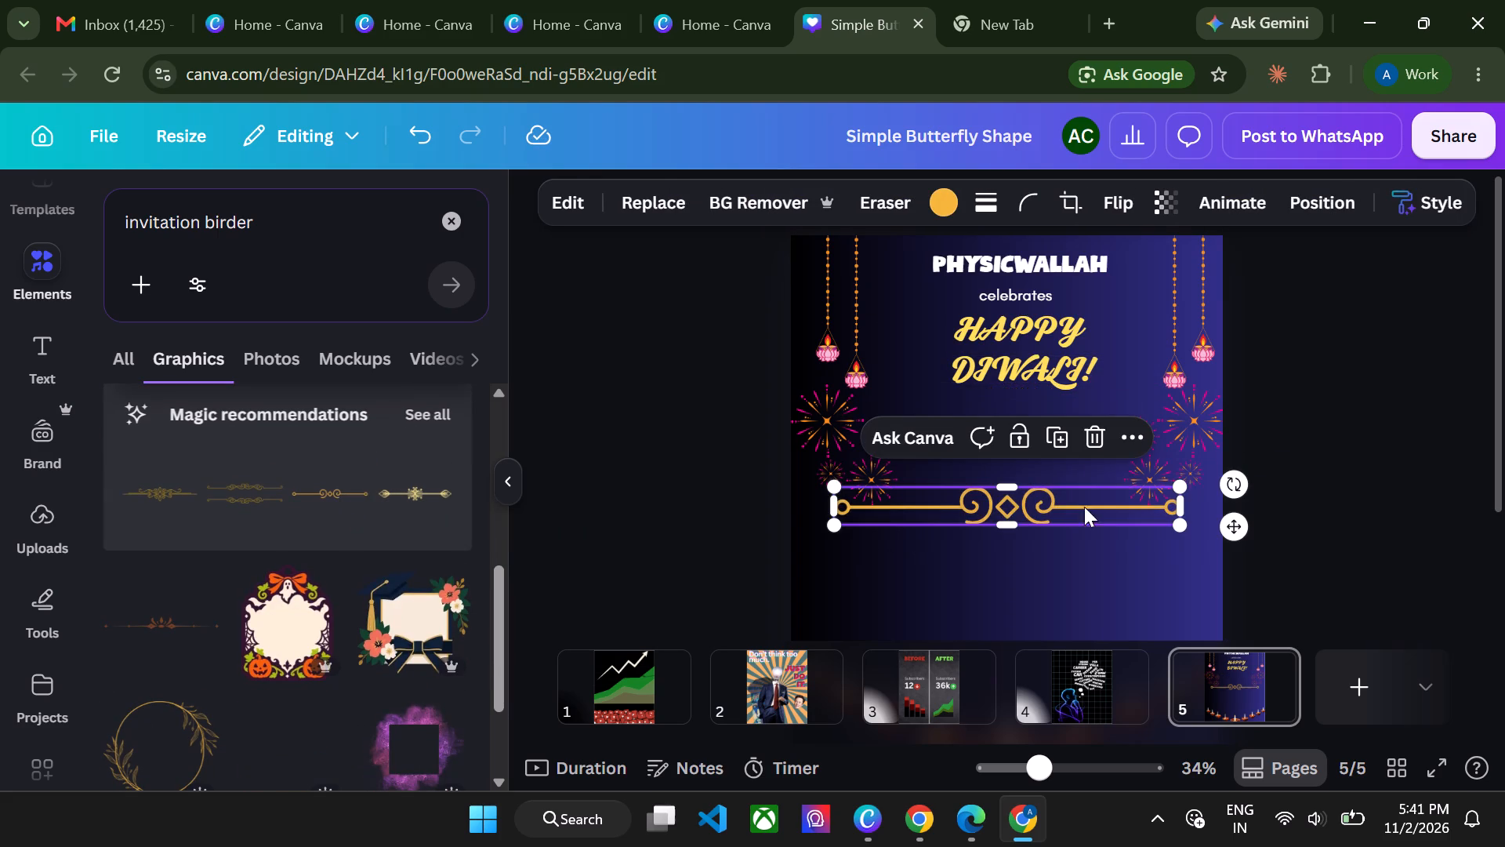
left_click_drag(1180, 533, 1038, 514)
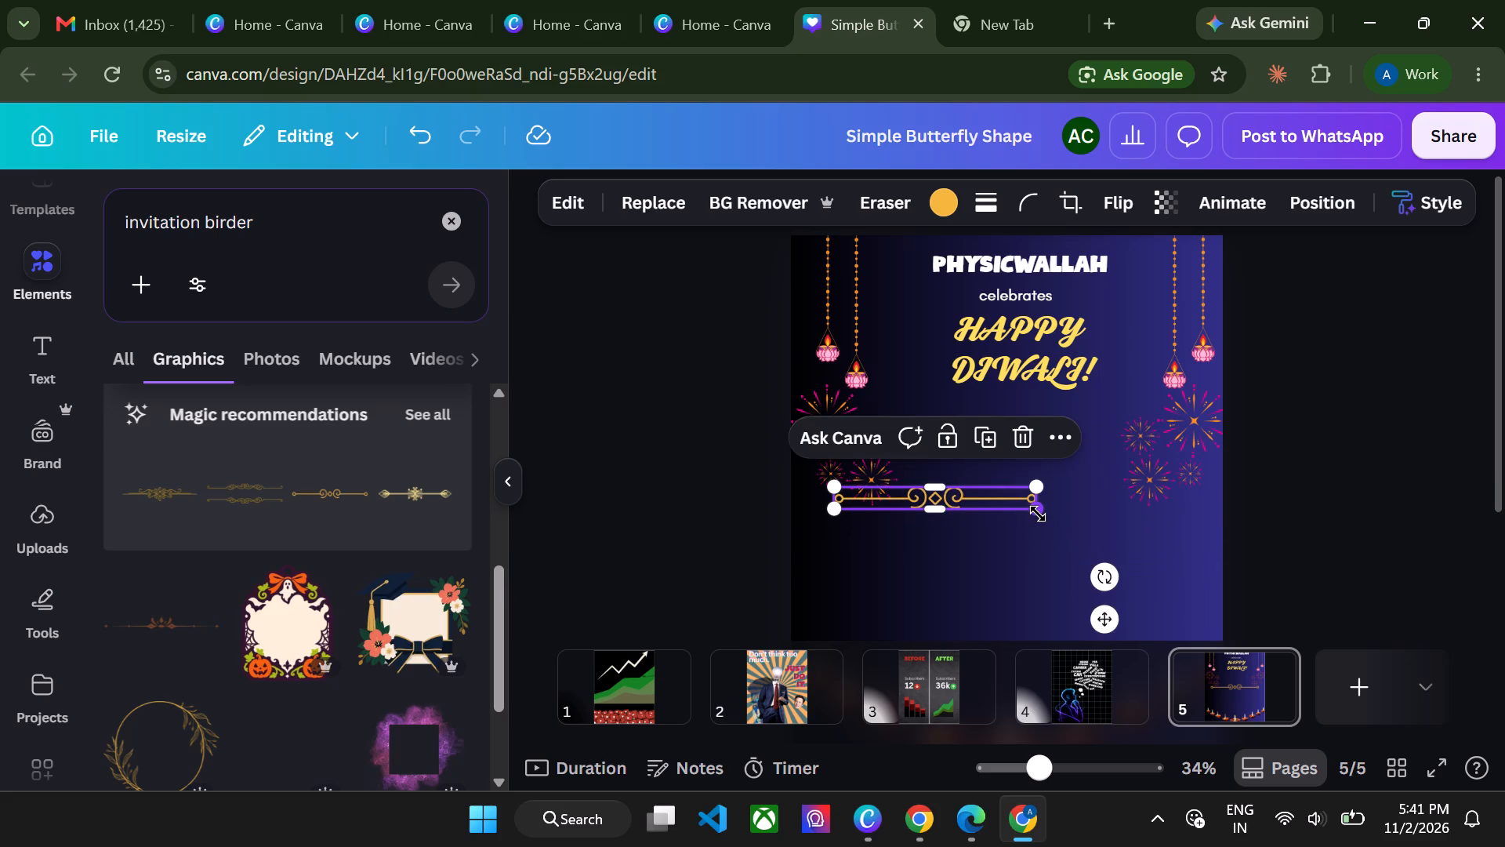
left_click(948, 504)
left_click_drag(1103, 617, 1191, 442)
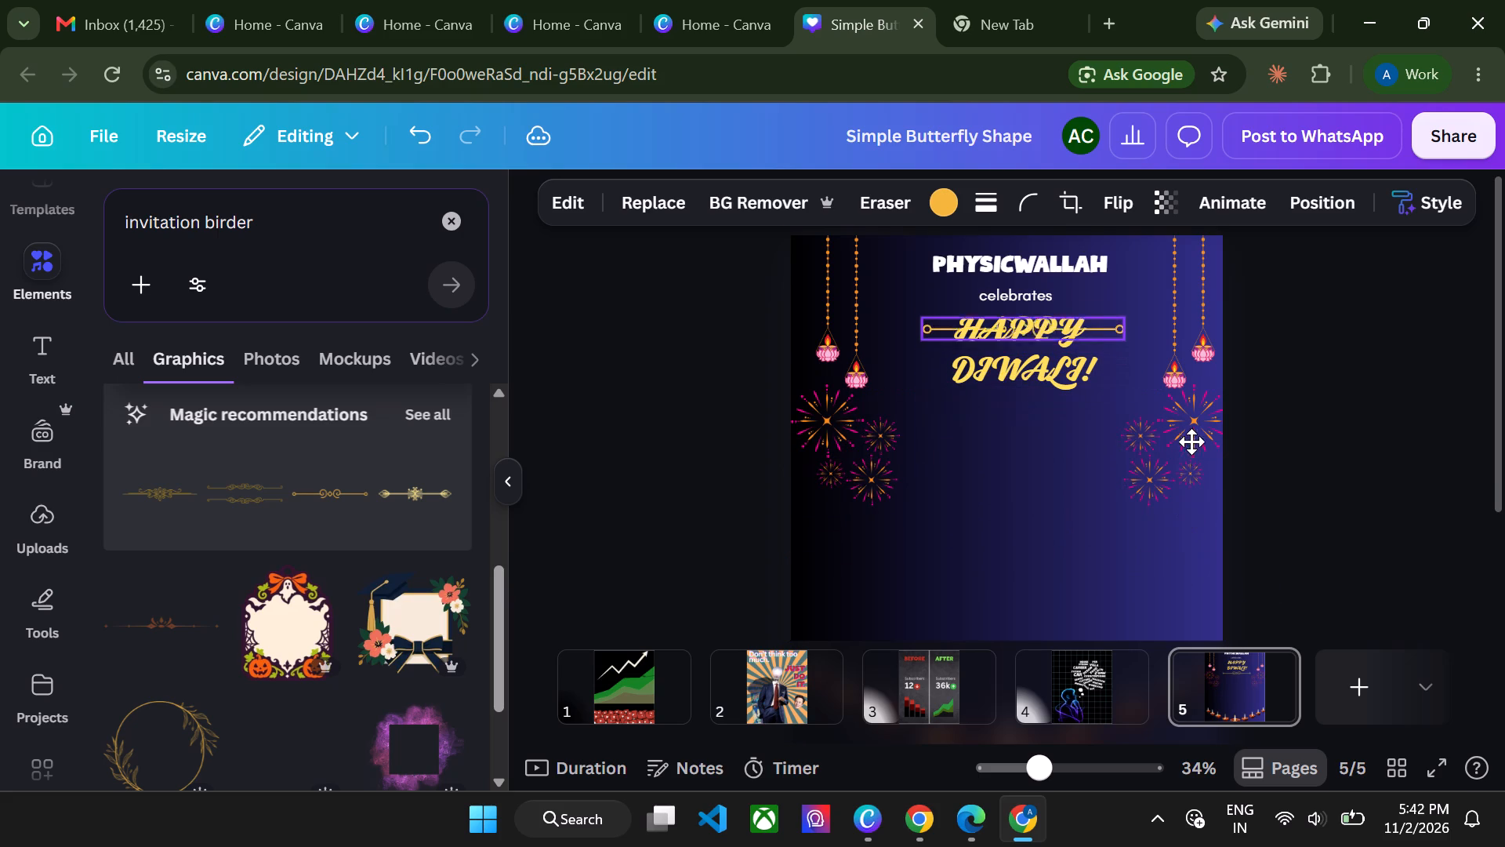
left_click_drag(1191, 442, 1187, 409)
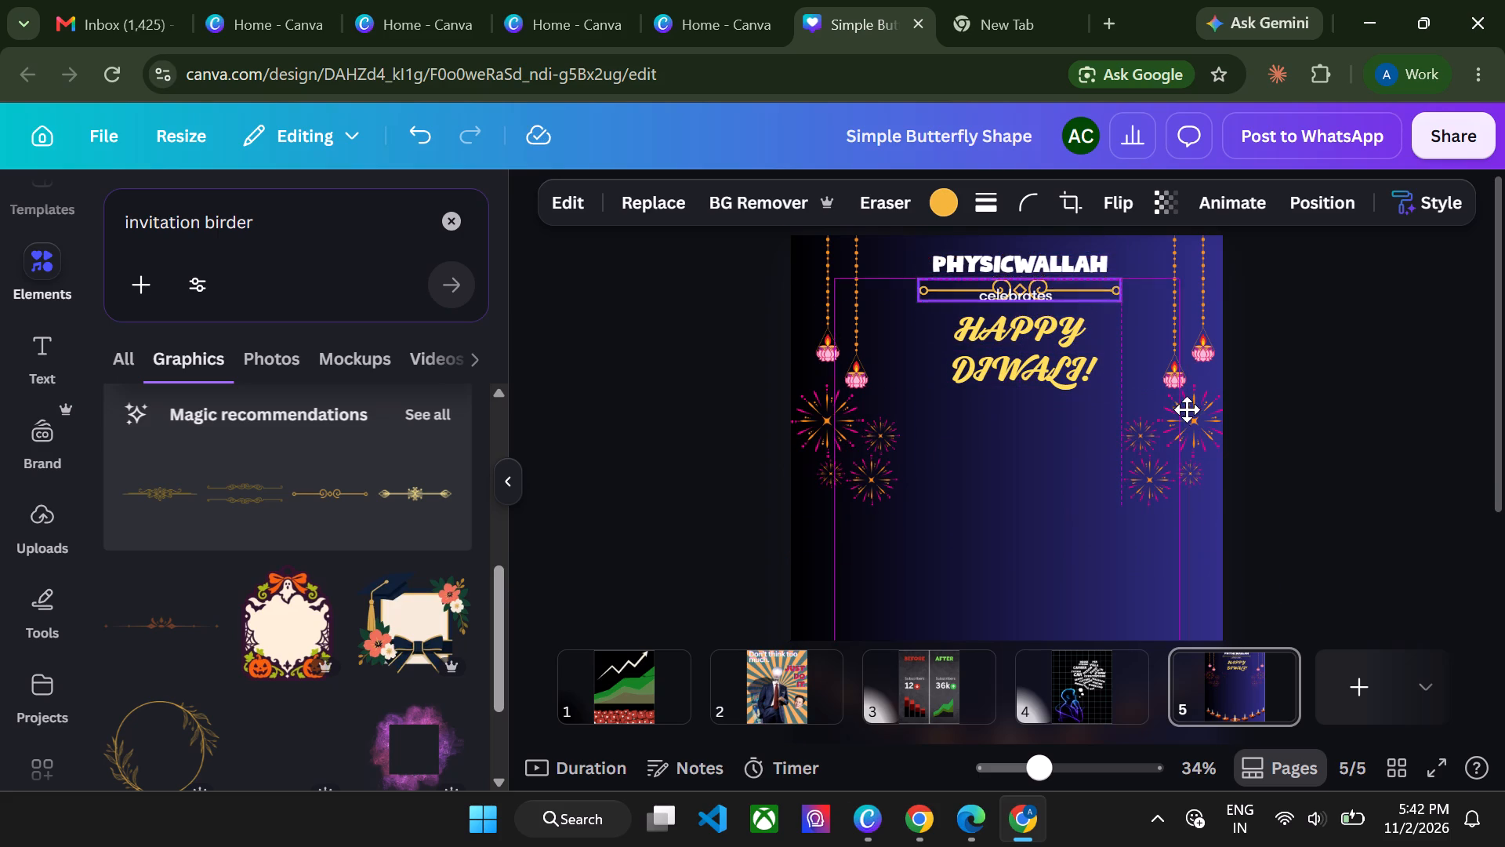
left_click_drag(1187, 409, 1183, 512)
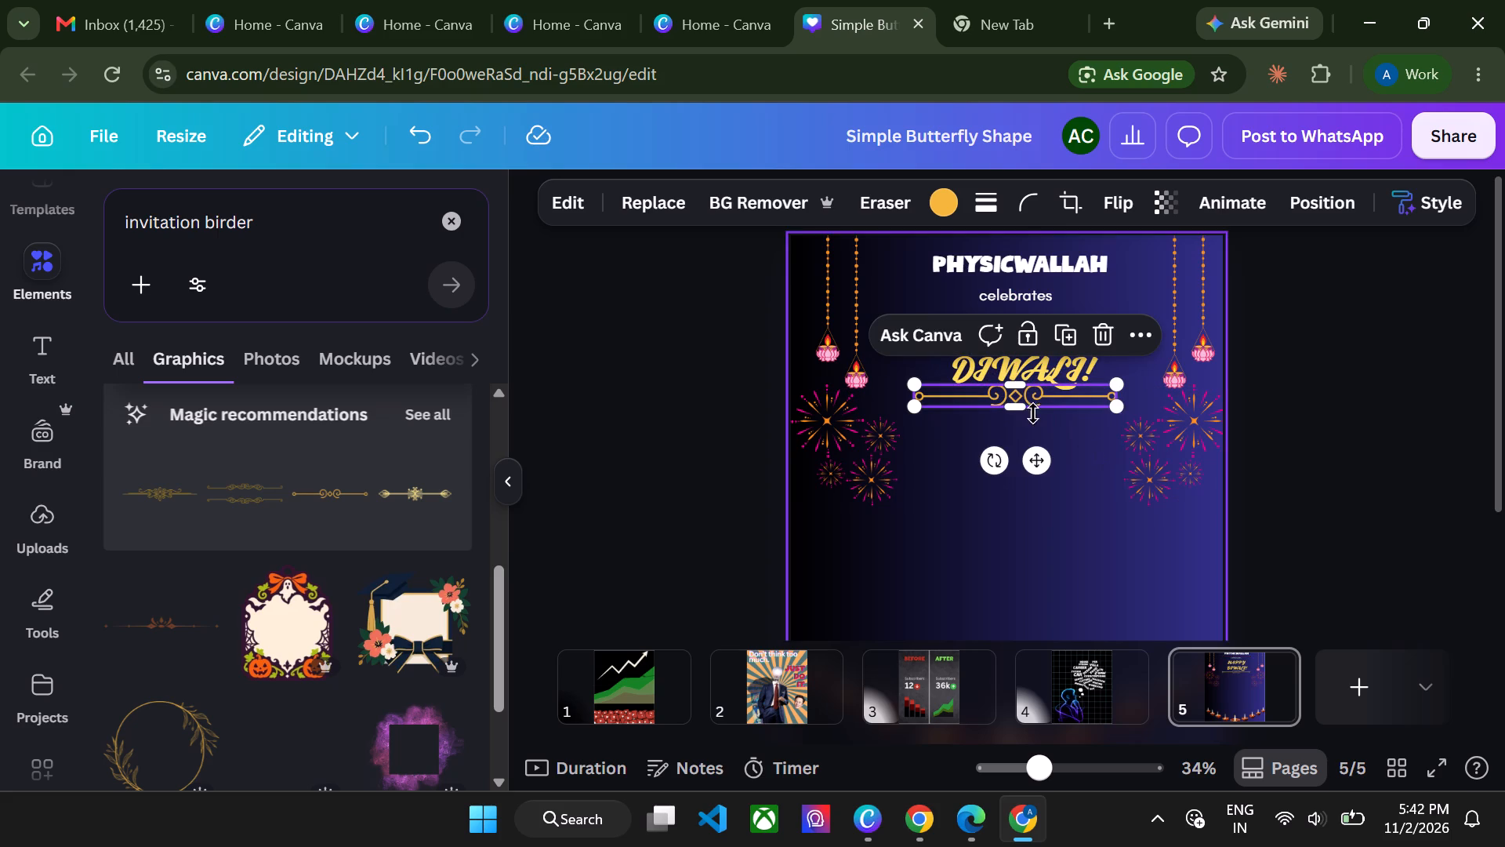
left_click(1360, 469)
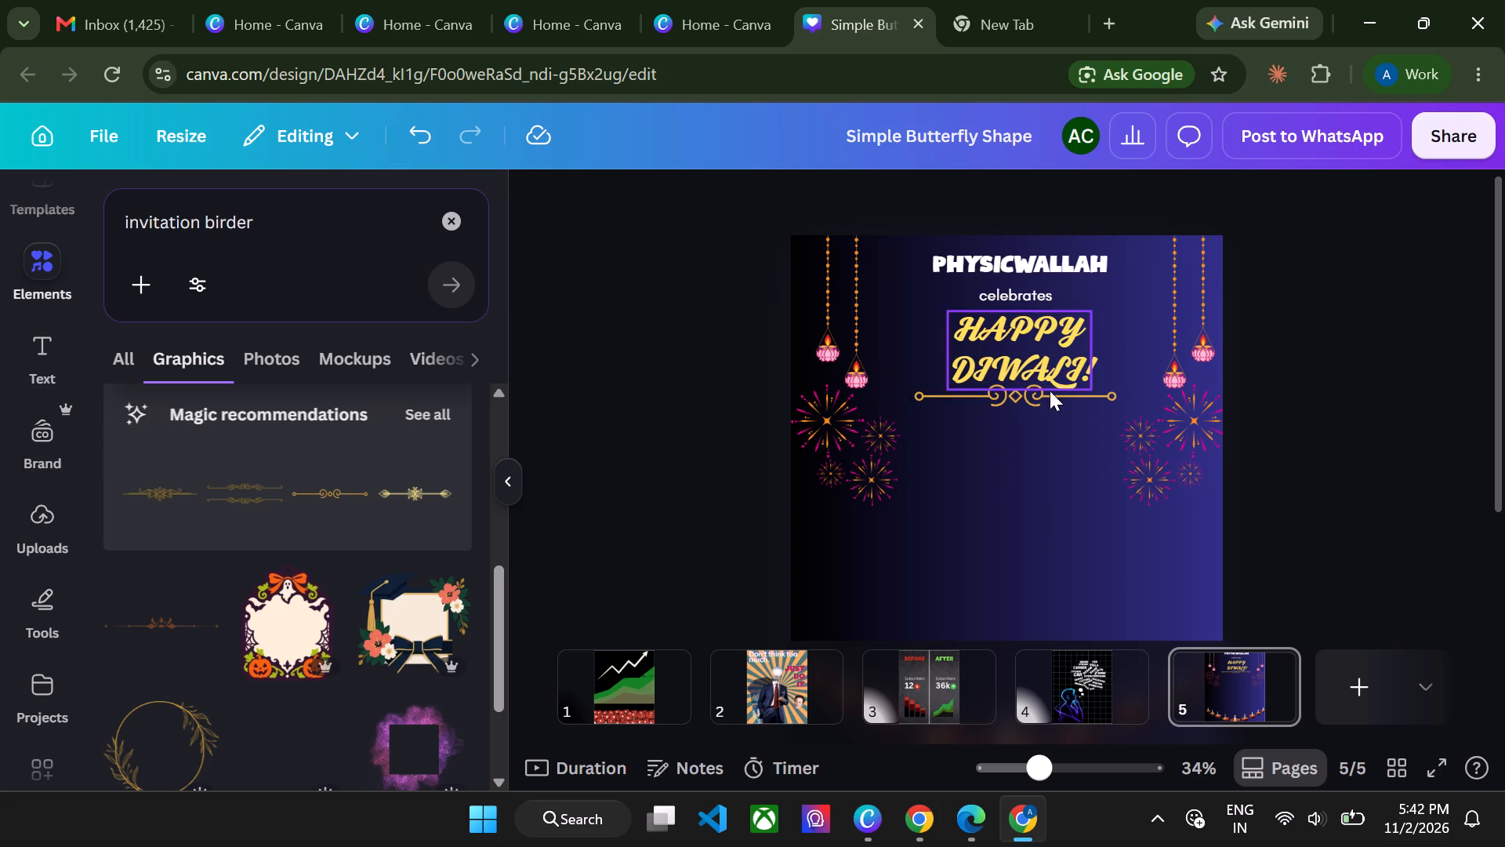
Narrow the gold diamond divider to about the width of the PHYSICWALLAH title and centre it beneath the HAPPY DIWALI! heading.
left_click(1052, 394)
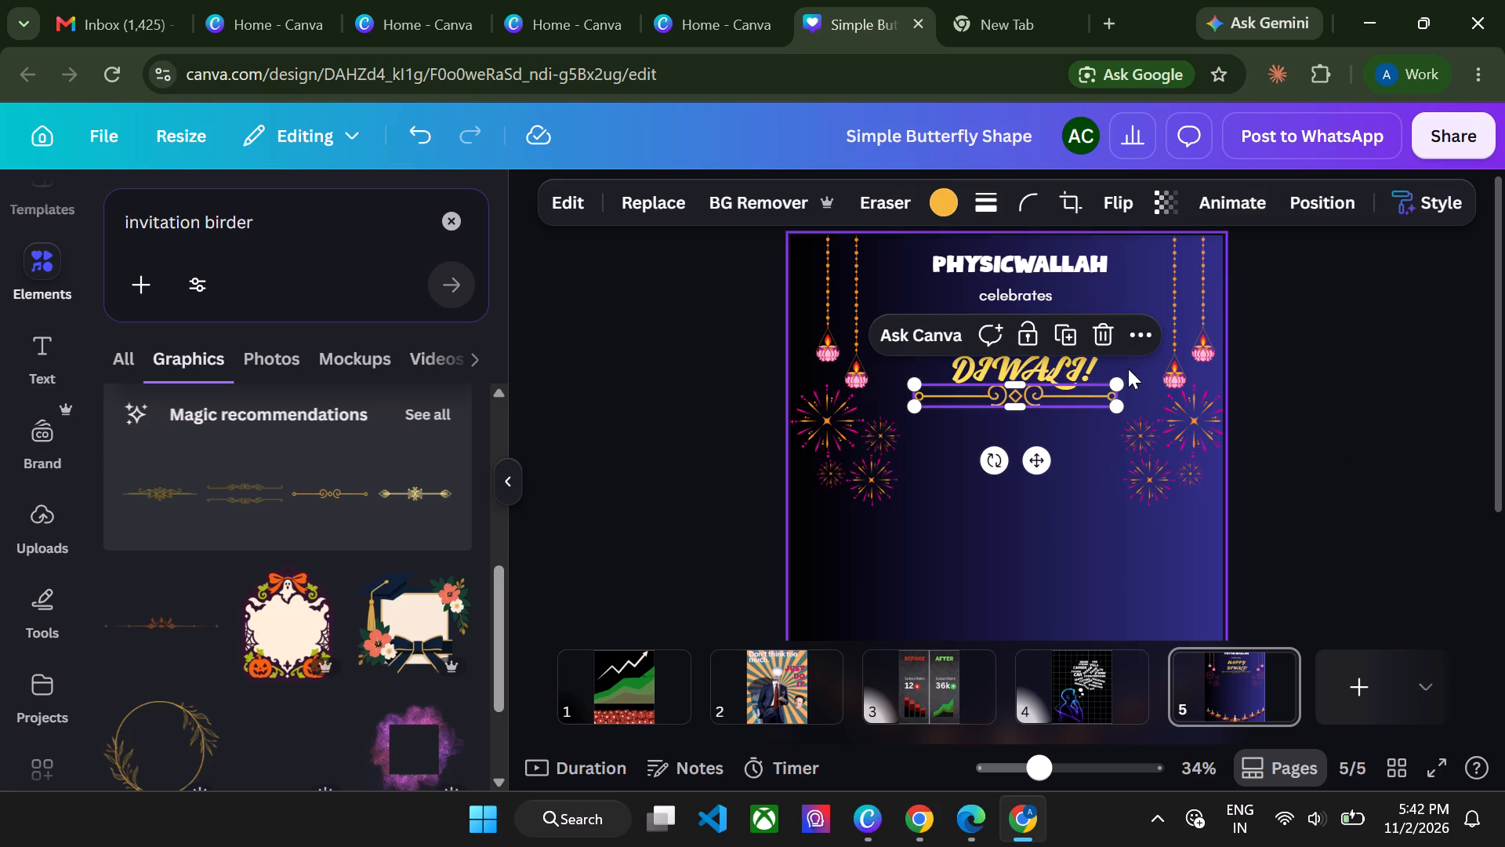
left_click_drag(1122, 387, 1076, 397)
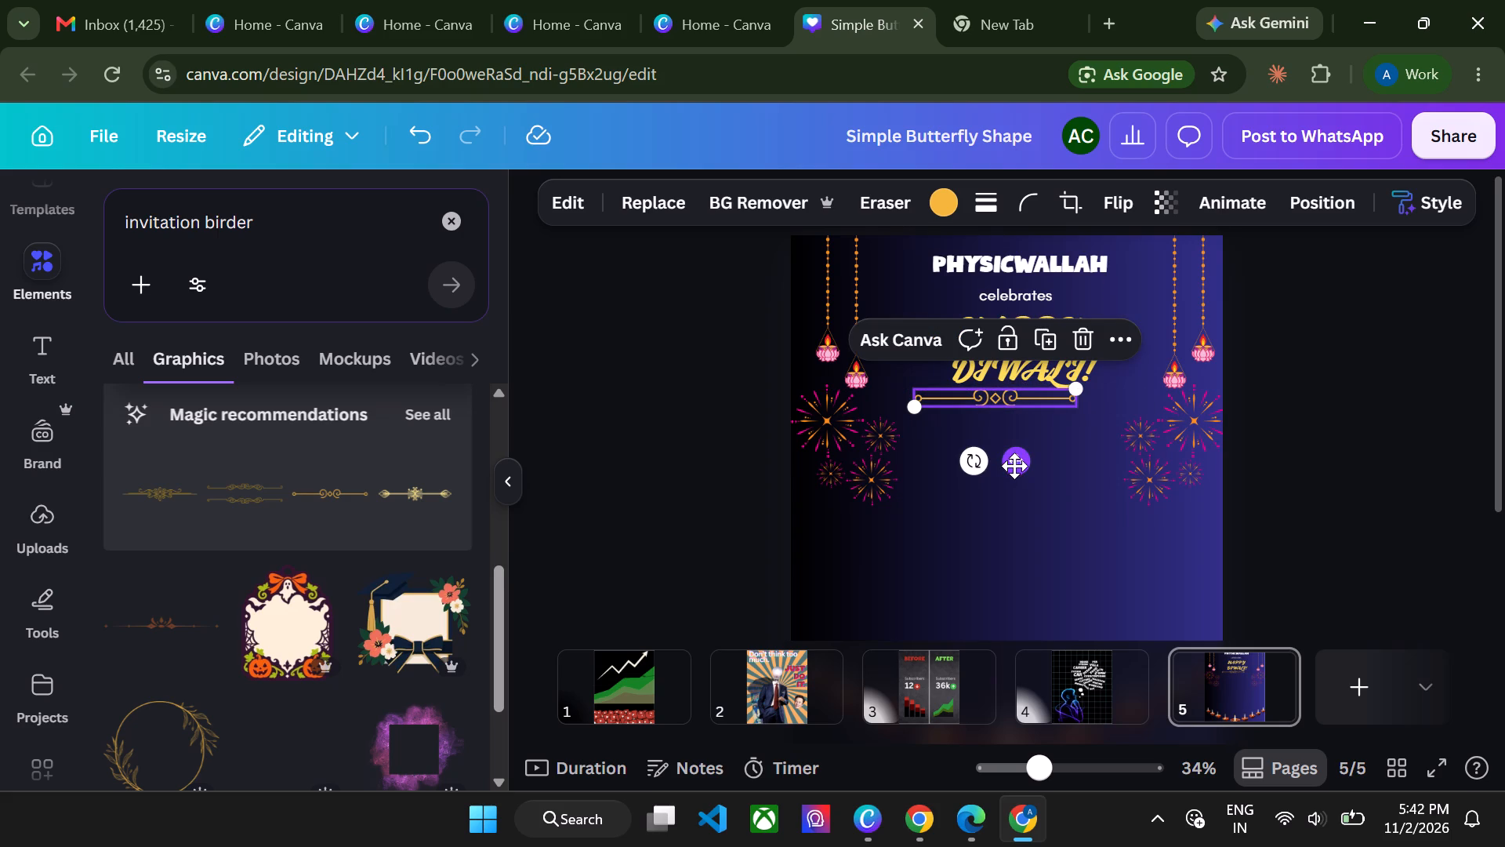
left_click_drag(1014, 466, 1044, 465)
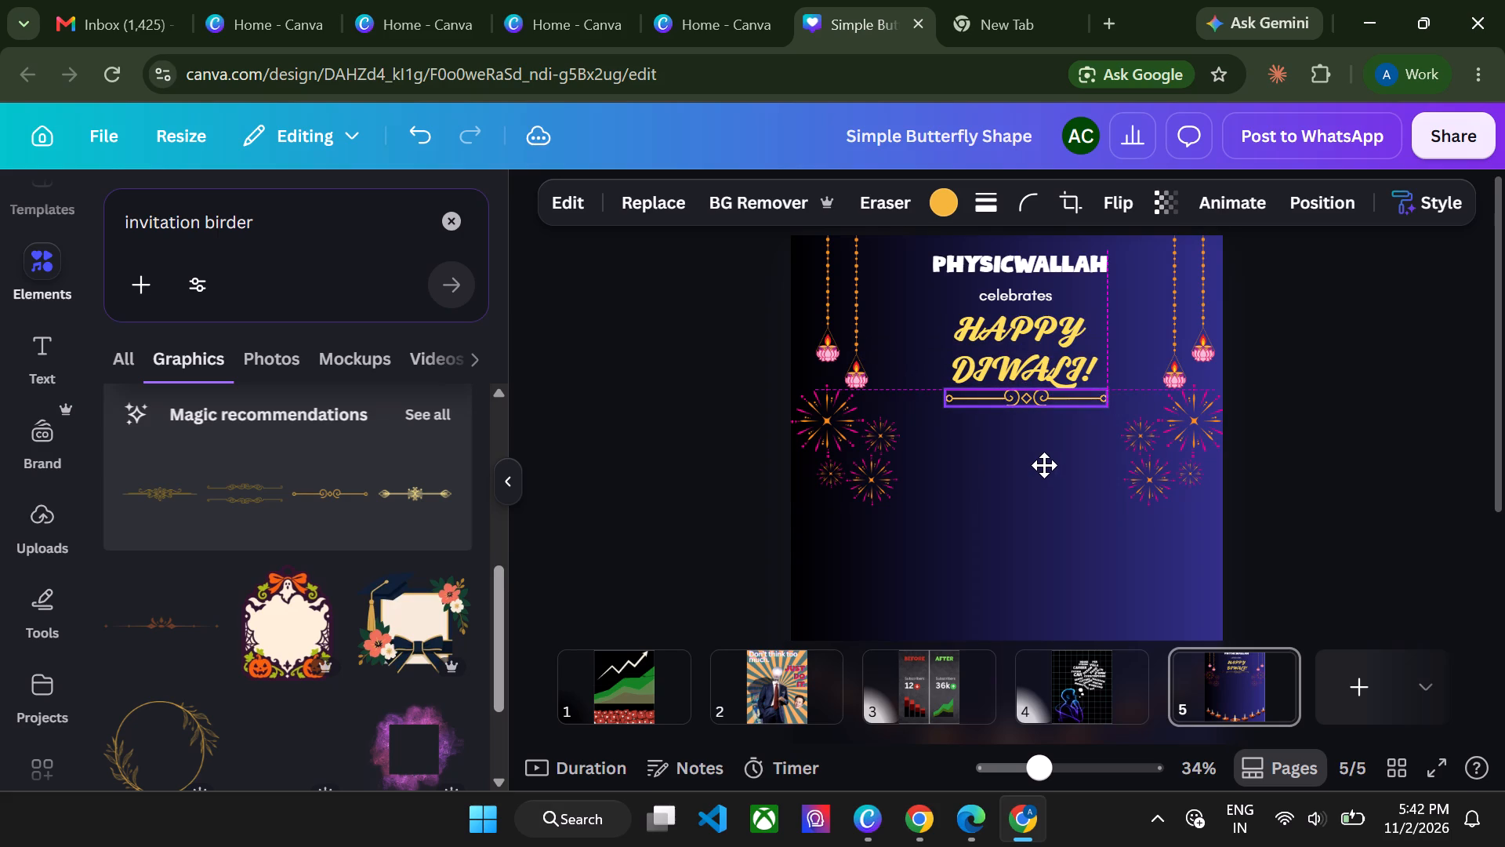
left_click_drag(1044, 465, 1035, 466)
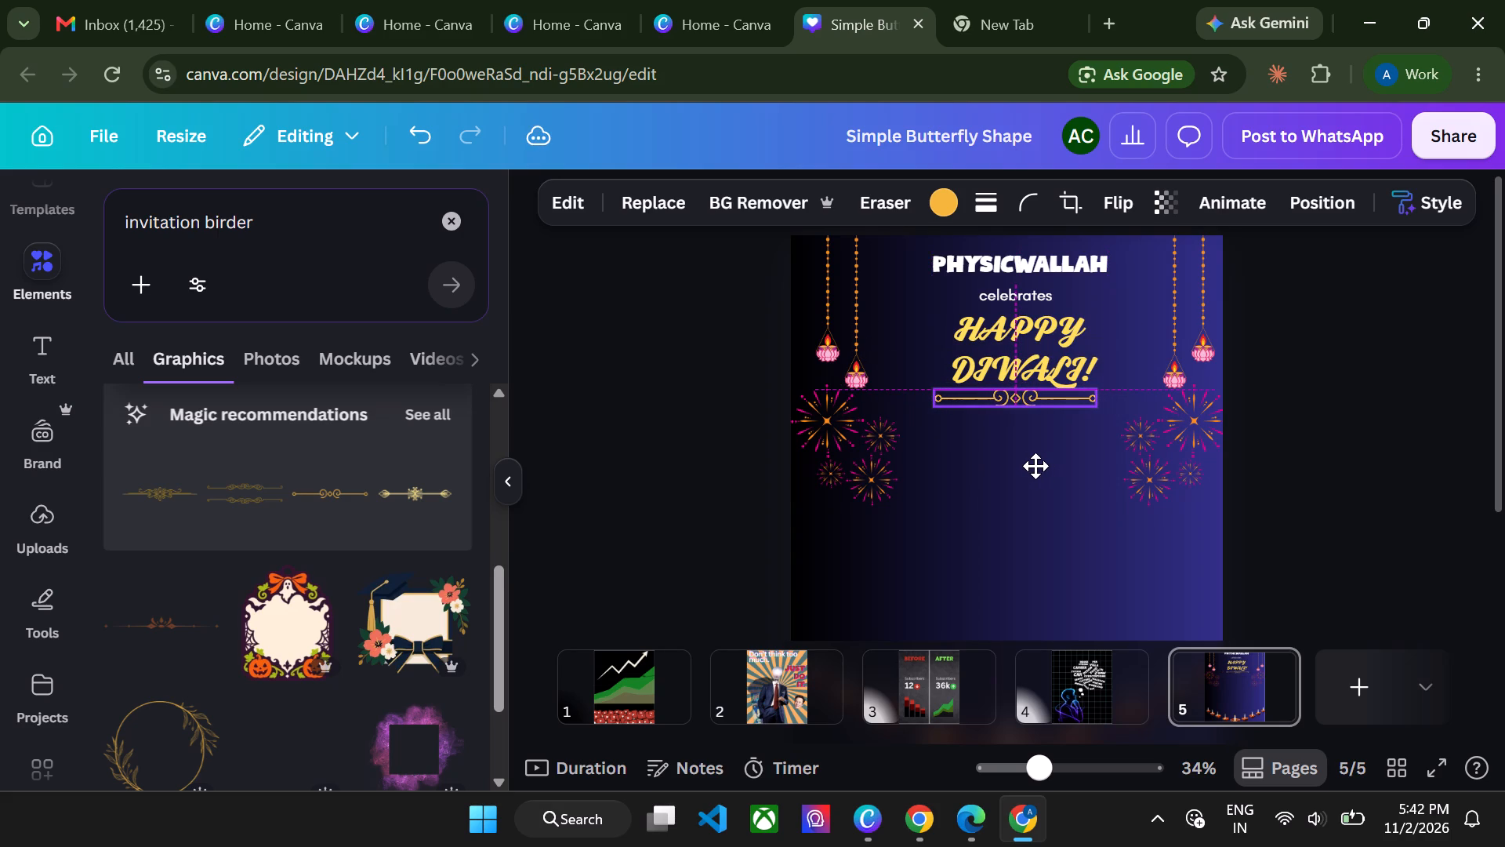
left_click_drag(1035, 466, 1038, 467)
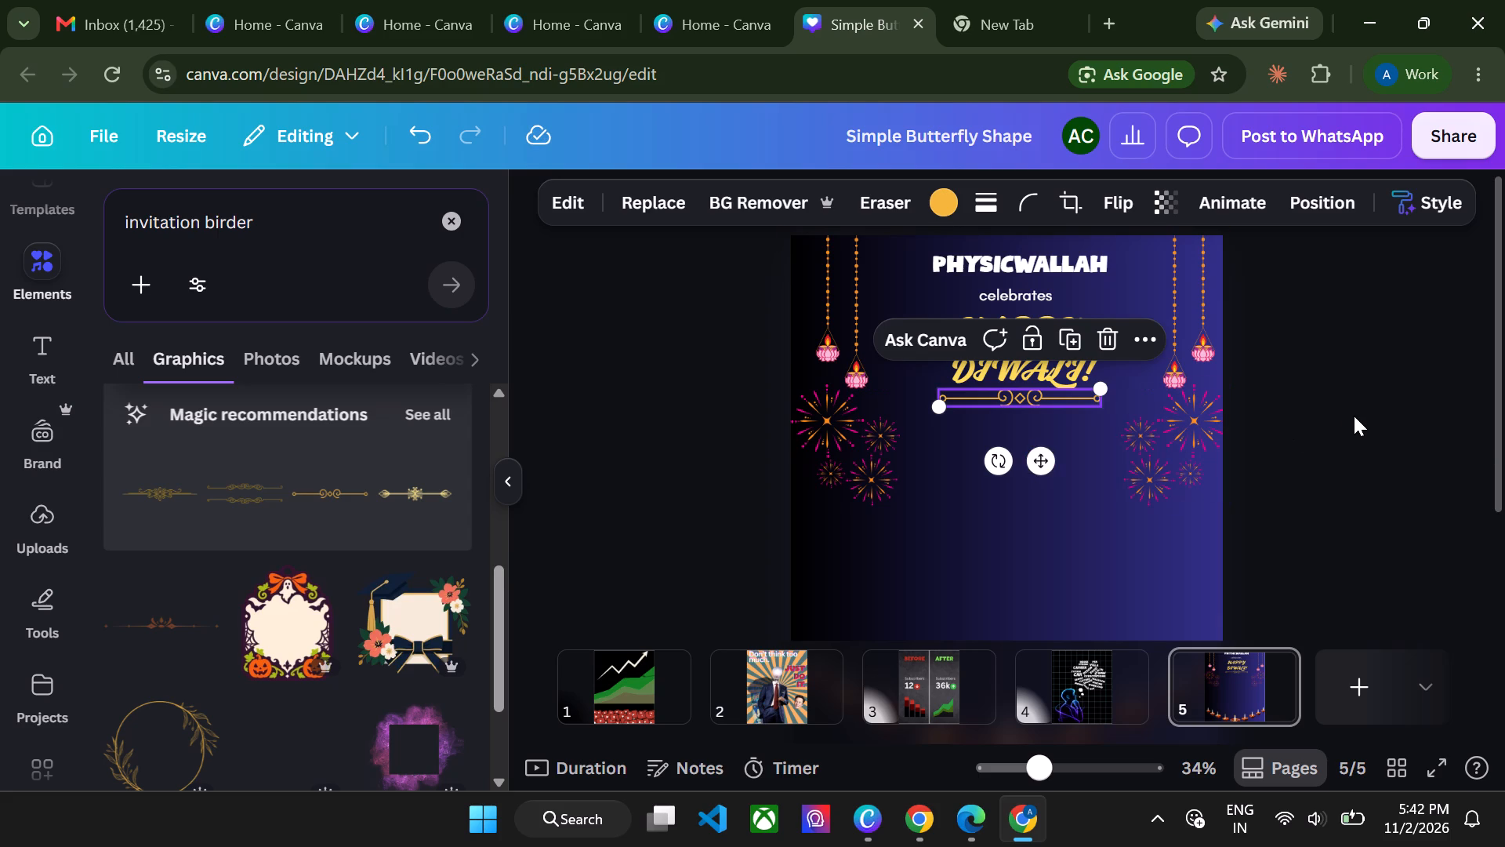
left_click(1354, 416)
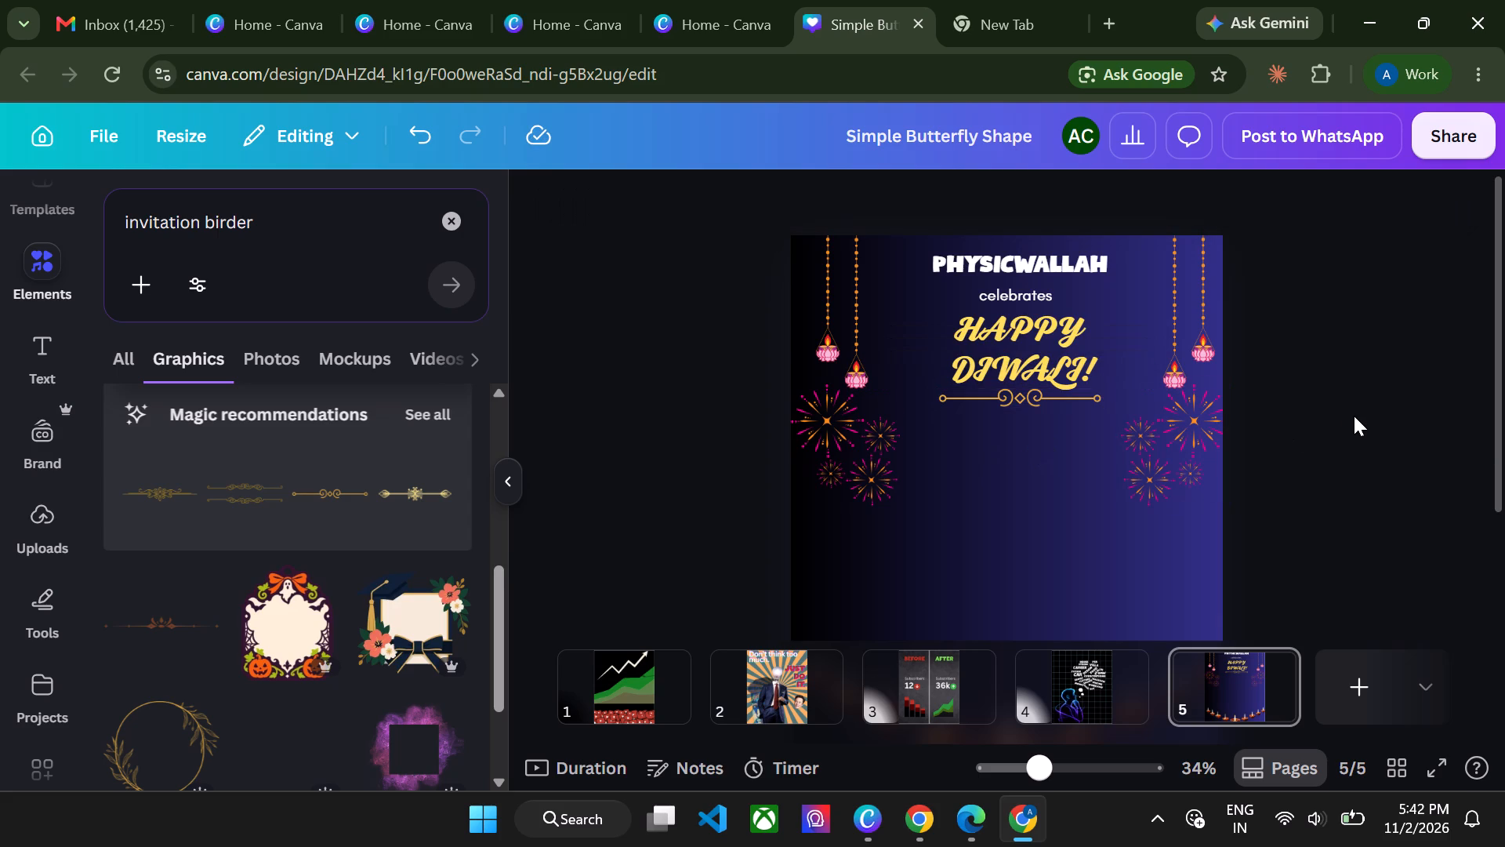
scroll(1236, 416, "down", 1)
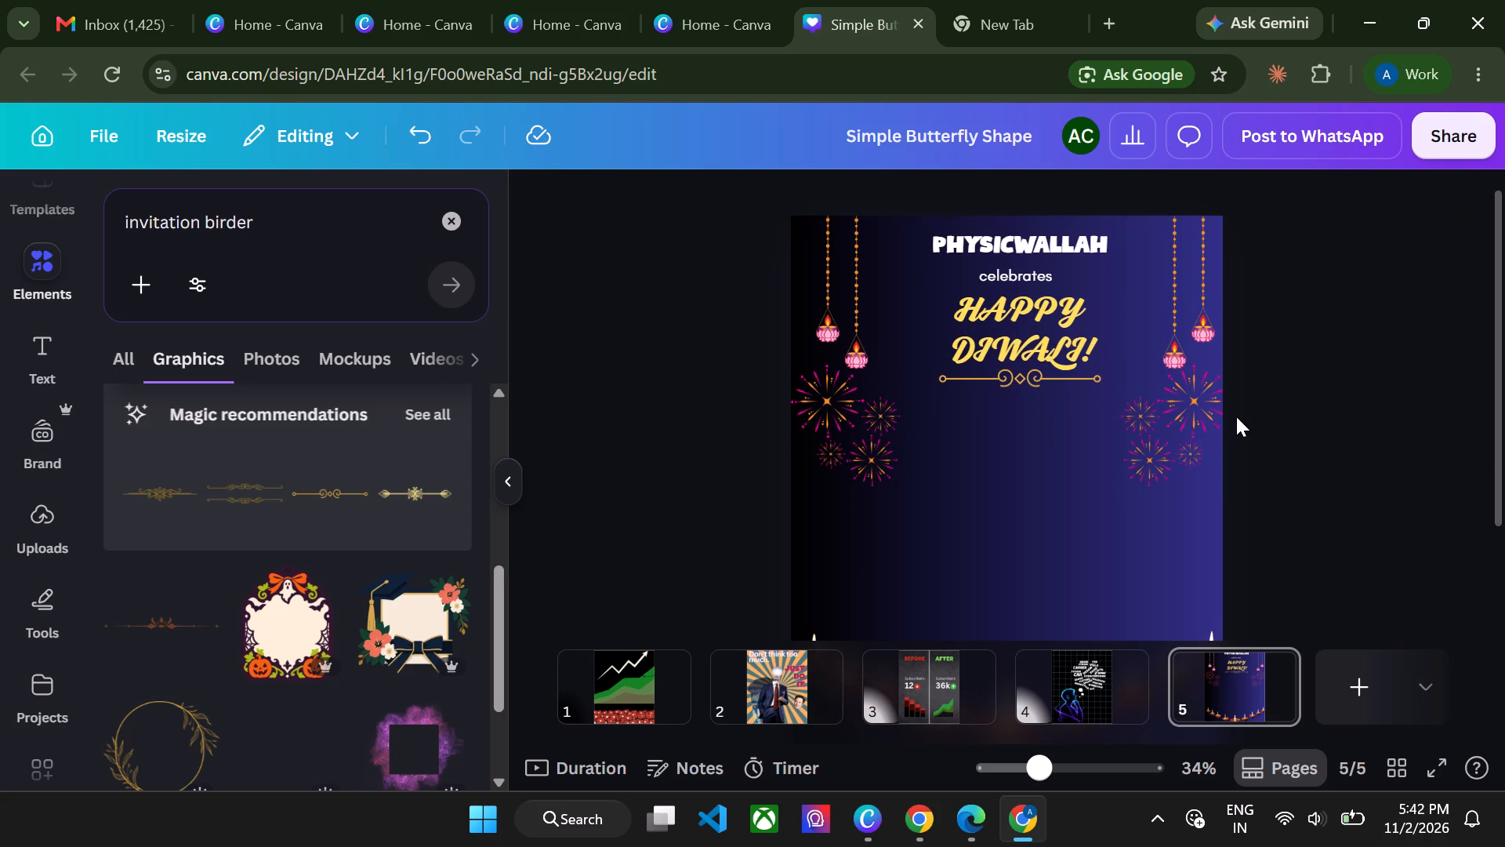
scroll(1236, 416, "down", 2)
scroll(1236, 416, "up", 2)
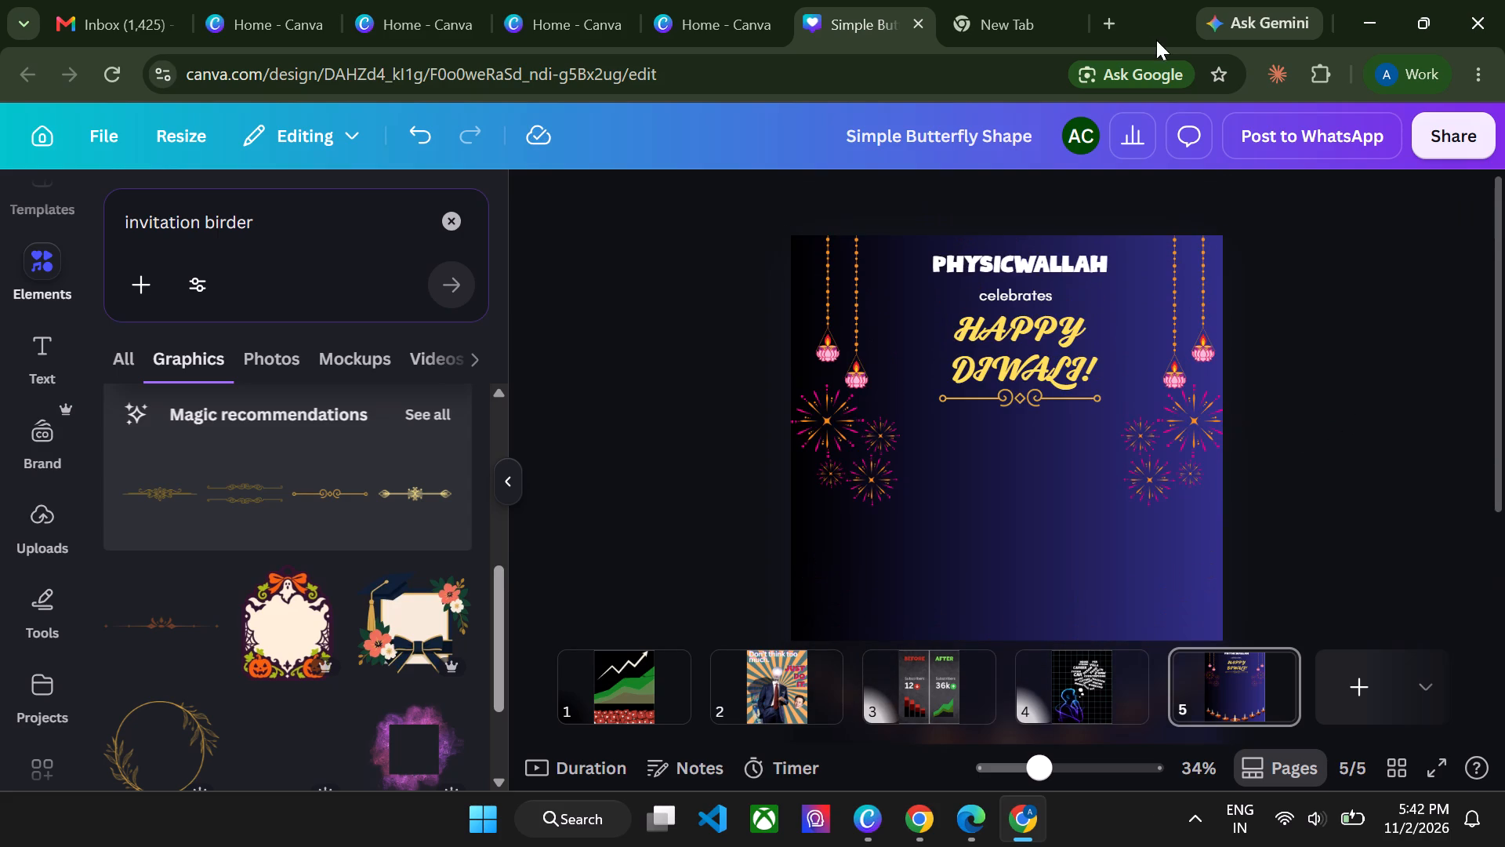
Switch to the browser window with the ChatGPT chat and search Google for "pw logo" in a new tab.
left_click(1110, 28)
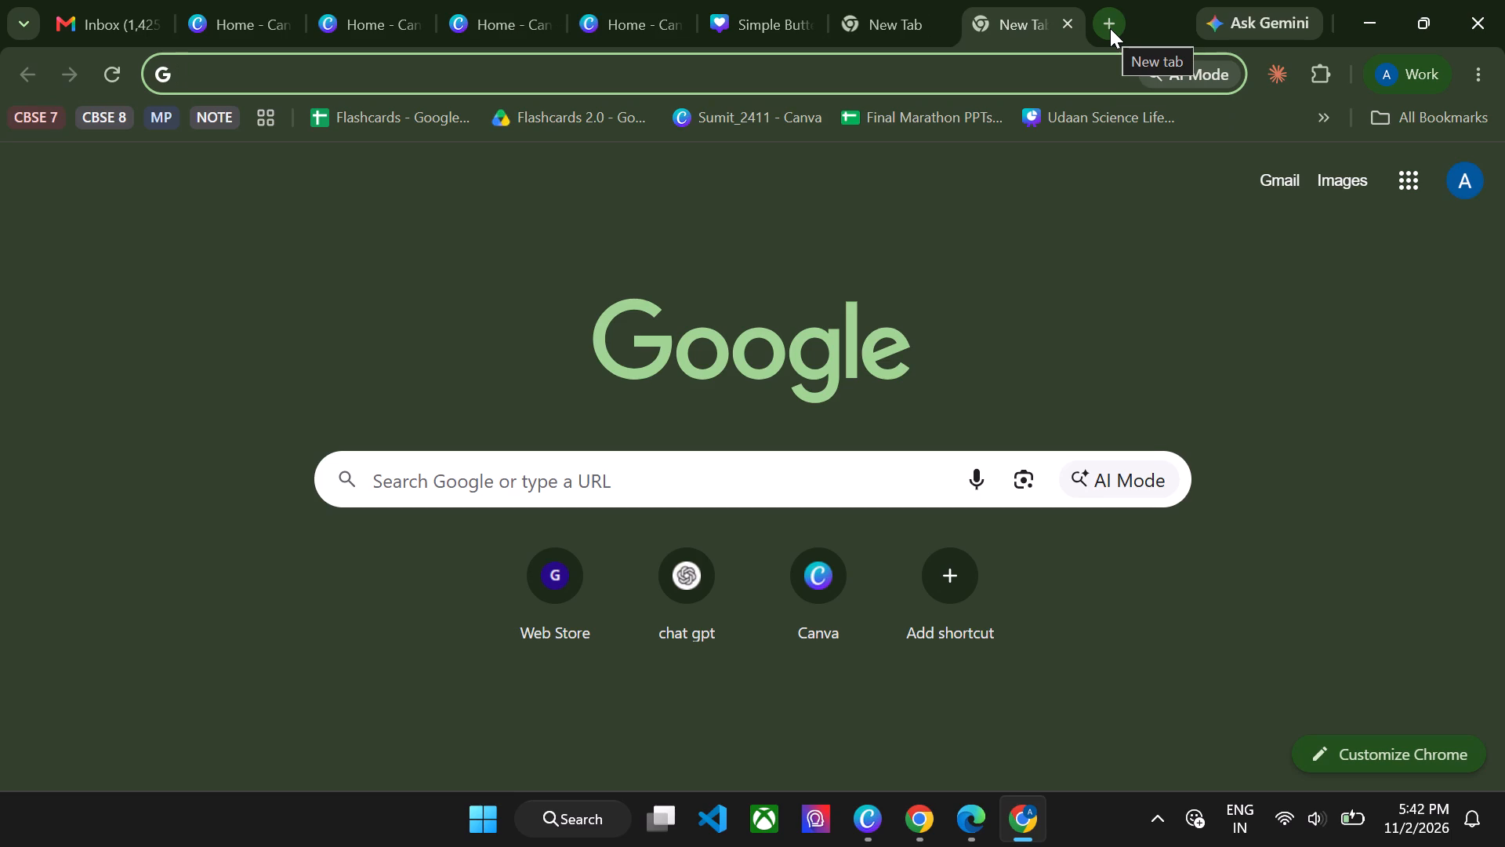
left_click(894, 813)
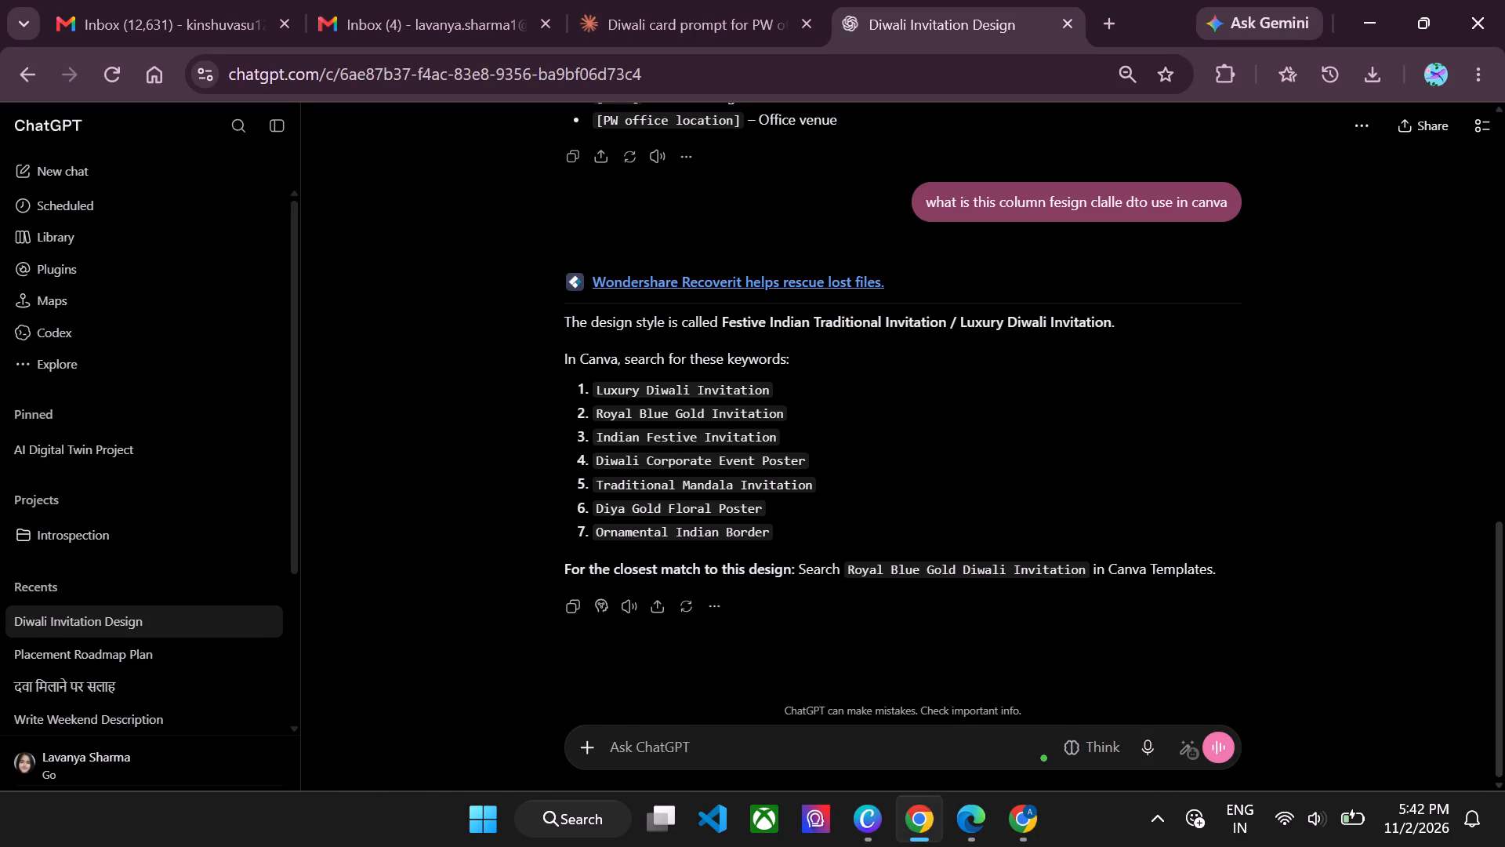
left_click(1112, 15)
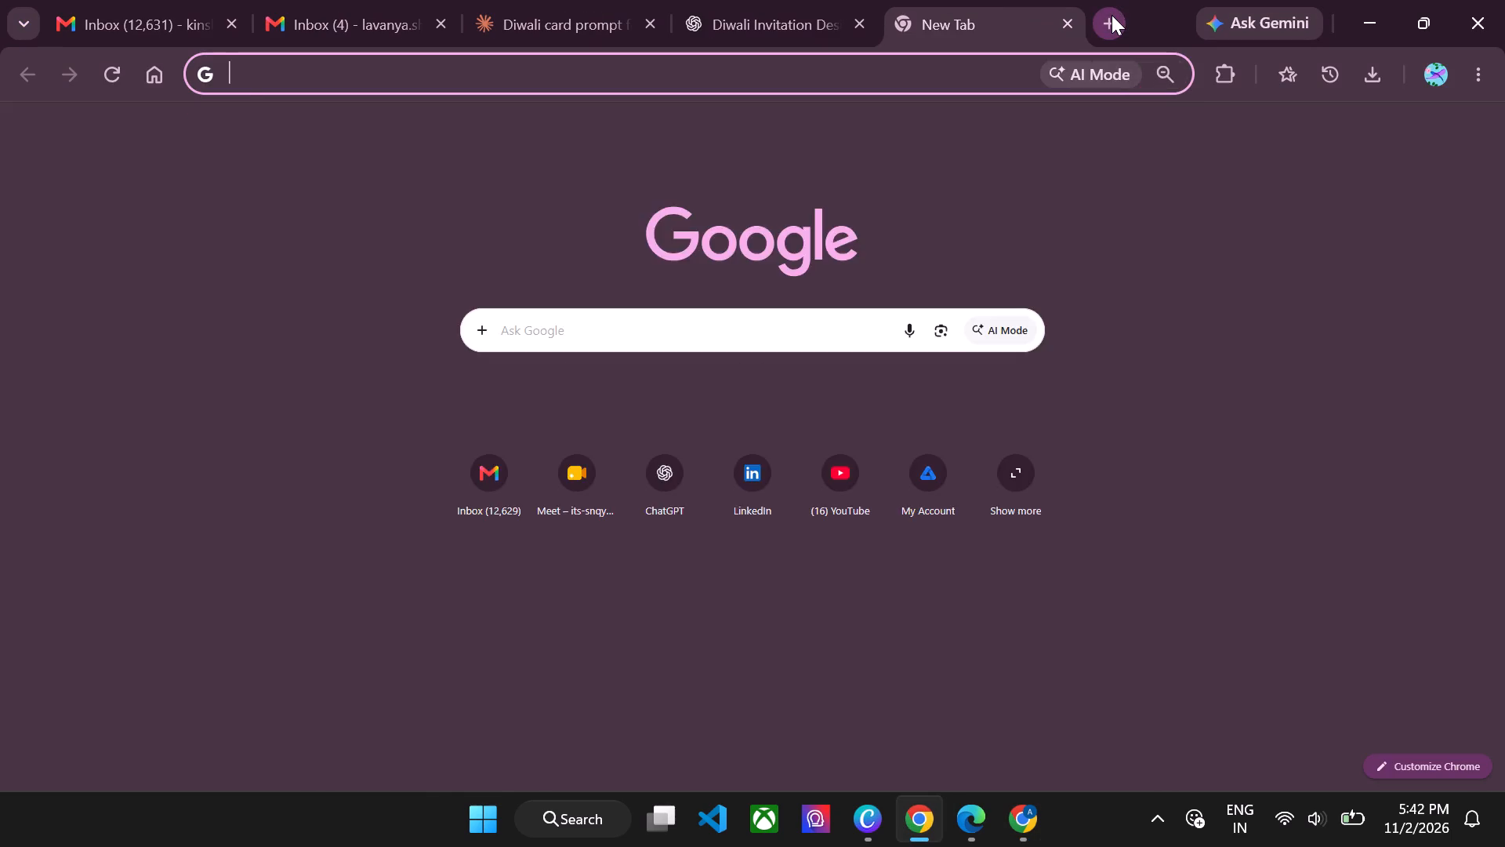
type("pw")
key("space")
type("logo")
key("Return")
Save the first Physics Wallah logo image from the search results to Downloads as the PNG file "download".
right_click(270, 482)
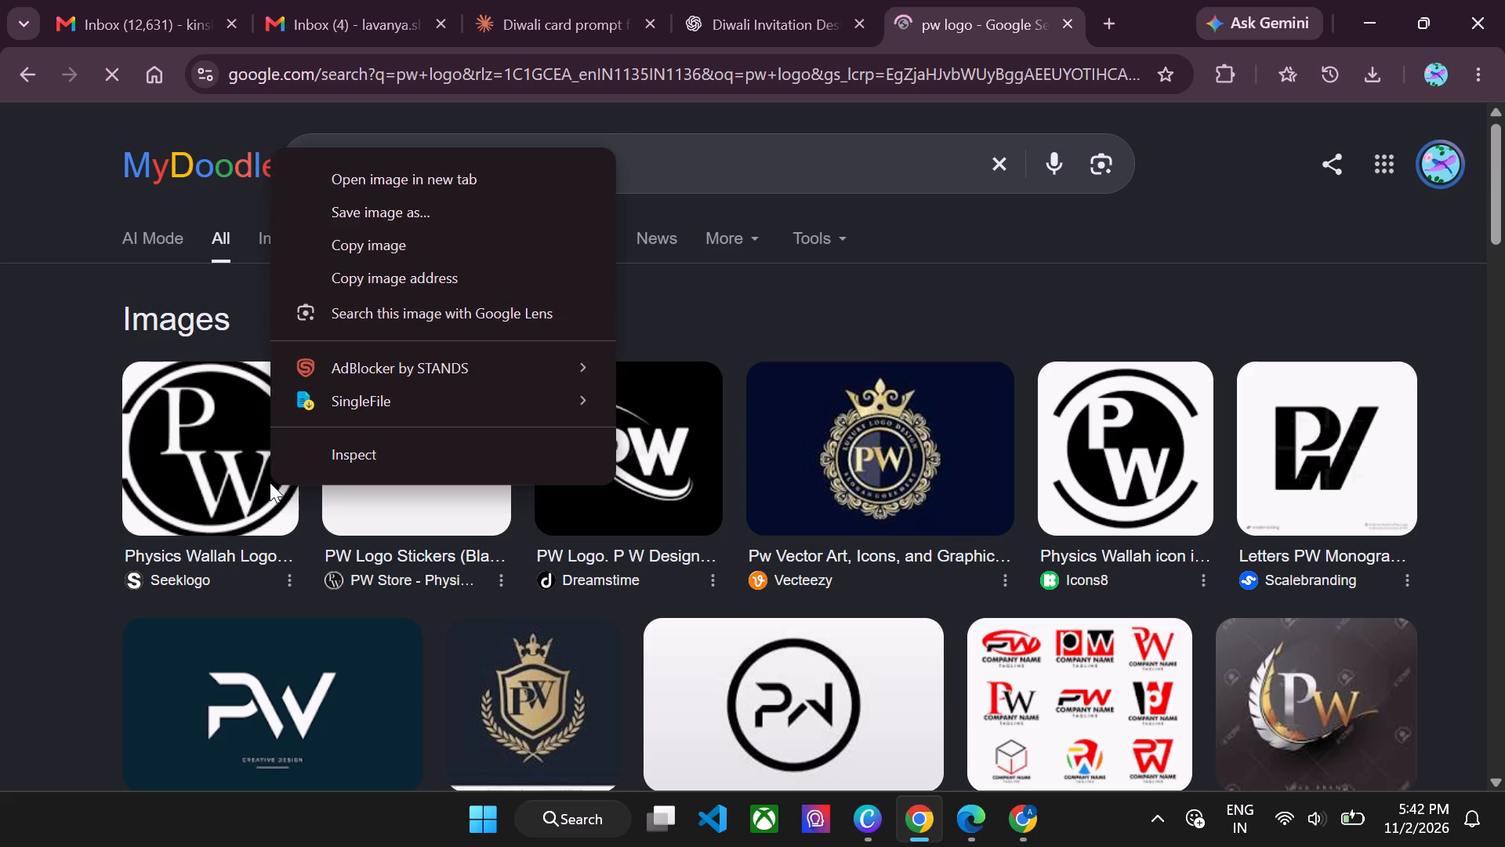
left_click(469, 213)
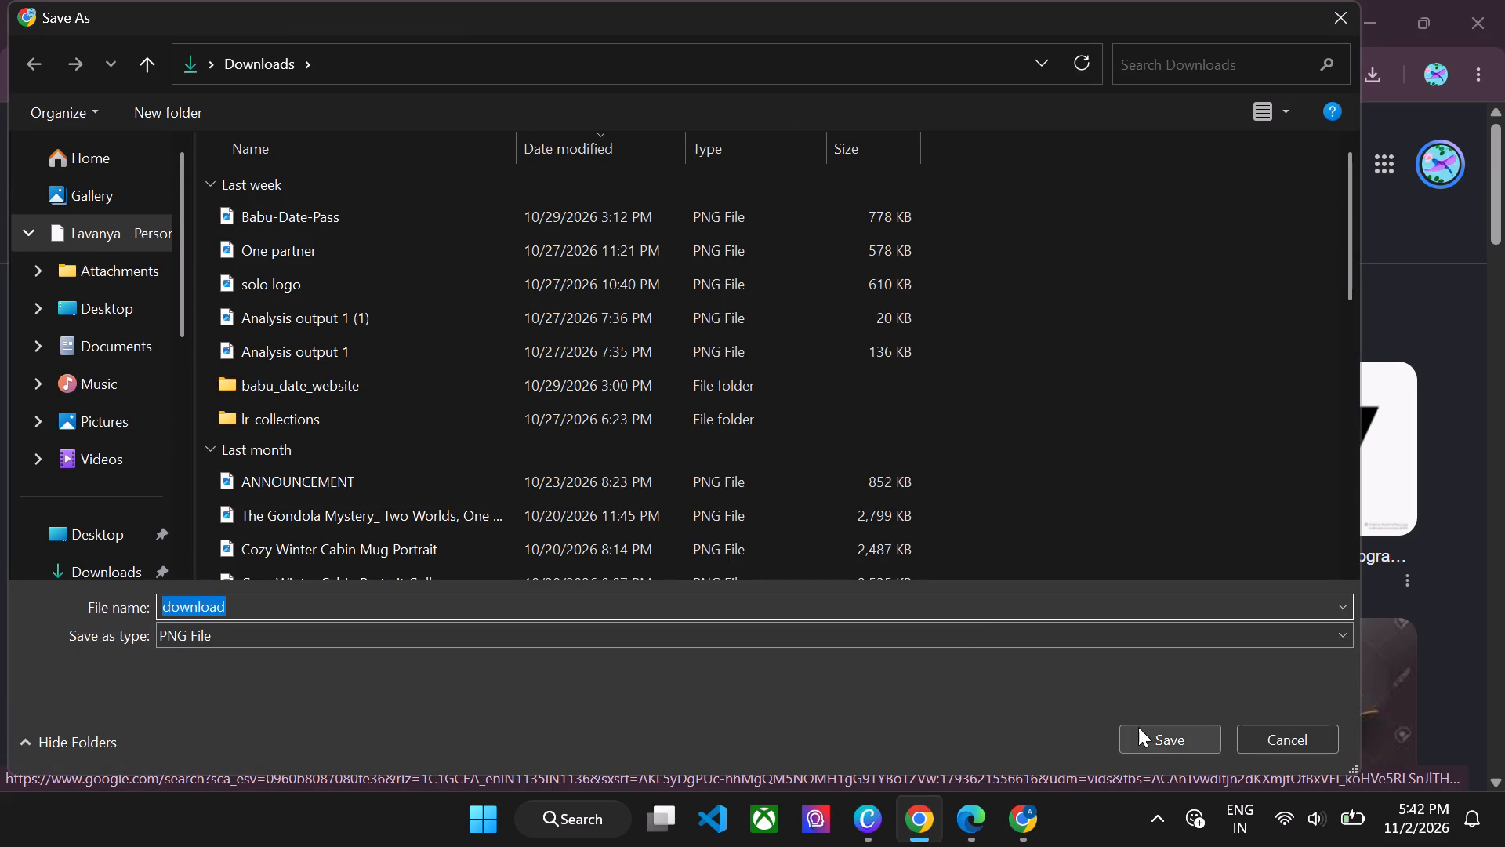
left_click(1149, 734)
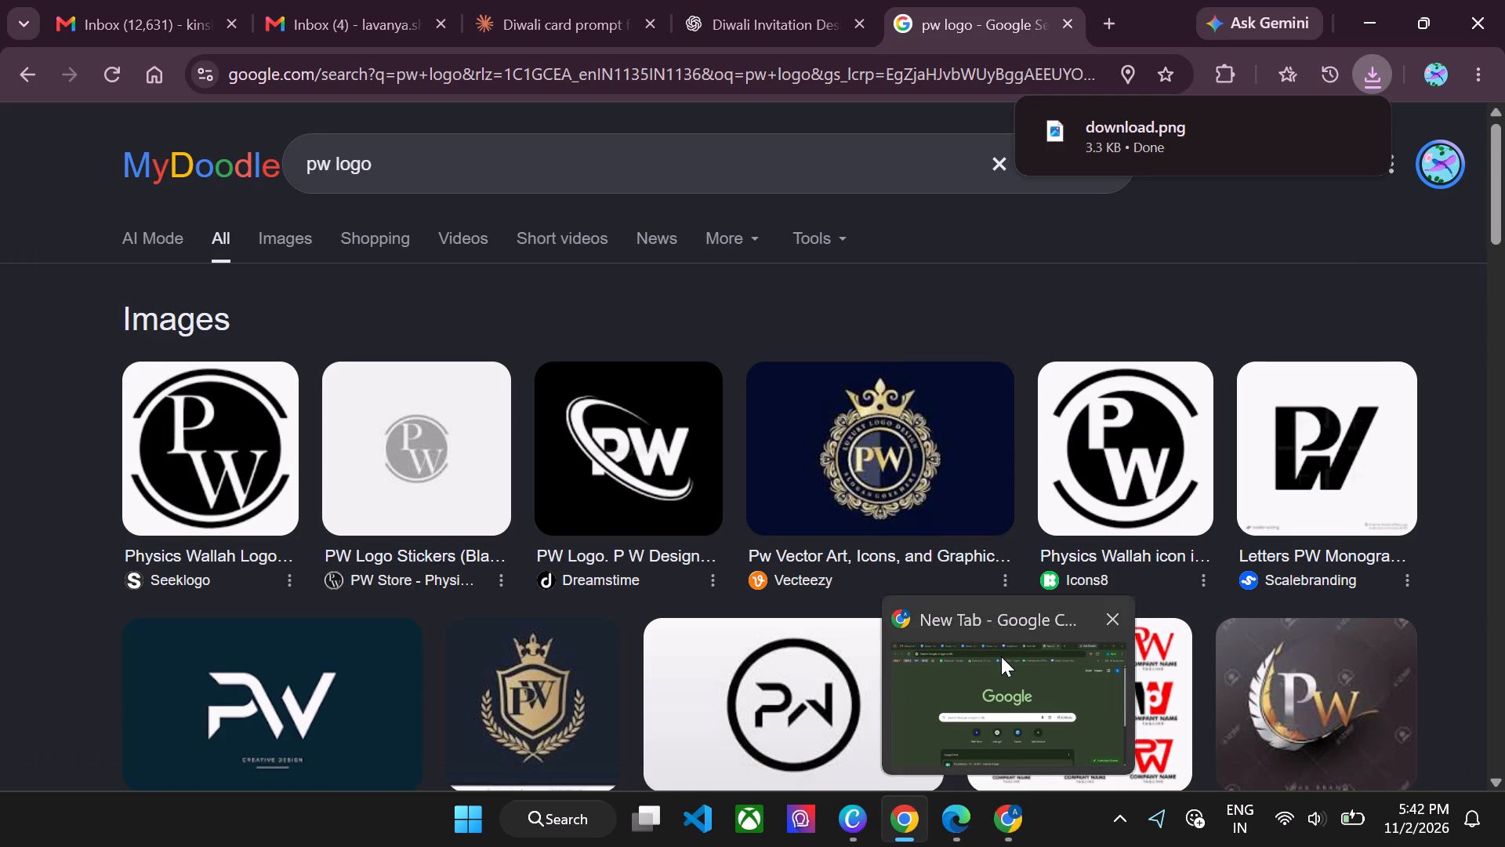
Switch to the Canva design window, upload the "download" PNG file and add the PW logo to page 5.
left_click(1001, 656)
left_click(745, 3)
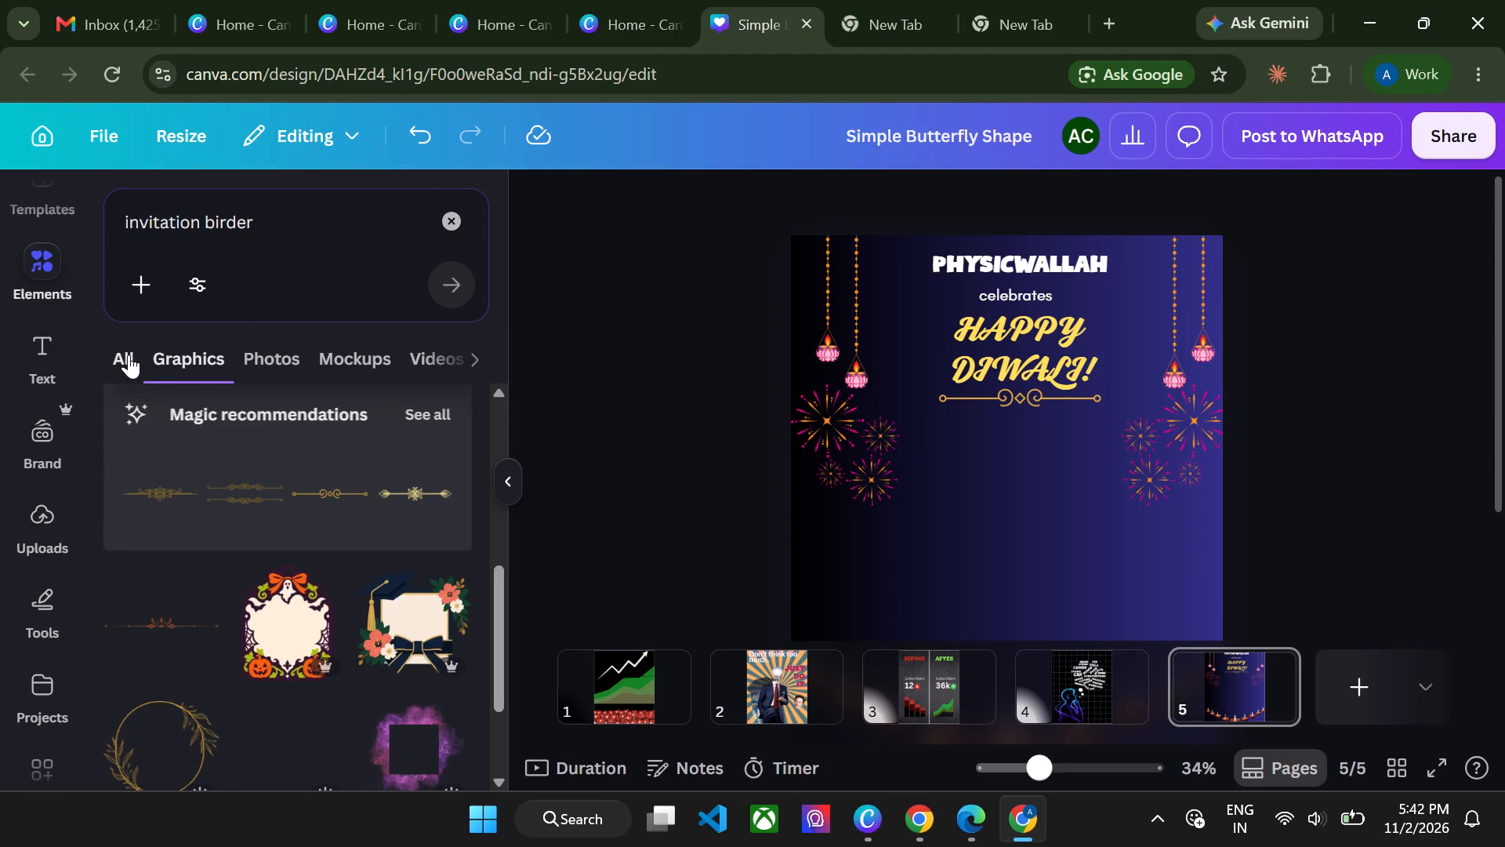
left_click(49, 539)
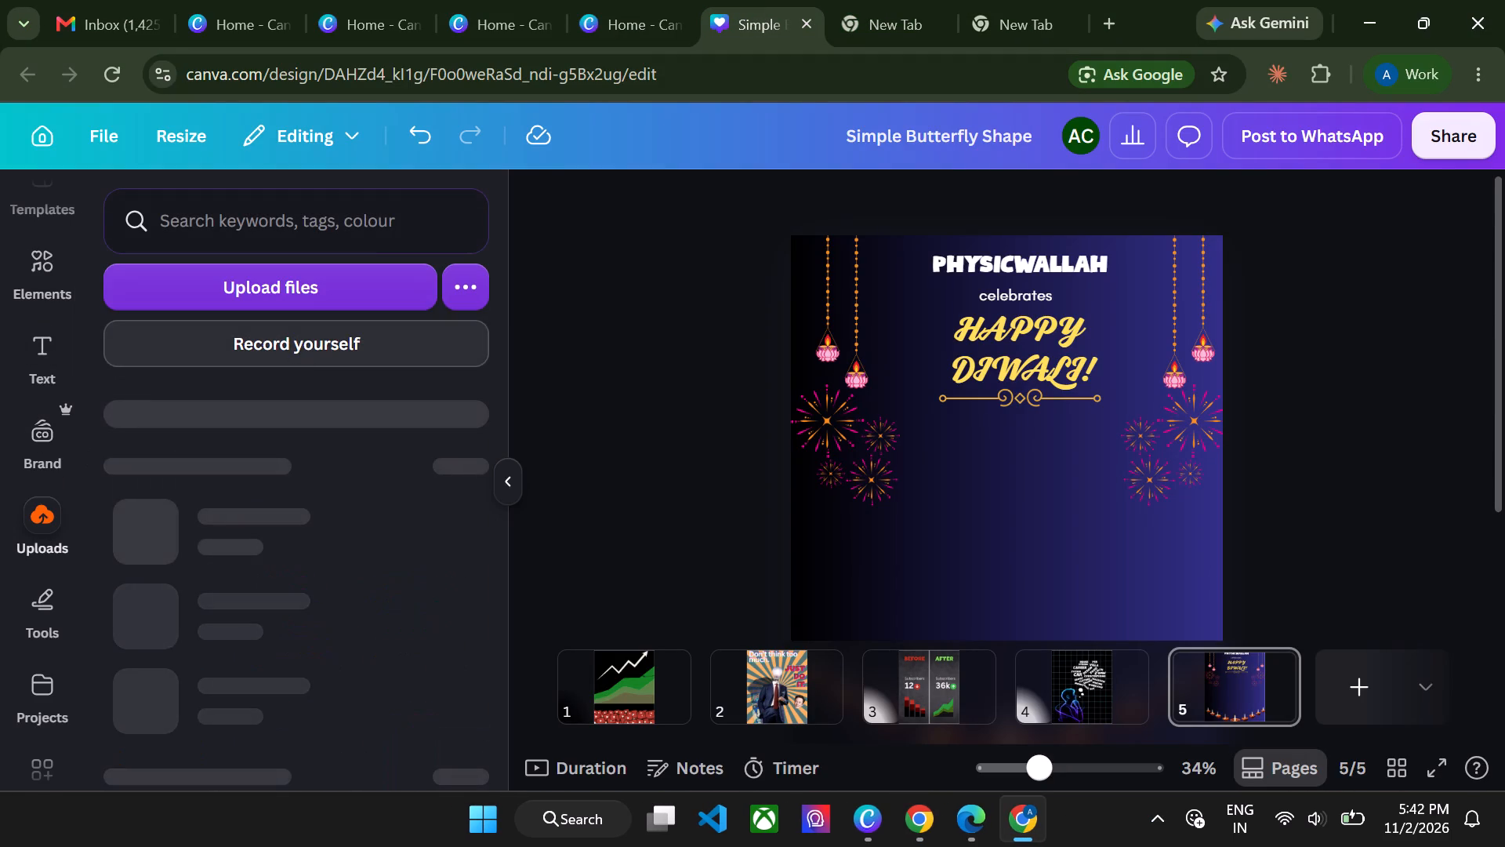
left_click(366, 289)
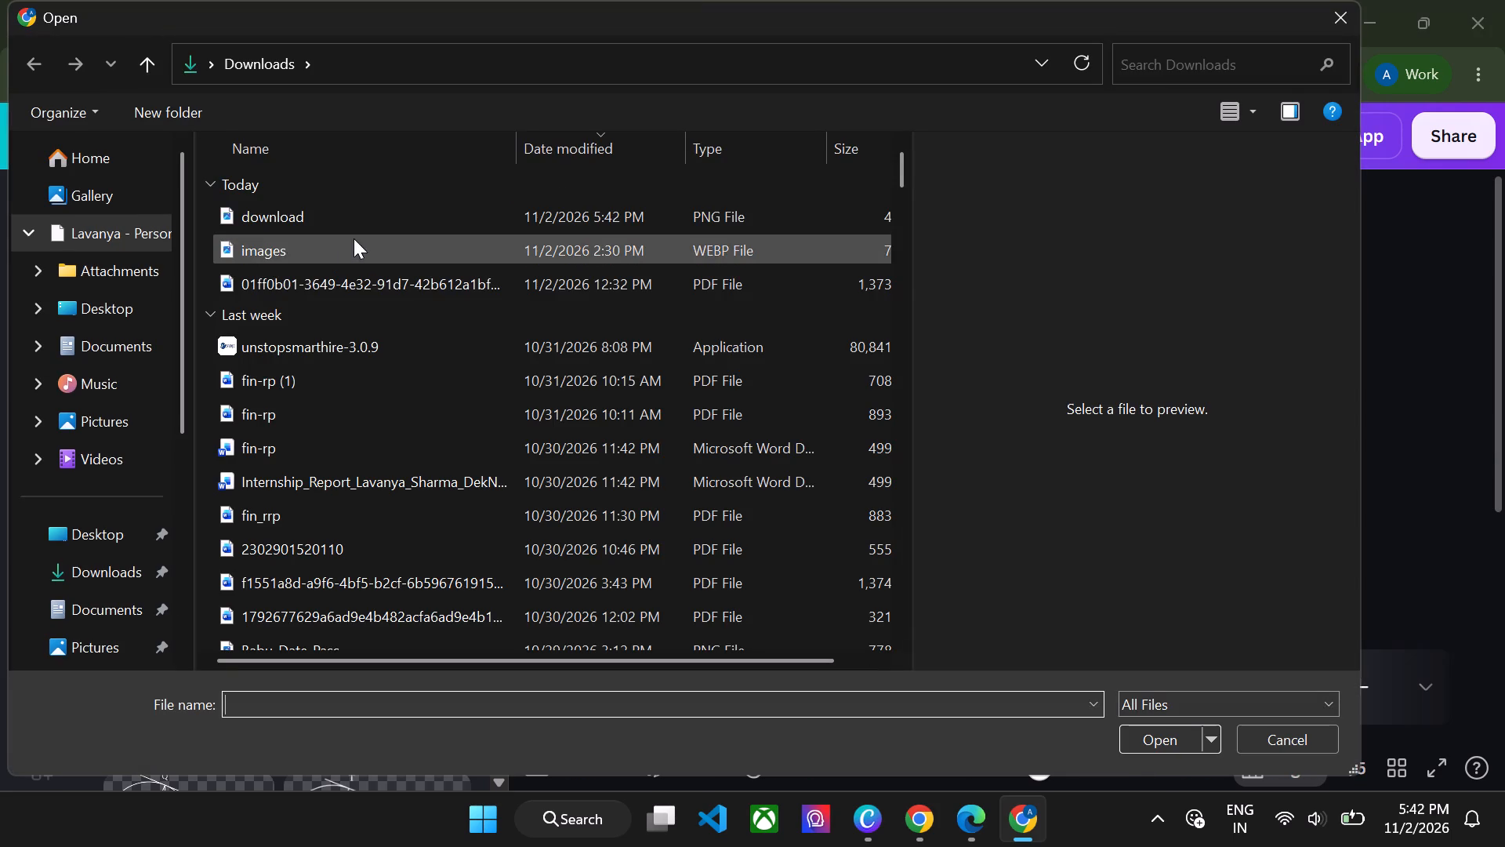
double_click(350, 221)
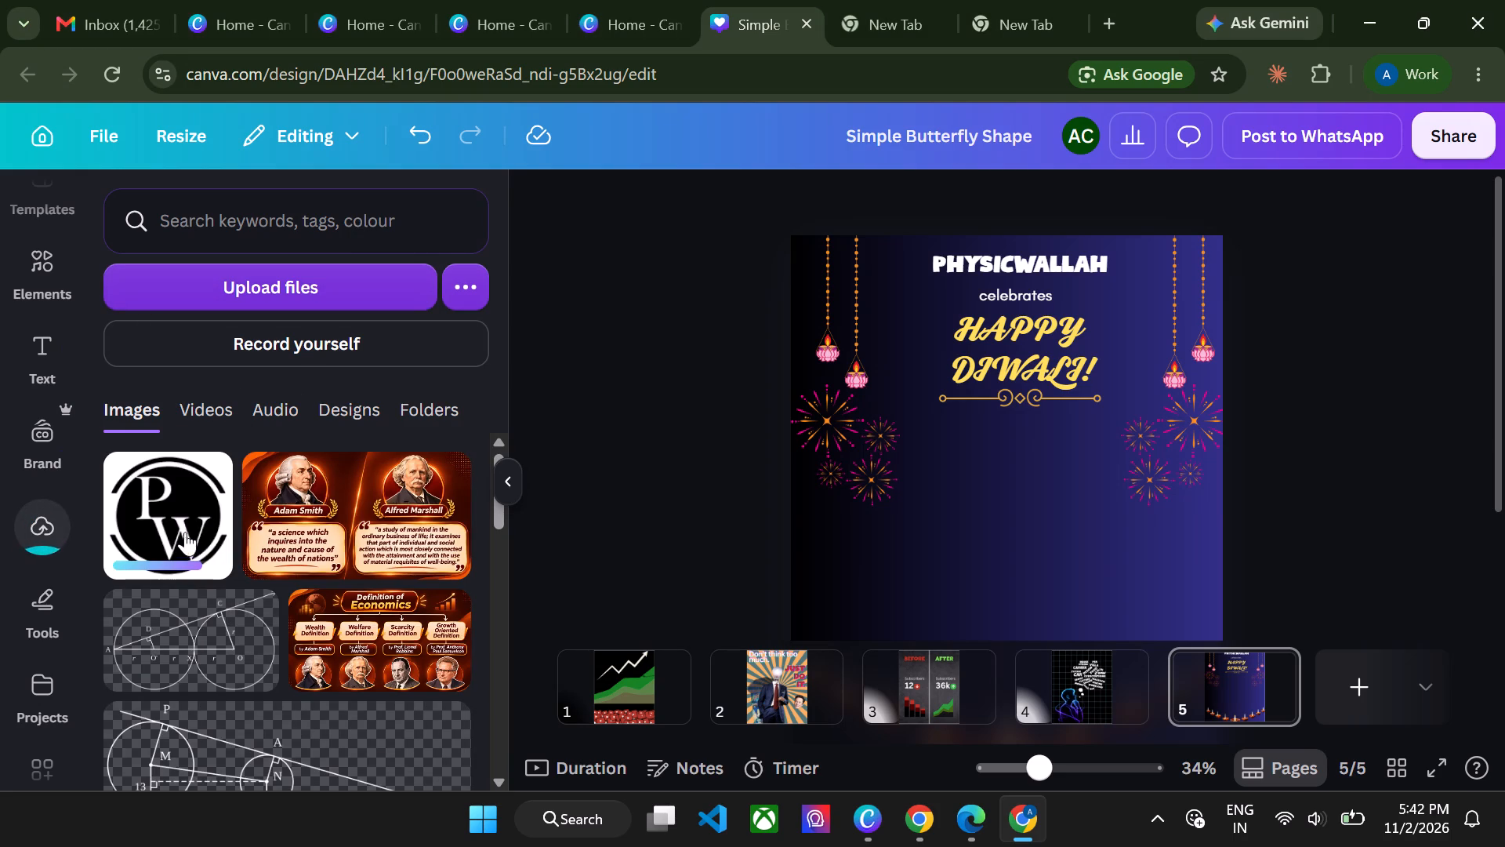
left_click(185, 537)
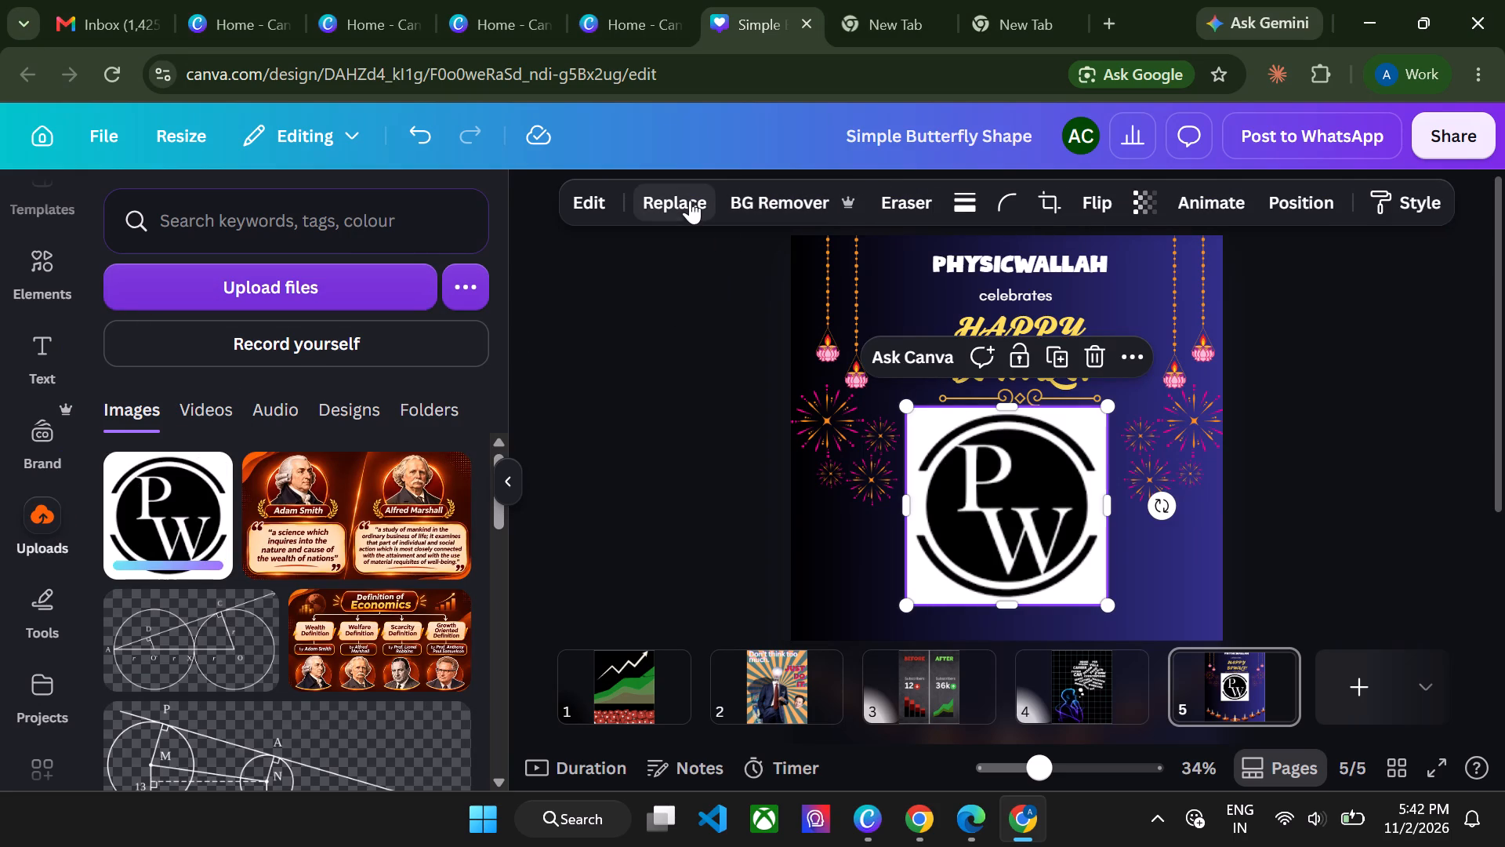
Shrink the PW logo to about the height of the PHYSICWALLAH title and place it just before the title.
left_click_drag(1106, 404, 984, 573)
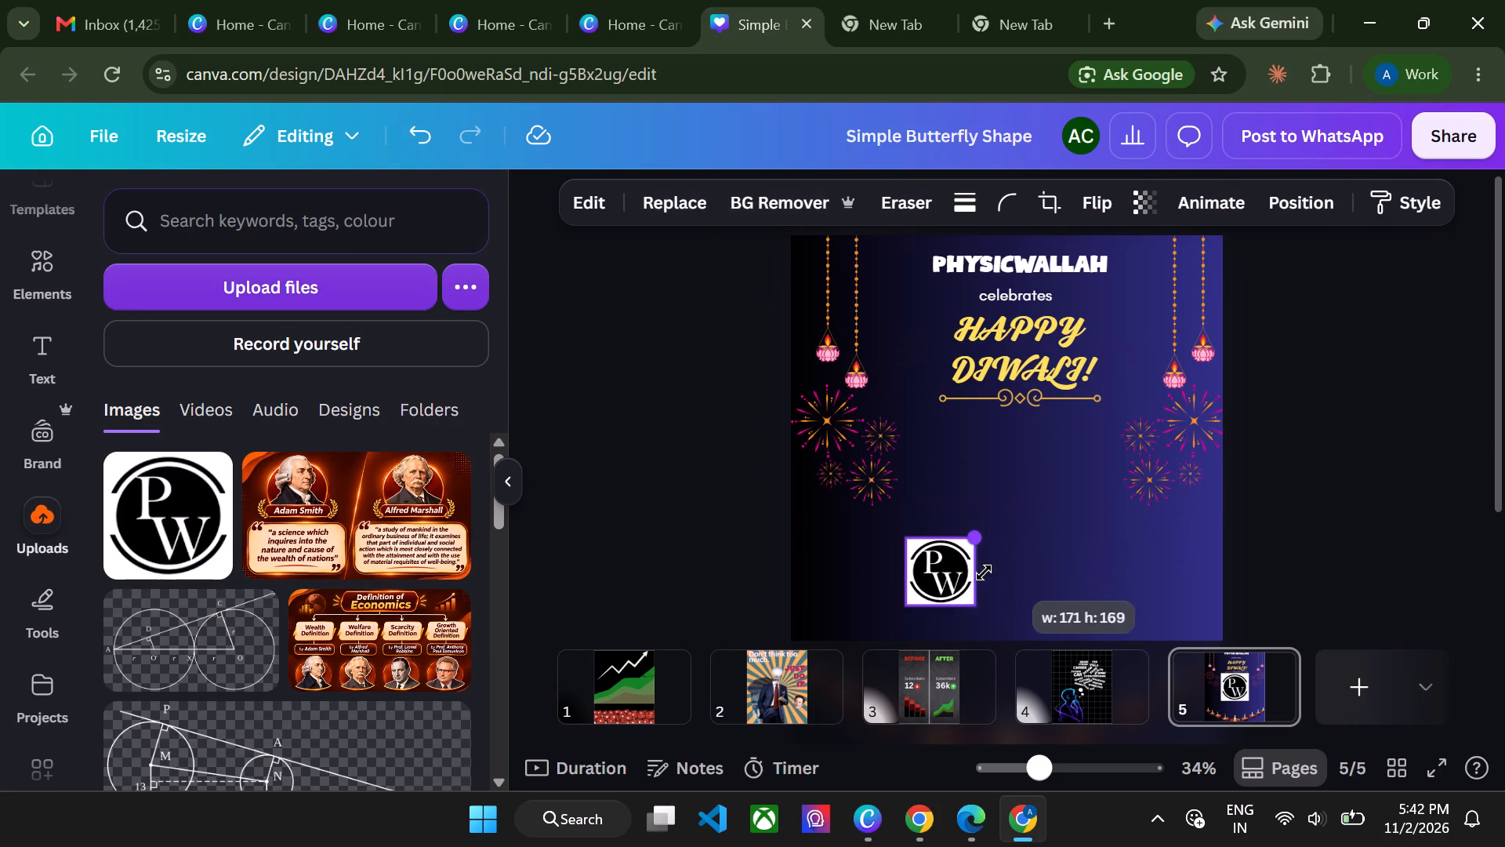
left_click_drag(984, 573, 954, 599)
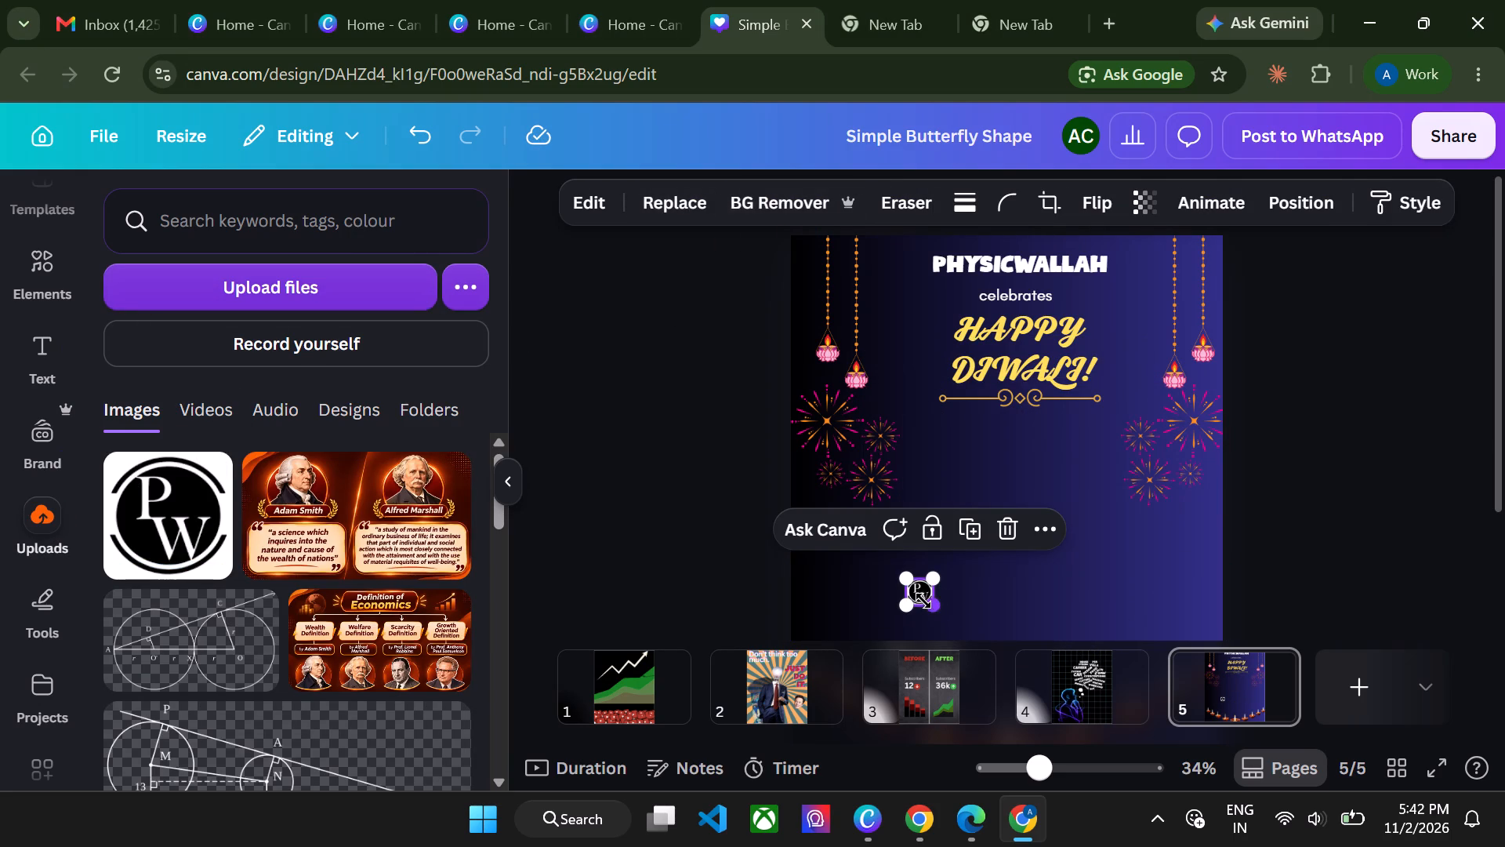
left_click_drag(916, 590, 905, 264)
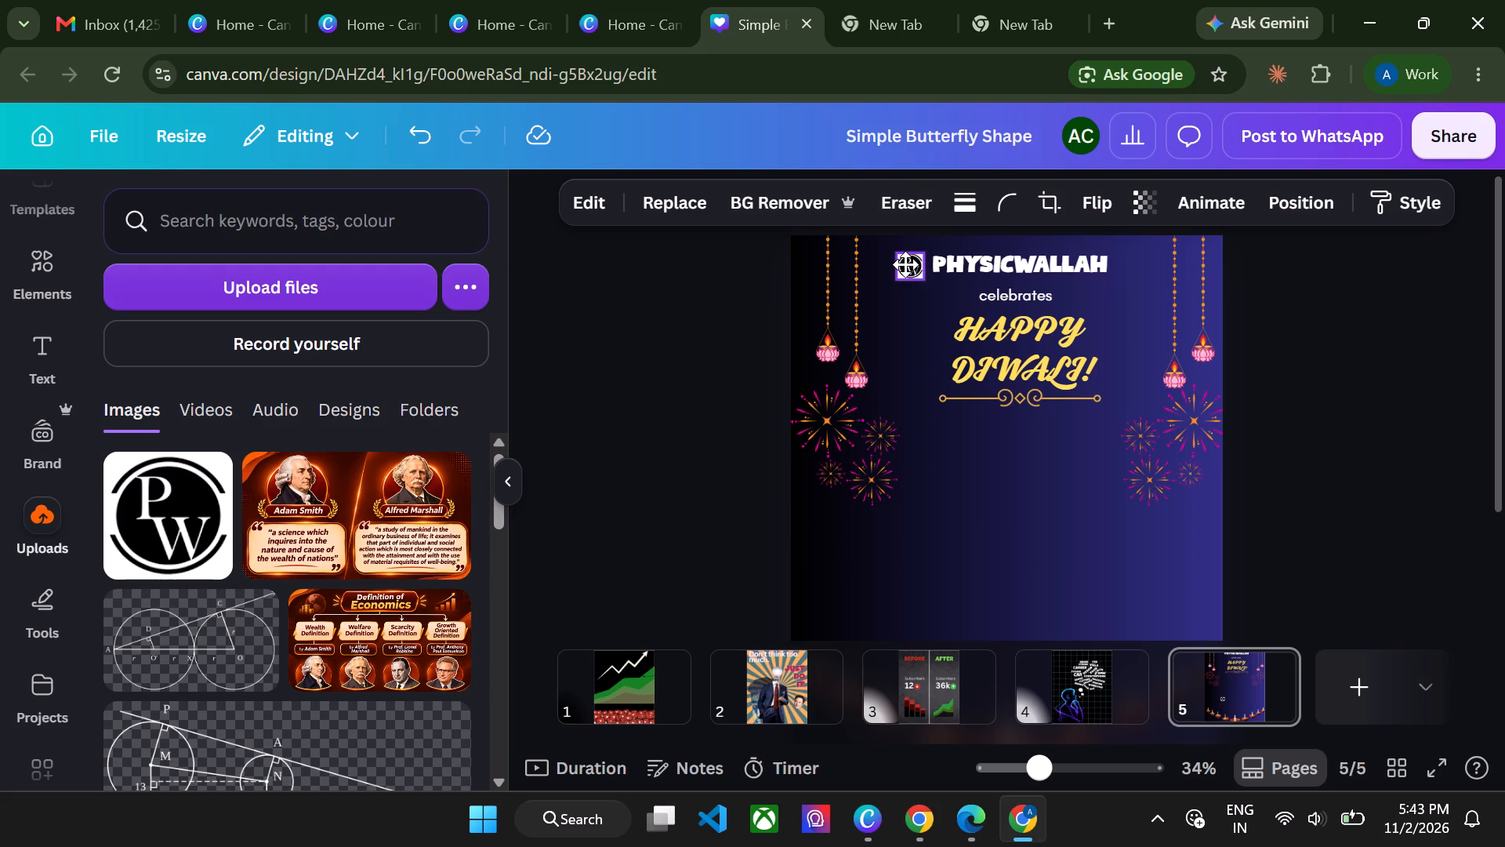
left_click_drag(905, 264, 906, 260)
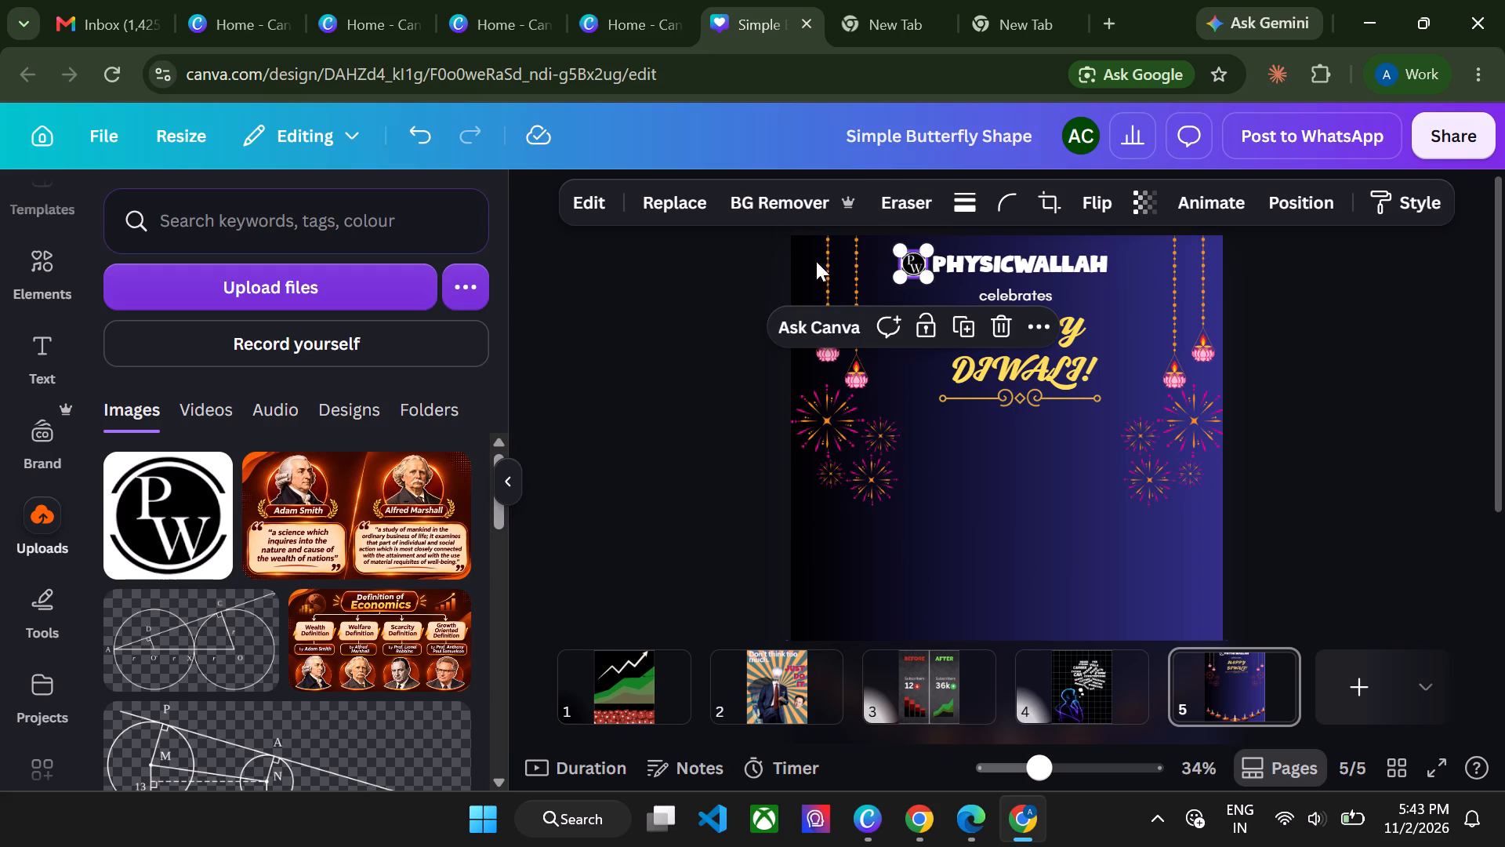
left_click(736, 273)
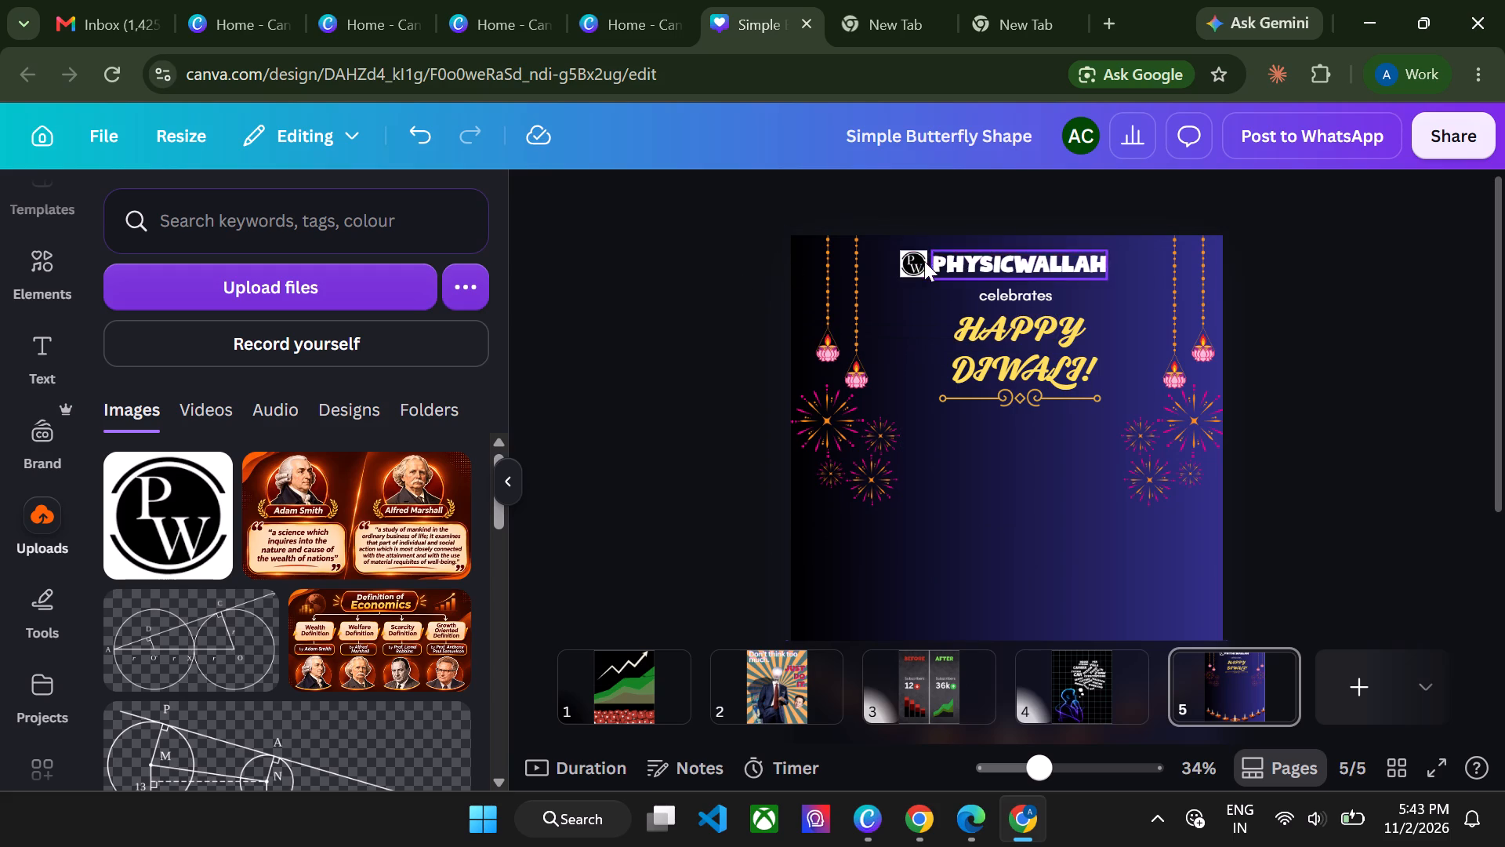
Round the PW logo's corners fully so its white square background becomes a circle.
left_click(912, 261)
left_click(995, 196)
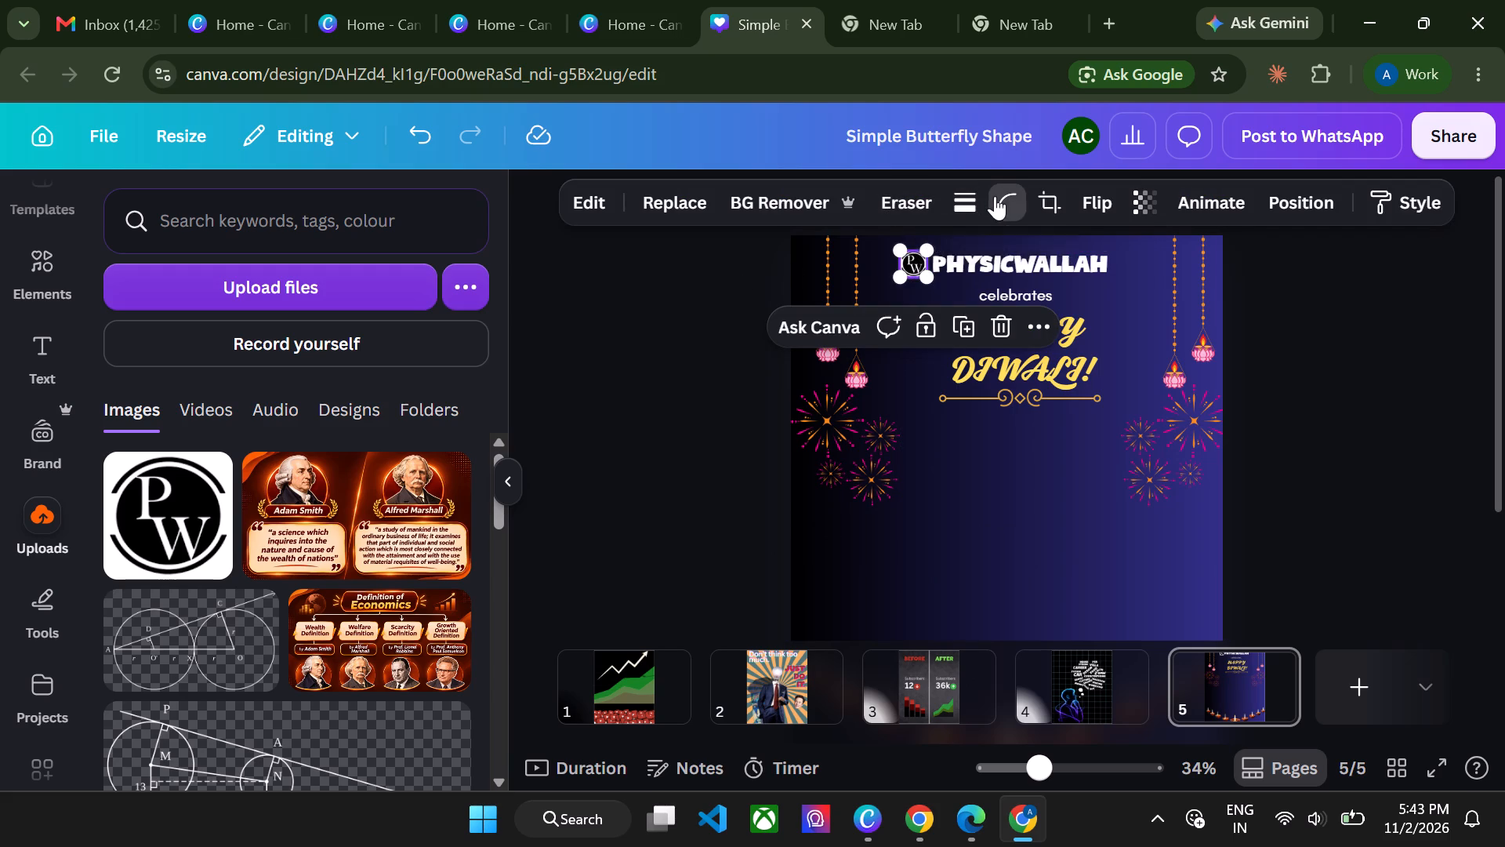
left_click_drag(887, 297, 1096, 304)
left_click(680, 334)
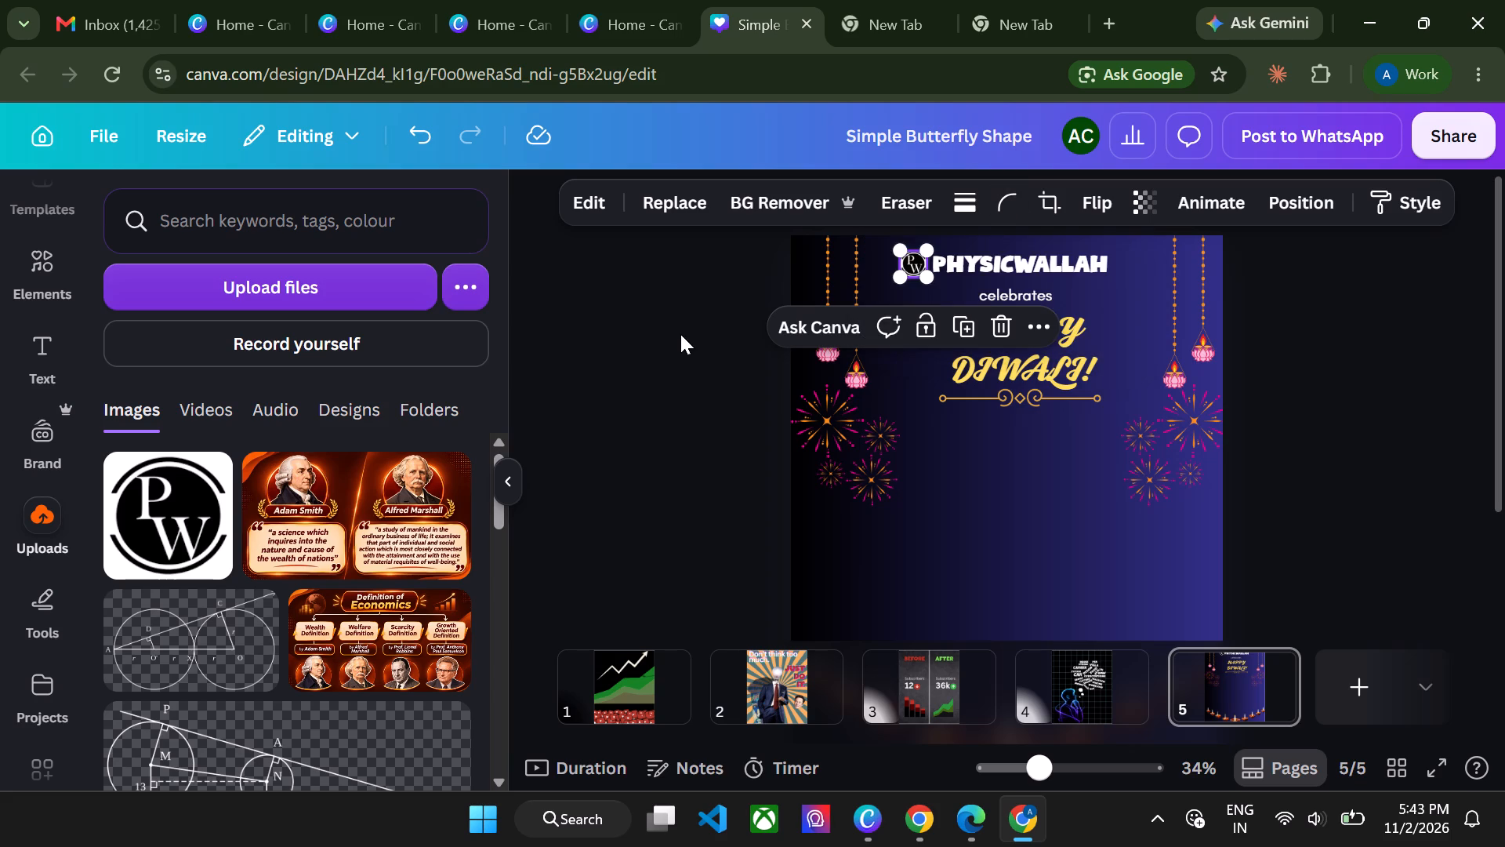
left_click(680, 334)
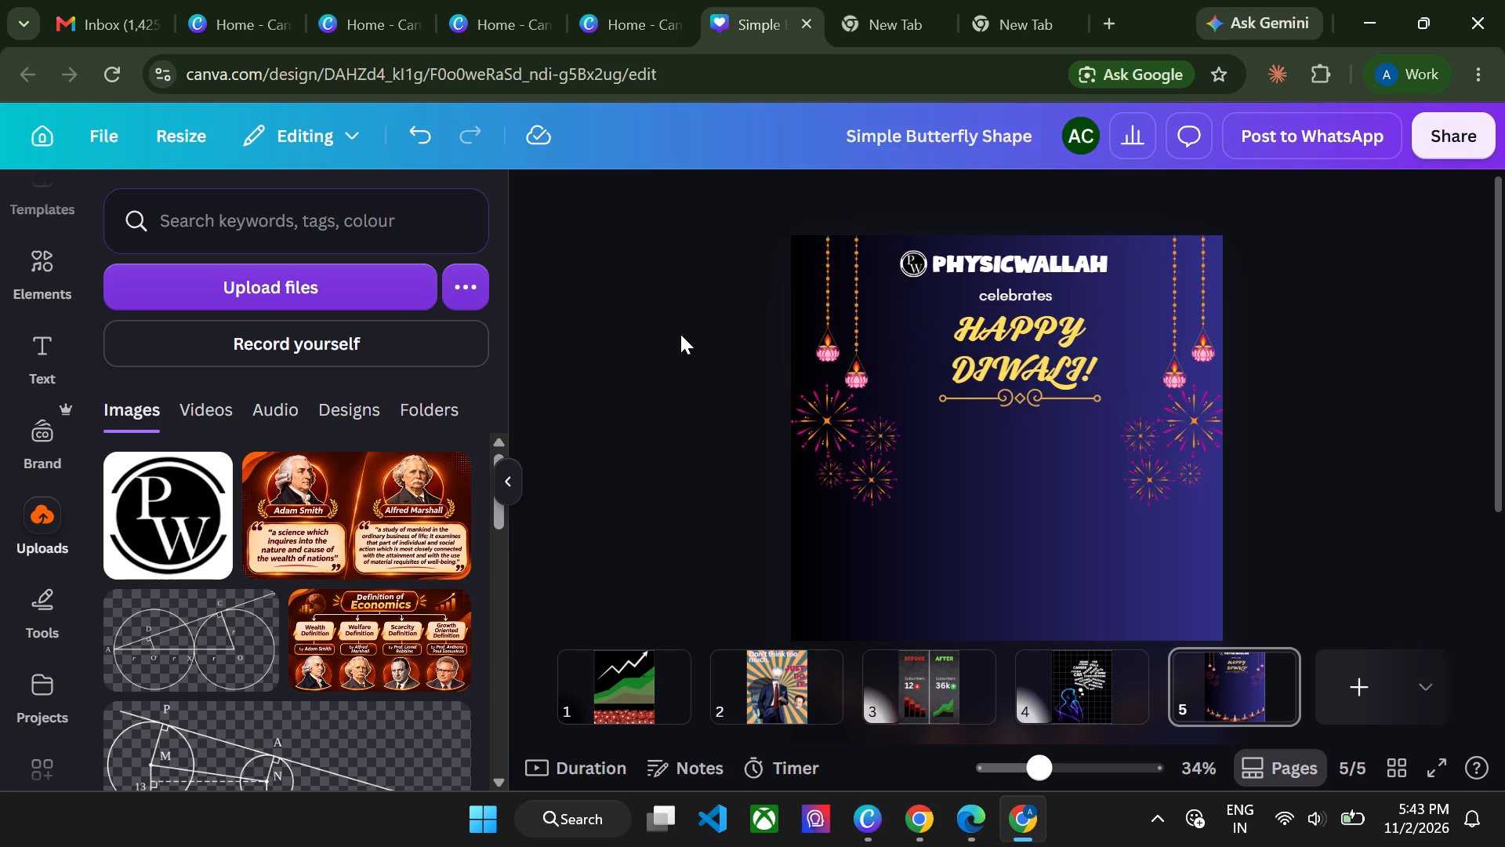
Set the font size of the "celebrates" text to 24.
double_click(1015, 289)
key("ctrl+a")
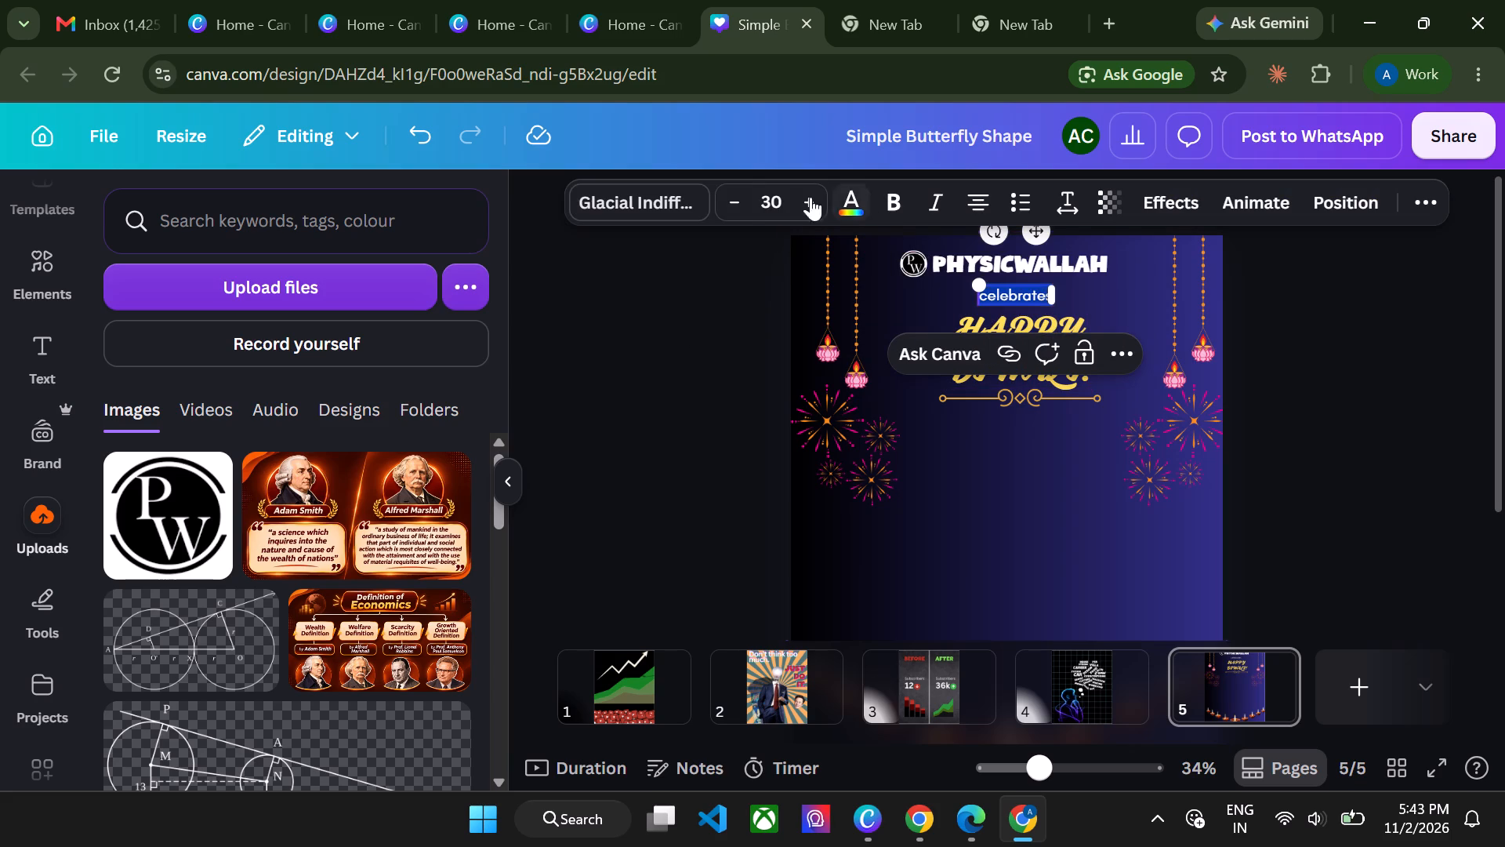
triple_click(739, 203)
triple_click(739, 203)
left_click(739, 203)
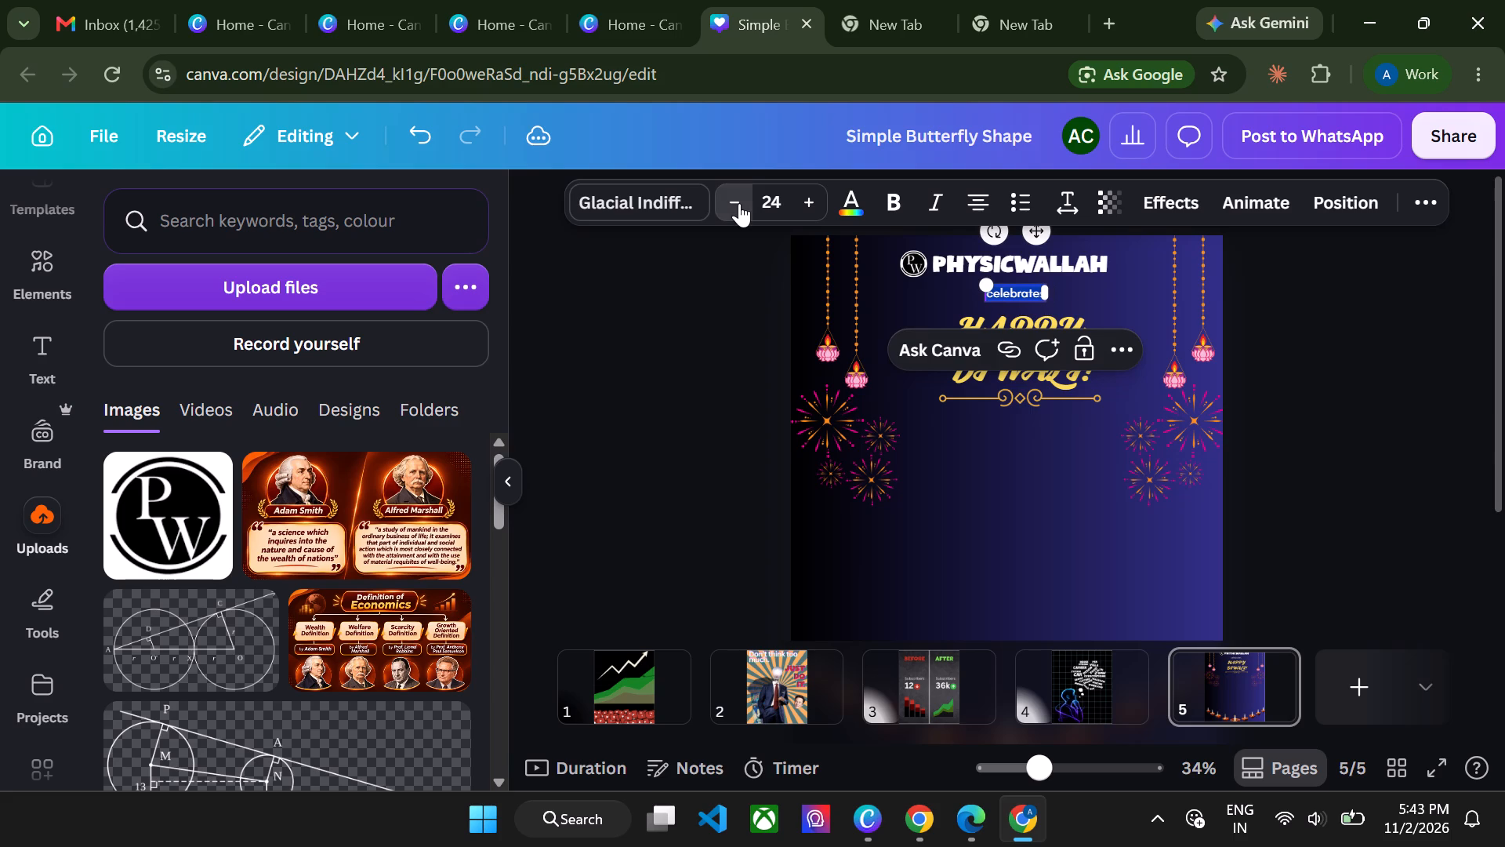
double_click(662, 355)
Move the HAPPY DIWALI! heading and the gold divider up slightly, closer to the "celebrates" text.
left_click_drag(1027, 332, 1027, 325)
left_click(1029, 393)
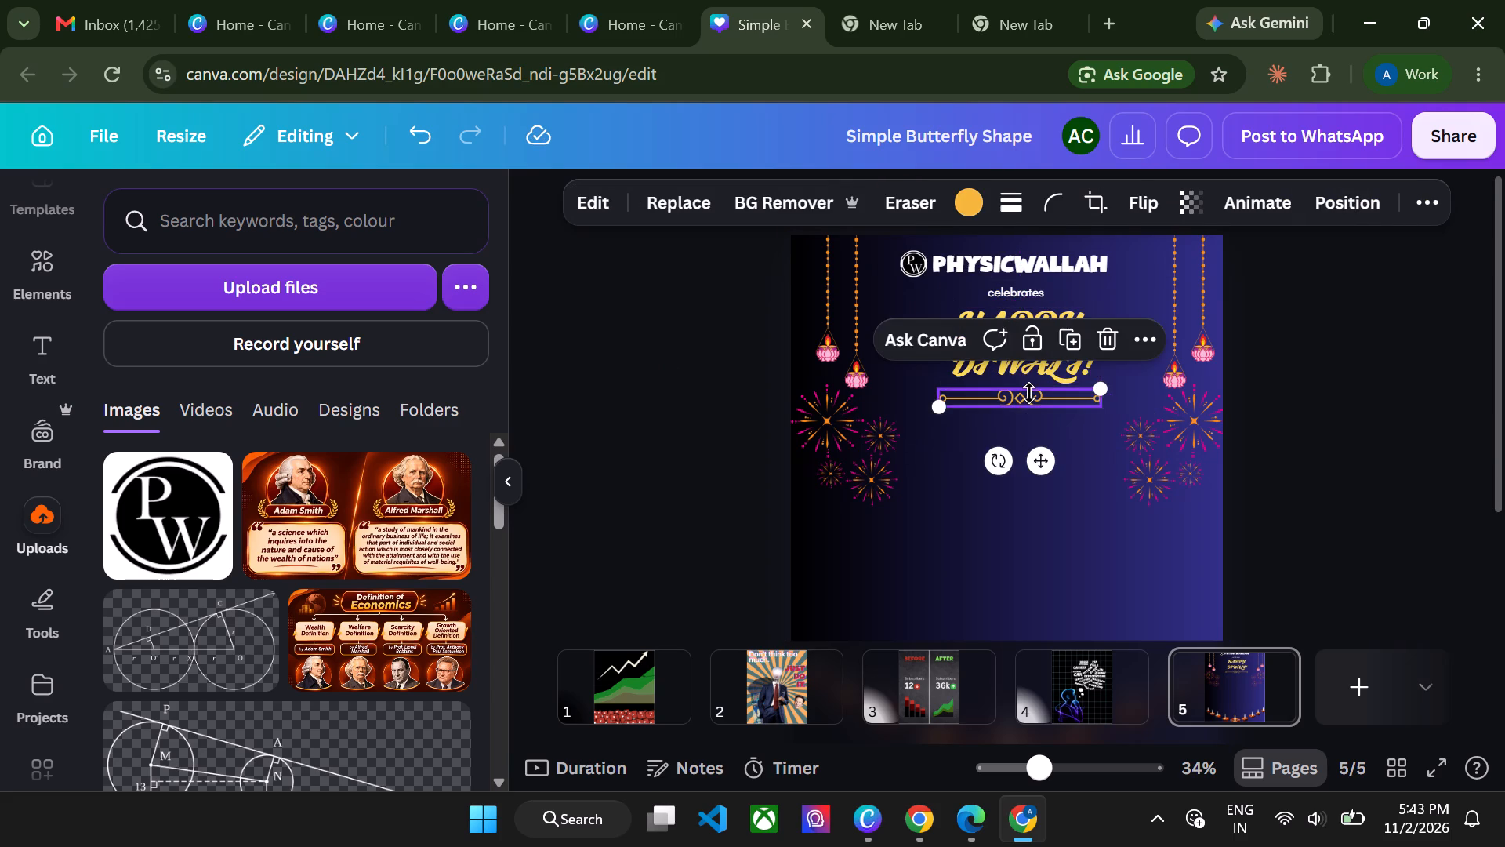
left_click(691, 400)
Shrink the gold divider to slightly narrower than the word DIWALI! and recentre it beneath the heading.
left_click(1089, 391)
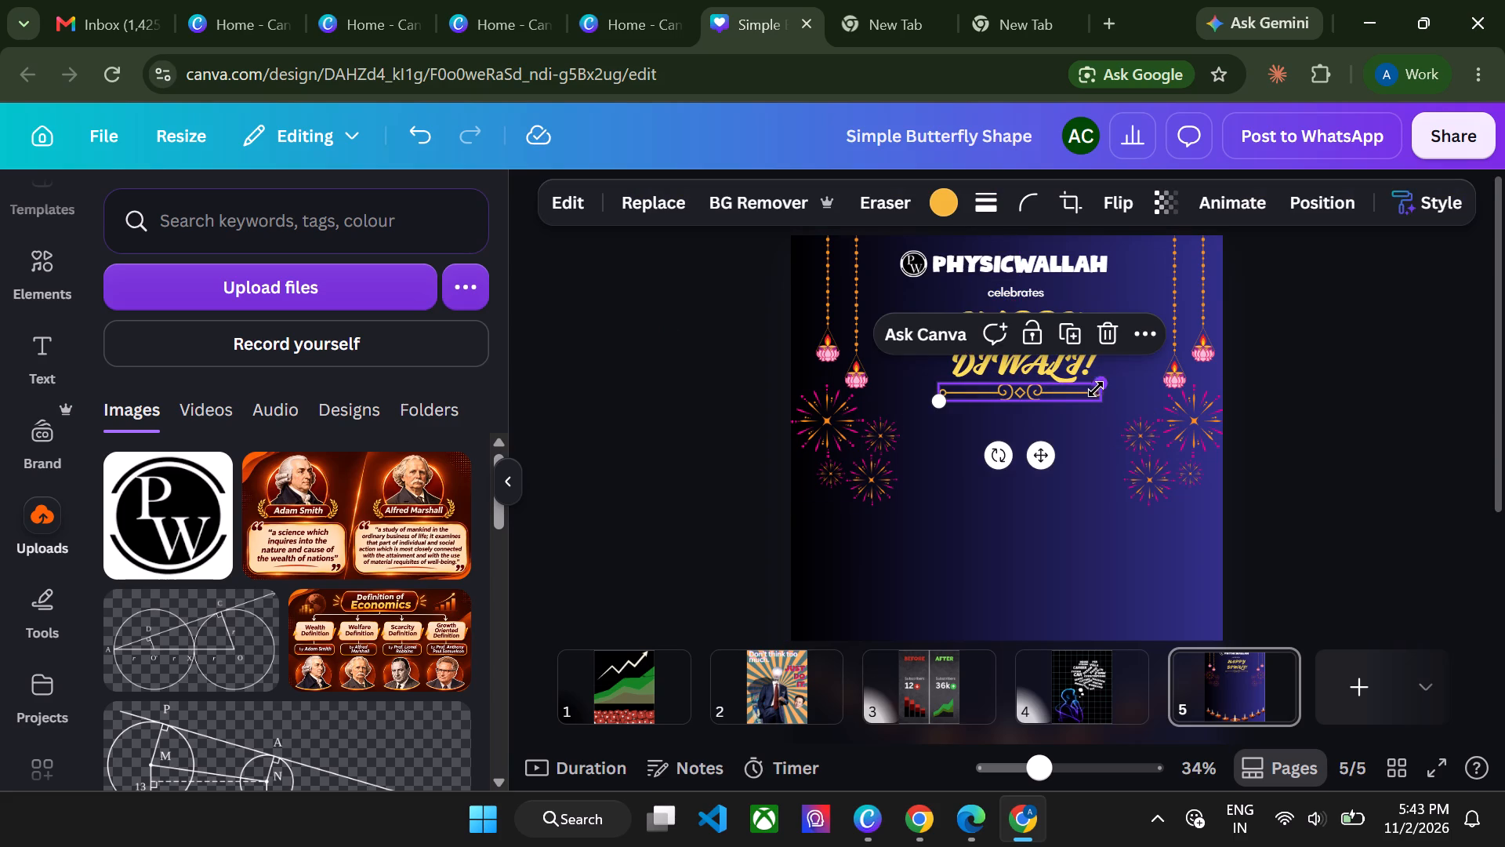
left_click_drag(1098, 386, 1071, 386)
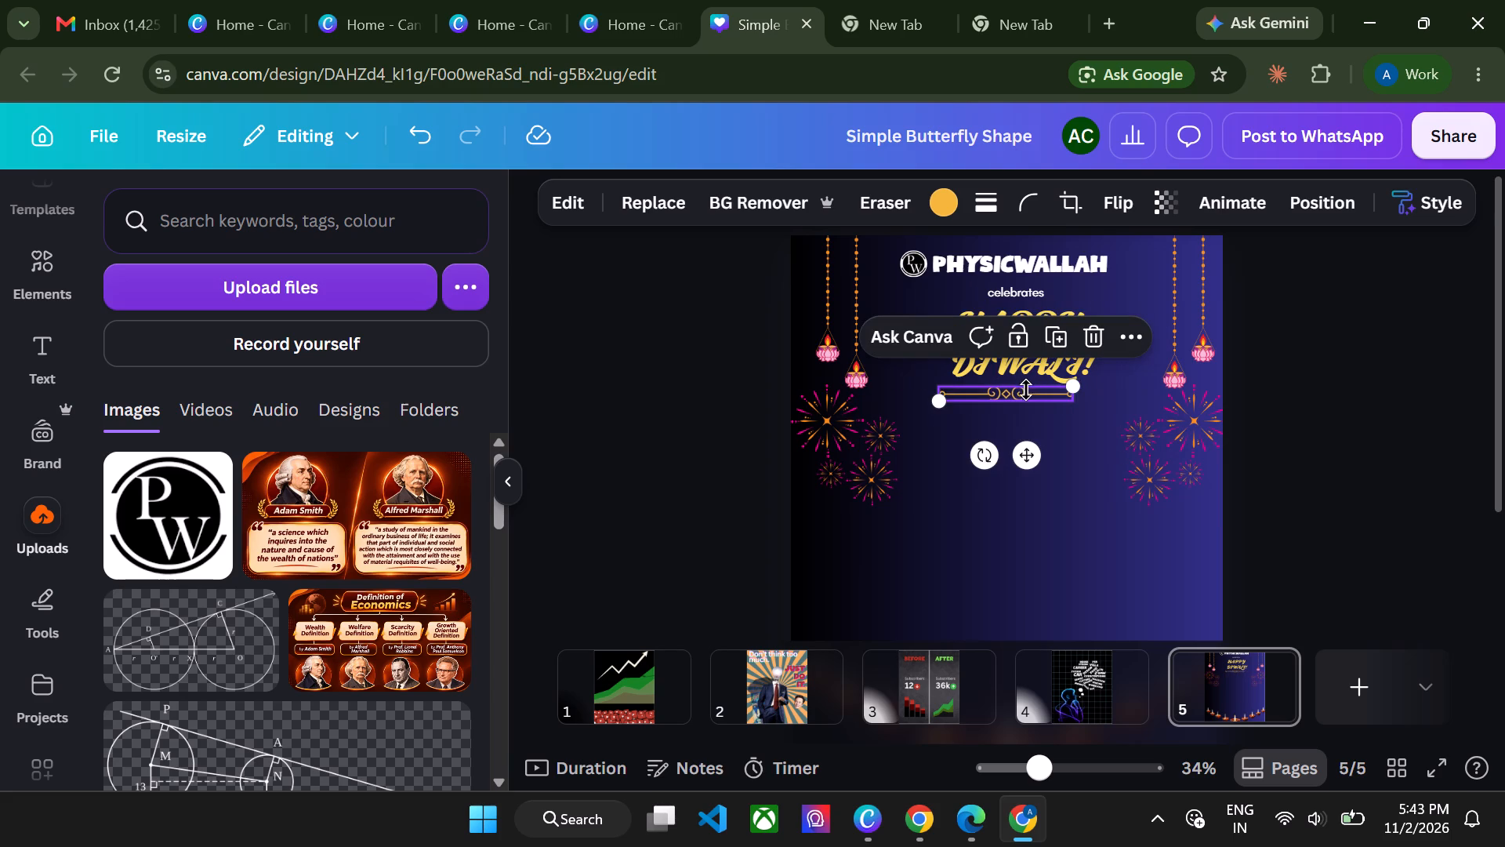
left_click(1025, 400)
left_click_drag(1025, 449, 1041, 449)
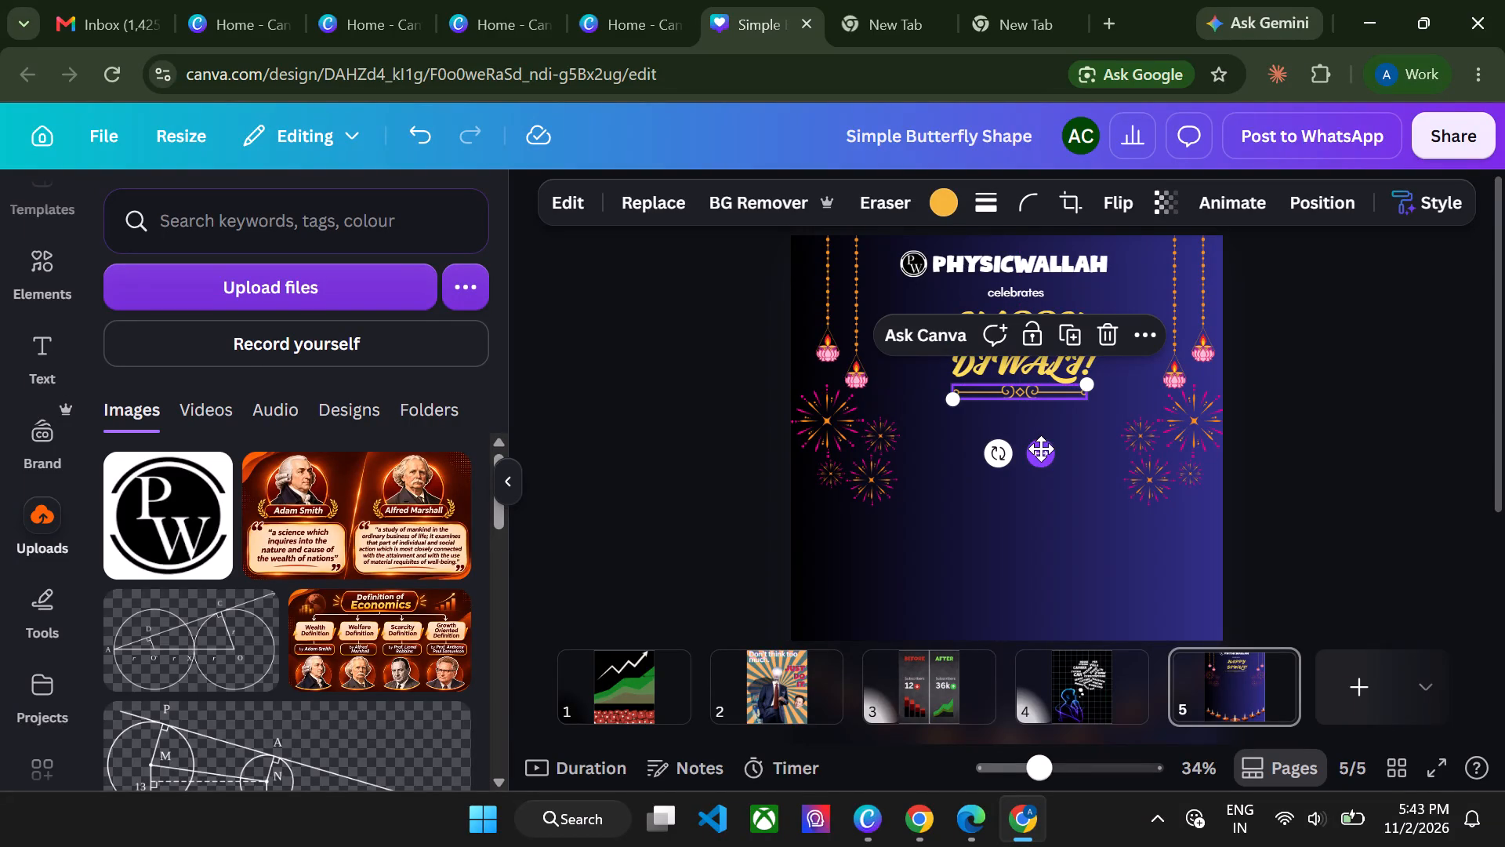
left_click(1405, 346)
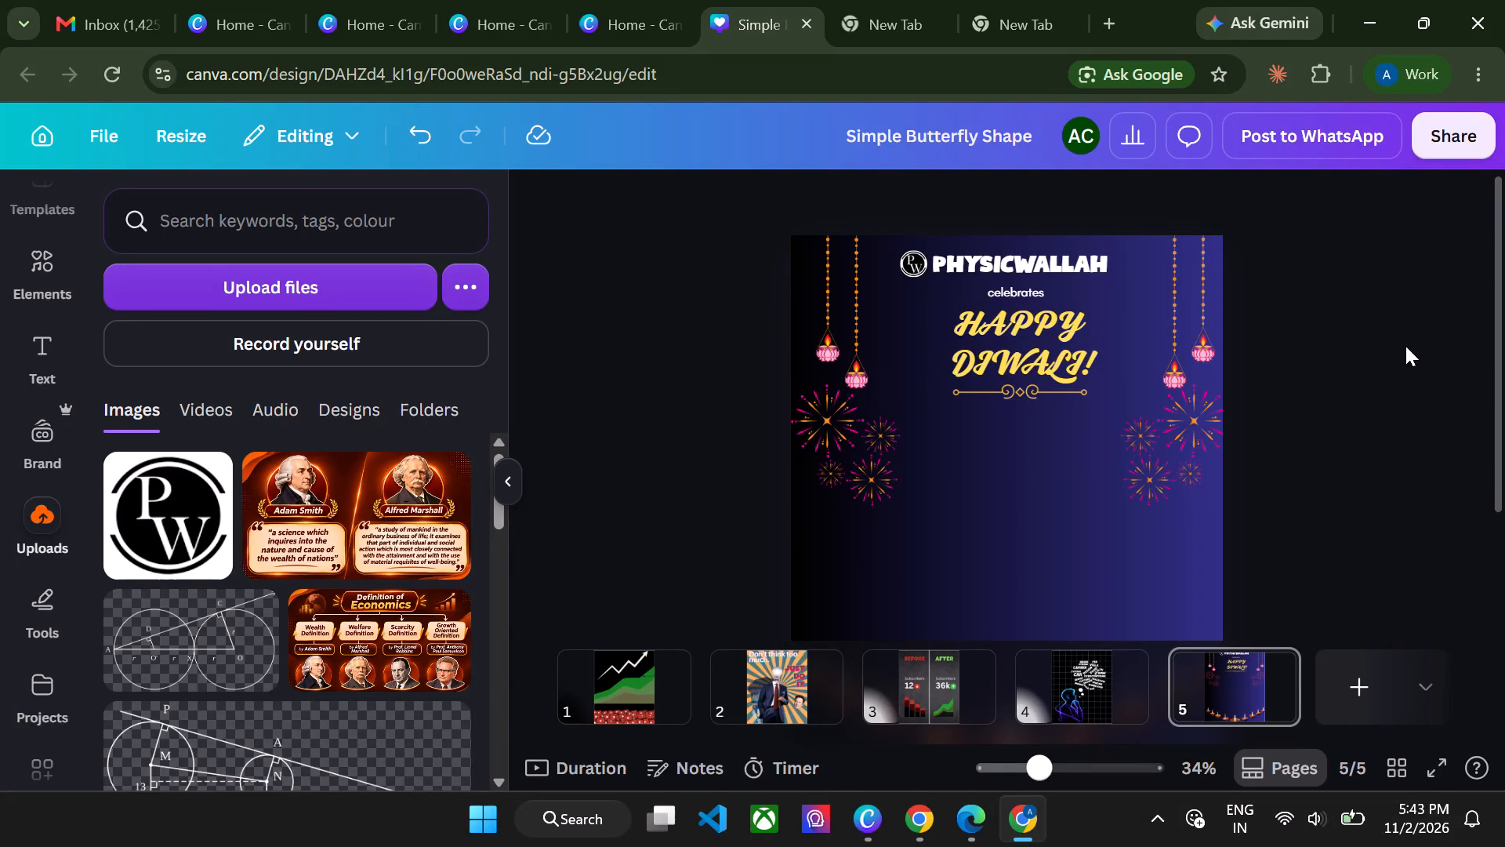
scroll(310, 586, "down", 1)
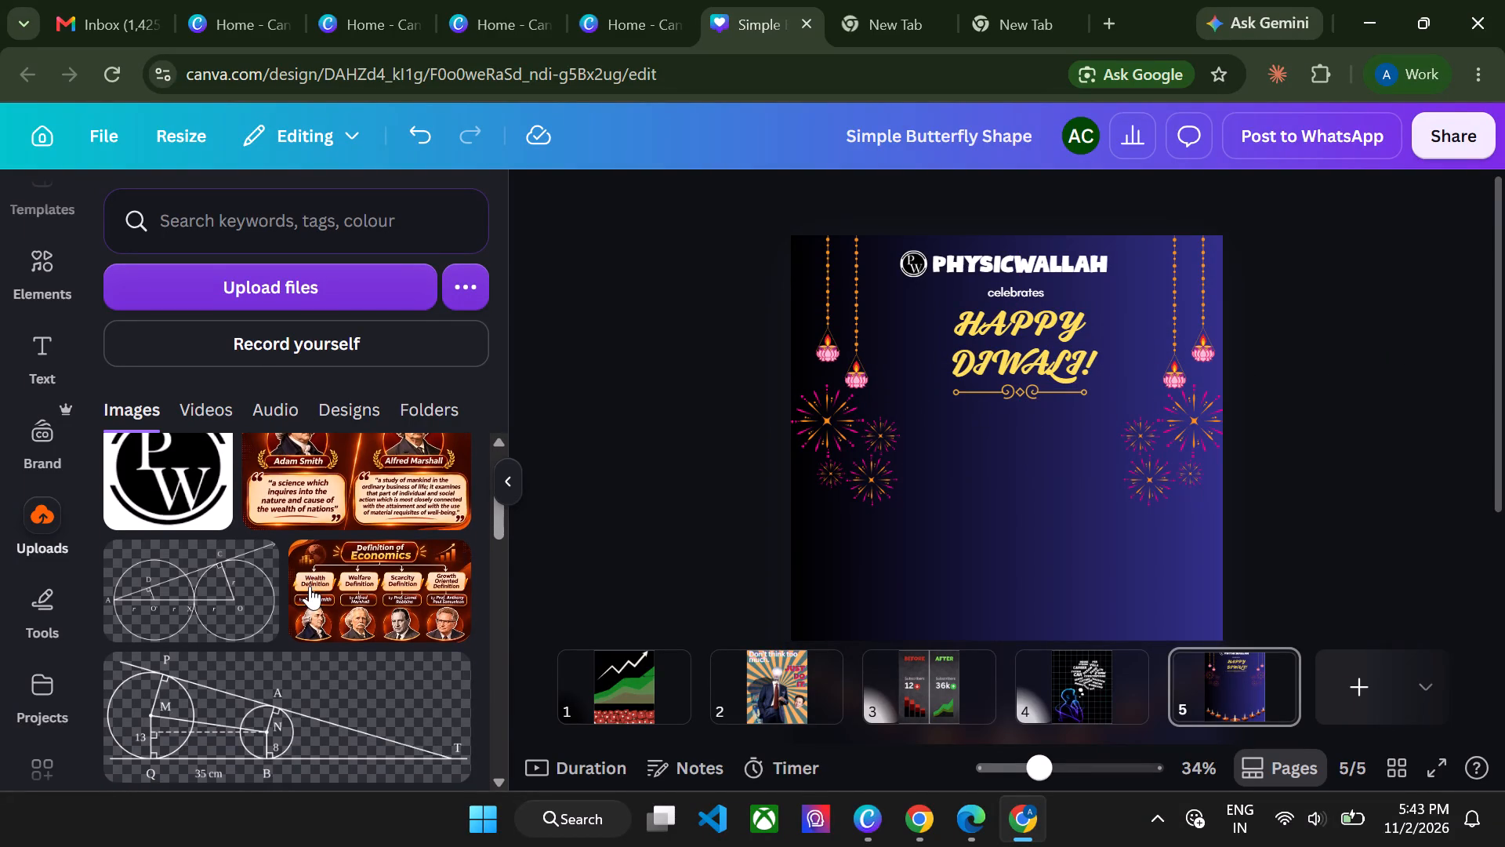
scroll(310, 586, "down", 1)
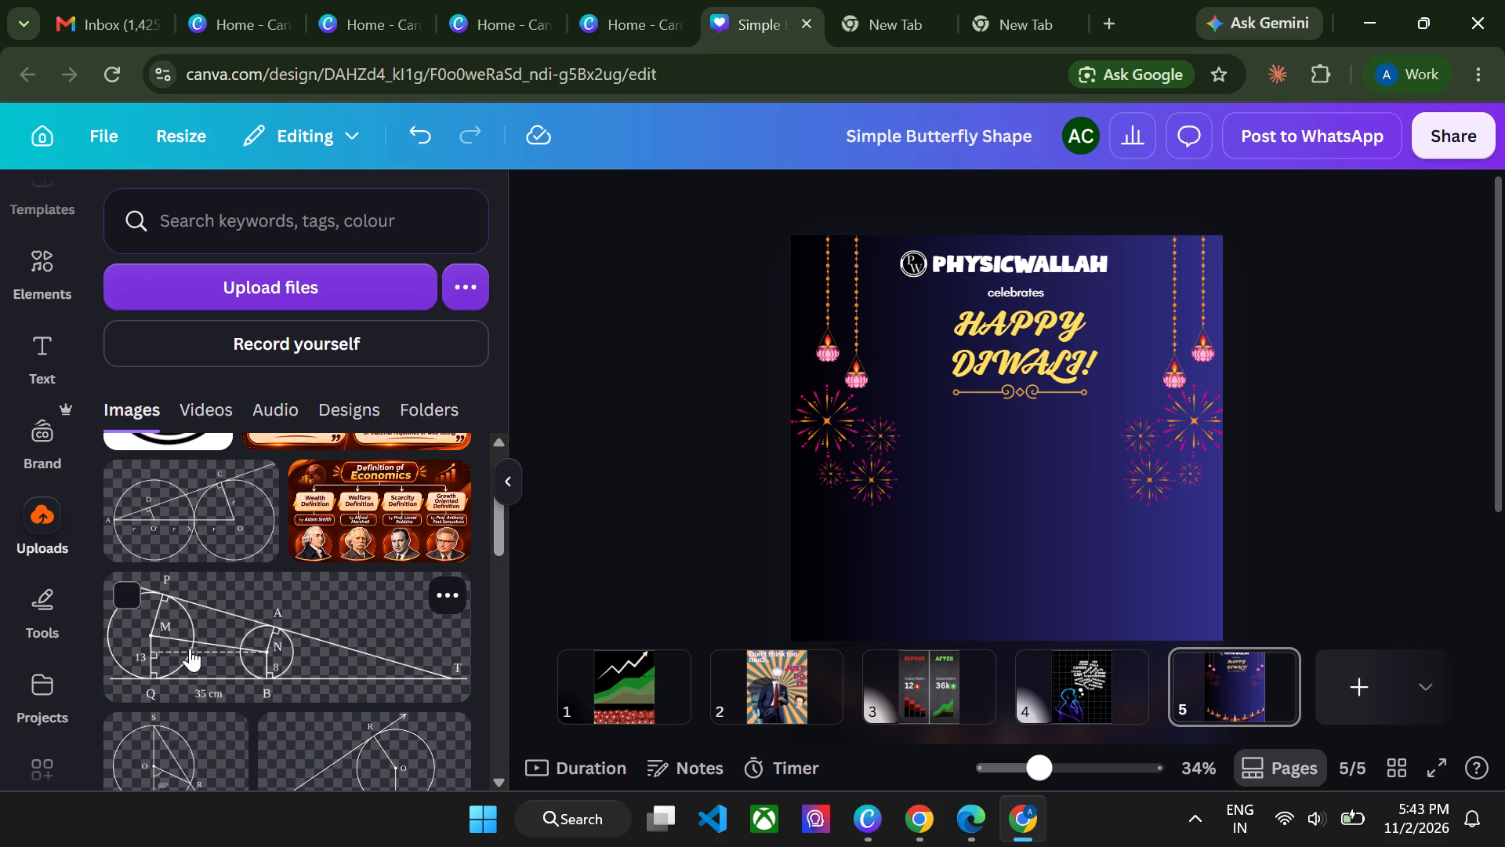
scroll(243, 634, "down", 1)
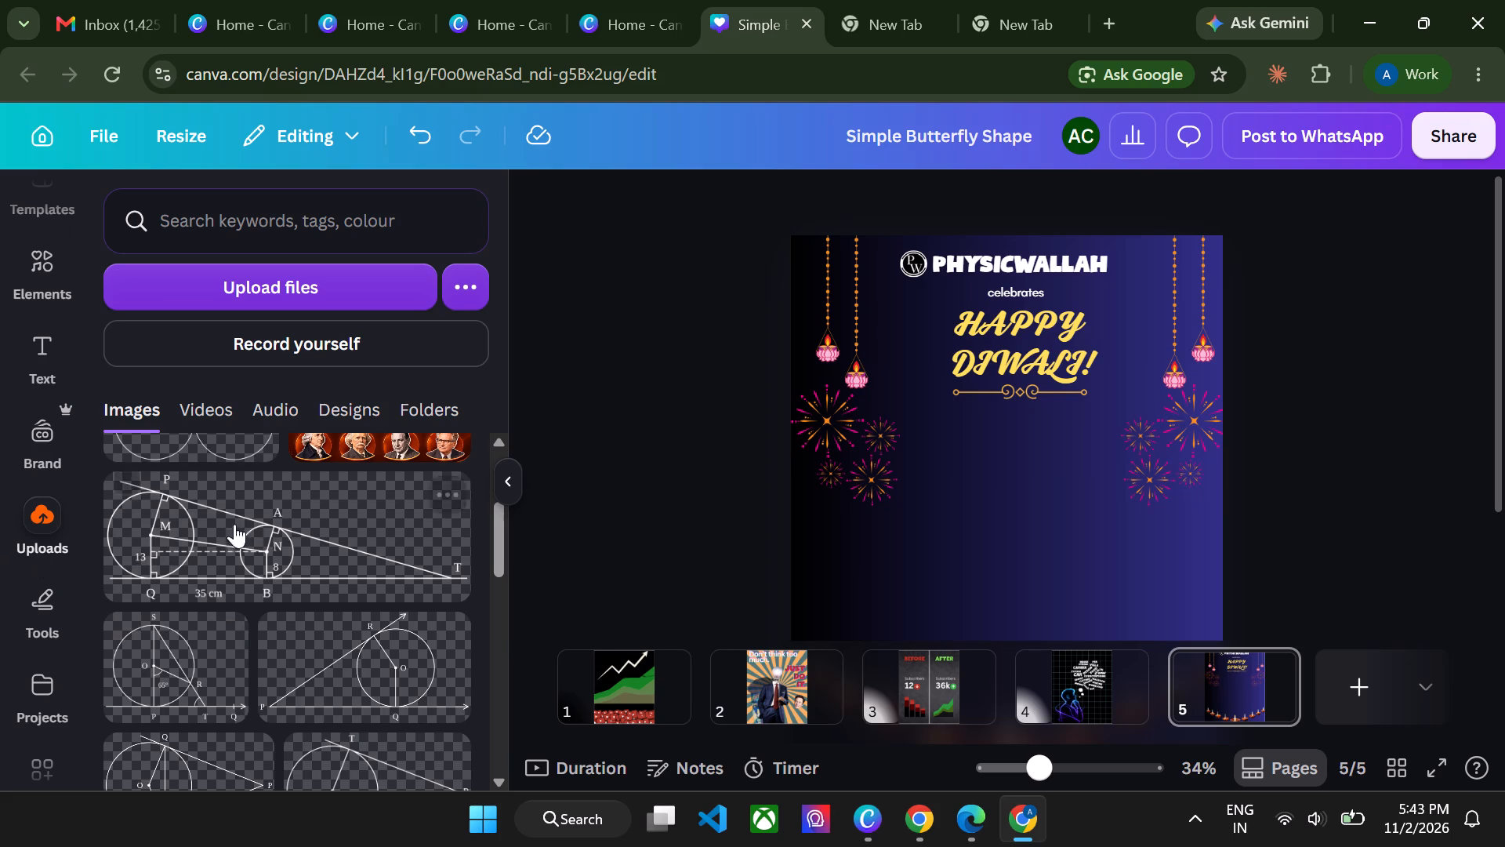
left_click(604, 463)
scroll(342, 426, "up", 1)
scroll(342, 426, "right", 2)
Search the graphics for "invitation border" and add the wide ornate gold label frame to the poster.
left_click(42, 270)
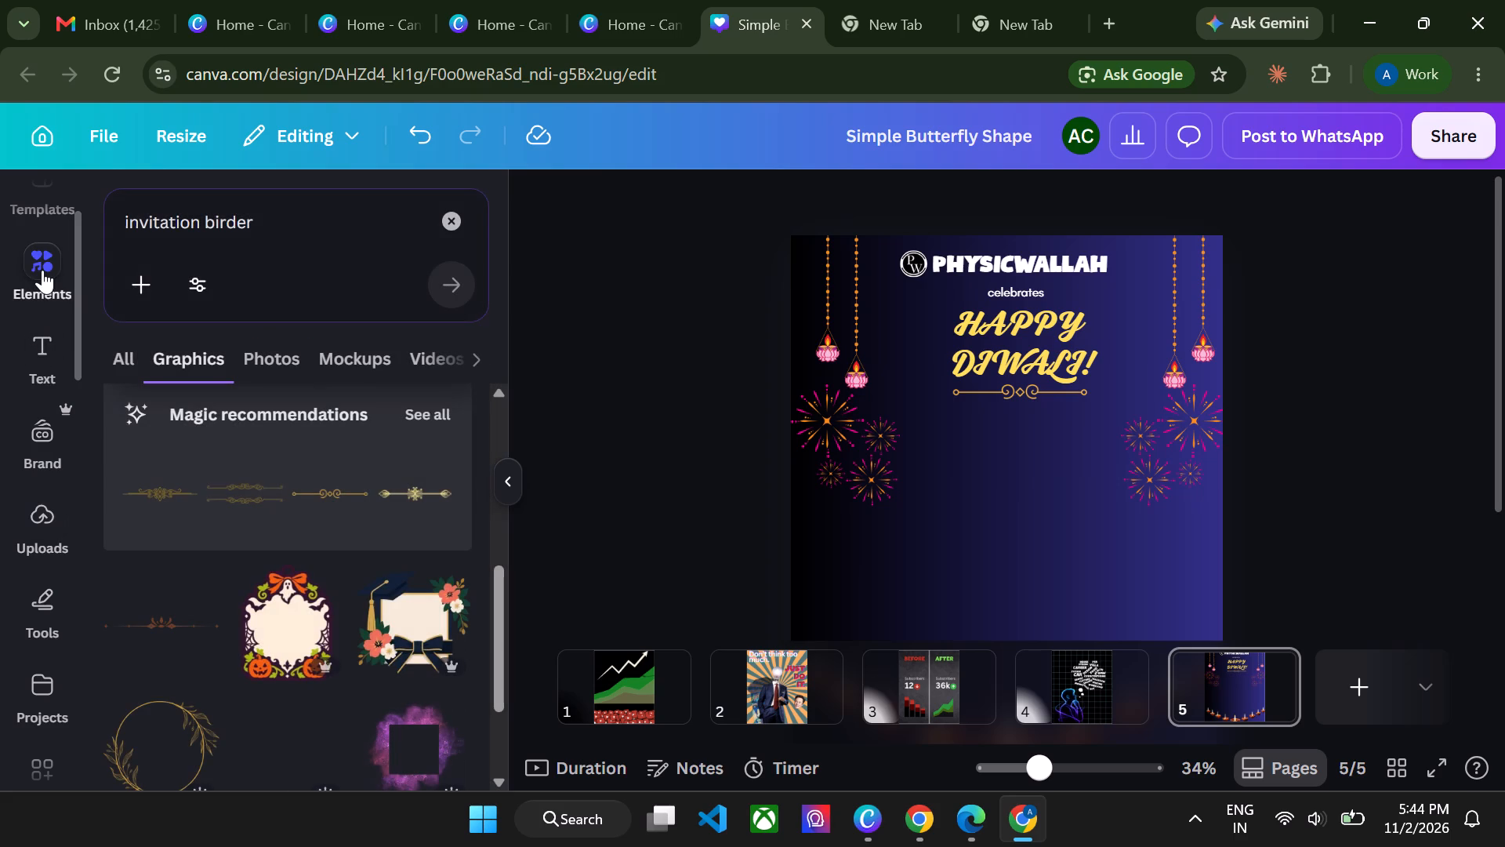
left_click(281, 229)
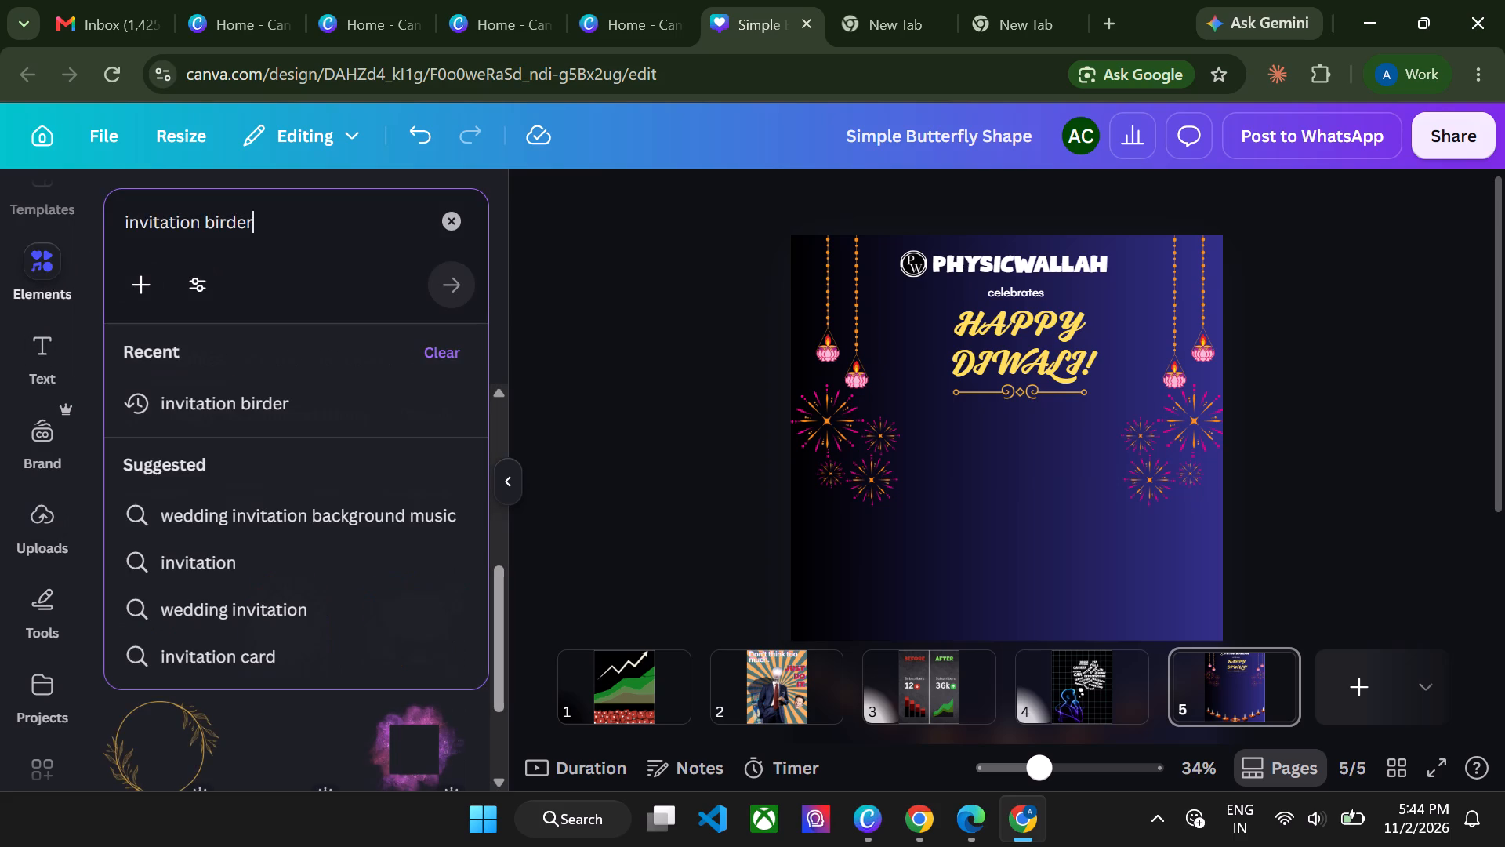
left_click(219, 216)
key("BackSpace")
key("o")
key("Page_Down")
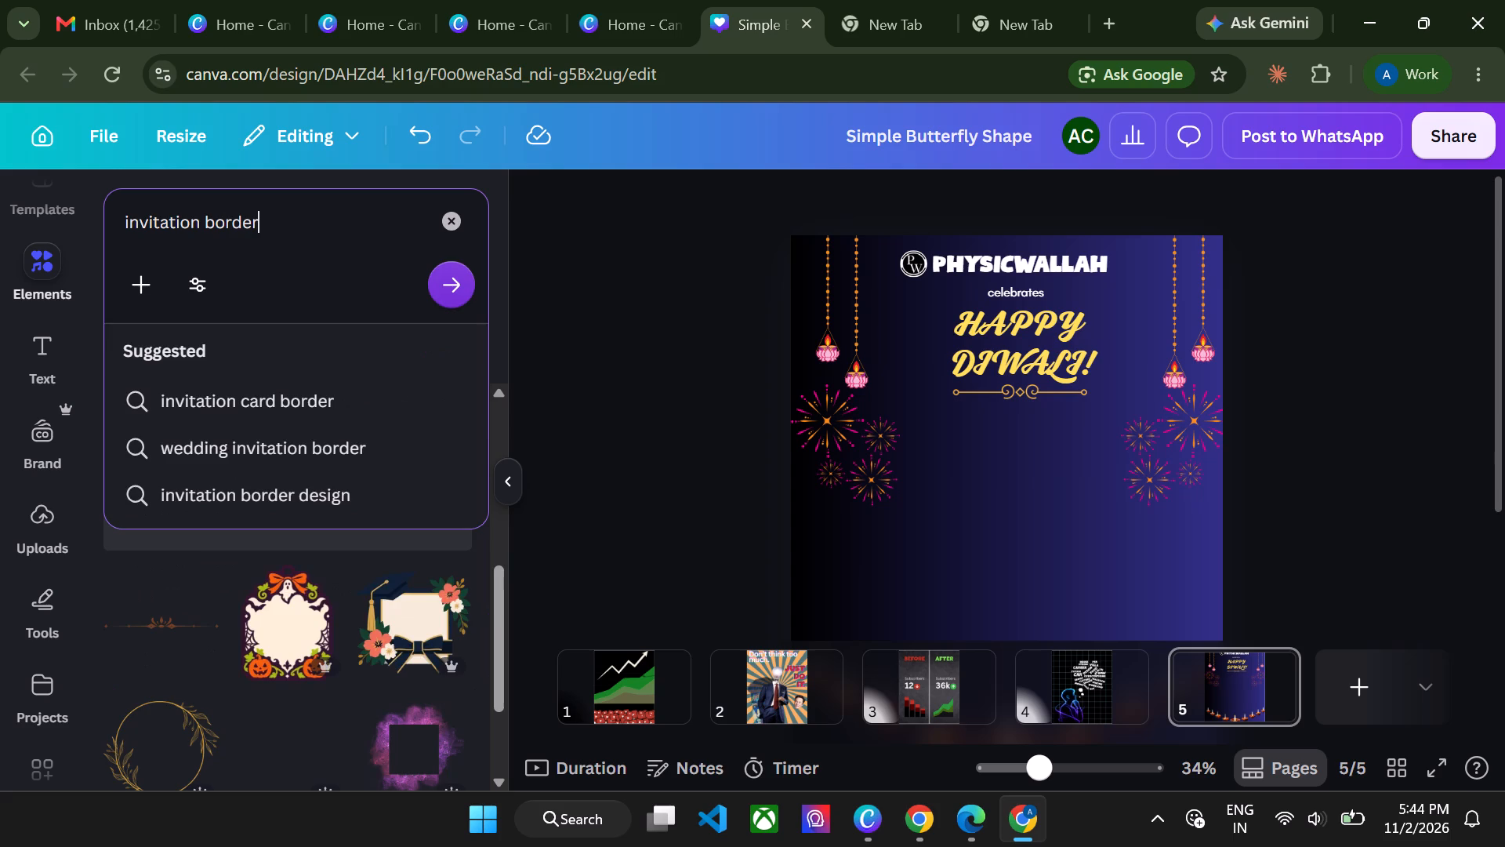
key("Return")
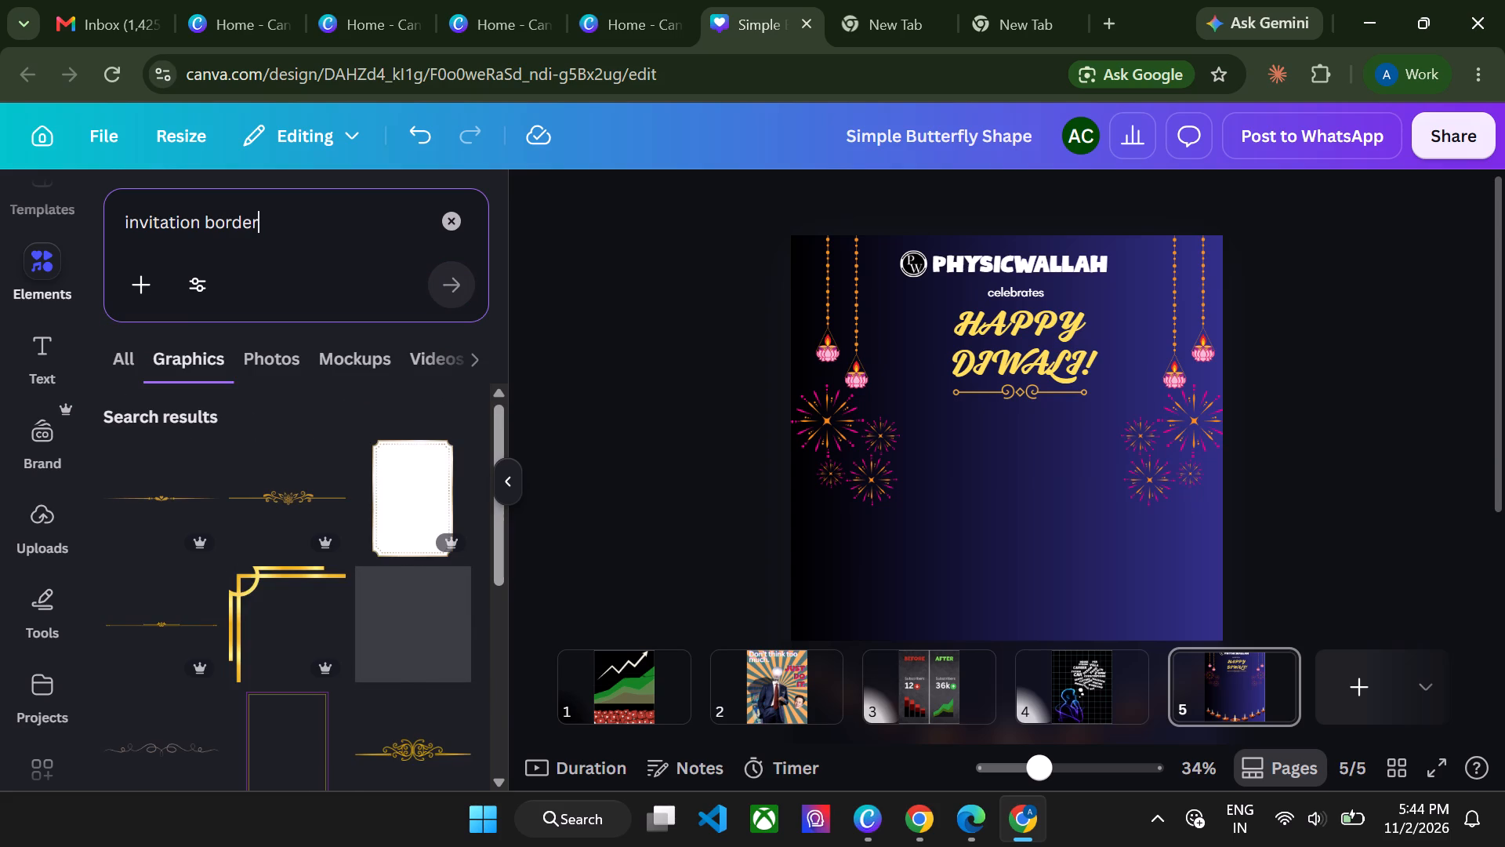
scroll(279, 583, "down", 2)
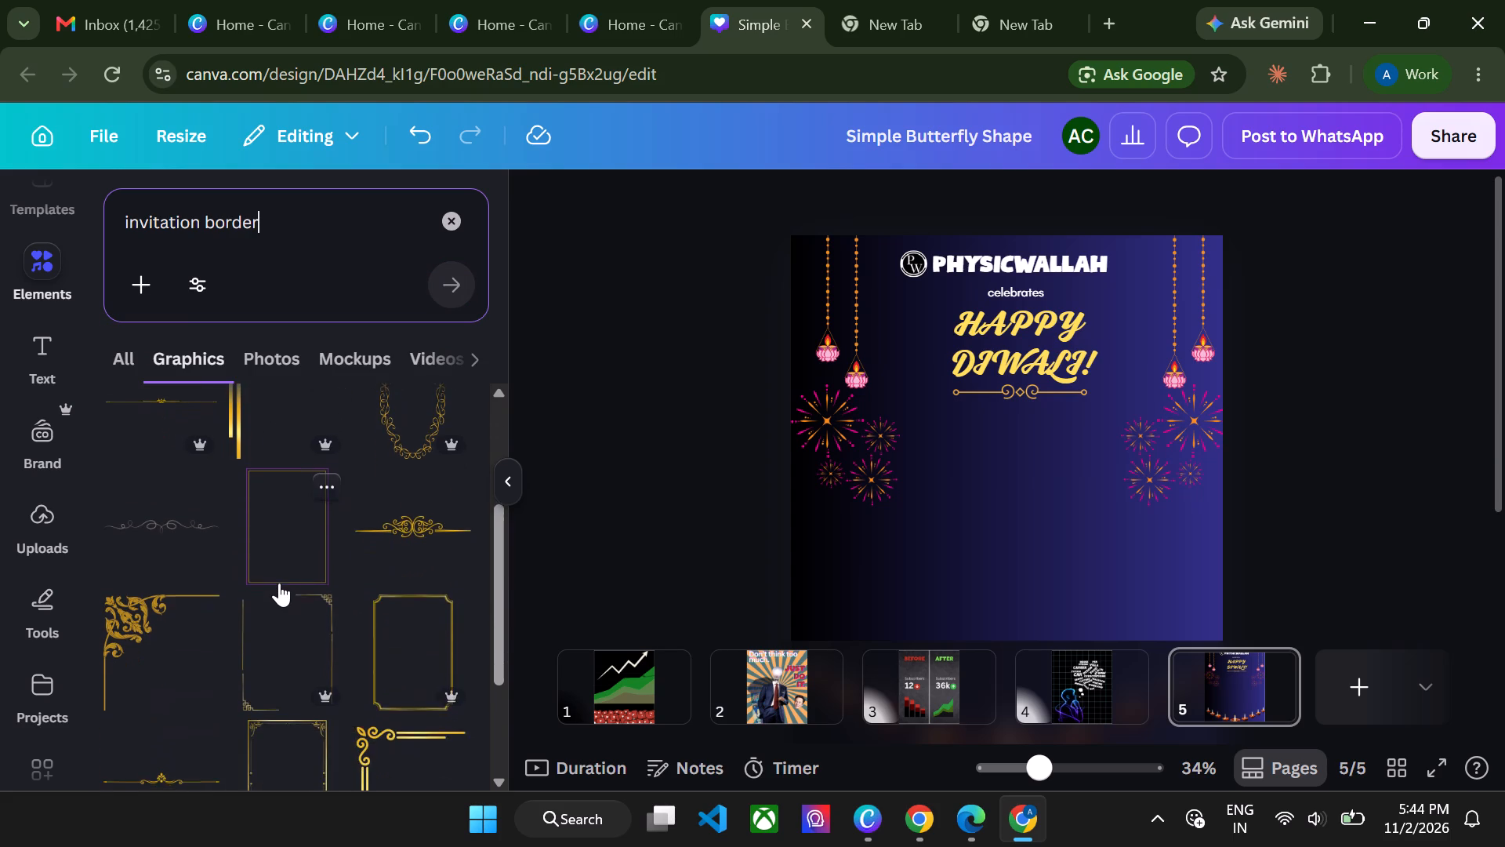
scroll(279, 583, "down", 3)
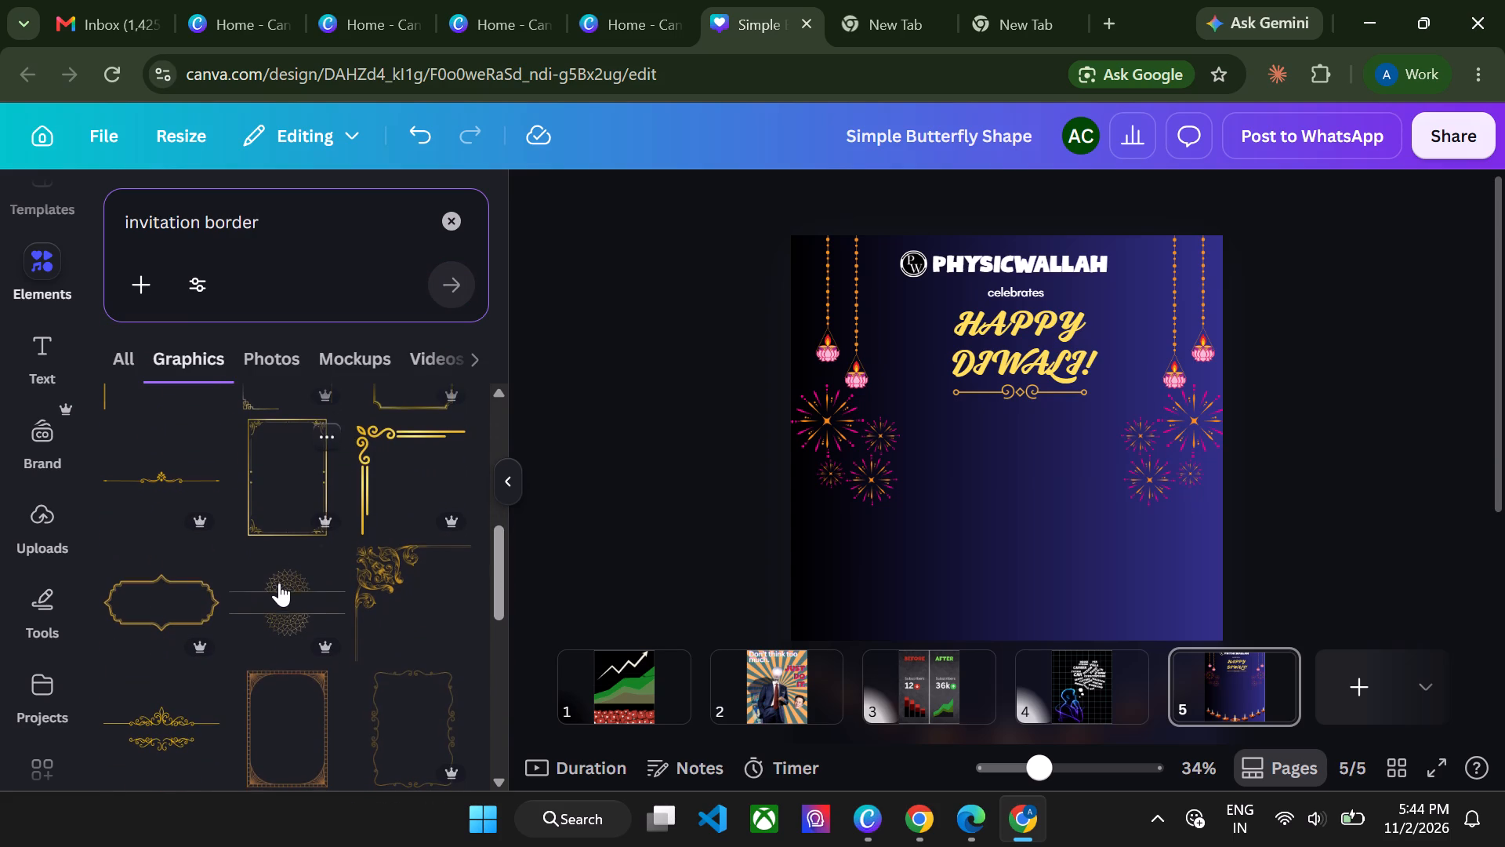
left_click(172, 584)
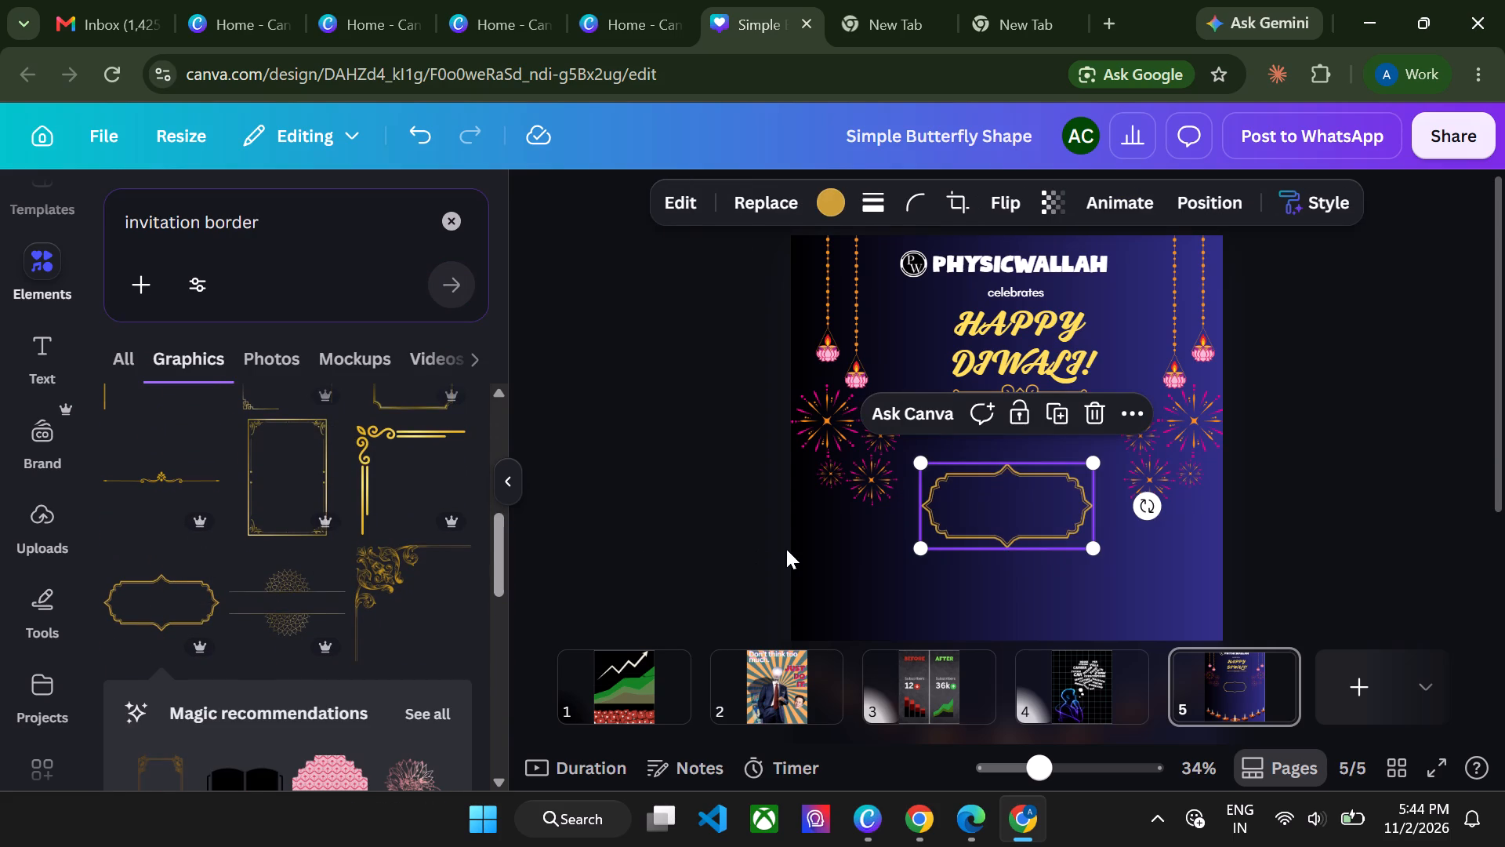
Enlarge the ornate gold frame and place it just beneath the divider, between the two fireworks clusters.
left_click_drag(1003, 493, 994, 449)
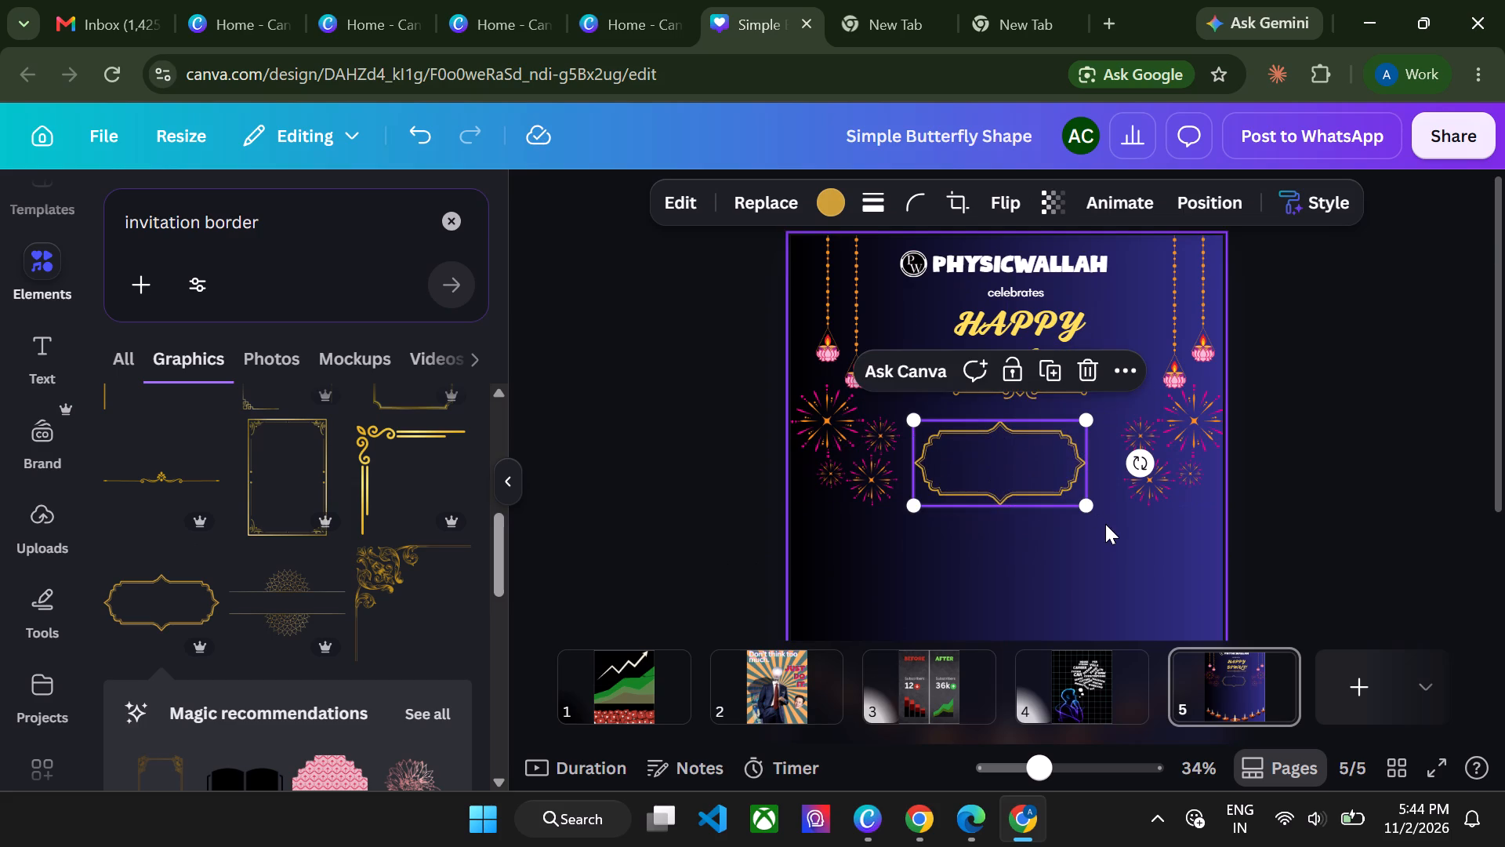
left_click_drag(1089, 508, 1136, 520)
left_click_drag(1027, 468, 1024, 459)
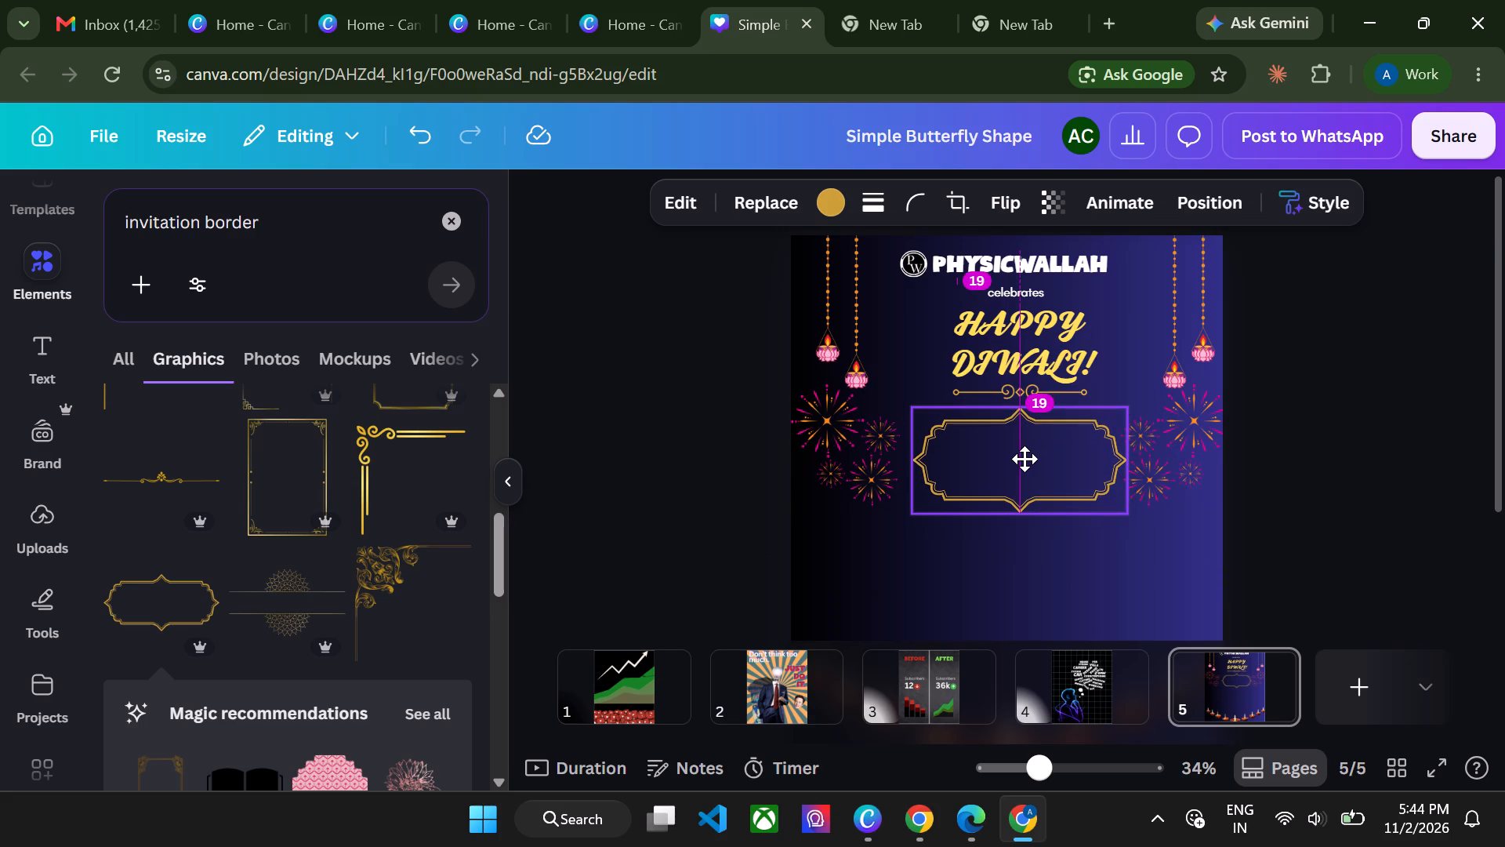
left_click_drag(1024, 459, 1019, 460)
left_click(1373, 456)
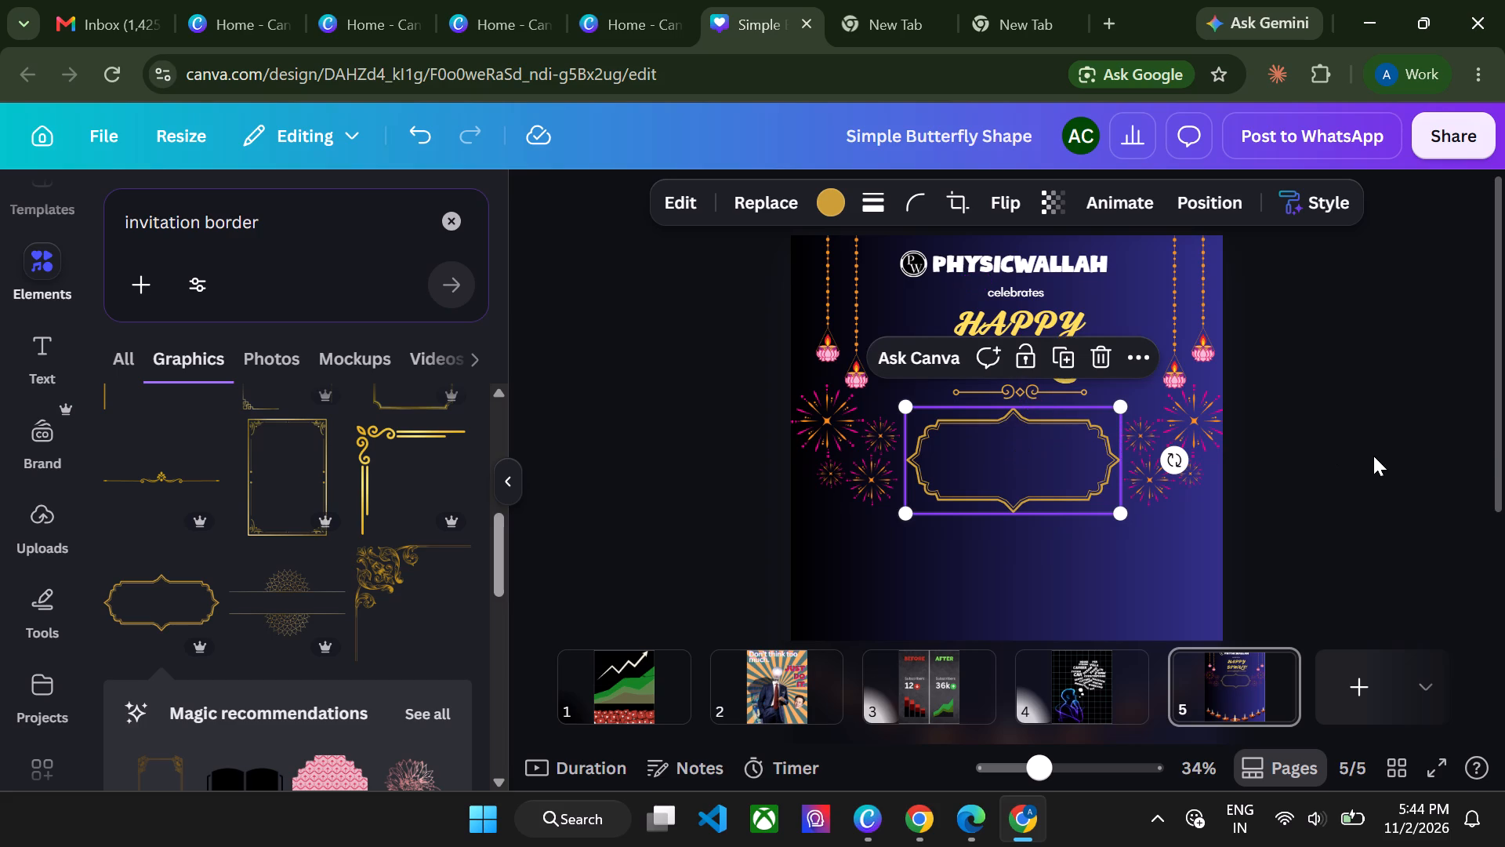
Shift the HAPPY DIWALI! heading, the gold divider and the "celebrates" text slightly sideways to line up with the frame's centre.
left_click(1014, 342)
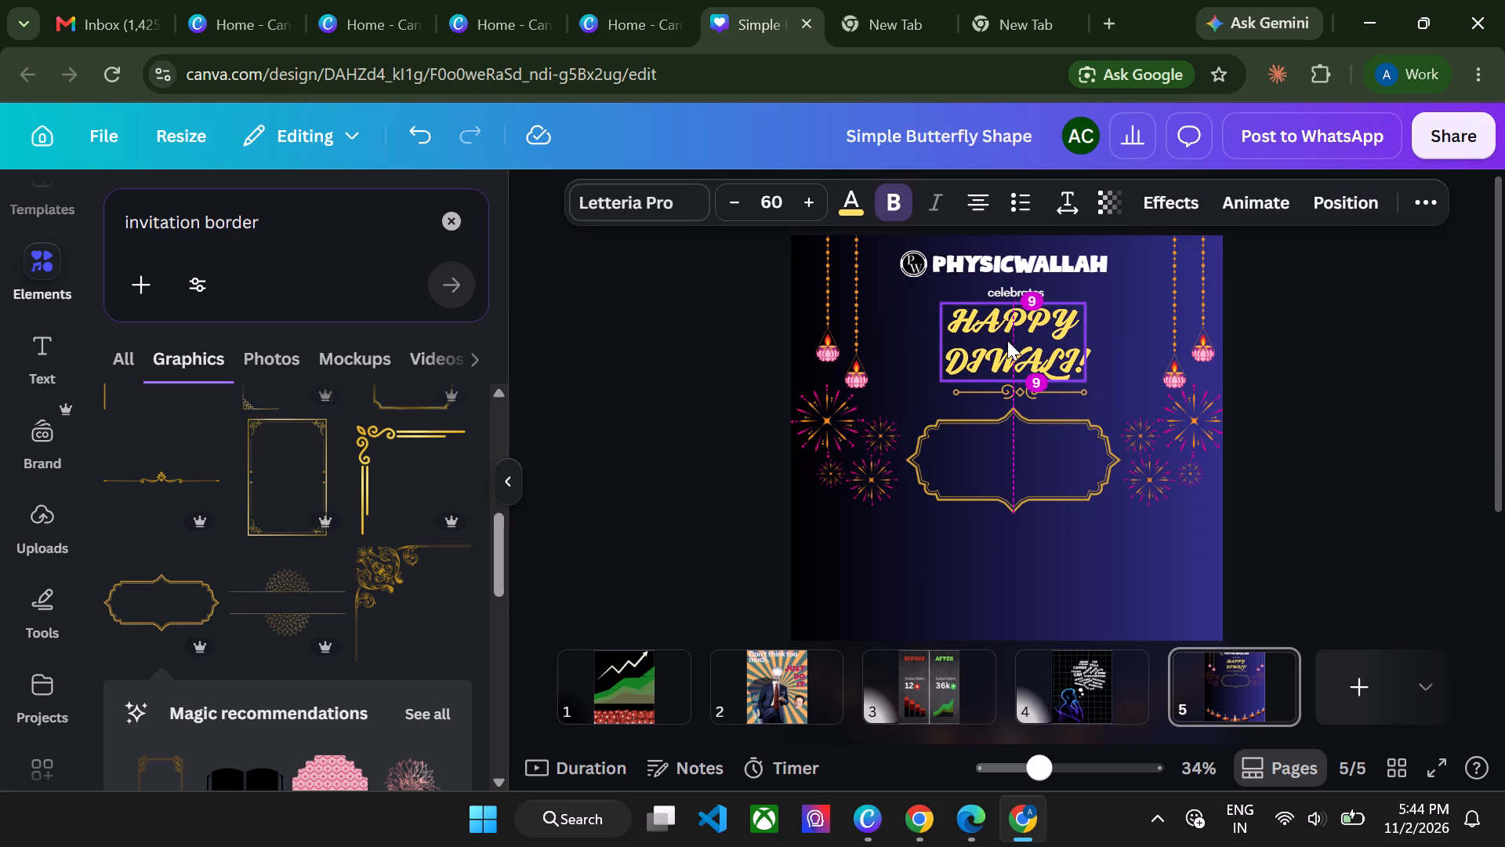
left_click_drag(1033, 389, 1024, 389)
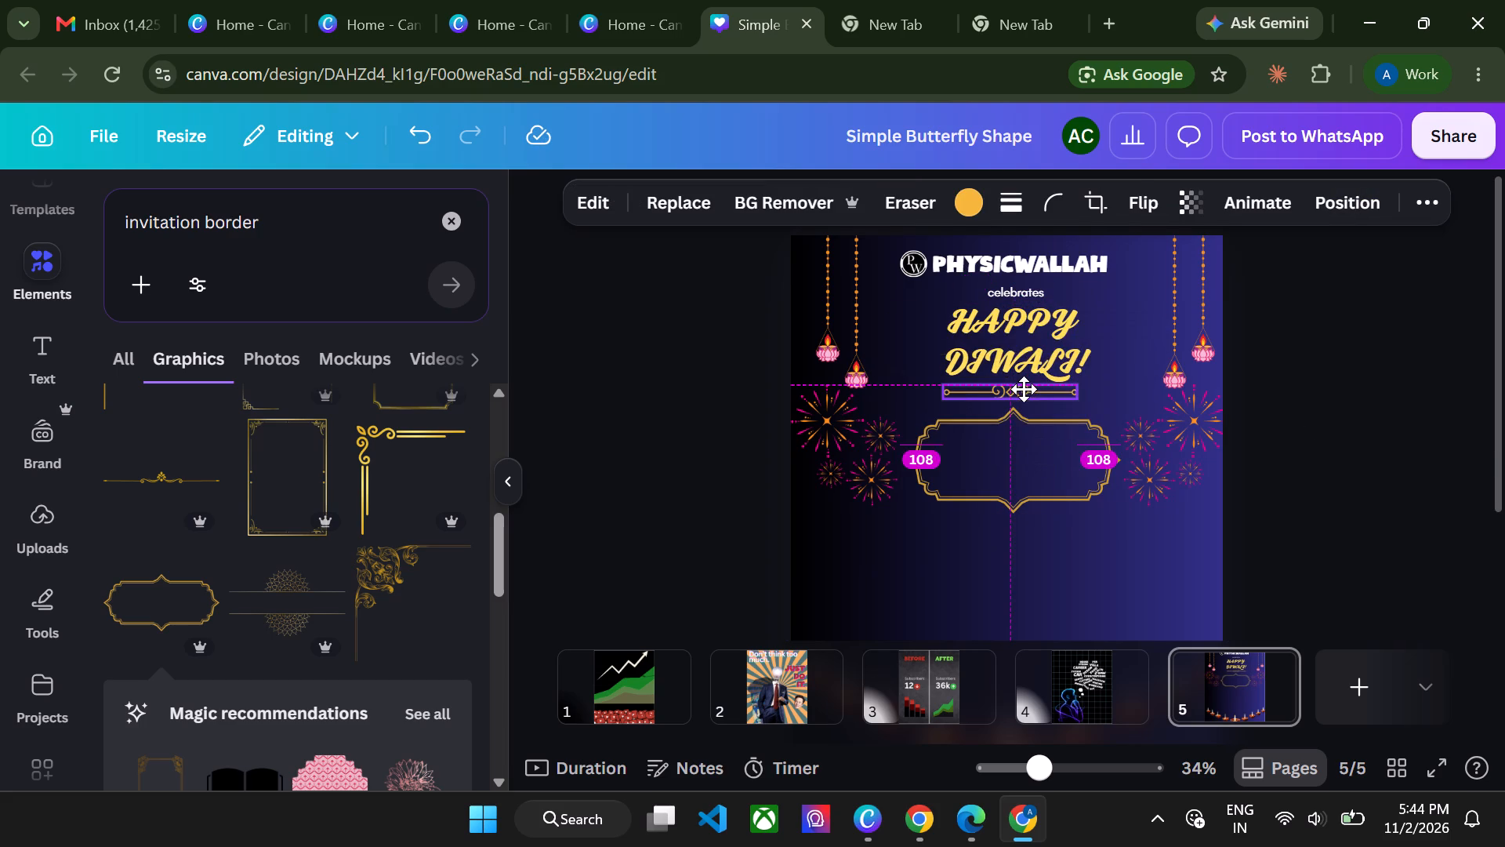
left_click_drag(1024, 389, 1024, 389)
left_click(1416, 435)
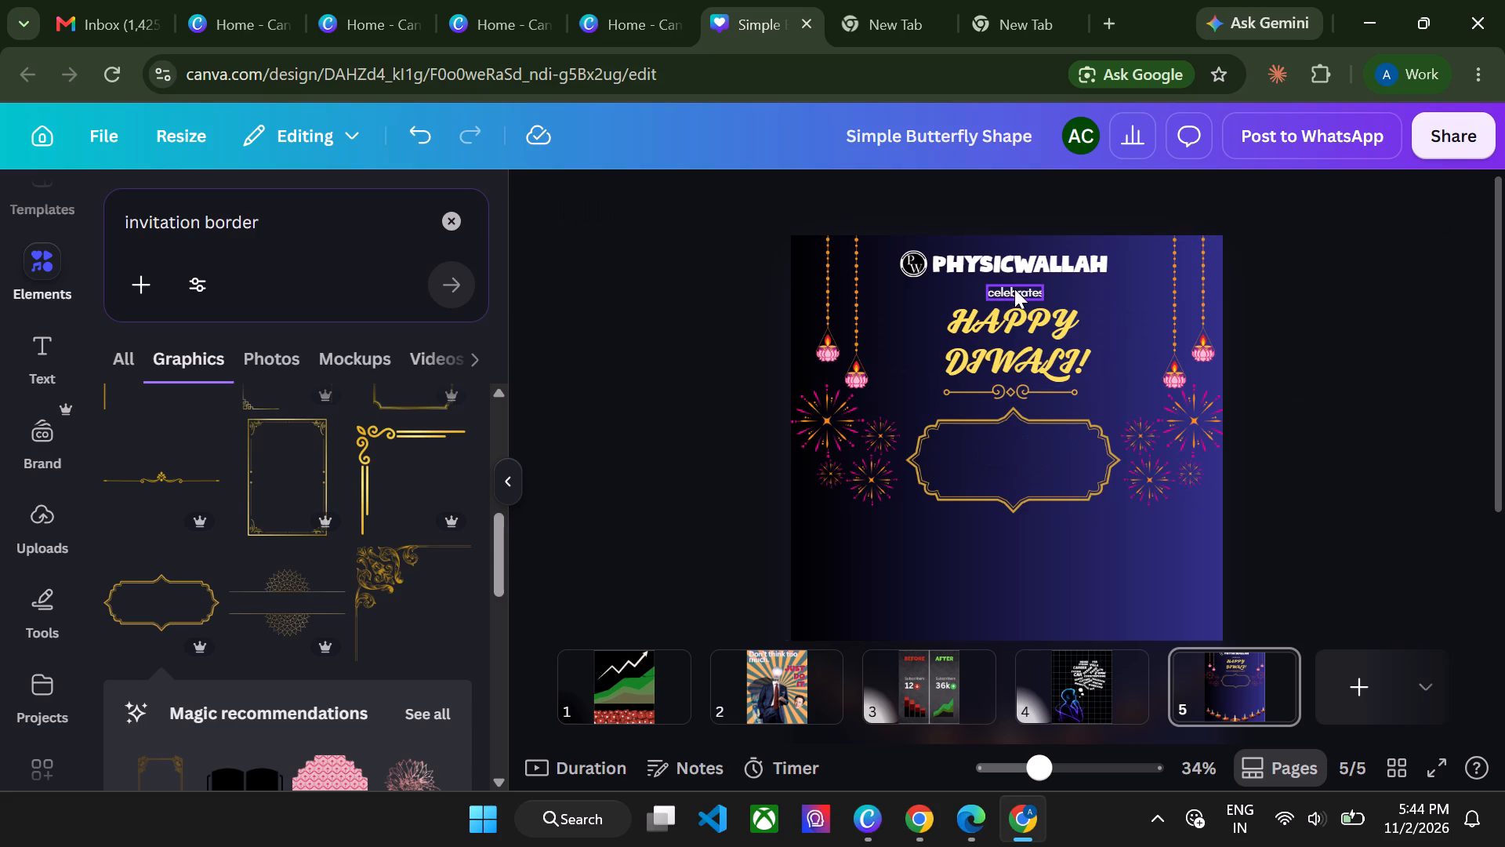
left_click(997, 289)
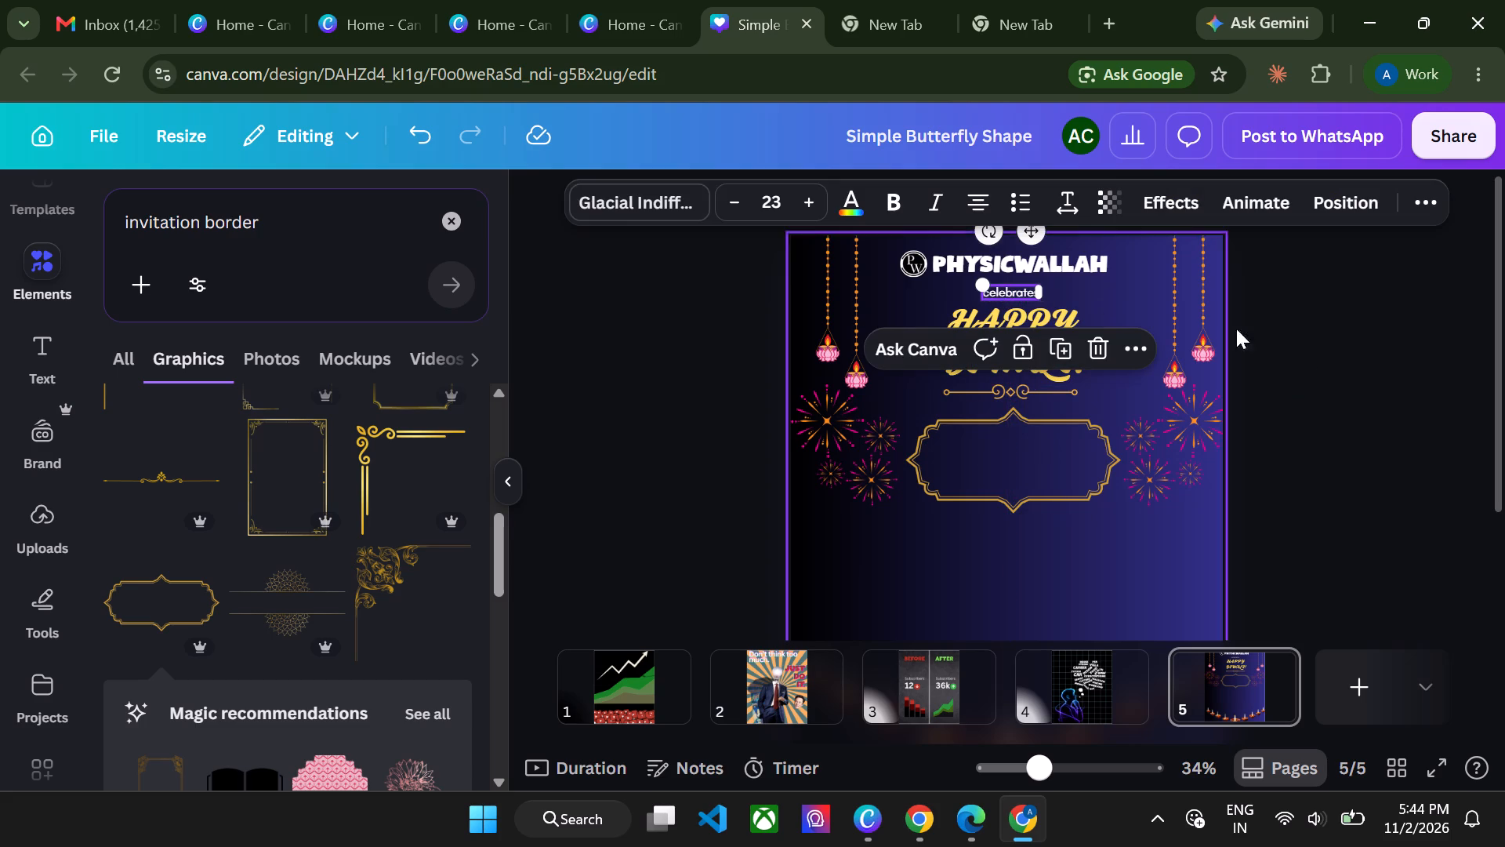
left_click(1408, 373)
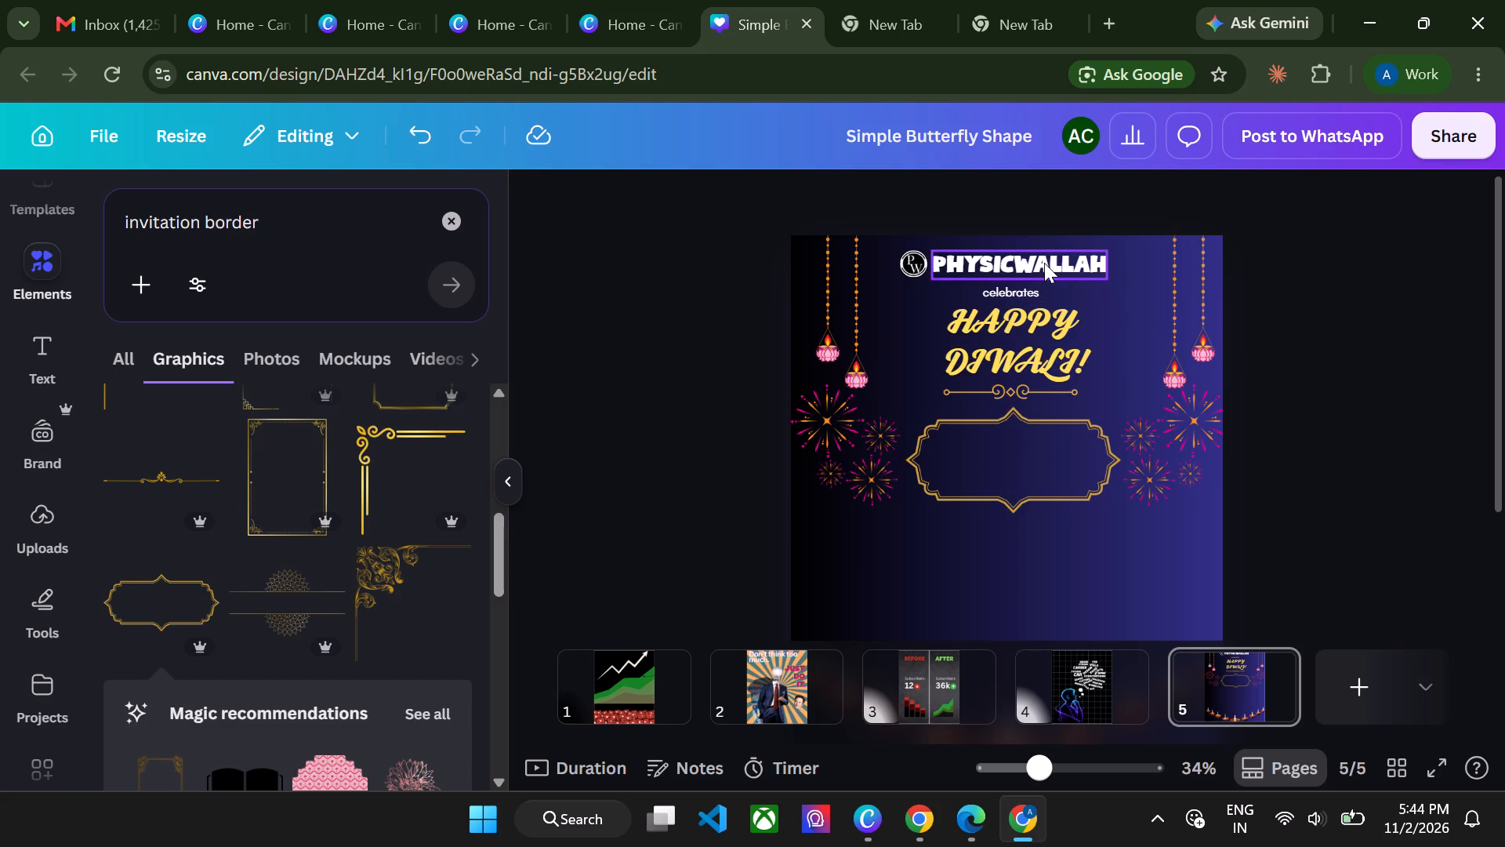
left_click(1020, 388)
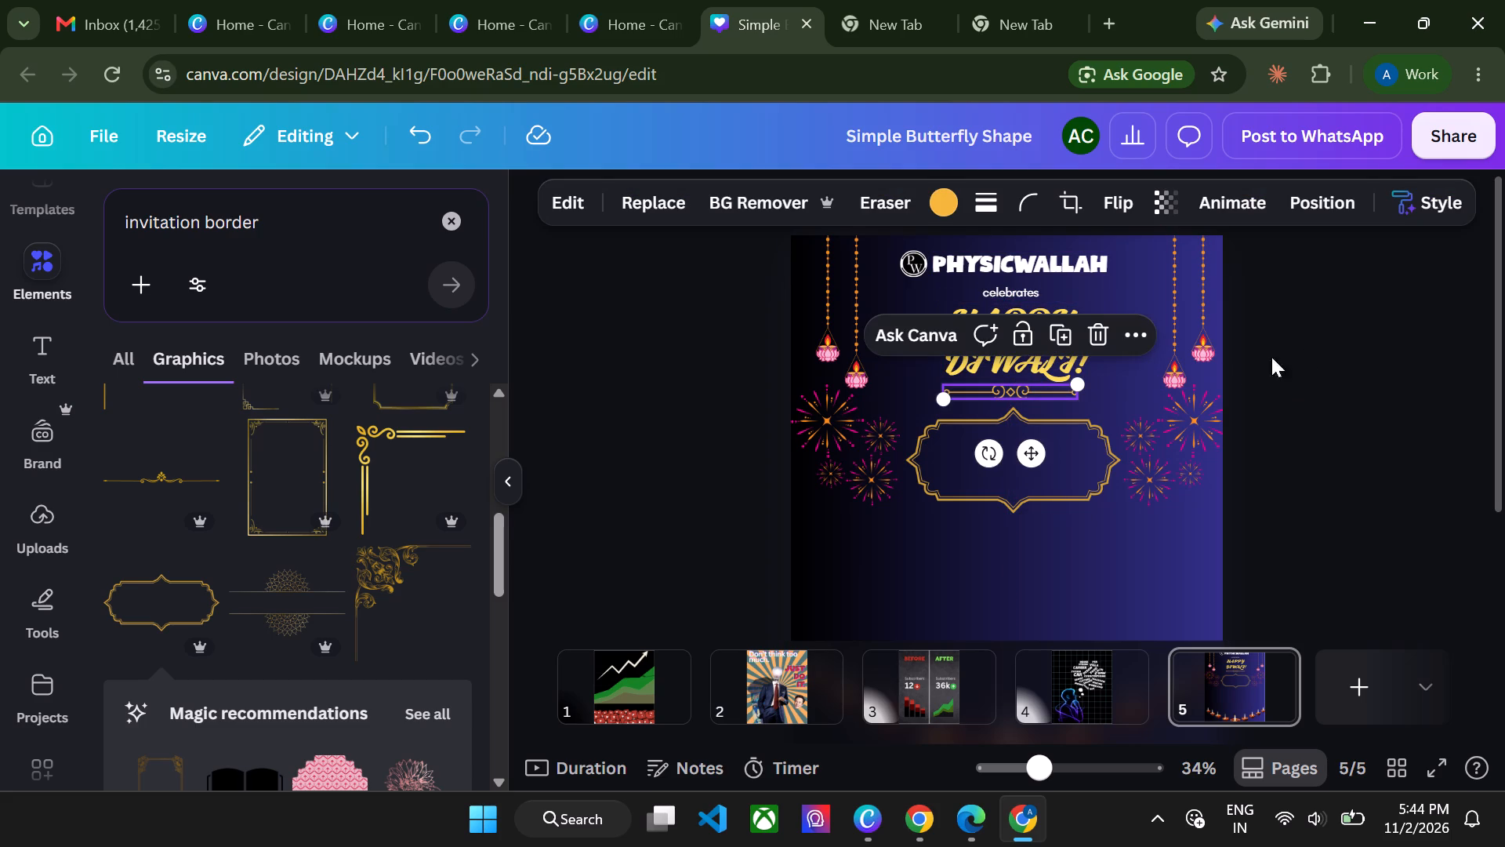
left_click(1344, 348)
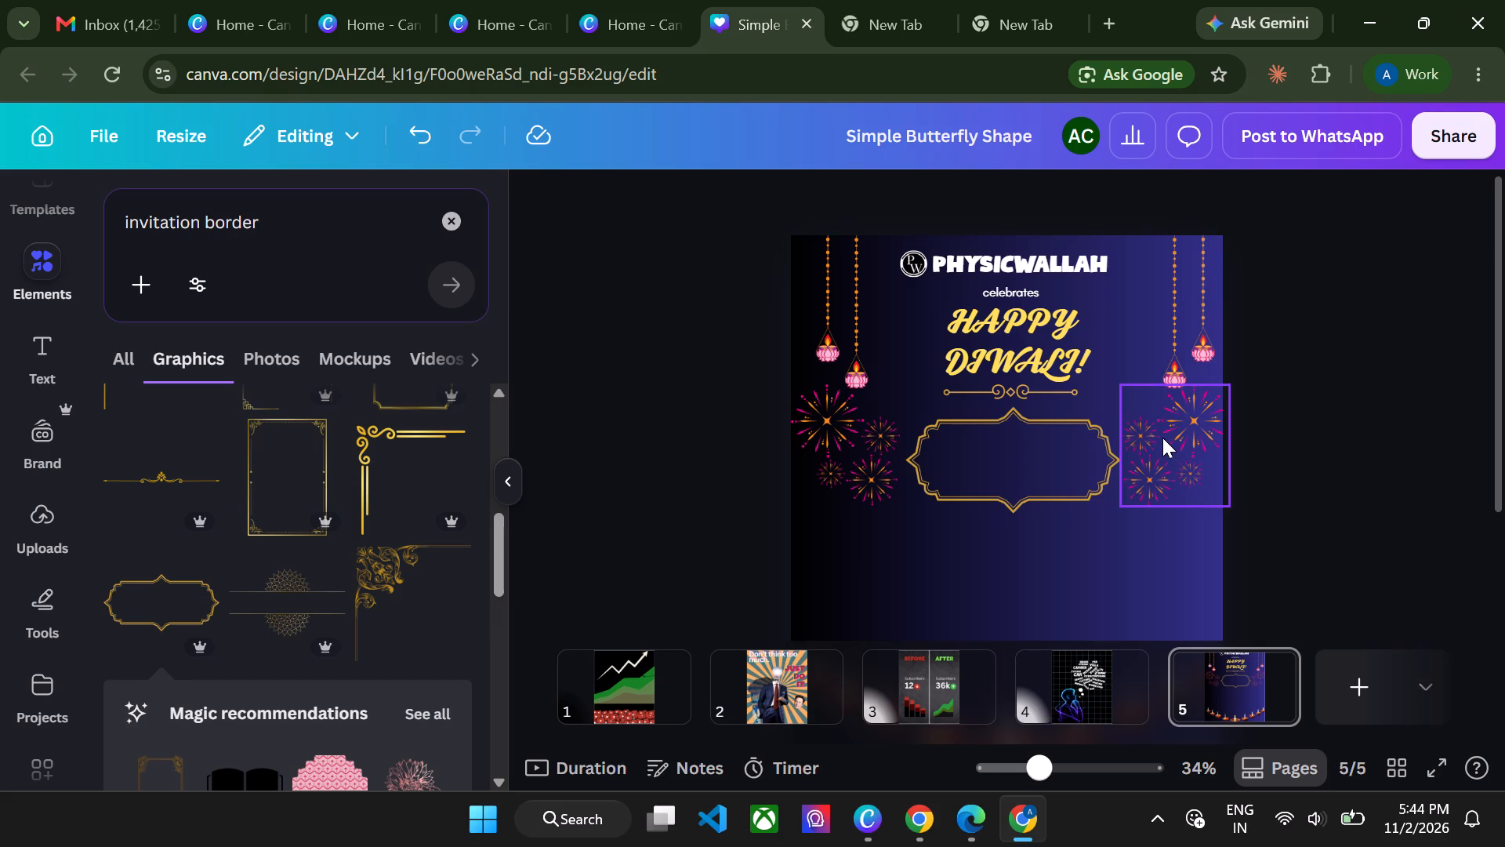
Nudge the ornate gold frame sideways to centre it under the divider.
left_click(1331, 434)
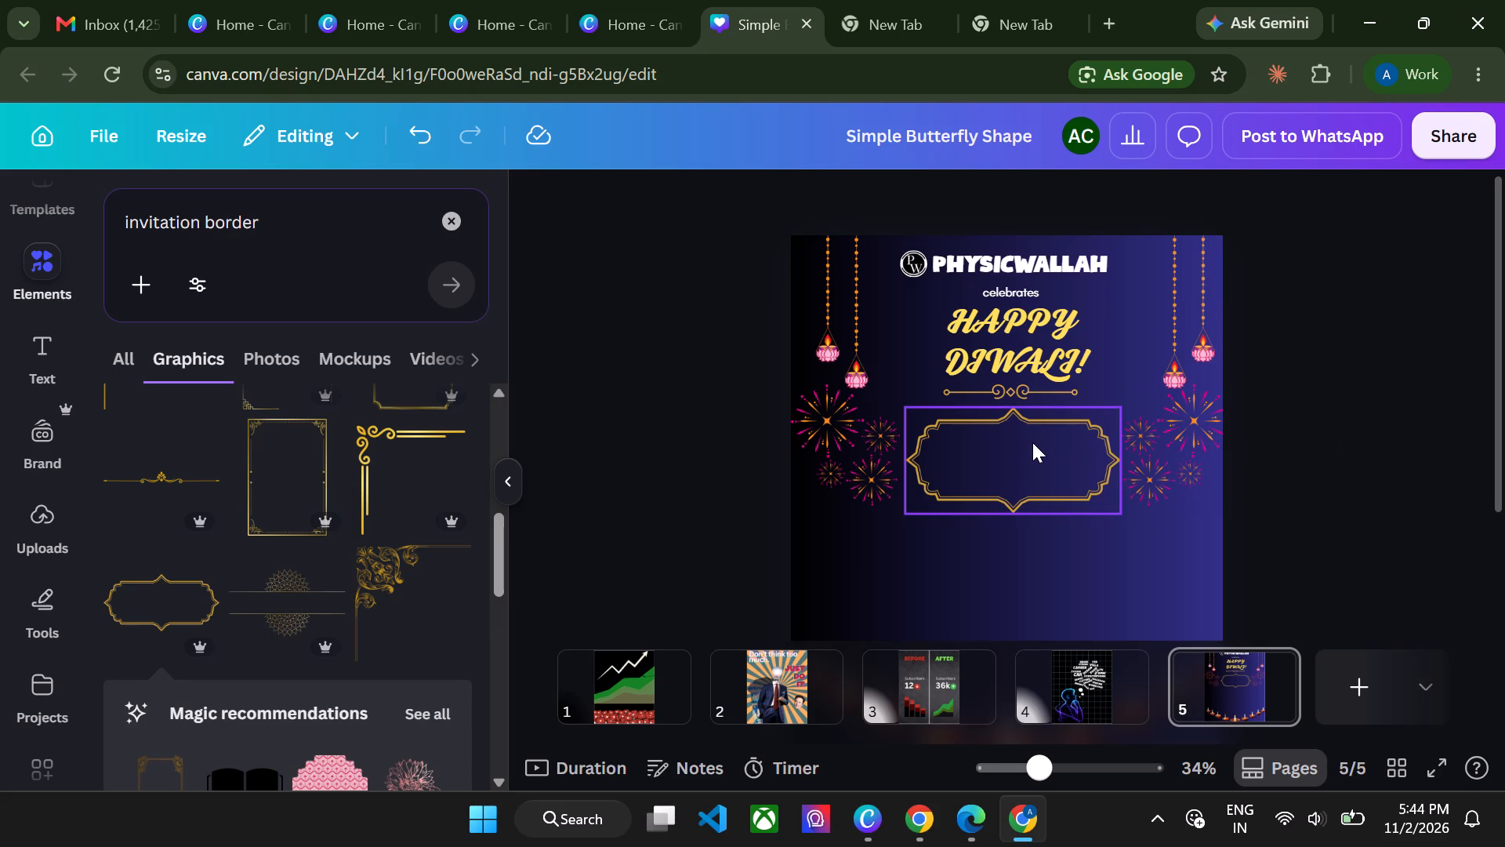
left_click(975, 445)
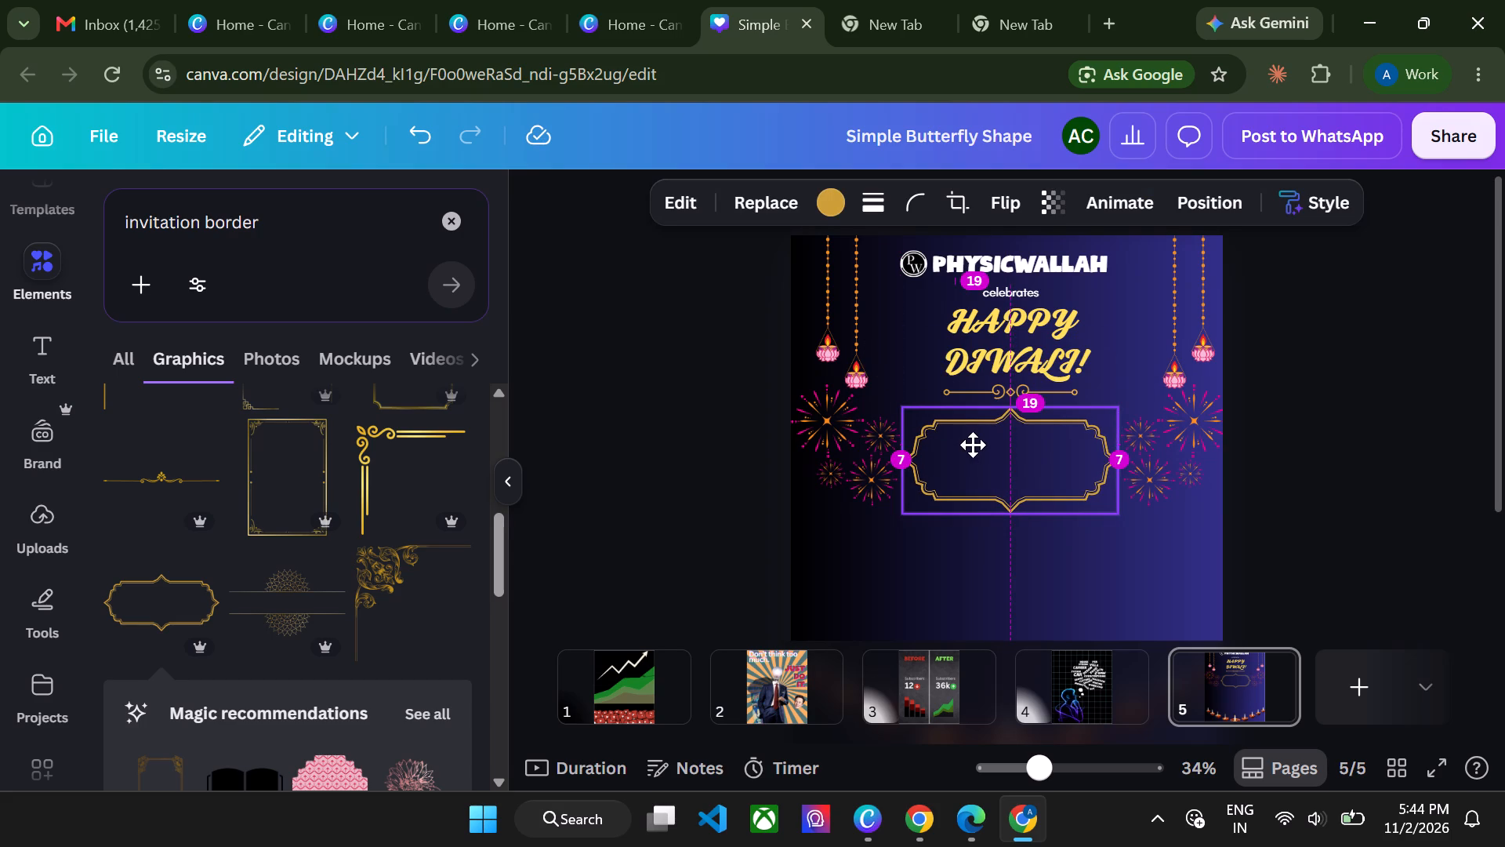
Nudge the poster's right-hand fireworks slightly down and inward, towards the gold frame.
left_click(1178, 418)
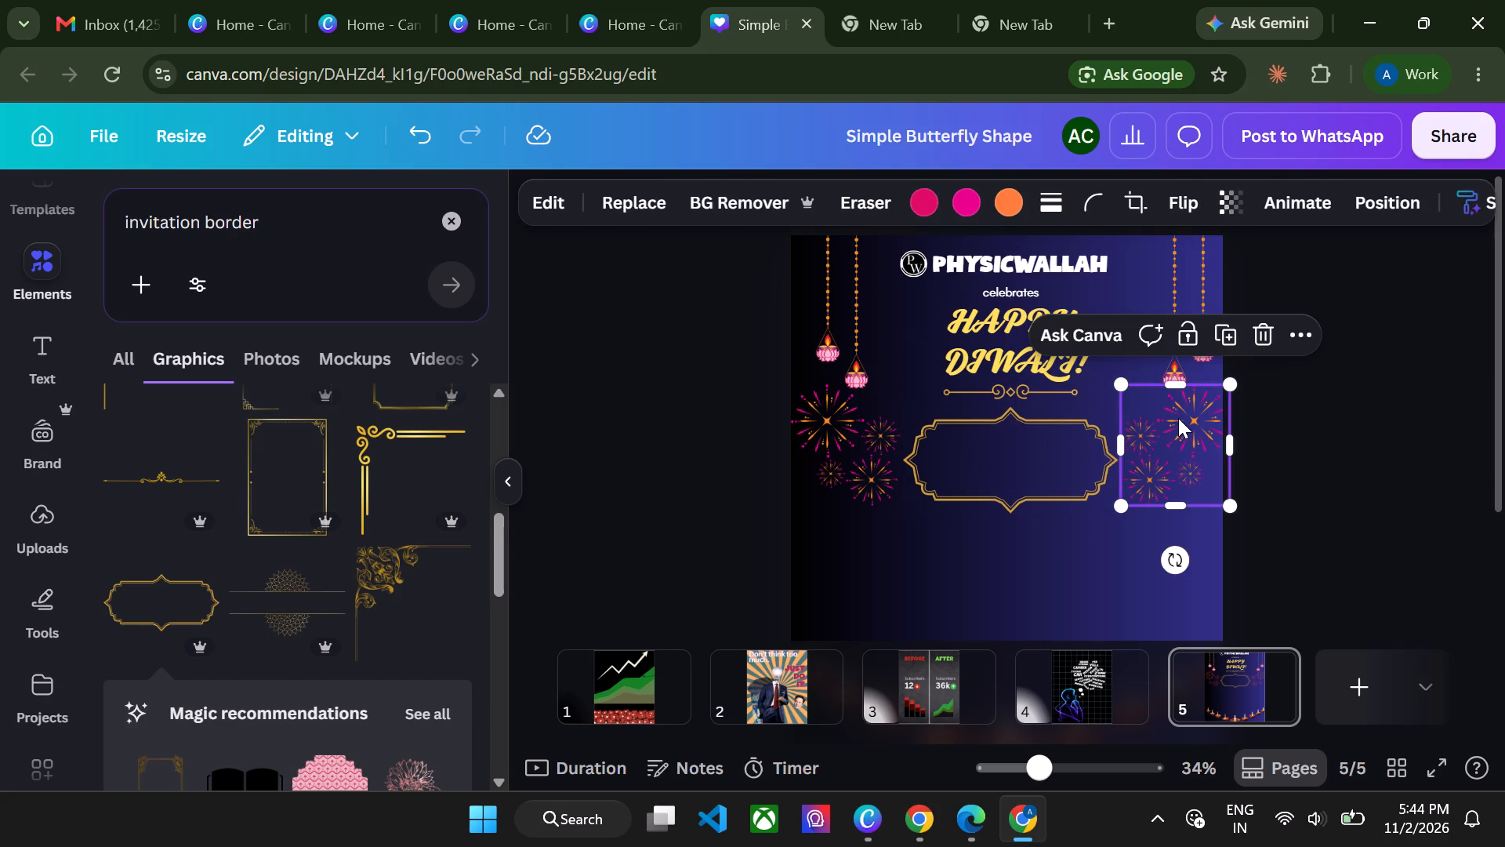
left_click(1319, 424)
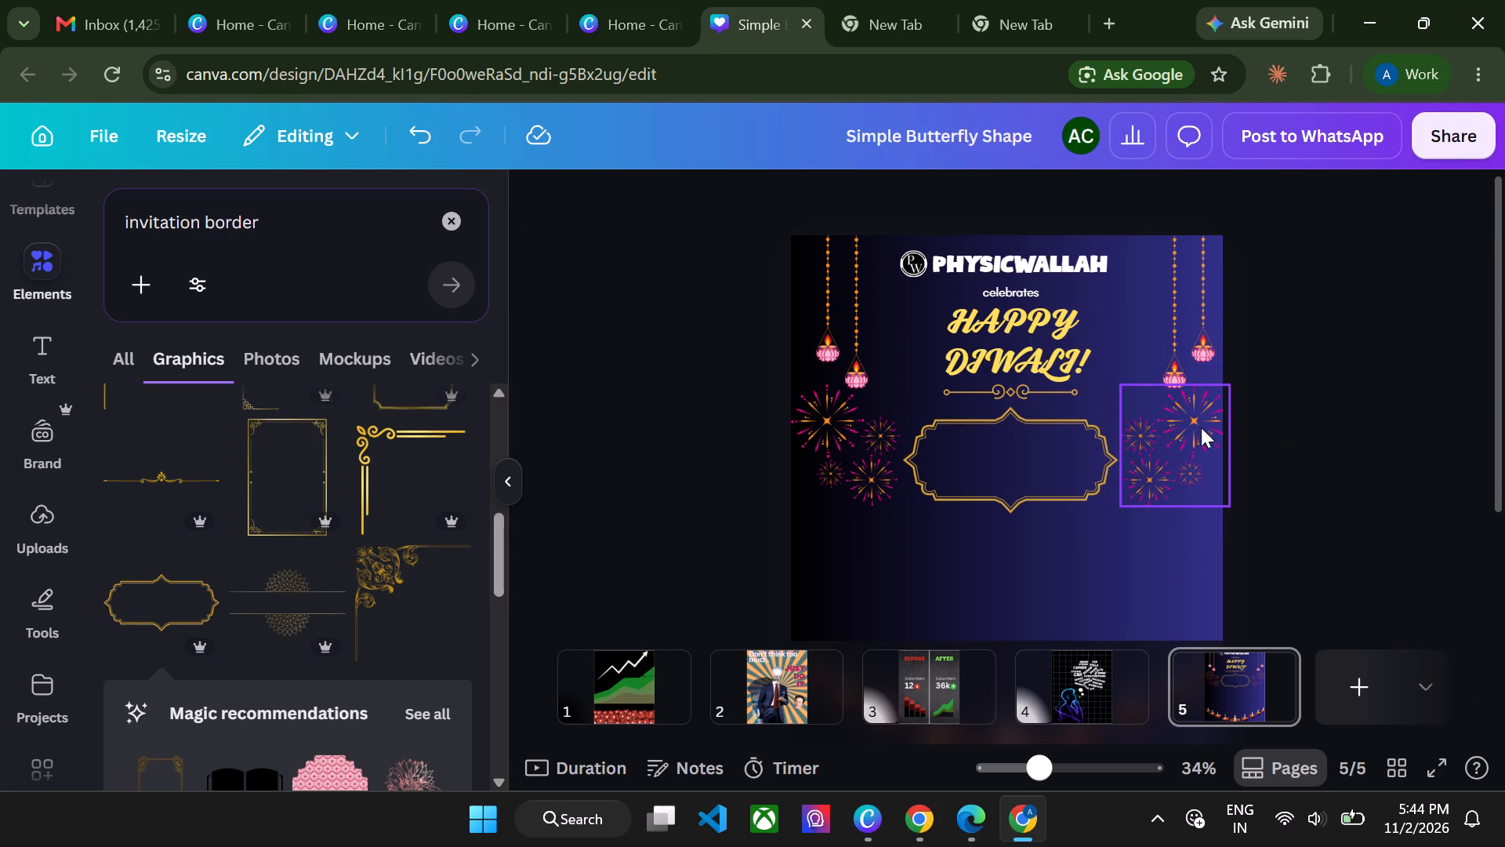
left_click(1201, 427)
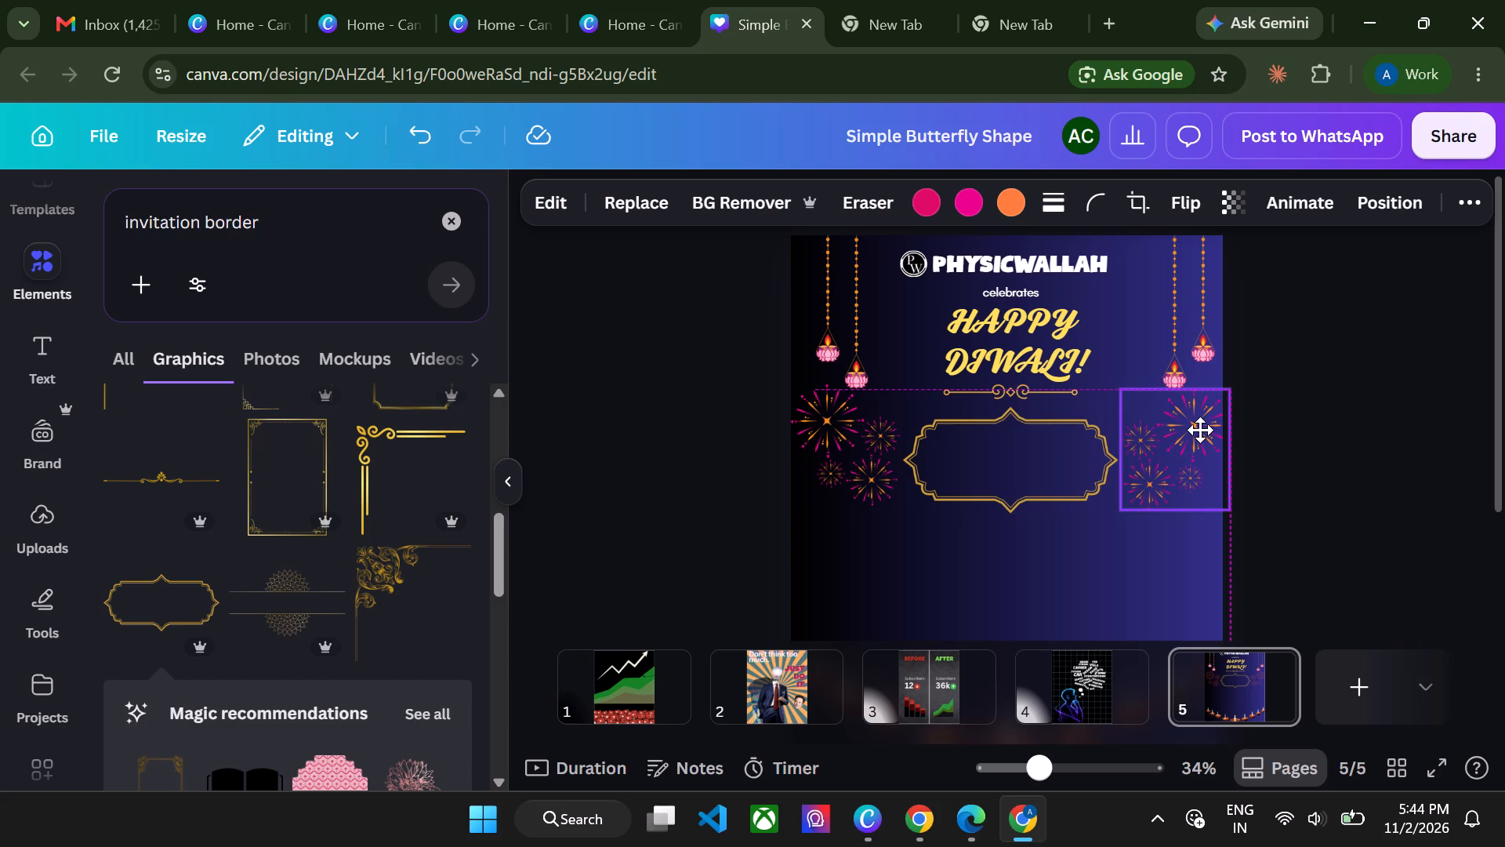
left_click(1436, 359)
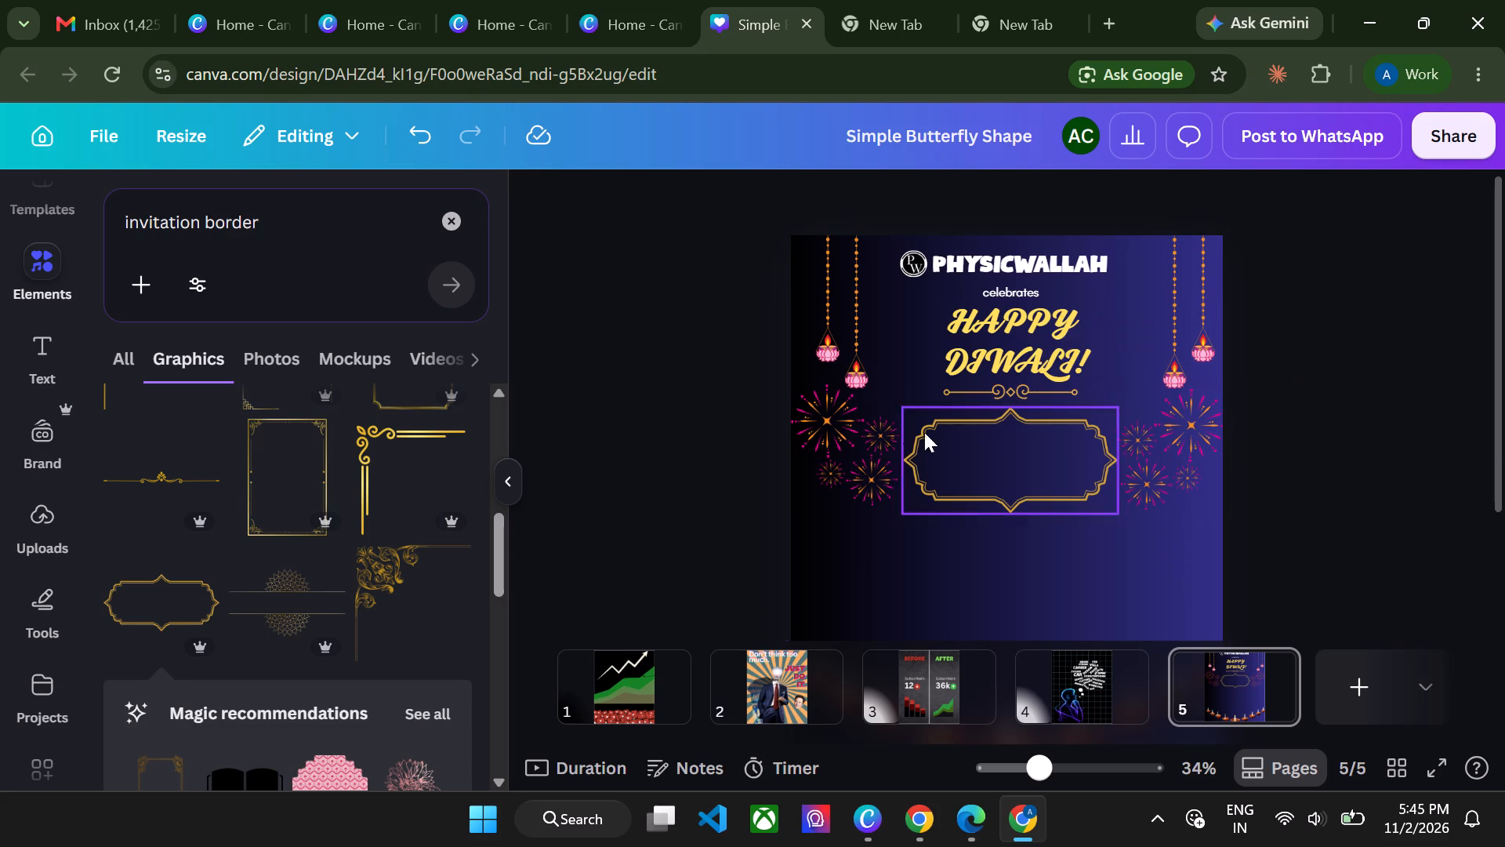
left_click(658, 433)
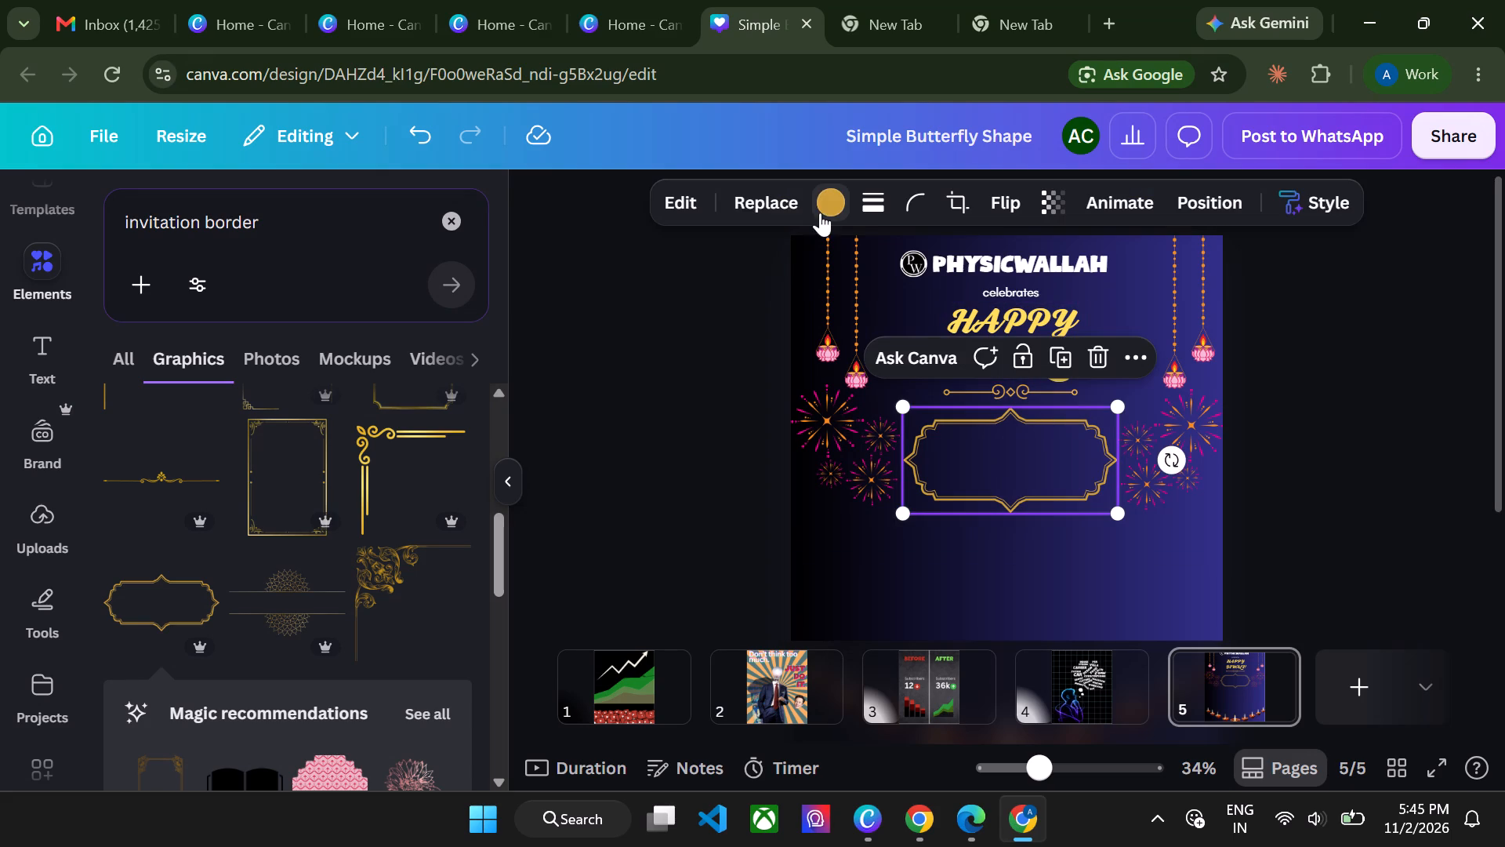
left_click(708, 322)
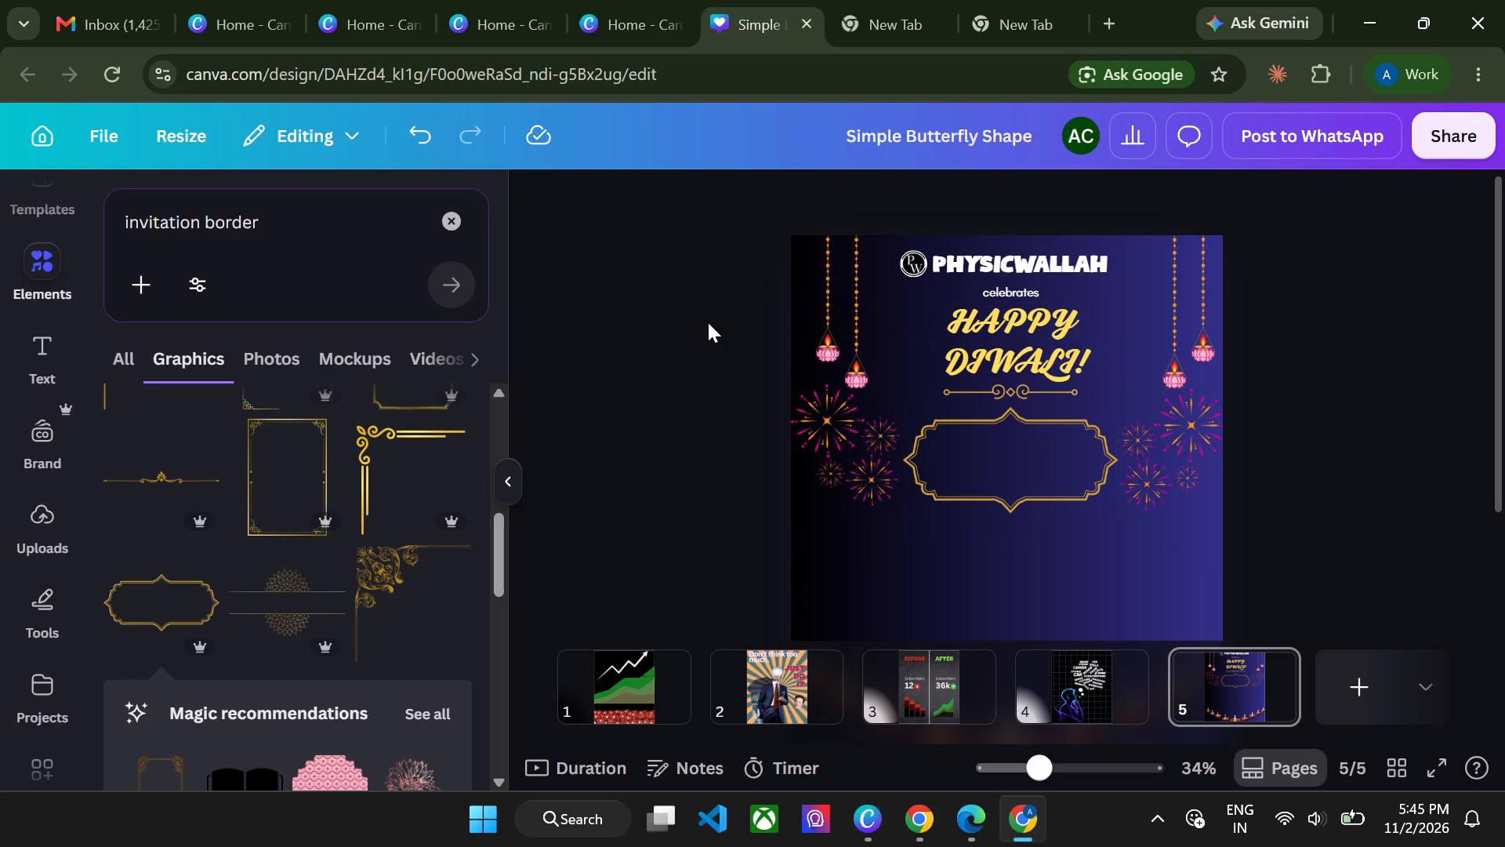
Add a subtitle text reading "Join us for the" on the poster, over the gold frame.
left_click(33, 352)
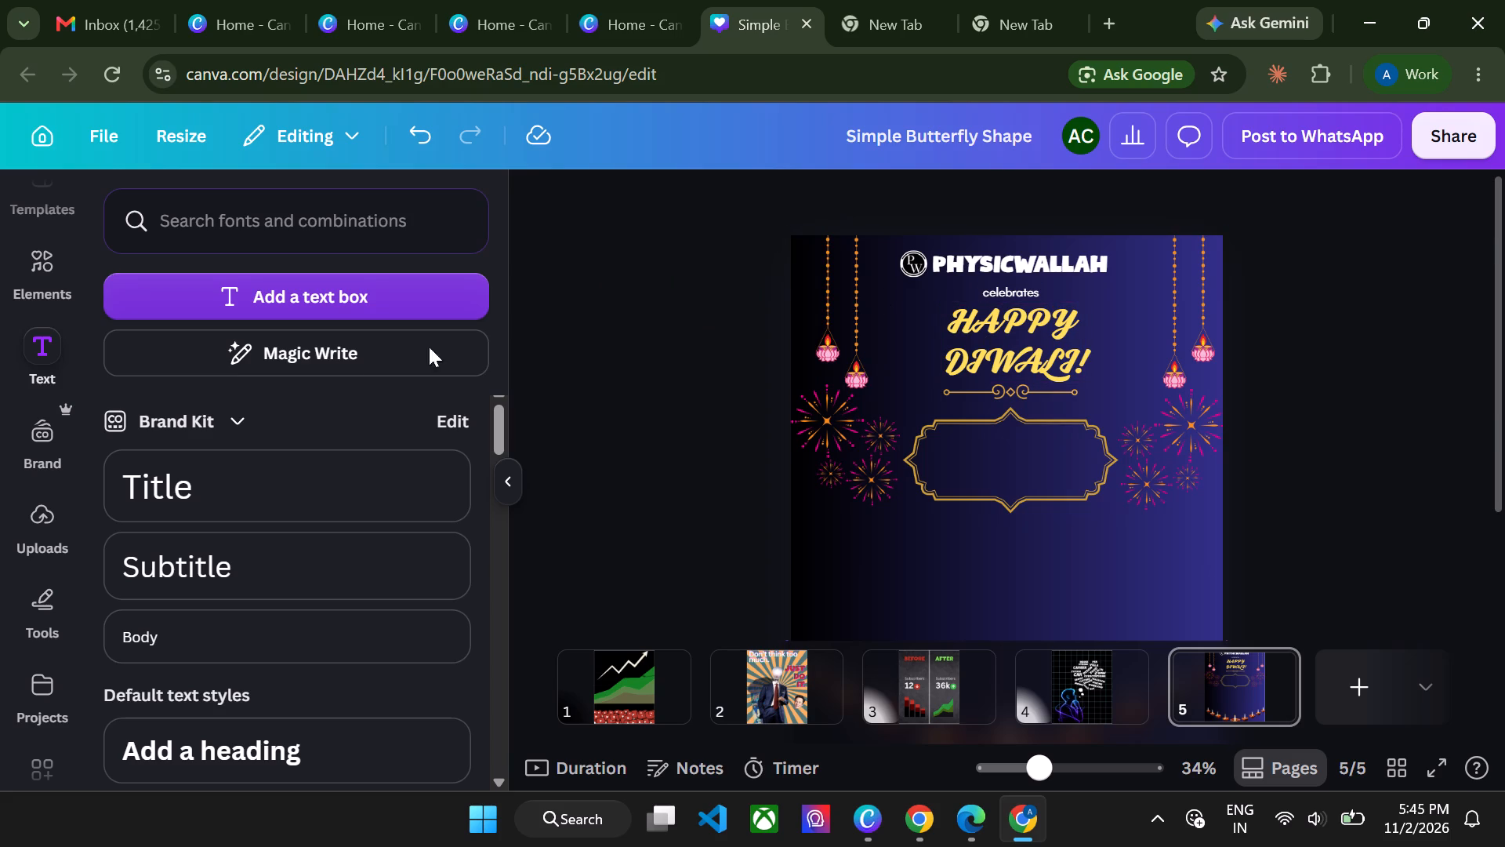
left_click(245, 561)
key("BackSpace")
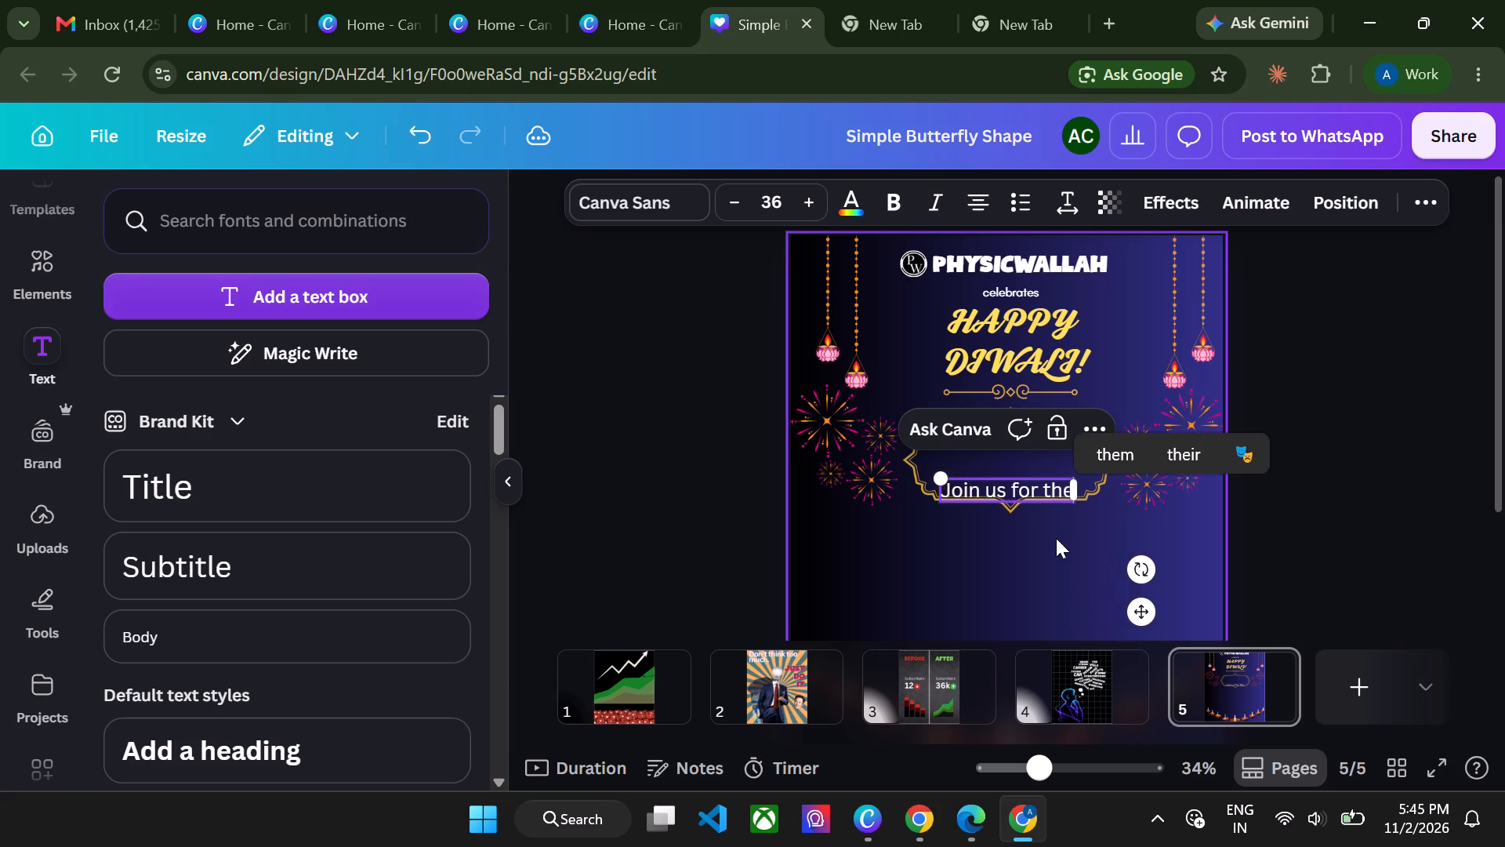
Change the font of the "Join us for the" text to Lucida Calligraphy.
double_click(989, 504)
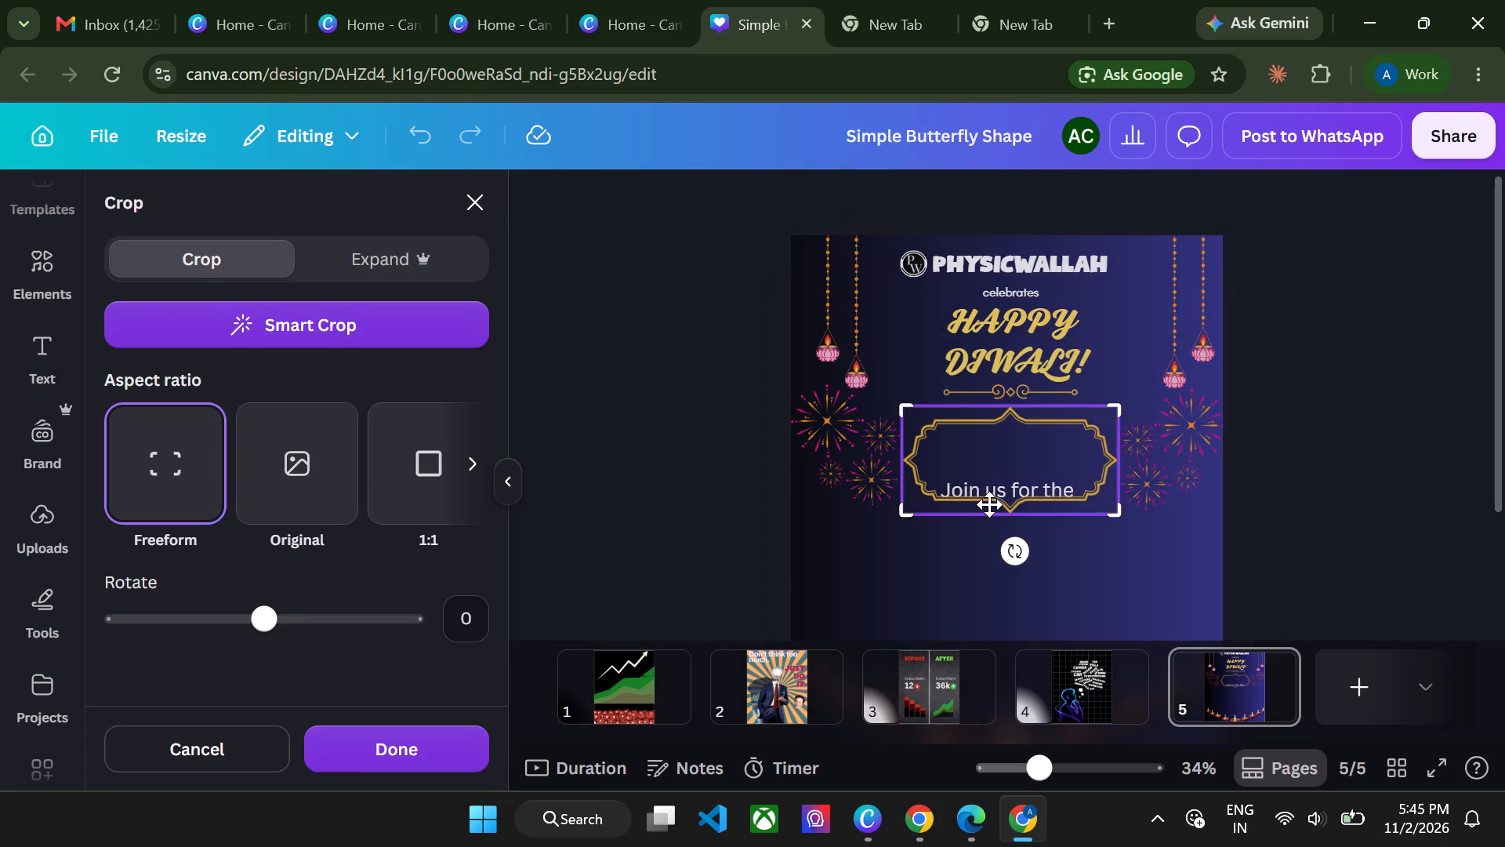
left_click(863, 613)
double_click(989, 489)
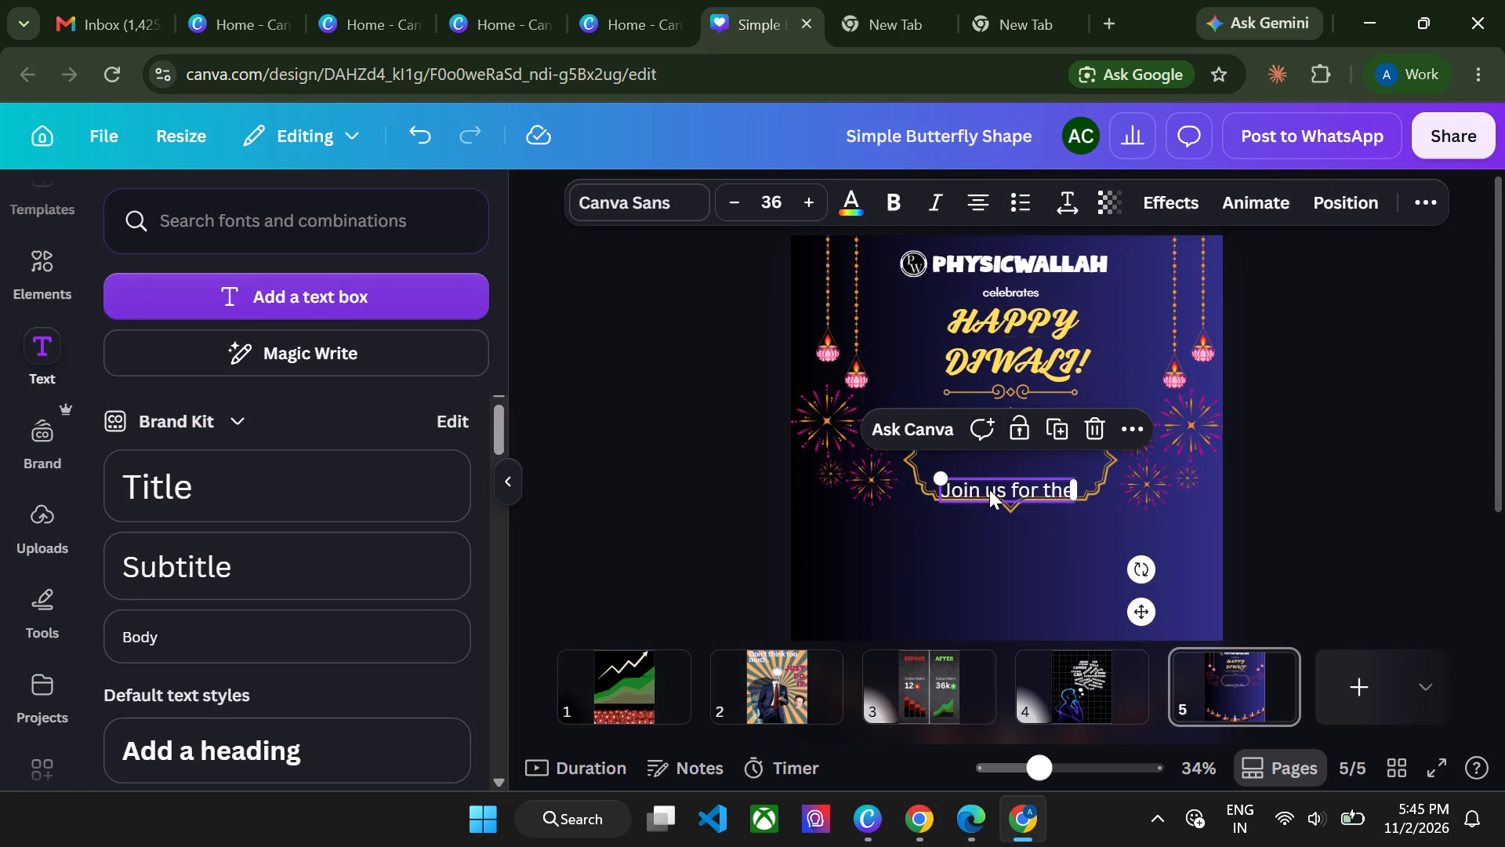
key("ctrl+a")
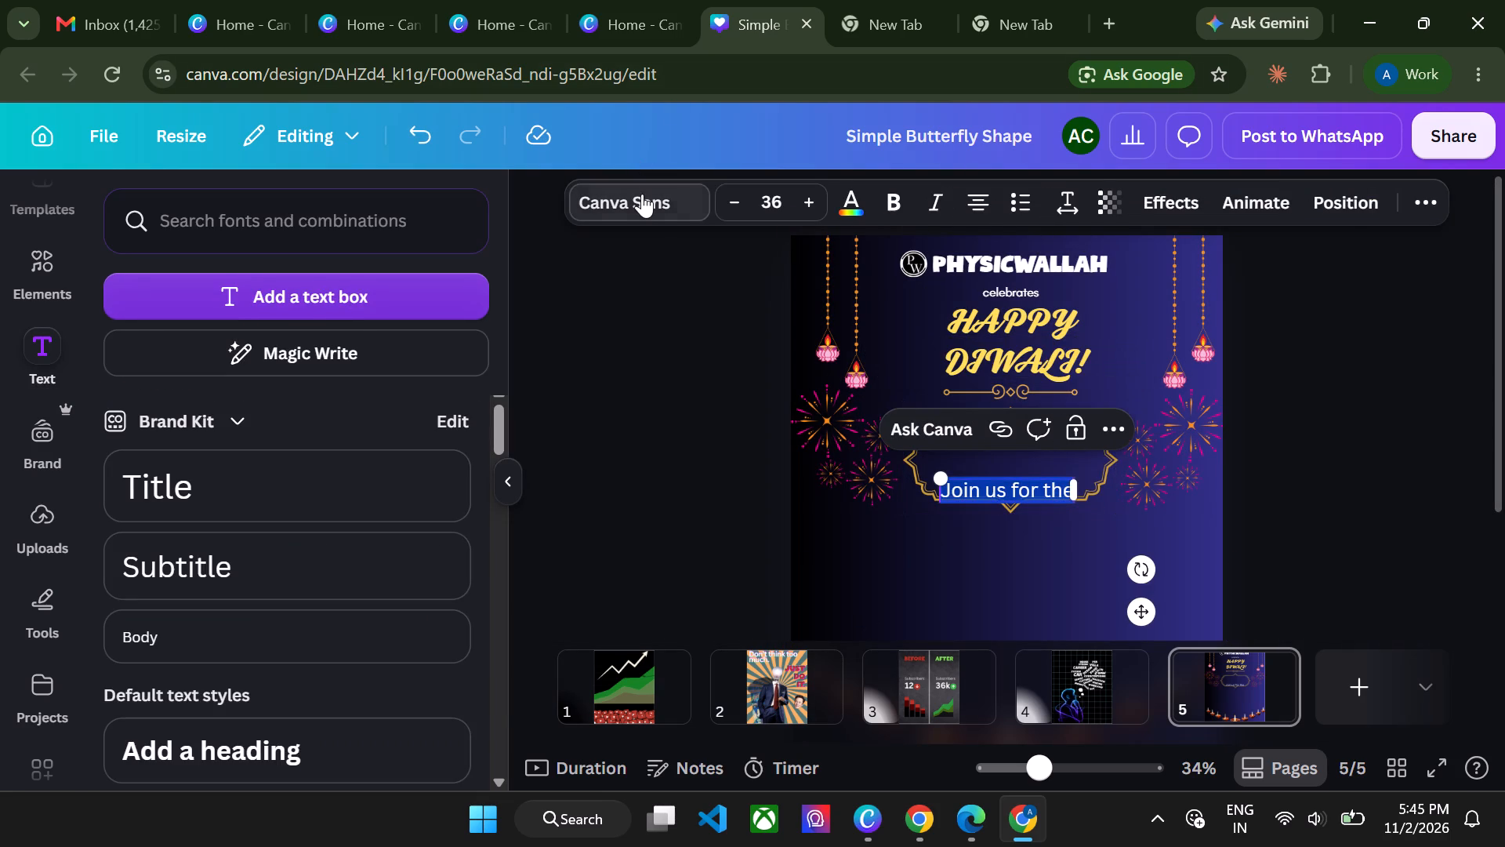
left_click(642, 194)
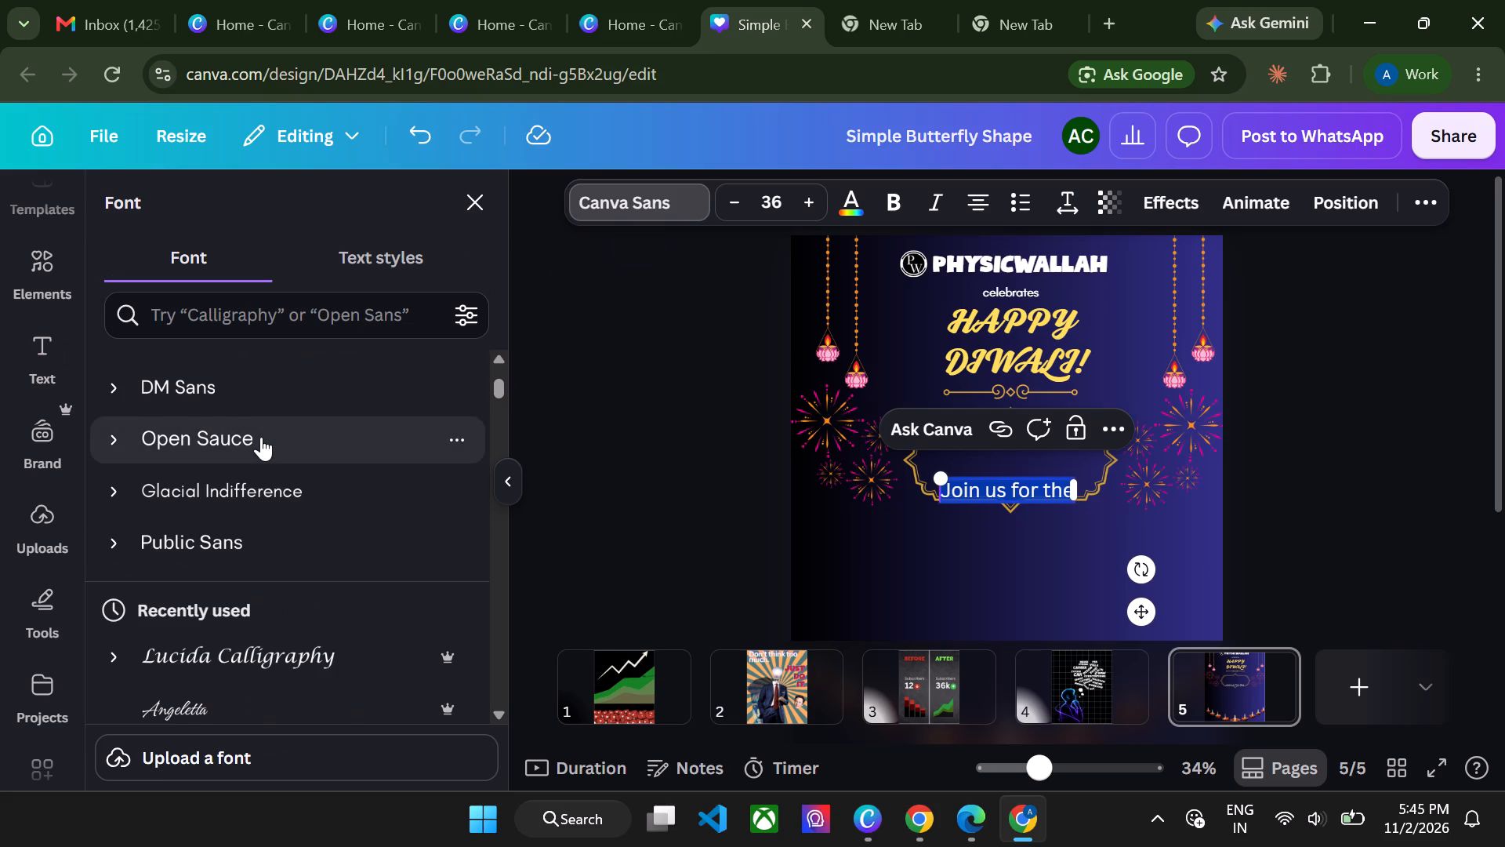
scroll(261, 437, "down", 1)
left_click(277, 541)
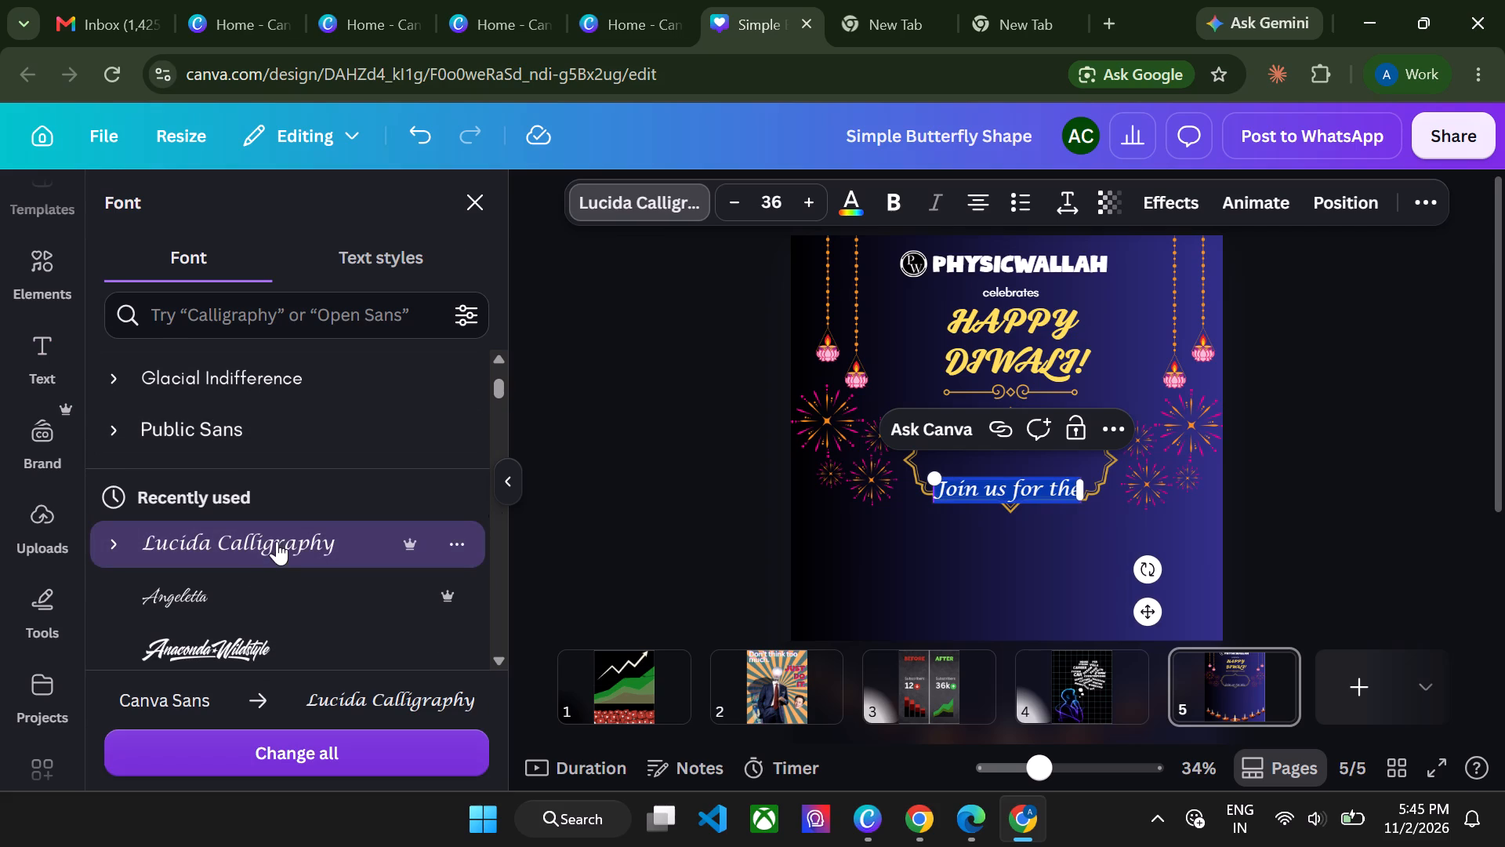
Position the "Join us for the" text centred in the upper part of the gold frame, at font size 31.
left_click_drag(1144, 615, 1144, 568)
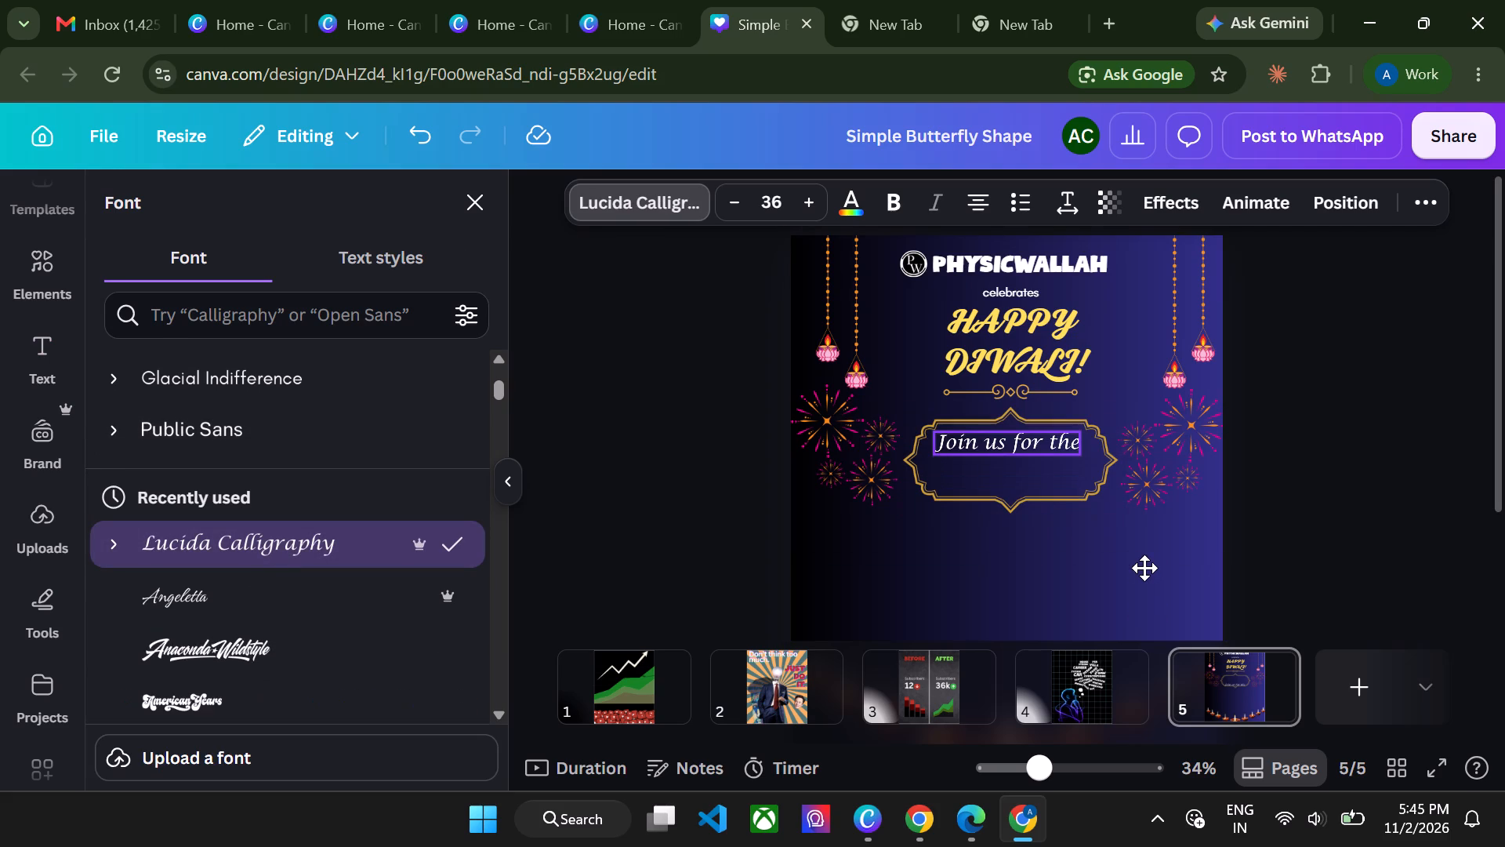
left_click_drag(1144, 568, 1145, 558)
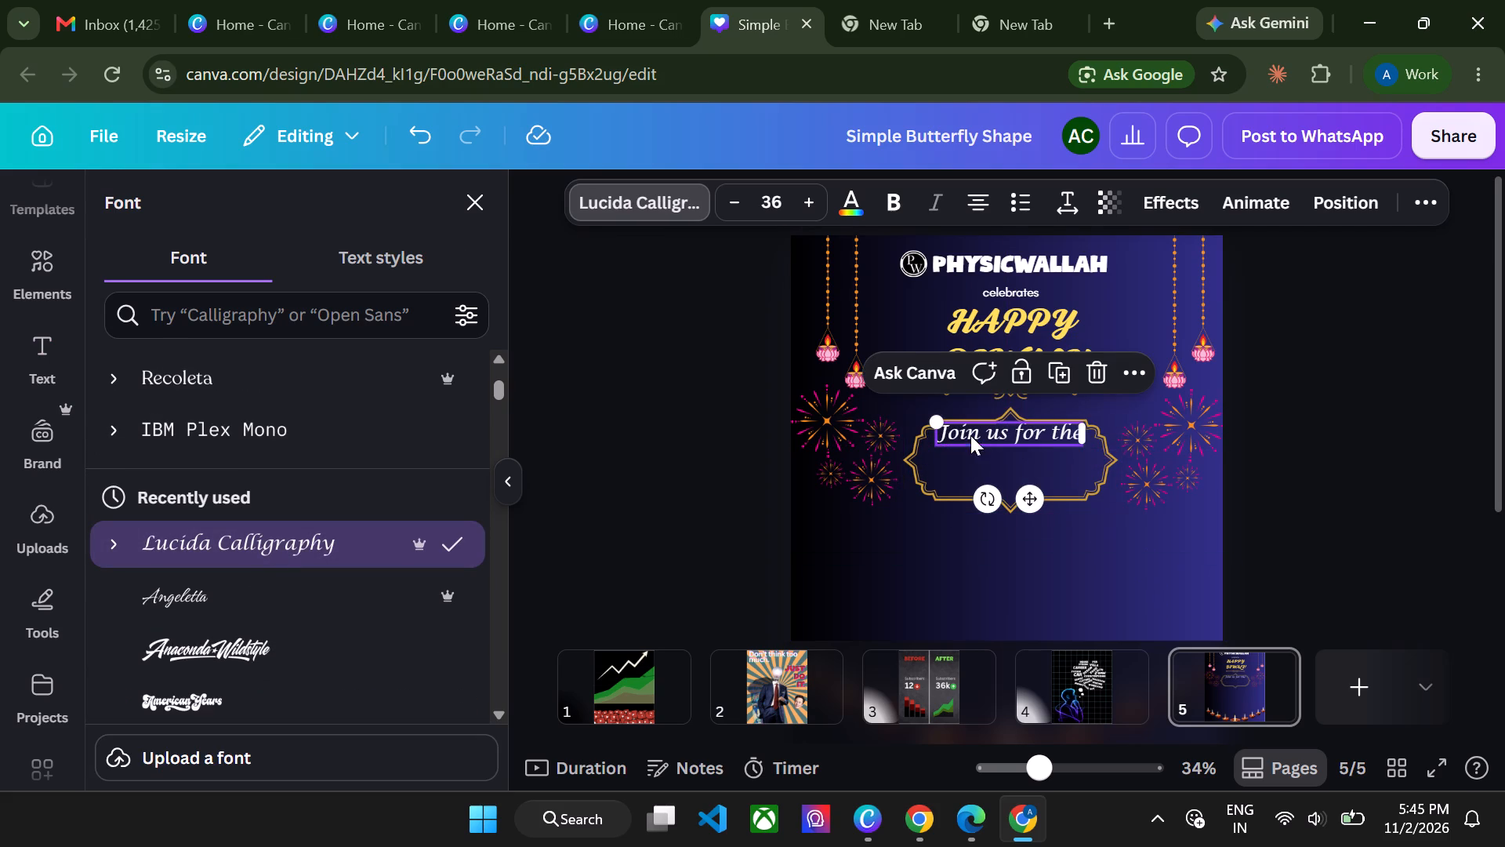
double_click(986, 433)
key("ctrl+a")
triple_click(716, 212)
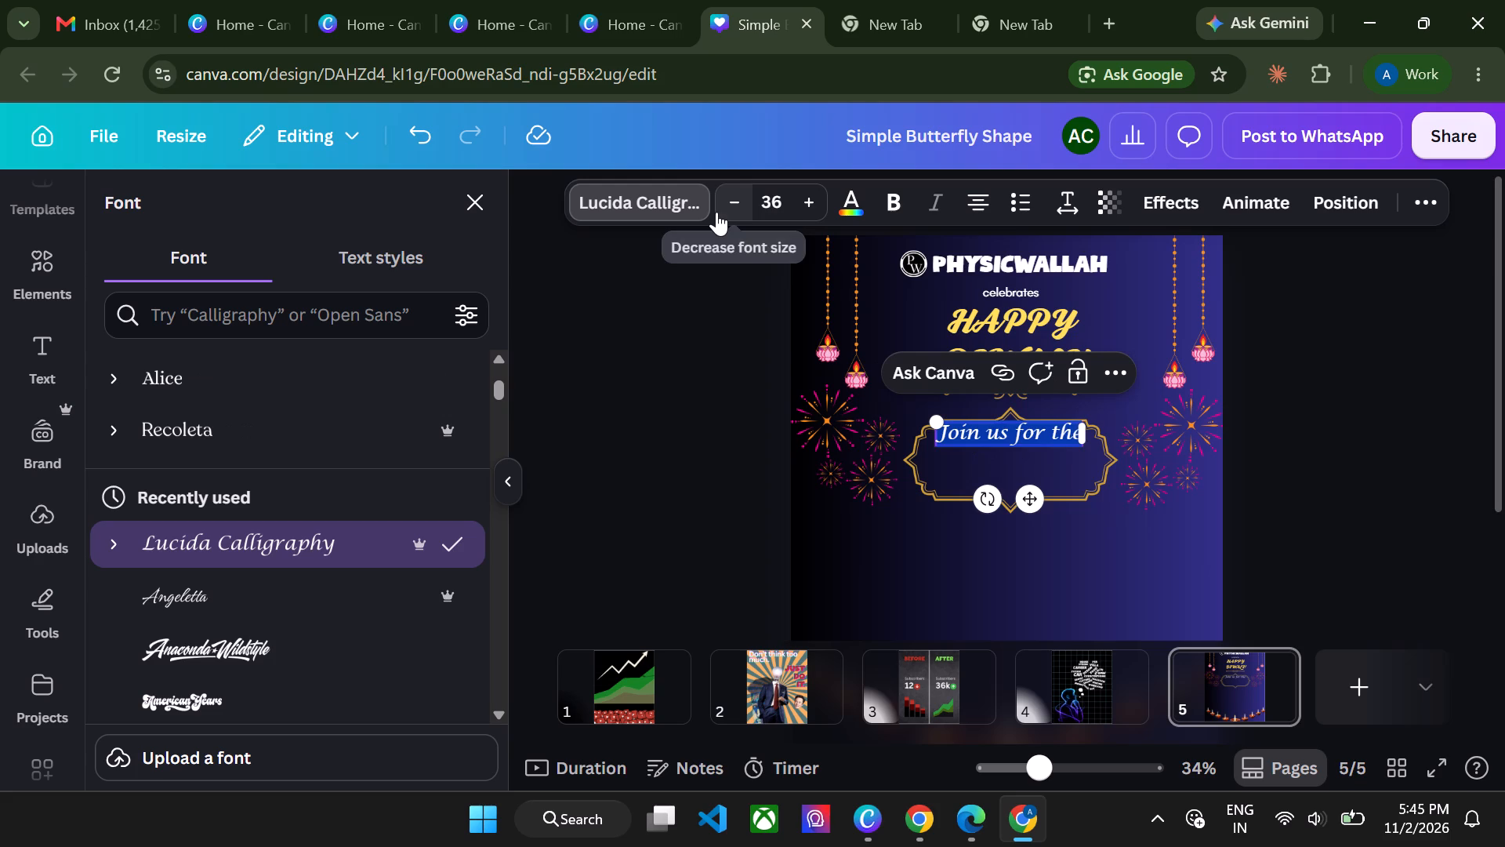
double_click(716, 212)
left_click(663, 439)
left_click(663, 439)
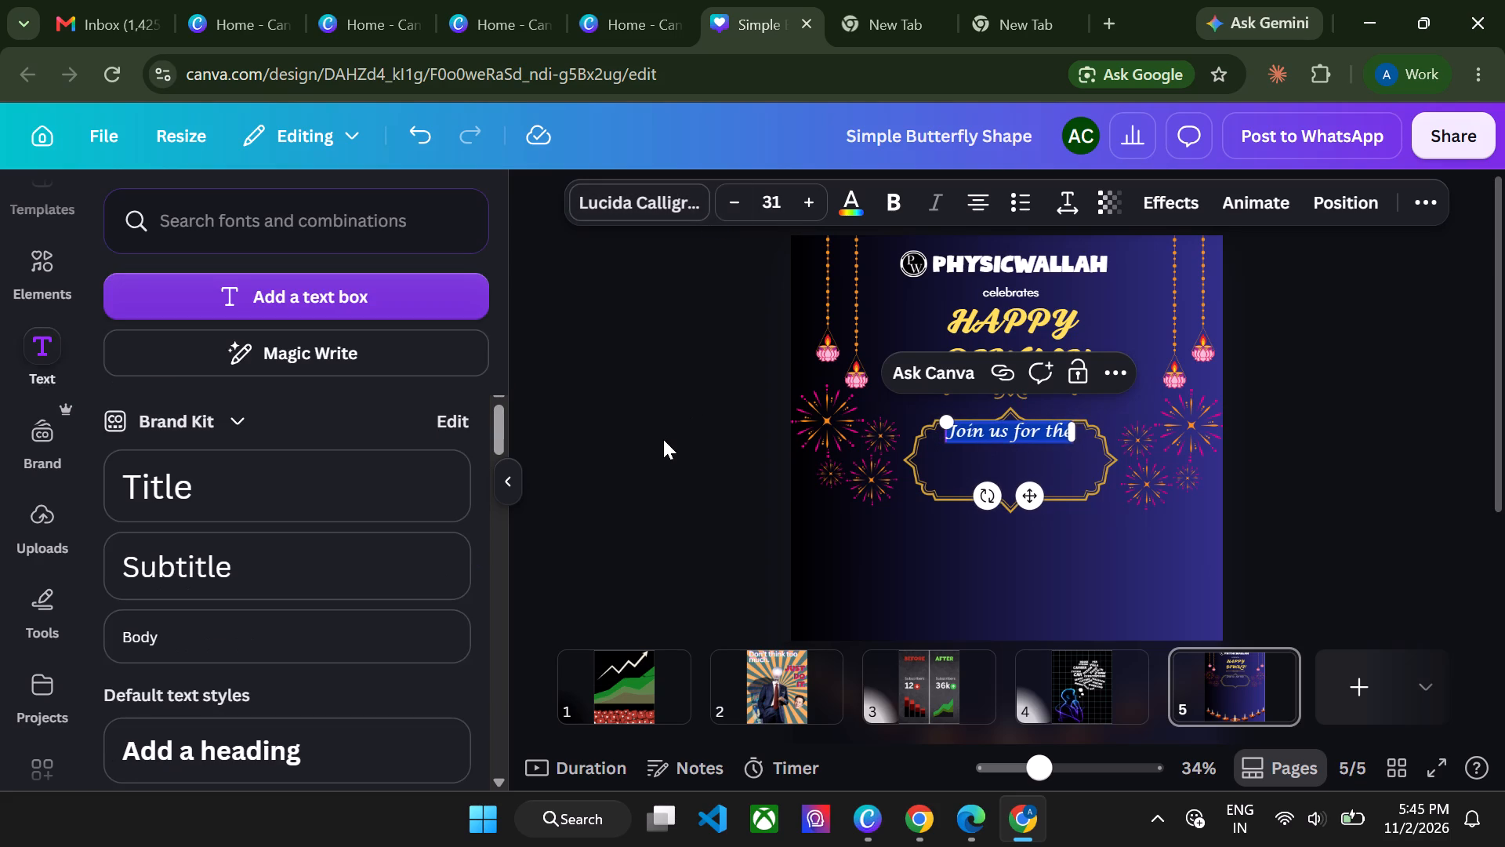
left_click(1068, 427)
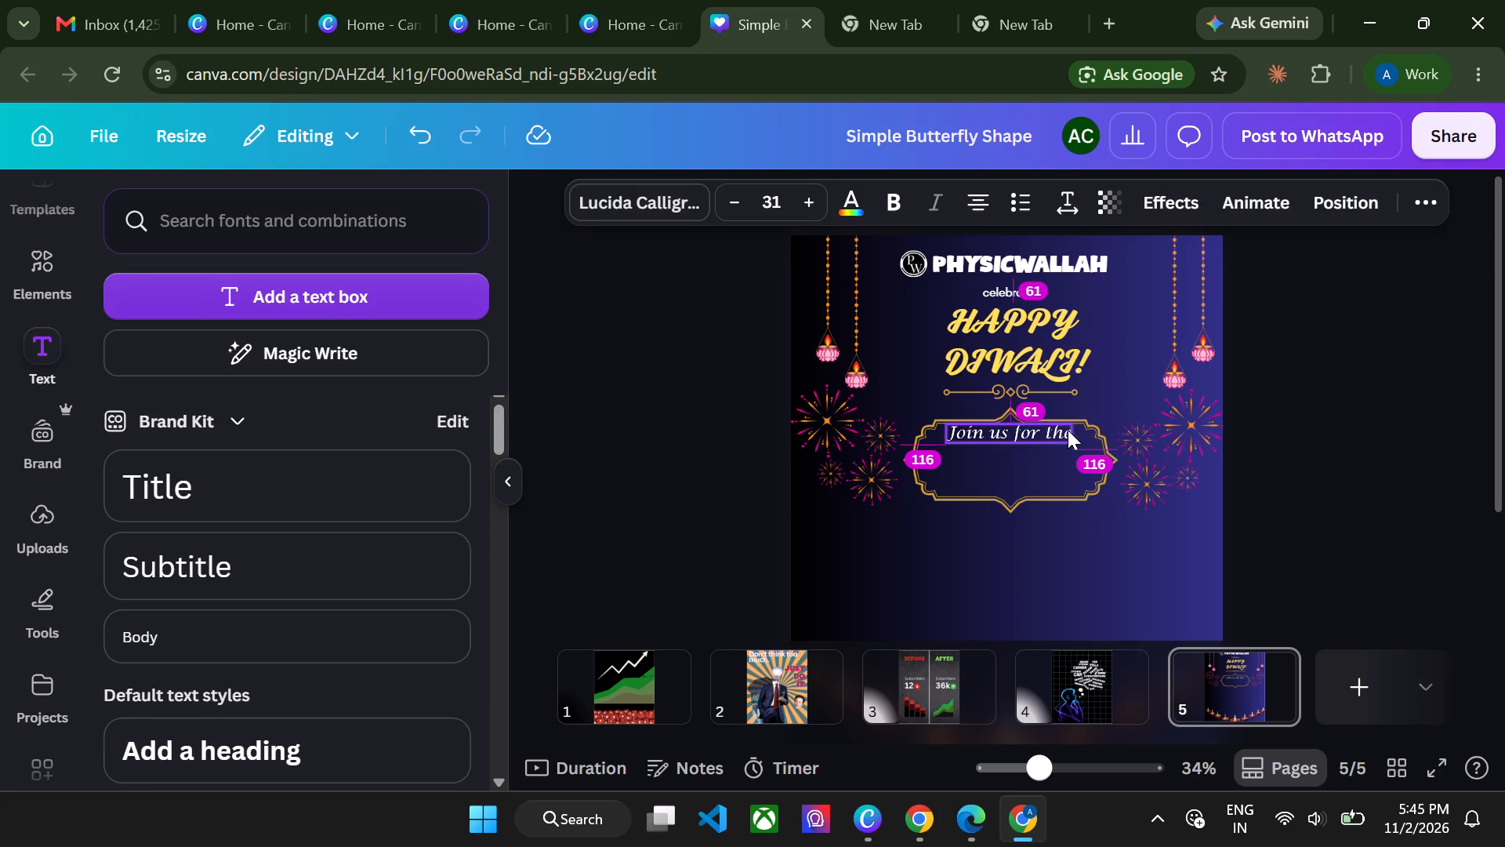
left_click(1299, 402)
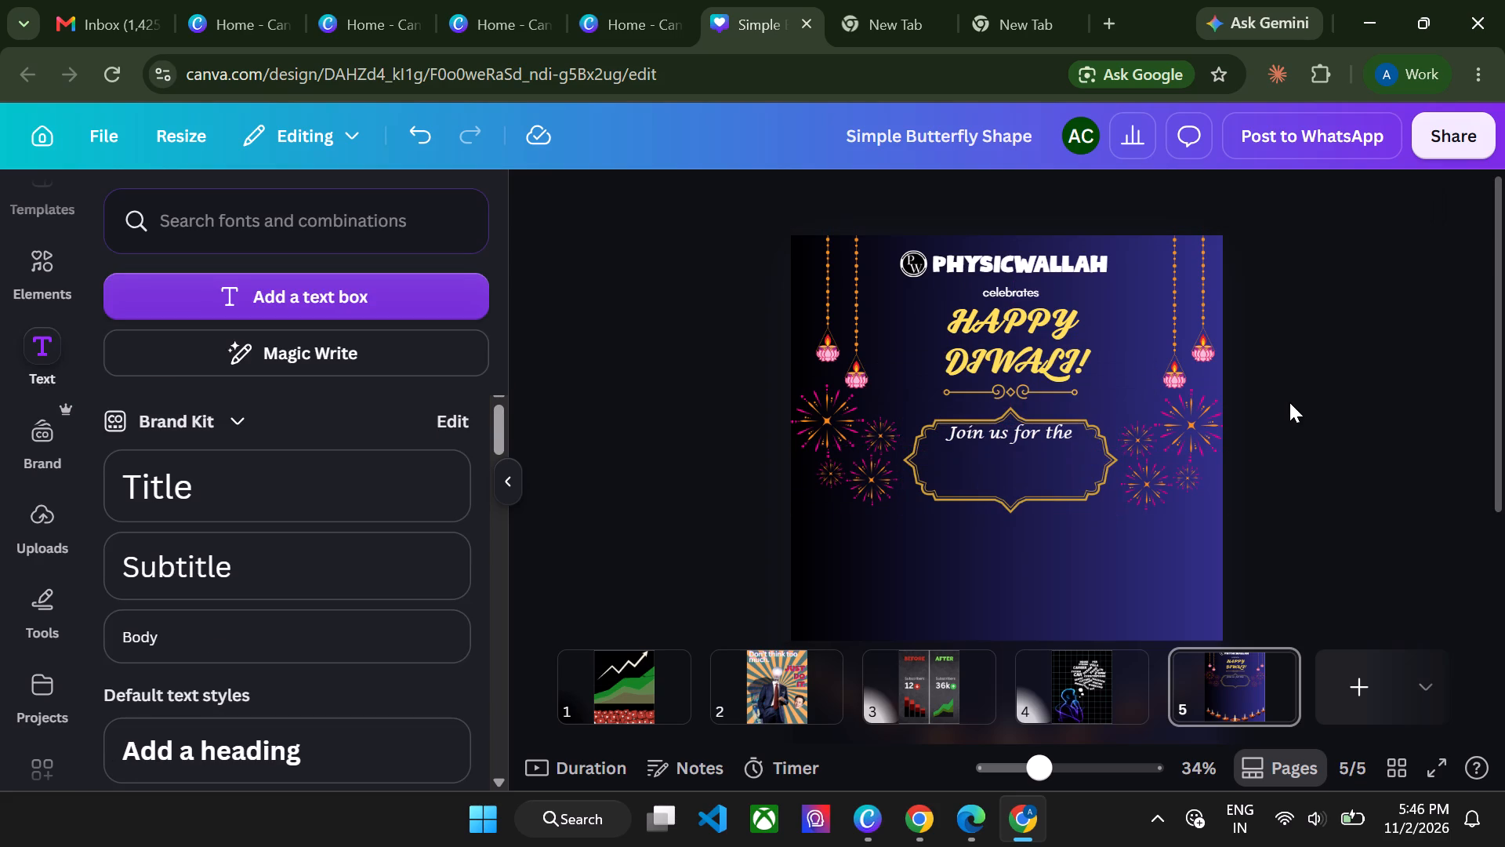
left_click(1027, 437)
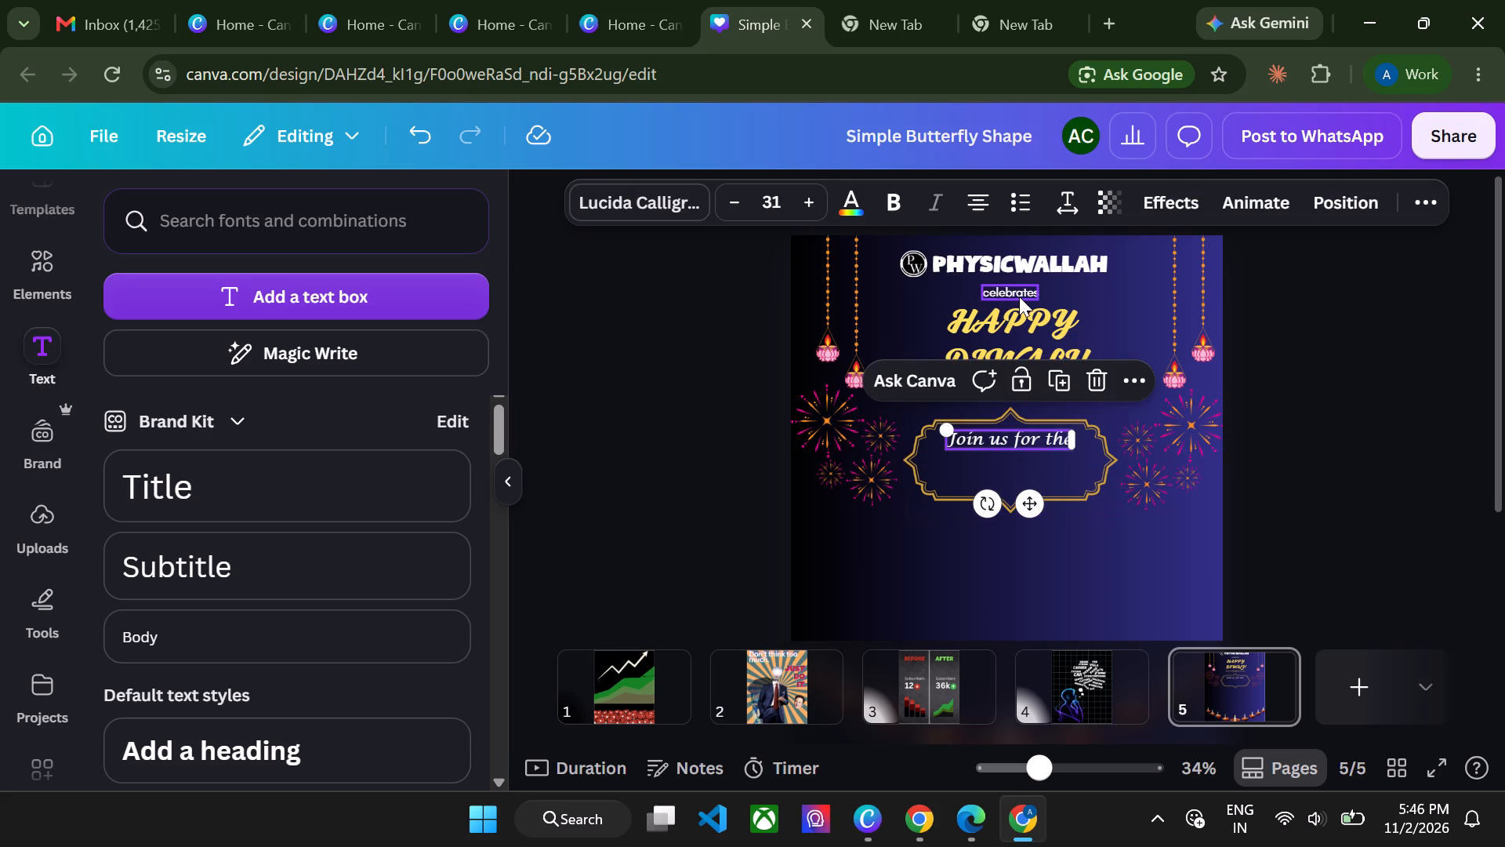
Duplicate the PHYSICWALLAH title into the gold frame below "Join us for the" and replace its text with "PW OFFICE DIWALI FEST".
left_click(1092, 260)
right_click(1092, 260)
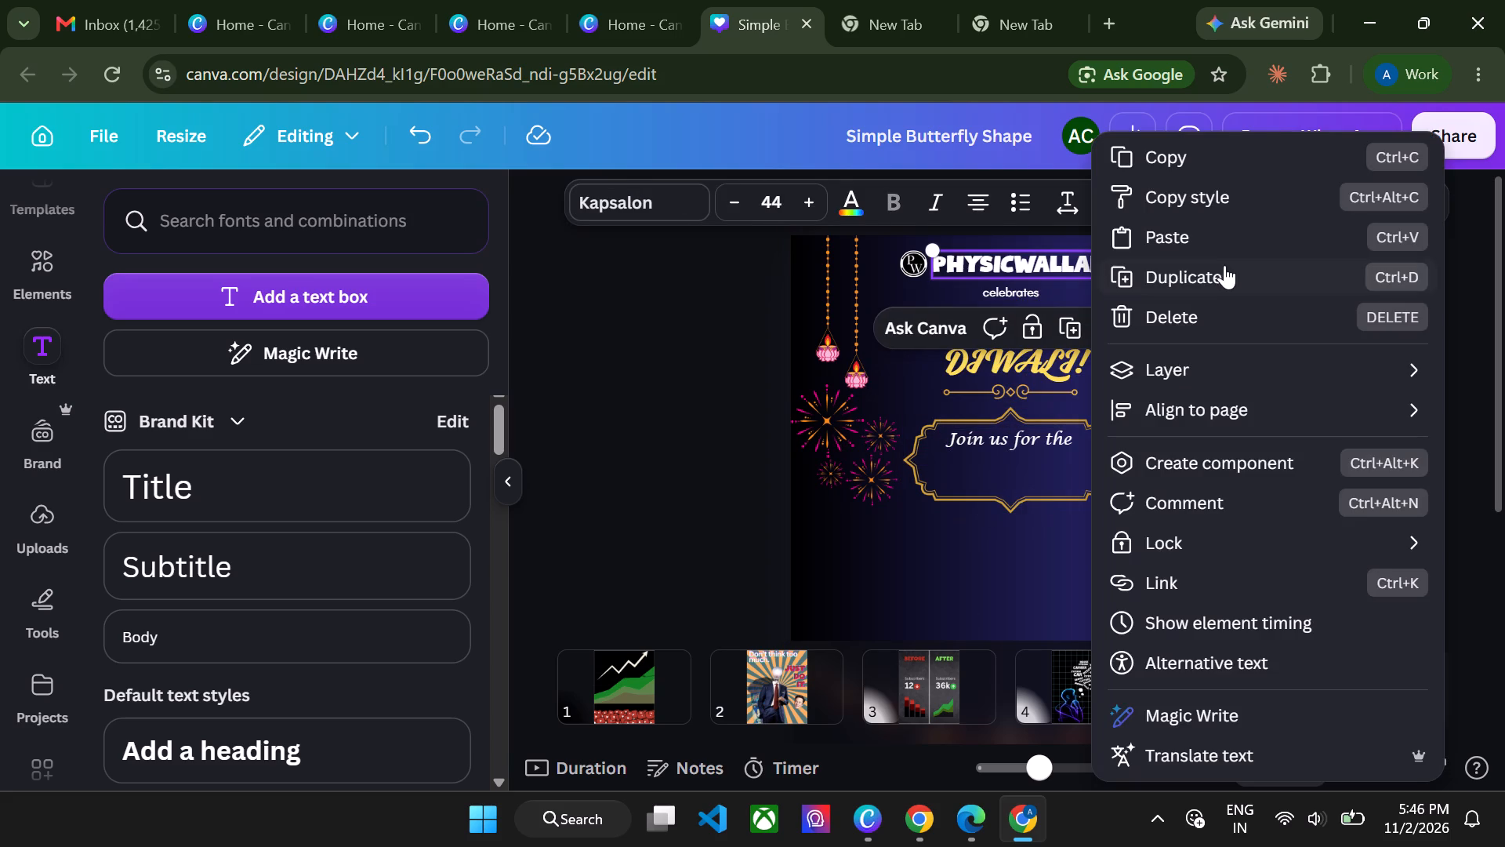
left_click(1224, 271)
left_click_drag(1068, 272, 1057, 476)
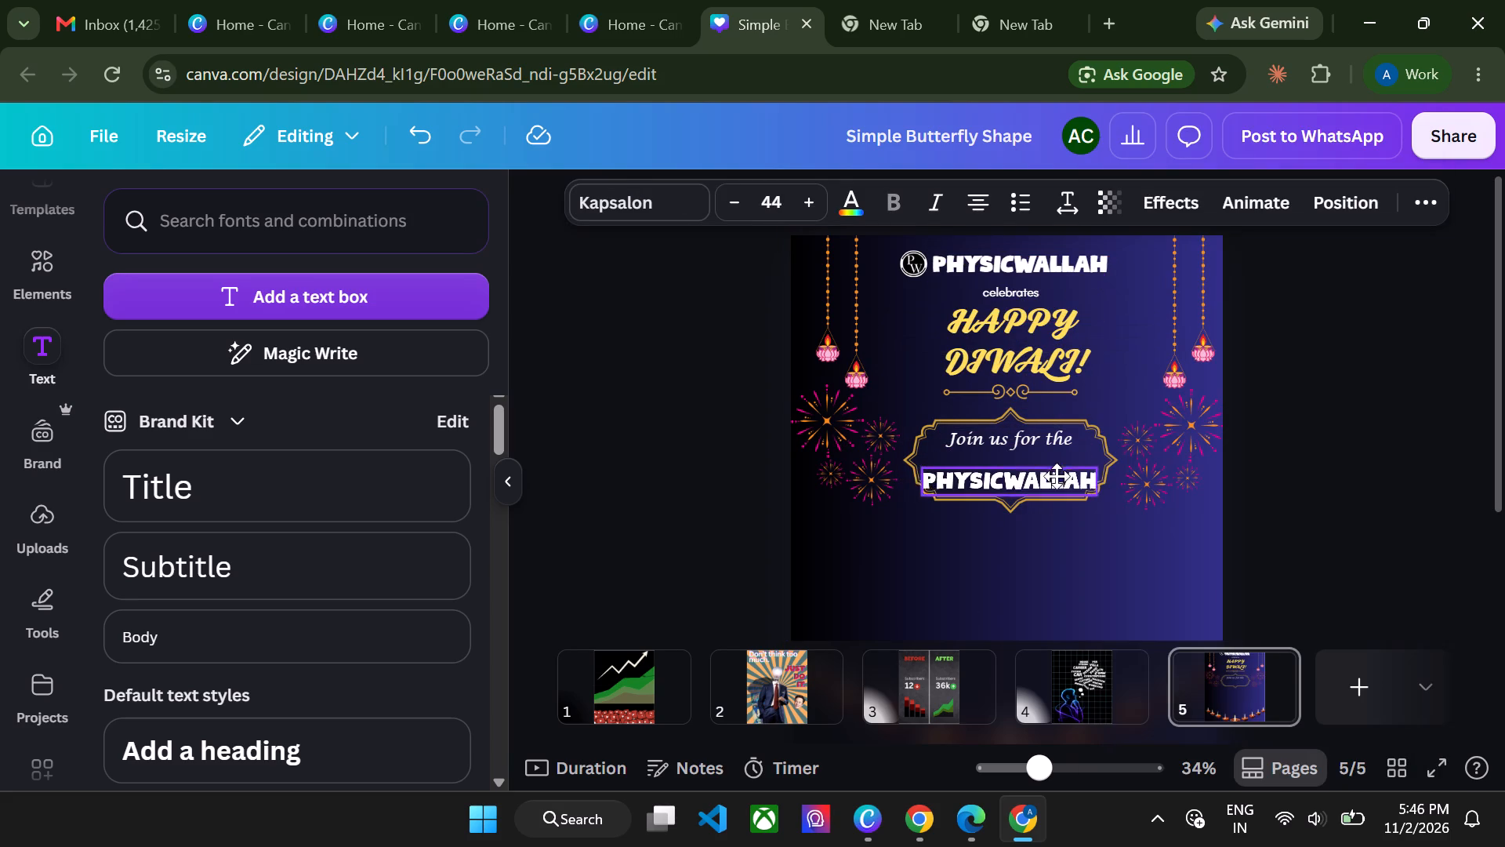
left_click_drag(1057, 476, 1063, 469)
double_click(1063, 469)
key("BackSpace")
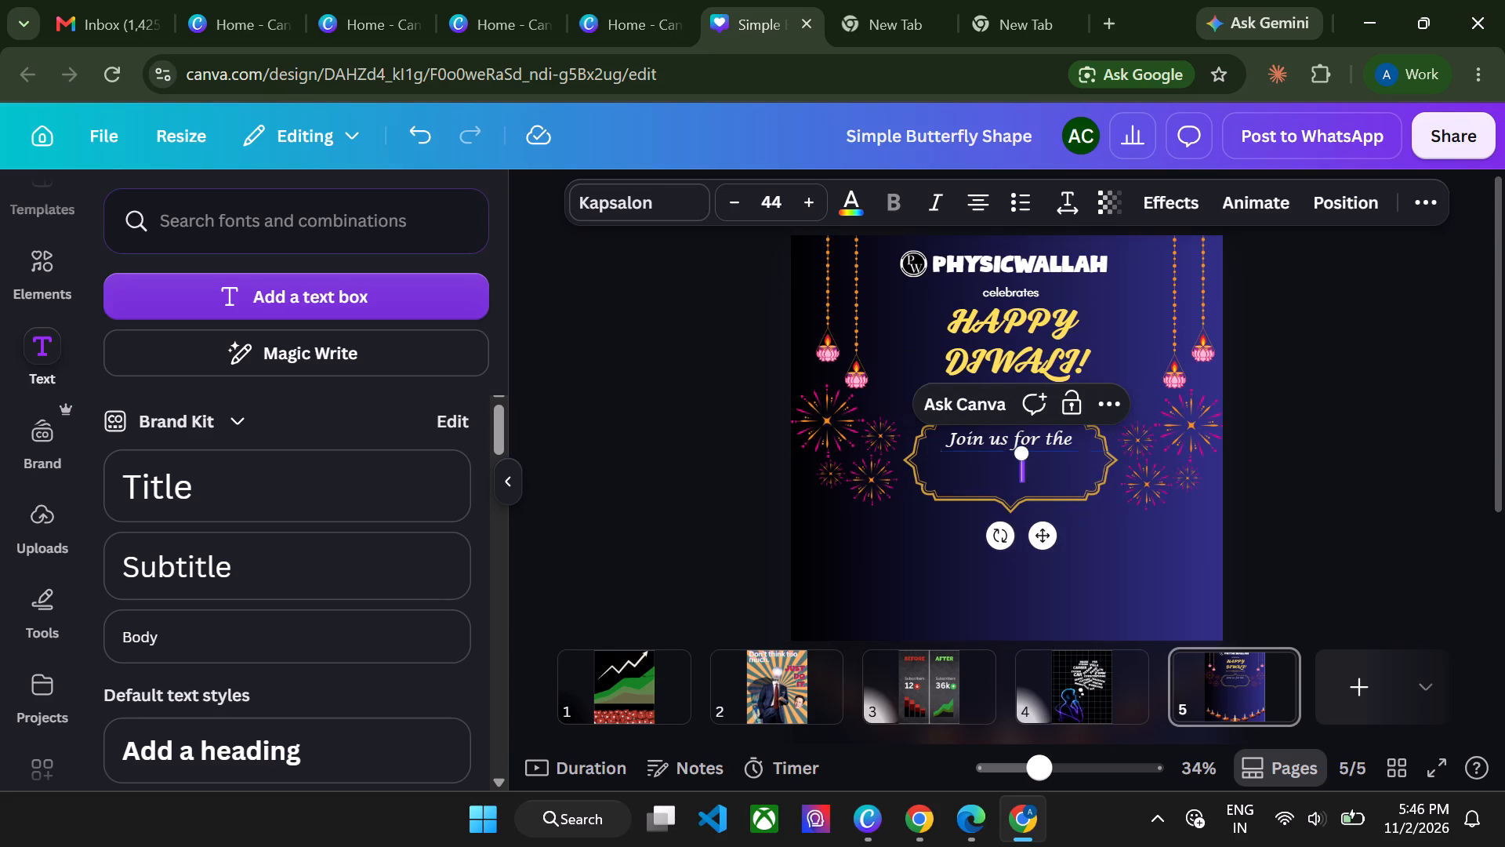
type("PW OFFICE DIWALI FEST")
Reduce the "PW OFFICE DIWALI FEST" text to font size 31.
key("ctrl+a")
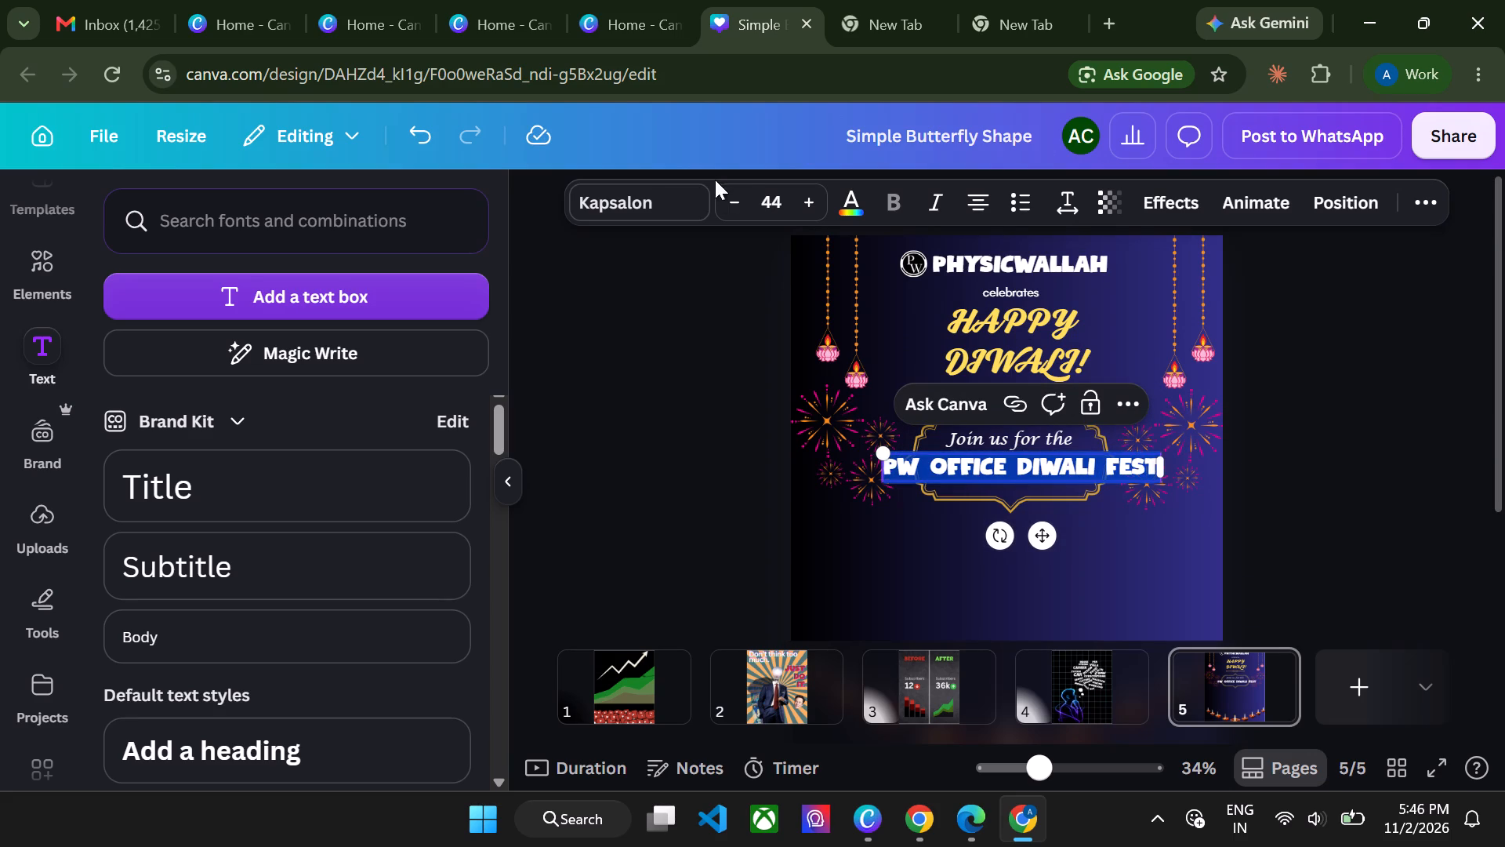
triple_click(723, 189)
triple_click(723, 189)
double_click(723, 189)
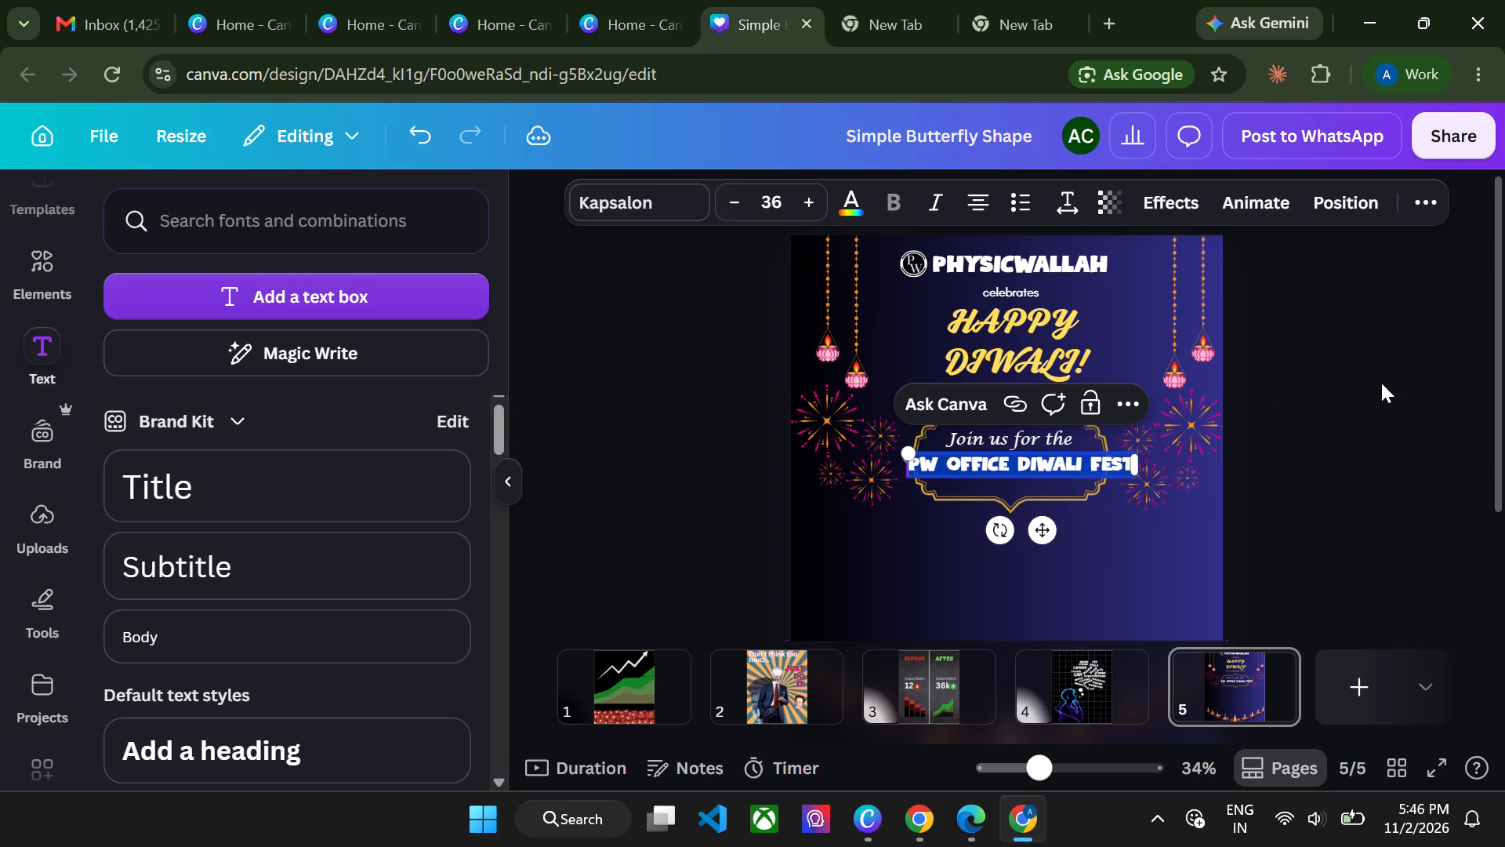
triple_click(732, 206)
double_click(732, 206)
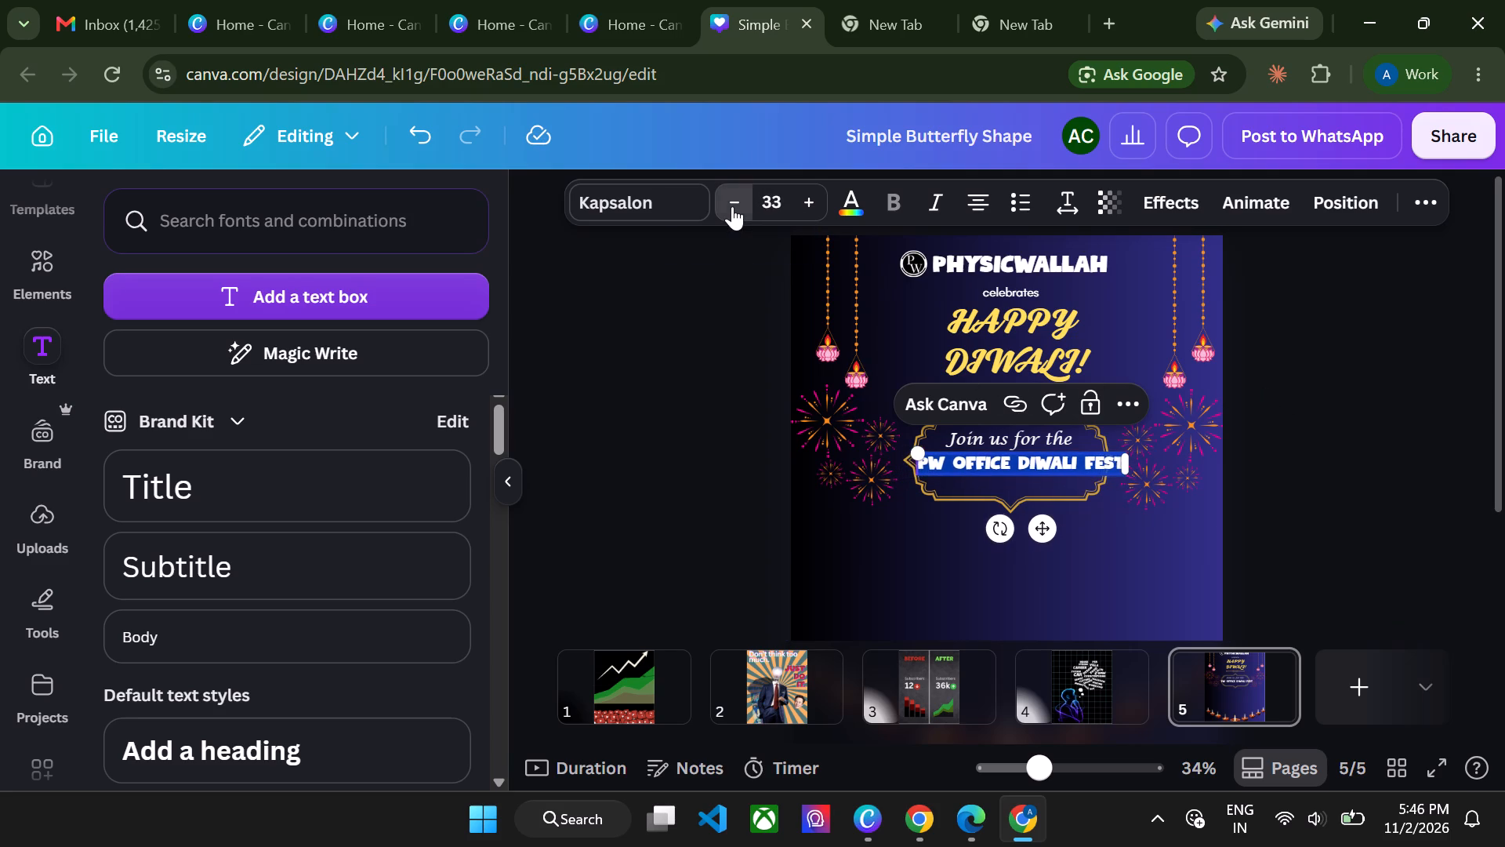
left_click(1420, 442)
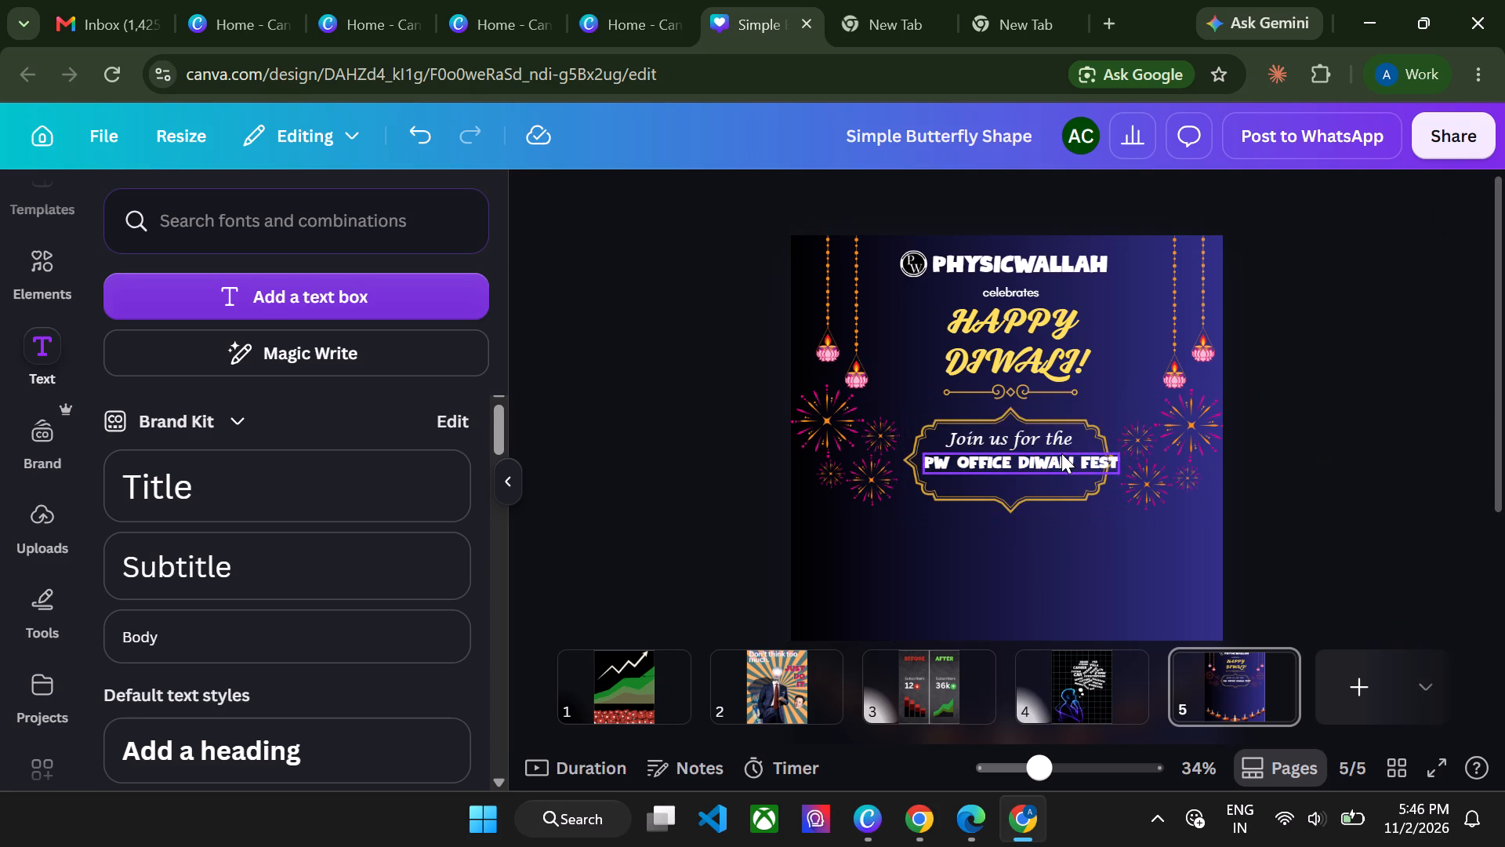
left_click(1061, 453)
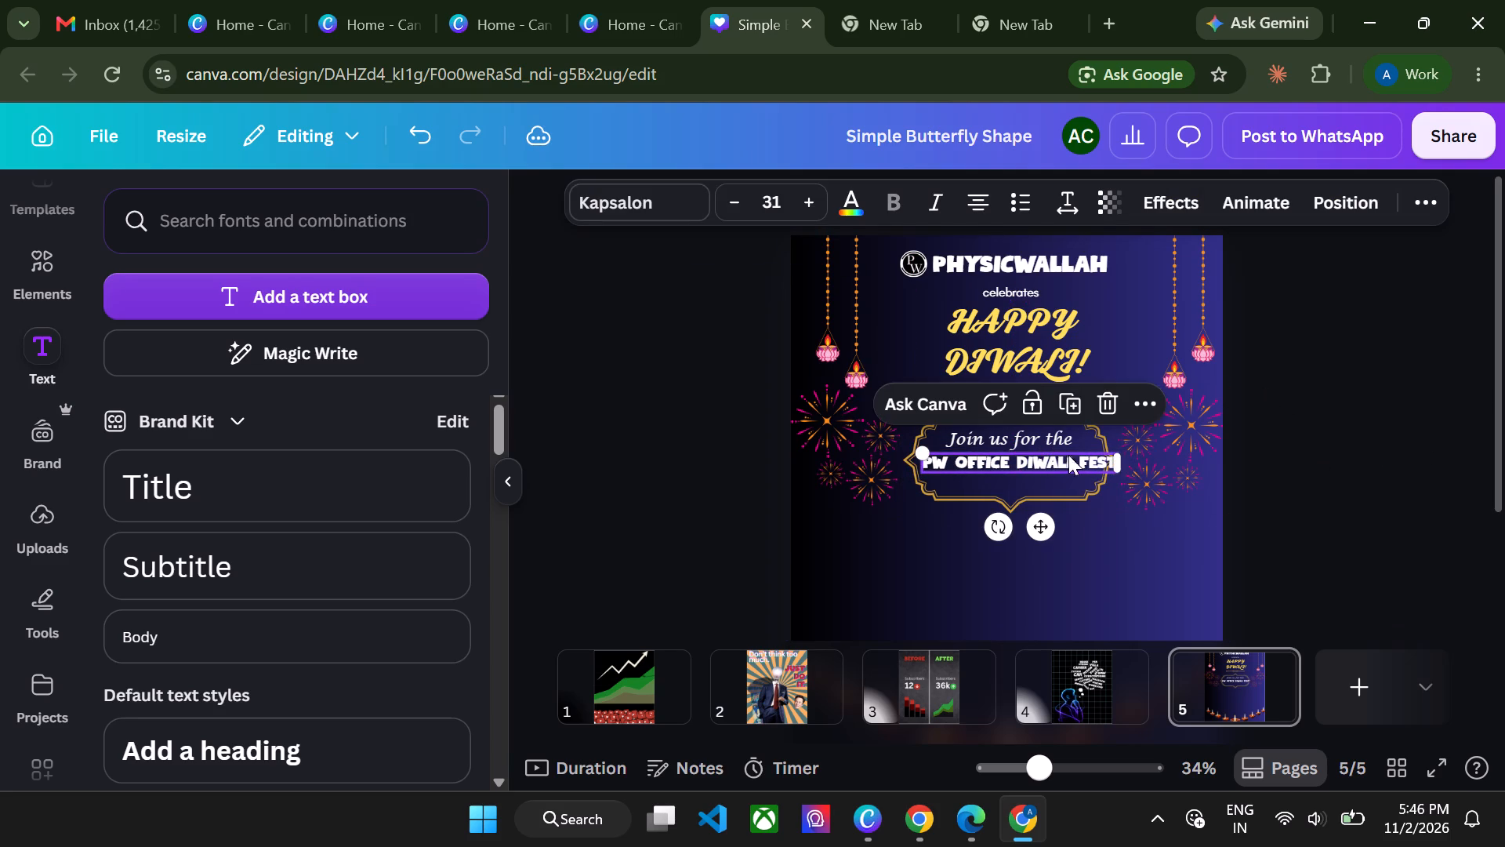
left_click(1504, 465)
left_click(1183, 445)
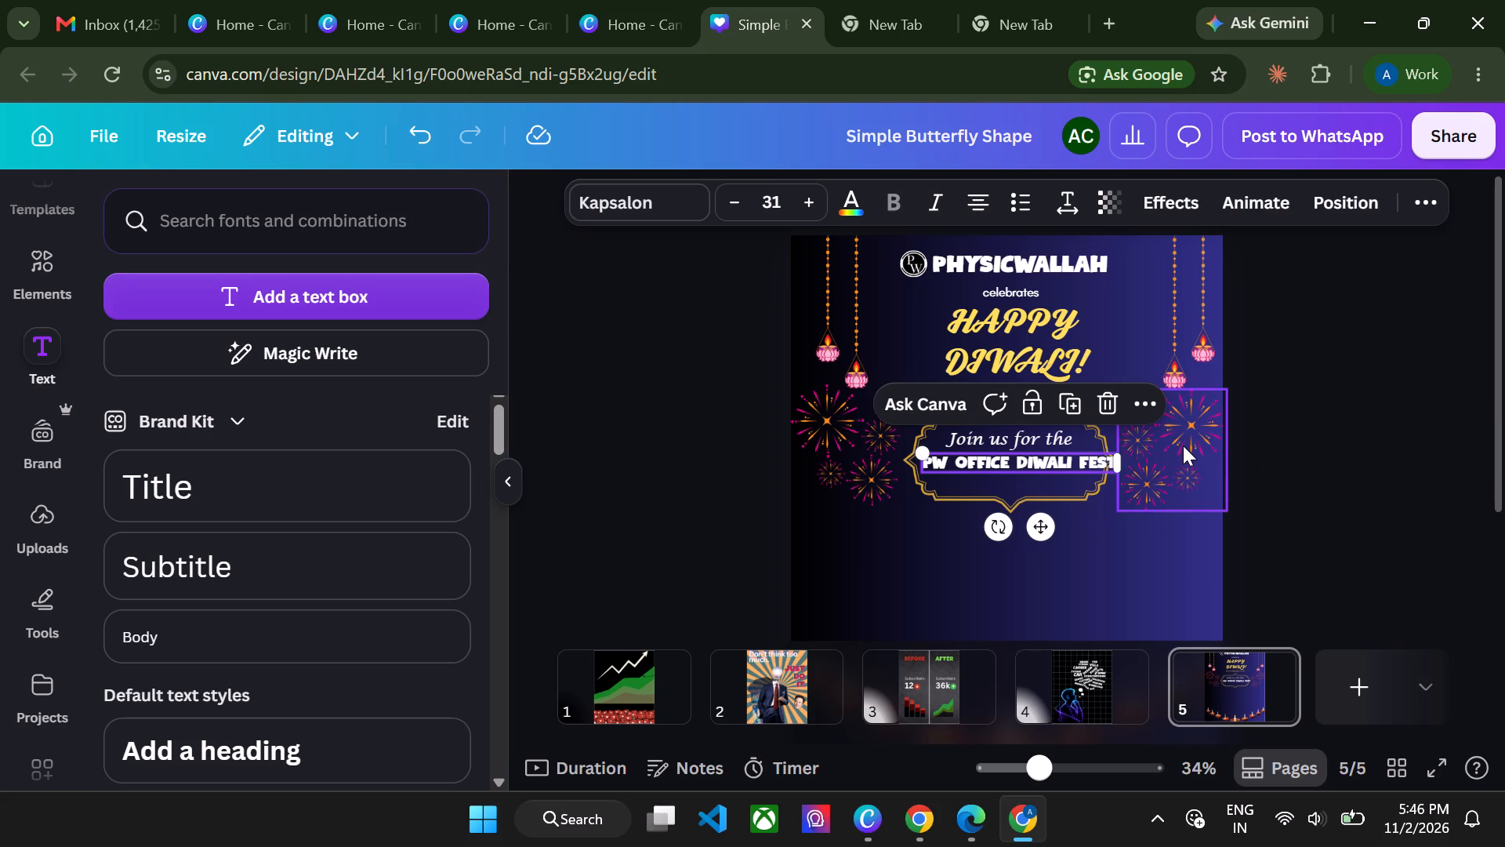
left_click(1323, 416)
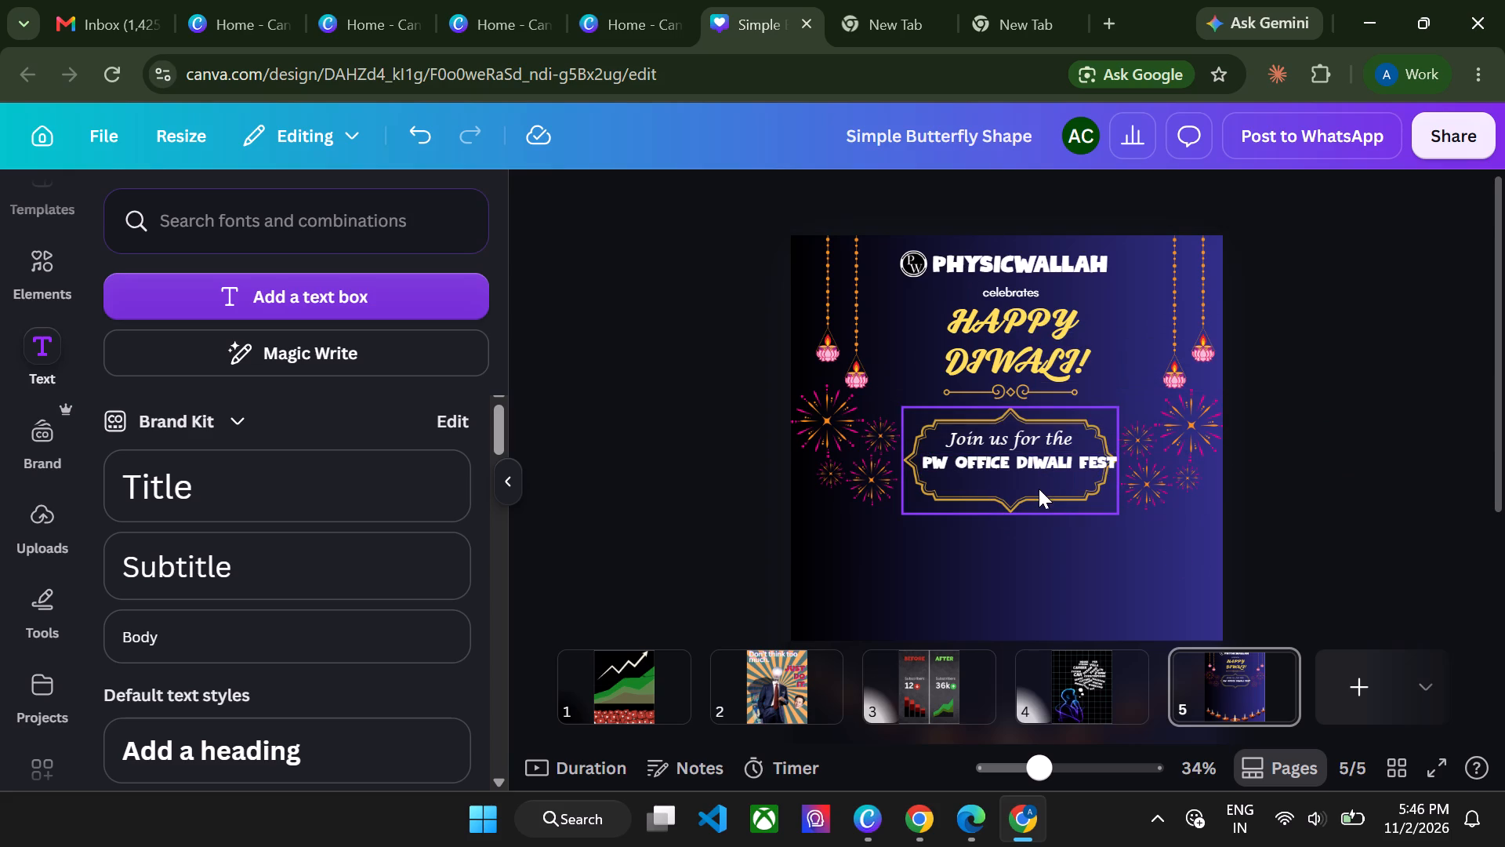
Enlarge the ornate gold frame slightly on both sides to make room for the "PW OFFICE DIWALI FEST" line.
left_click(1039, 489)
left_click_drag(895, 514, 881, 514)
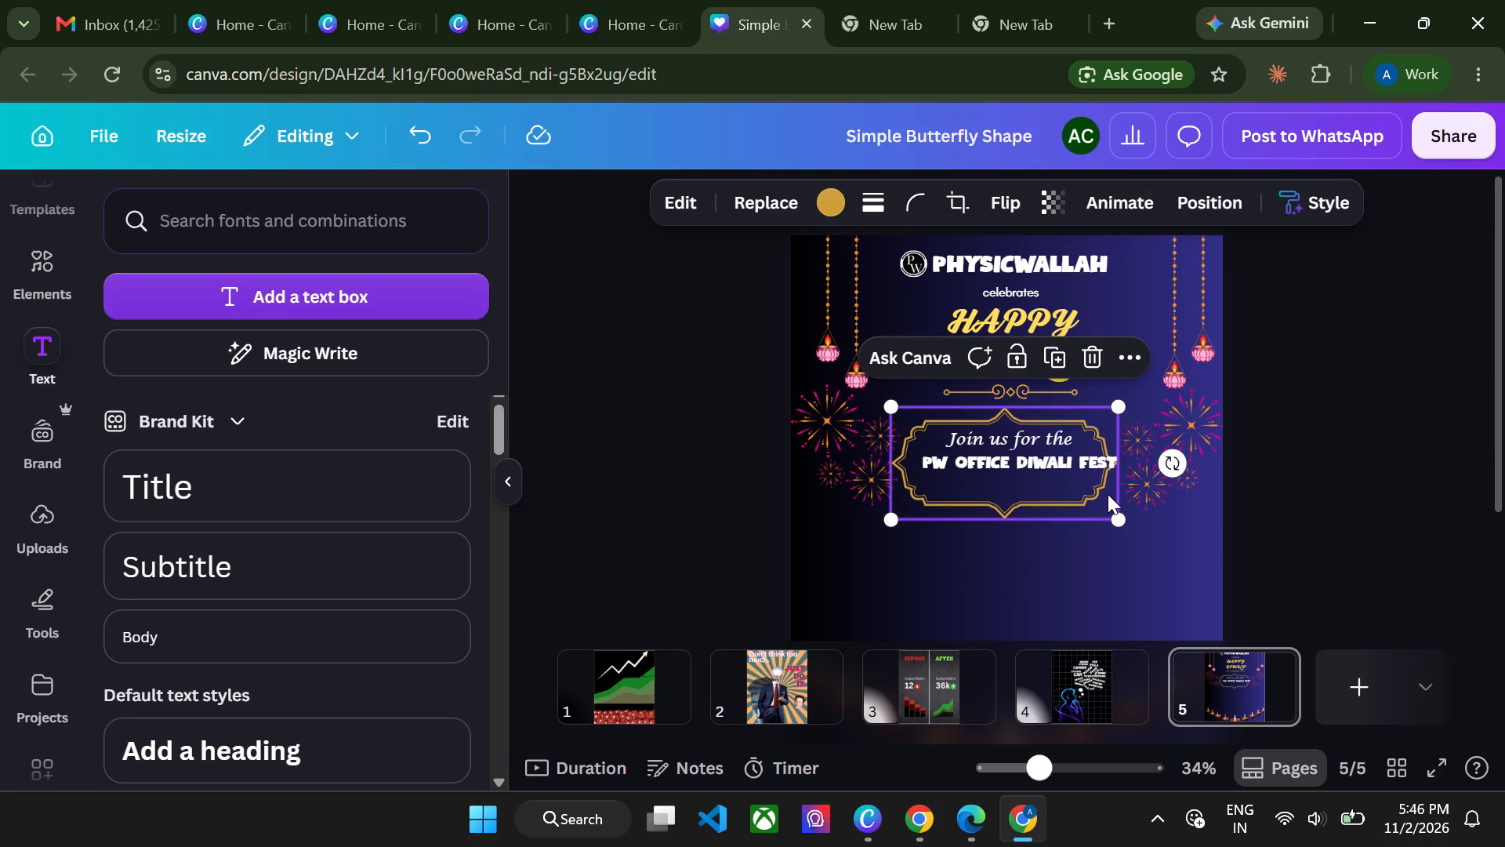
left_click_drag(1113, 410, 1116, 407)
left_click_drag(1116, 407, 1122, 407)
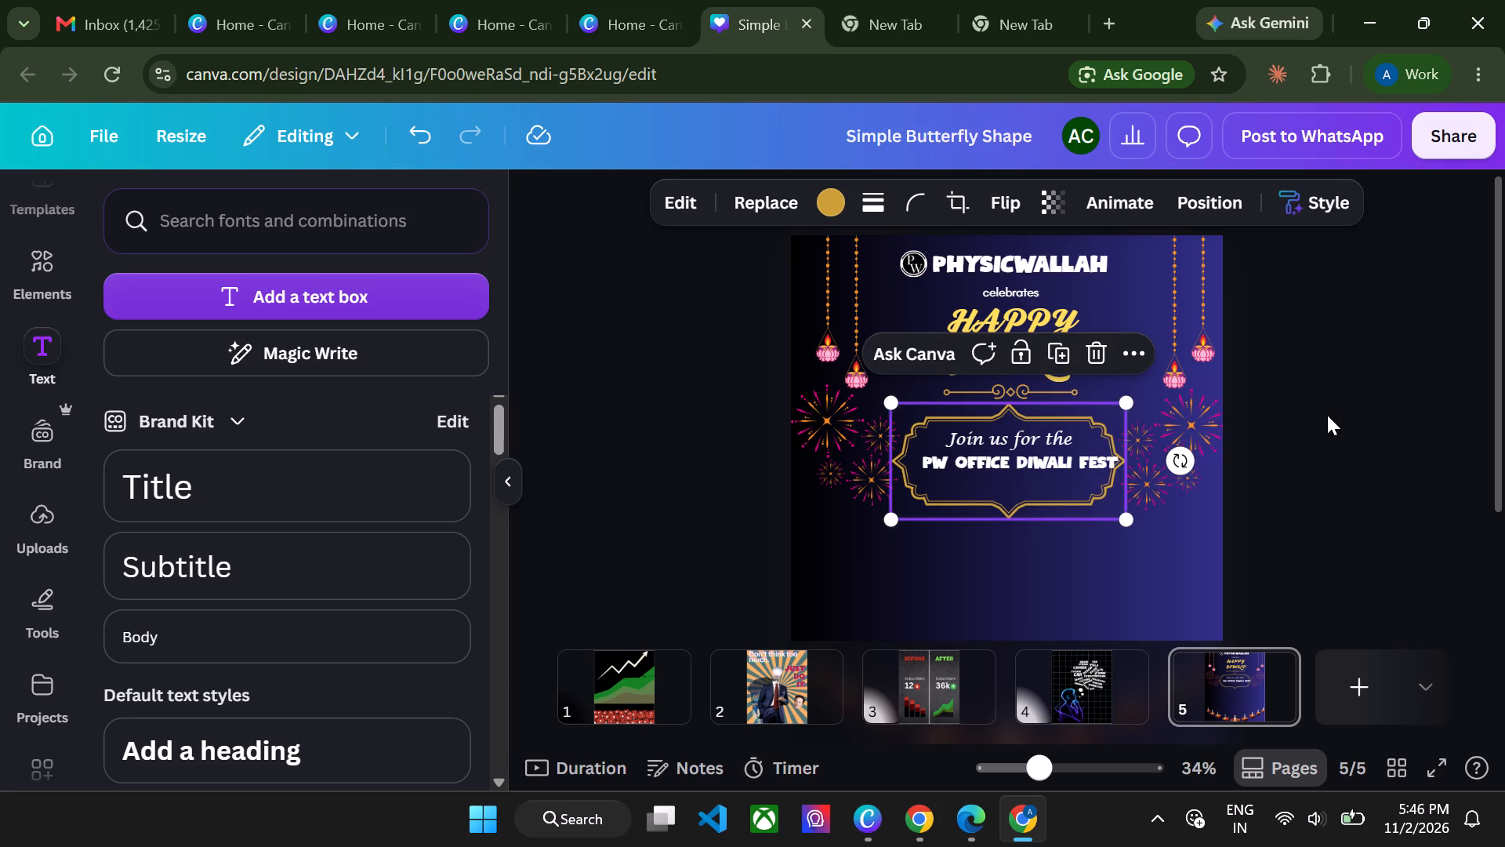
left_click(1327, 415)
Shift the "PW OFFICE DIWALI FEST" line slightly sideways to centre it within the gold frame.
left_click(1046, 450)
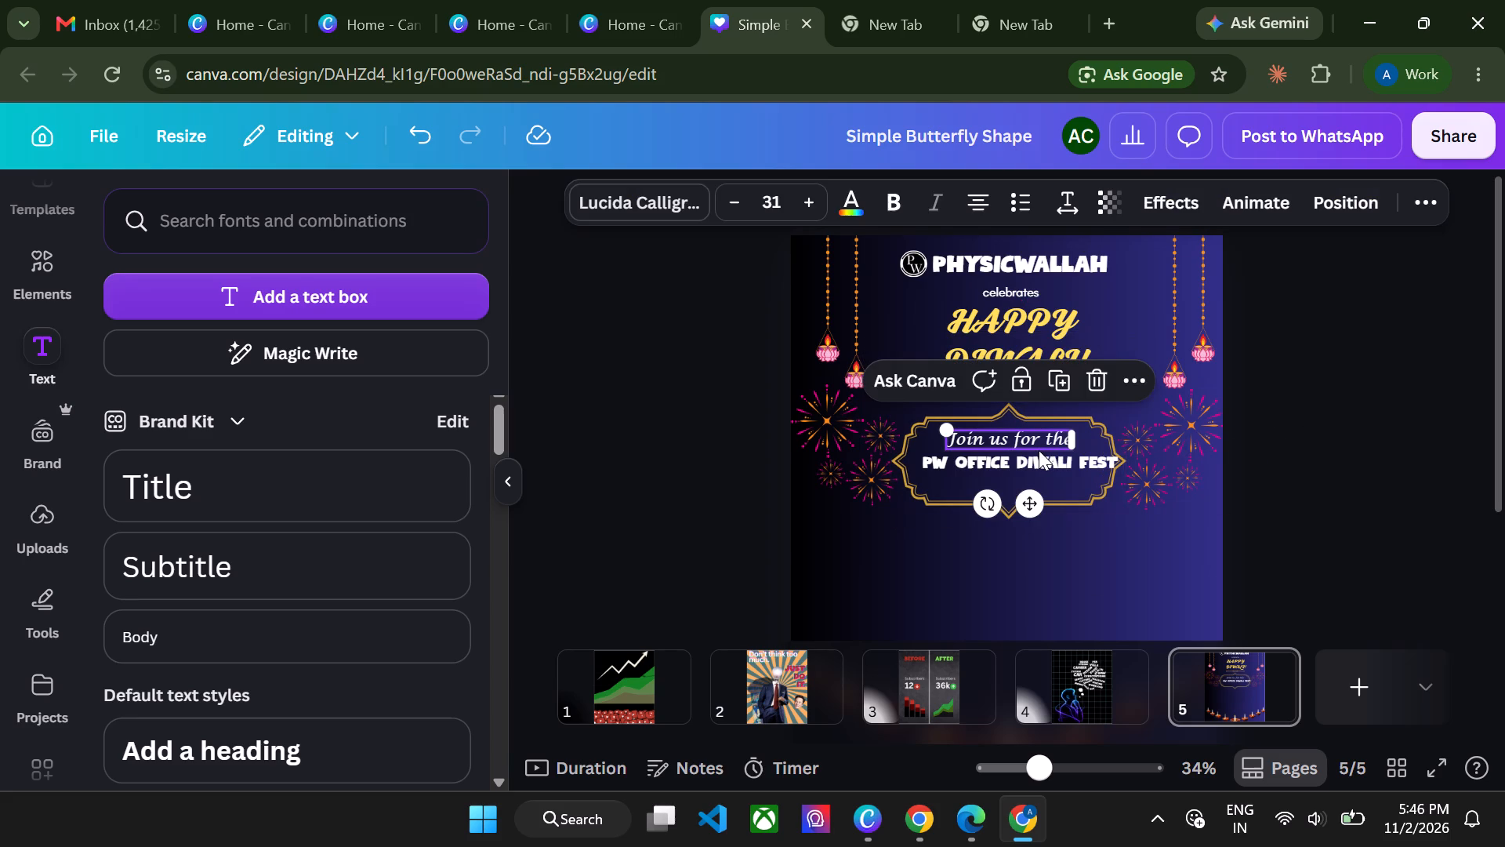
left_click_drag(1051, 456, 1043, 456)
left_click(1307, 462)
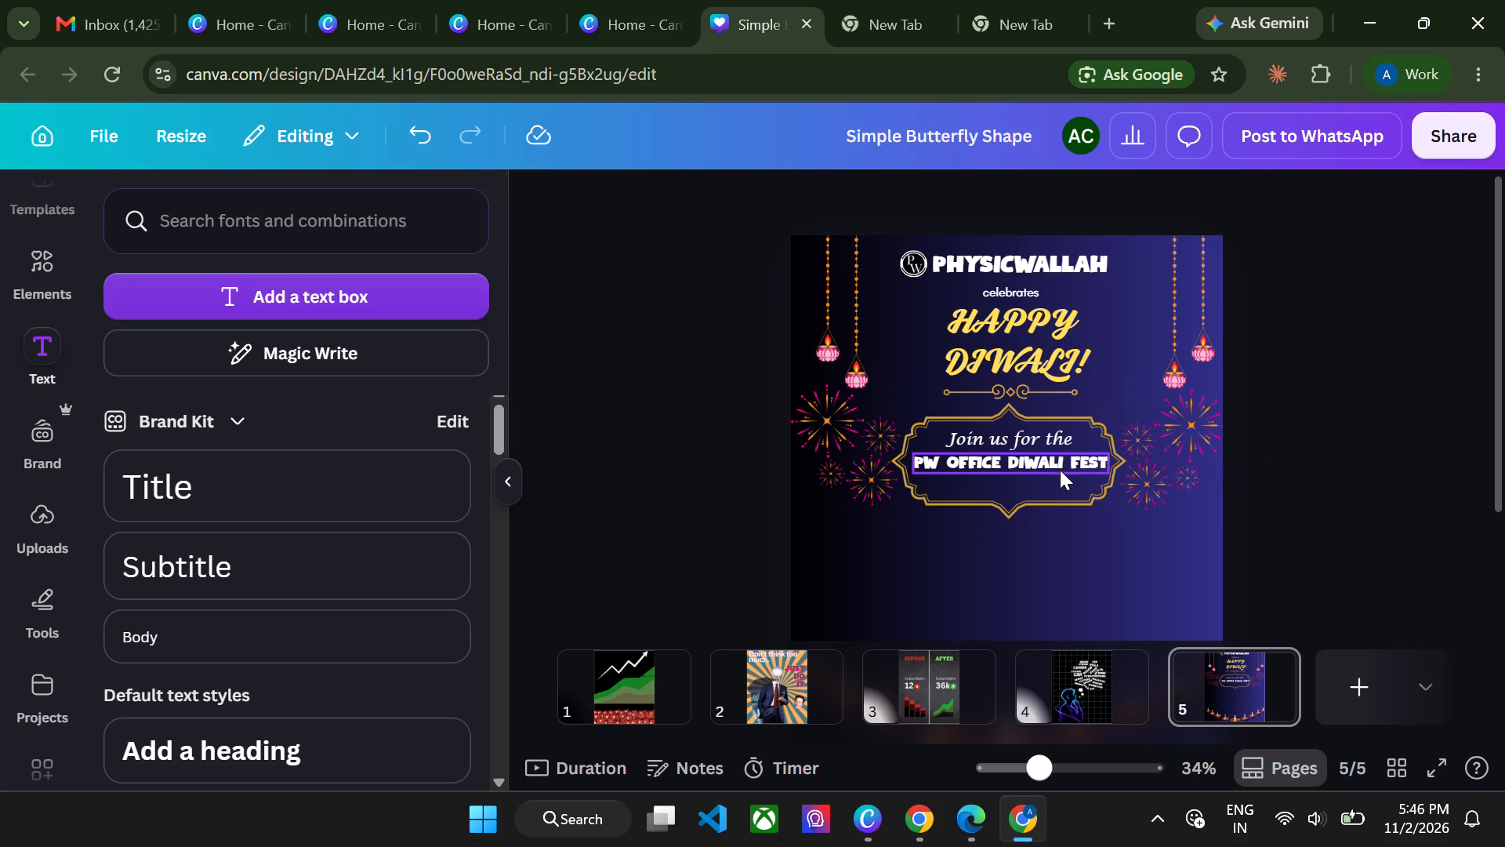
Recolour the "PW OFFICE DIWALI FEST" text with the design's gold colour #cc9f35.
double_click(1045, 465)
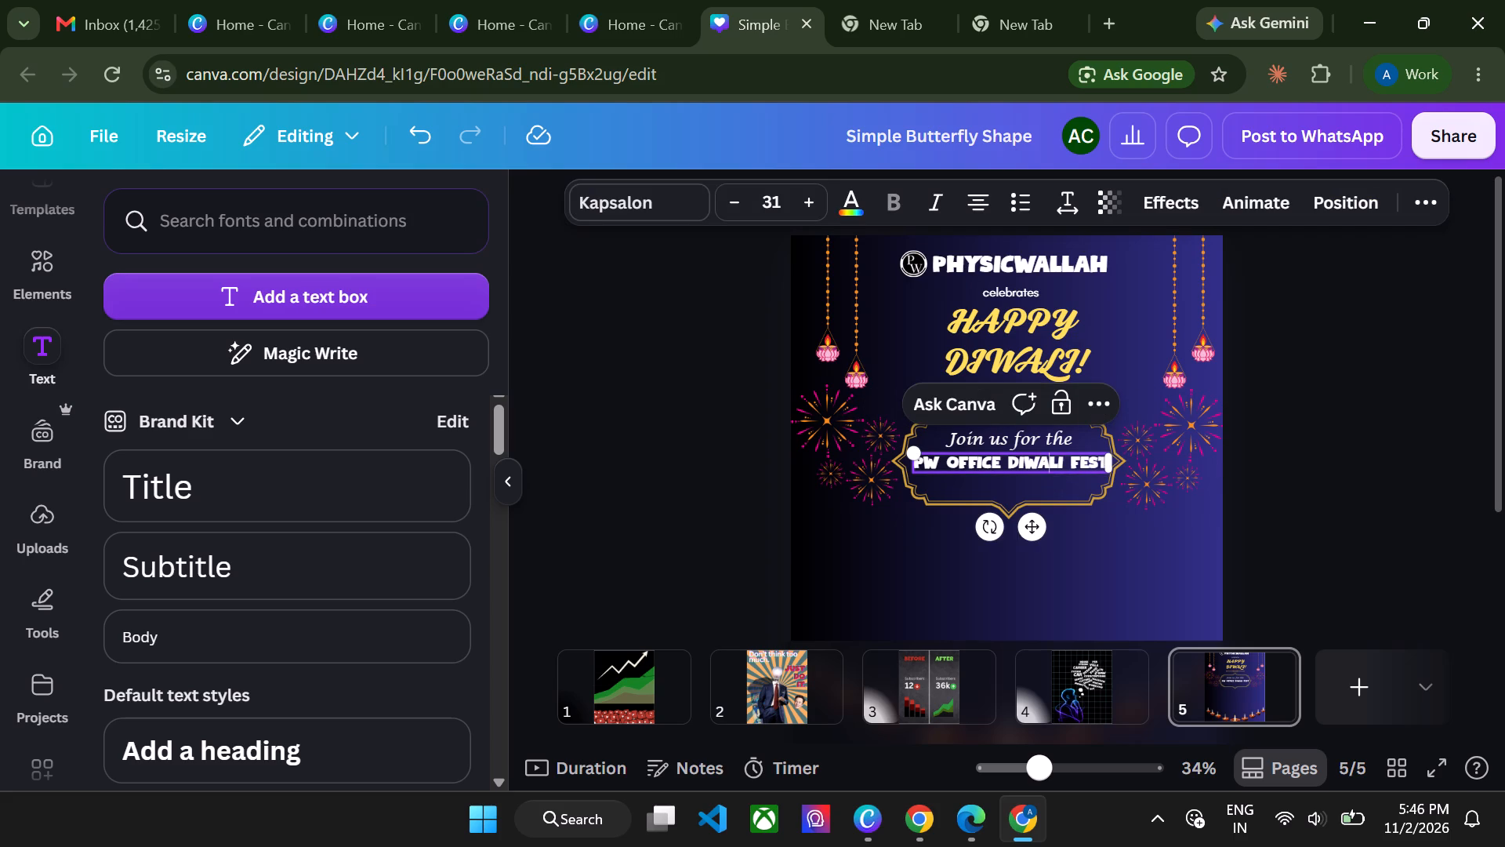
left_click(1345, 410)
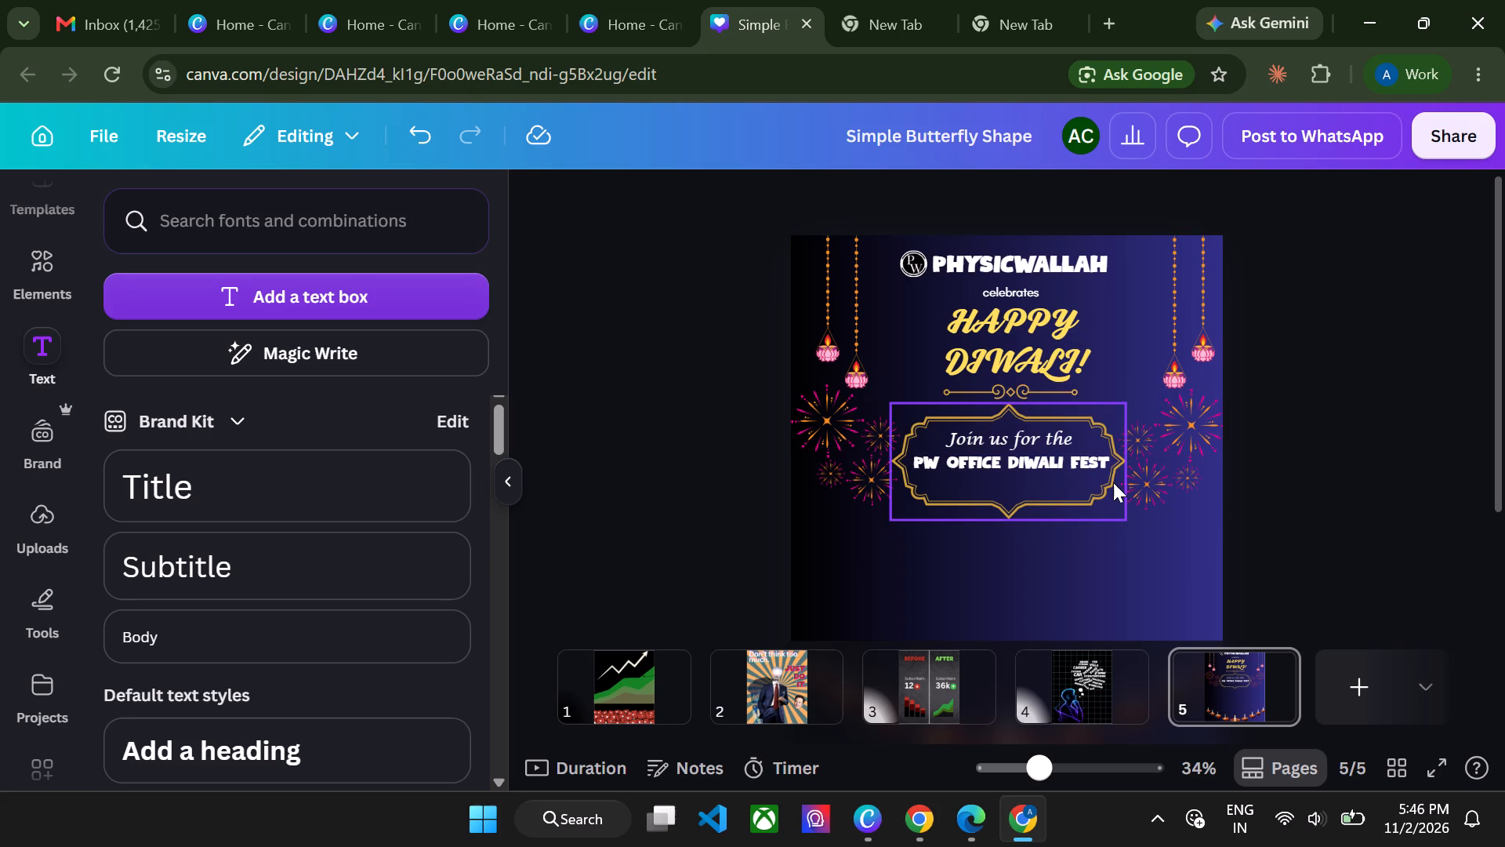
double_click(1045, 455)
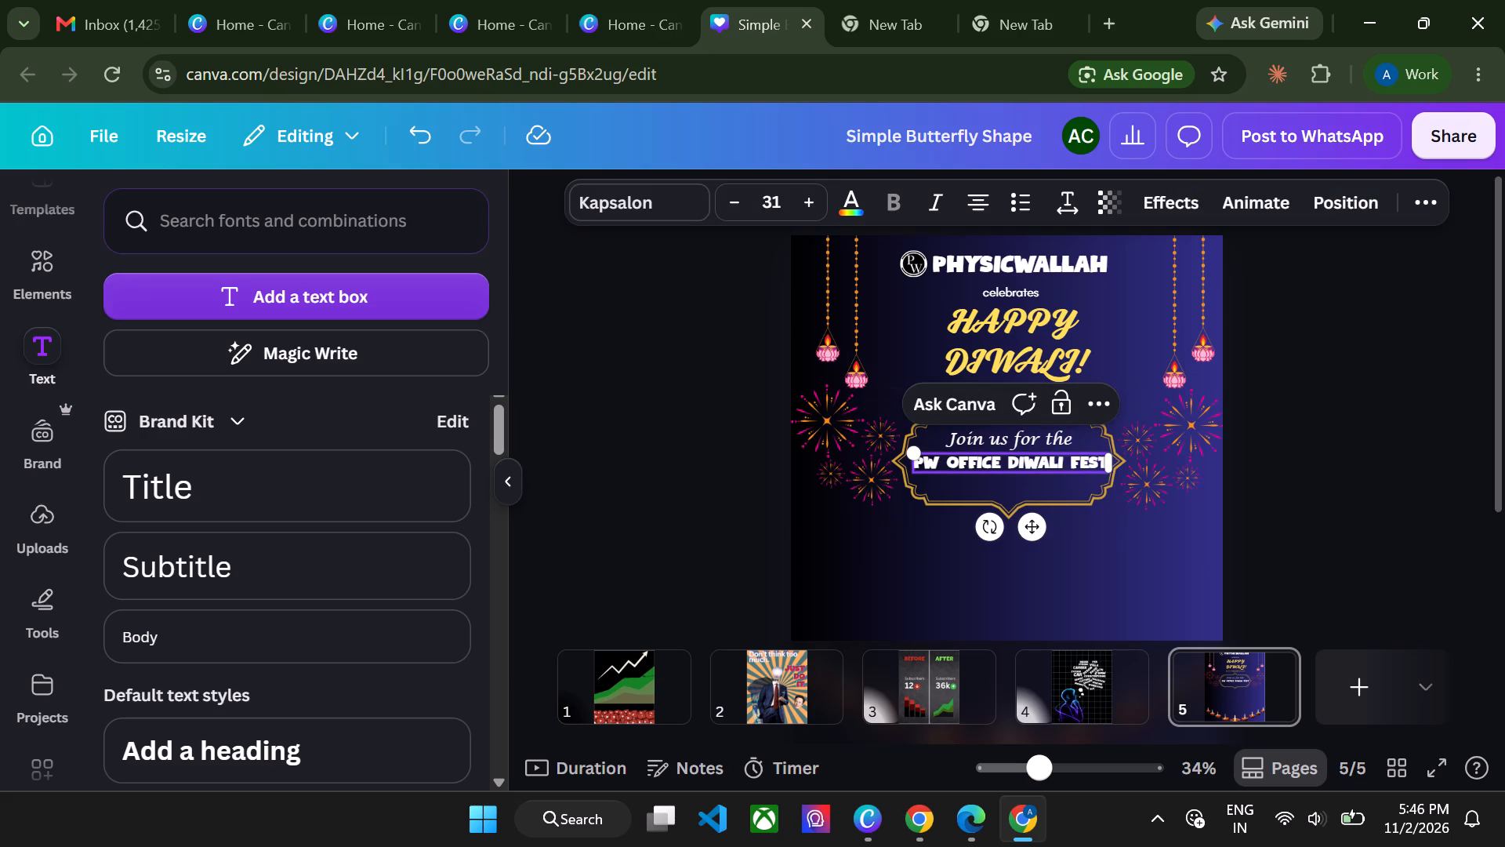
key("ctrl+a")
left_click(856, 211)
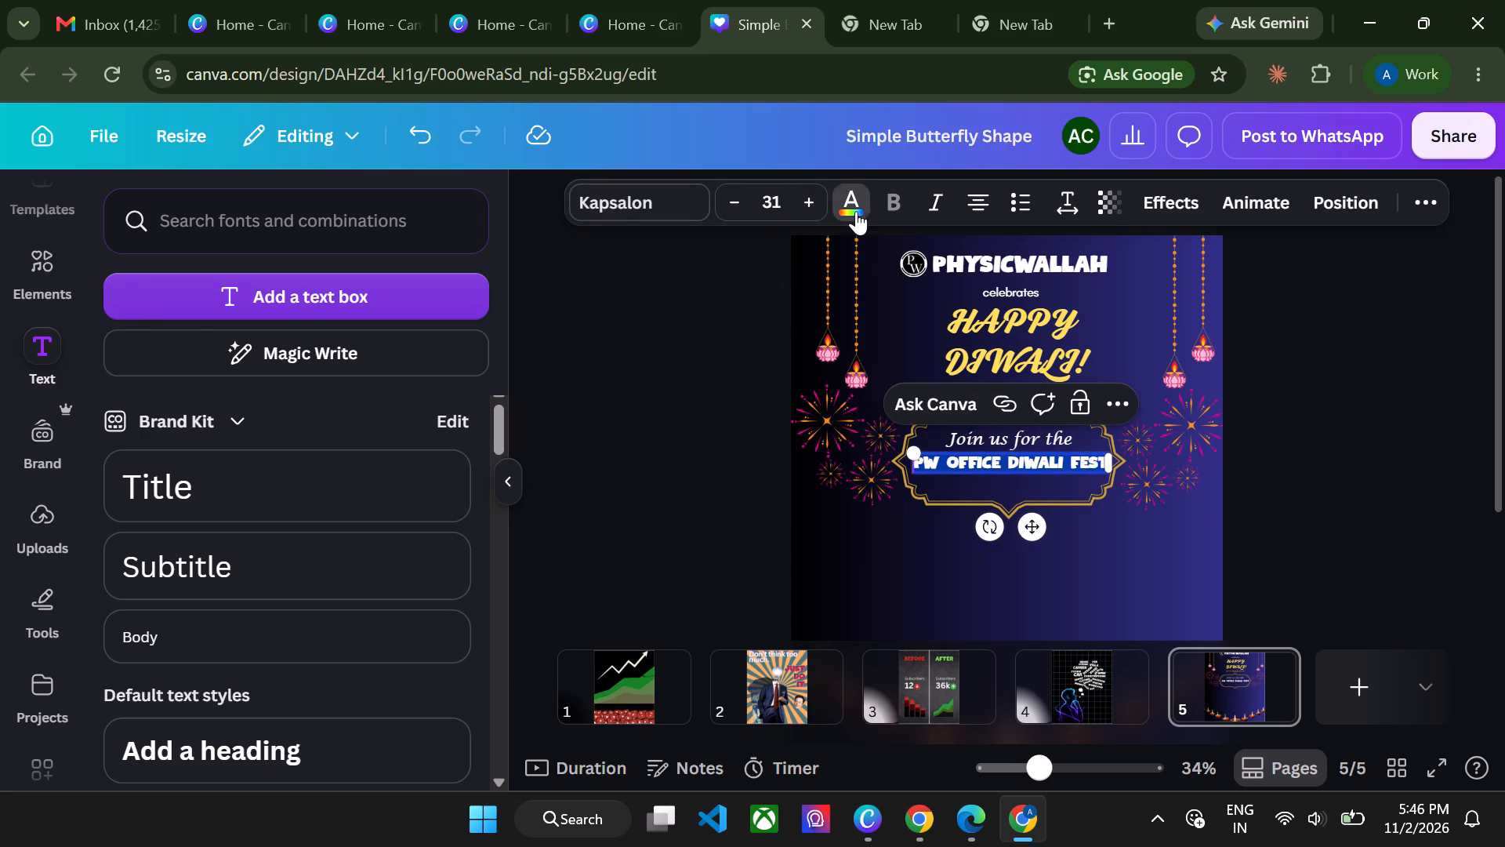
left_click(118, 472)
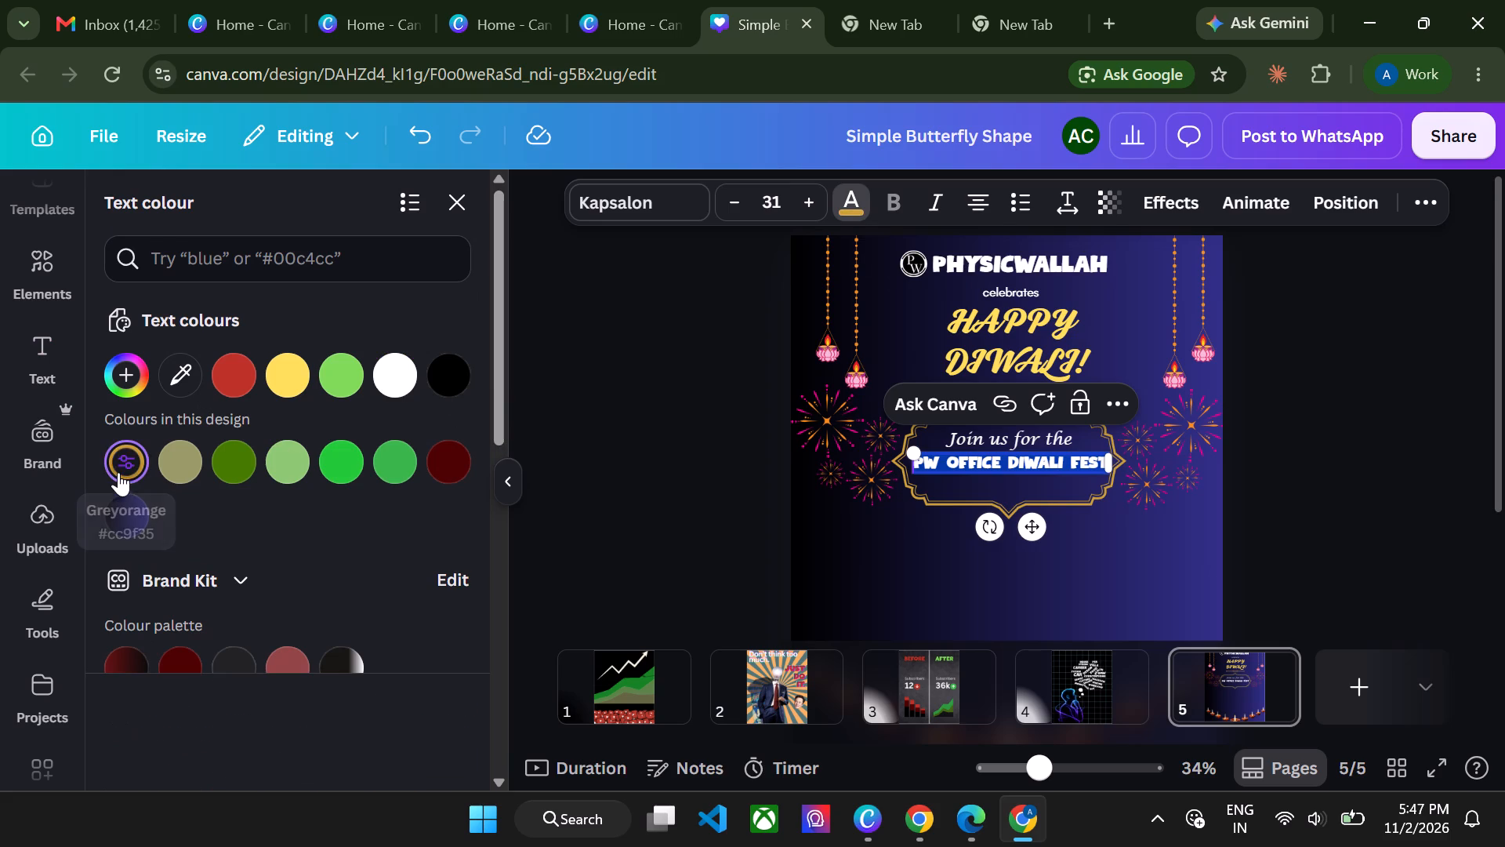
triple_click(585, 547)
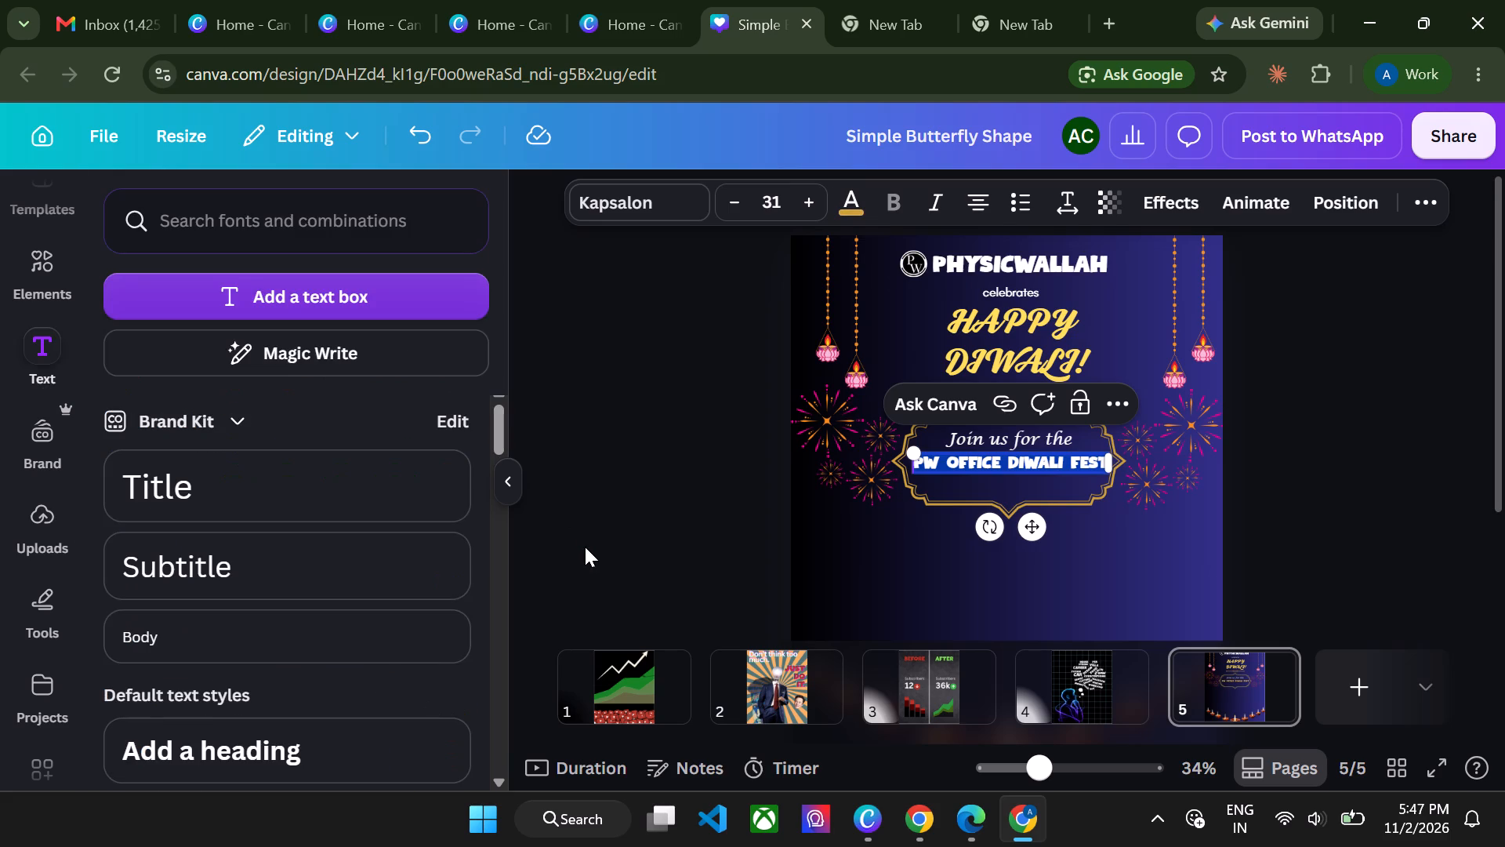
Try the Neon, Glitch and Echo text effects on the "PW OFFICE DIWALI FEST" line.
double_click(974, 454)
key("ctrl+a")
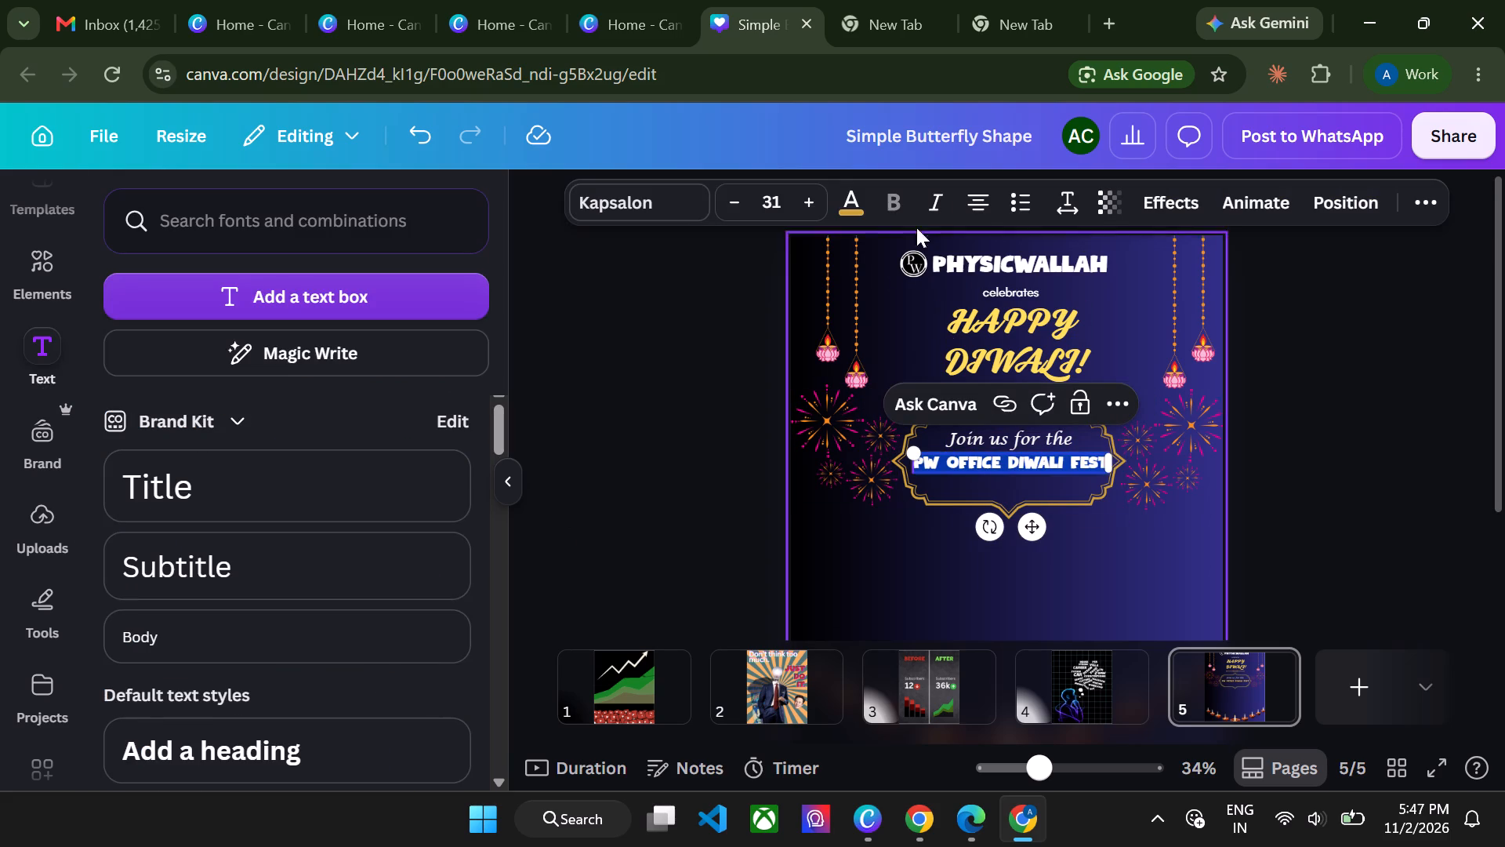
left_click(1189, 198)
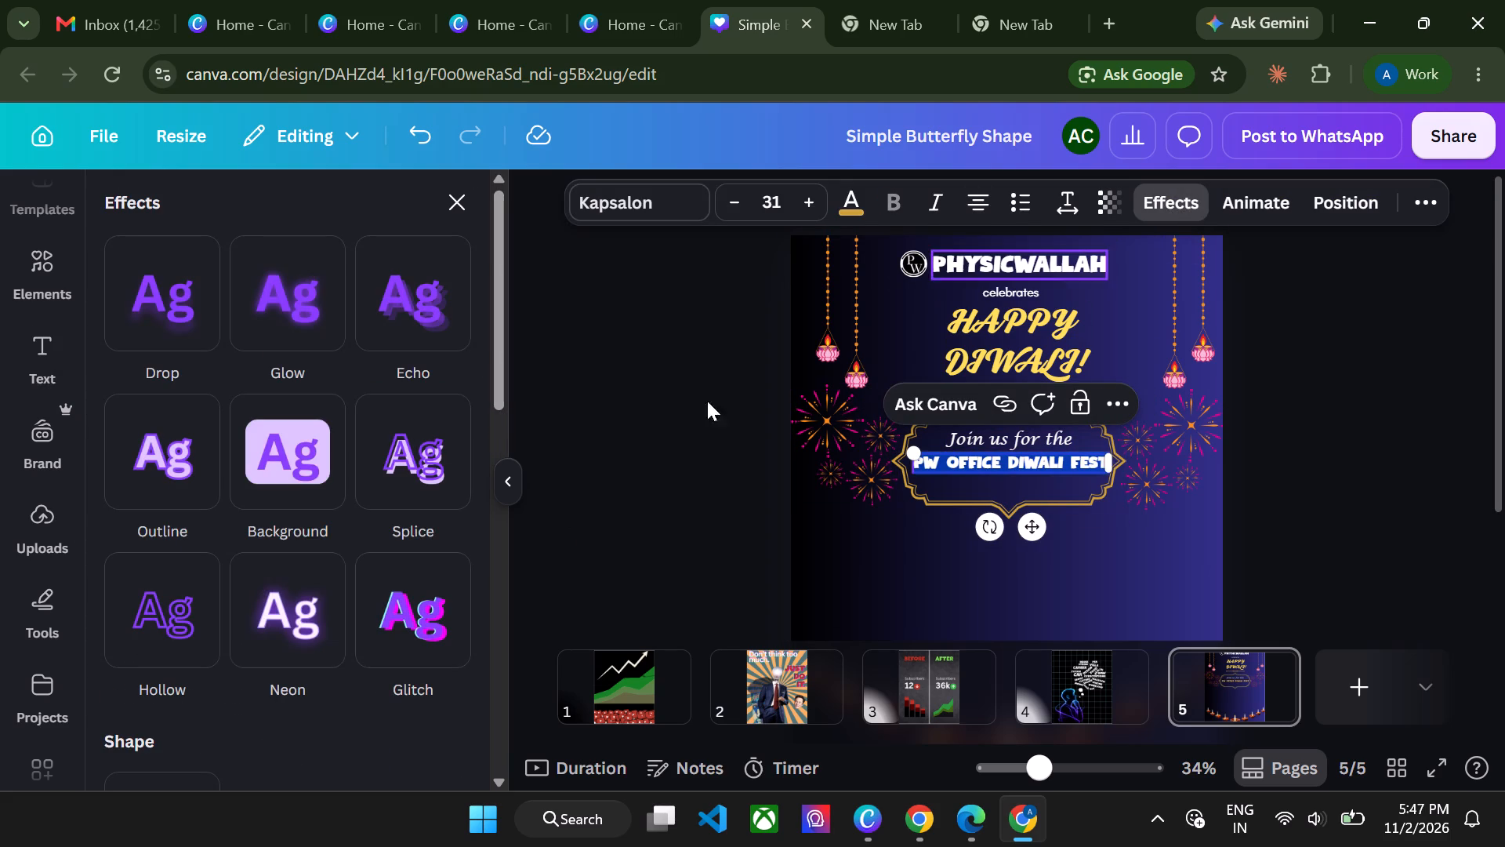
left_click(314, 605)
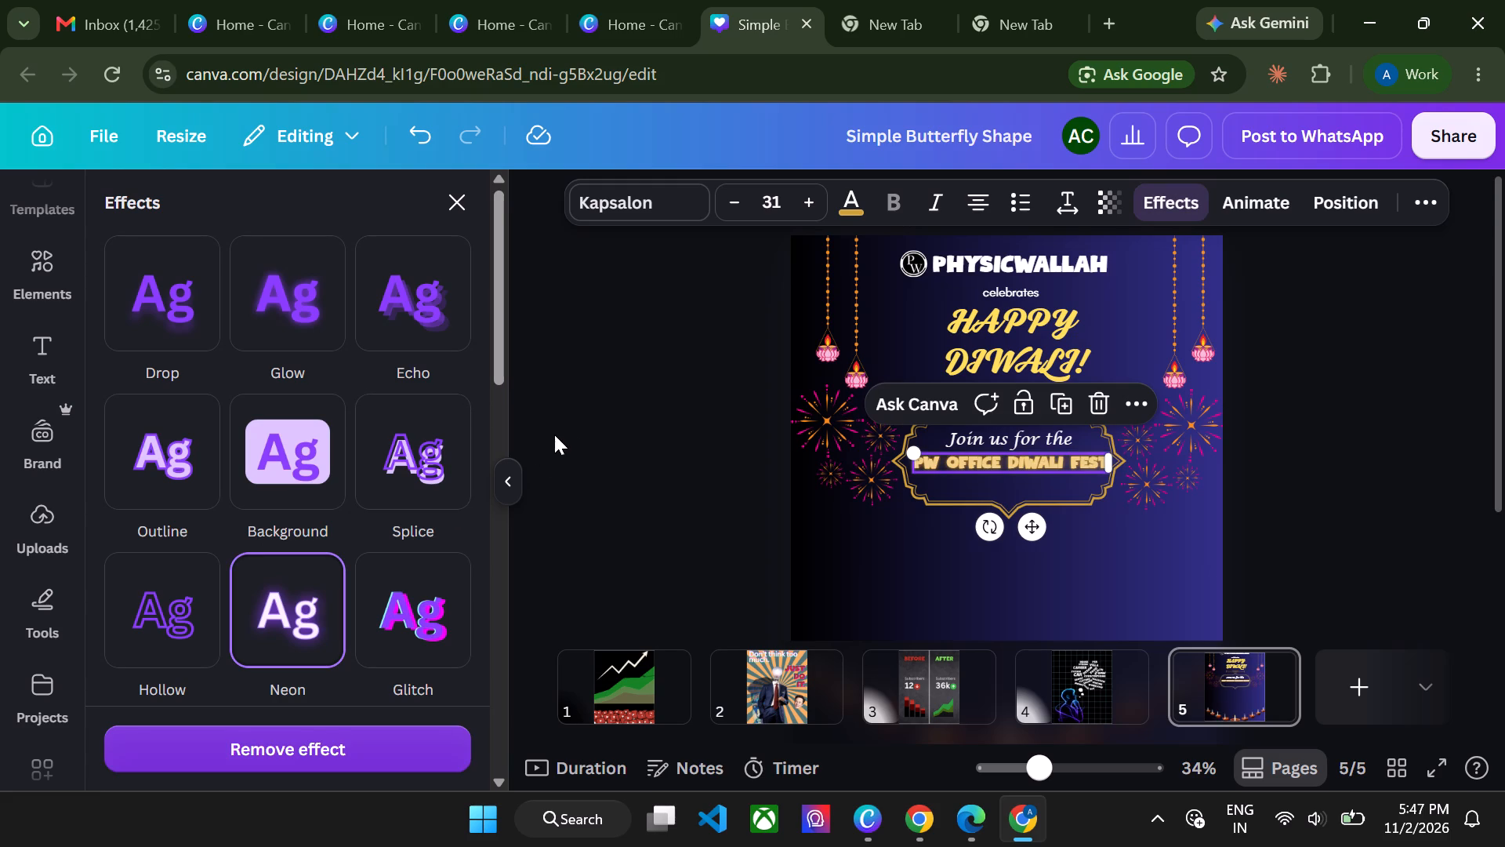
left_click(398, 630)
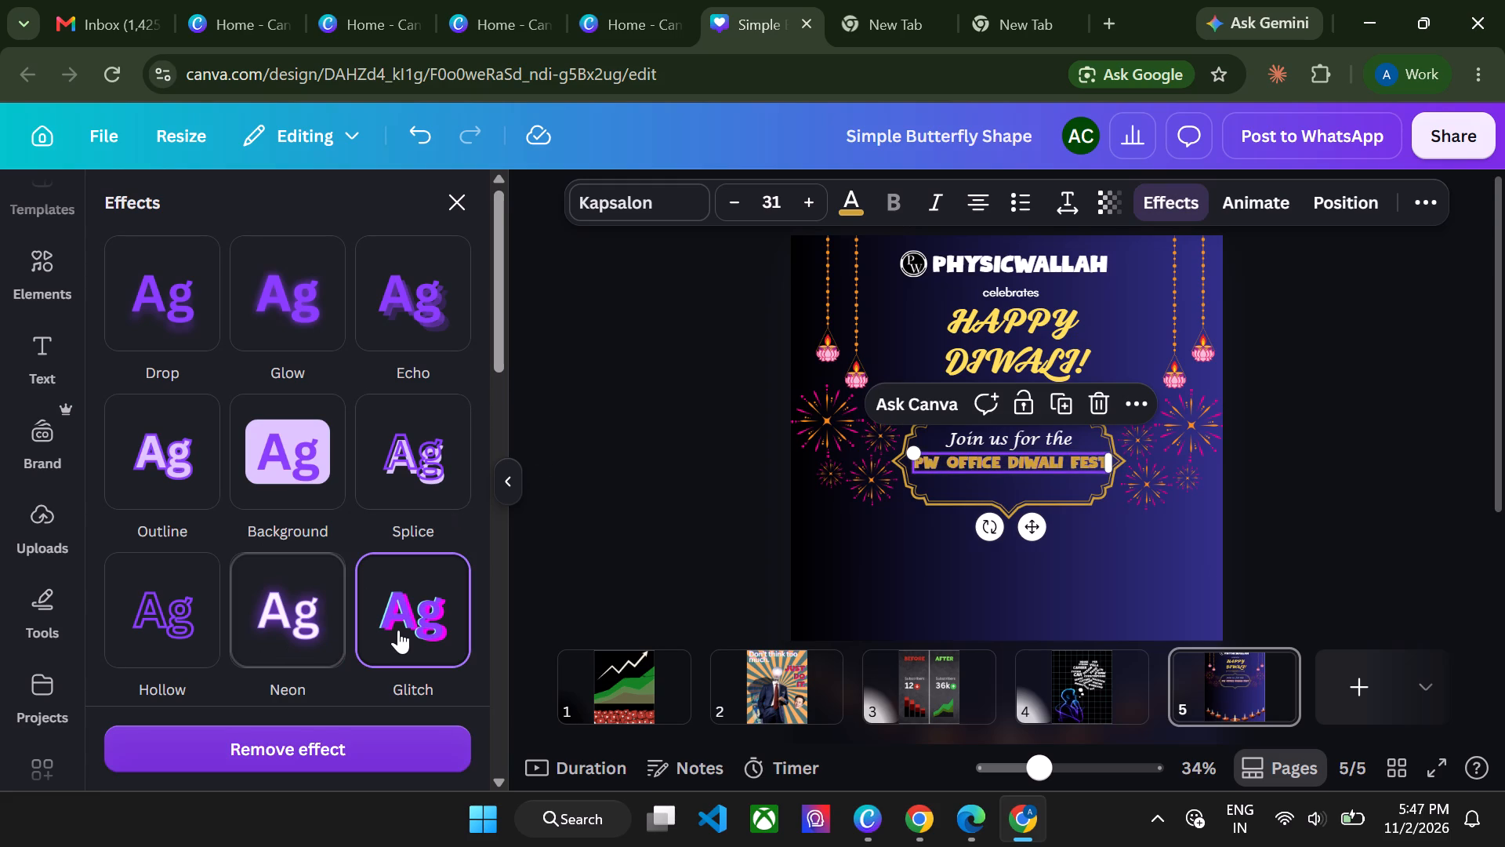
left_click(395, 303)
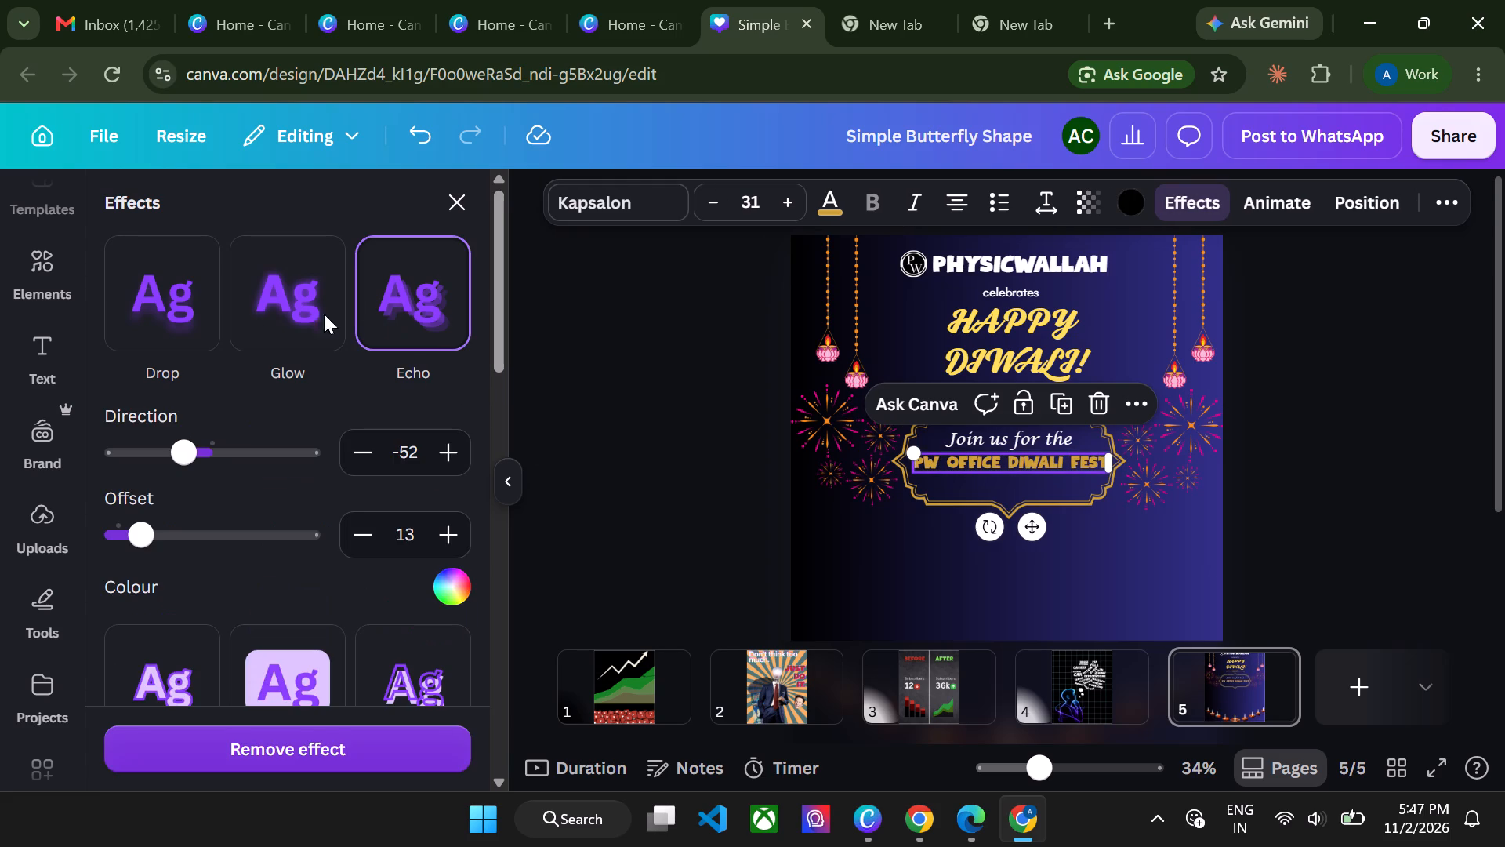
Apply the Splice effect to the "PW OFFICE DIWALI FEST" line and set its effect colour to the design's bright yellow.
scroll(296, 455, "down", 2)
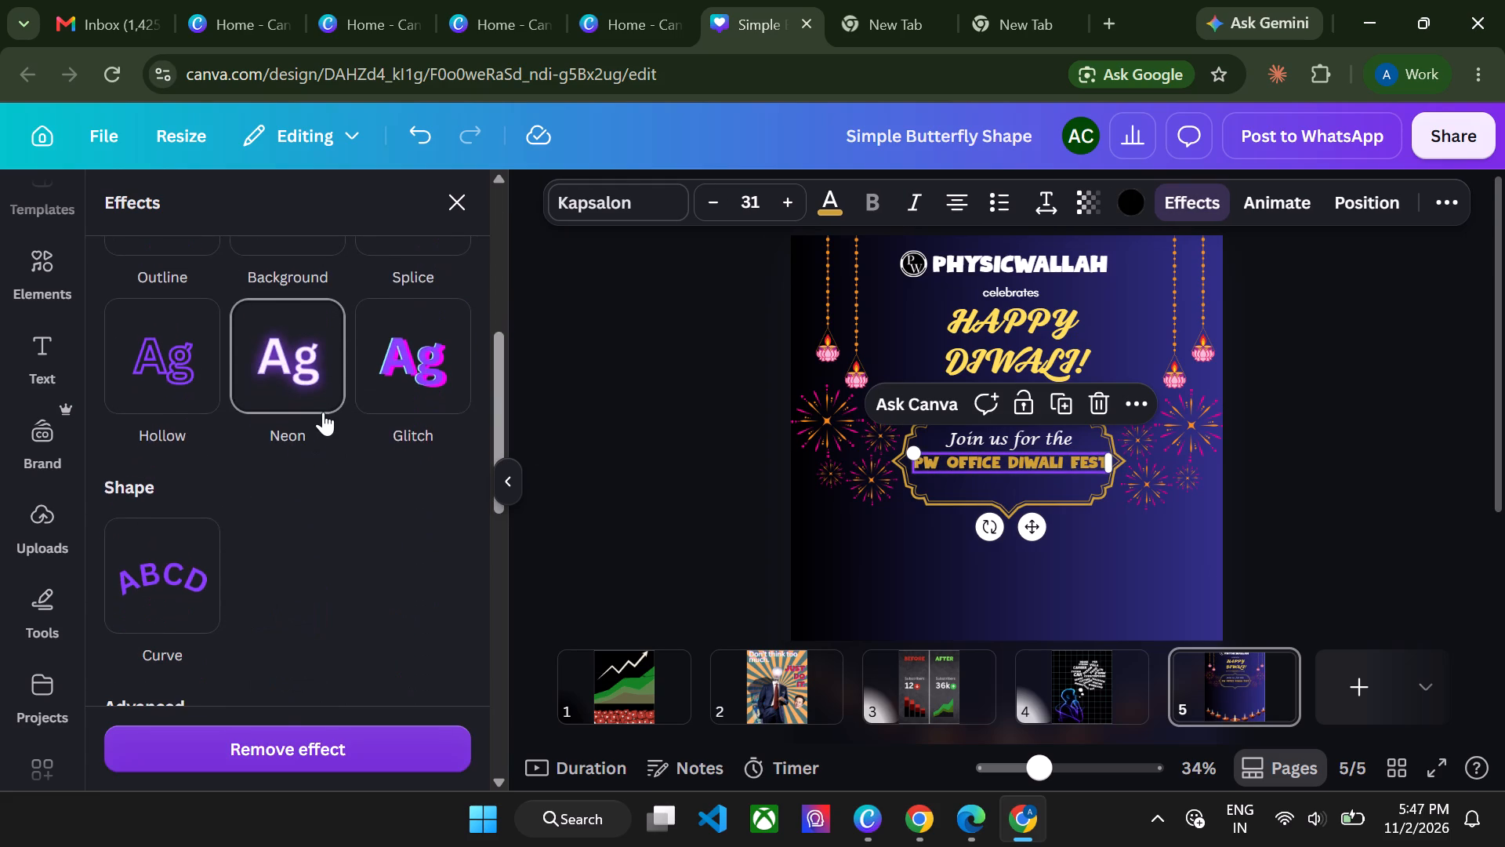
scroll(323, 412, "up", 2)
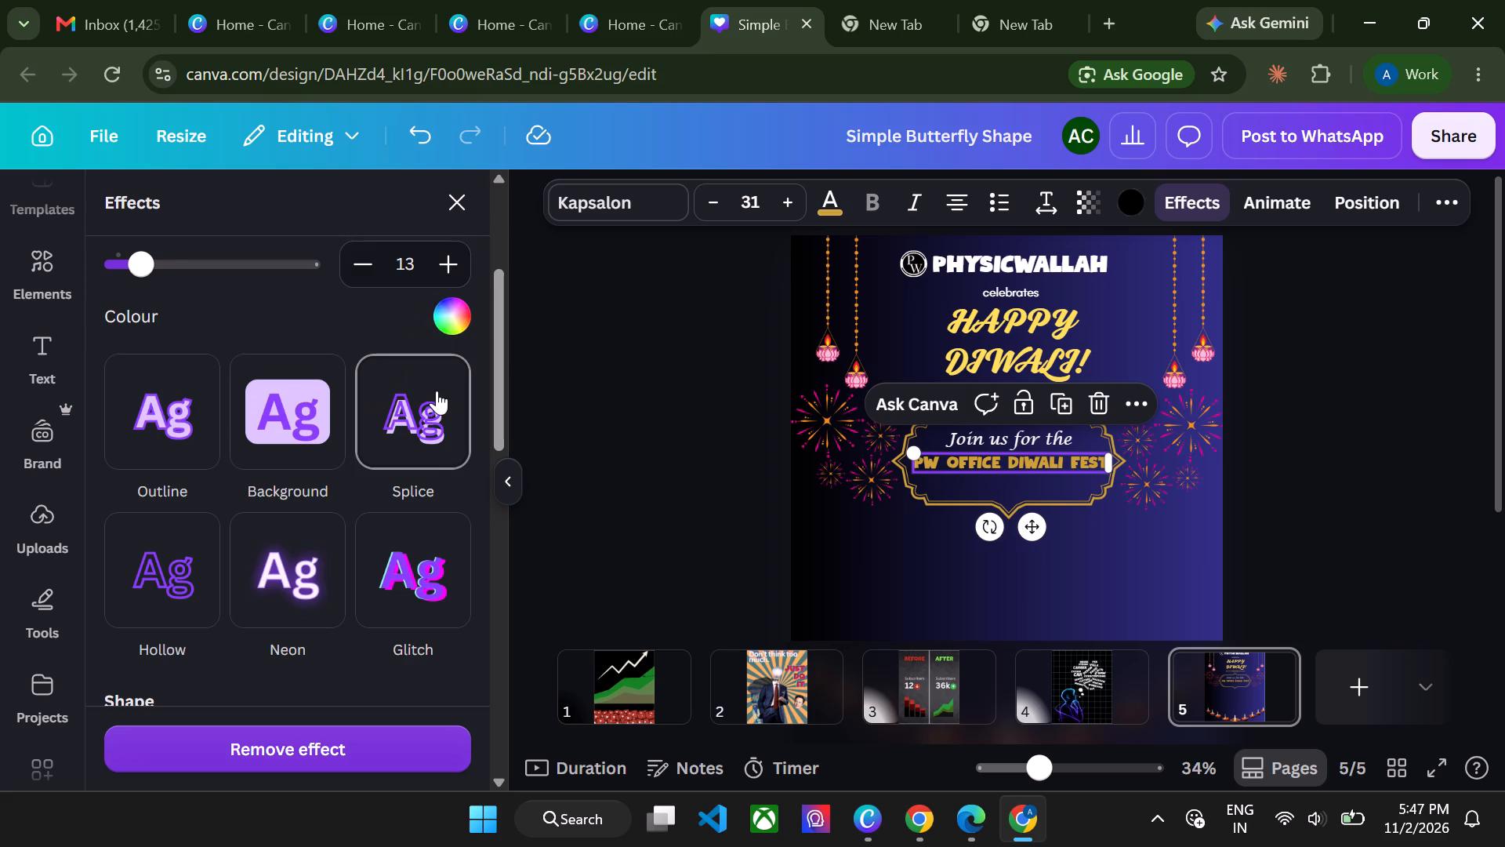
left_click(437, 391)
scroll(266, 552, "down", 1)
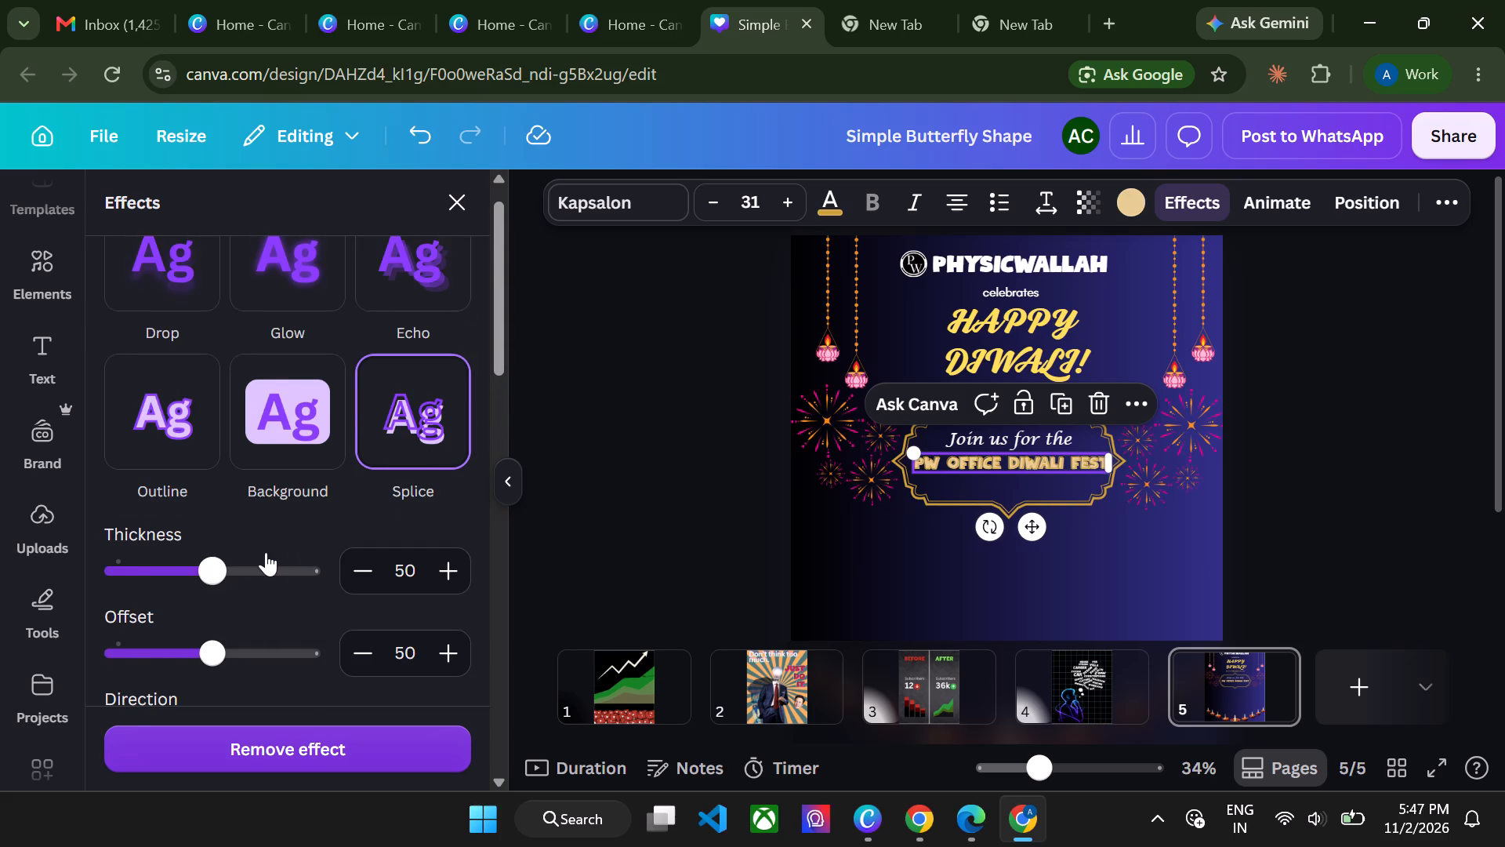
scroll(266, 552, "down", 1)
left_click(460, 620)
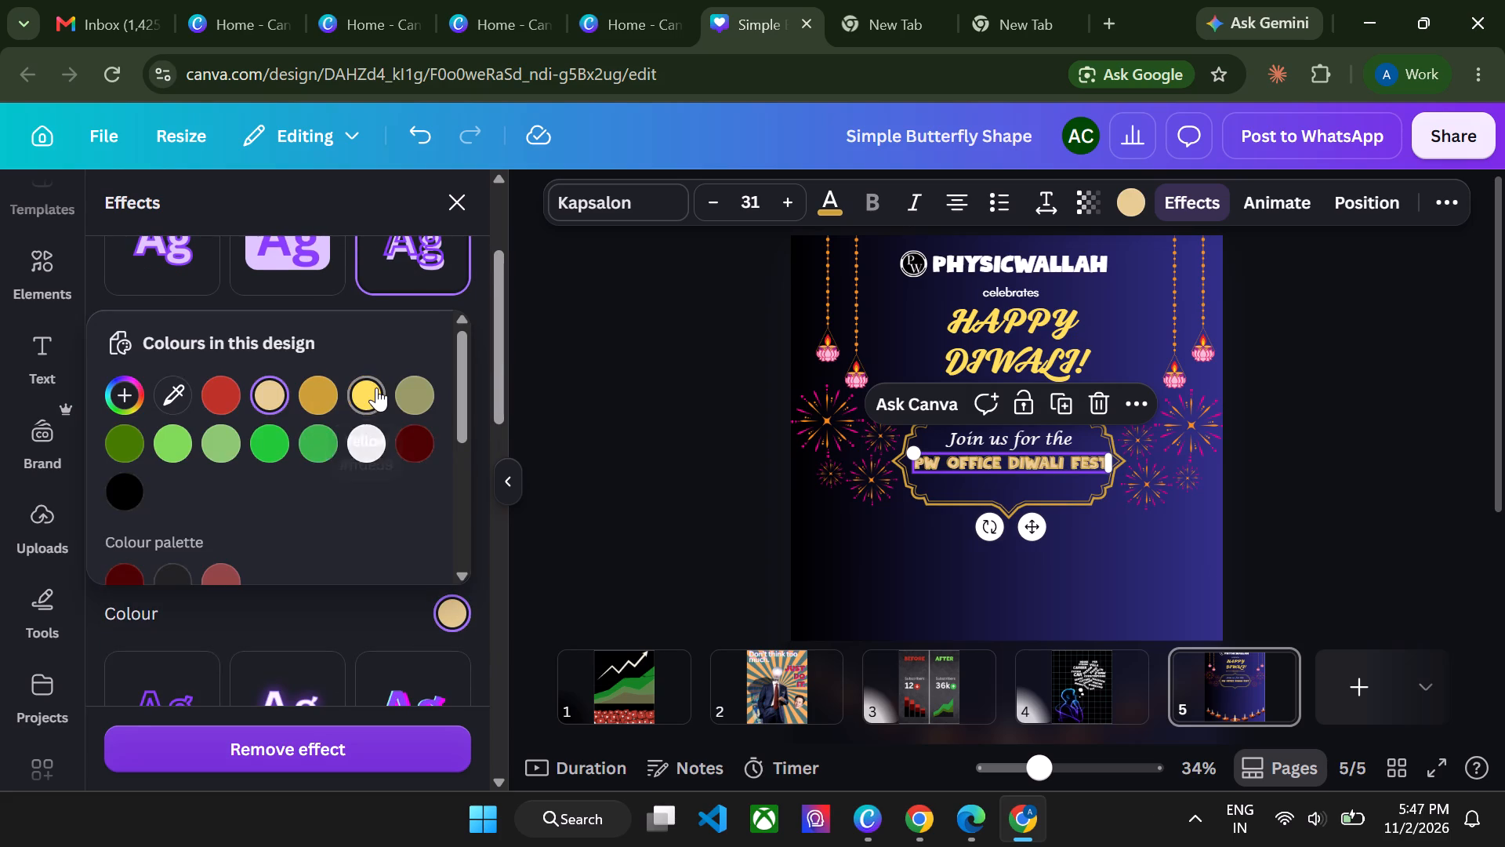
left_click(376, 387)
scroll(215, 545, "down", 1)
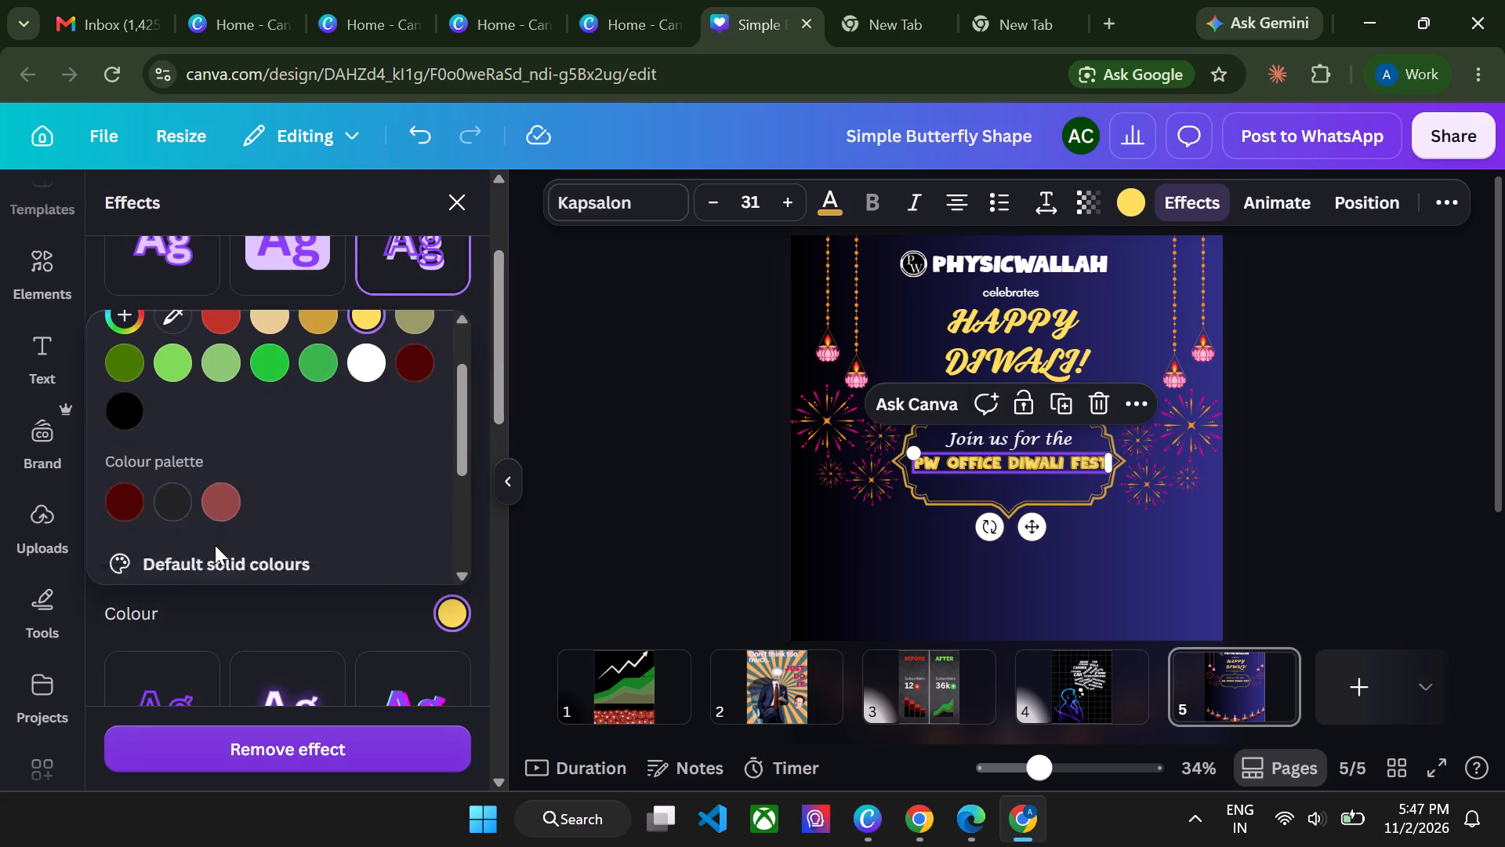
scroll(215, 545, "up", 3)
scroll(215, 545, "down", 3)
scroll(215, 545, "up", 5)
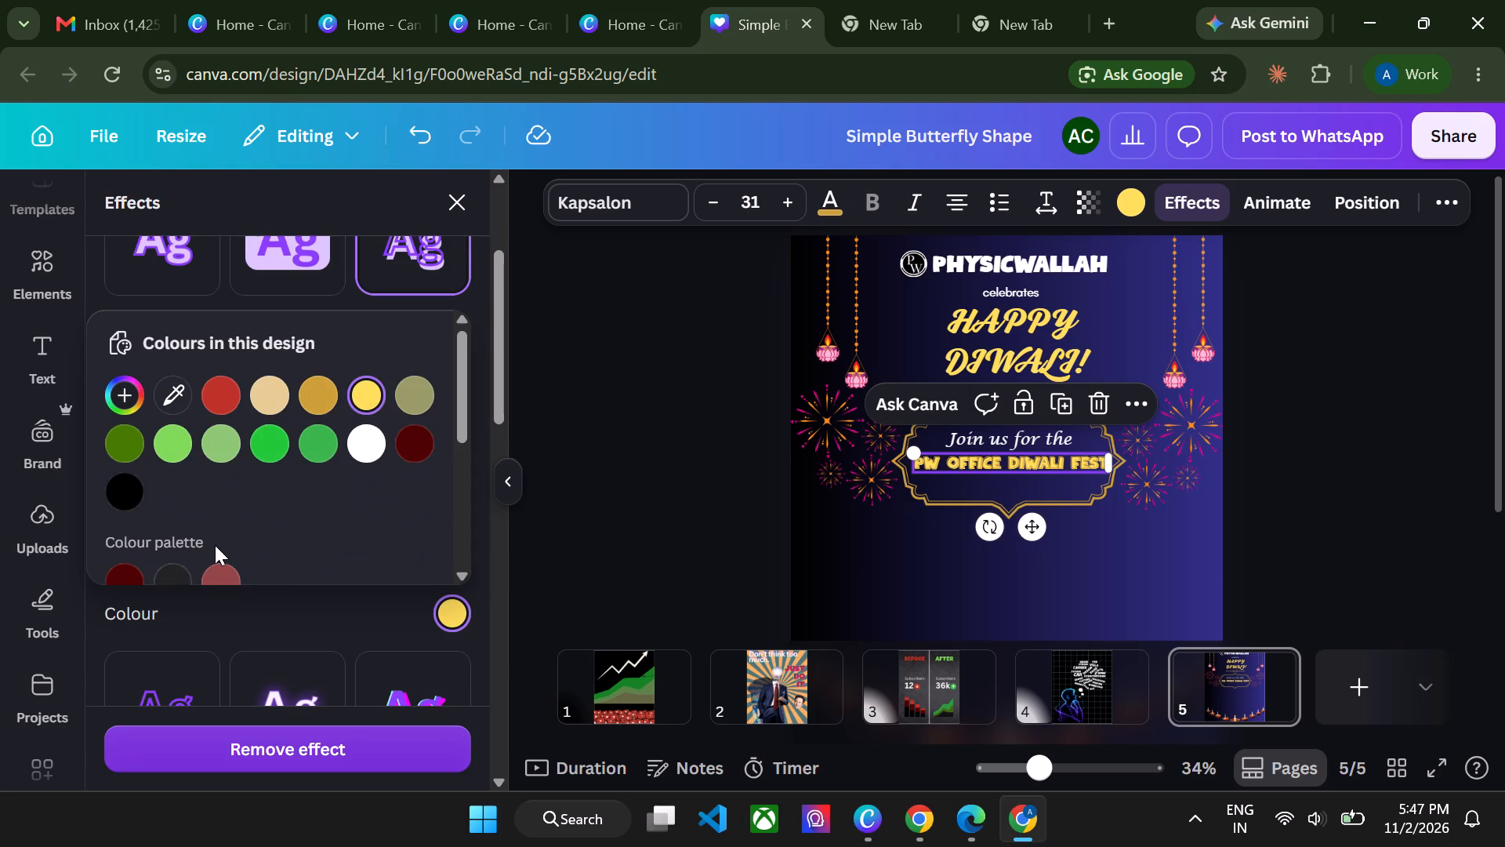
scroll(328, 343, "up", 2)
scroll(307, 467, "down", 1)
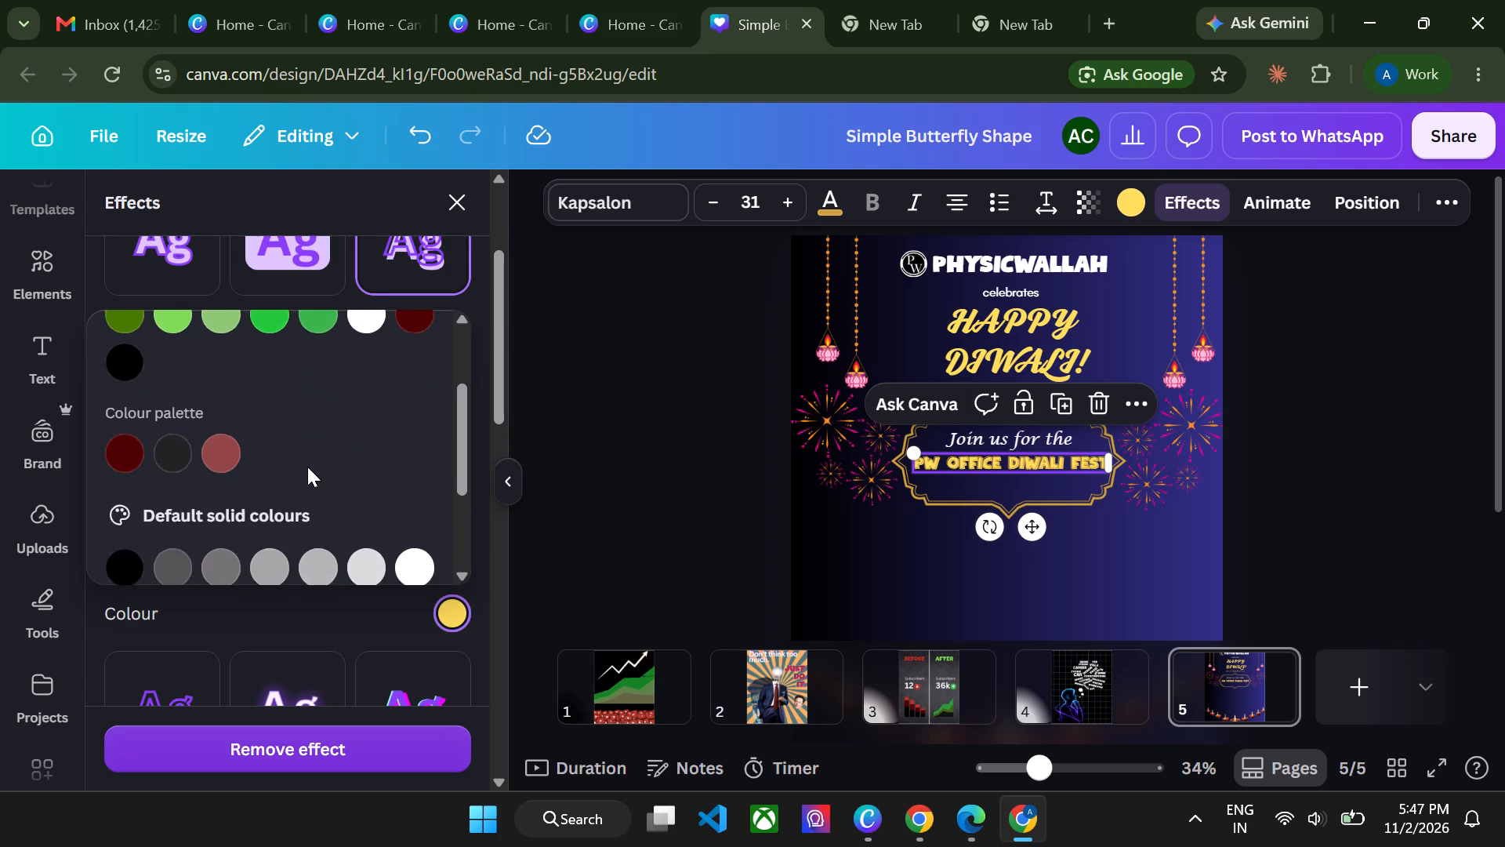
scroll(307, 467, "up", 2)
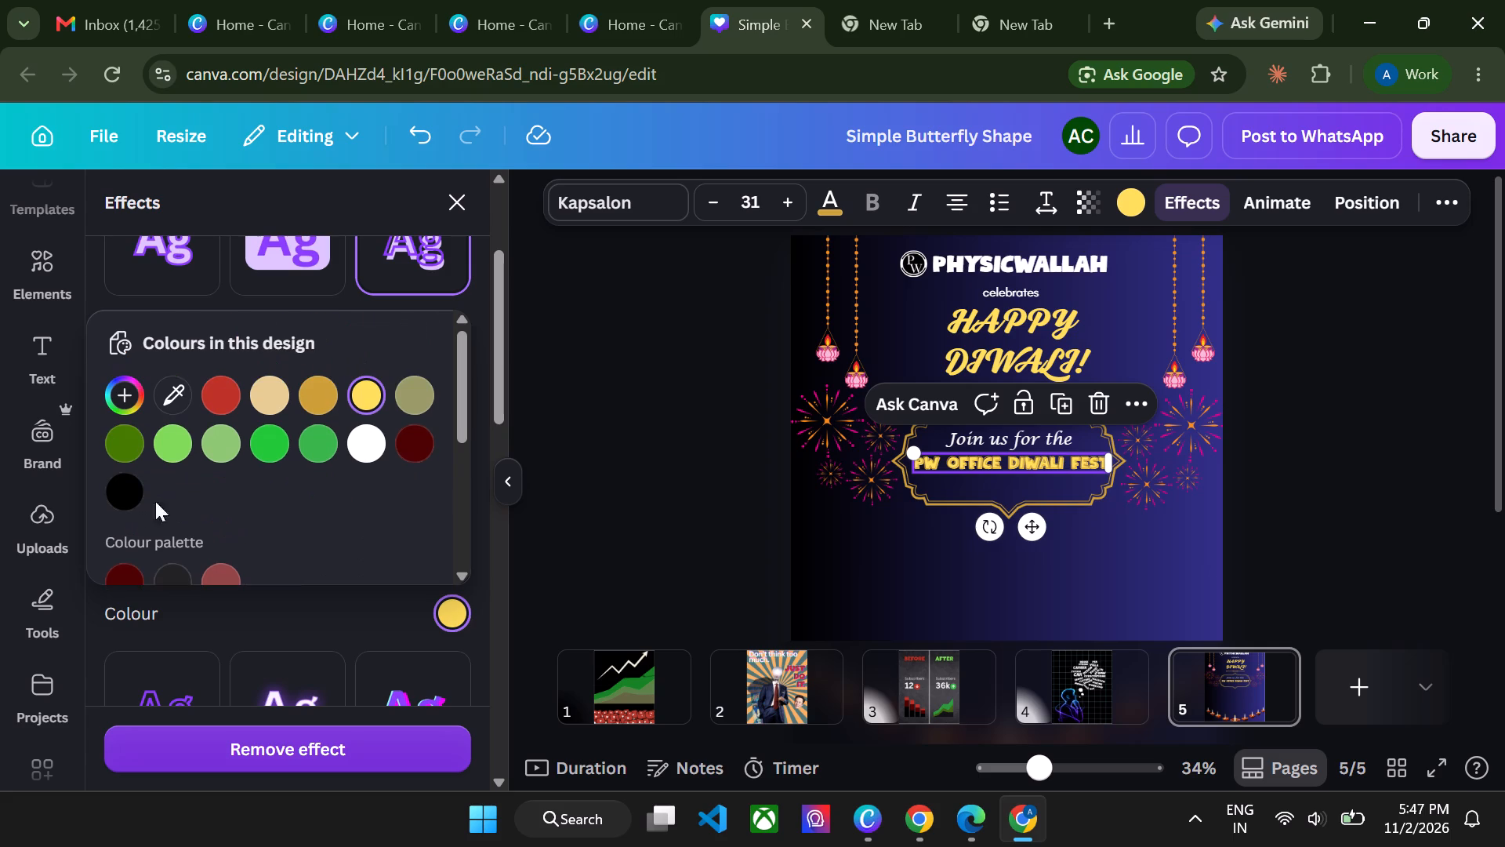
scroll(318, 445, "right", 2)
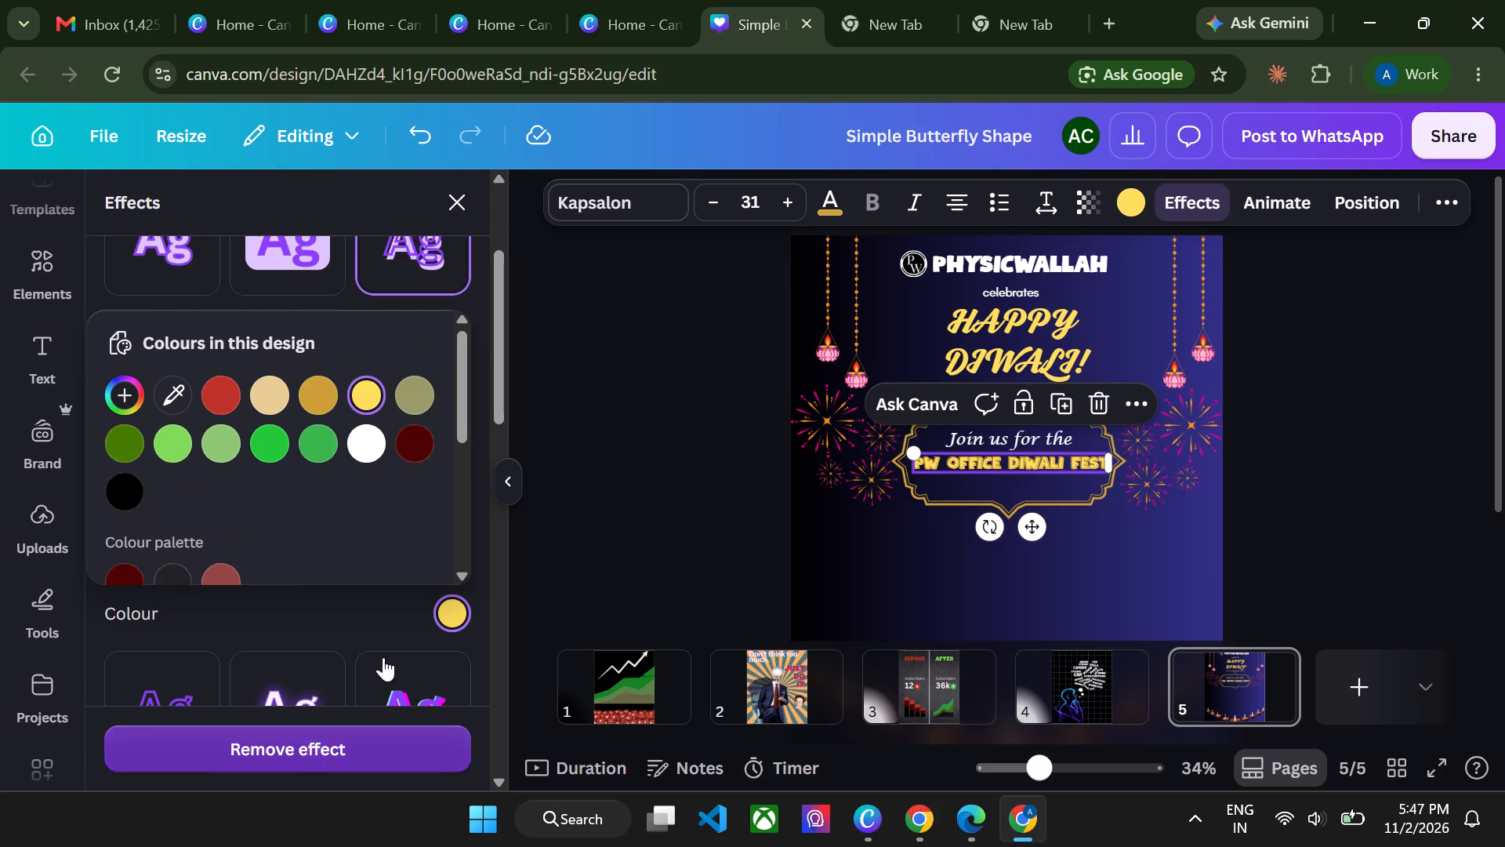
left_click(459, 612)
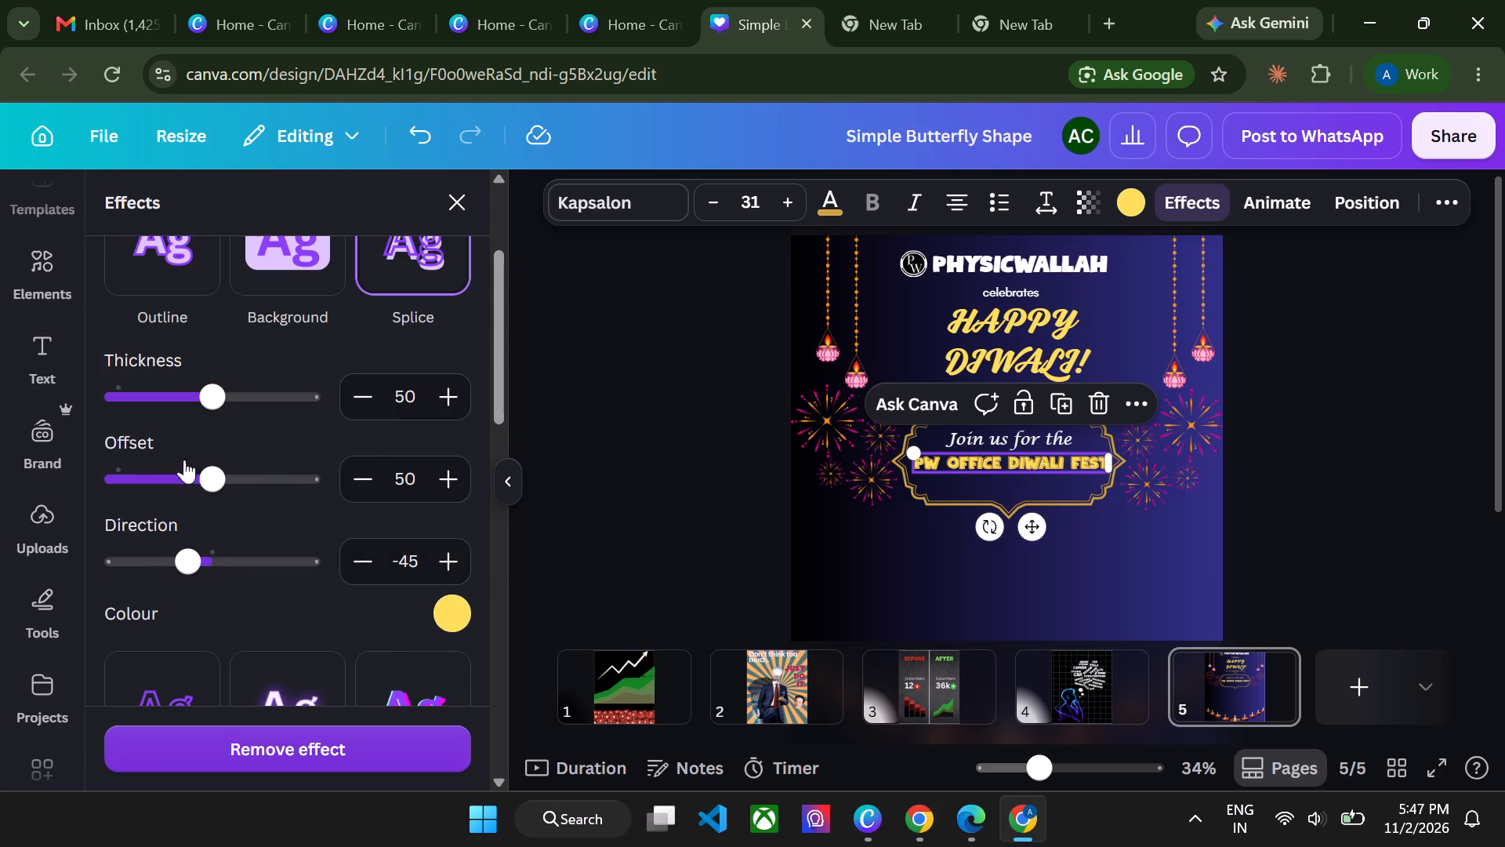
Set the Splice effect's offset to 100, thickness to 100 and direction to 11 on the "PW OFFICE DIWALI FEST" line.
left_click_drag(202, 468, 404, 494)
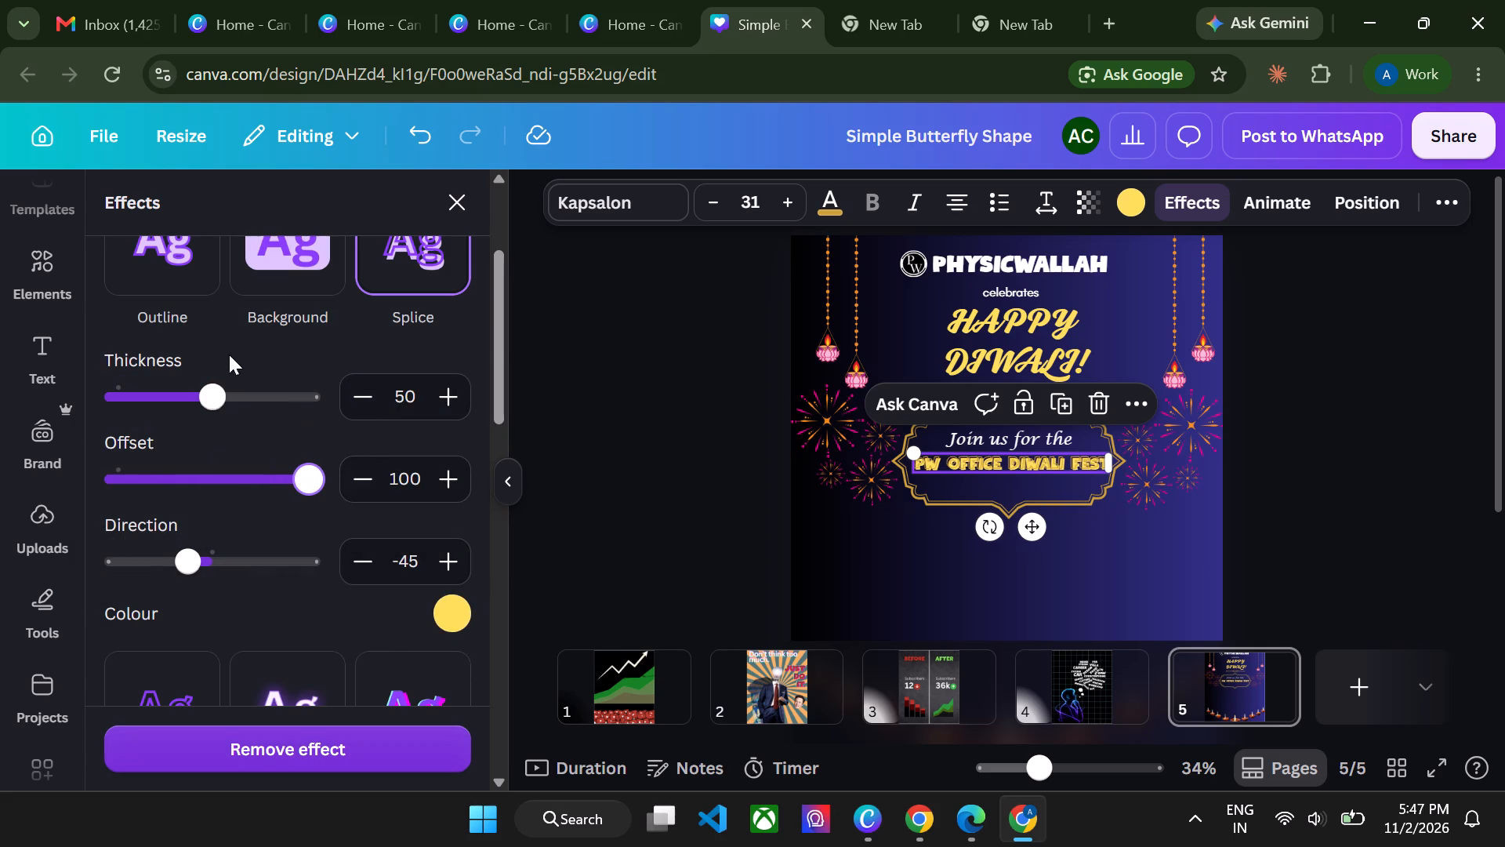
left_click_drag(216, 390, 407, 410)
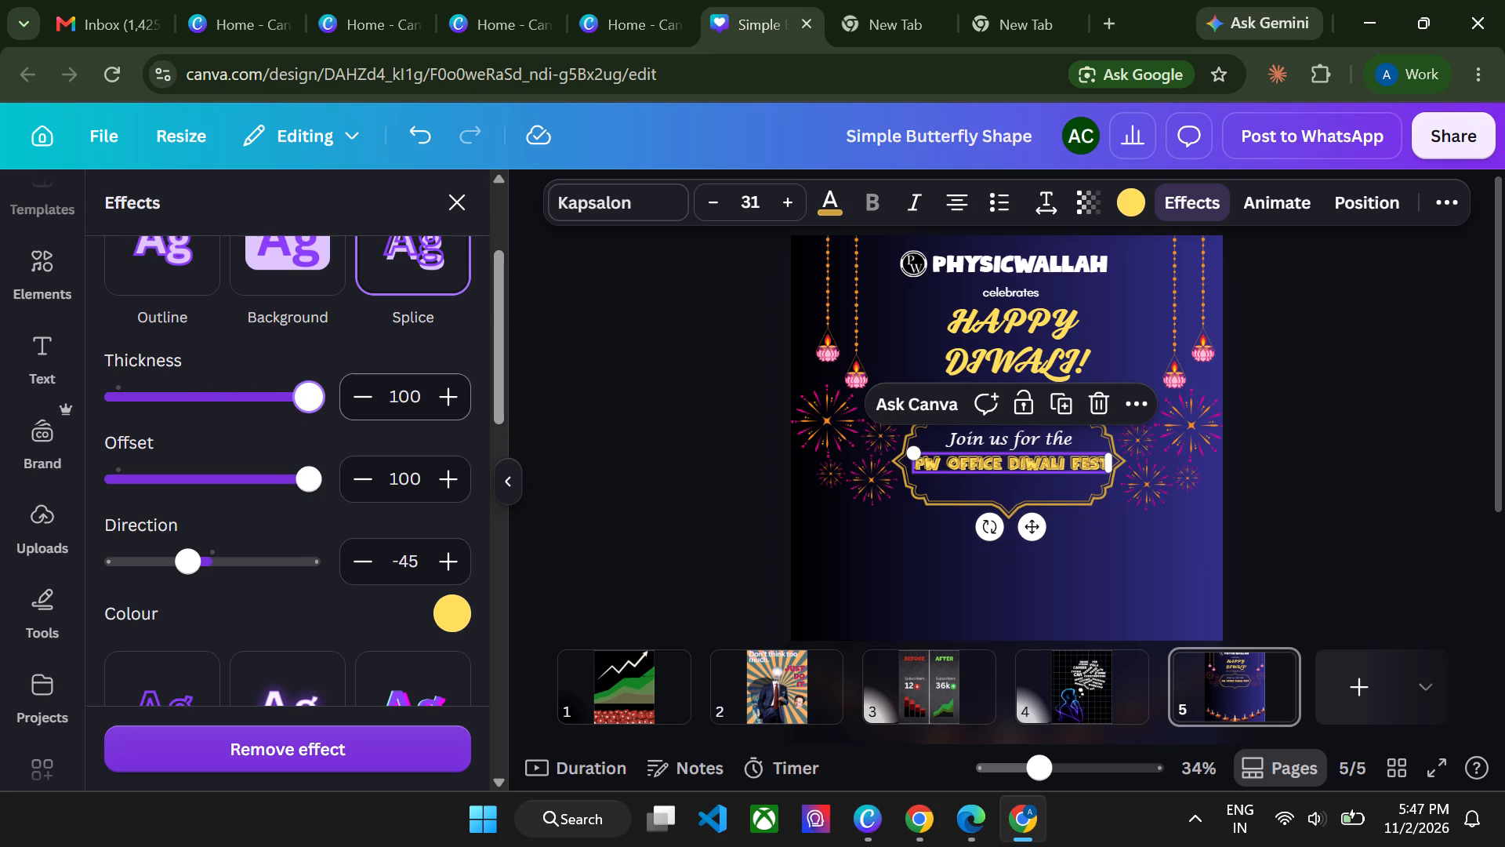
left_click_drag(187, 554, 212, 557)
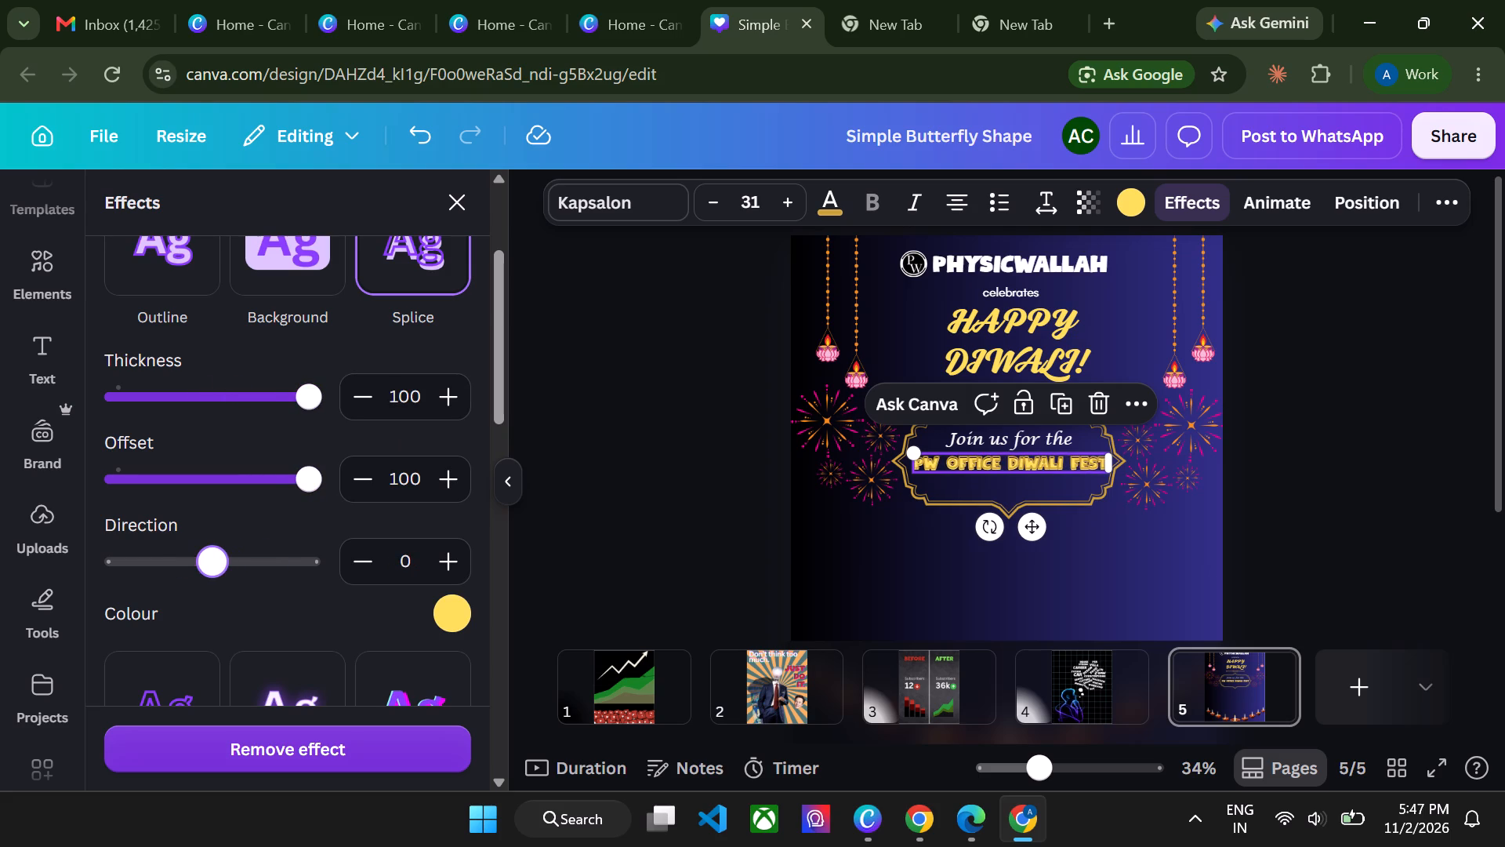
left_click_drag(212, 557, 219, 566)
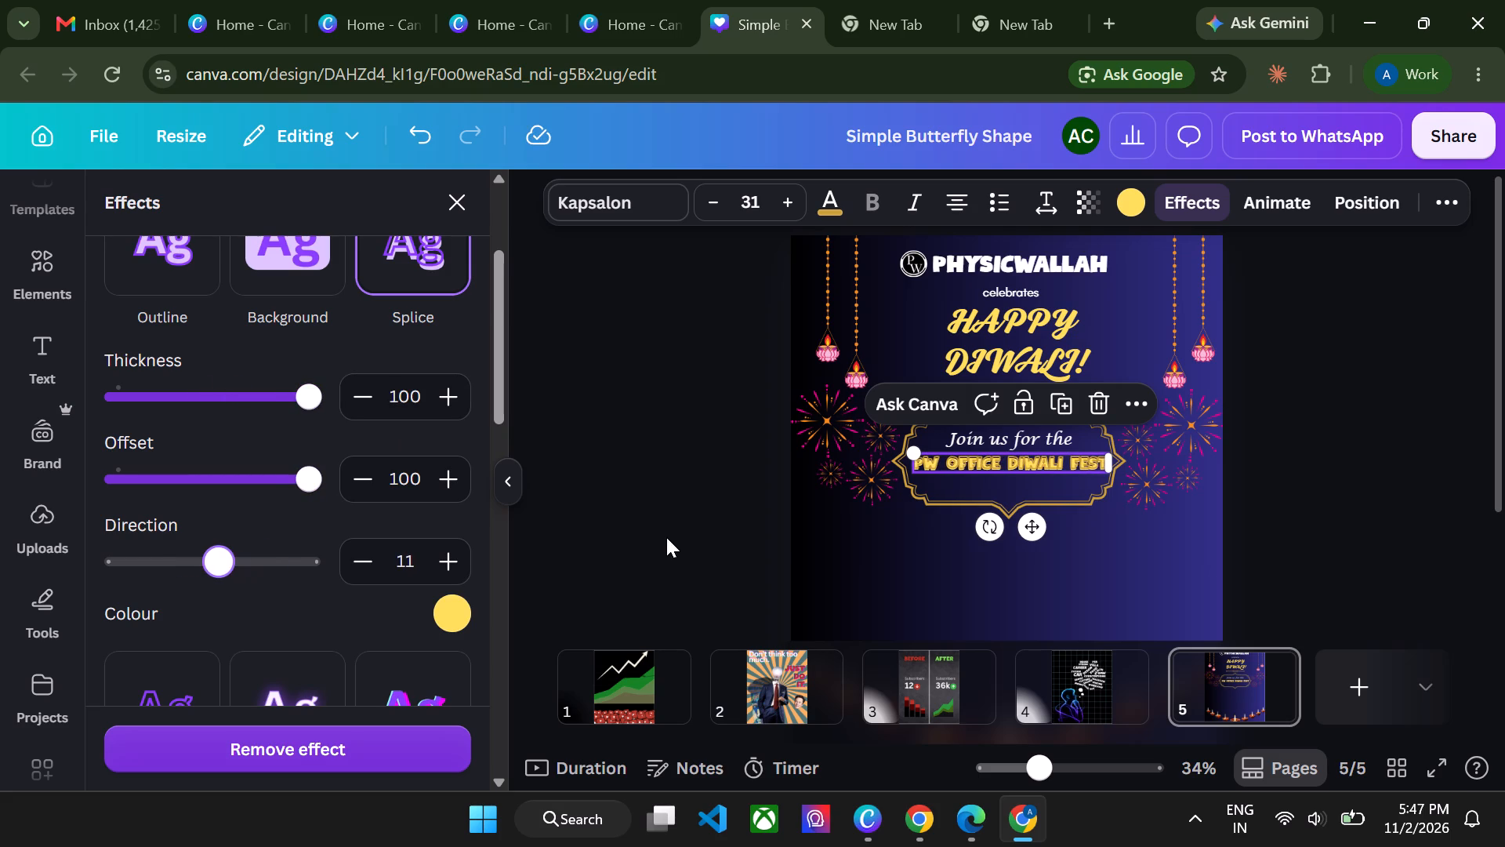
triple_click(604, 547)
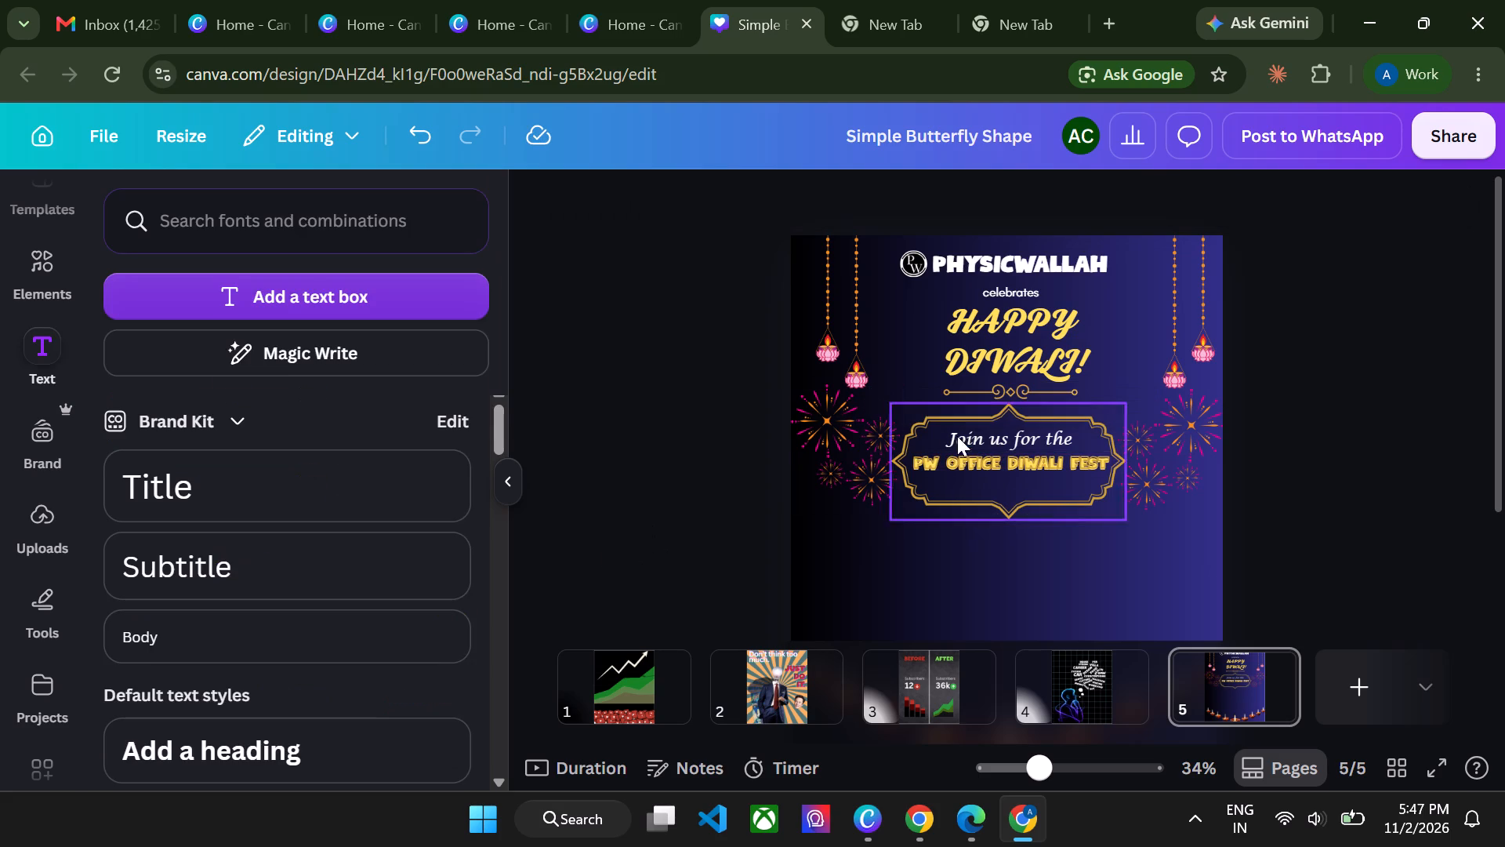
left_click(1051, 462)
left_click(1392, 445)
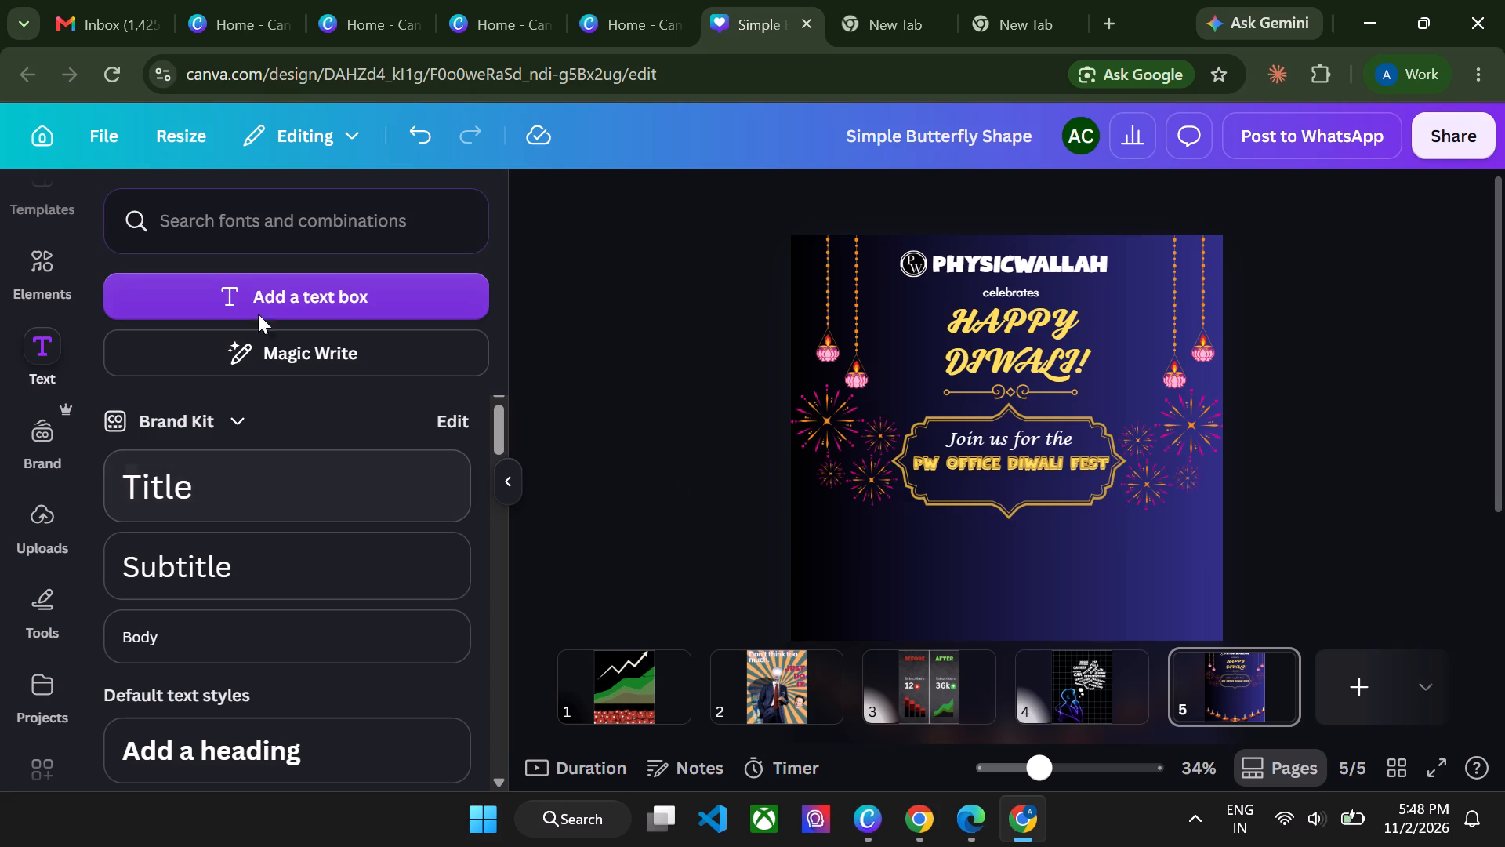
Search the design elements for "diwali" and browse the graphics for a decoration that suits the poster.
left_click(52, 291)
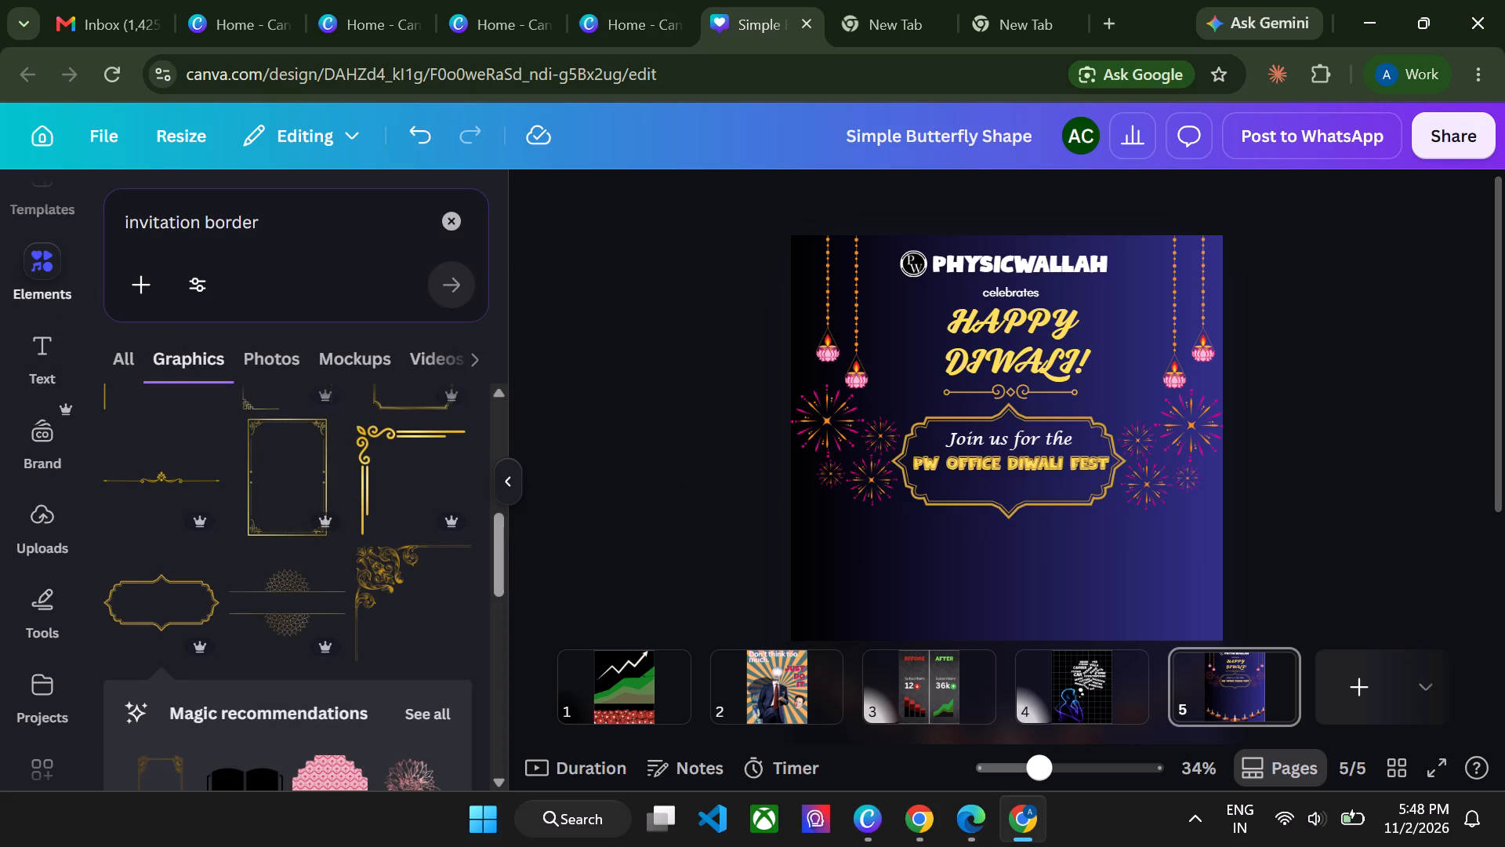
left_click(442, 232)
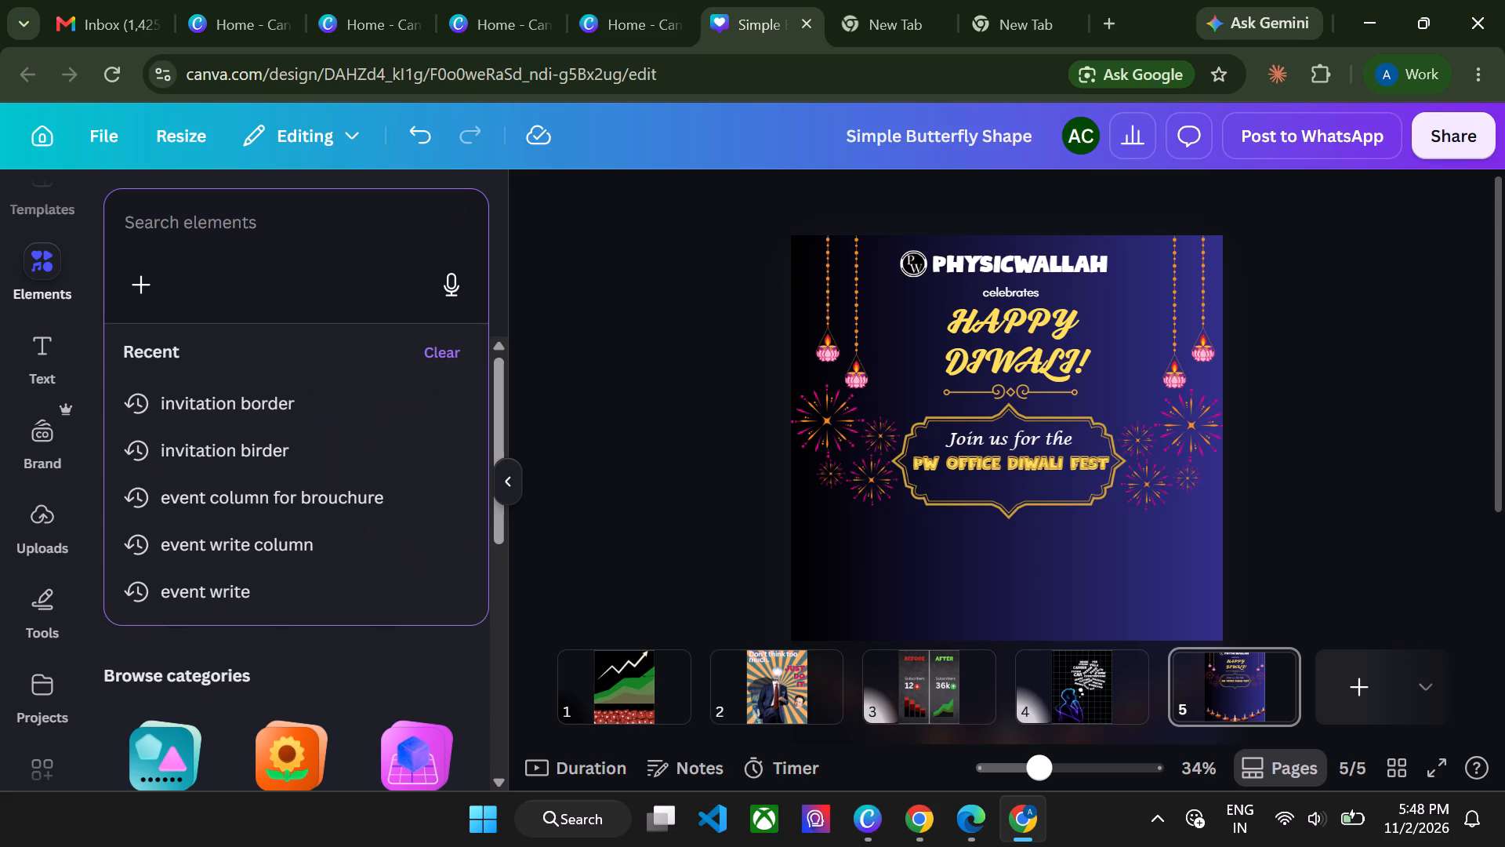
type("diwali")
key("Return")
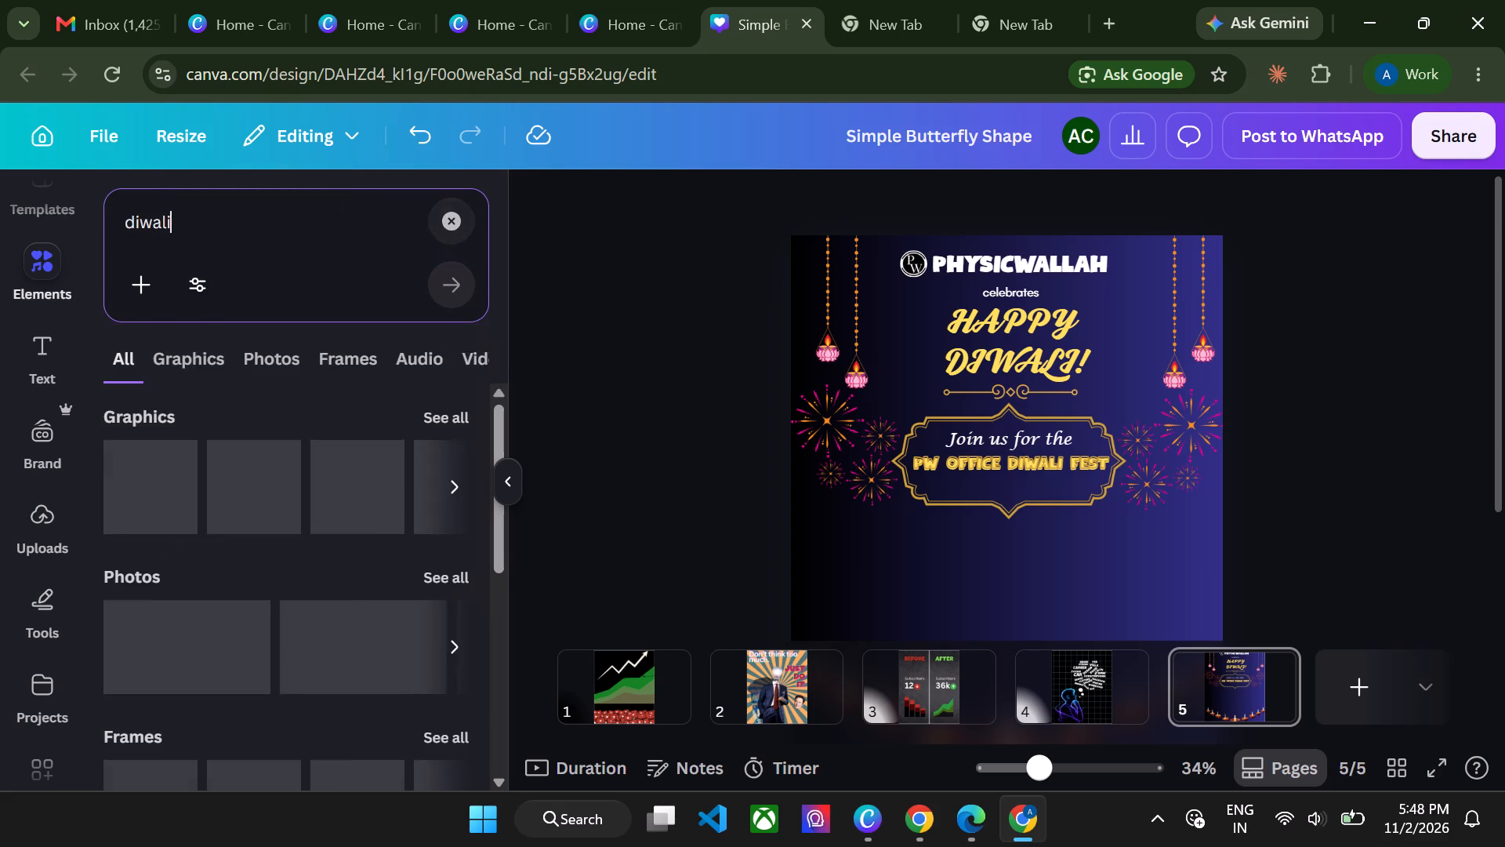
left_click(455, 413)
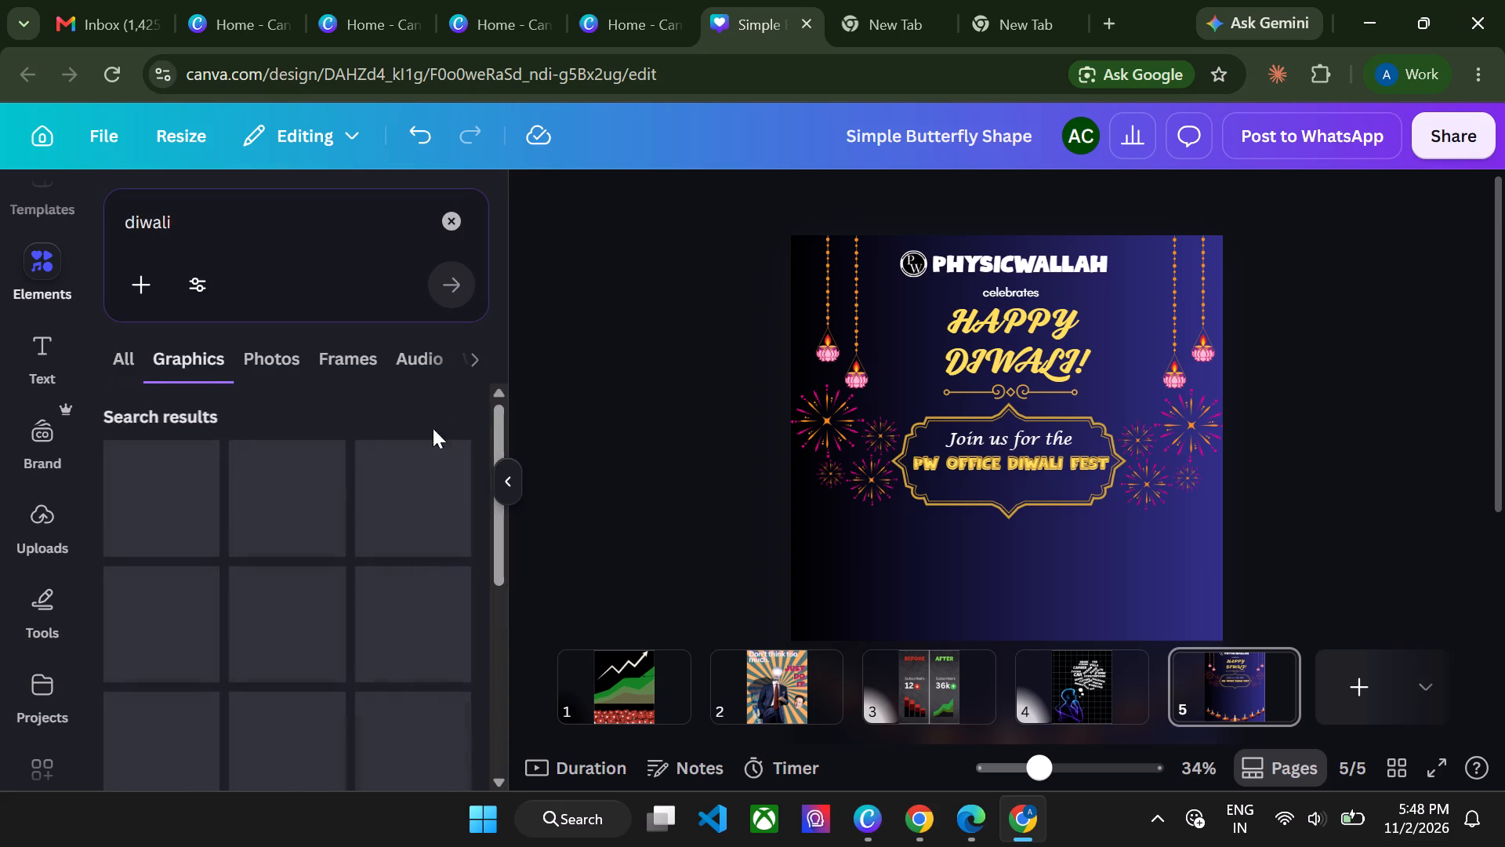
scroll(319, 547, "down", 3)
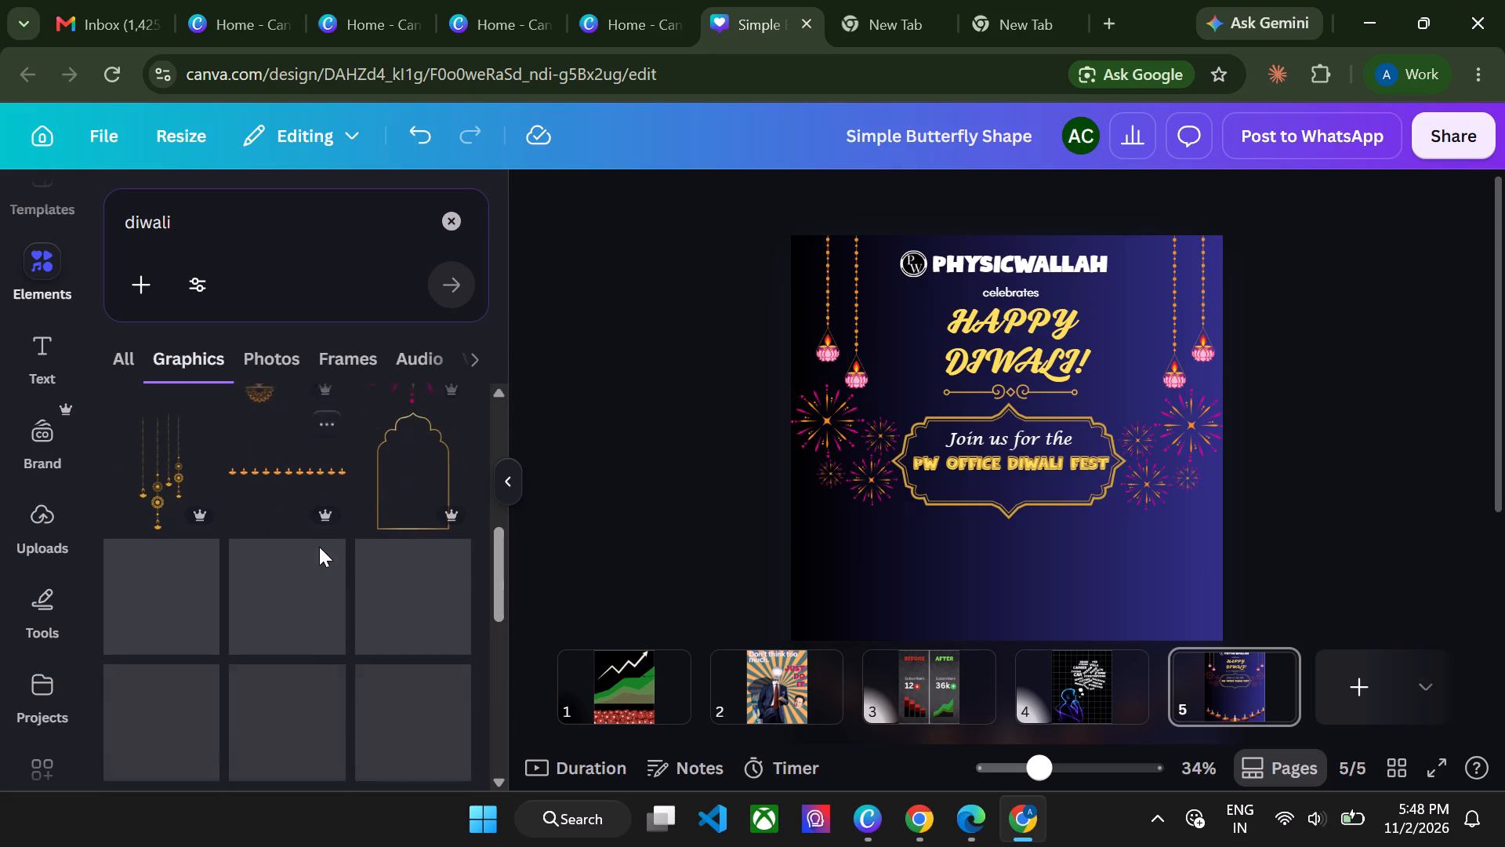
scroll(322, 525, "down", 1)
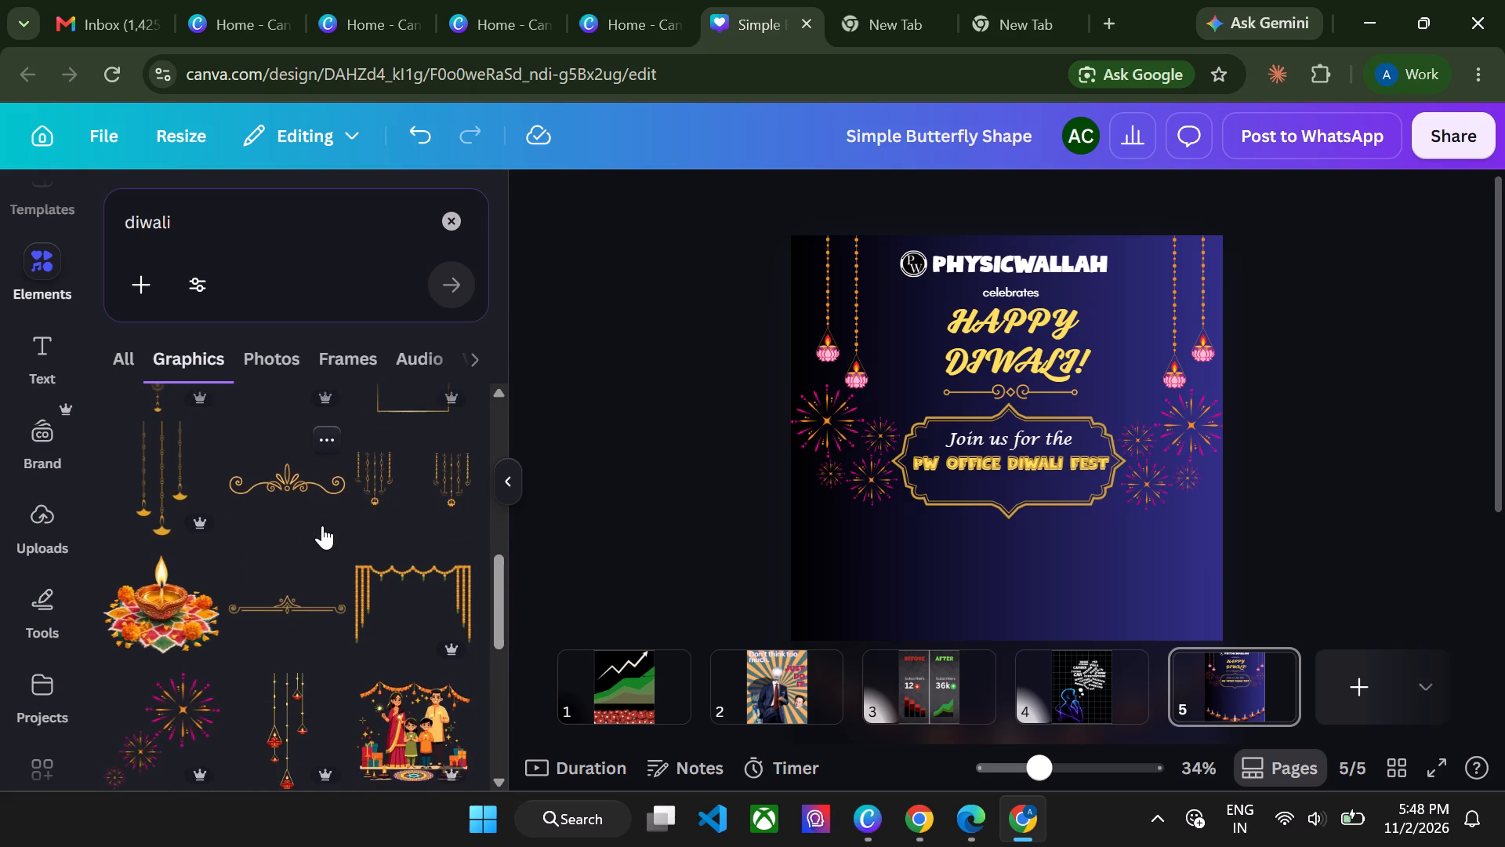
scroll(322, 525, "down", 3)
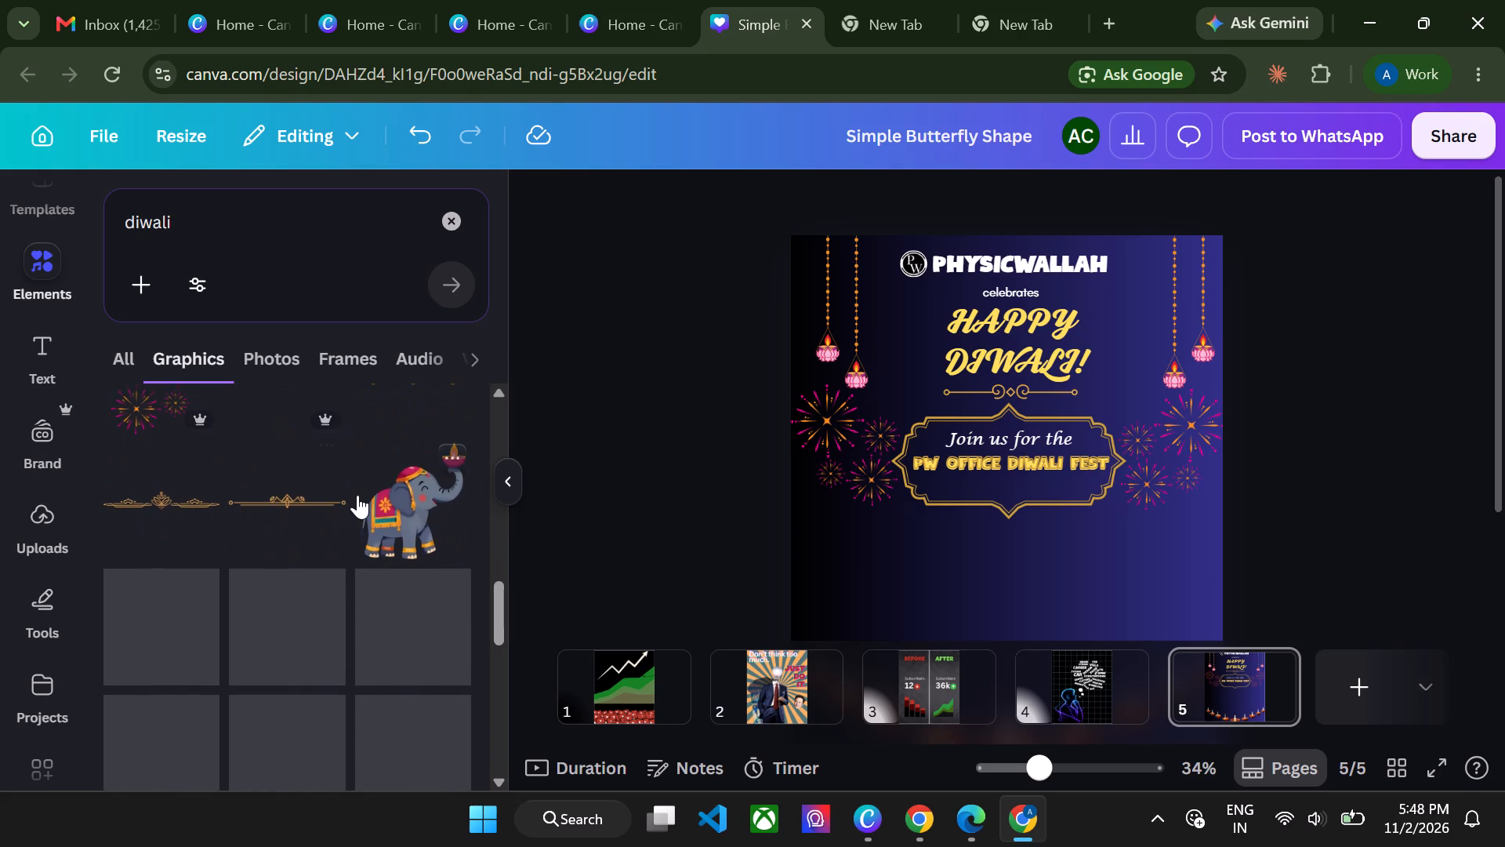
scroll(339, 587, "down", 1)
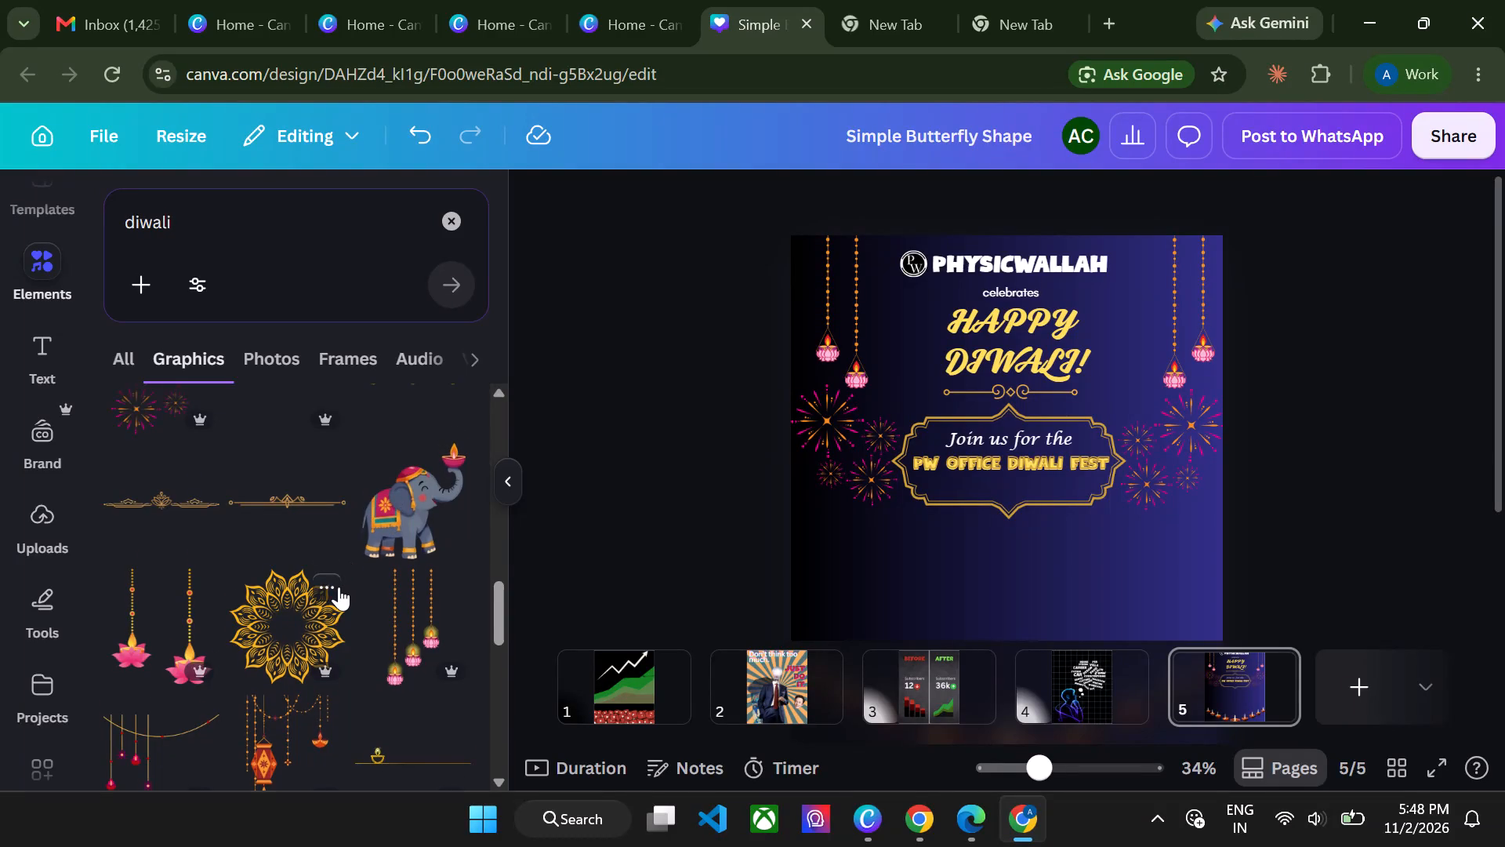
scroll(339, 587, "down", 2)
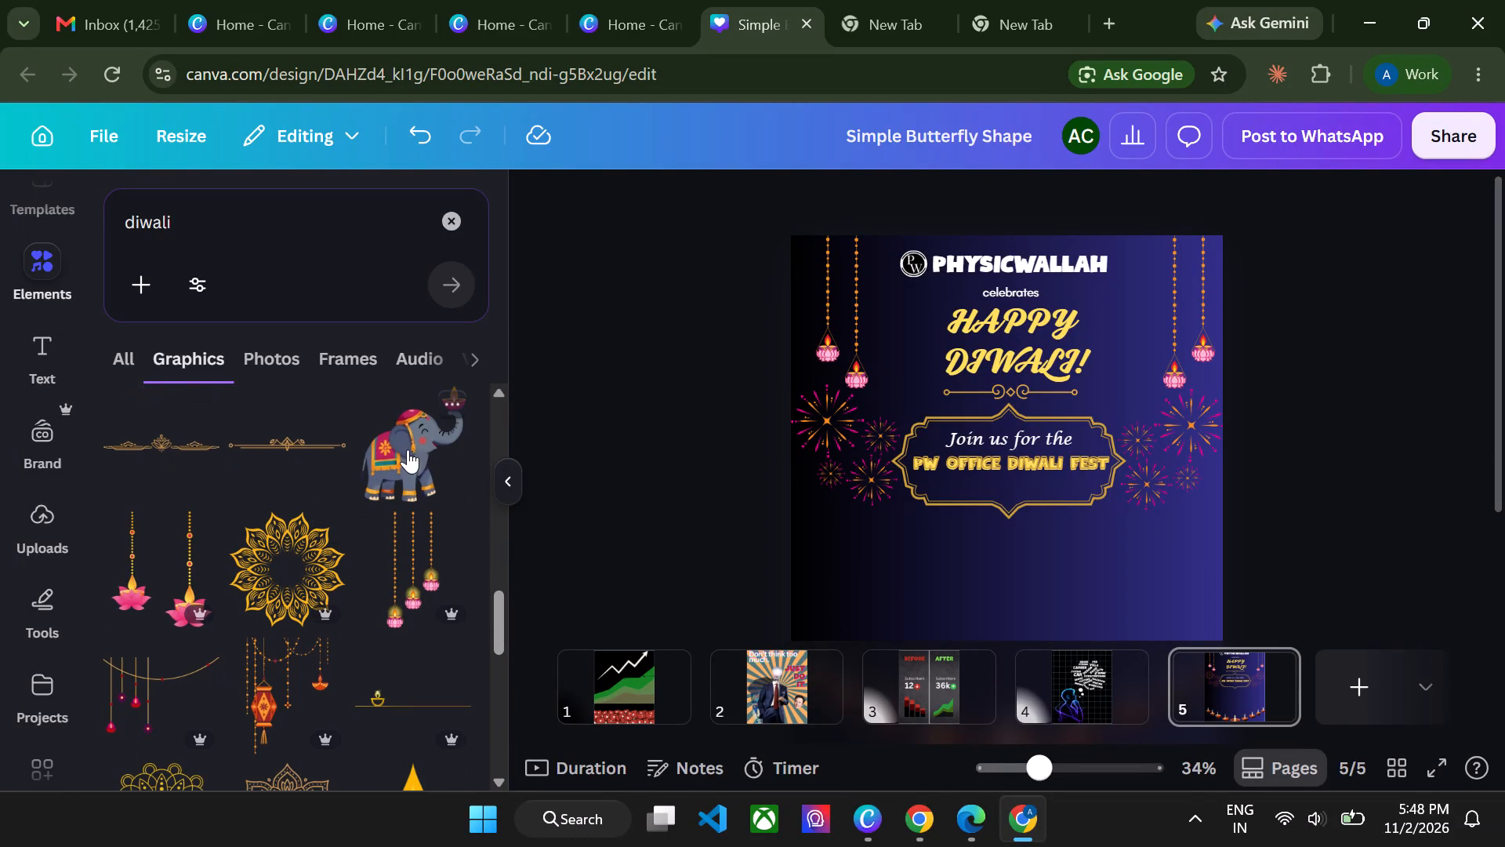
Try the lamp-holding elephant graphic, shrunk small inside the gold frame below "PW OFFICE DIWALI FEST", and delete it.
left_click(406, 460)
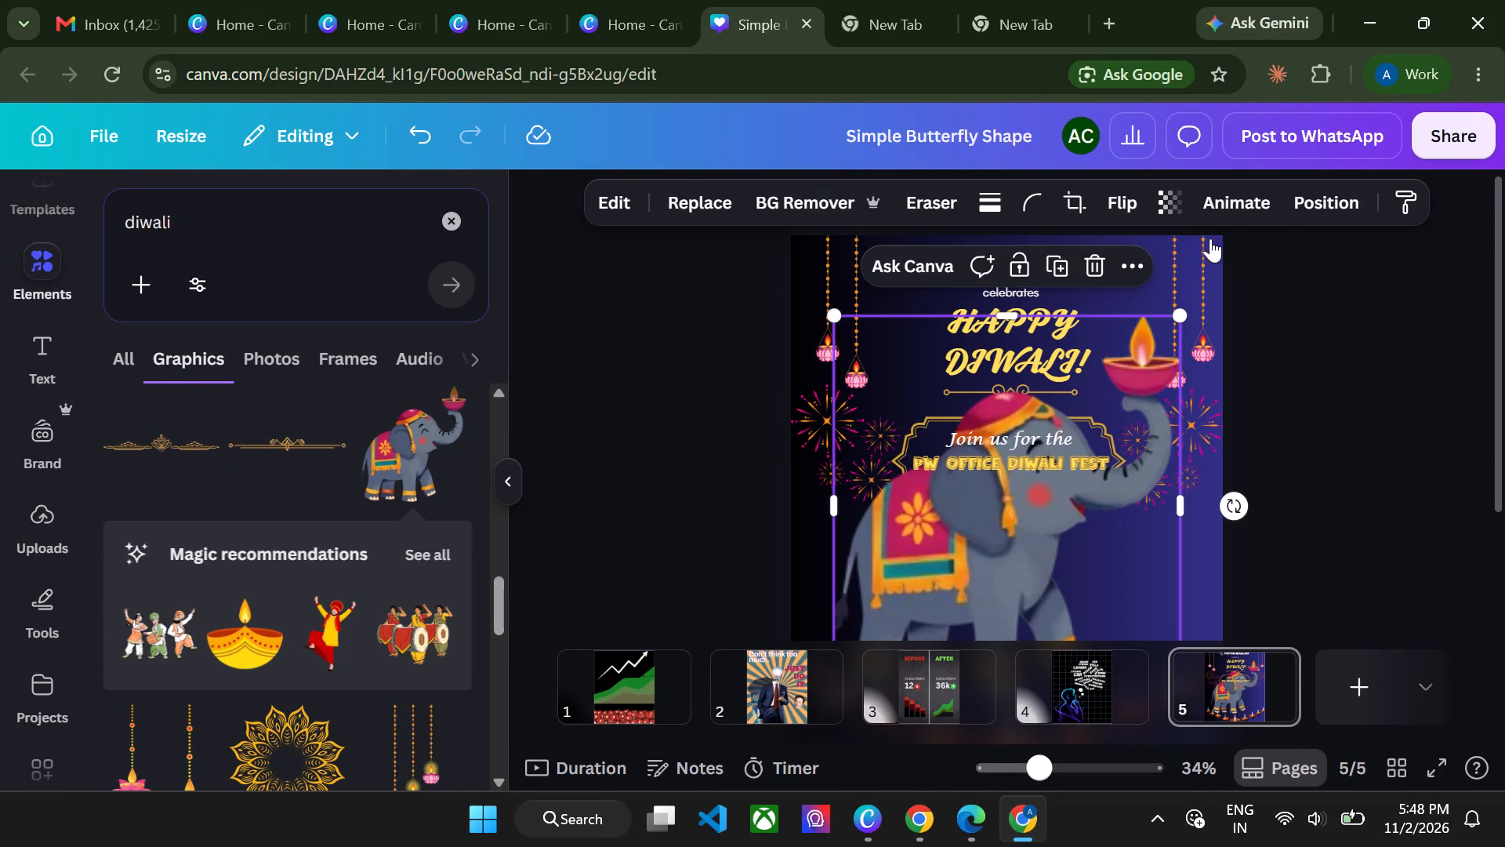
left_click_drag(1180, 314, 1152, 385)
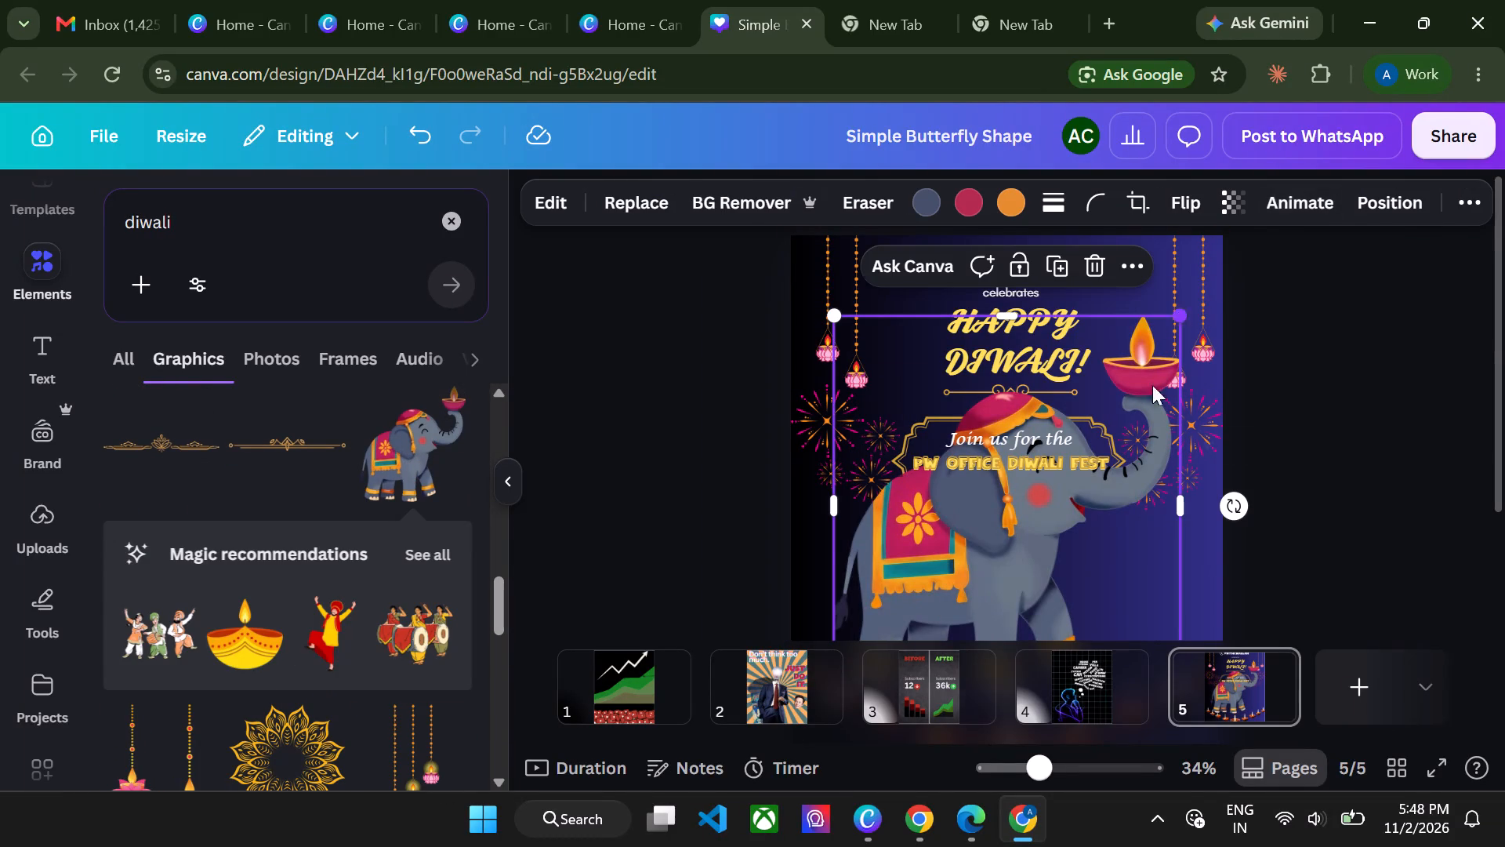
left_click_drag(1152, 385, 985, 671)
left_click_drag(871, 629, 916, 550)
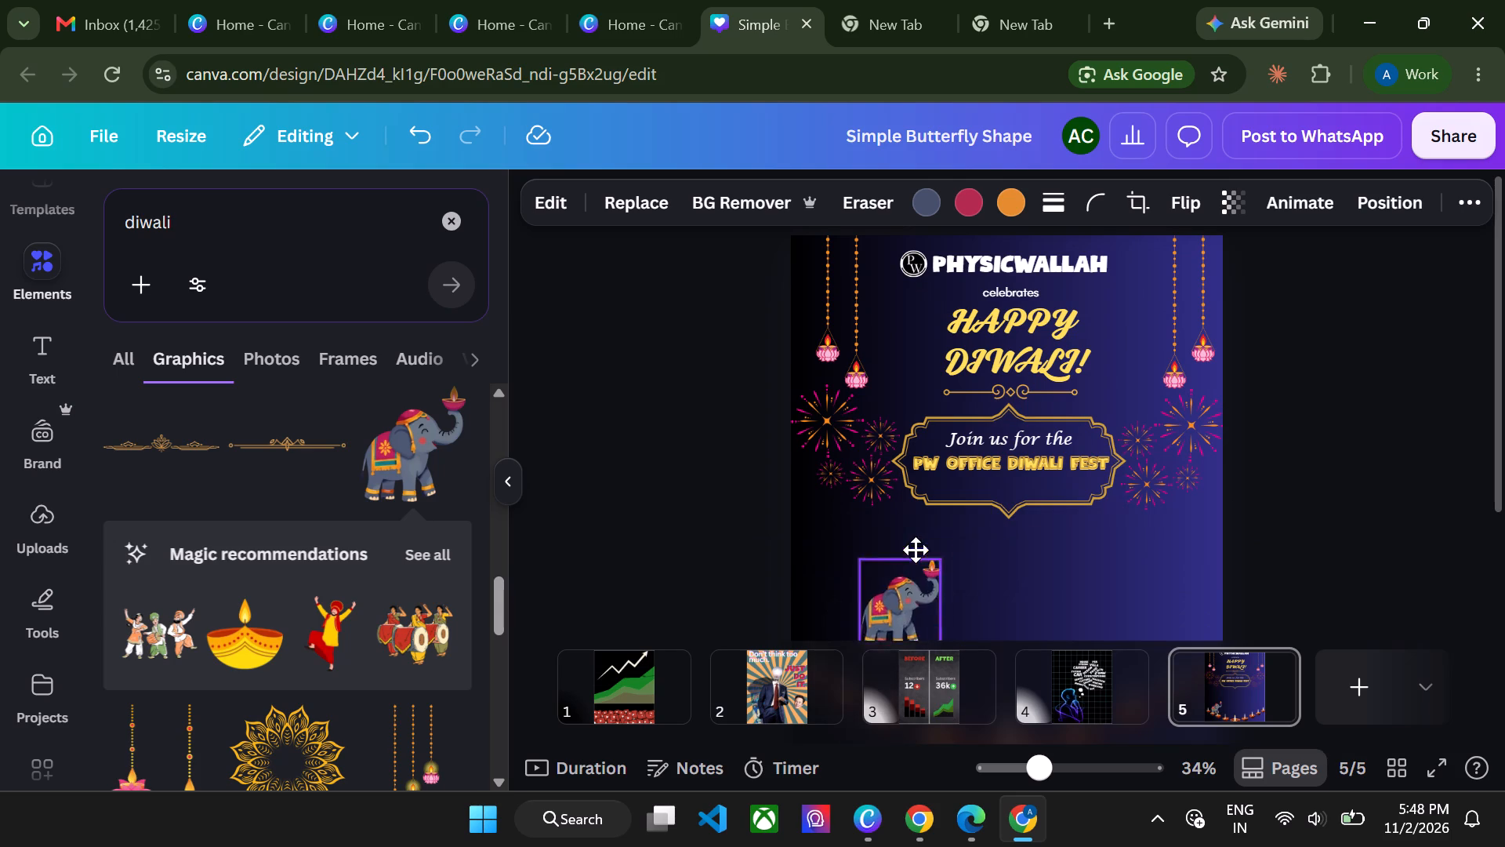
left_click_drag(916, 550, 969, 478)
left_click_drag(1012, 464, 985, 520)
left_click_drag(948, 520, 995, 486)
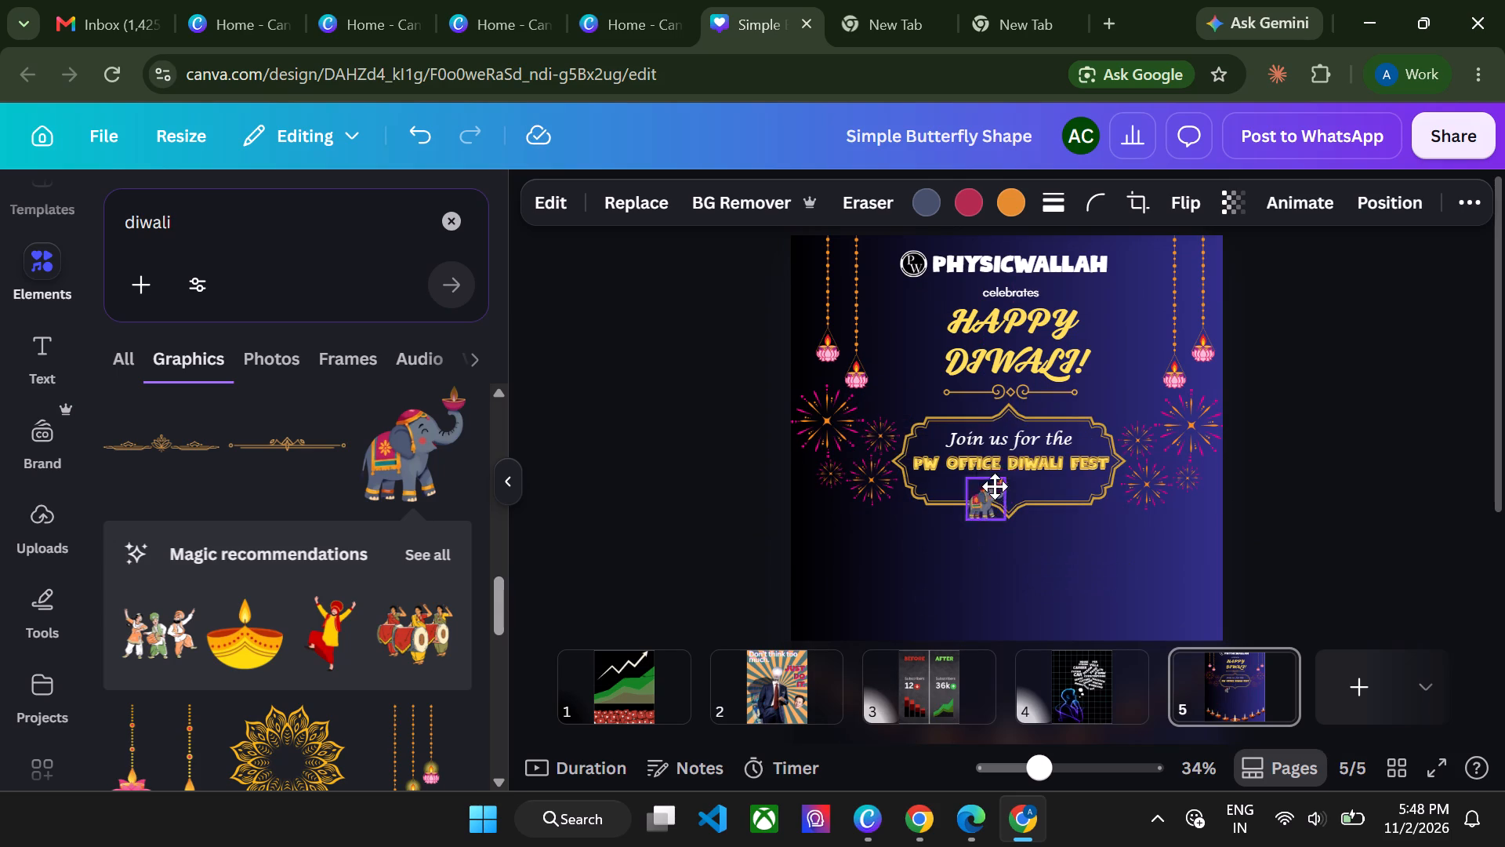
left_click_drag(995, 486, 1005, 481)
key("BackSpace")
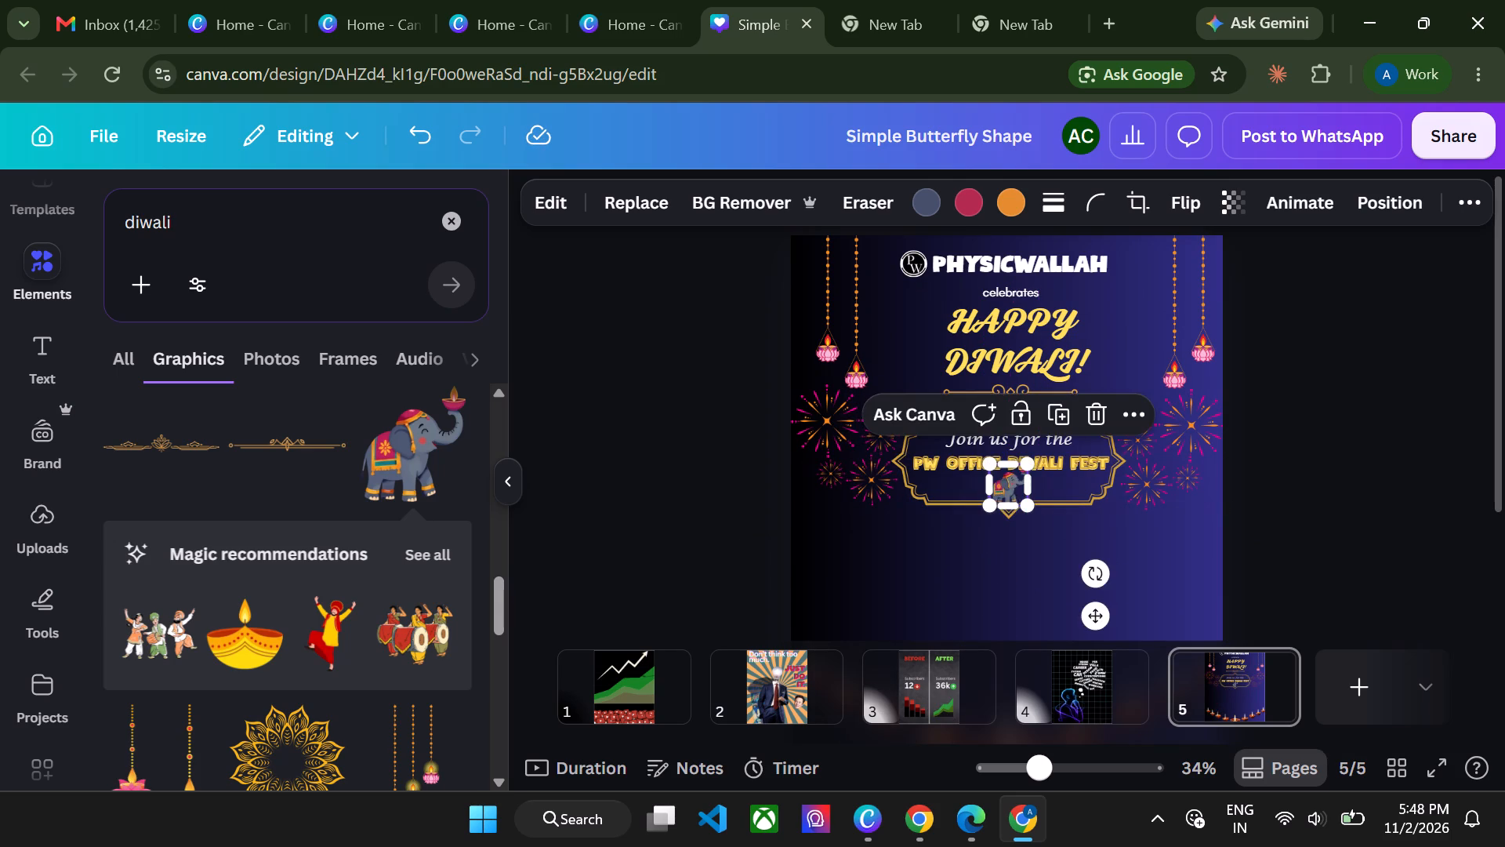
Add the orange lit diya graphic and place it, shrunk small, centred inside the gold frame below "PW OFFICE DIWALI FEST".
scroll(313, 685, "down", 3)
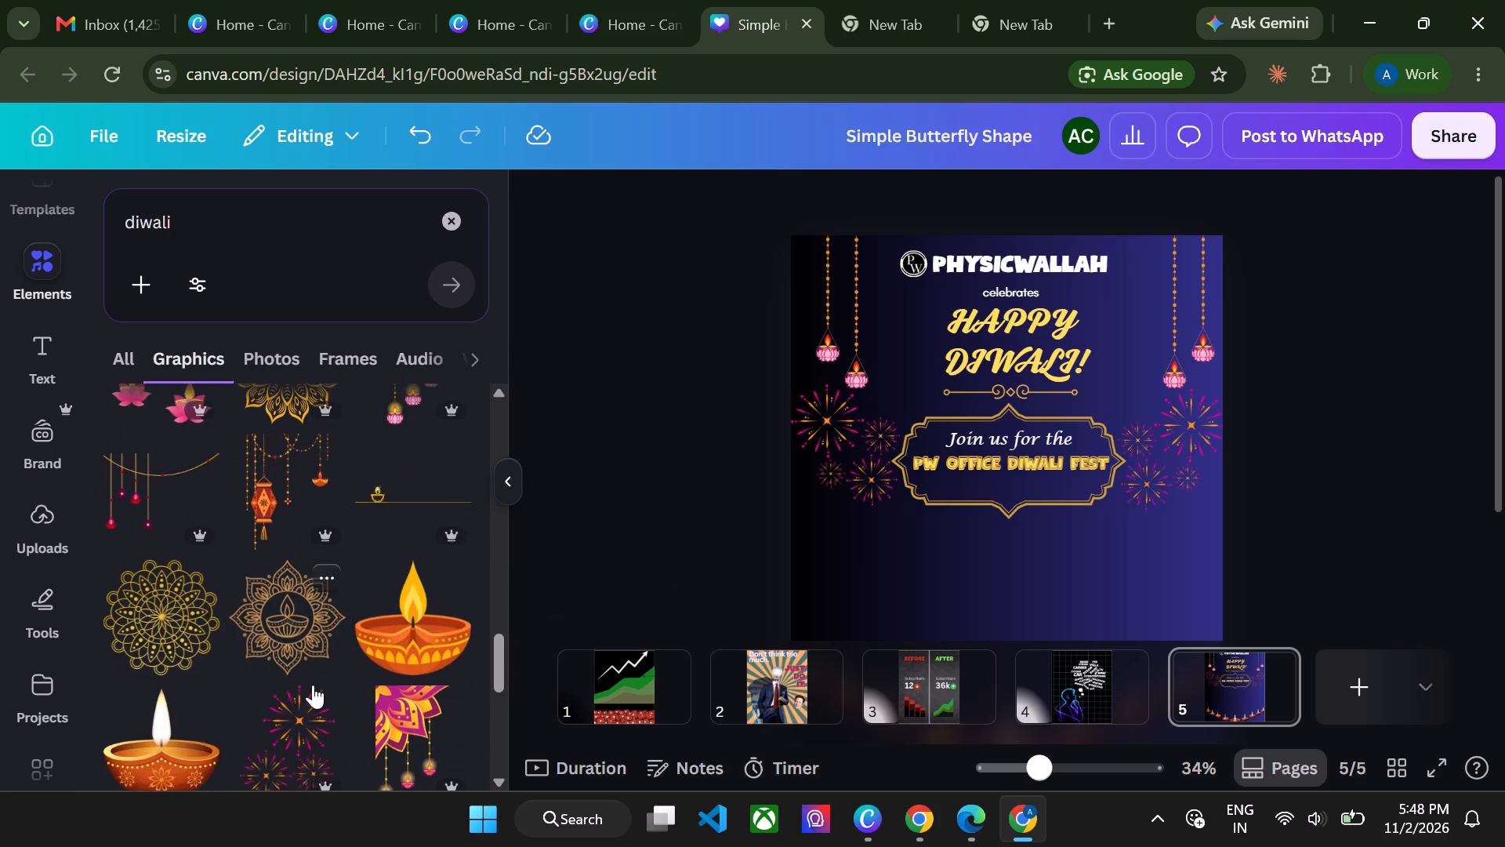
scroll(313, 685, "down", 1)
left_click(412, 576)
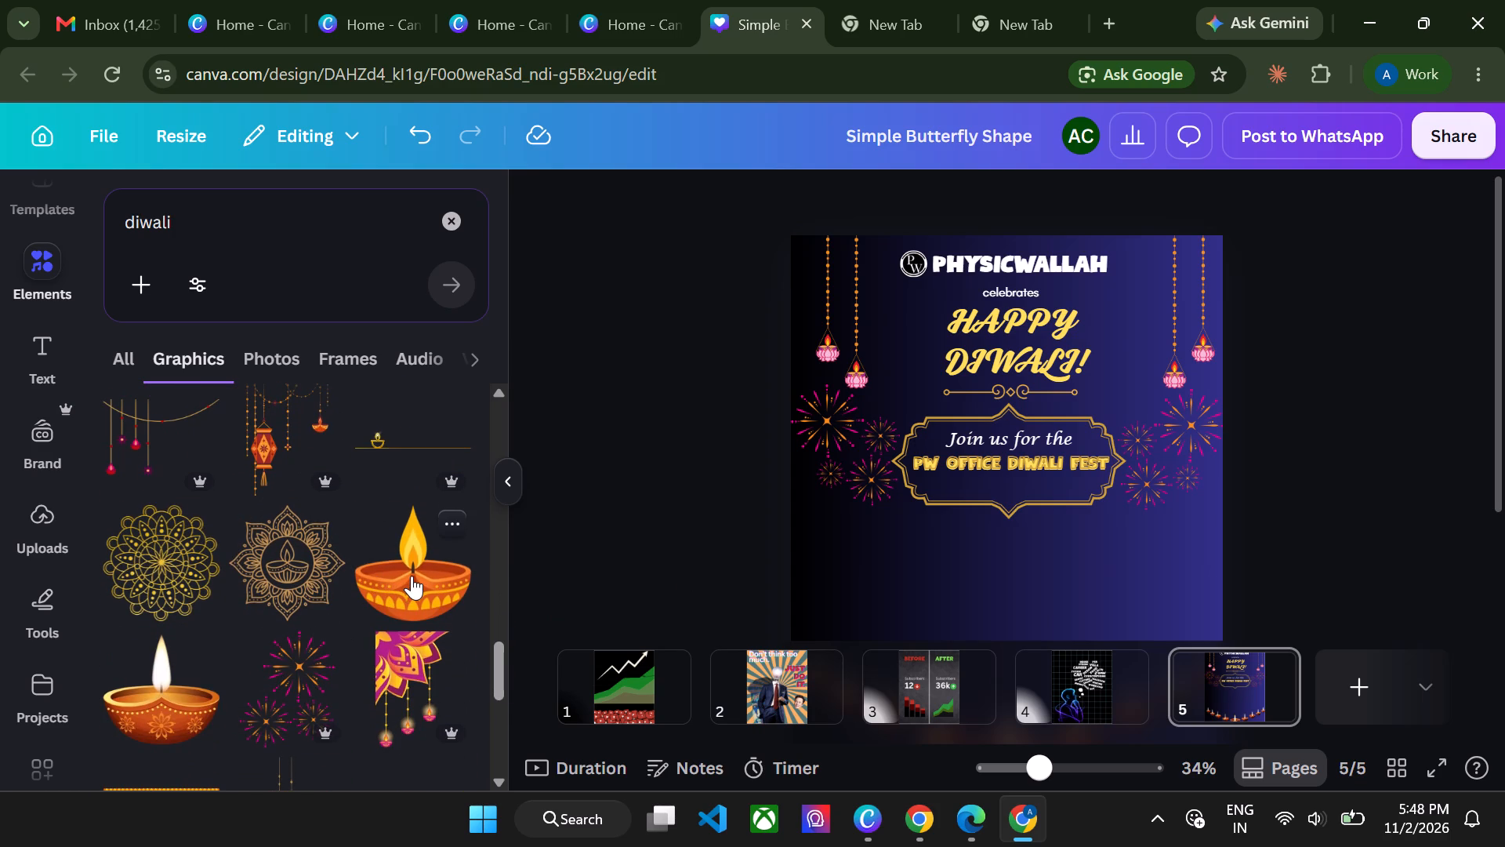
left_click_drag(1184, 337, 1048, 547)
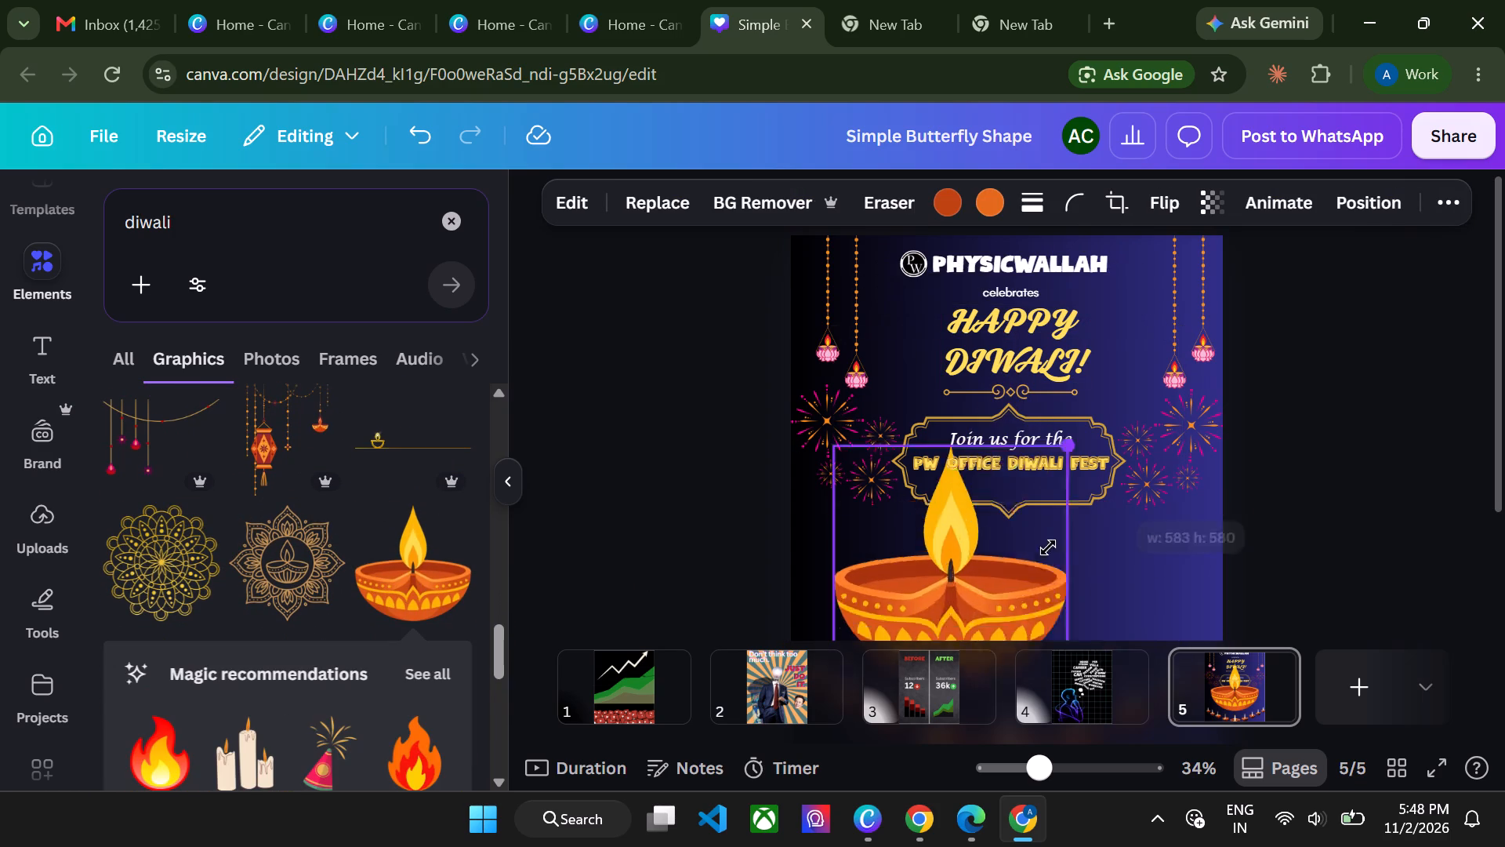
left_click_drag(1048, 547, 1019, 571)
left_click_drag(931, 604, 1031, 419)
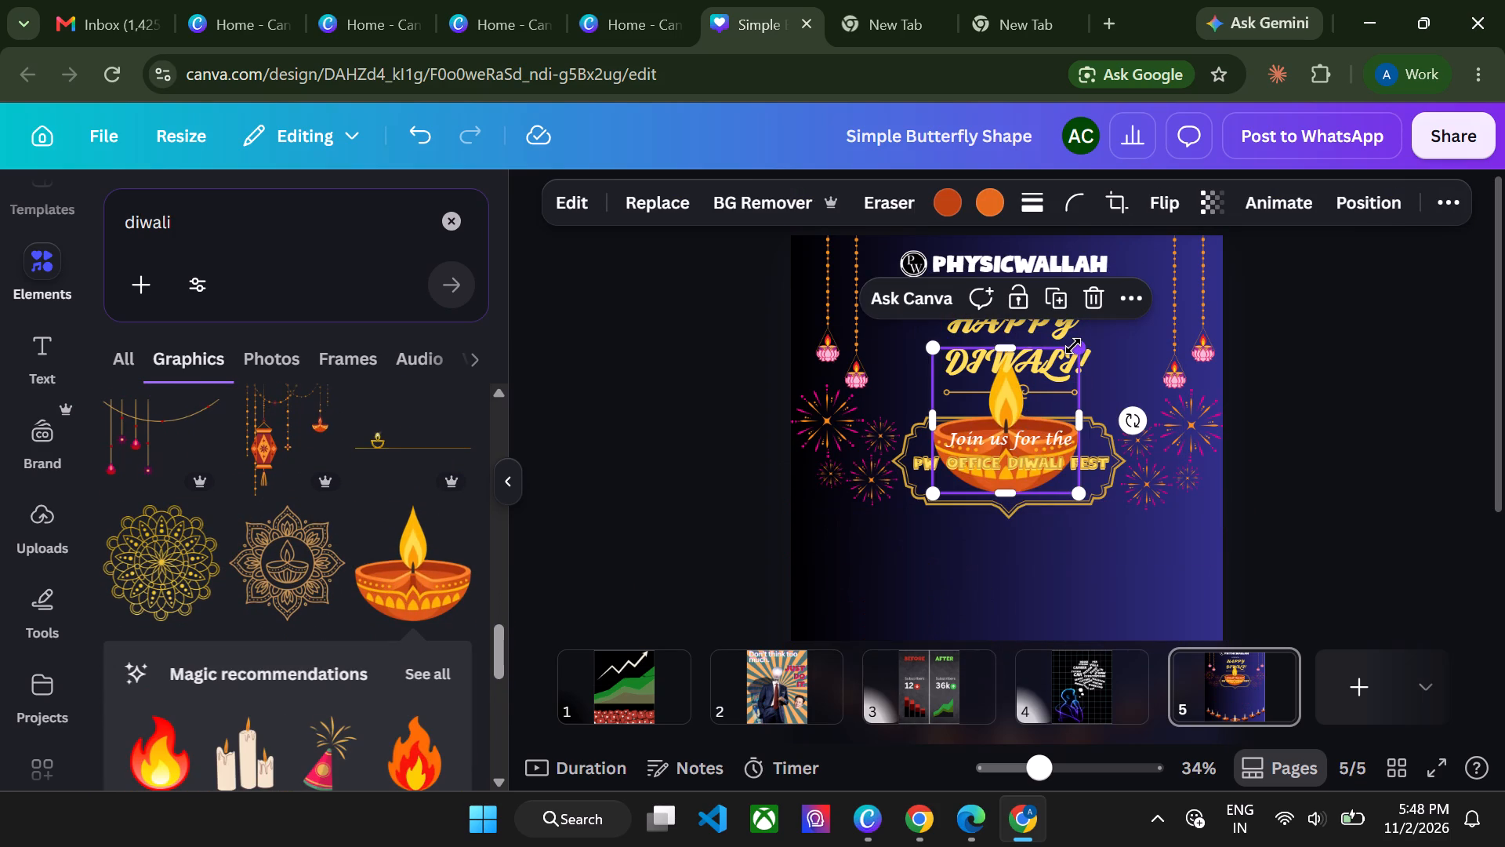
left_click_drag(1073, 346, 972, 484)
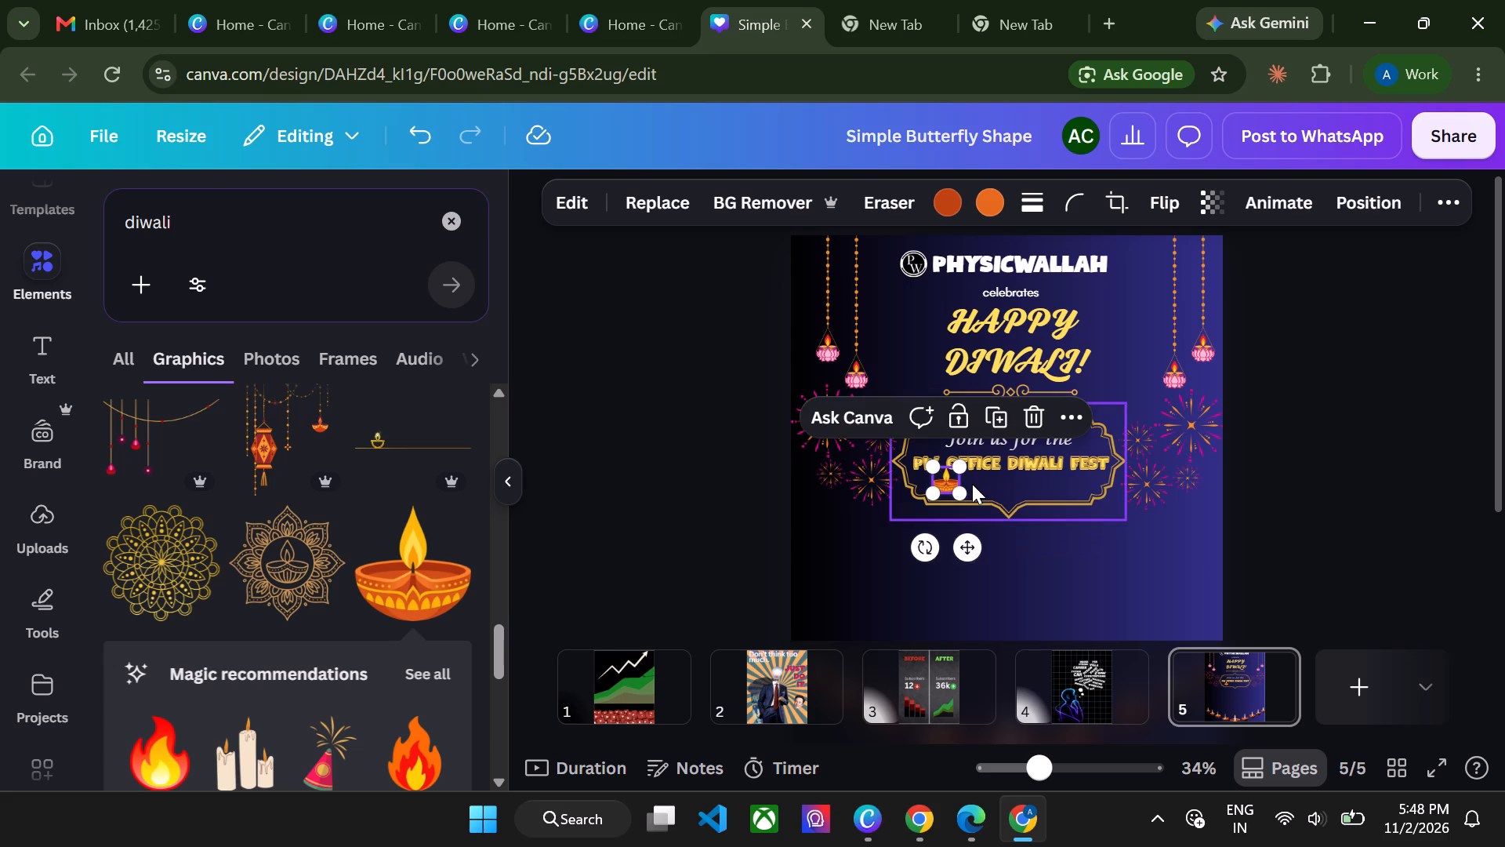
left_click_drag(959, 555, 1019, 561)
left_click(1287, 455)
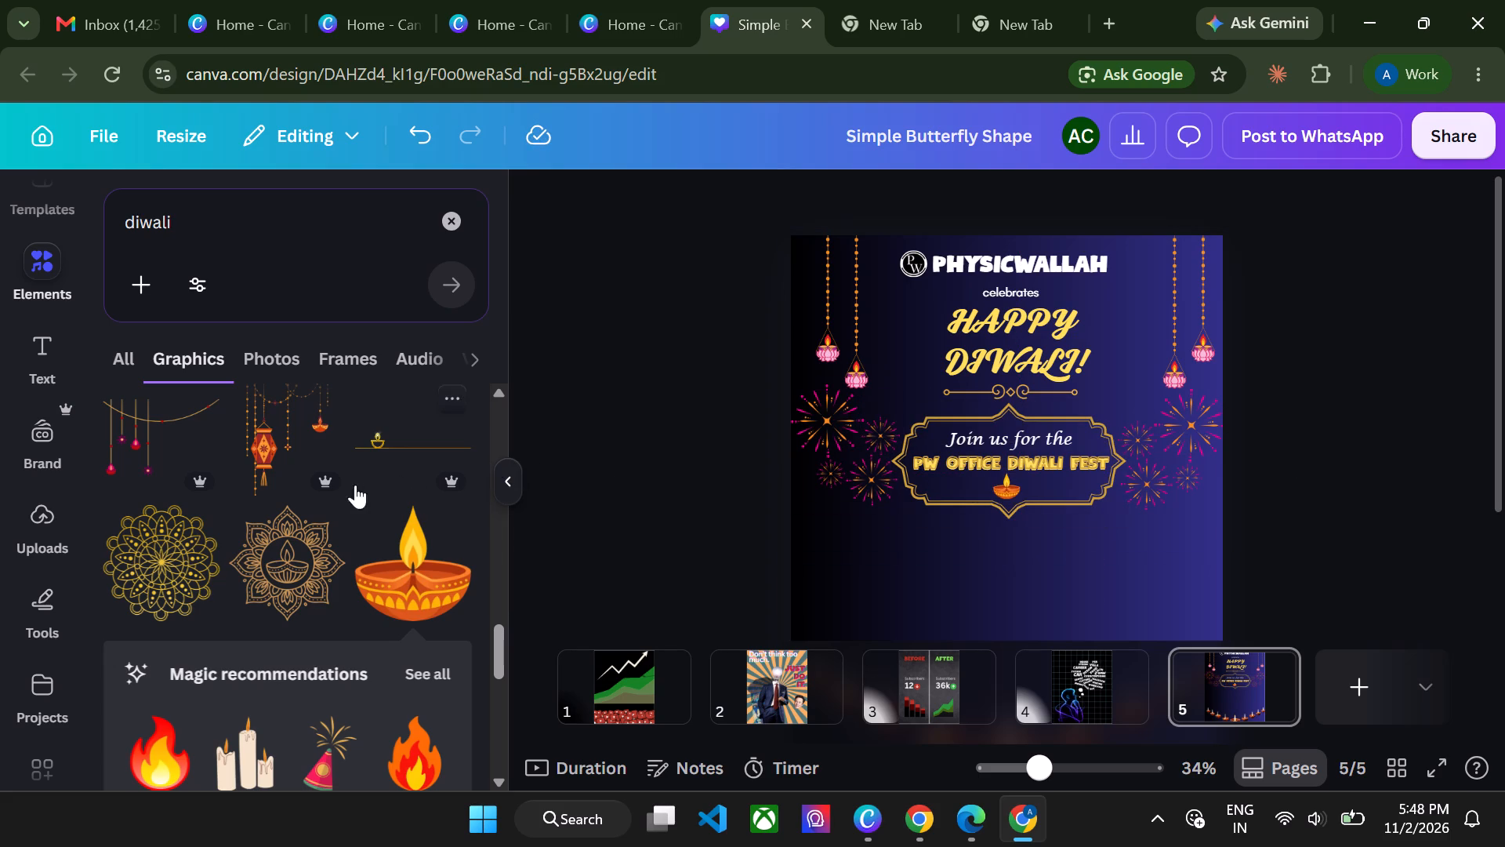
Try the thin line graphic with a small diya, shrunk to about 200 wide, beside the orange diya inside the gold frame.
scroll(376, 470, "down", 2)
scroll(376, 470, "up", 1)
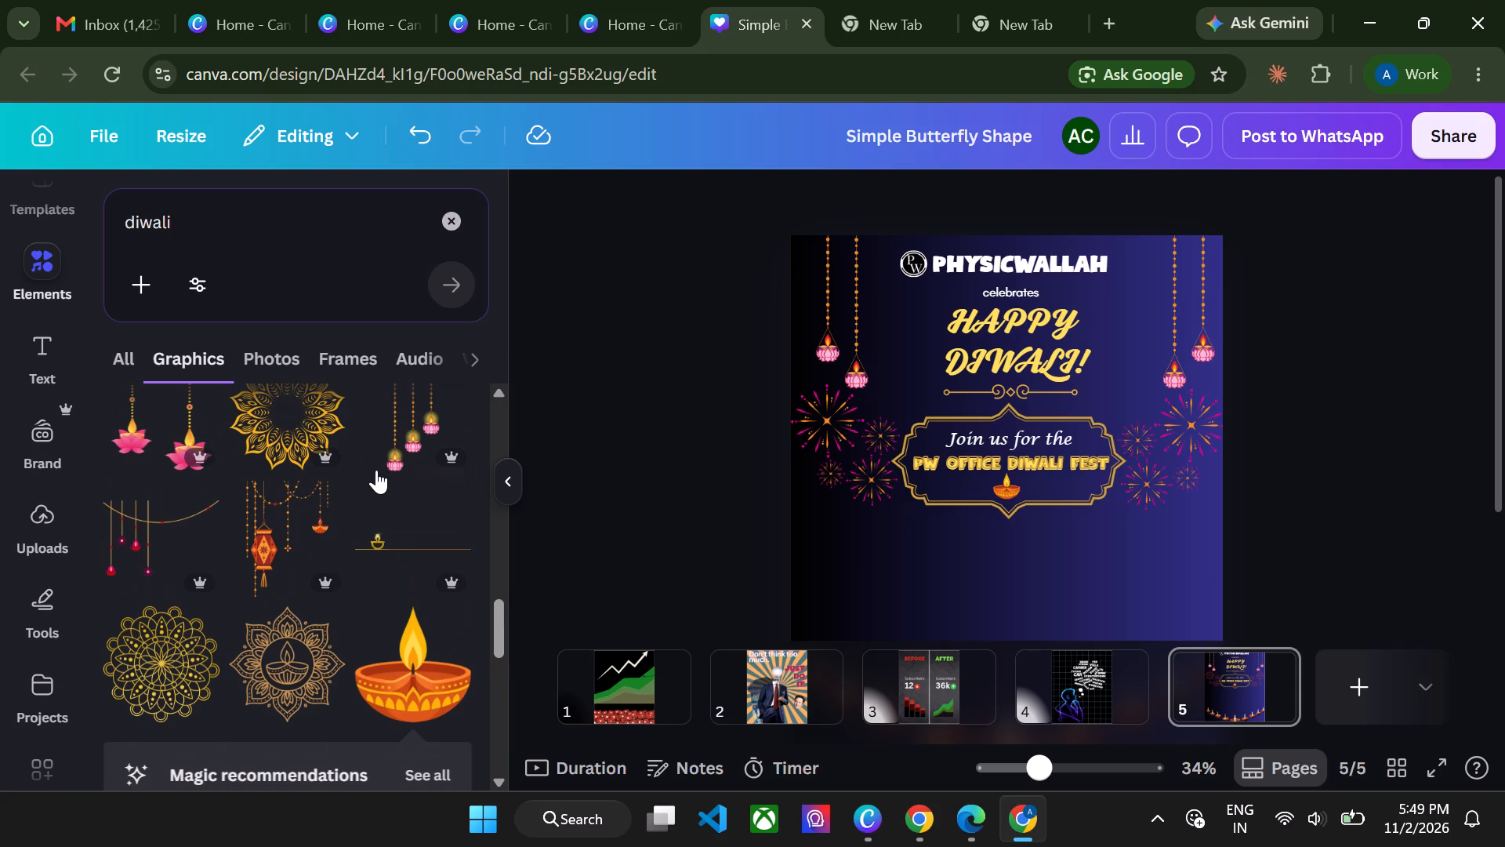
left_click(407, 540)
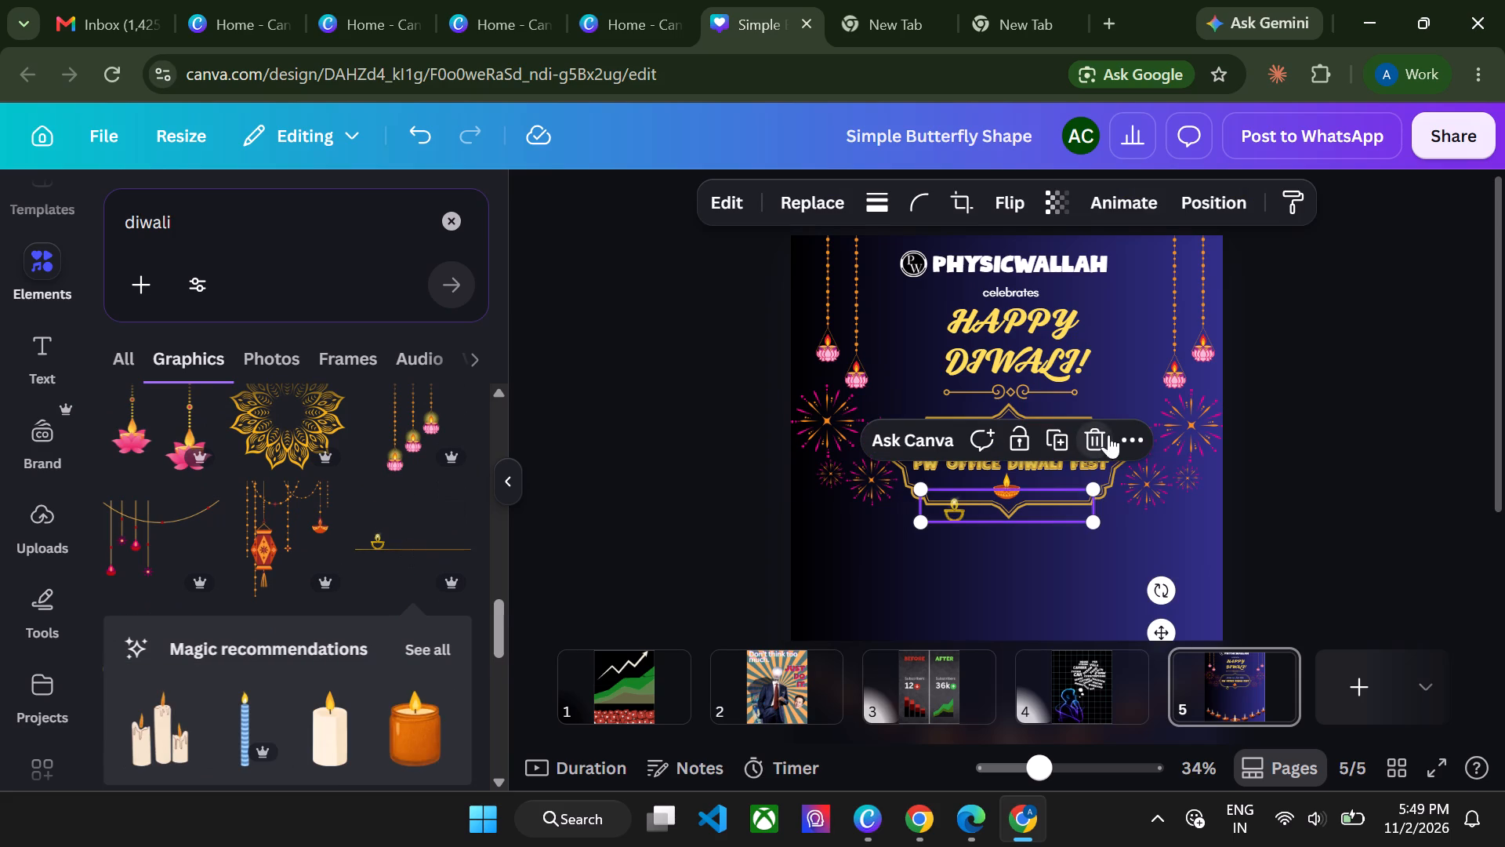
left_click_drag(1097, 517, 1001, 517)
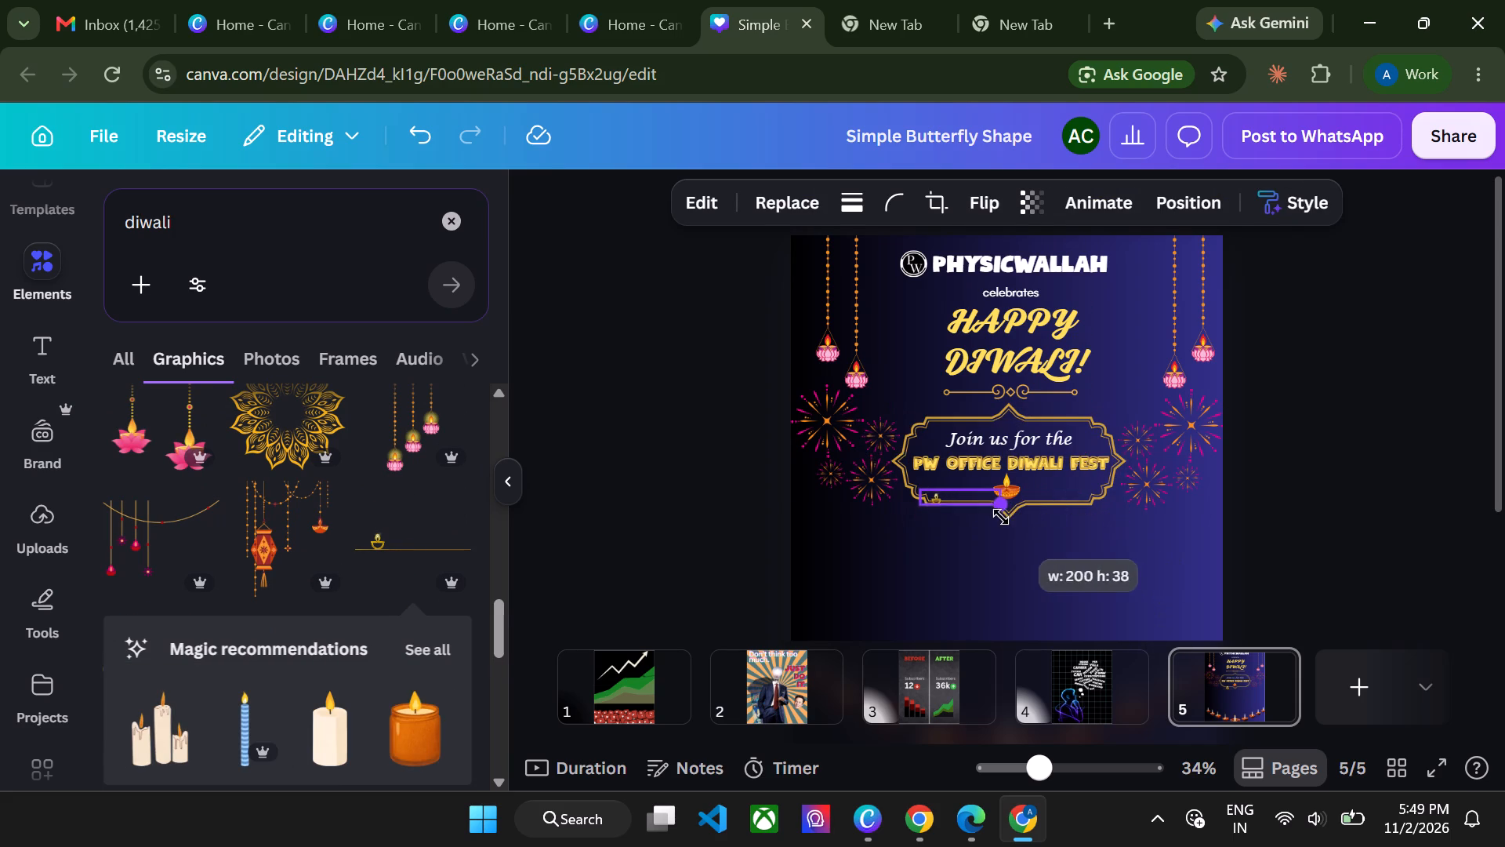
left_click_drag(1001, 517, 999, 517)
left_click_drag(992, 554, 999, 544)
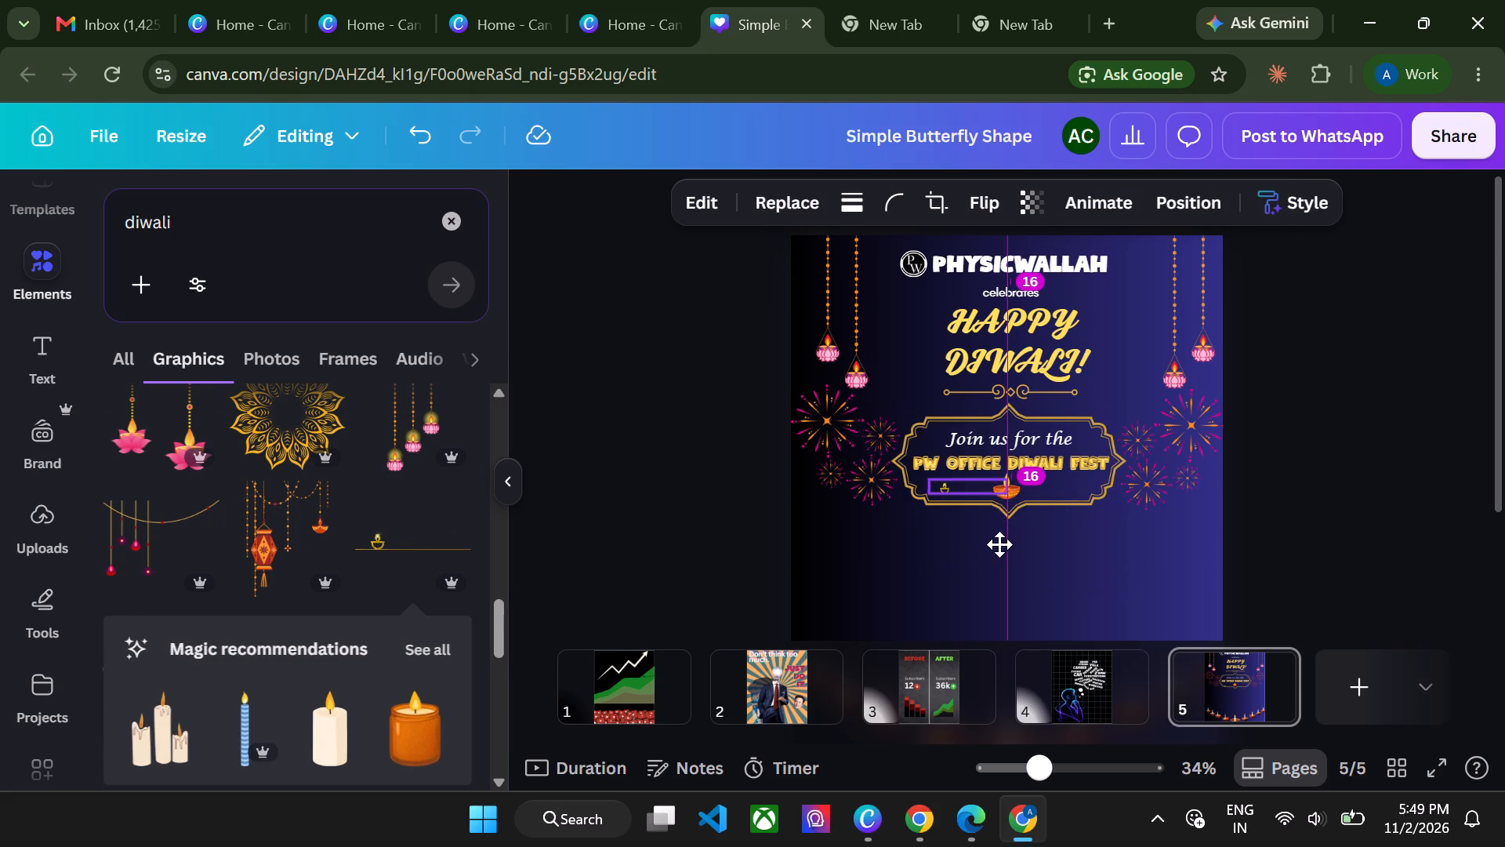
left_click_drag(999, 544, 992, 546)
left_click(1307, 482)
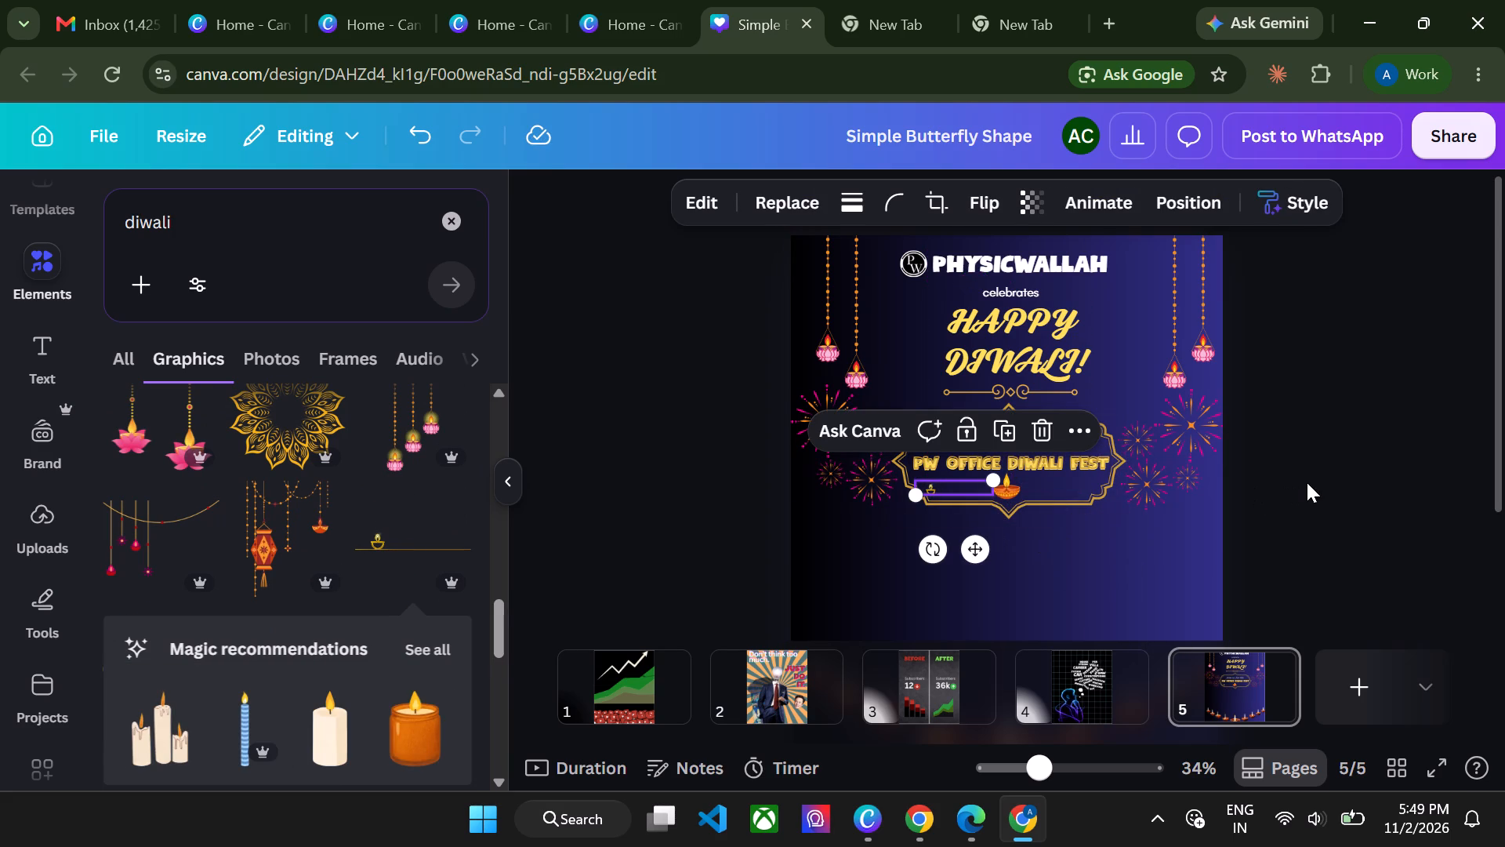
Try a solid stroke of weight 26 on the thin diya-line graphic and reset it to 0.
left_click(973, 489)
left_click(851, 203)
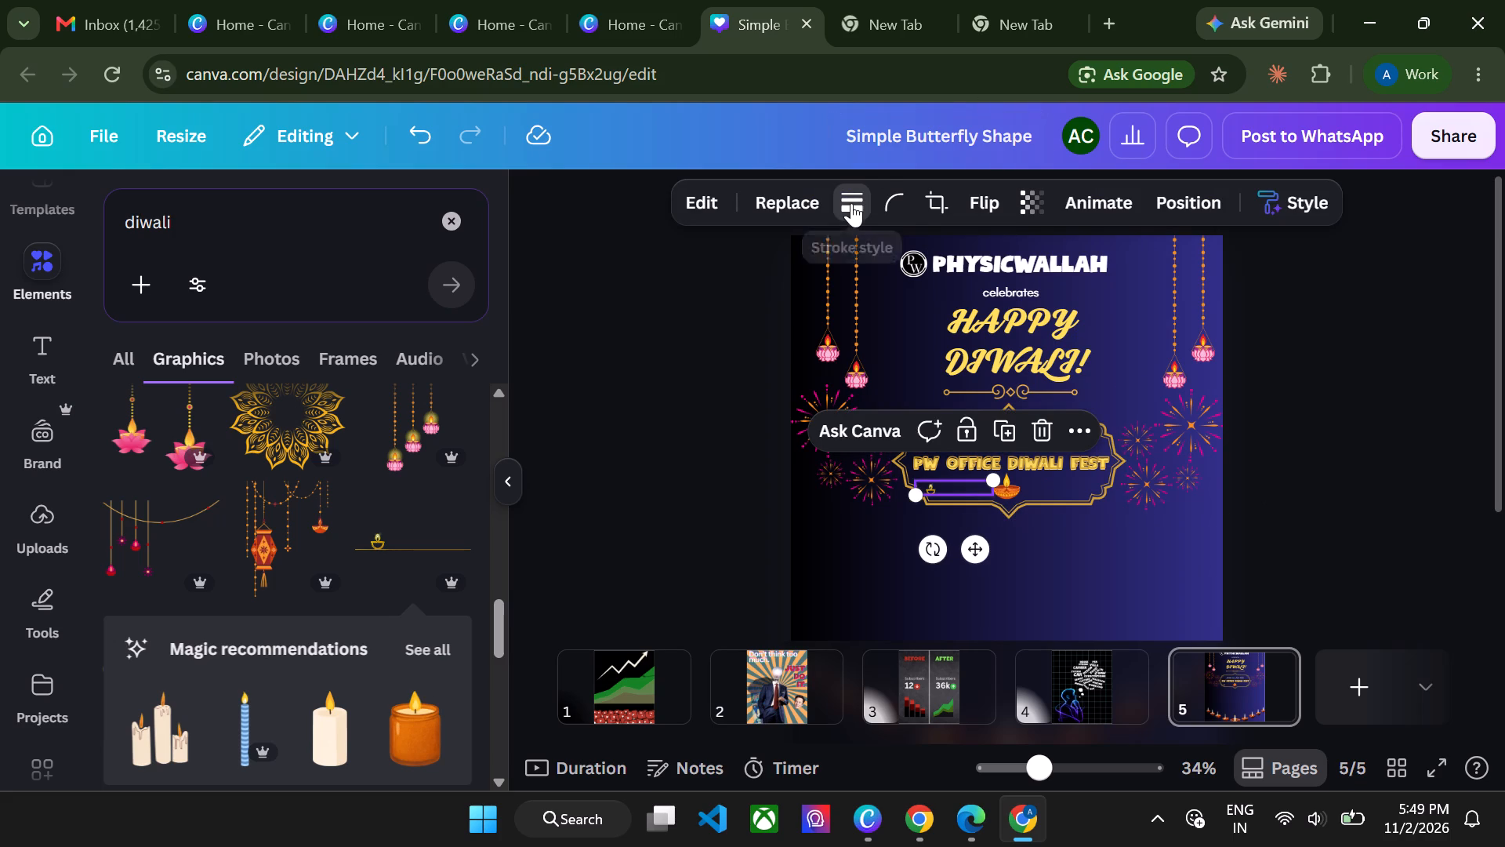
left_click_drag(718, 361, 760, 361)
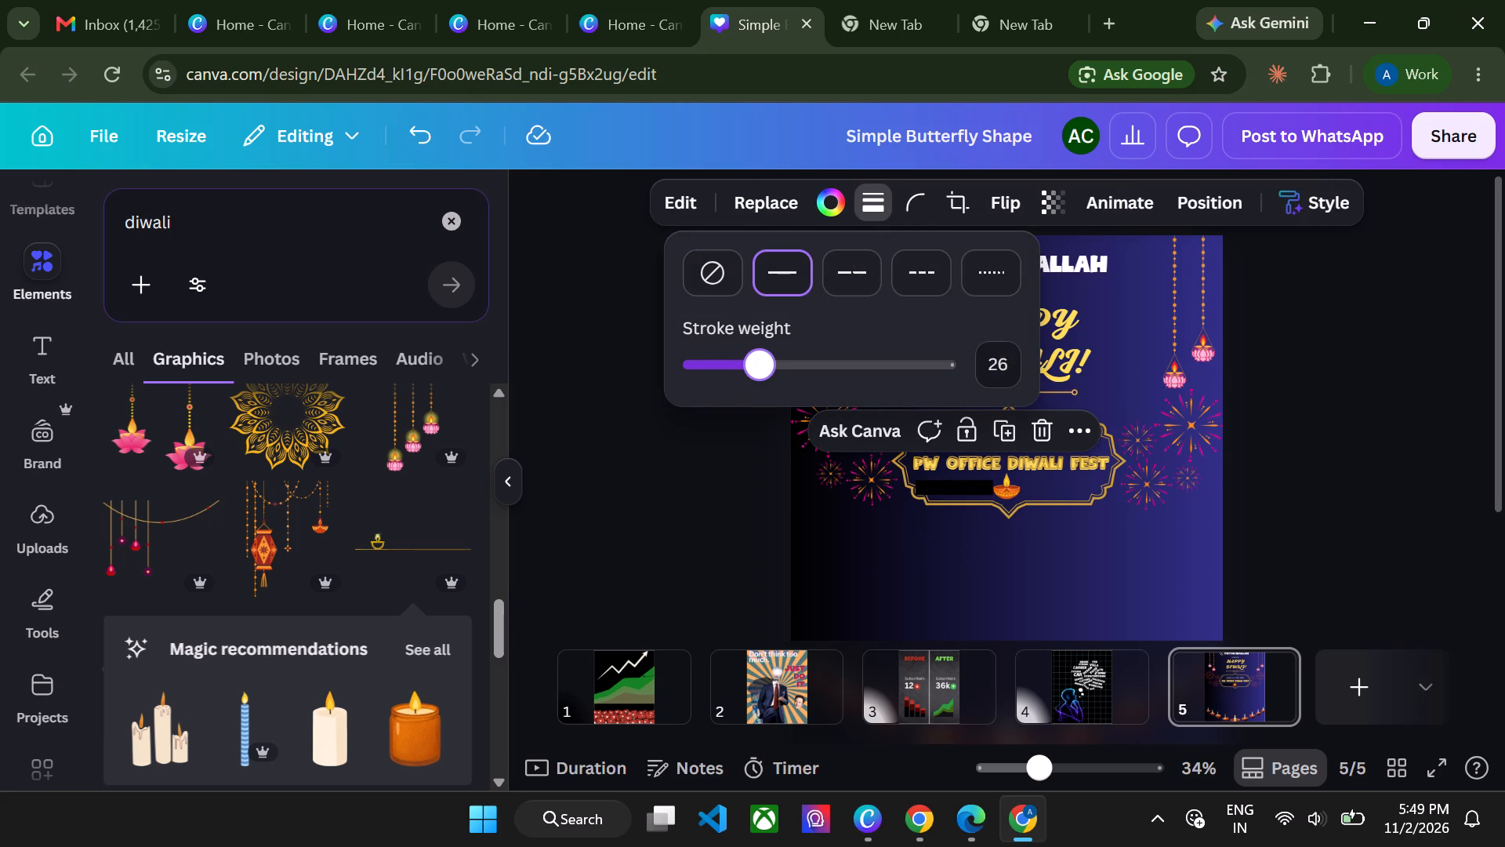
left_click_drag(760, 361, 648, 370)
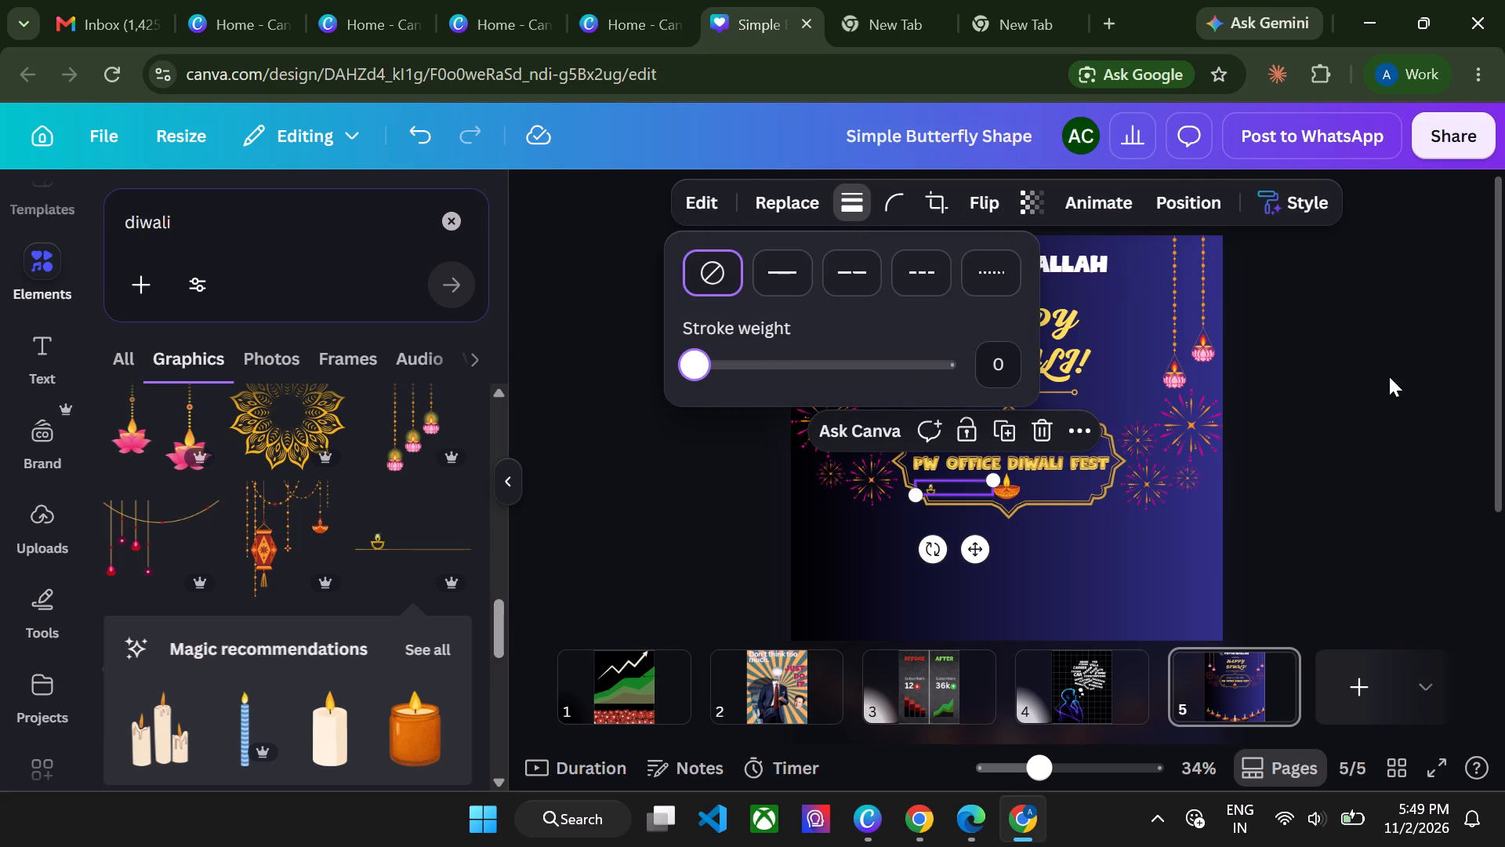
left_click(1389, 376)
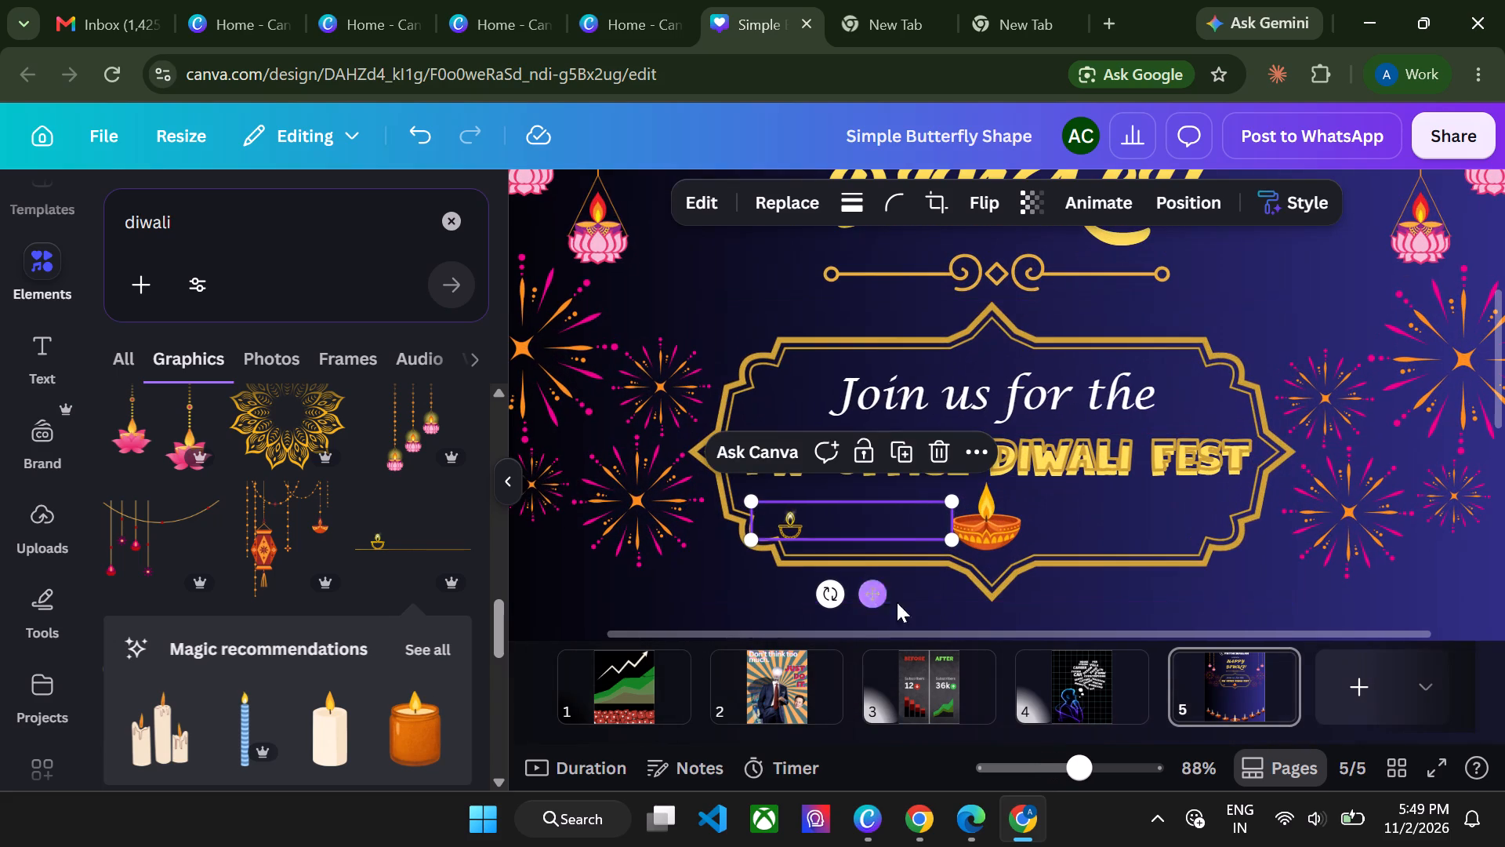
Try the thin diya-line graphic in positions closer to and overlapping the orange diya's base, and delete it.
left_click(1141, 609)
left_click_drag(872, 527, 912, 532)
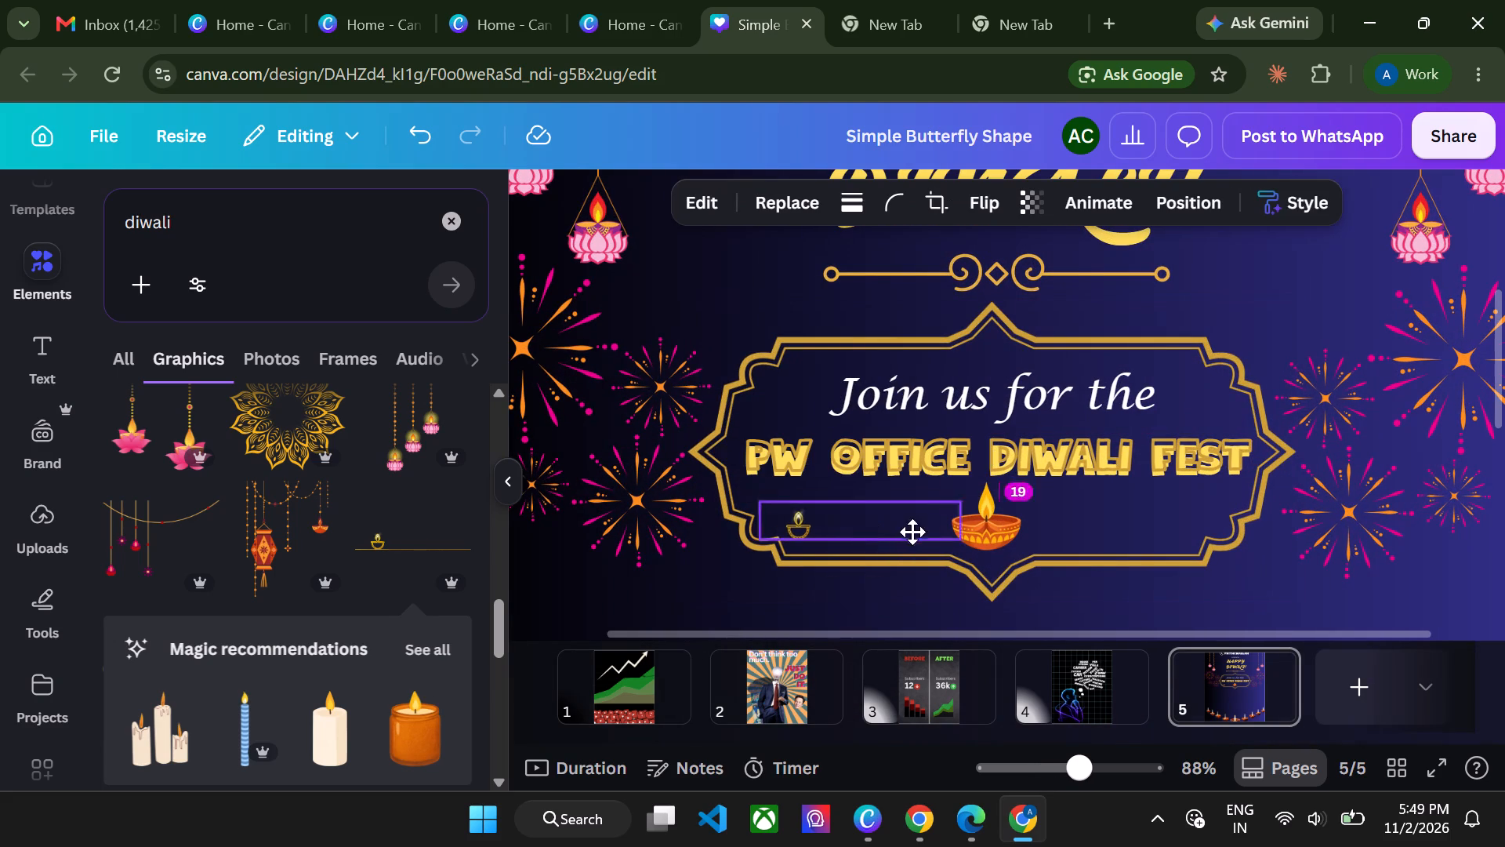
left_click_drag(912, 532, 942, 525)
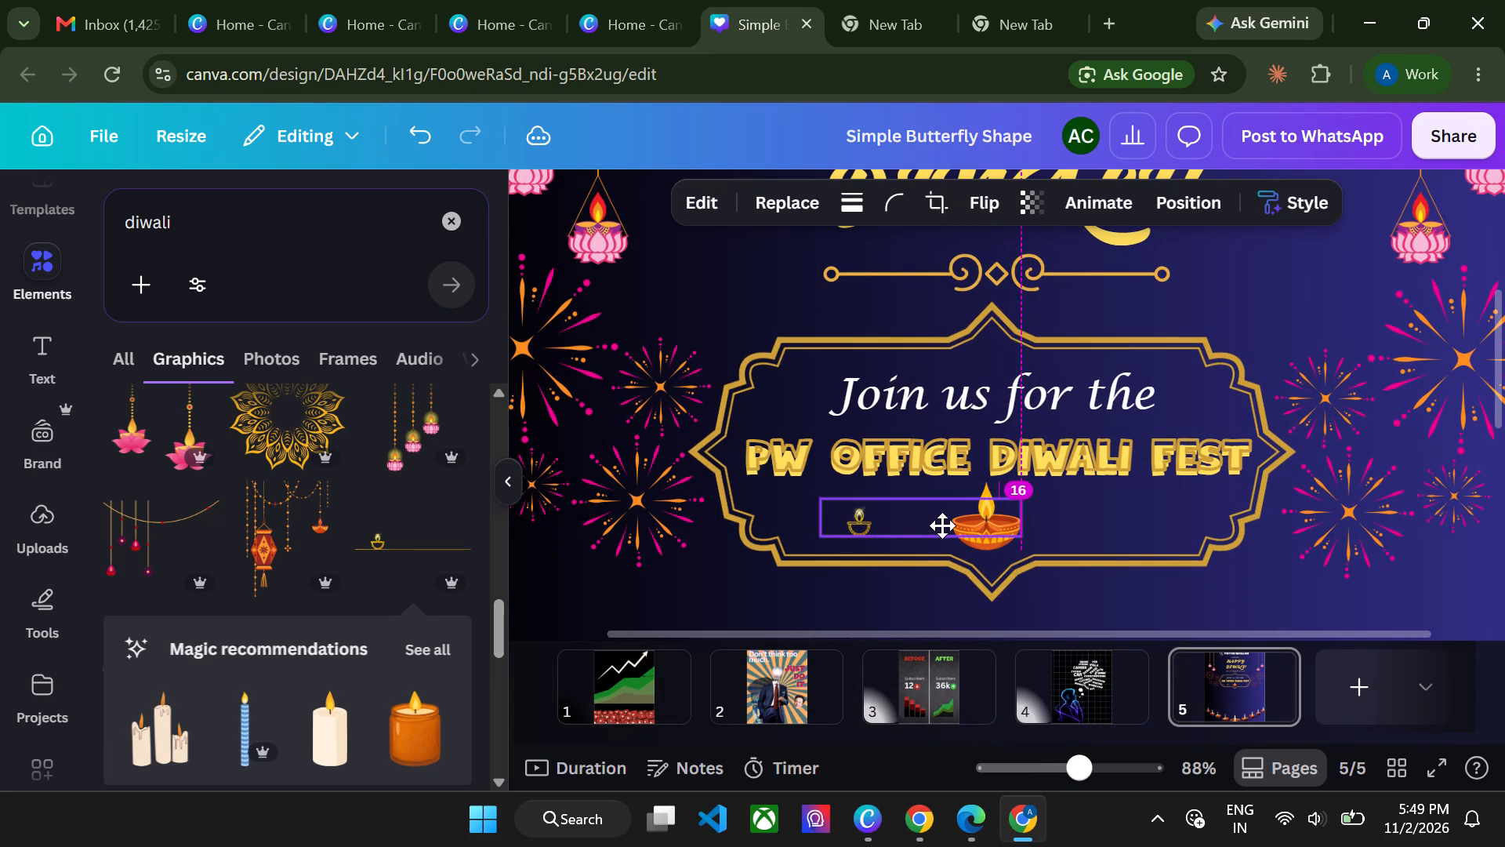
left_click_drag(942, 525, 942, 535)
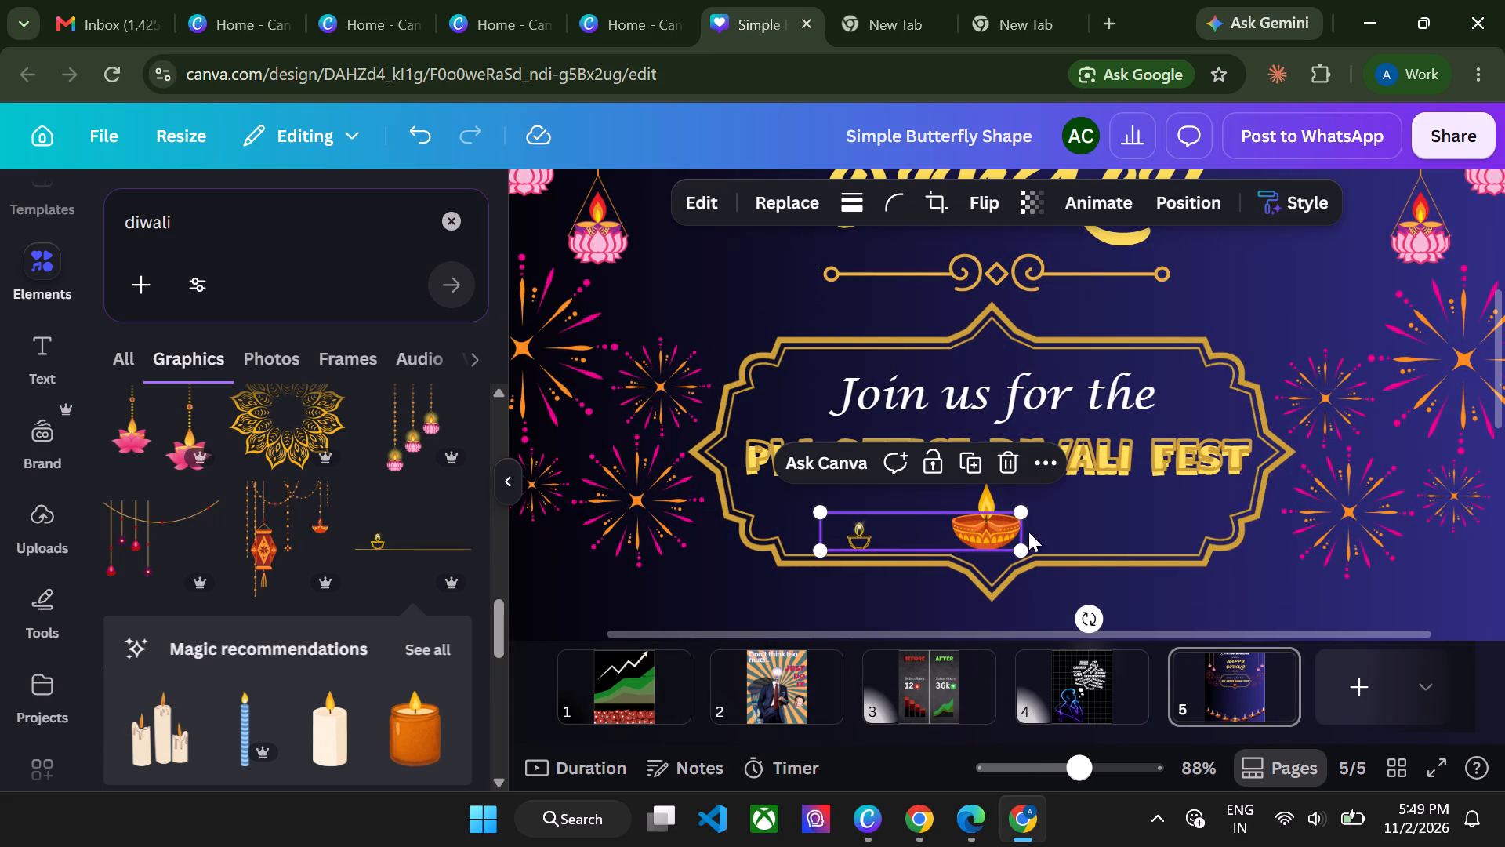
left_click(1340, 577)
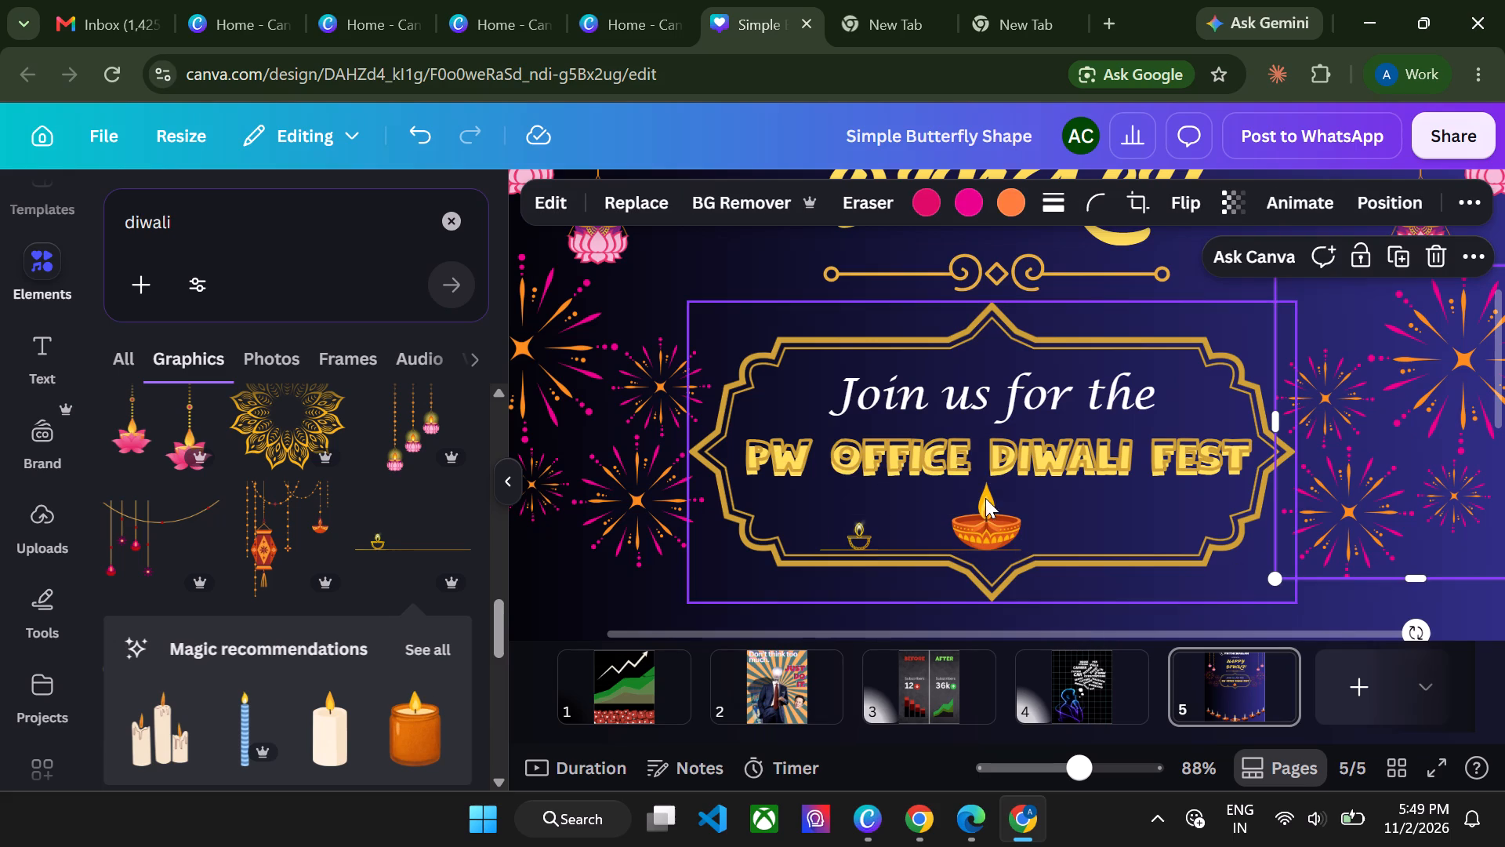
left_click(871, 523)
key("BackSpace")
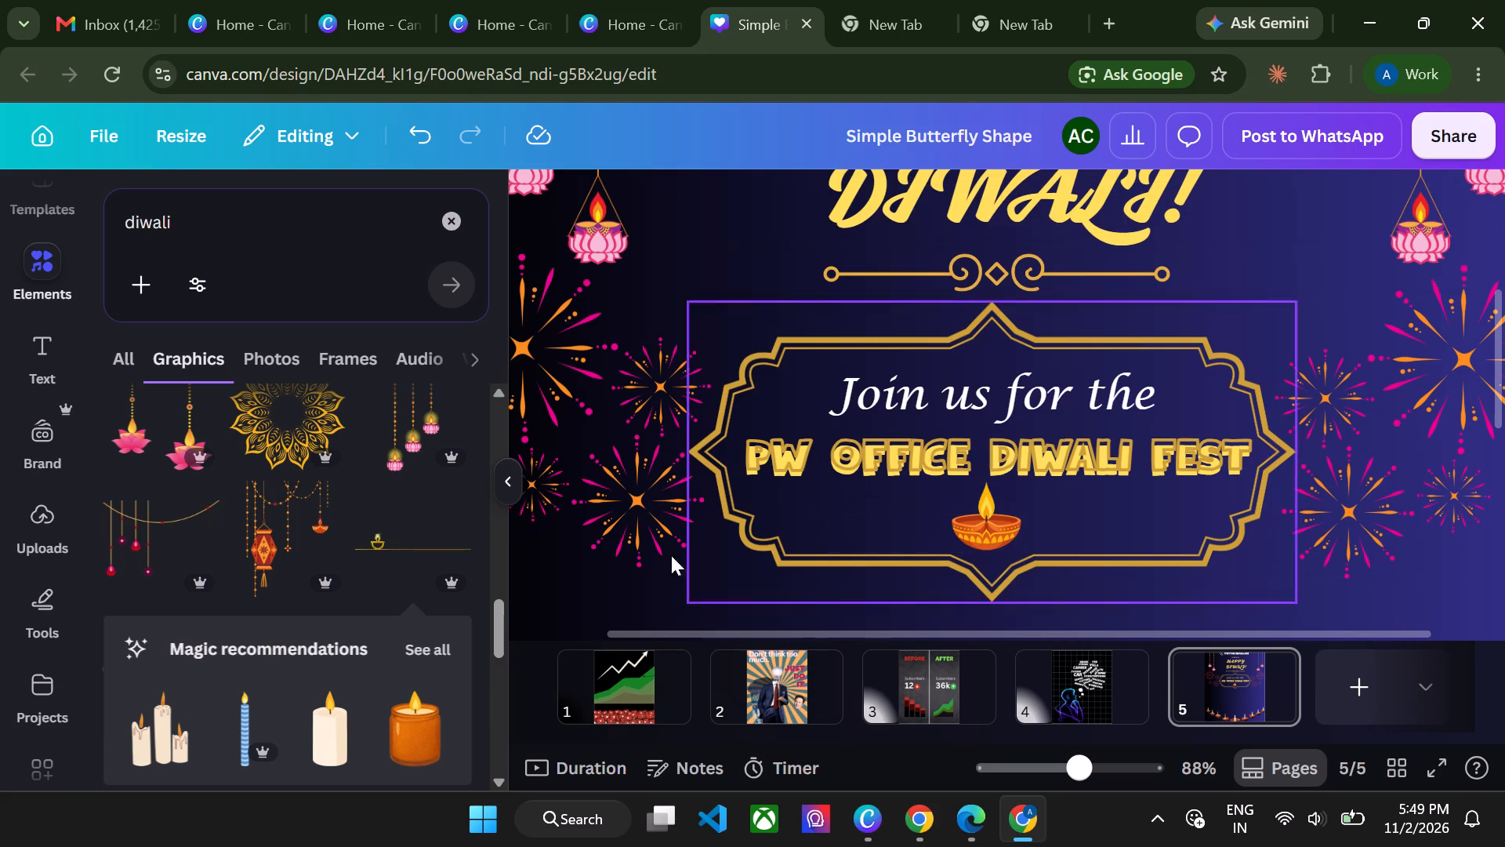
Find a gold swirl divider among the "diwali" graphics and place it across the orange diya at the bottom of the gold frame.
scroll(198, 563, "down", 4)
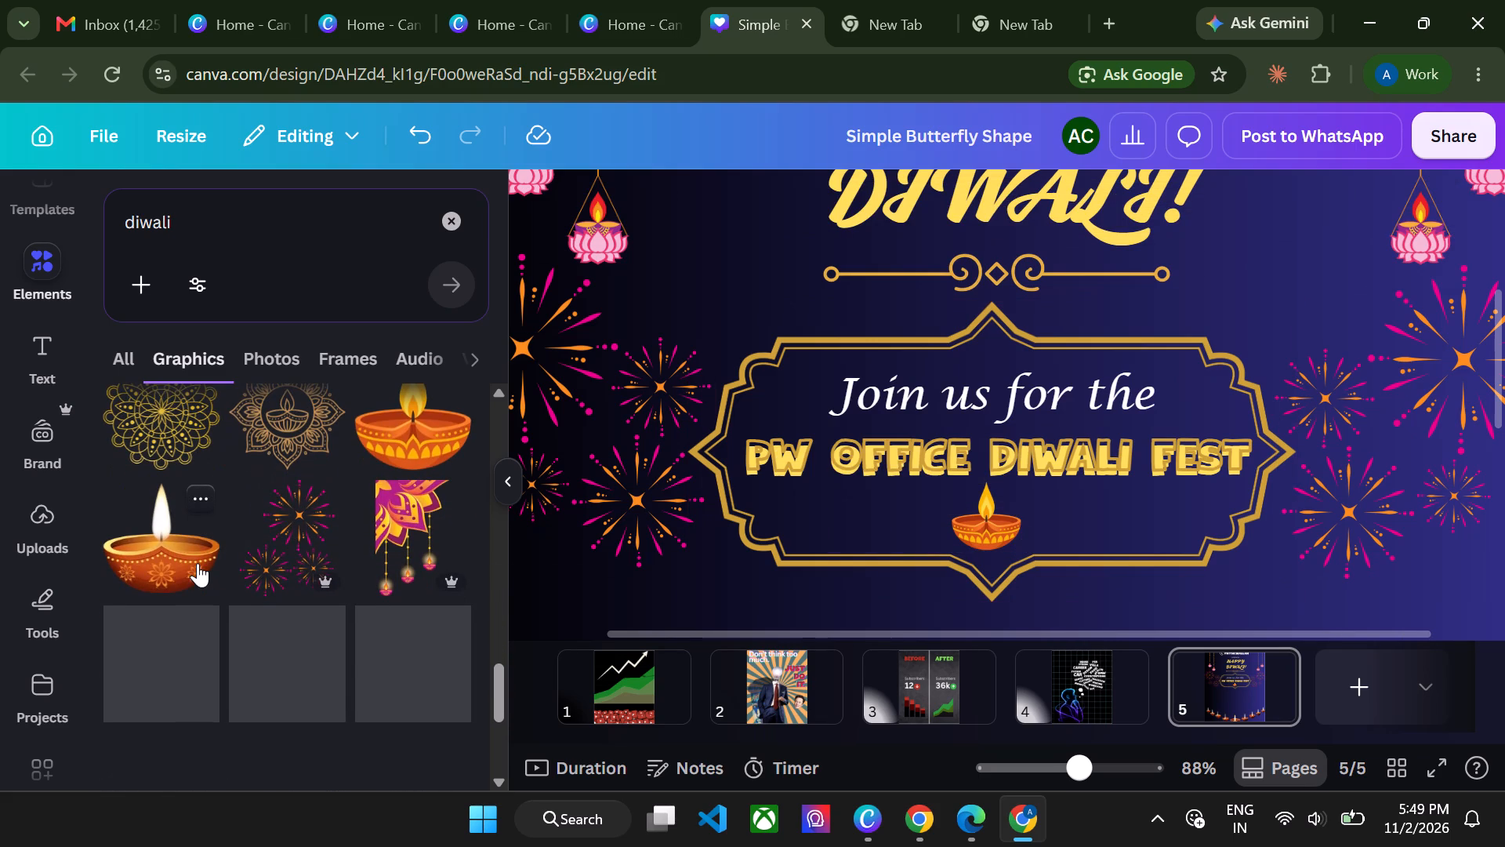
scroll(321, 536, "down", 1)
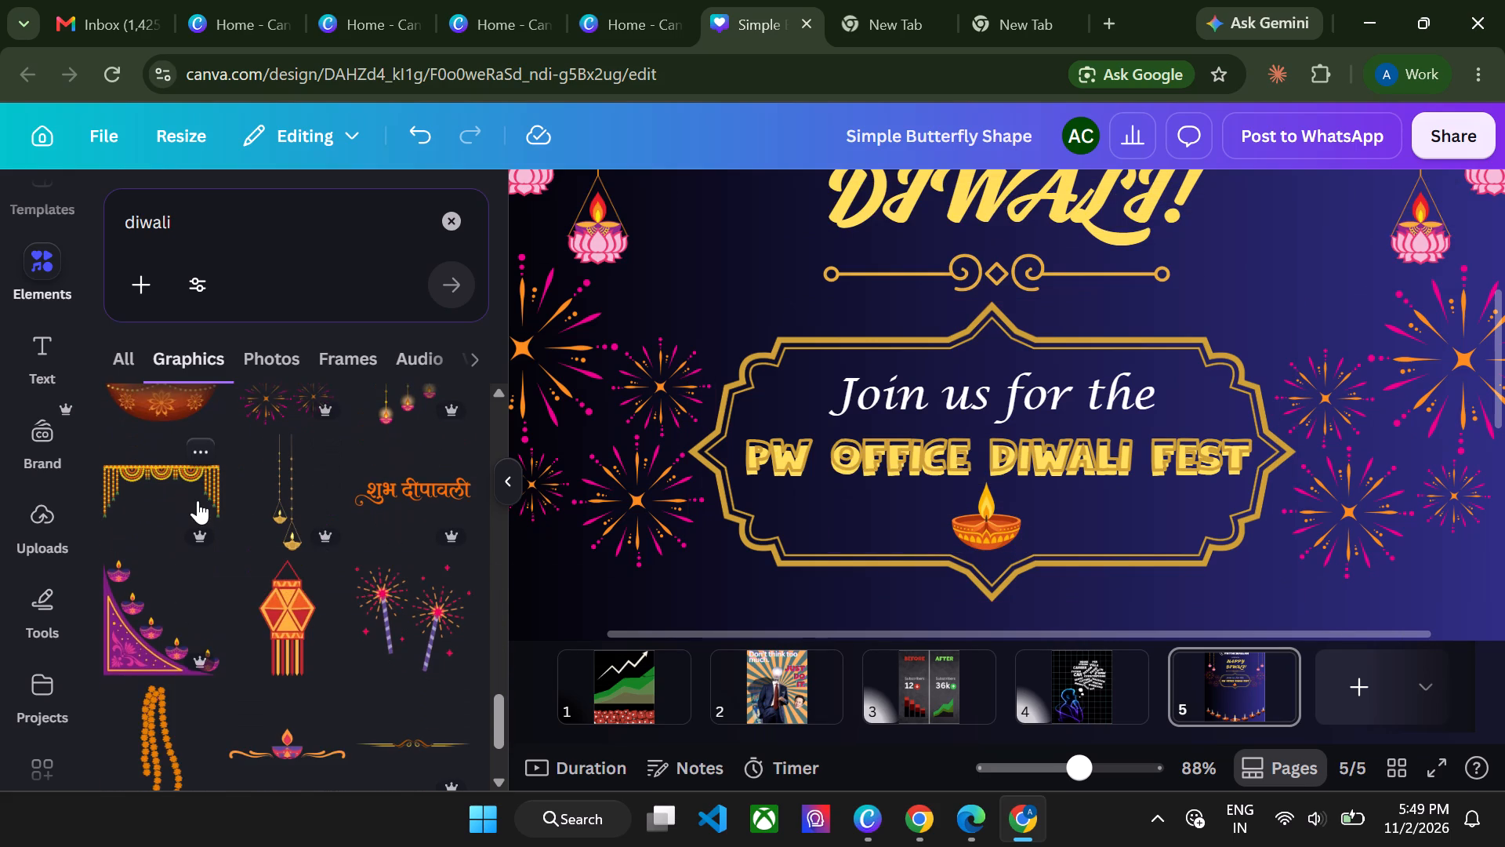
scroll(198, 500, "down", 2)
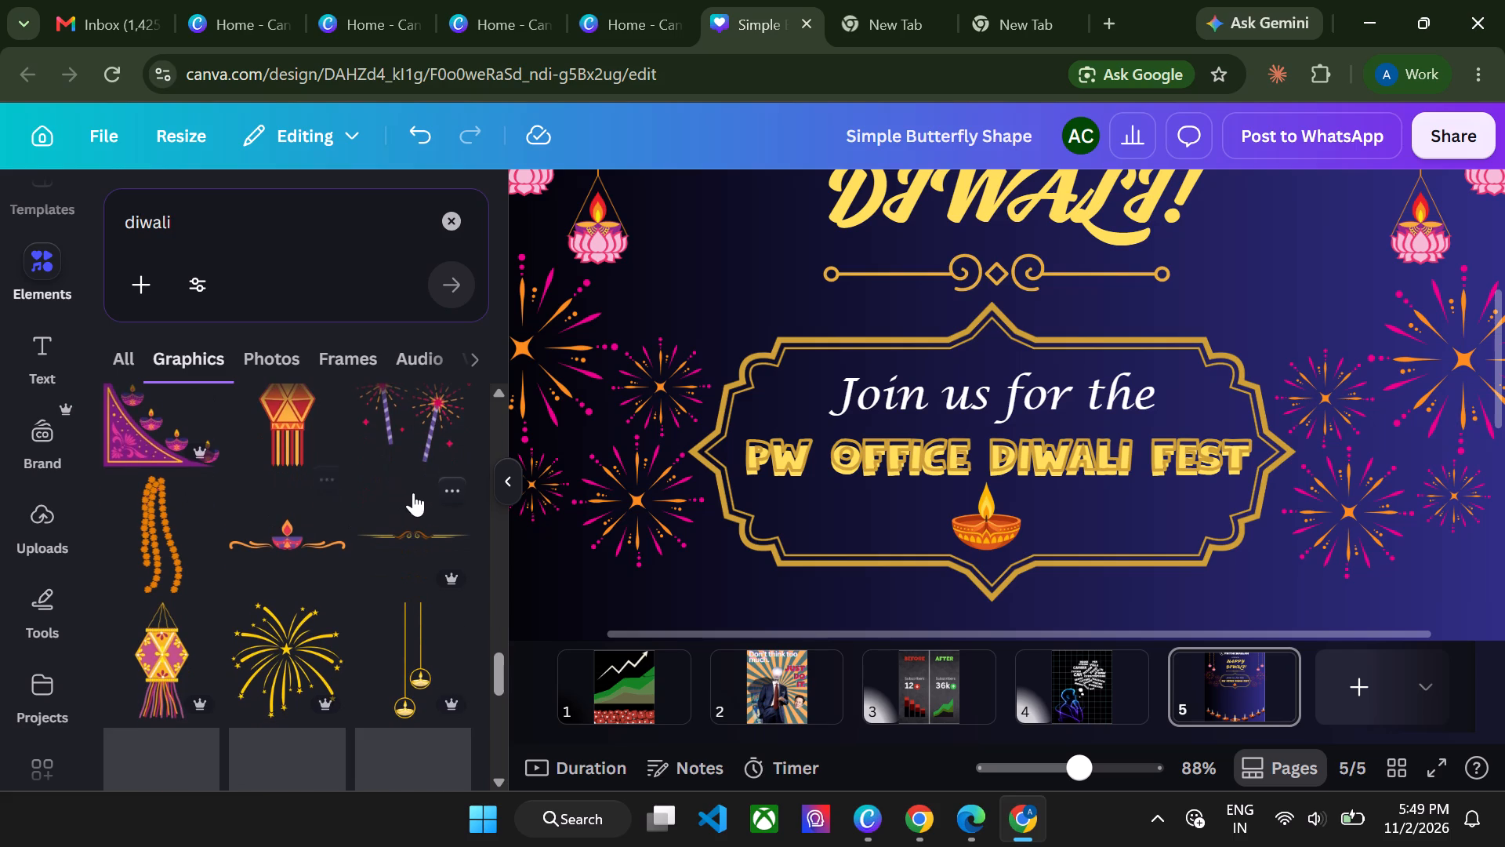
left_click(393, 538)
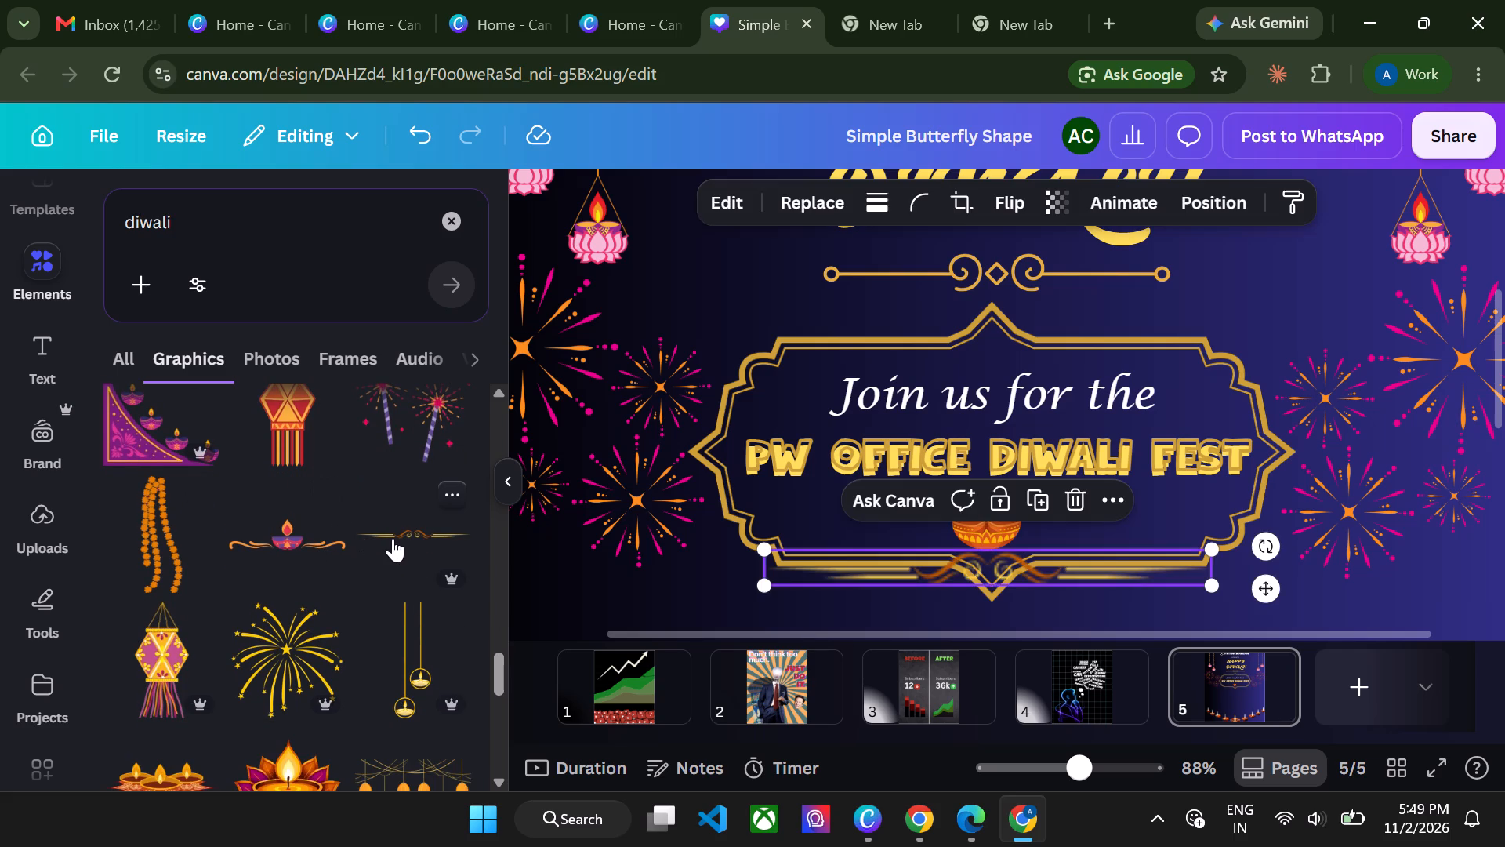
left_click_drag(988, 566, 989, 531)
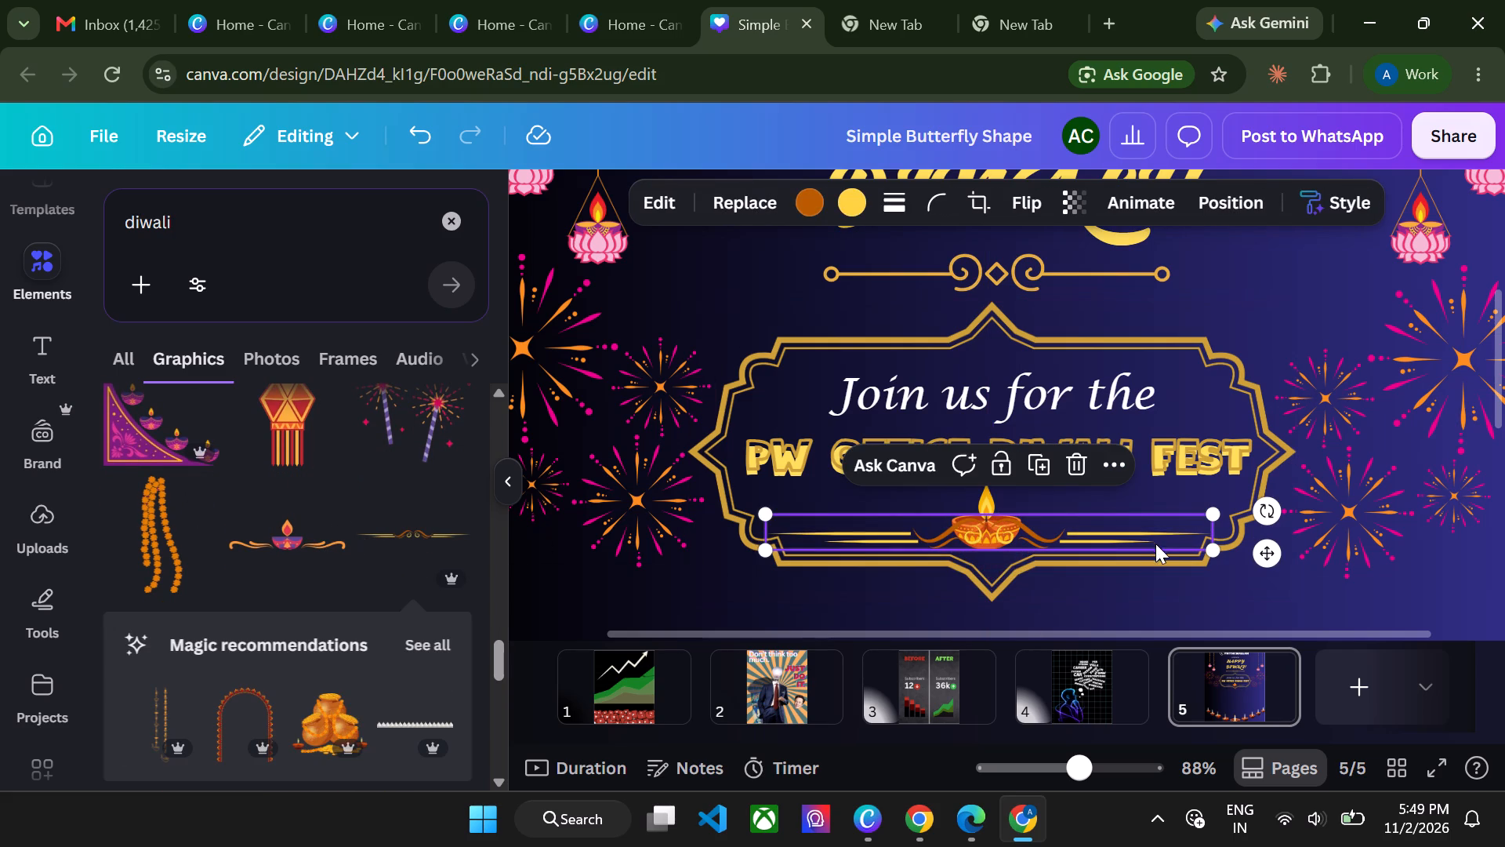
left_click(1267, 249)
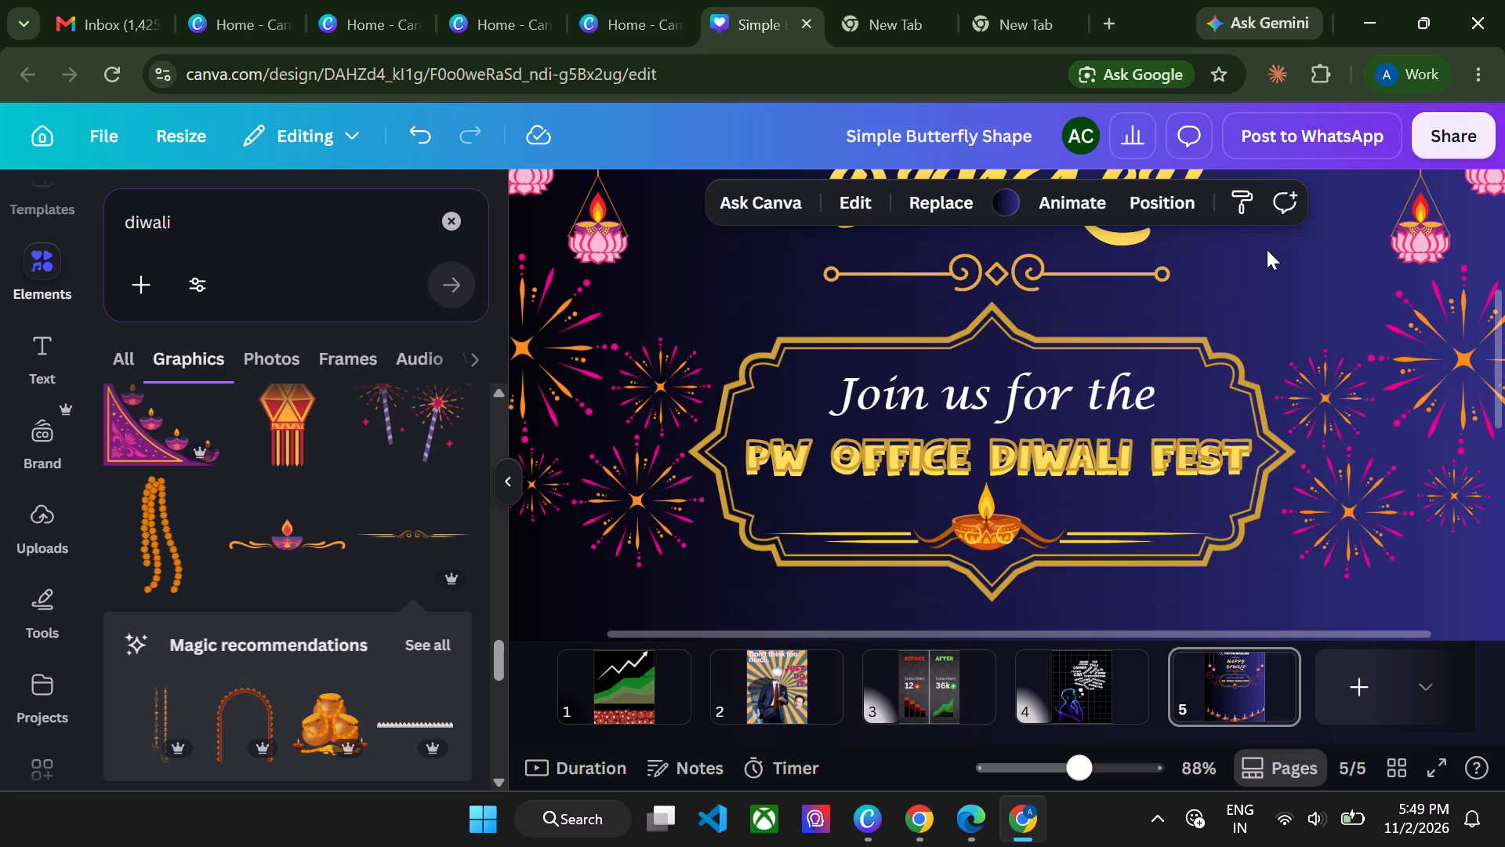
left_click(989, 505)
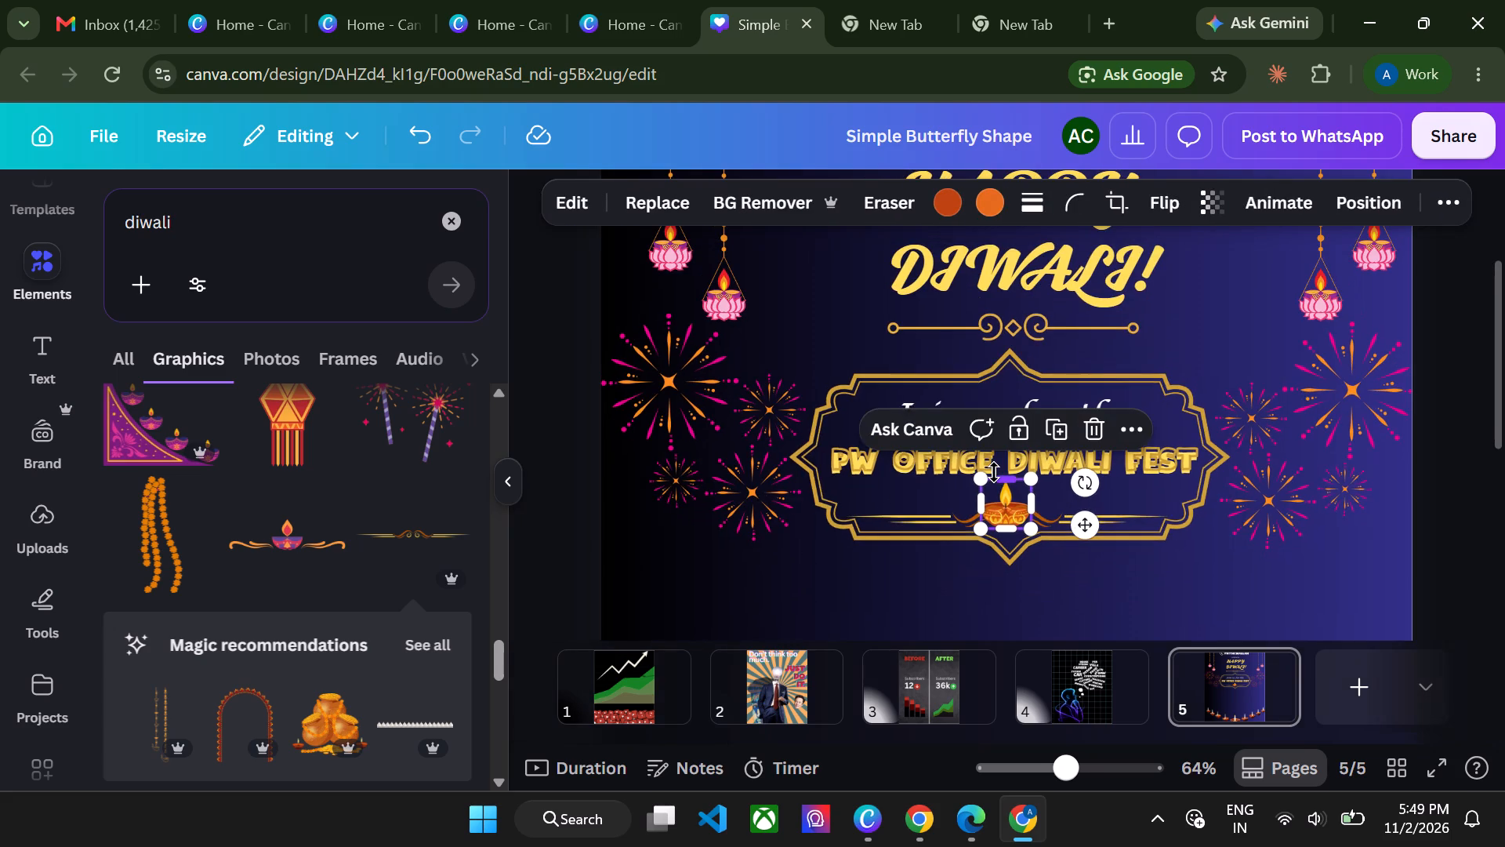
left_click(1352, 402)
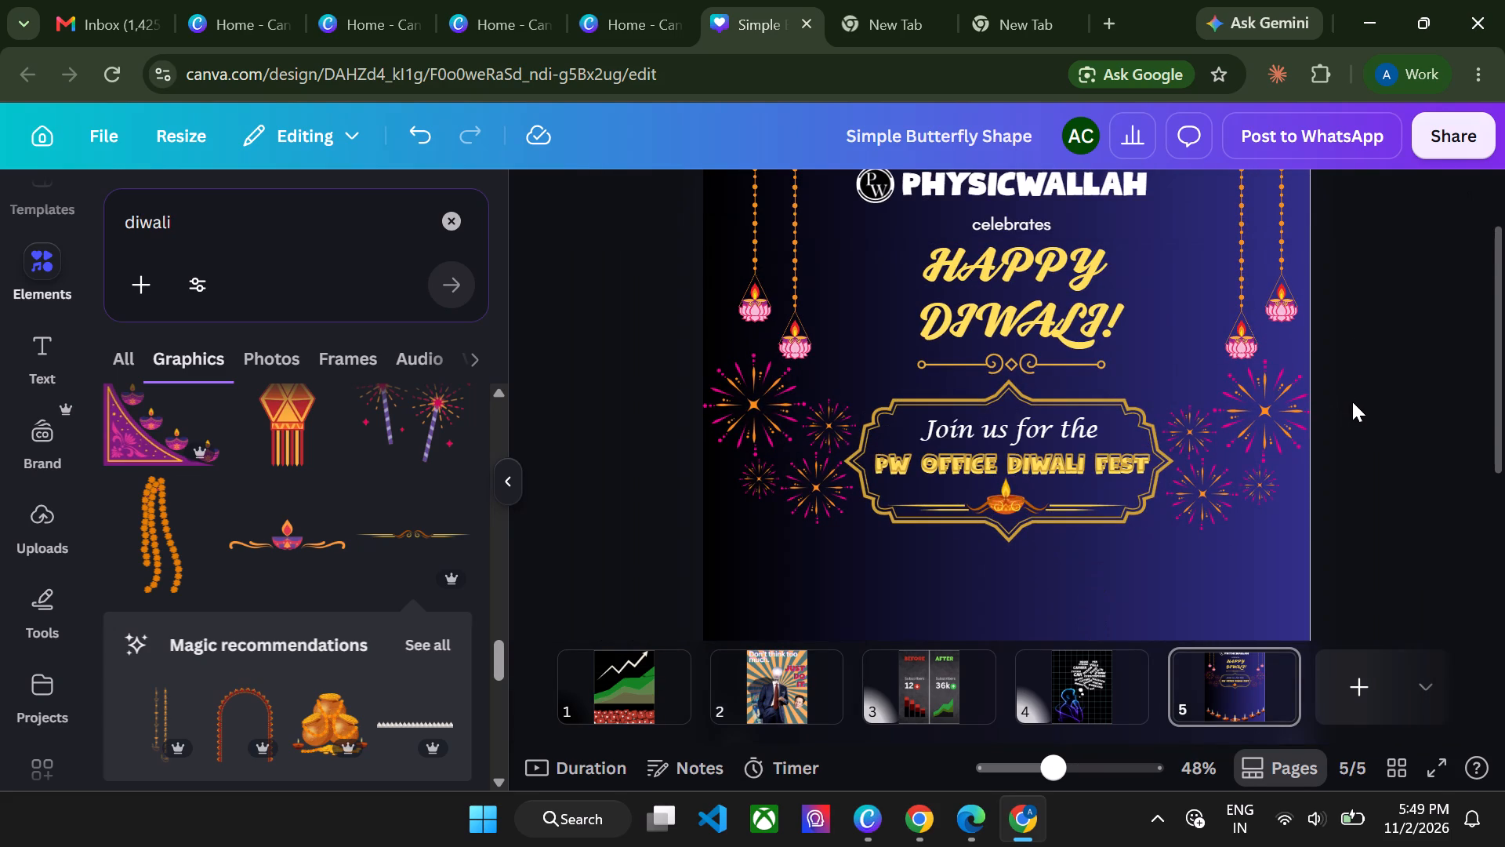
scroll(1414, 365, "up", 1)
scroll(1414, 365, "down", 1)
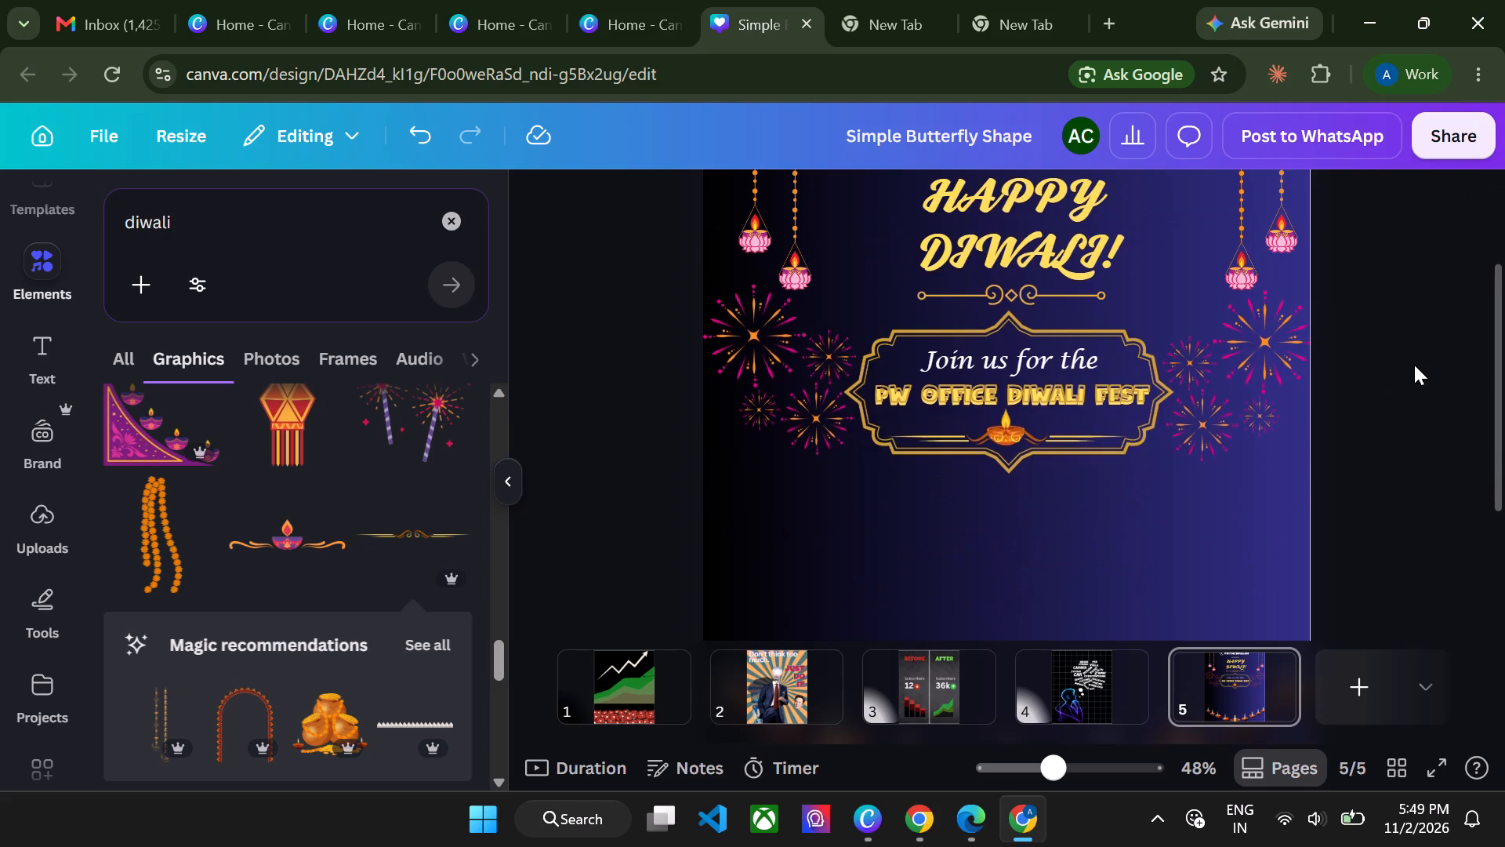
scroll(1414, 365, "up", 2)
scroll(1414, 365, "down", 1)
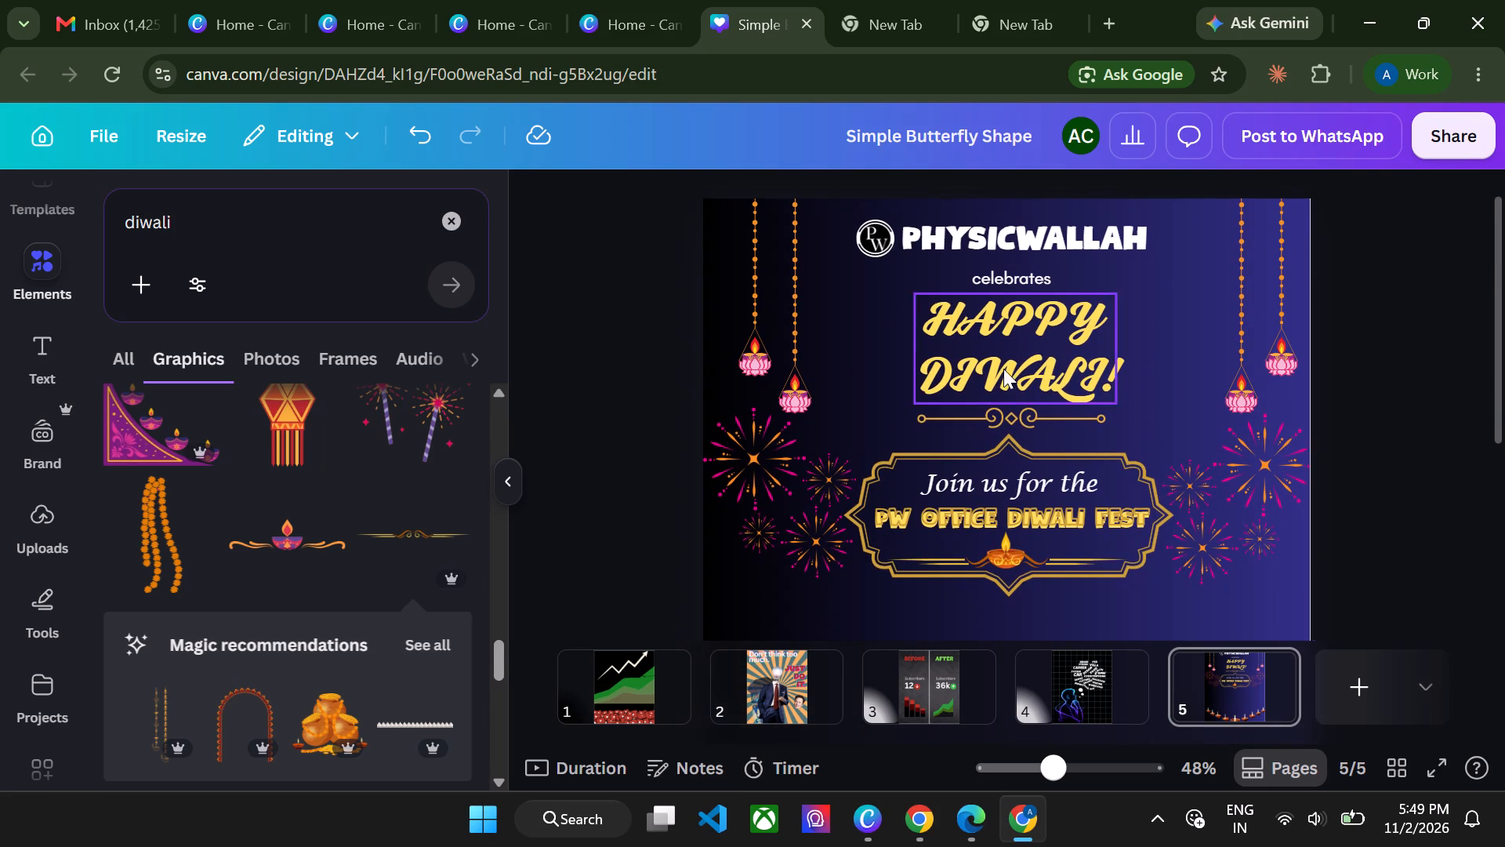
Add the twin-sparkler graphic, shrink it to a small accent, tilt it outward and place it left of the HAPPY DIWALI! heading.
scroll(407, 345, "up", 1)
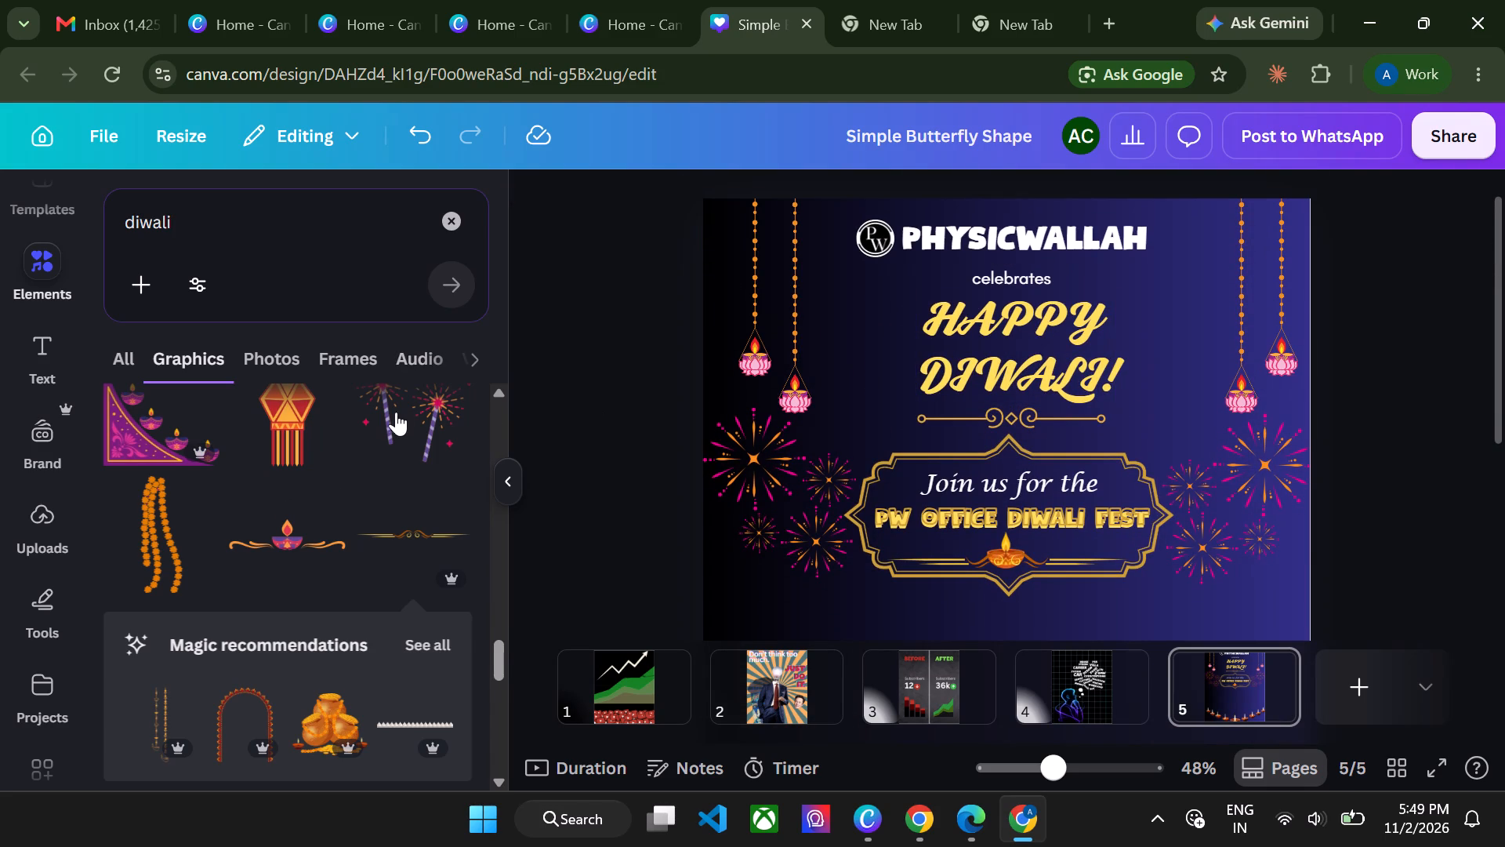
scroll(396, 416, "up", 1)
left_click(396, 488)
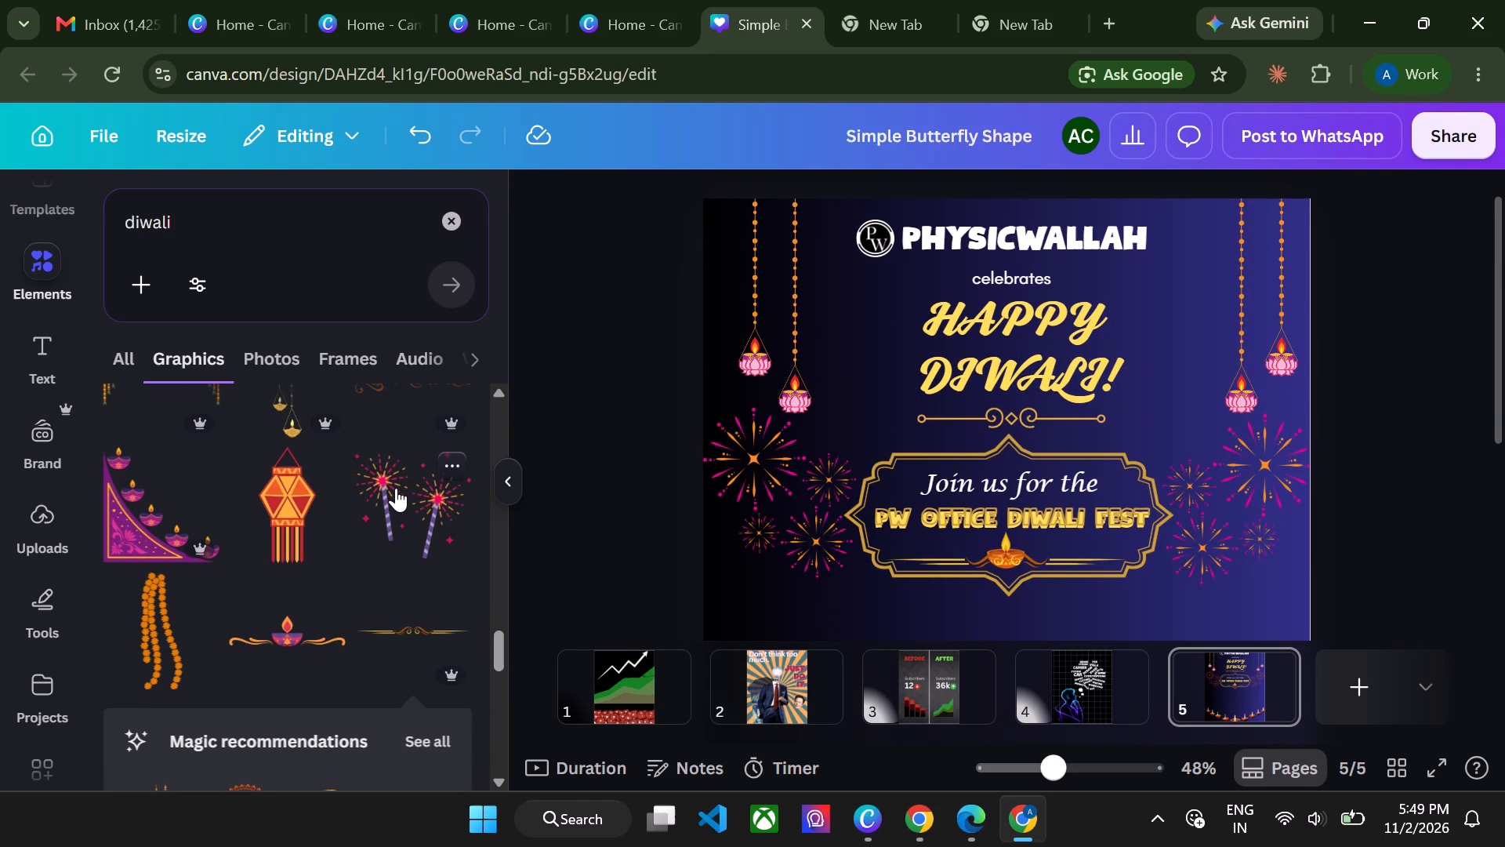
left_click_drag(1109, 478, 1079, 317)
left_click_drag(1102, 306, 950, 470)
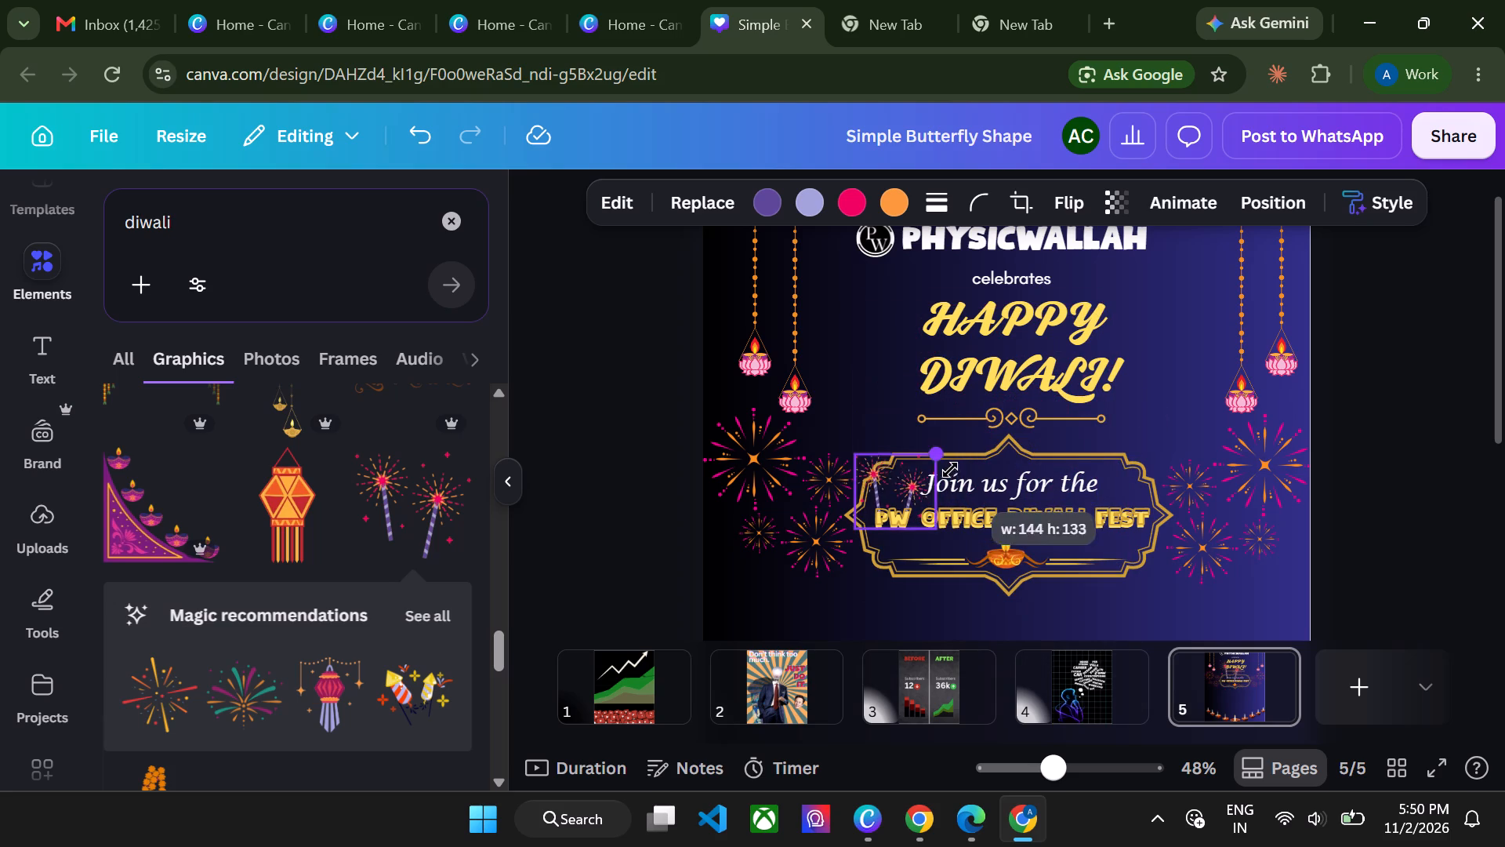
left_click_drag(950, 470, 923, 486)
left_click_drag(963, 523, 919, 296)
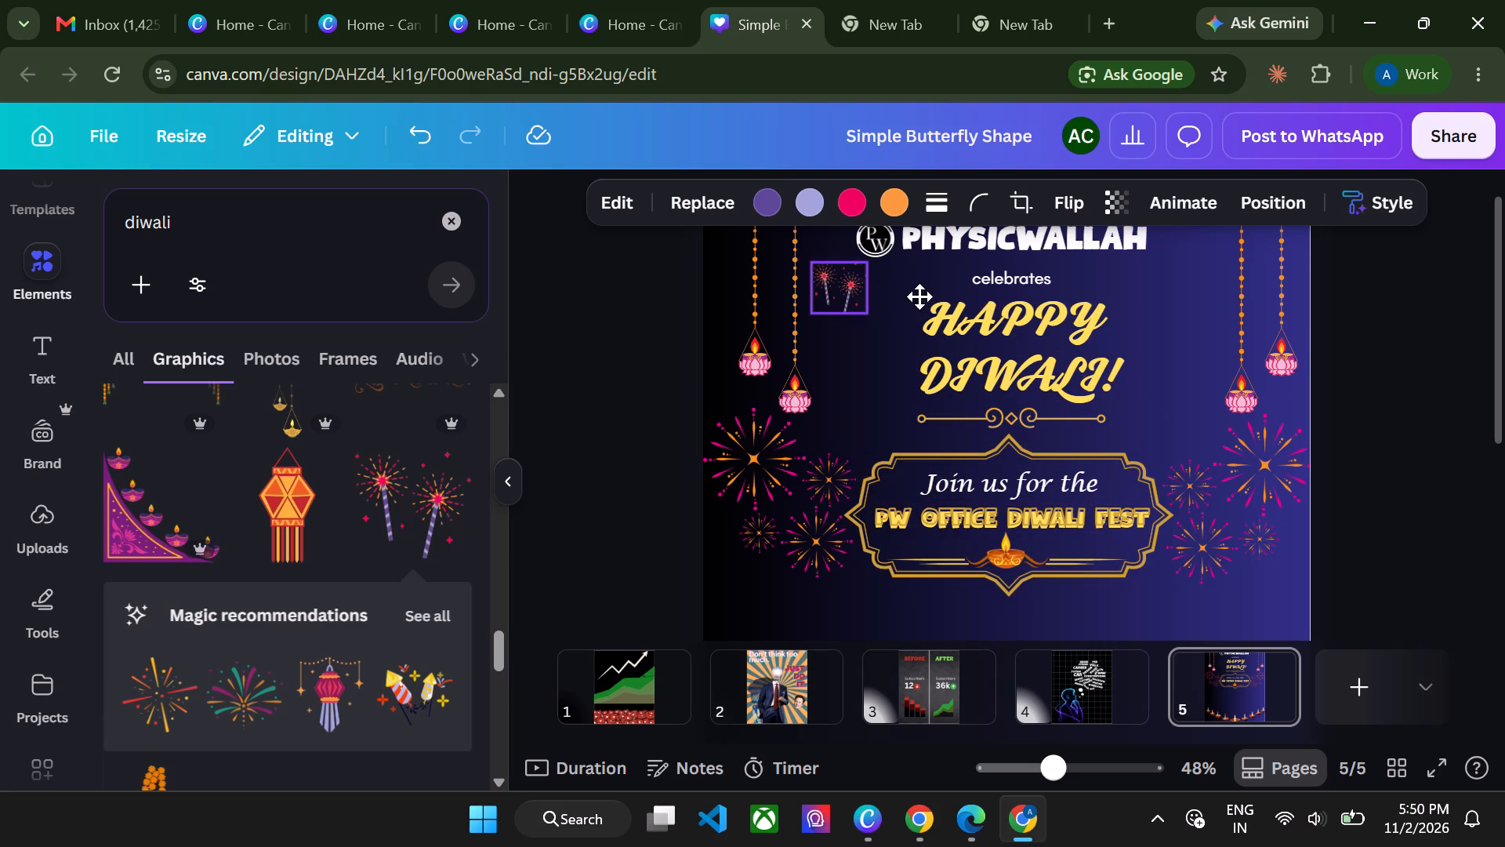
left_click_drag(919, 296, 966, 315)
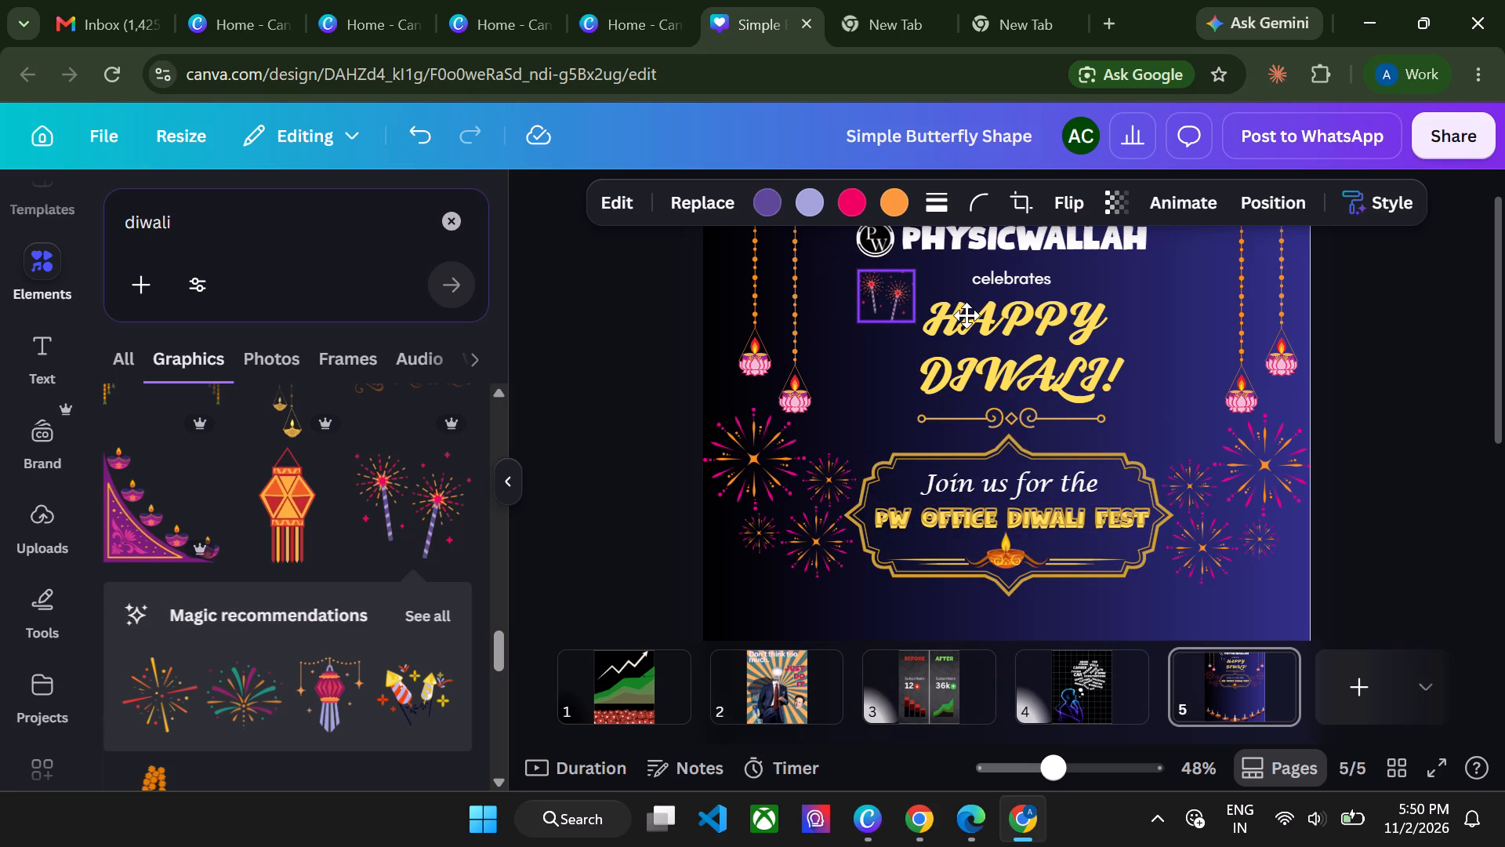
left_click_drag(966, 315, 966, 358)
left_click_drag(860, 418, 976, 441)
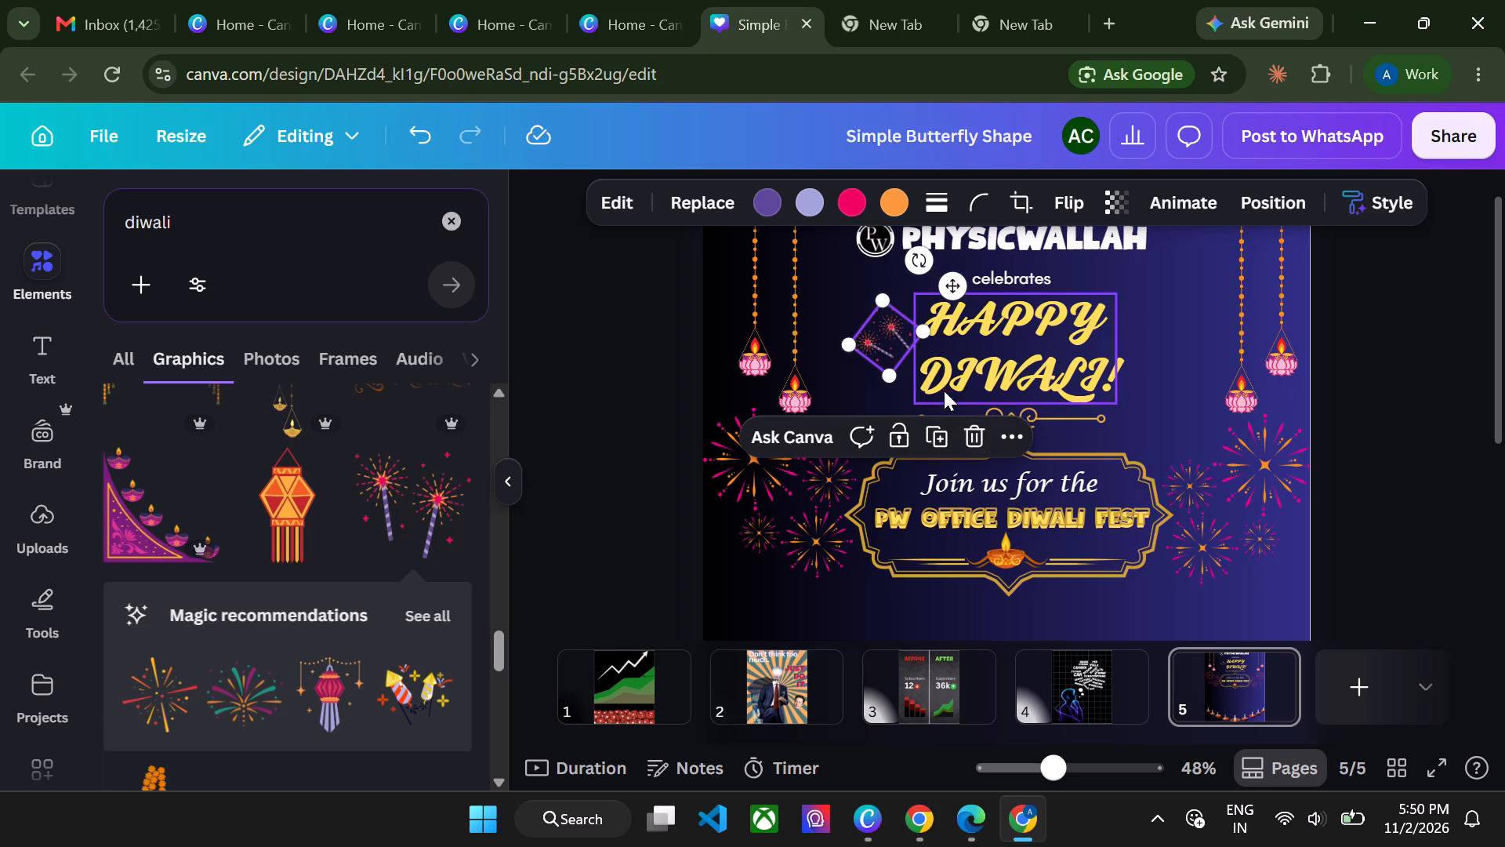
left_click_drag(881, 334, 890, 340)
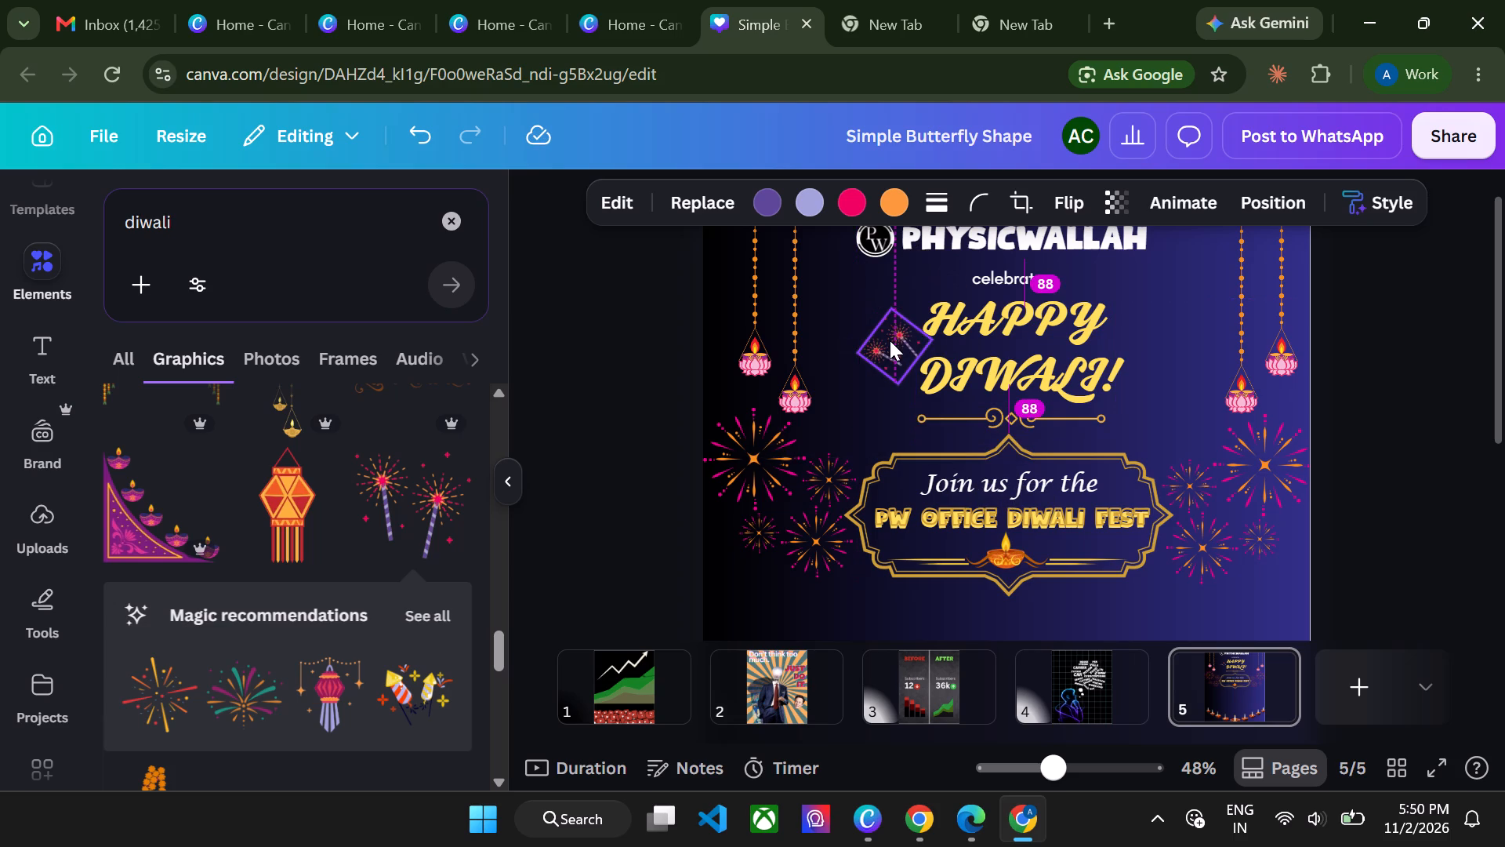
left_click(600, 389)
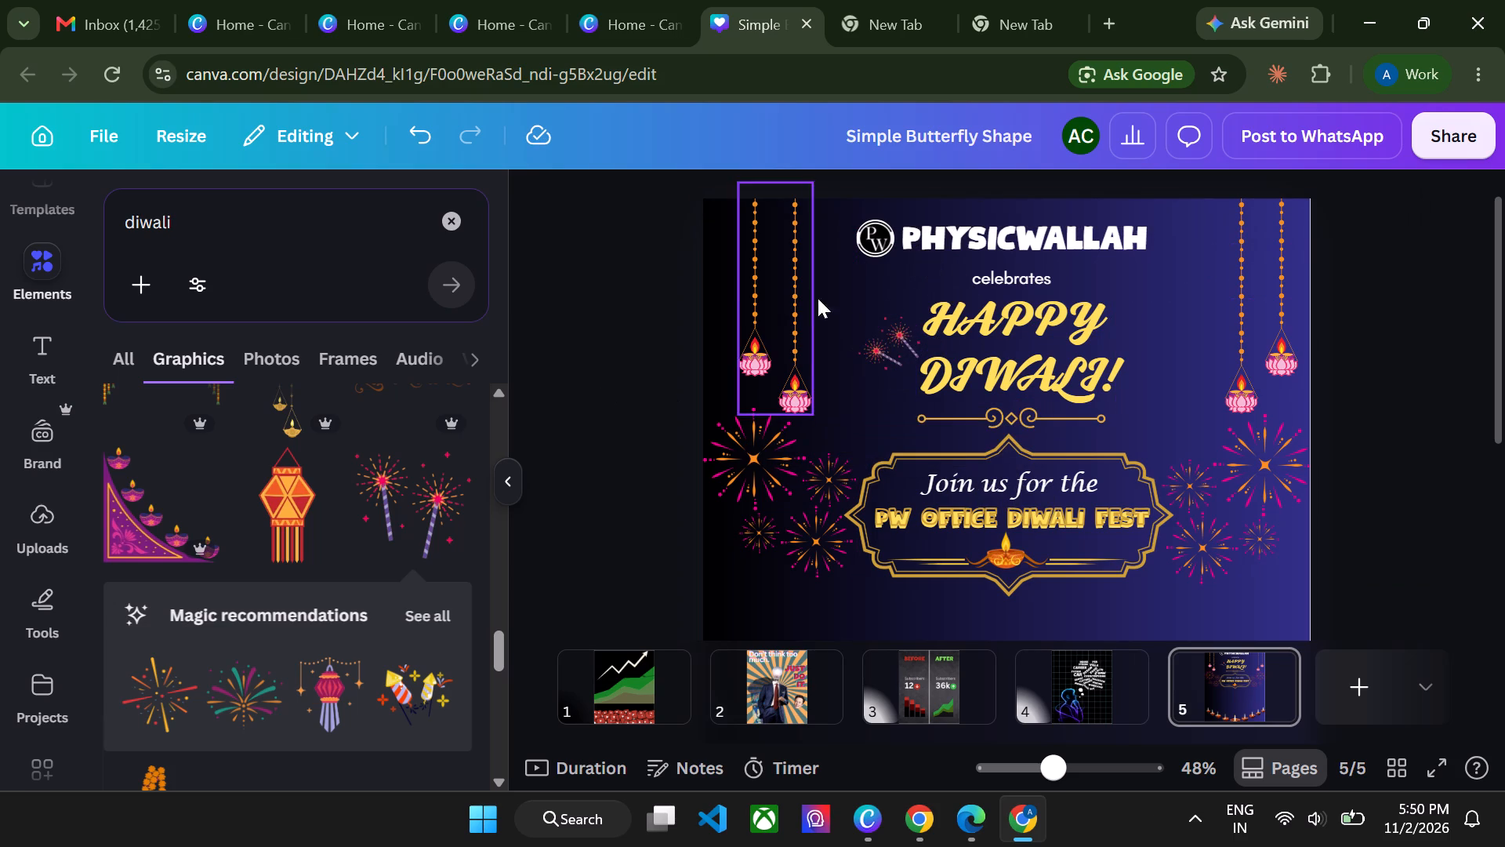
Duplicate the sparklers to the right of HAPPY DIWALI!, flip the copy horizontally and vertically, and rotate it to about -139° so it tilts outward.
left_click(904, 353)
left_click_drag(904, 353, 1140, 346, "alt")
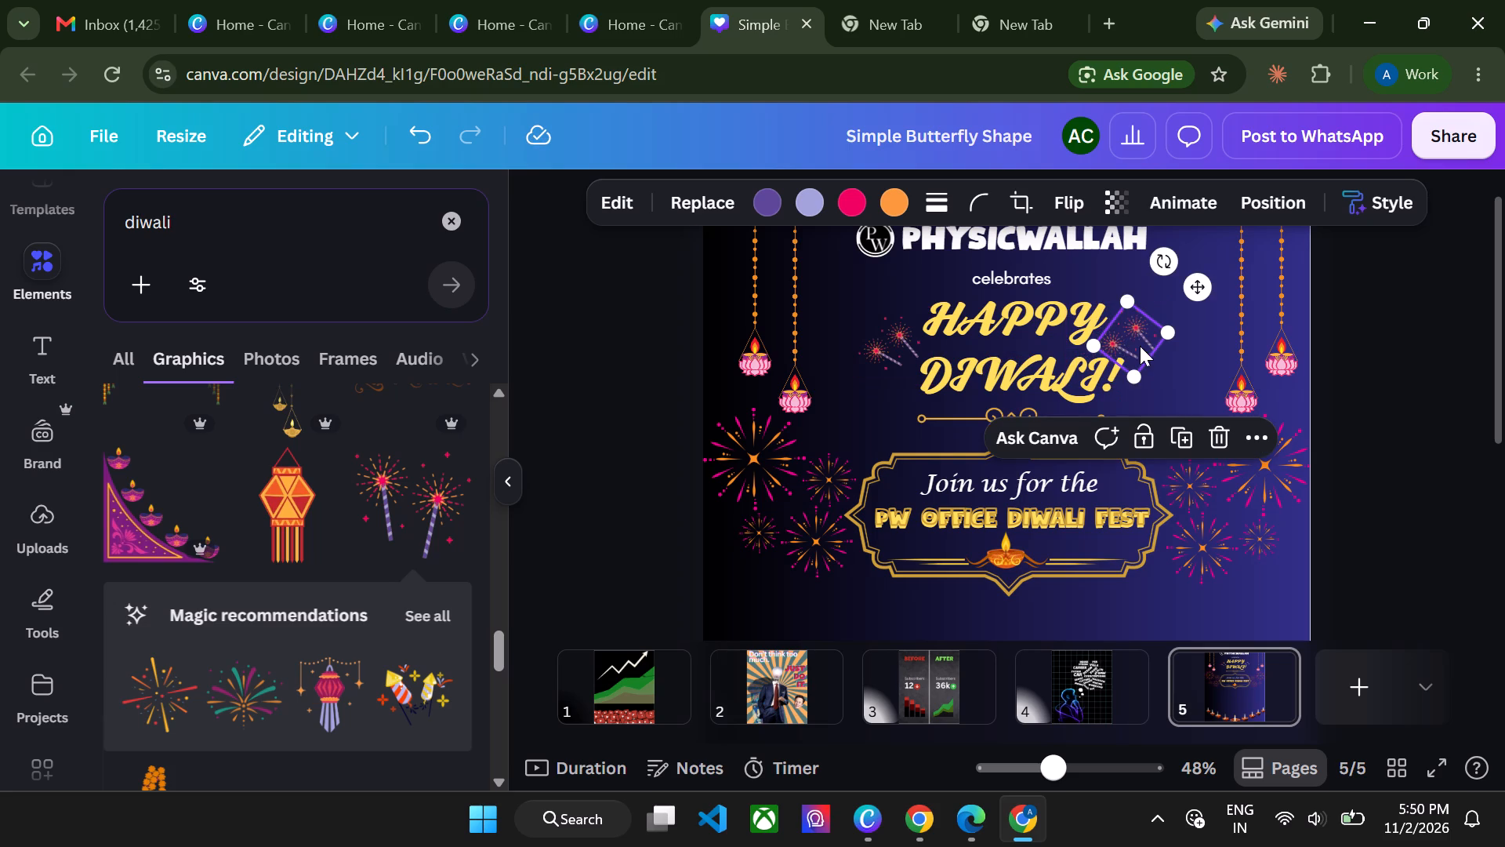
left_click(1072, 202)
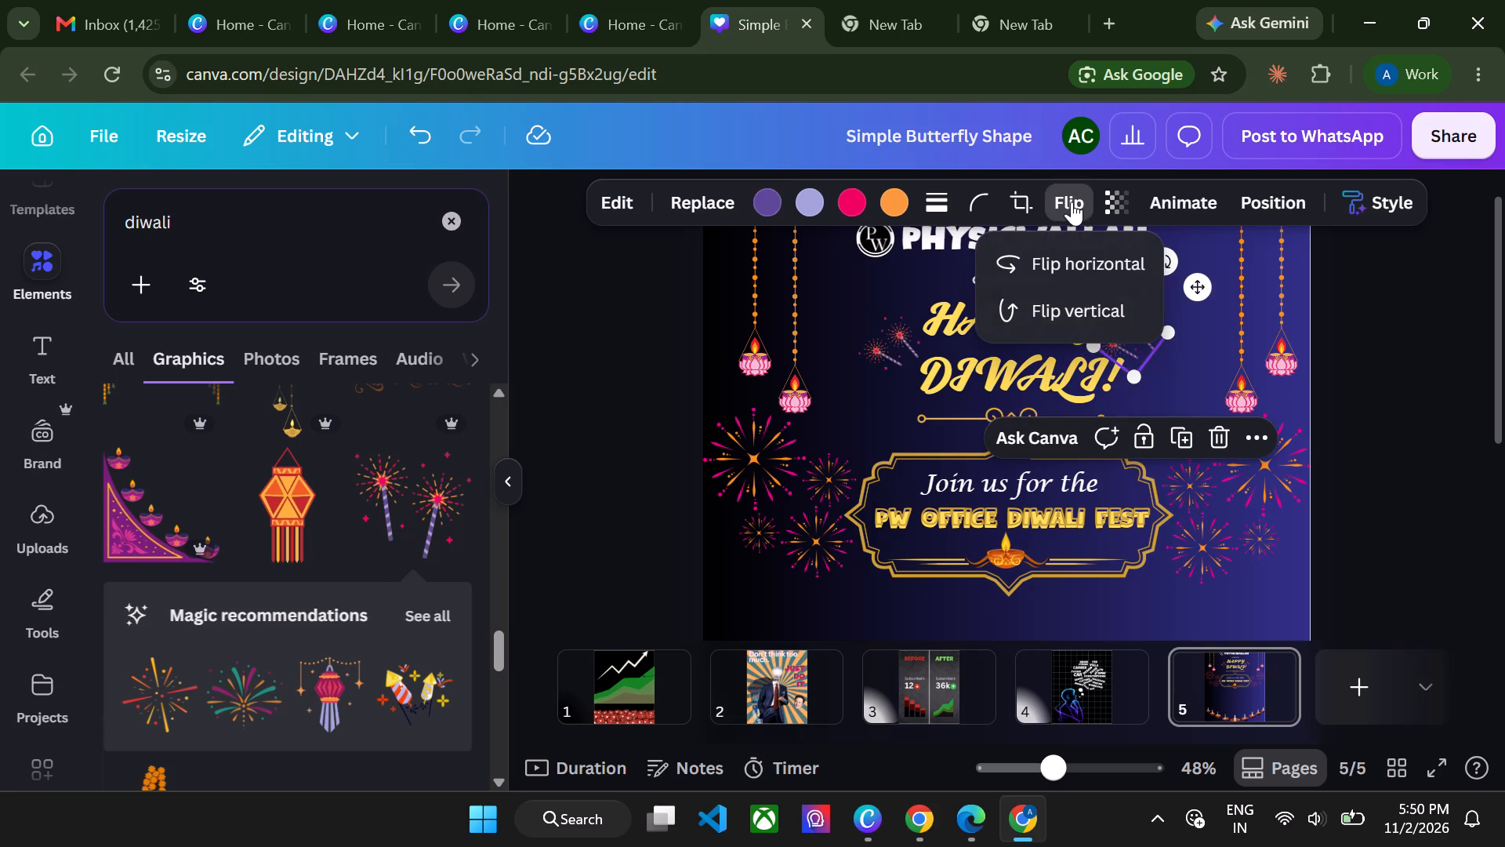
left_click(1046, 268)
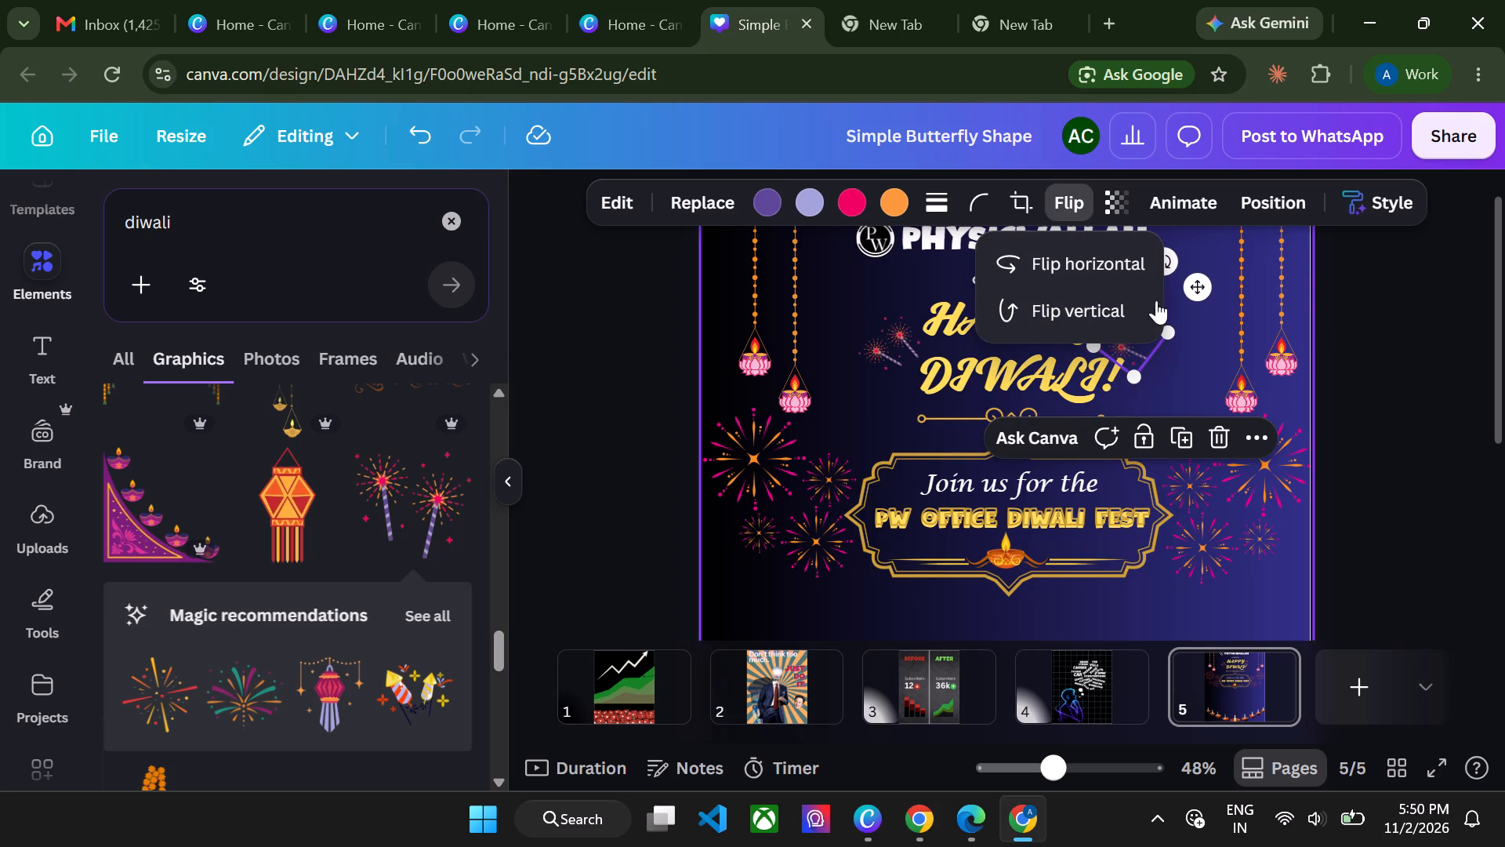
left_click(1104, 300)
left_click(1378, 333)
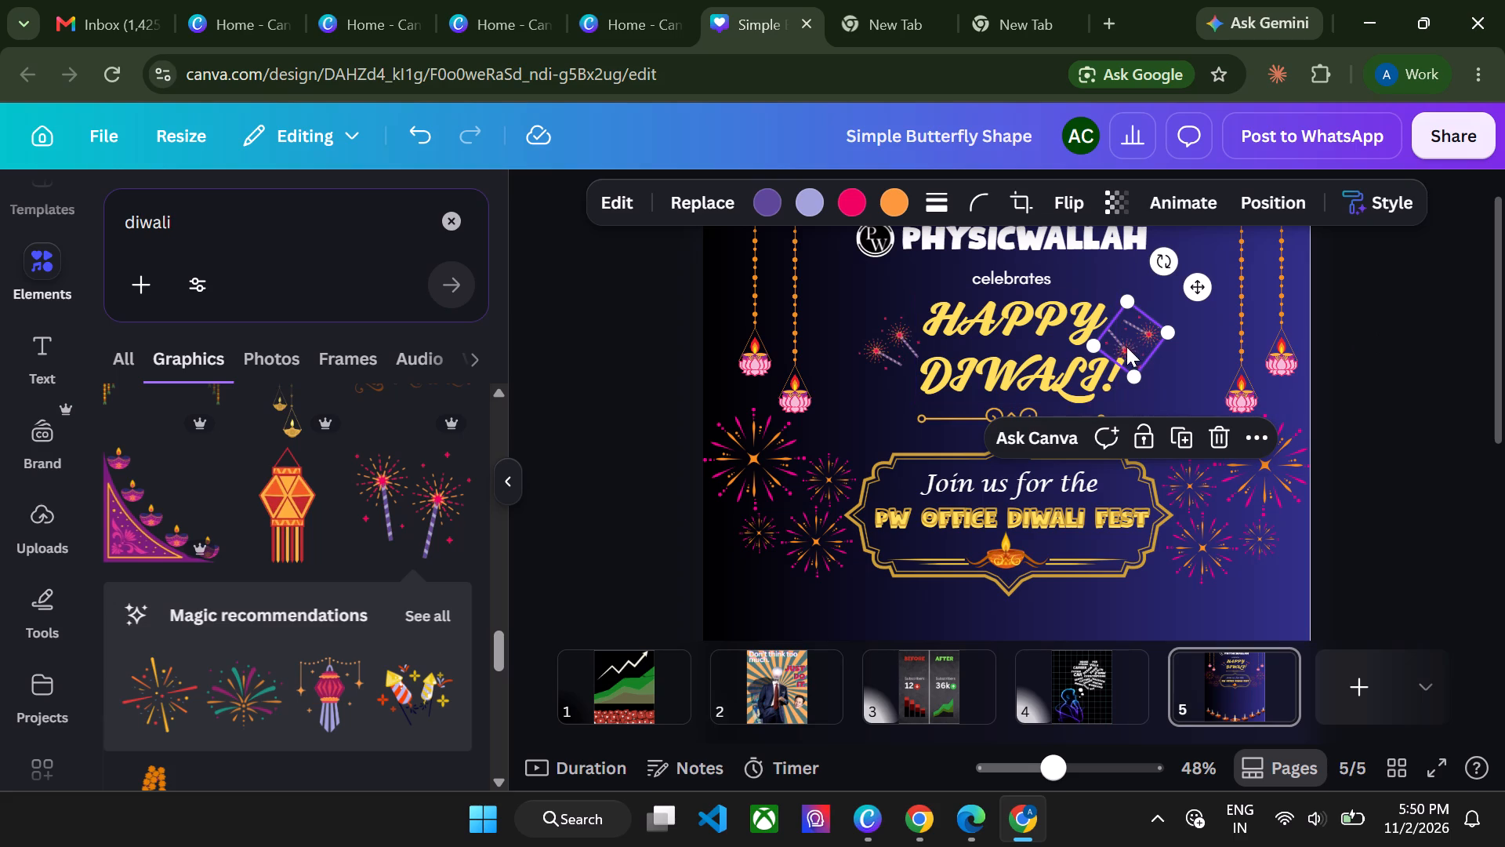
left_click_drag(1162, 258, 1103, 319)
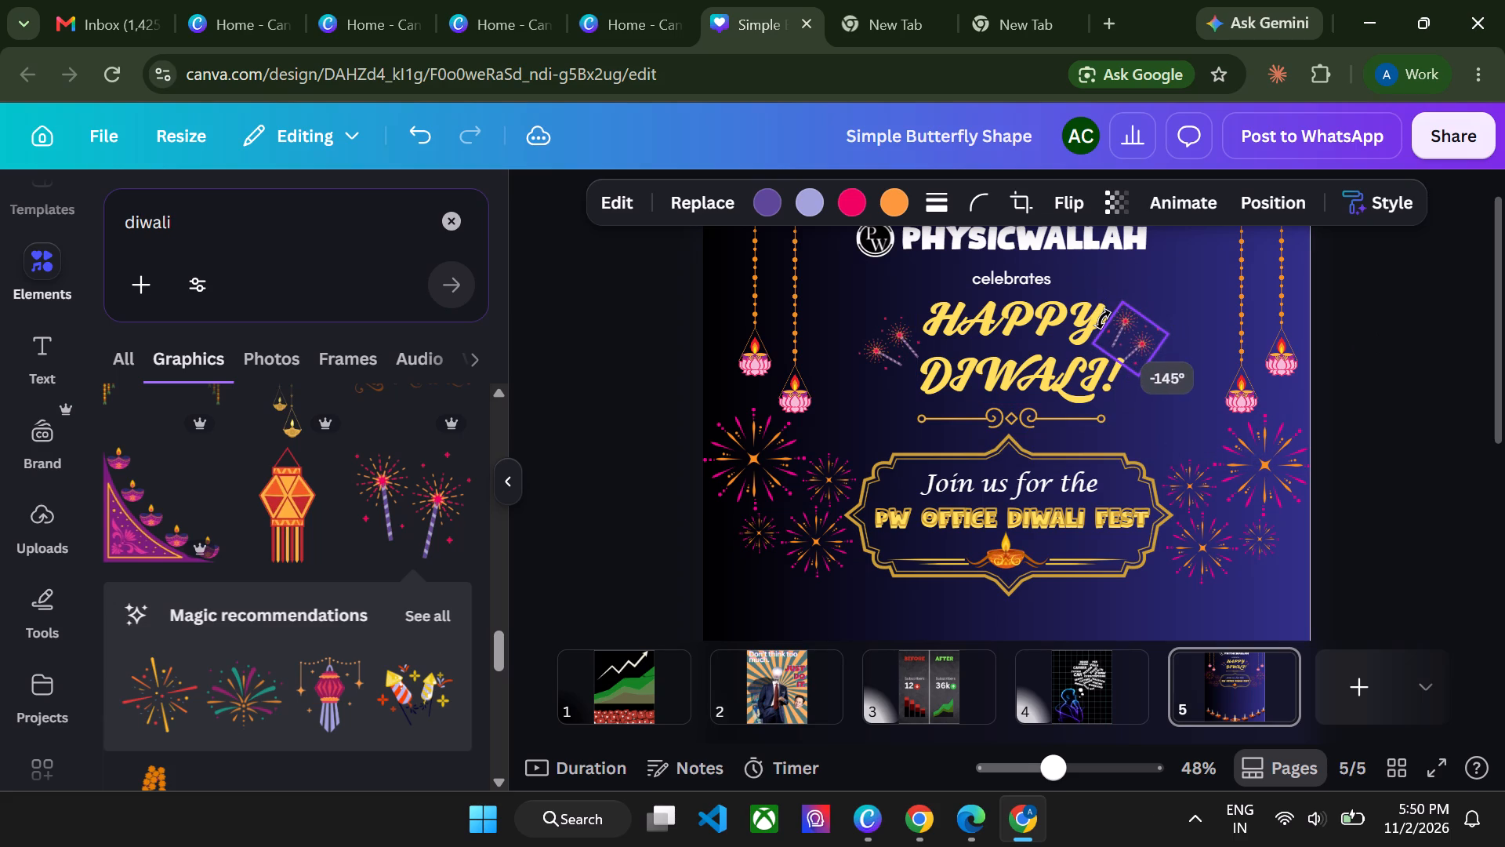
left_click_drag(1103, 319, 1098, 311)
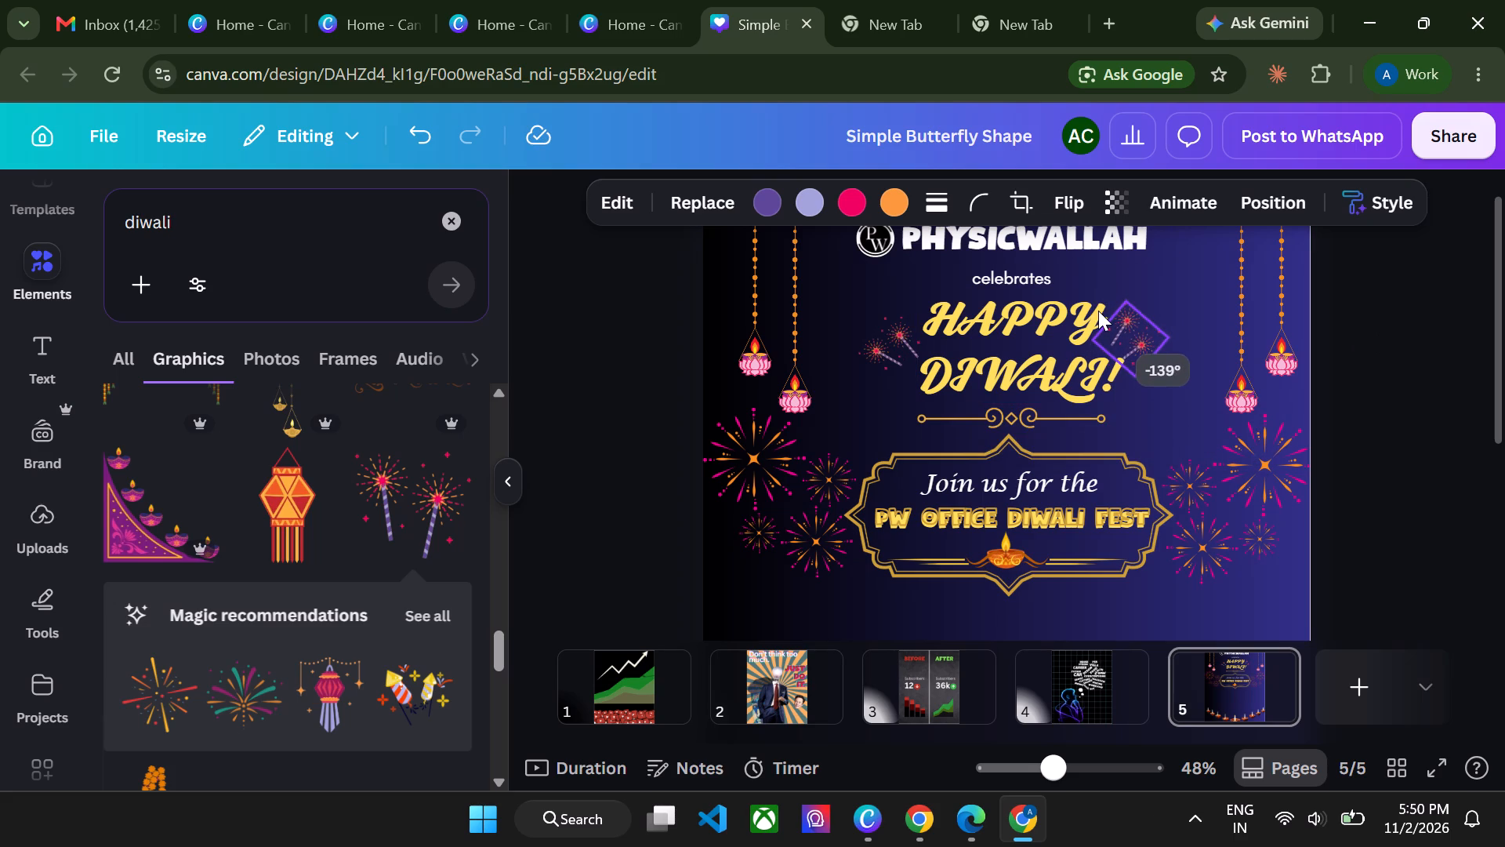
left_click_drag(1132, 333, 1132, 336)
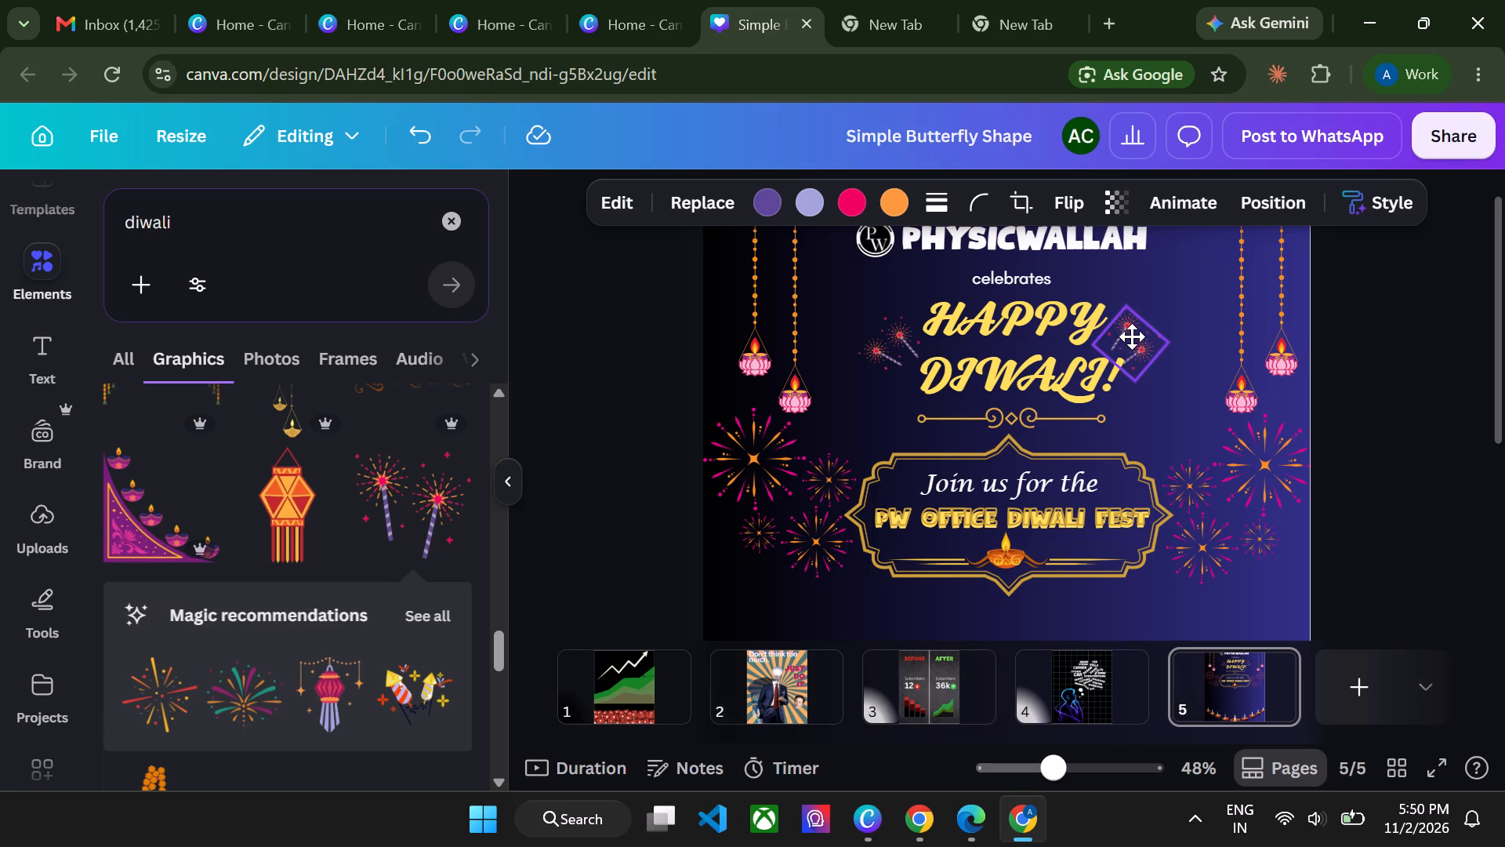
left_click_drag(1132, 336, 1143, 336)
left_click(1345, 342)
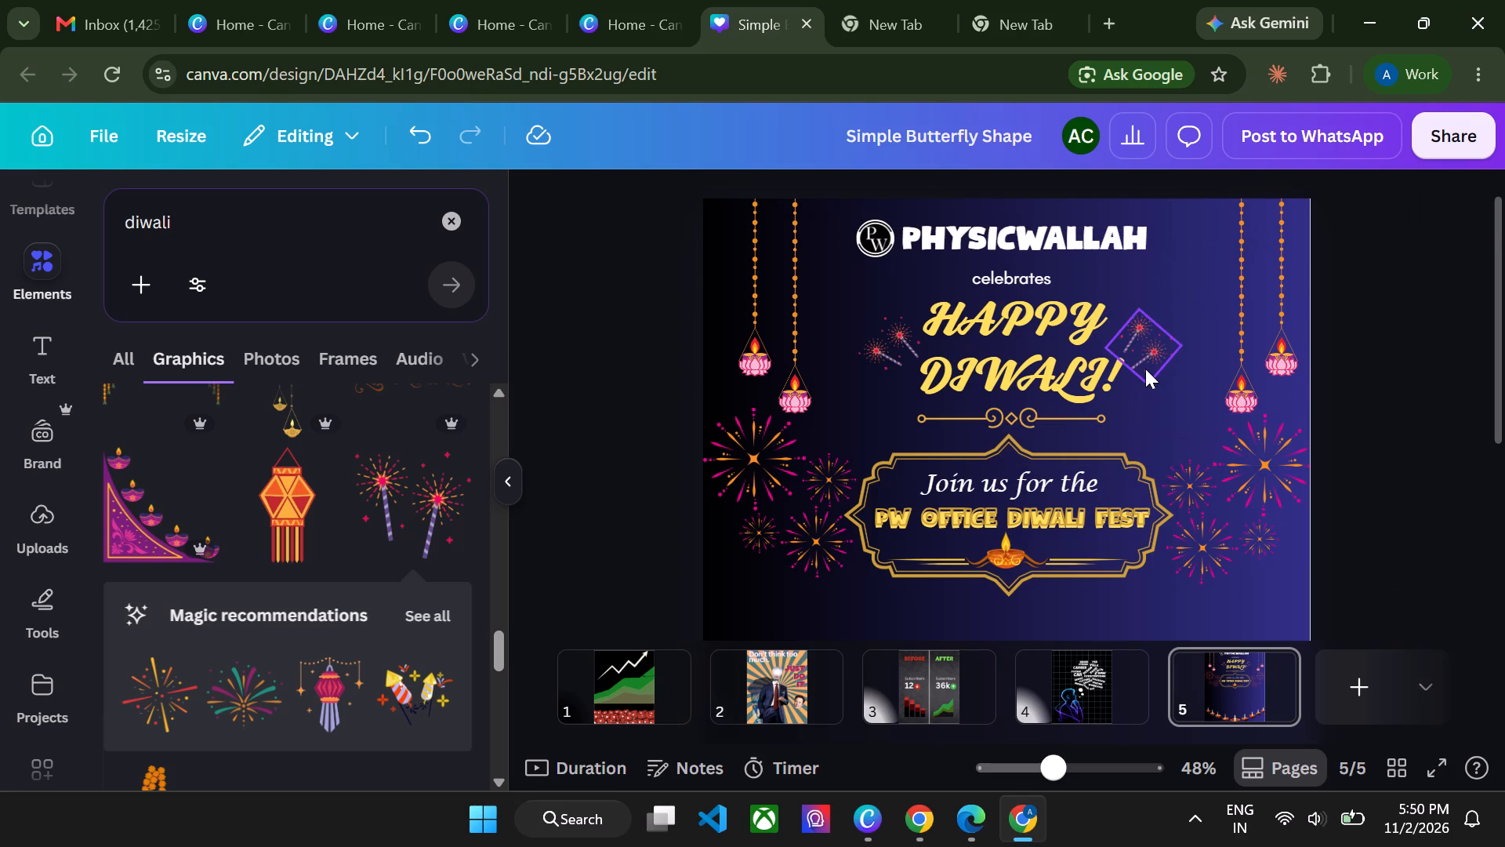
Review the whole poster layout from the PhysicsWallah logo down to the row of diyas along the bottom edge.
scroll(1145, 369, "down", 2)
scroll(1145, 369, "right", 1)
scroll(1145, 369, "up", 1)
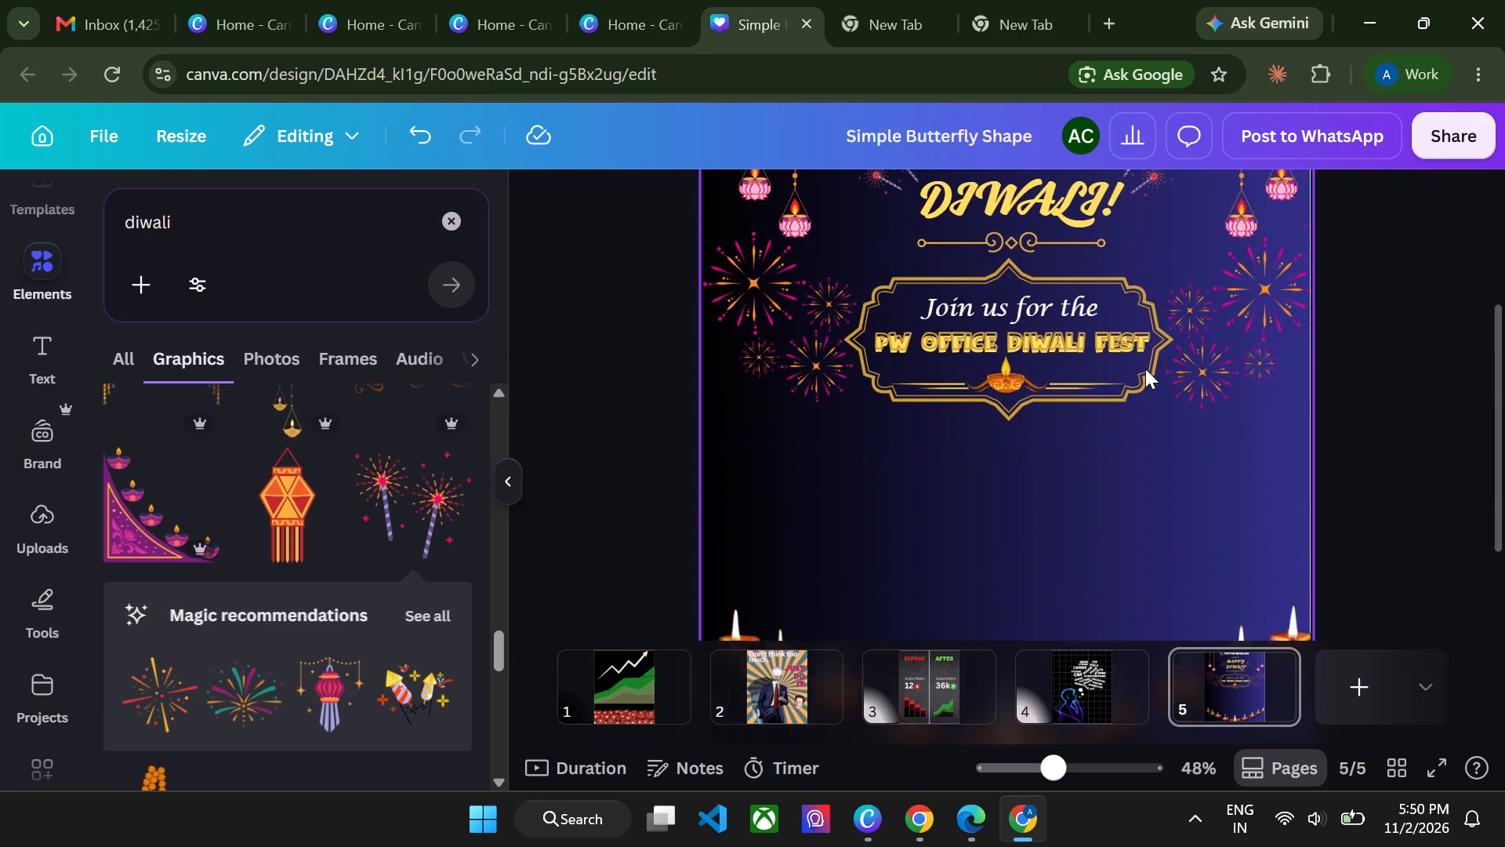
scroll(1145, 369, "up", 2)
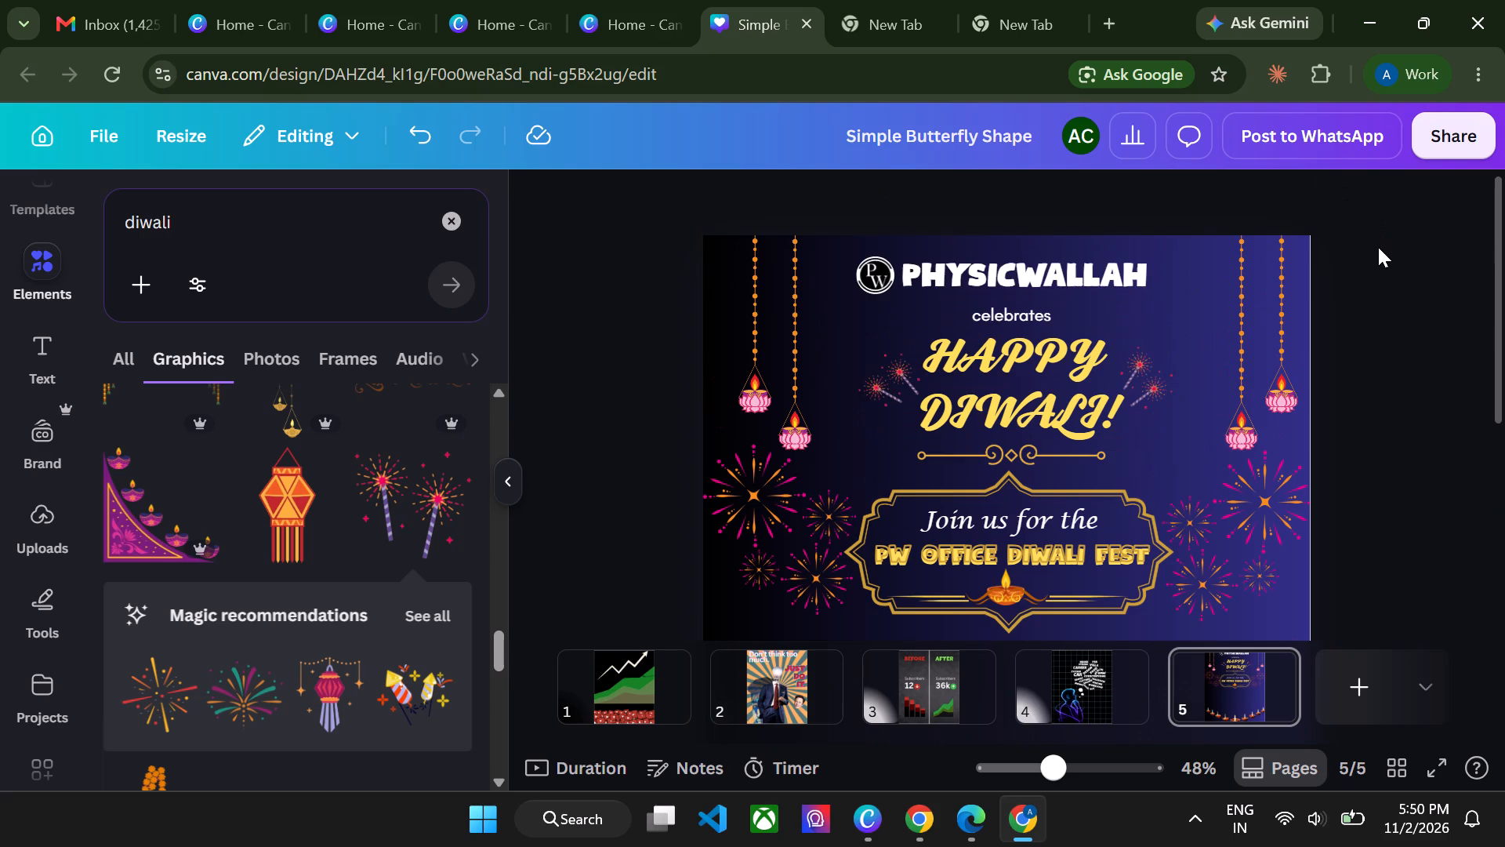
scroll(1378, 247, "down", 2)
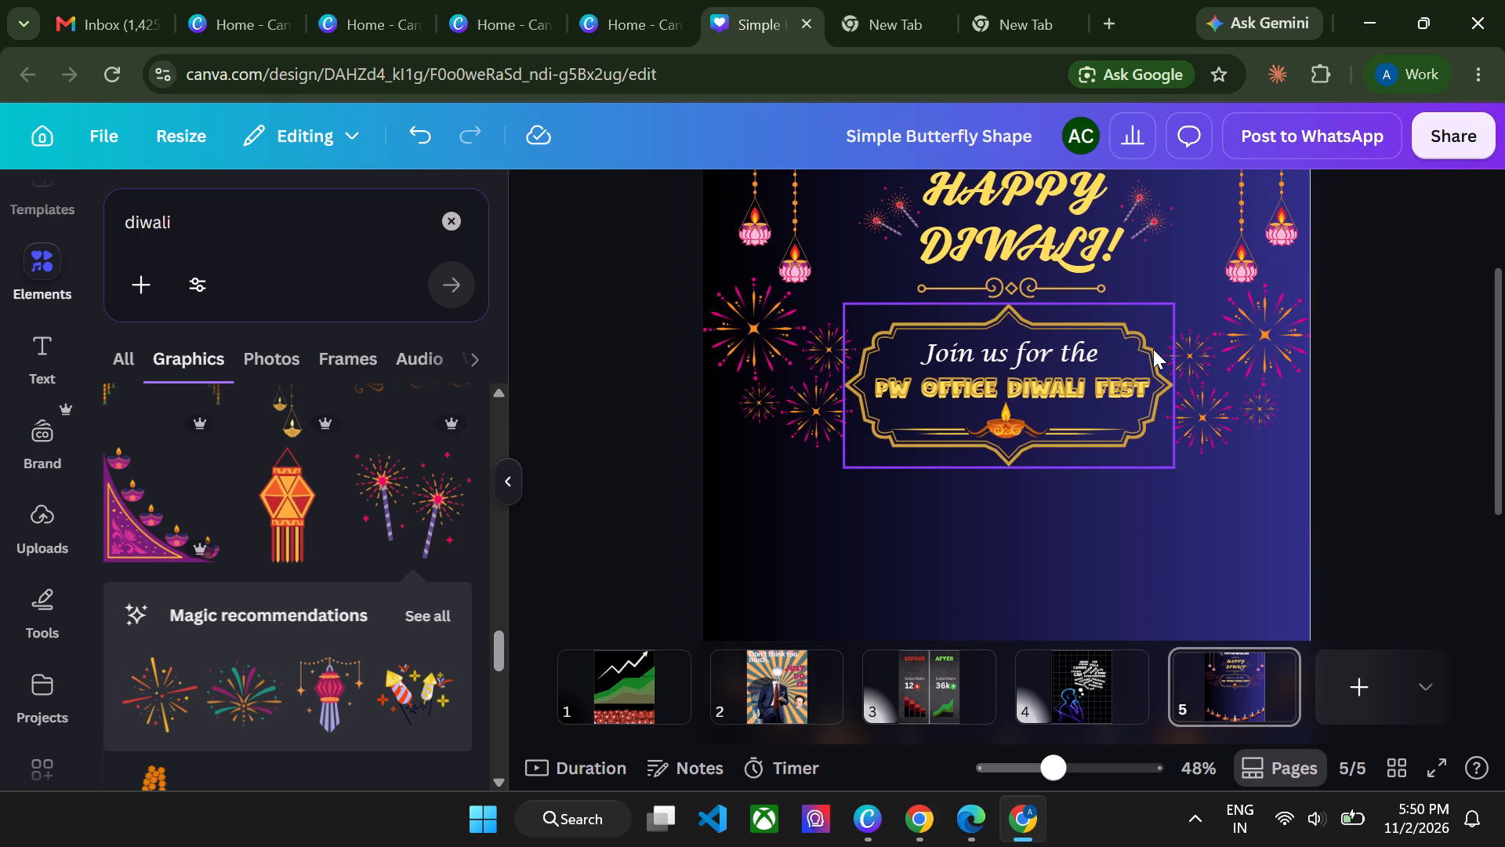
scroll(1153, 349, "down", 1)
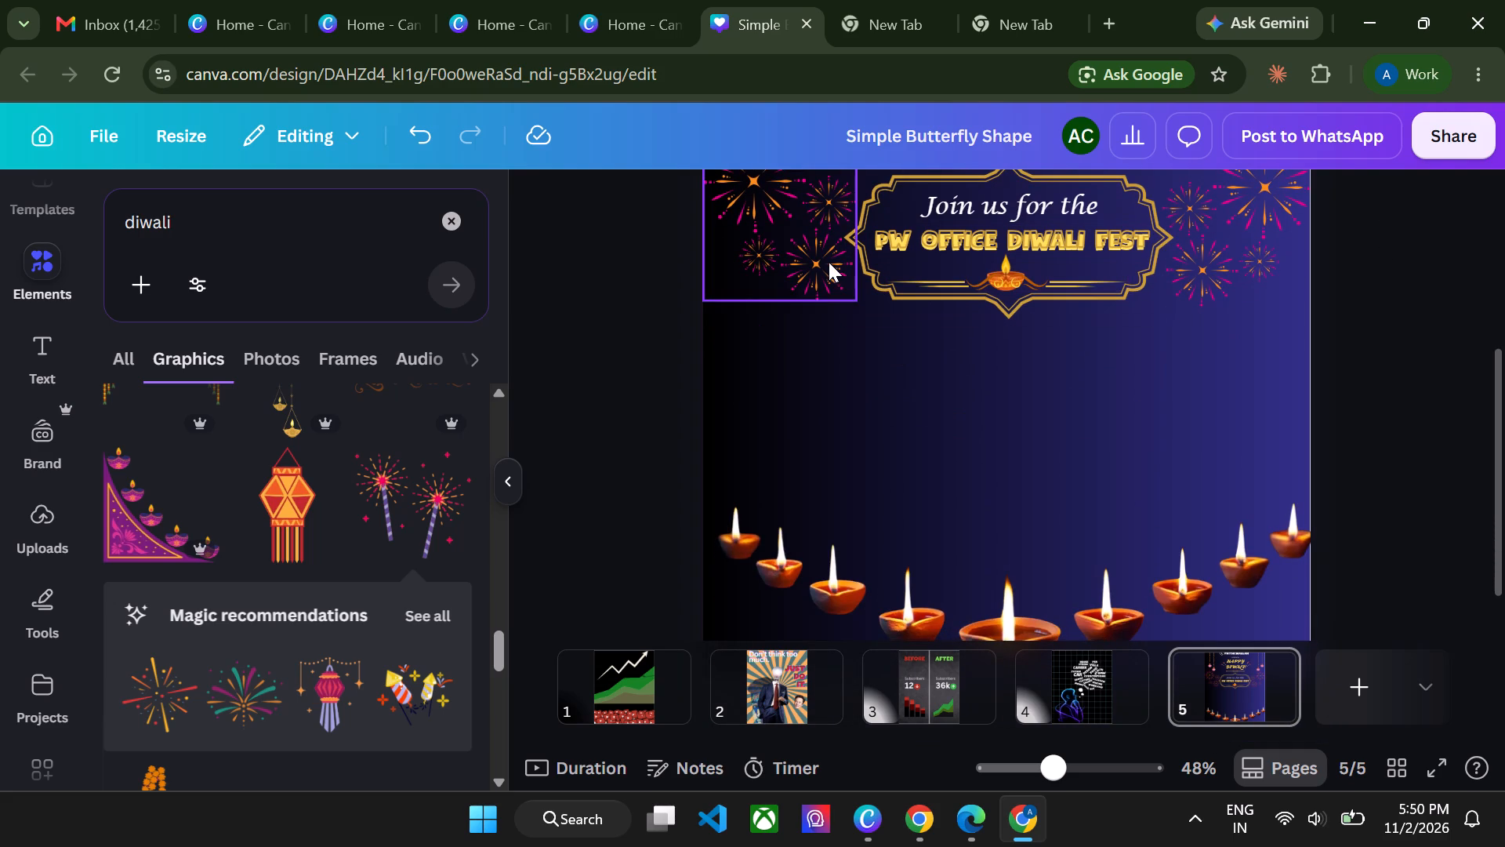
left_click(635, 340)
scroll(635, 340, "right", 1)
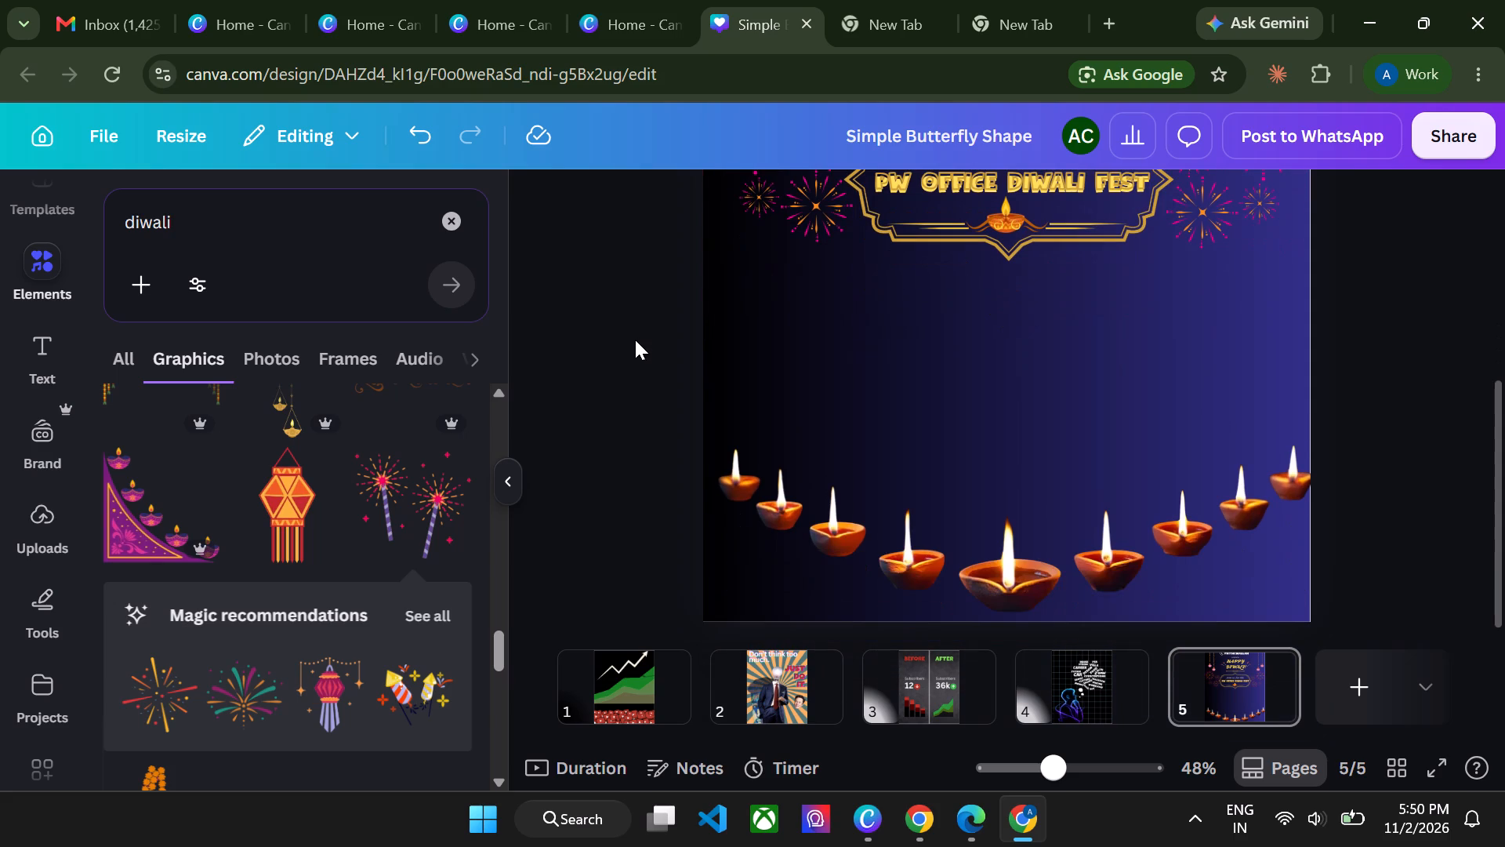
left_click(652, 501)
scroll(632, 428, "up", 1)
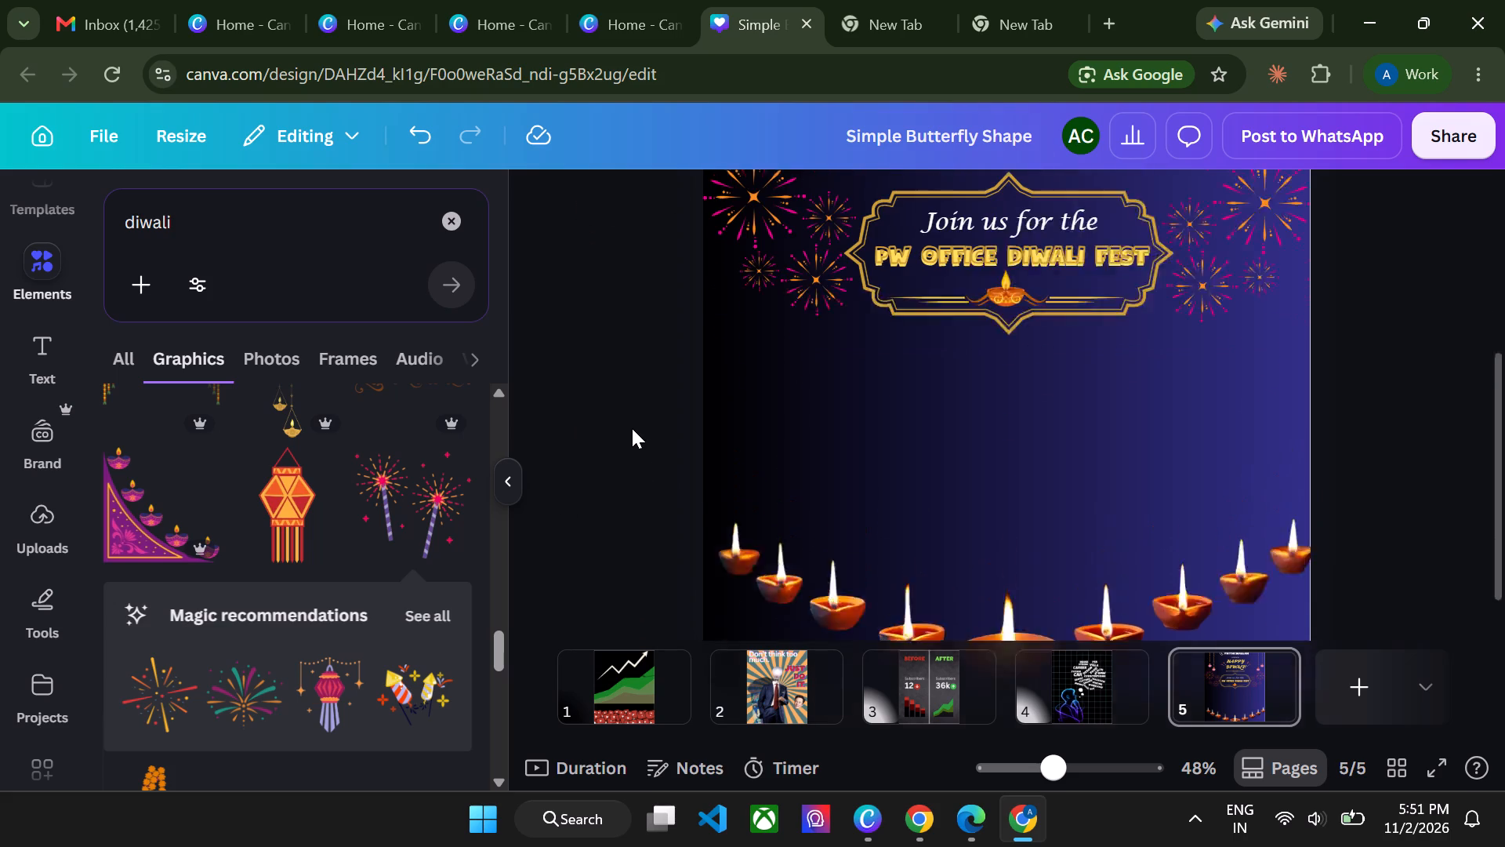
scroll(632, 428, "up", 1)
scroll(632, 428, "down", 3)
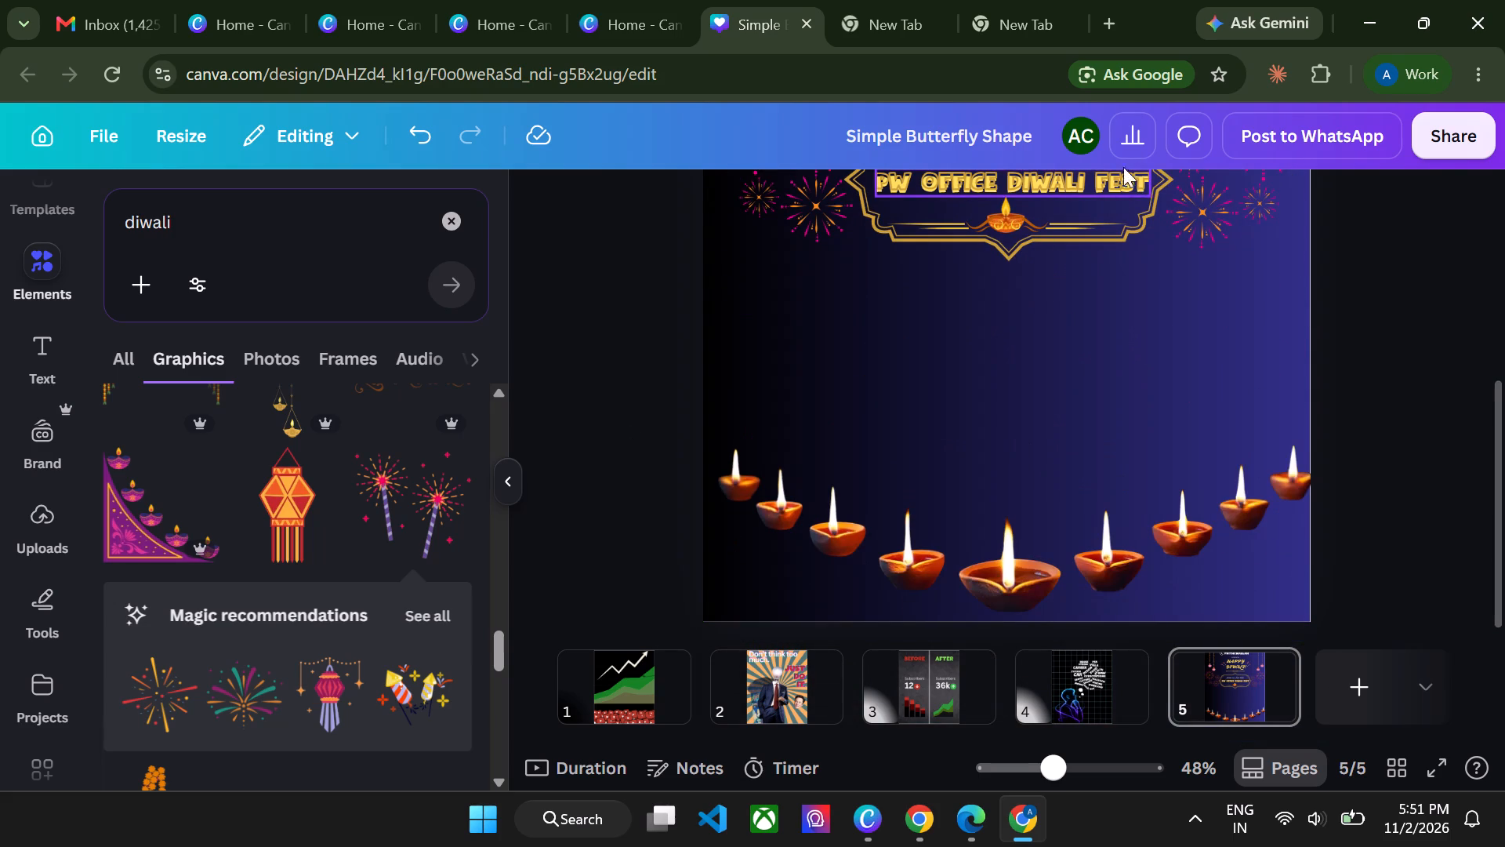
scroll(602, 274, "up", 2)
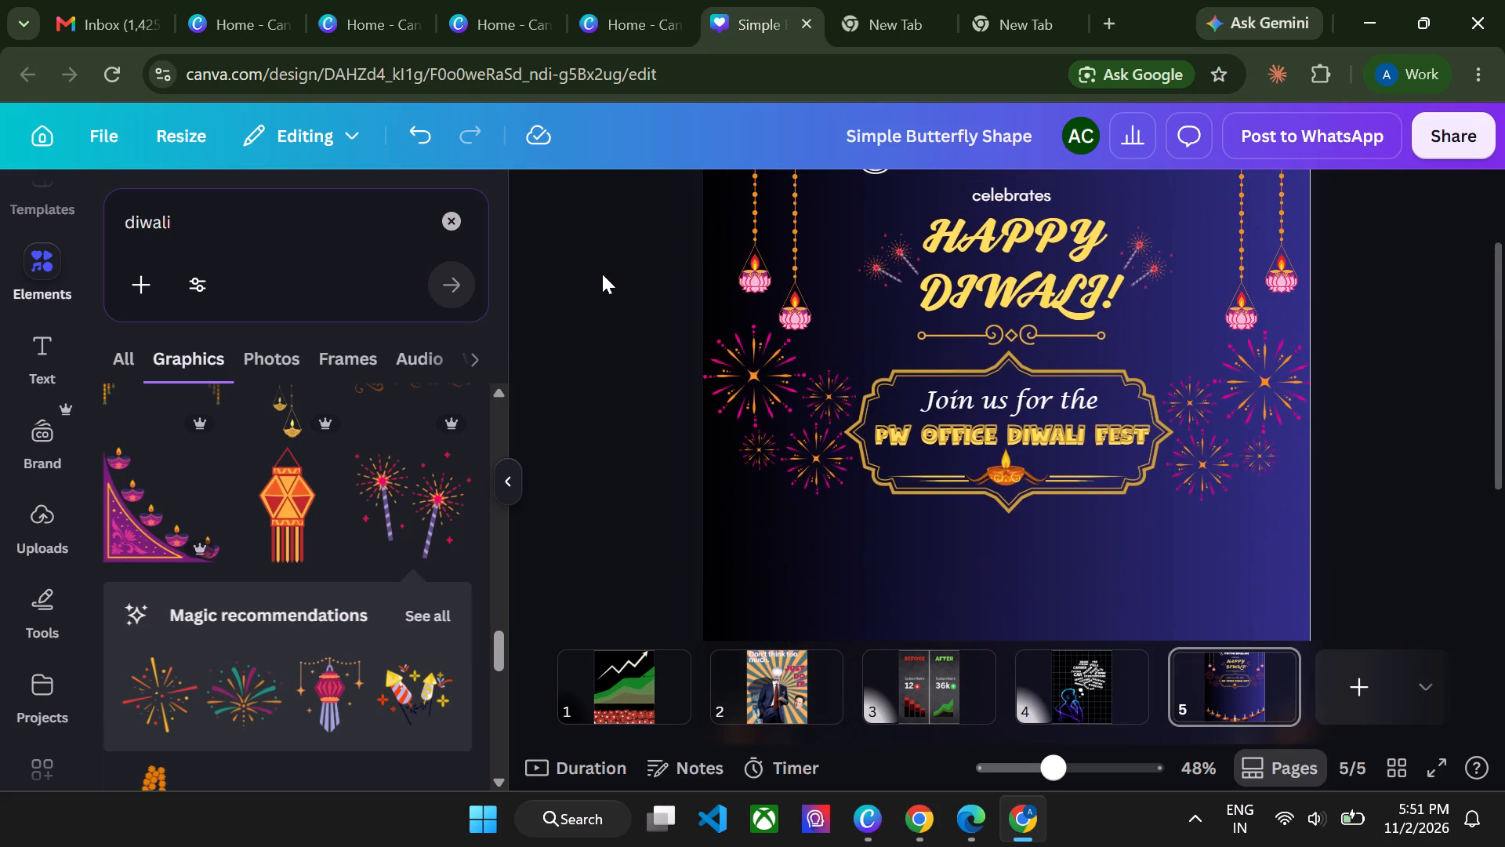
scroll(602, 274, "up", 2)
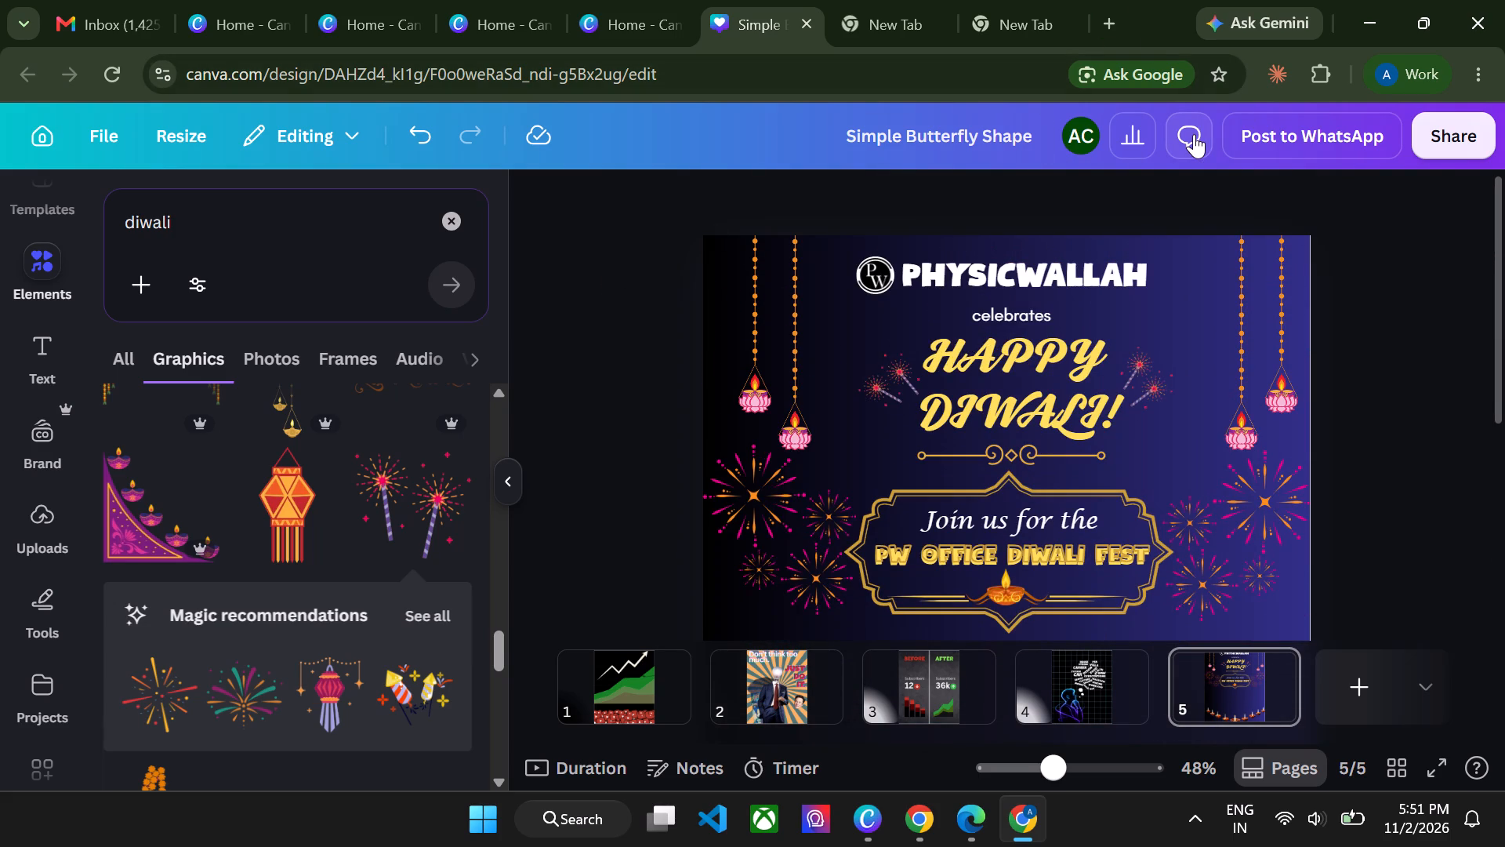
left_click(343, 138)
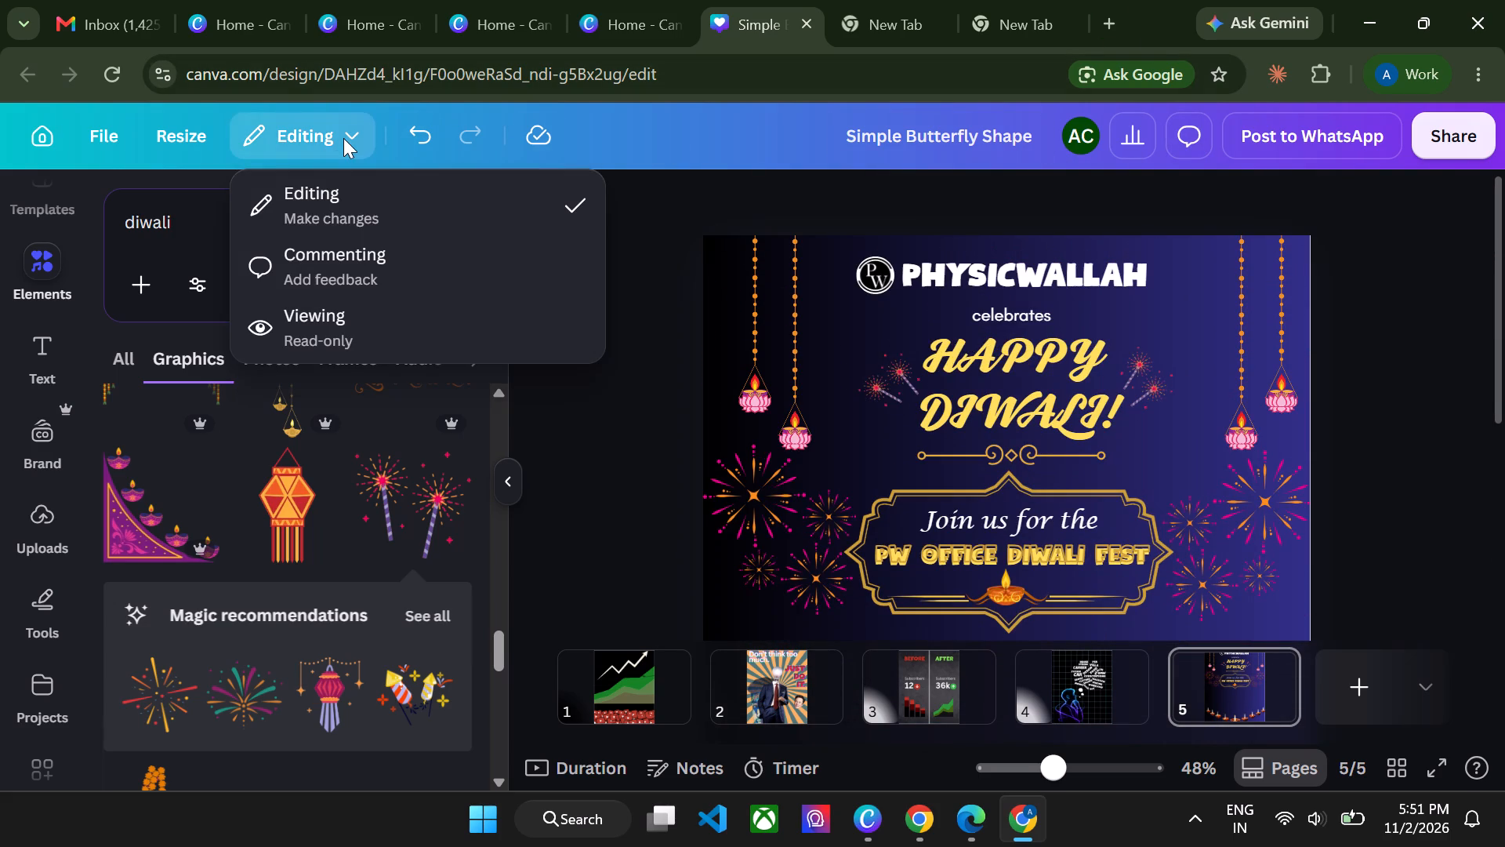
left_click(643, 451)
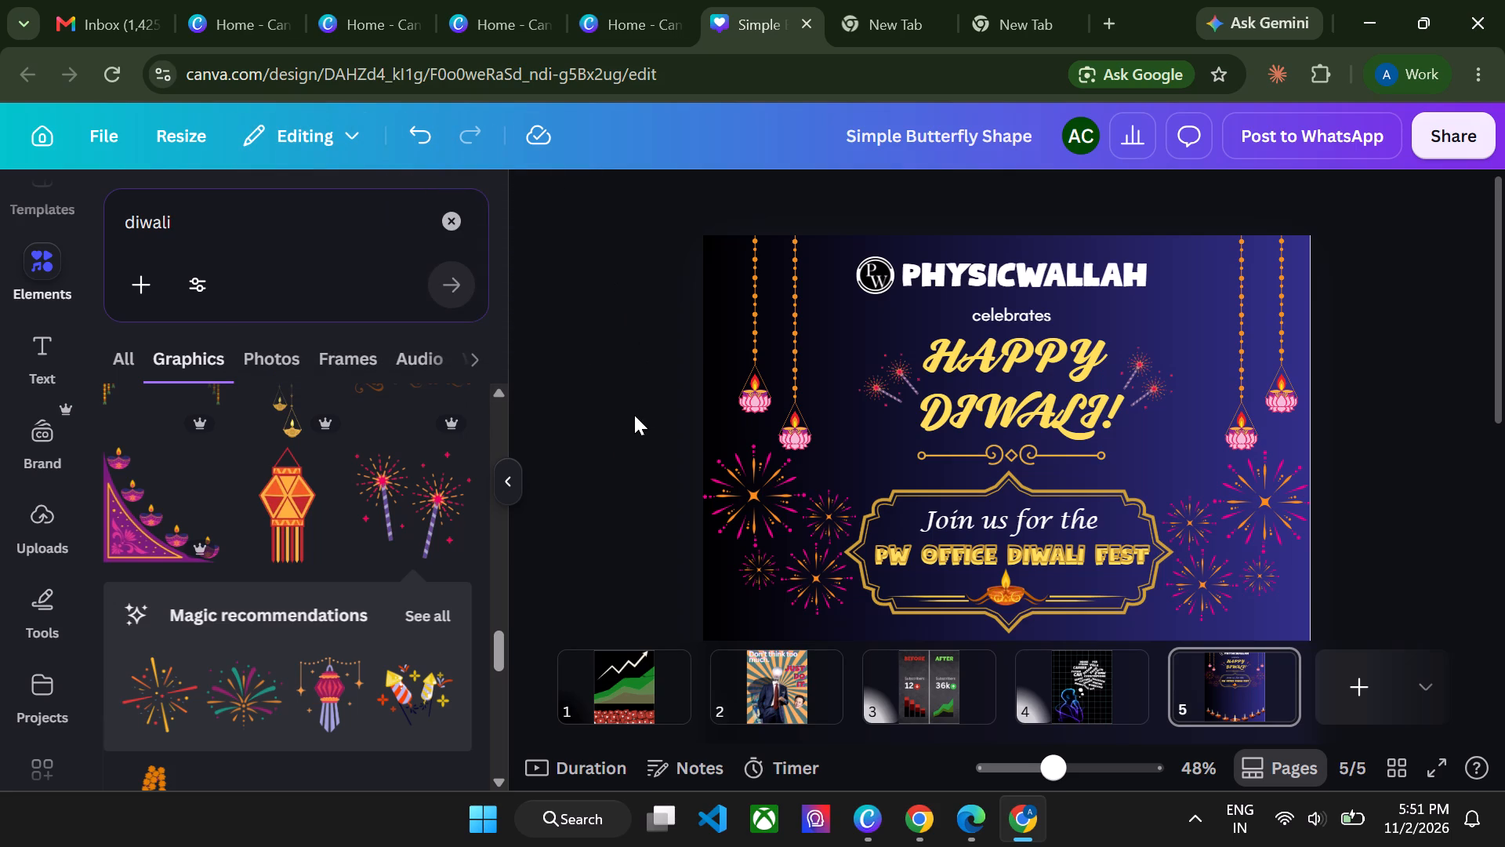
Nudge the curved row of diyas slightly left along the poster's bottom edge.
scroll(634, 415, "down", 3)
left_click(986, 551)
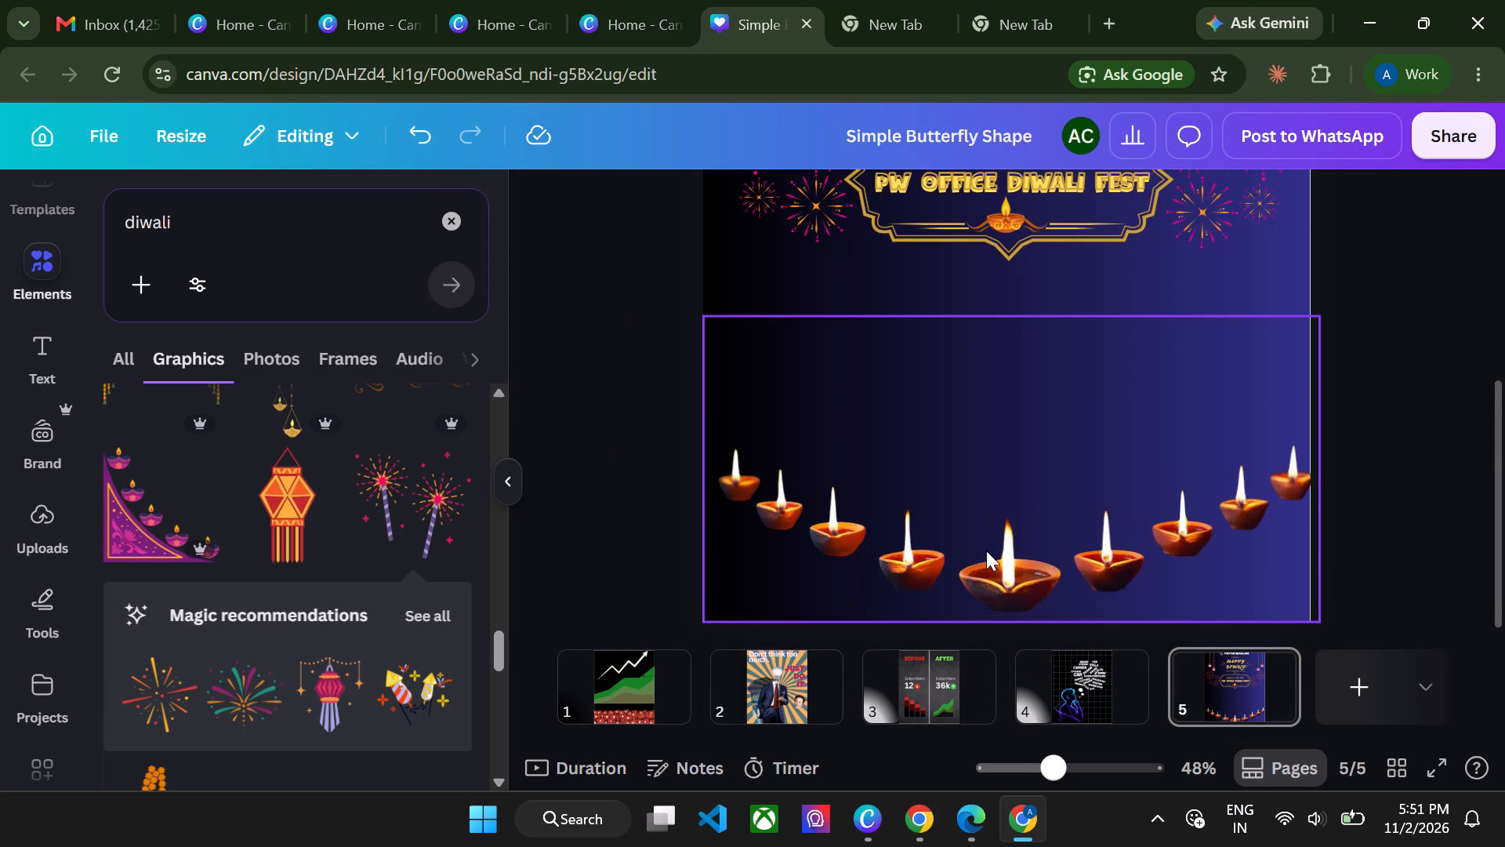
left_click(985, 551)
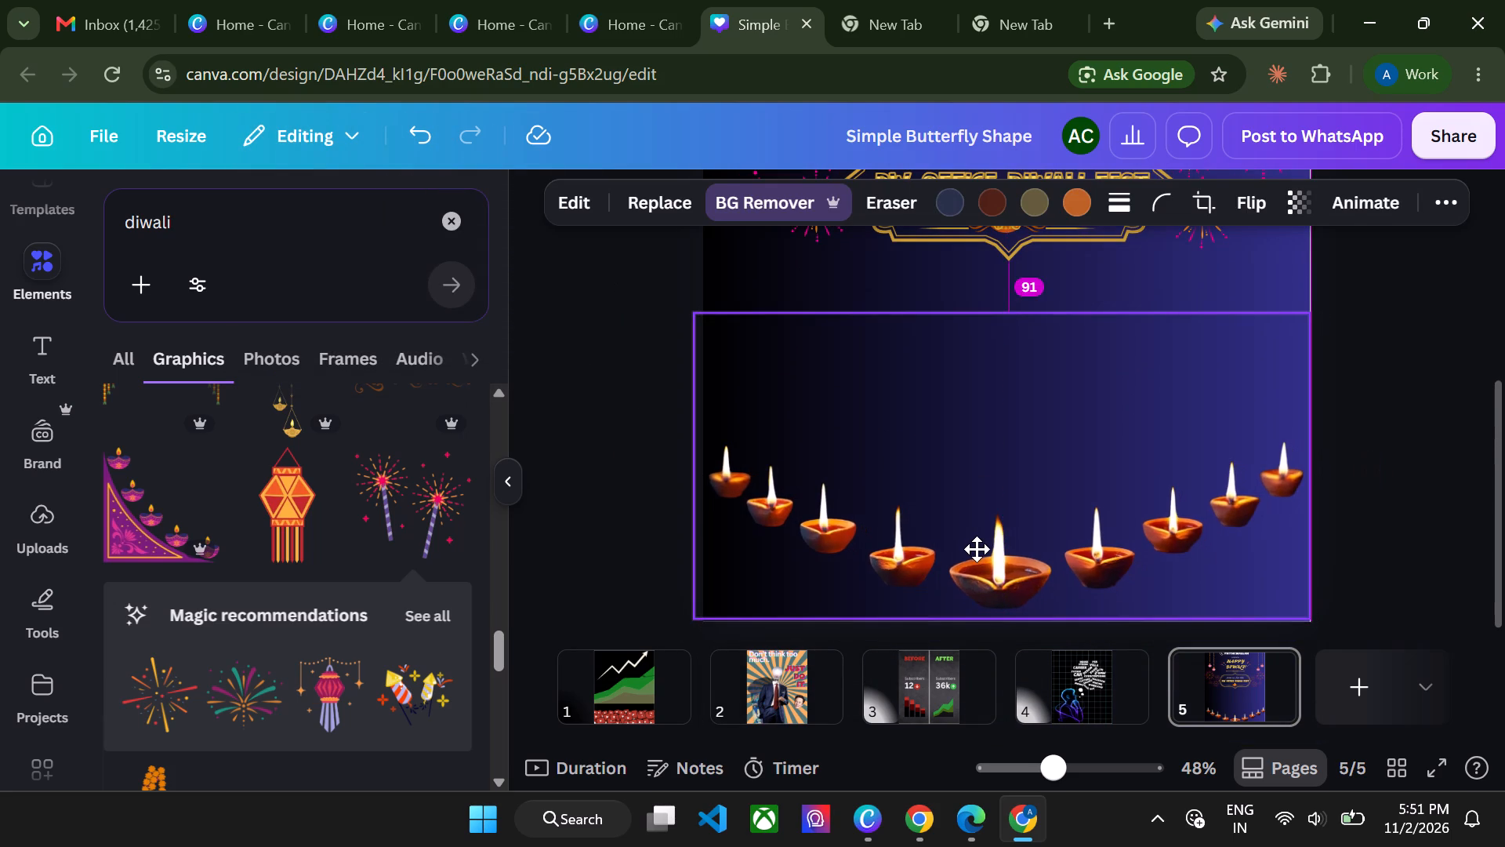
left_click(647, 553)
Add the orange शुभ दीपावली lettering graphic, enlarge it to nearly the frame's width and centre it below the PW OFFICE DIWALI FEST frame.
scroll(647, 553, "up", 1)
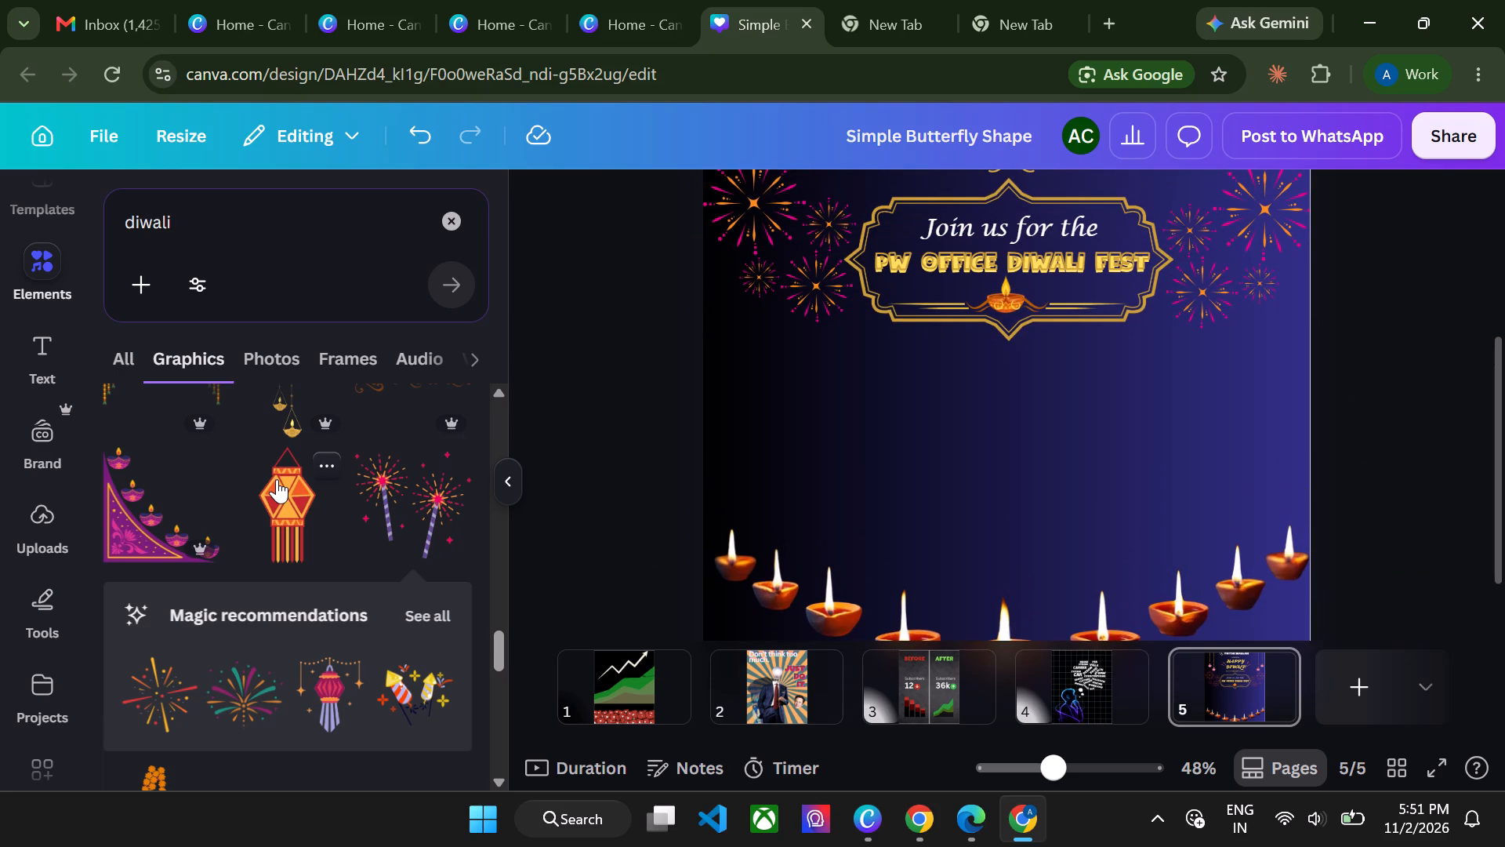
scroll(314, 487, "up", 2)
scroll(636, 392, "up", 1)
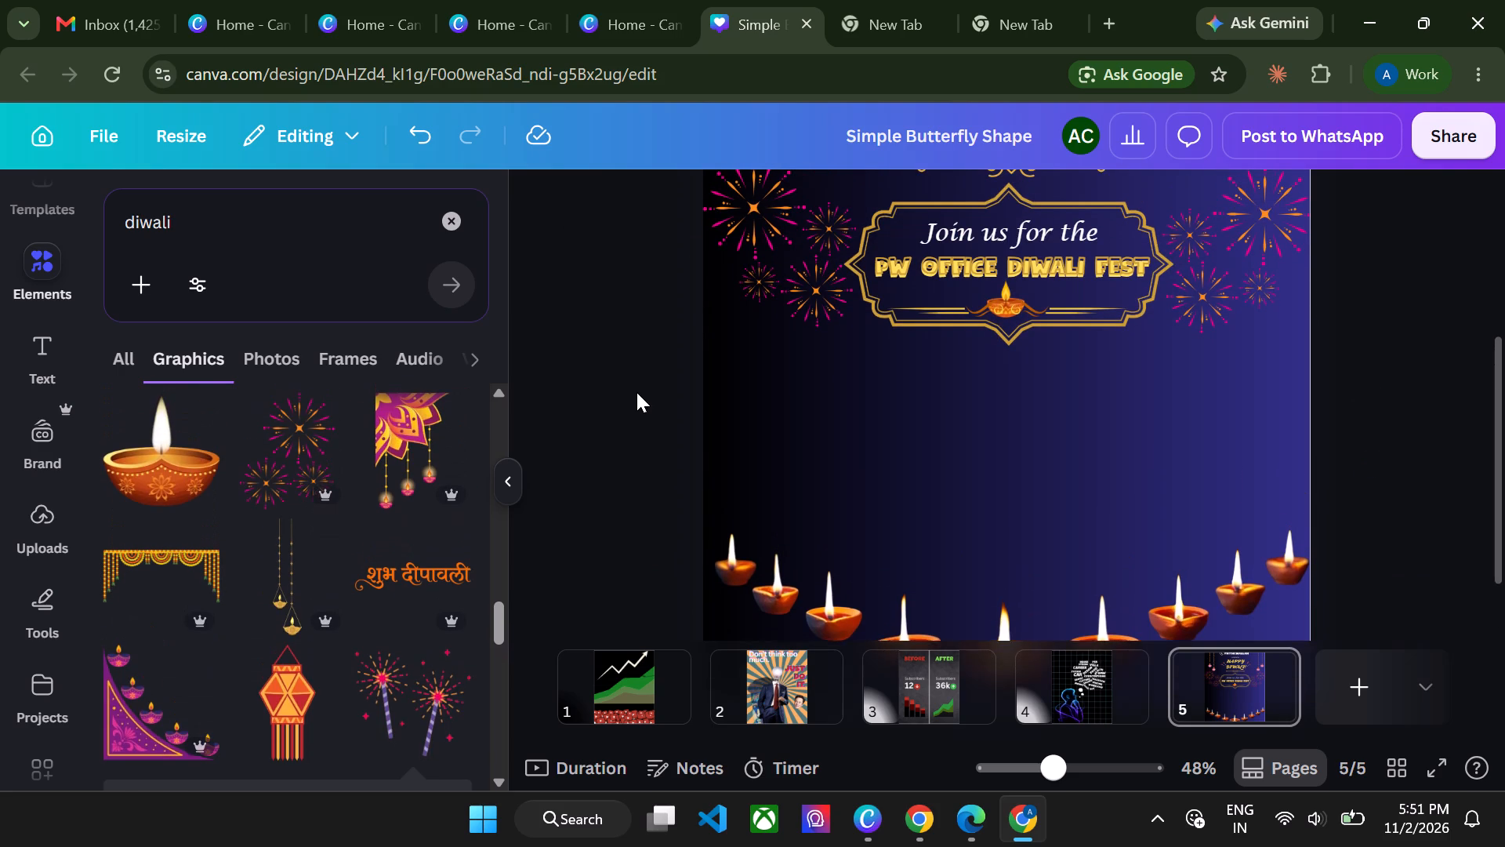
scroll(636, 392, "up", 1)
scroll(636, 392, "down", 1)
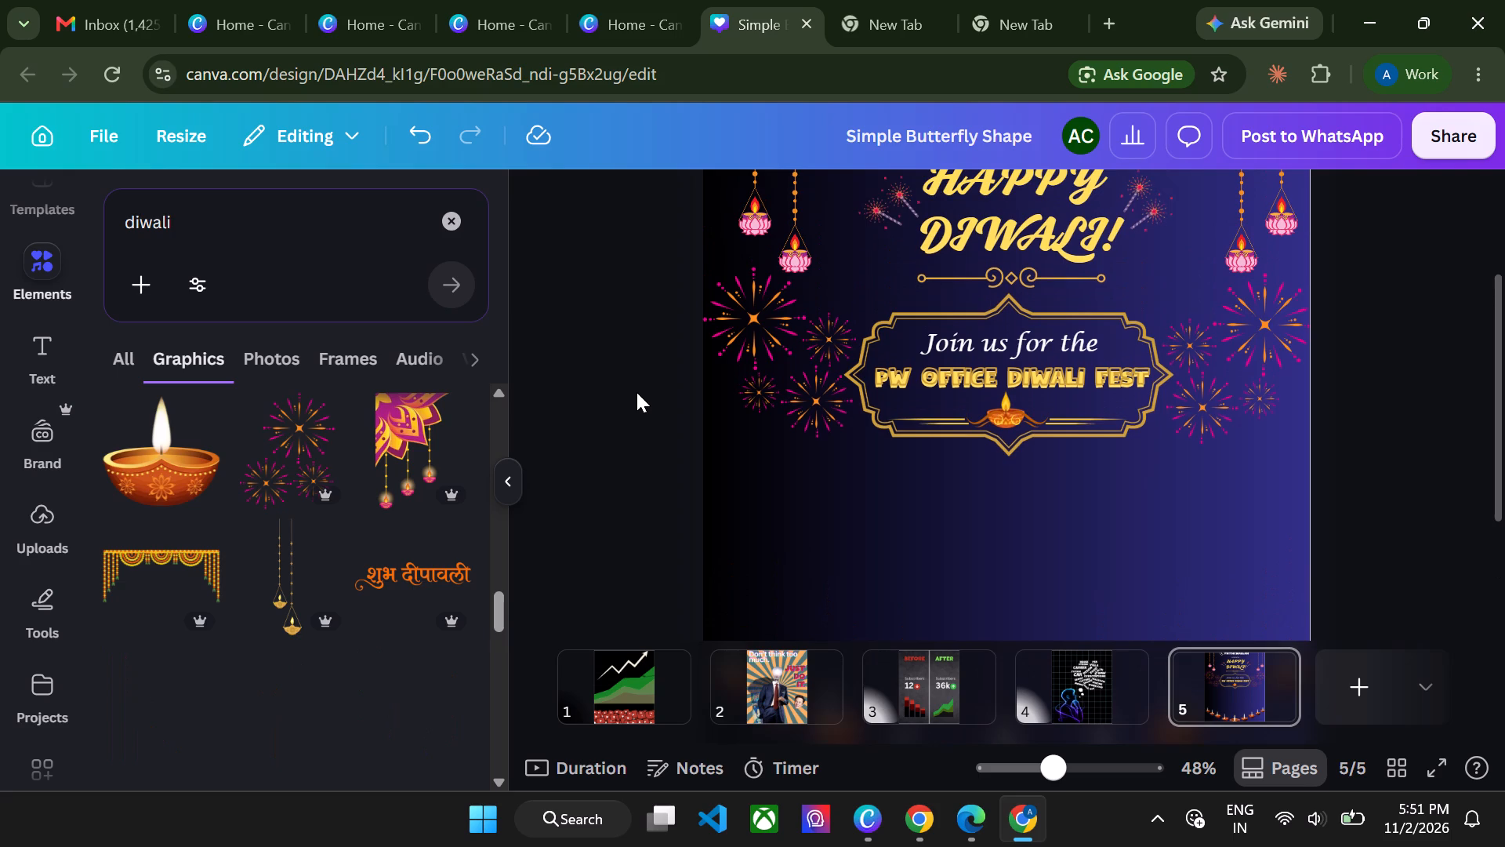
scroll(636, 392, "down", 1)
left_click(426, 571)
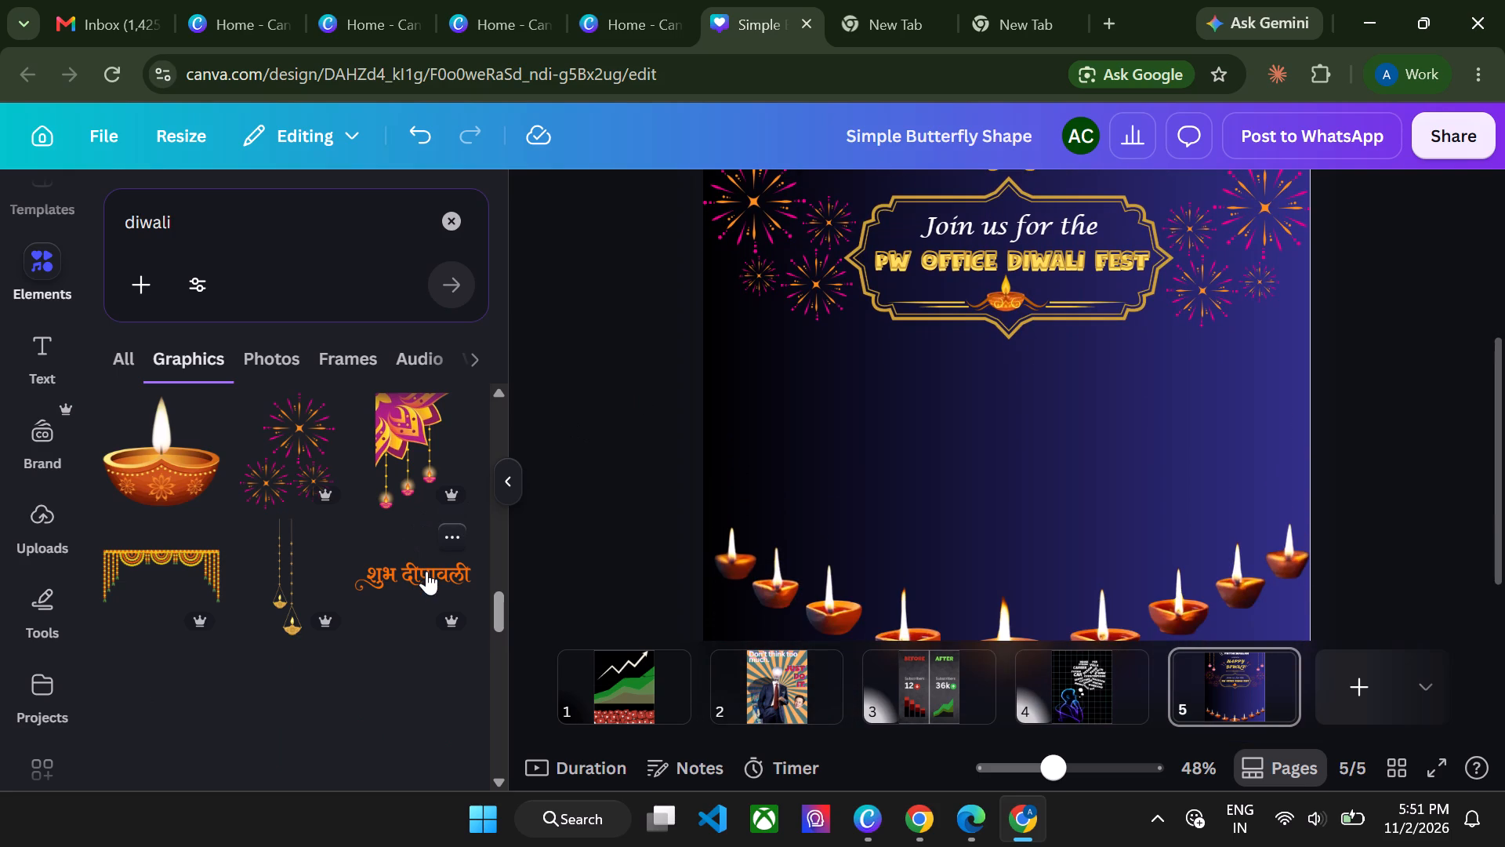
left_click_drag(1000, 333, 999, 394)
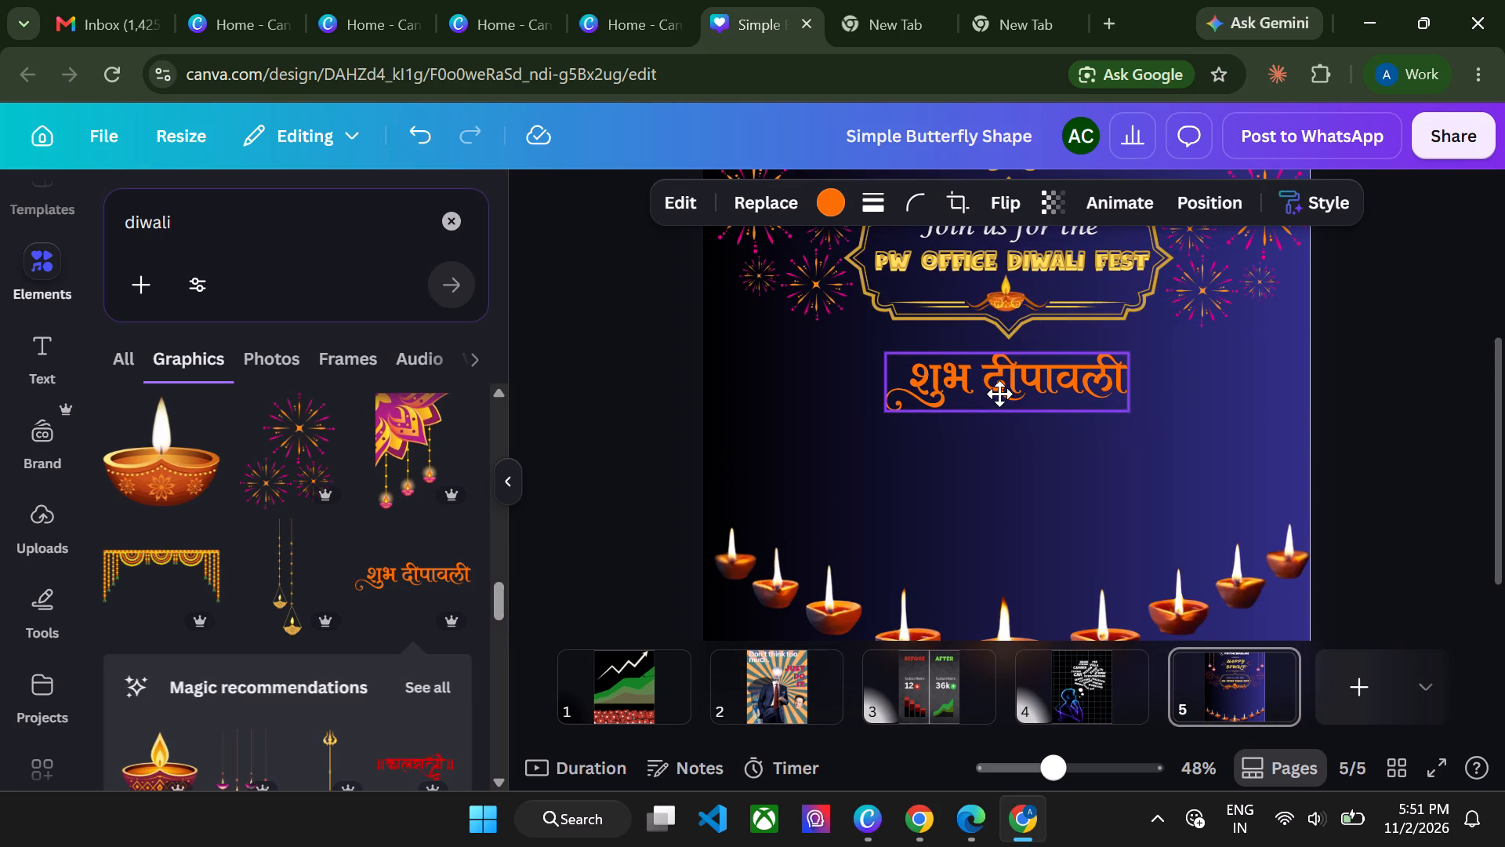
left_click_drag(999, 394, 1007, 389)
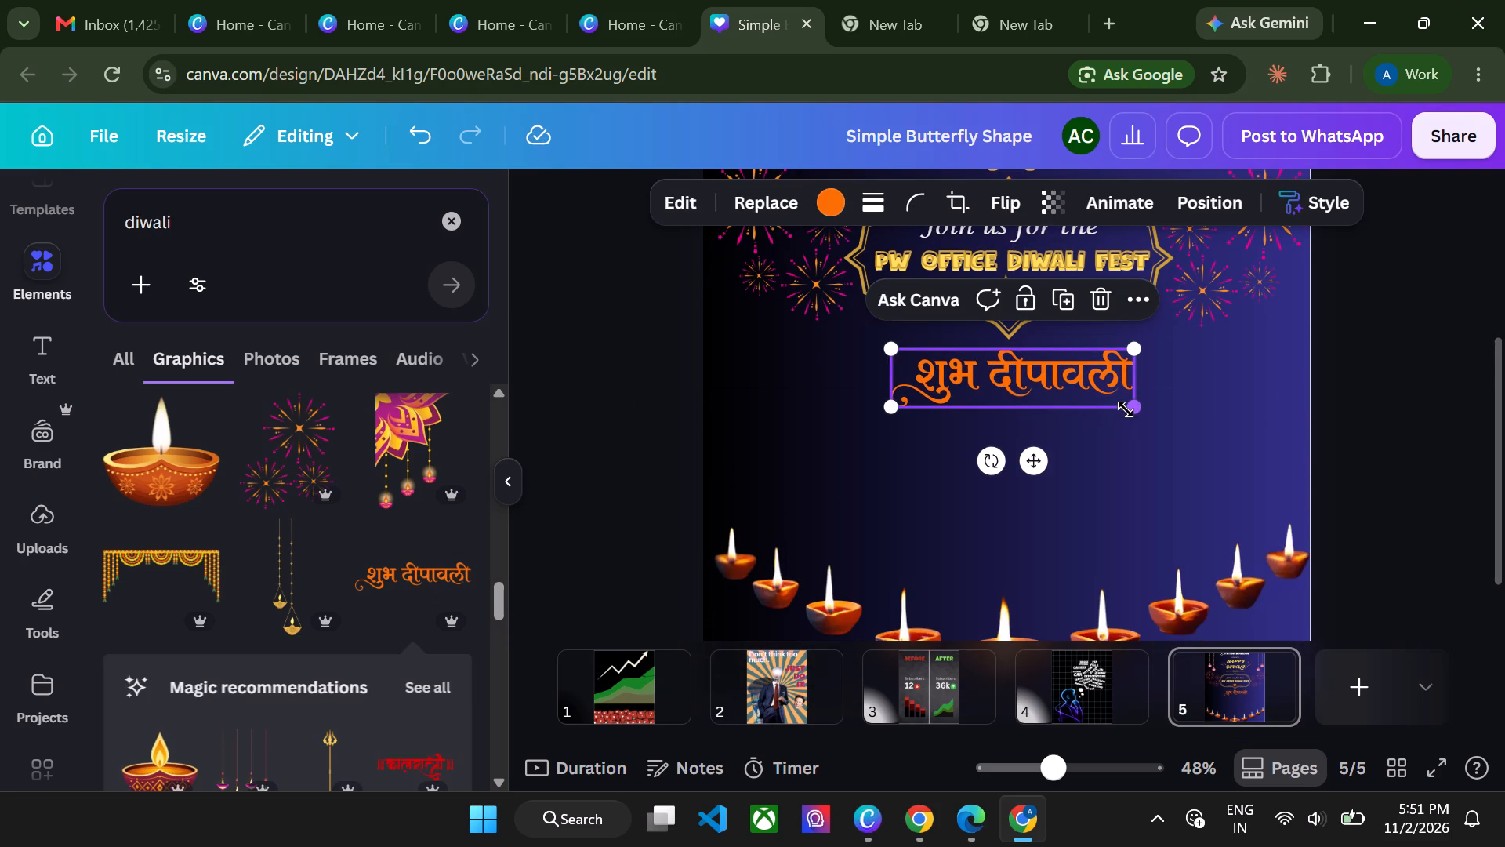
left_click_drag(1126, 409, 1155, 417)
left_click_drag(883, 415, 846, 420)
left_click(611, 409)
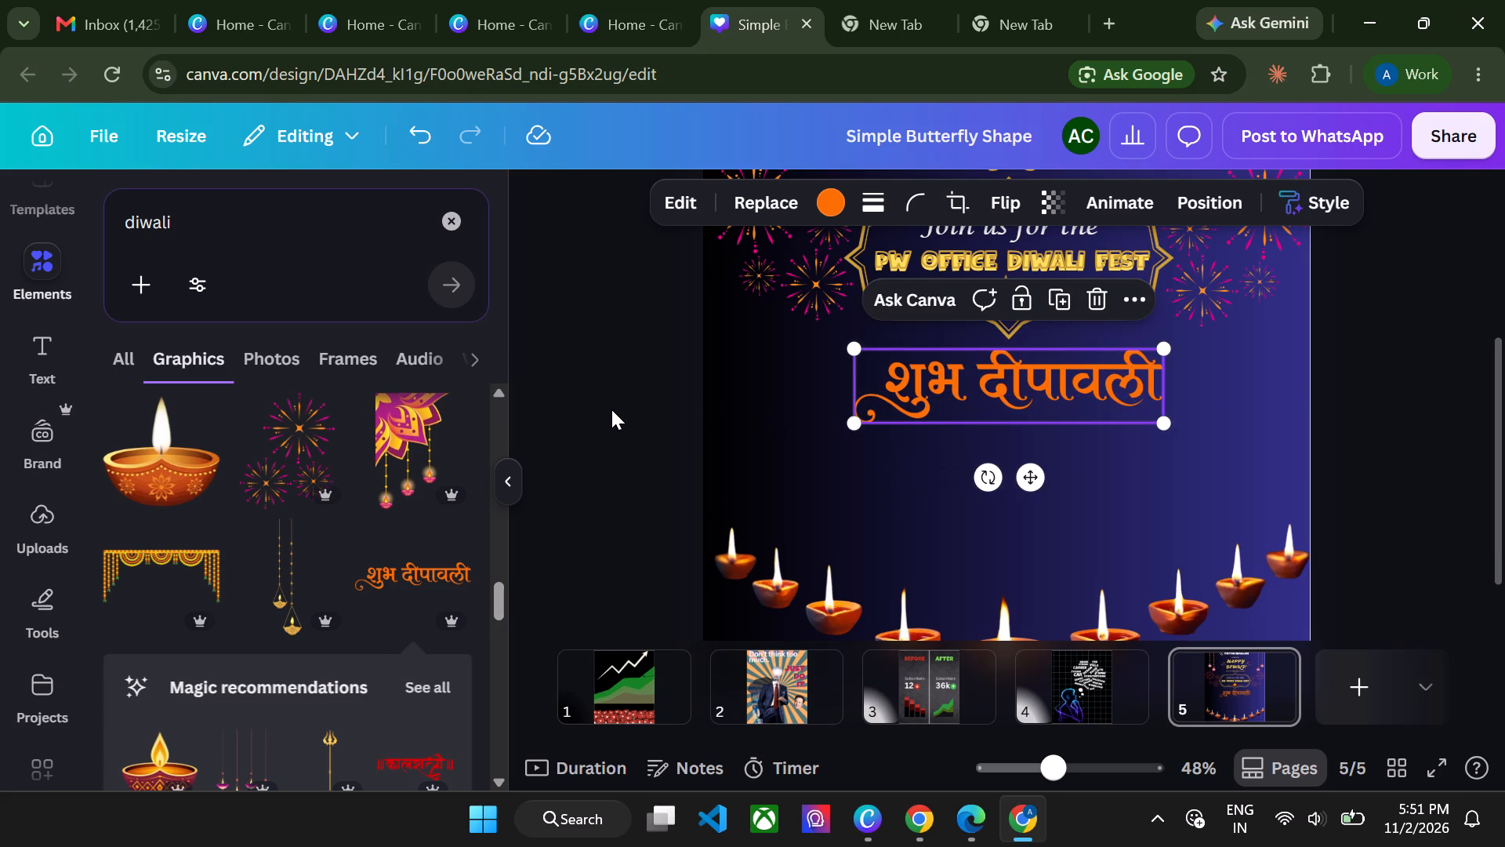
left_click(955, 374)
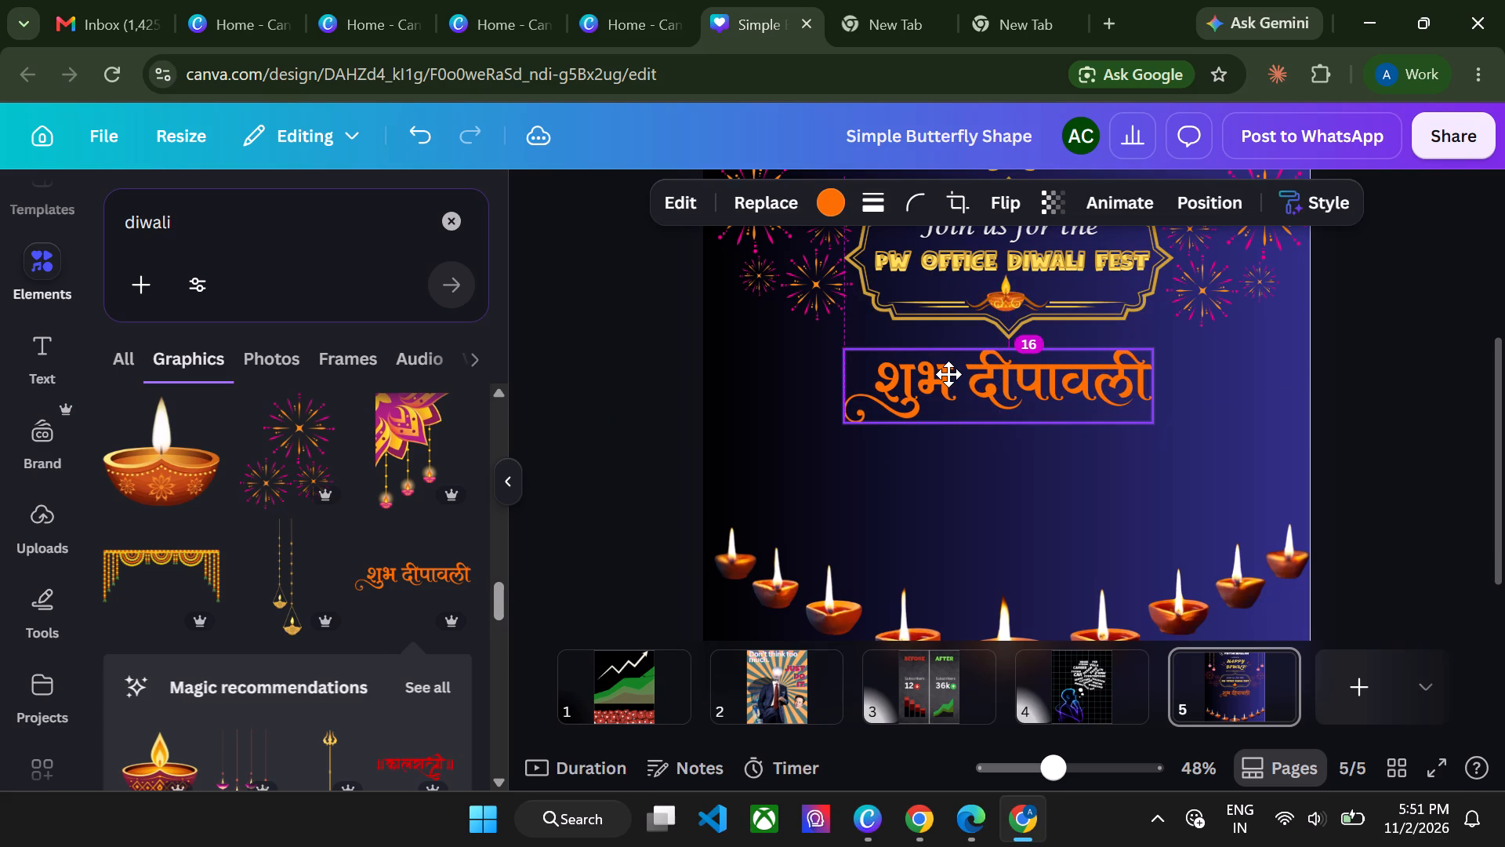
left_click(626, 402)
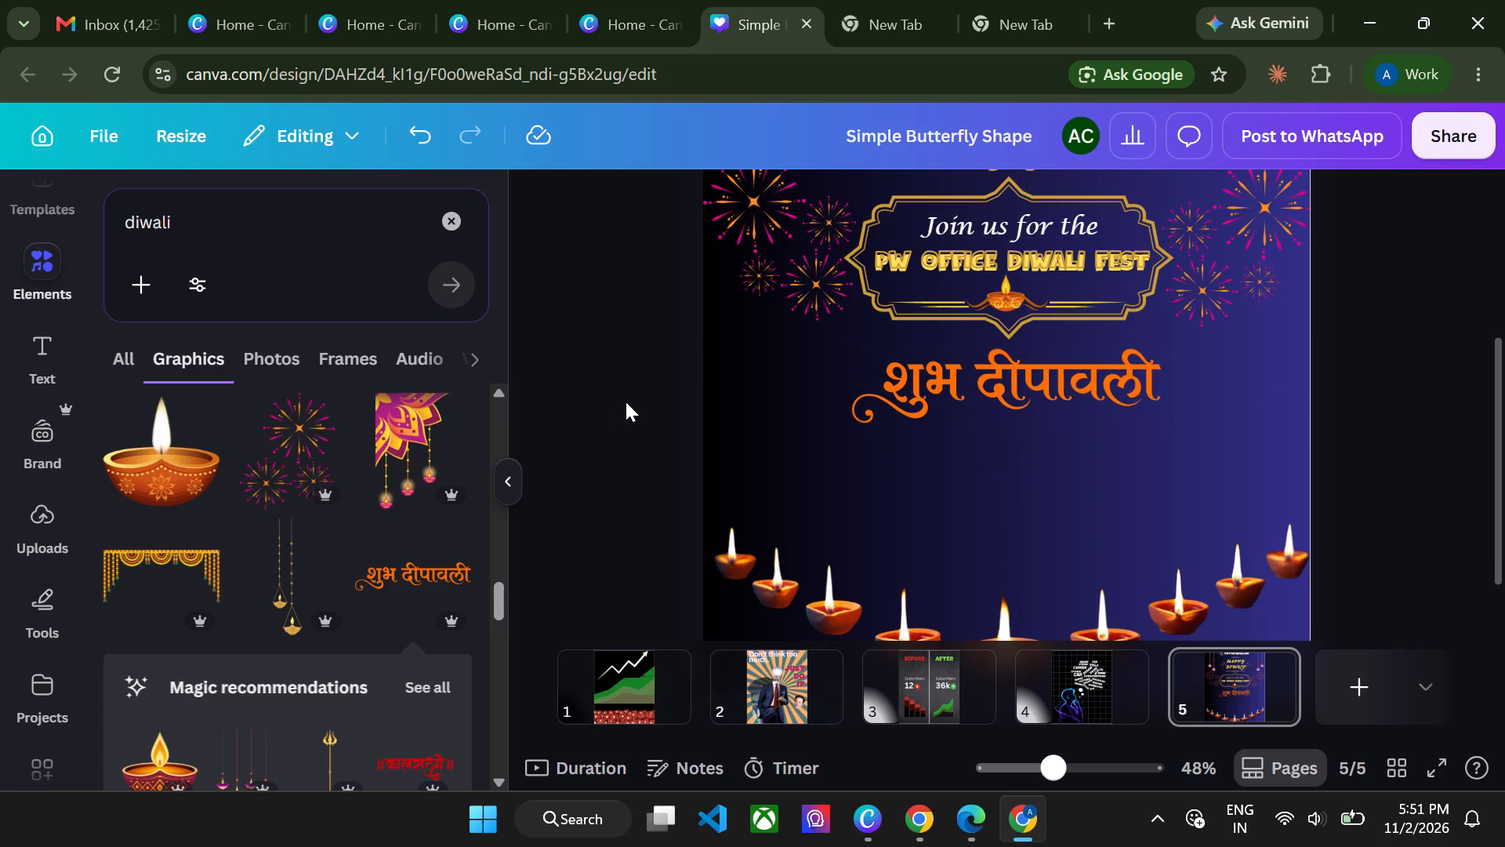
Look through the remaining Diwali graphics for an element to fill the space below the Hindi greeting.
scroll(626, 402, "down", 1)
scroll(285, 511, "down", 1)
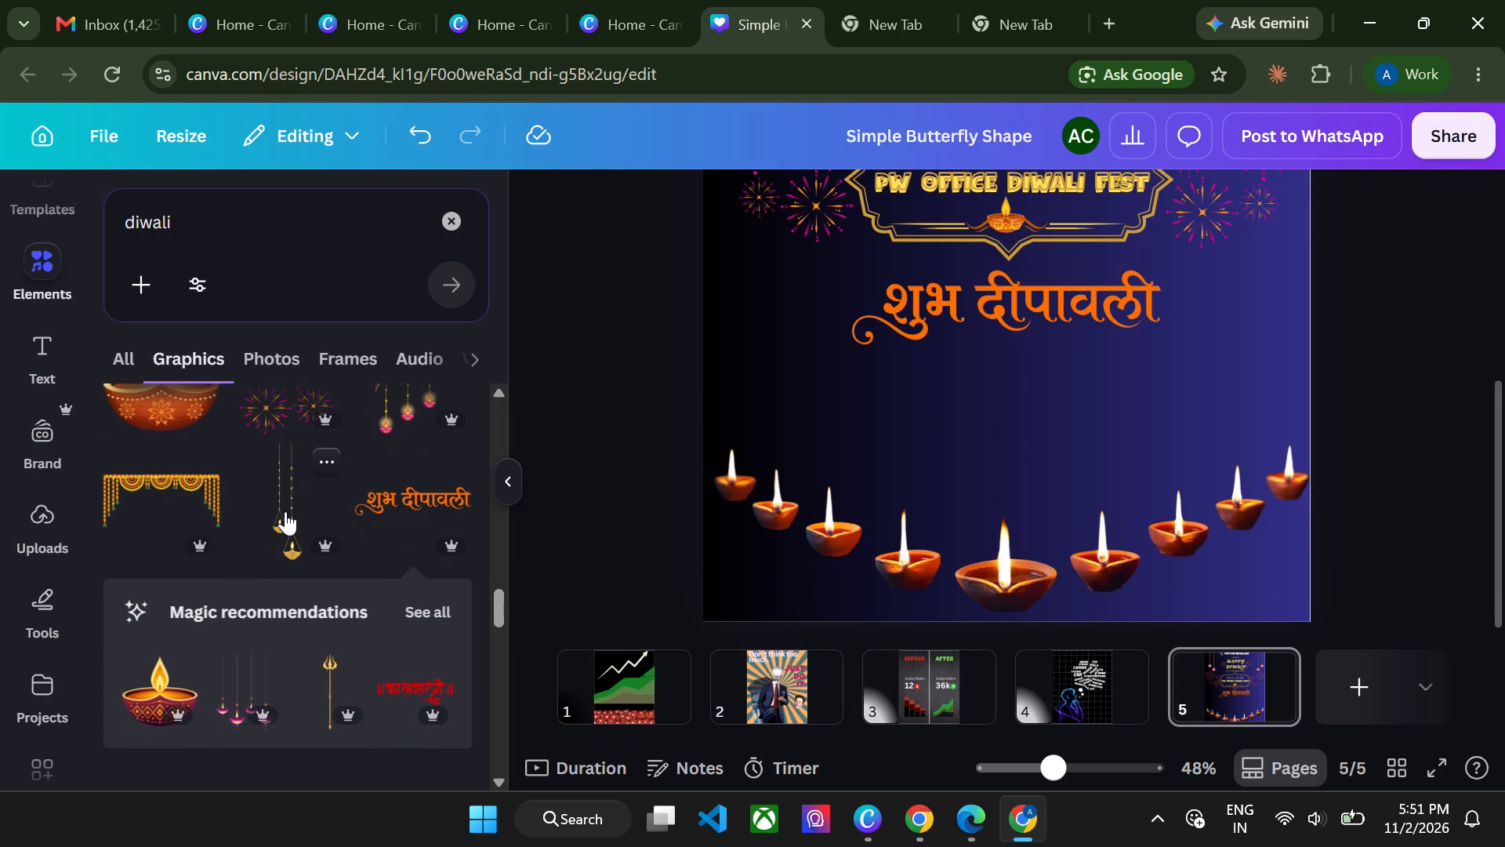
scroll(285, 511, "down", 2)
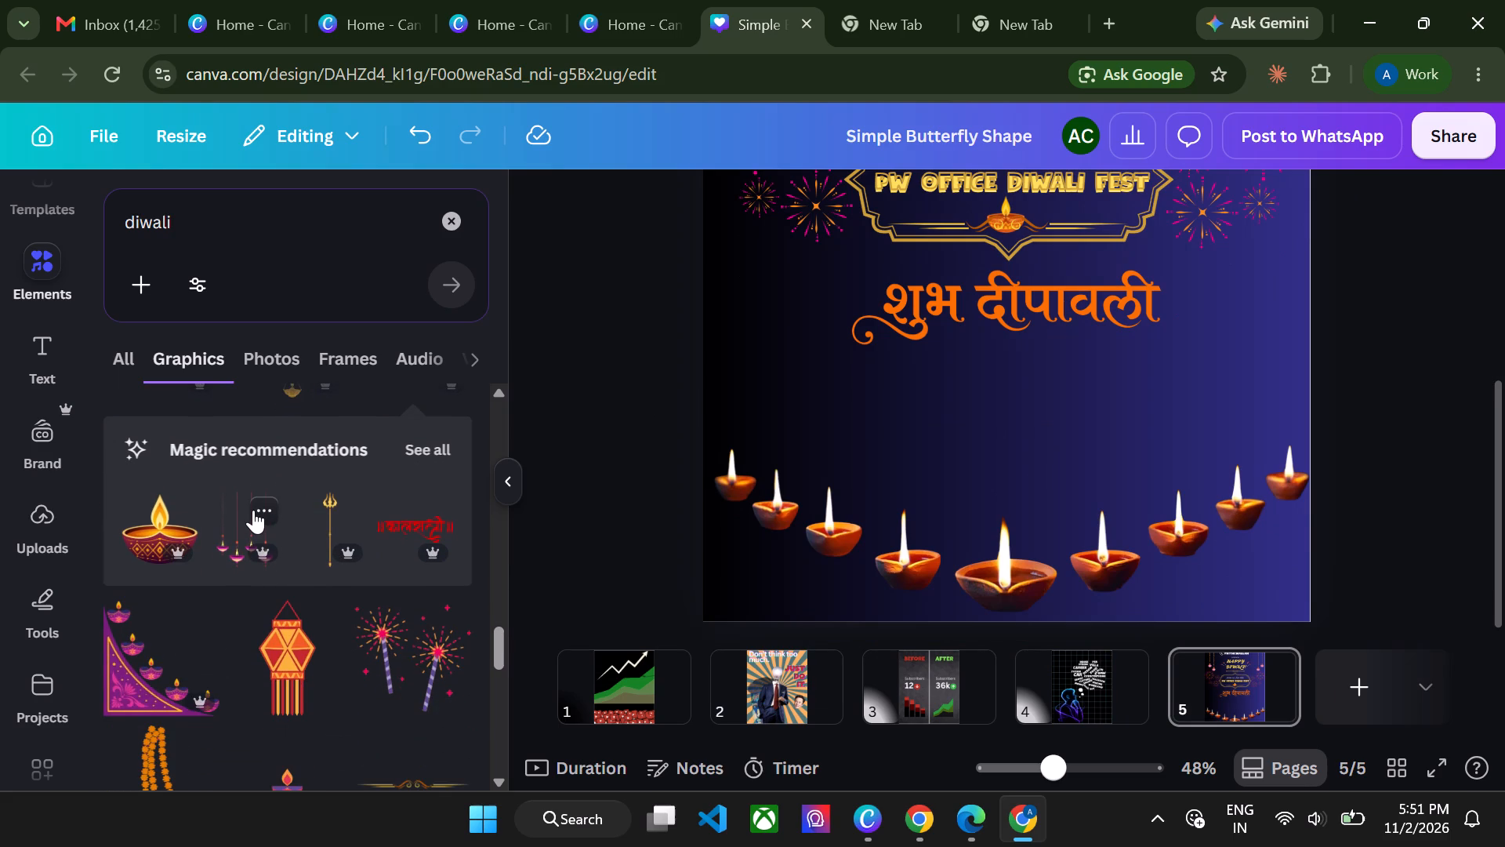
scroll(253, 510, "down", 3)
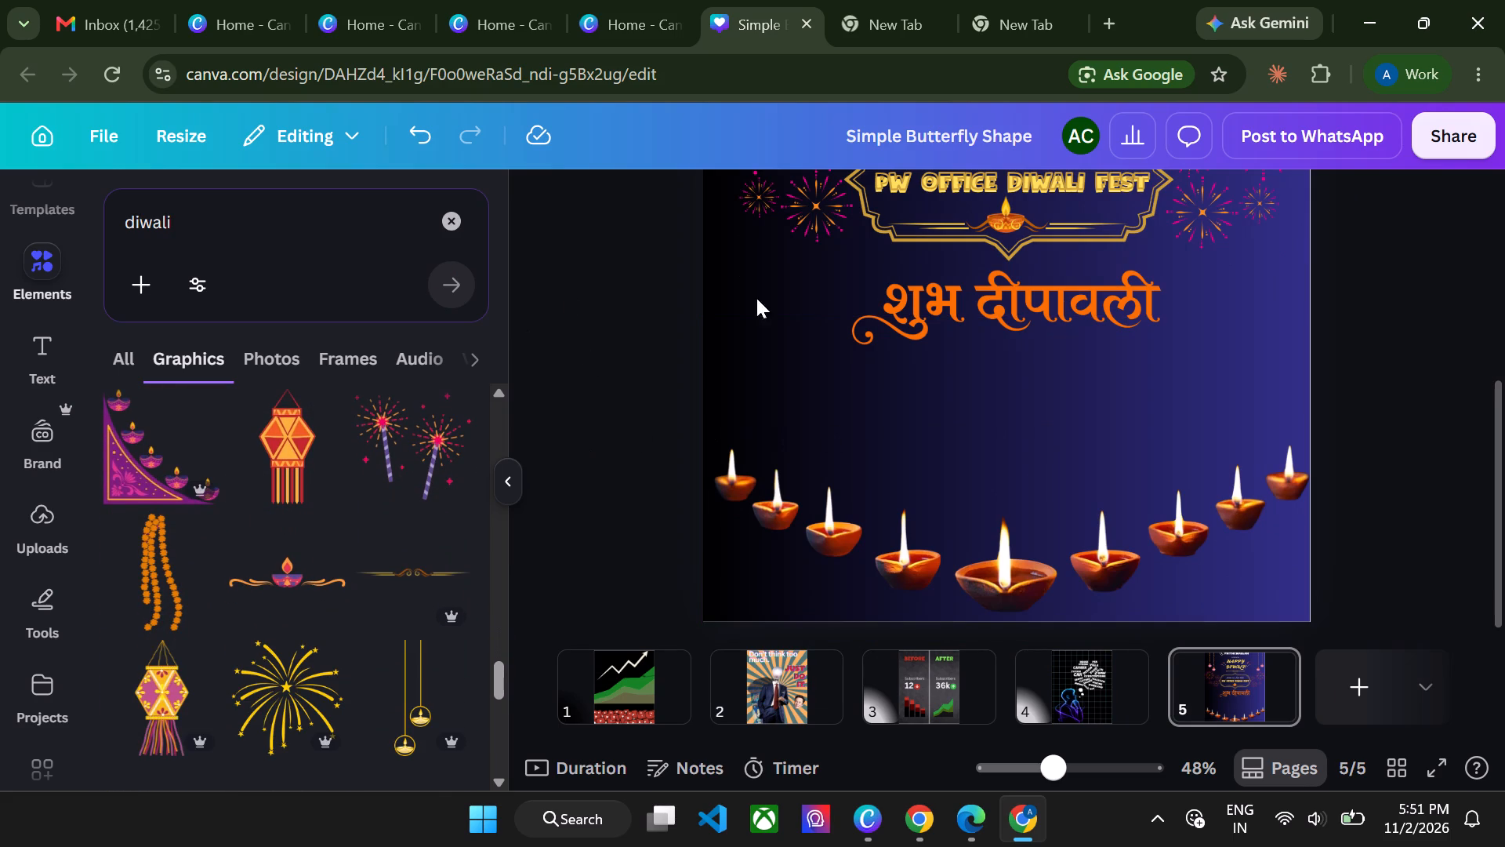
Search the elements for "border event" and browse the graphics results for a frame for the event details.
left_click(462, 227)
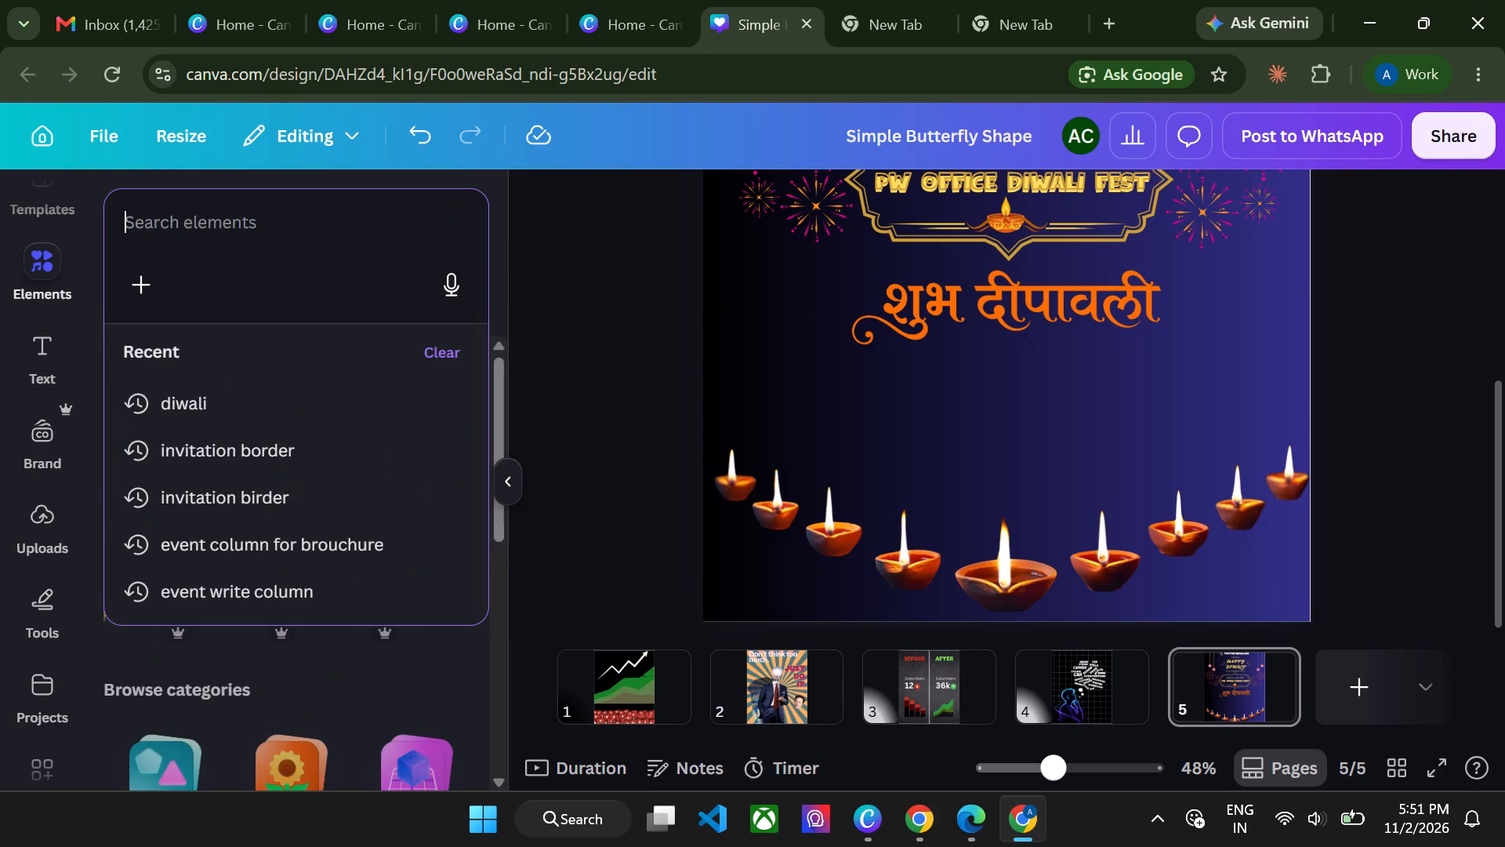
type("border event")
key("Return")
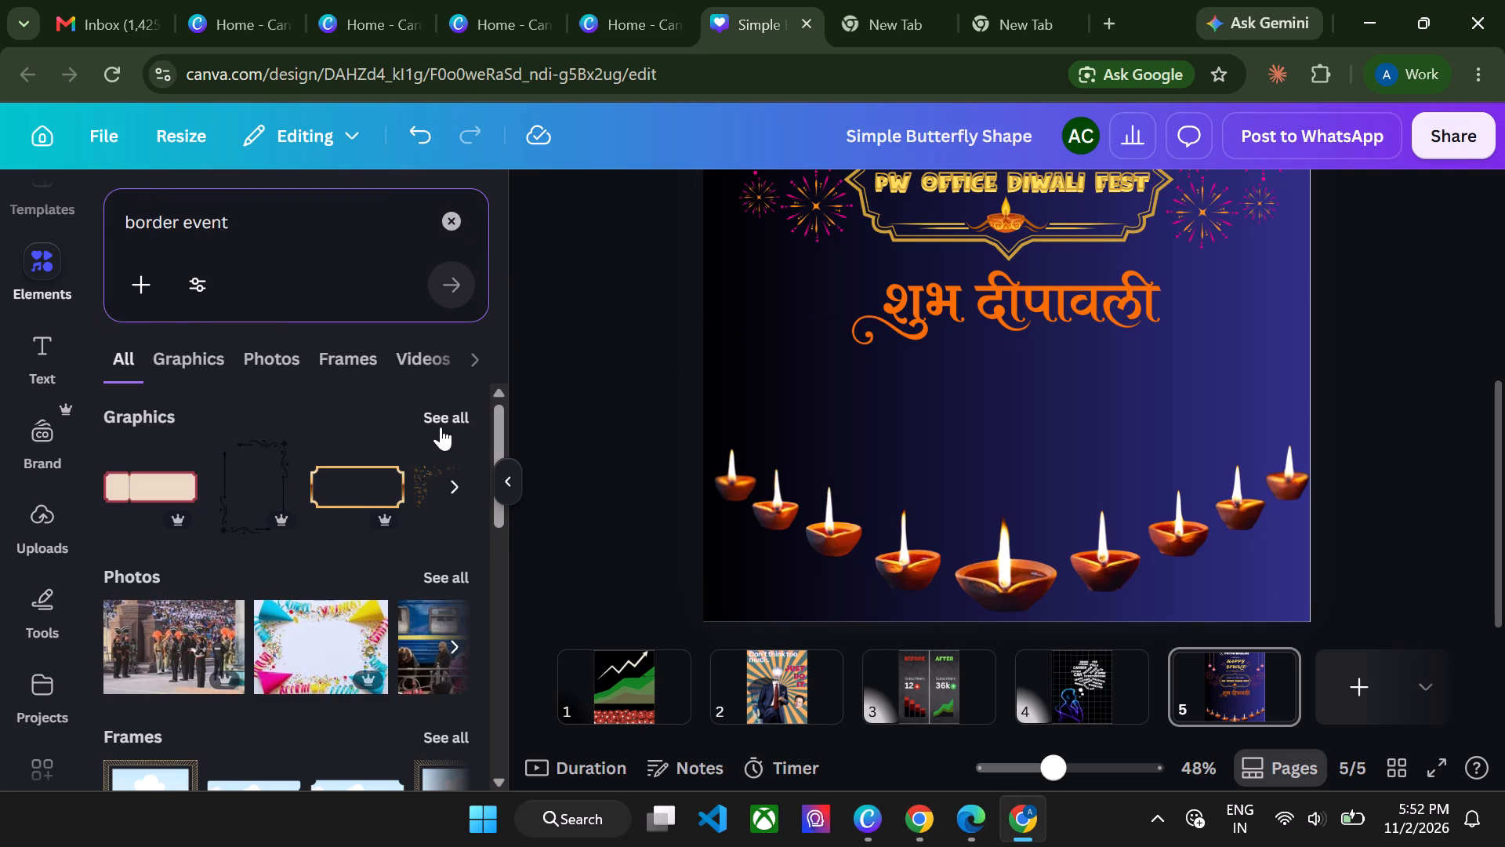
left_click(441, 427)
scroll(401, 475, "down", 1)
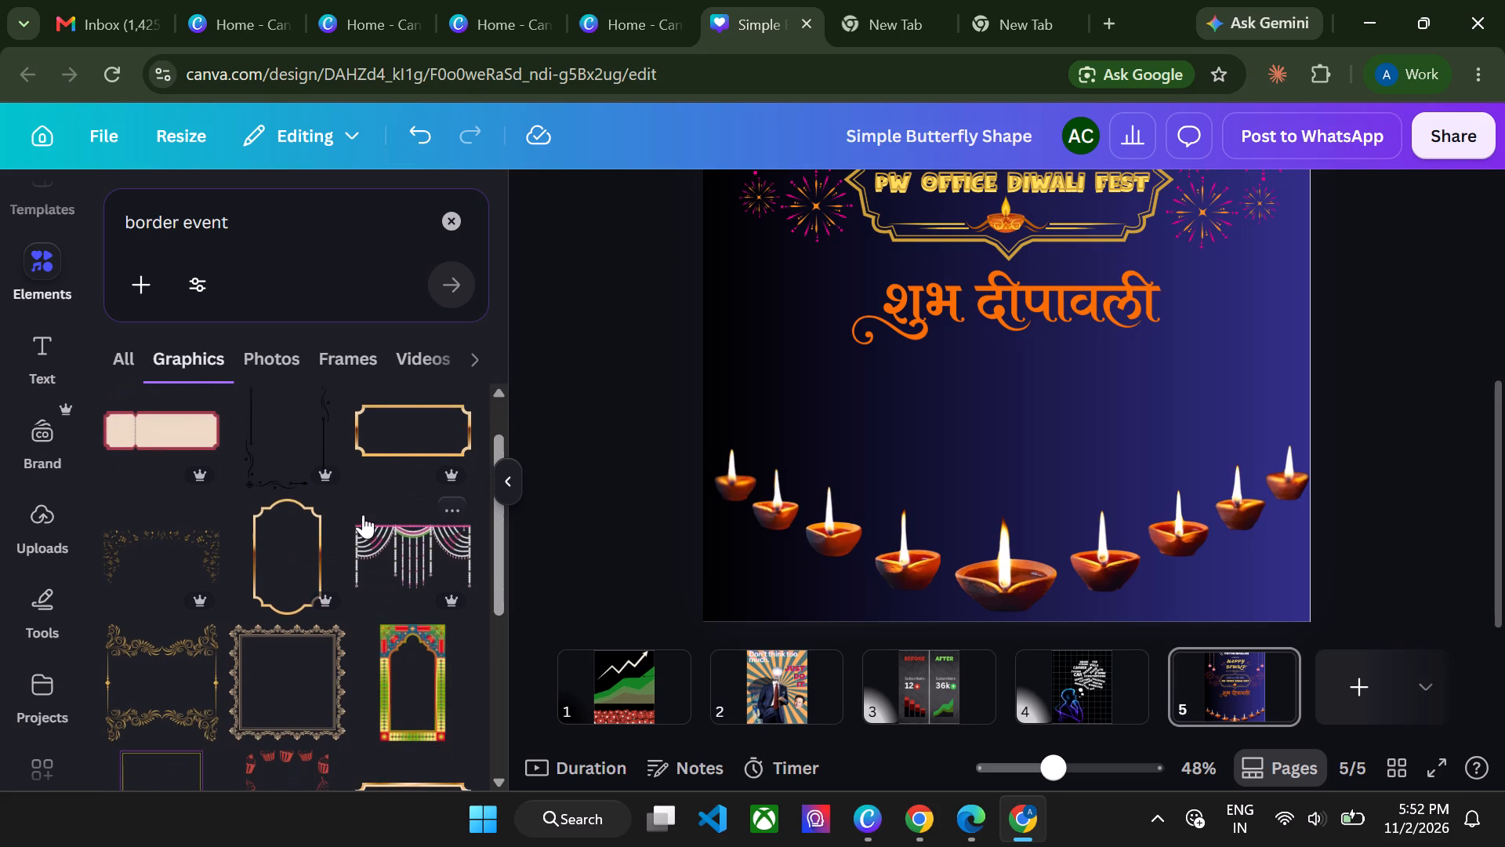
scroll(363, 514, "down", 2)
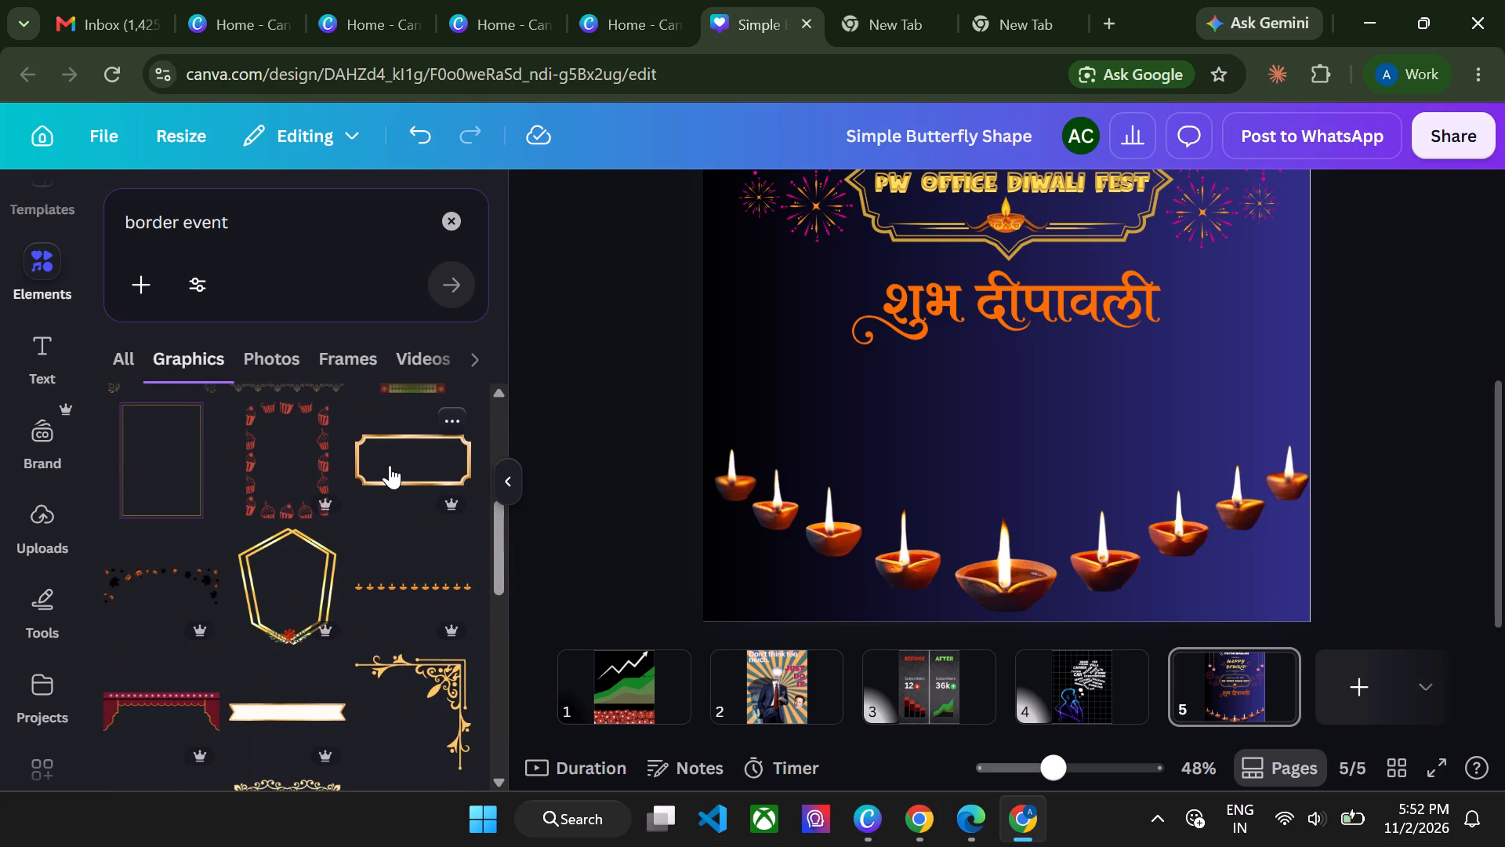
scroll(363, 482, "down", 1)
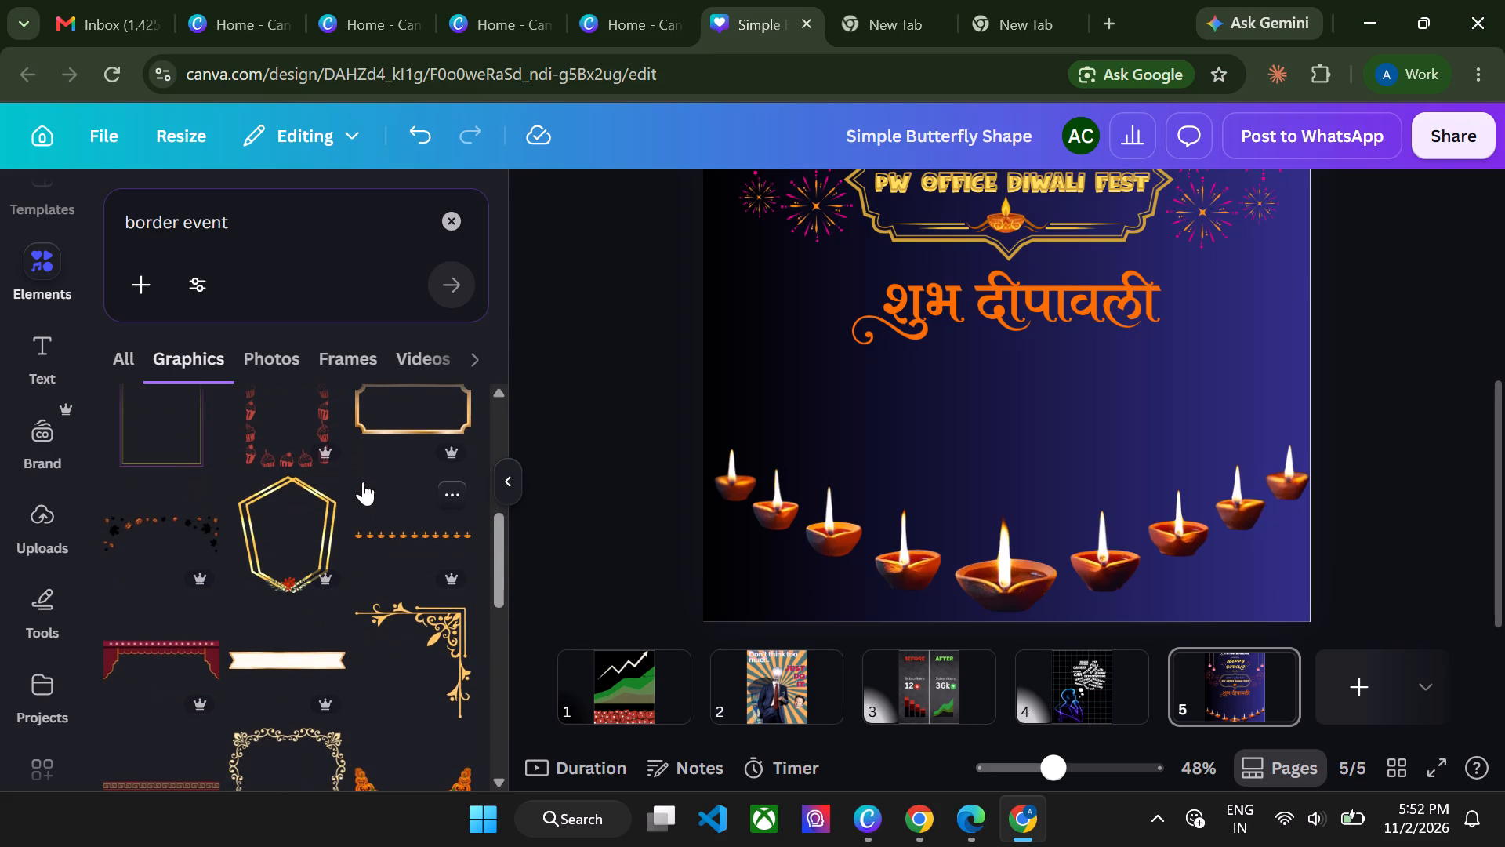
scroll(315, 515, "down", 2)
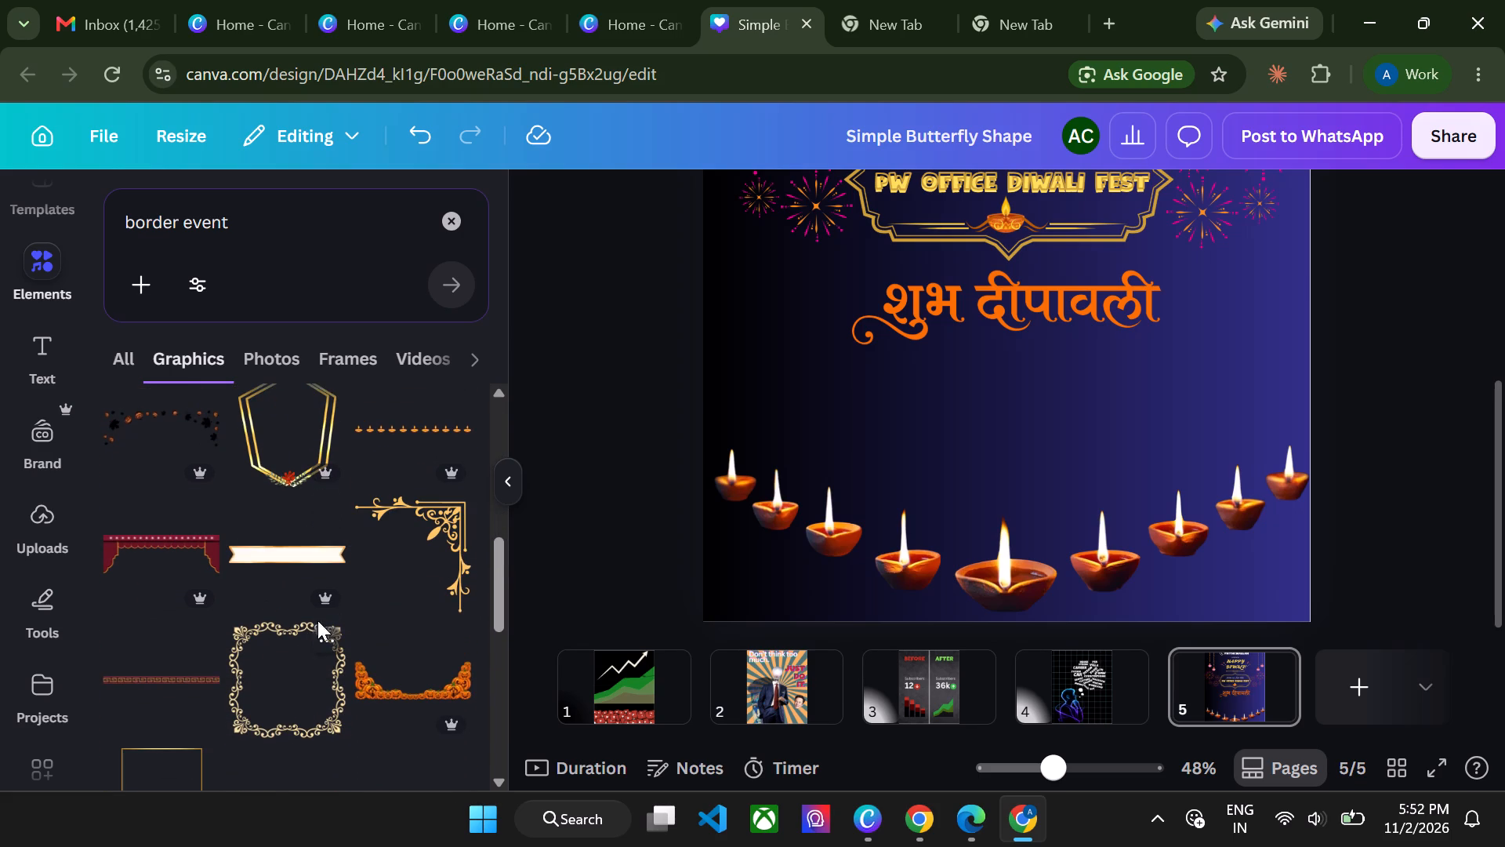
scroll(317, 618, "down", 1)
scroll(364, 551, "down", 1)
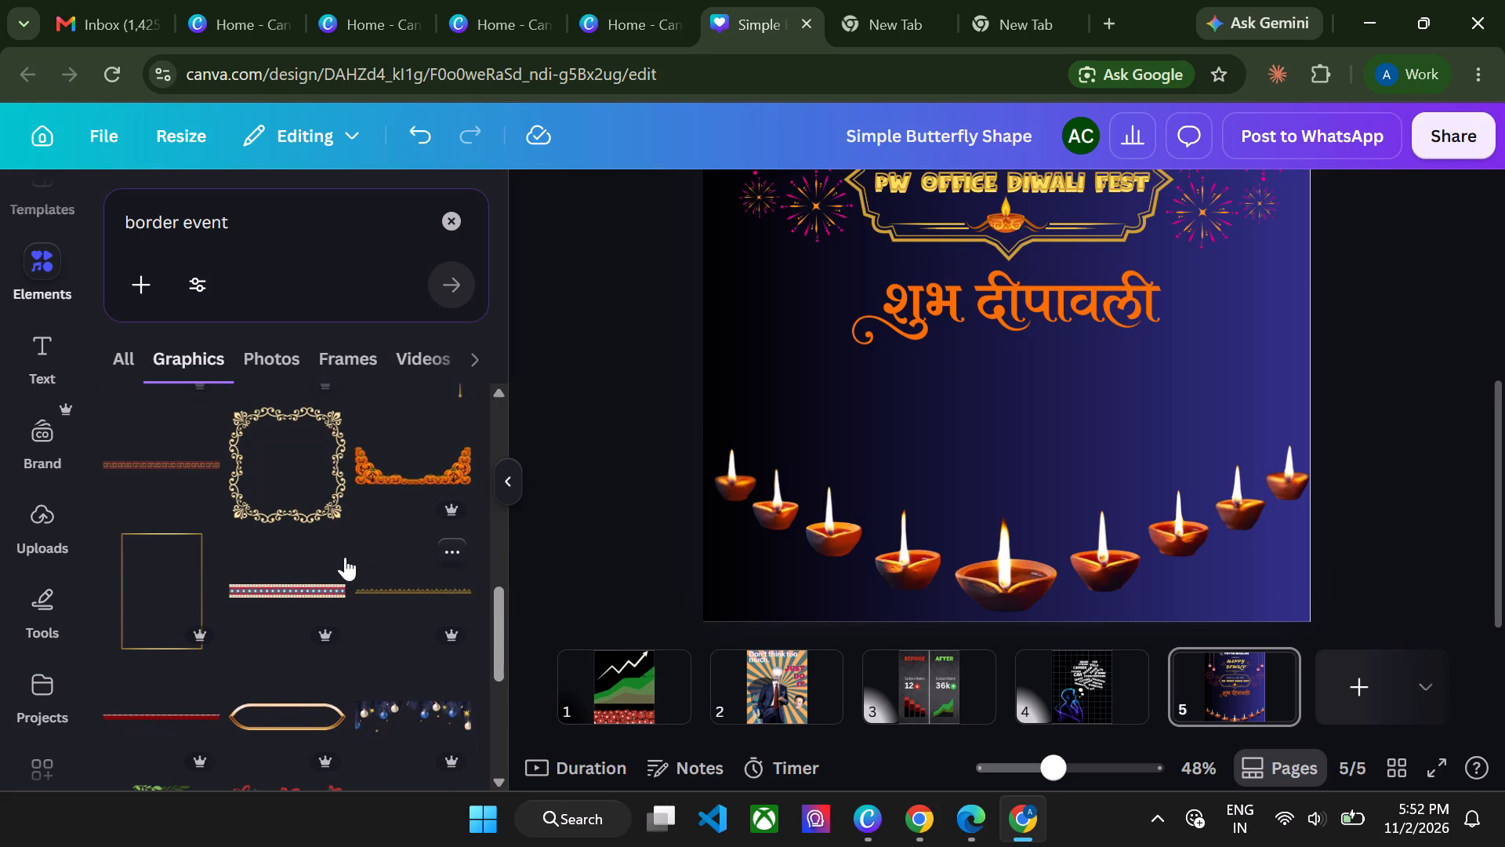
scroll(332, 566, "down", 1)
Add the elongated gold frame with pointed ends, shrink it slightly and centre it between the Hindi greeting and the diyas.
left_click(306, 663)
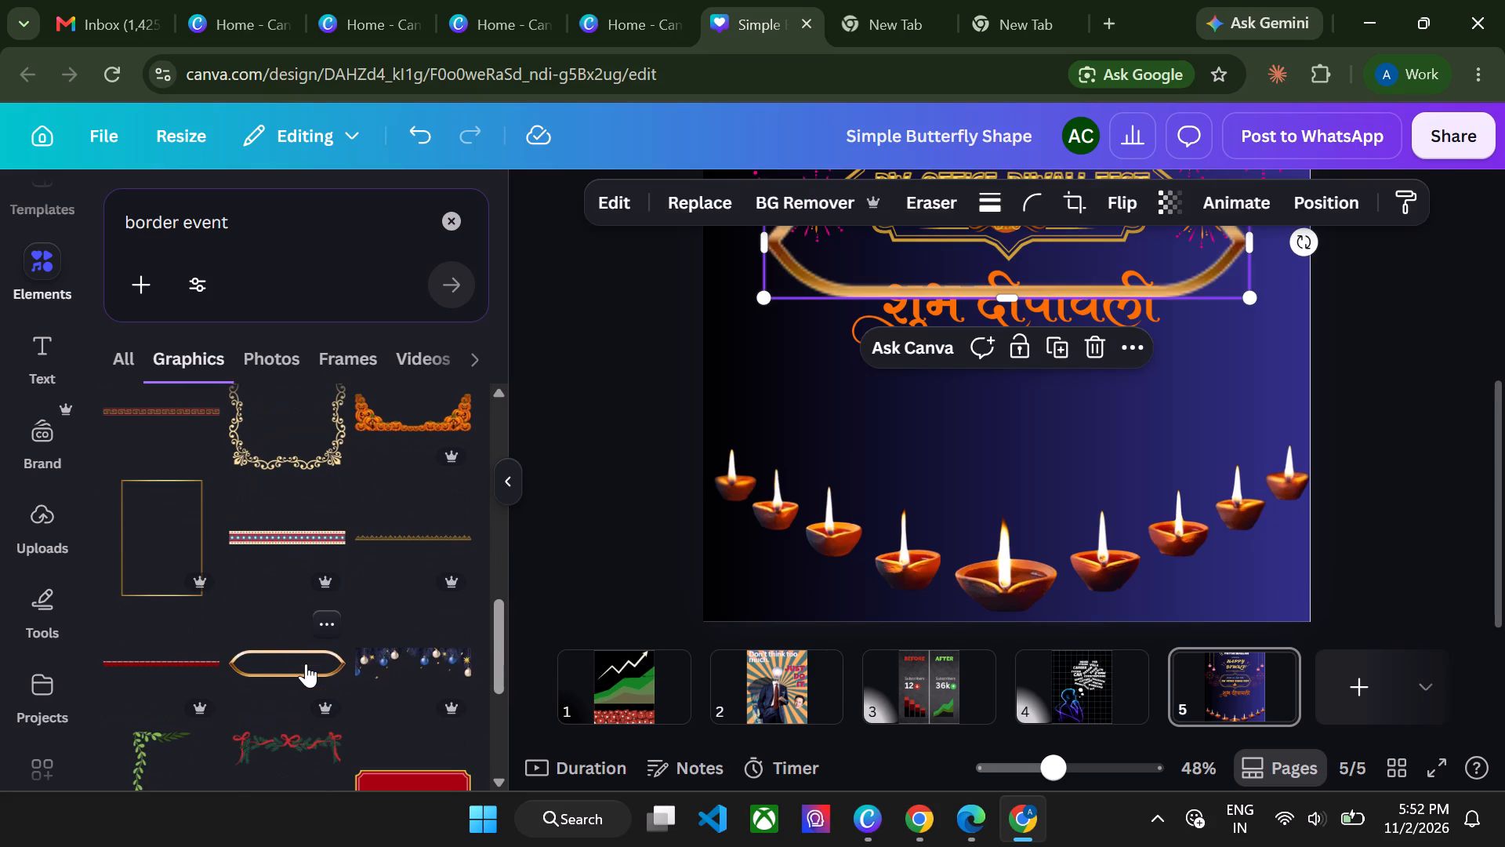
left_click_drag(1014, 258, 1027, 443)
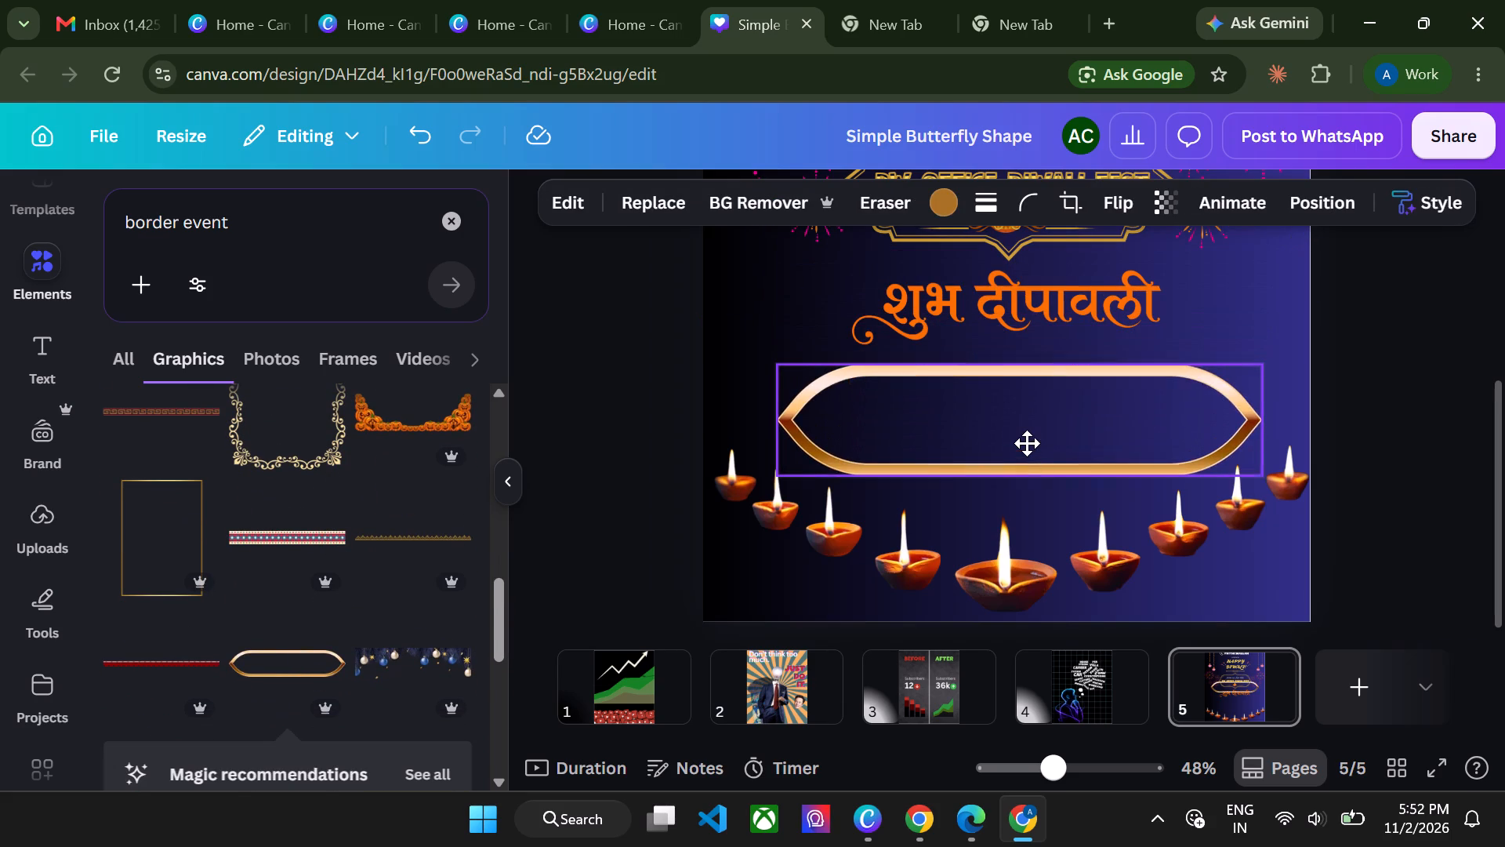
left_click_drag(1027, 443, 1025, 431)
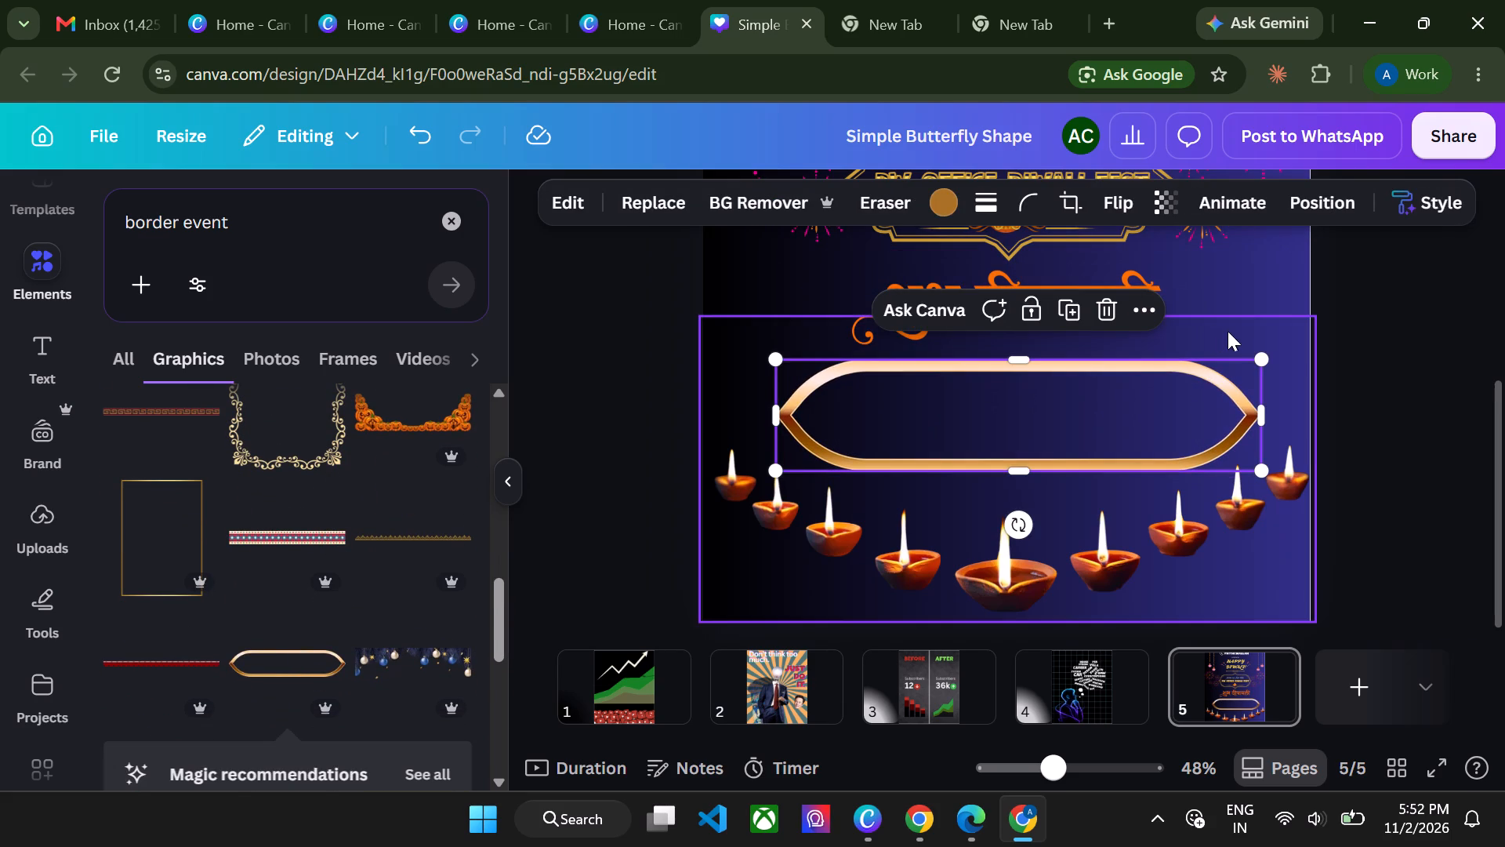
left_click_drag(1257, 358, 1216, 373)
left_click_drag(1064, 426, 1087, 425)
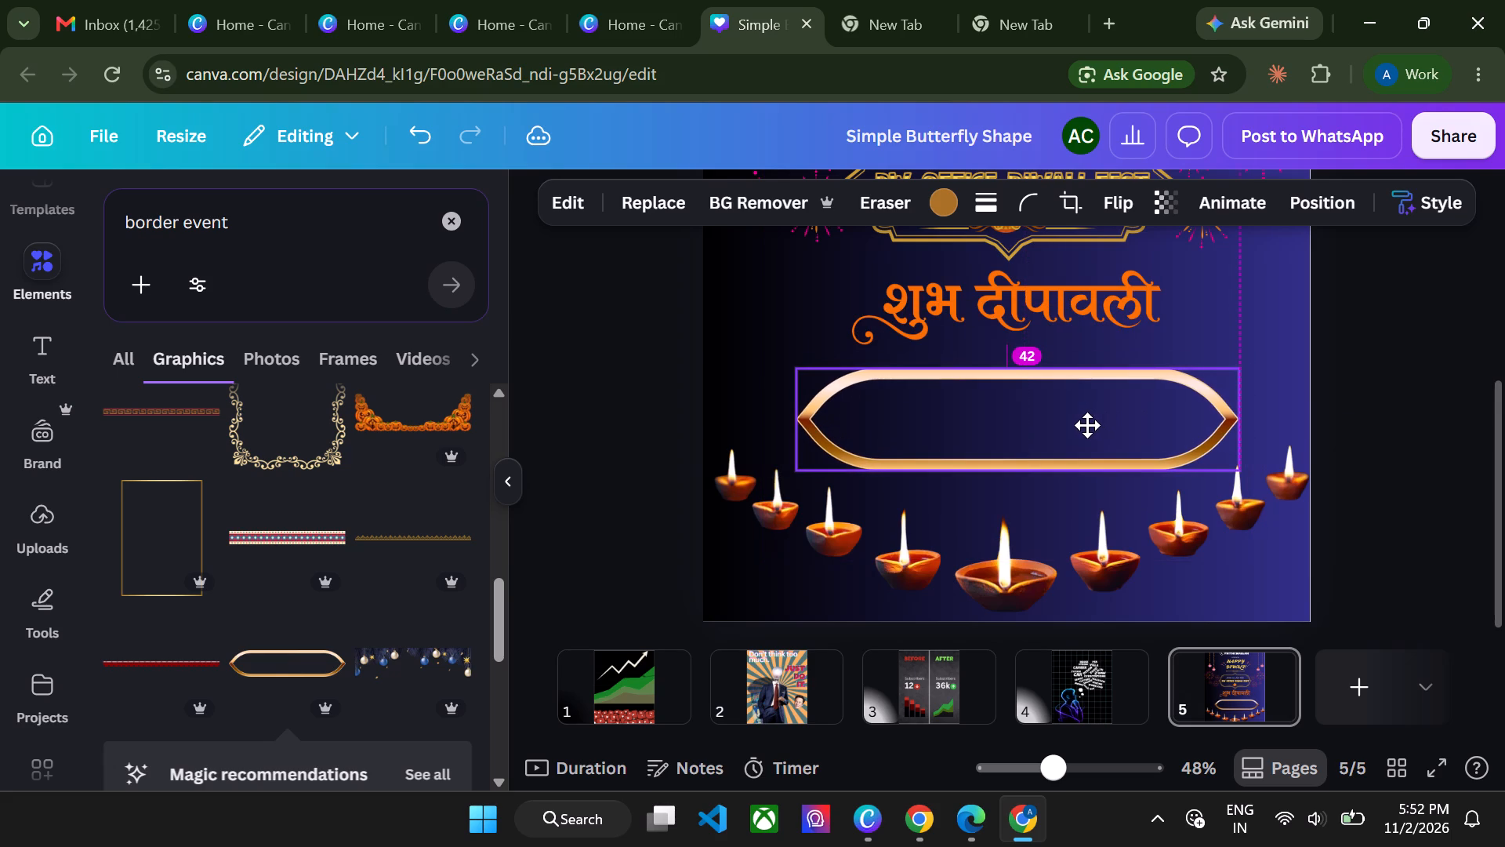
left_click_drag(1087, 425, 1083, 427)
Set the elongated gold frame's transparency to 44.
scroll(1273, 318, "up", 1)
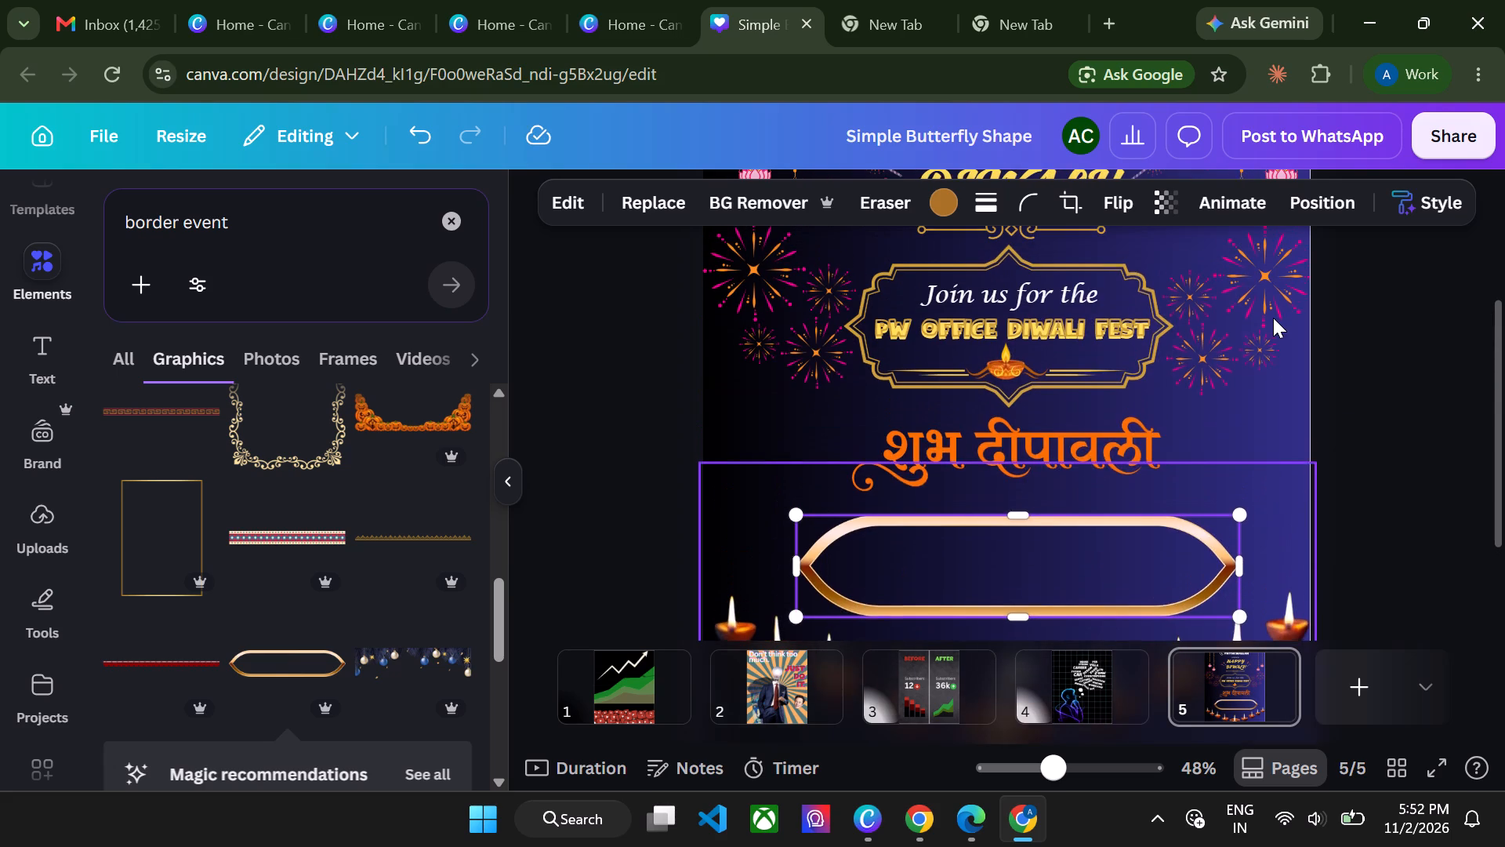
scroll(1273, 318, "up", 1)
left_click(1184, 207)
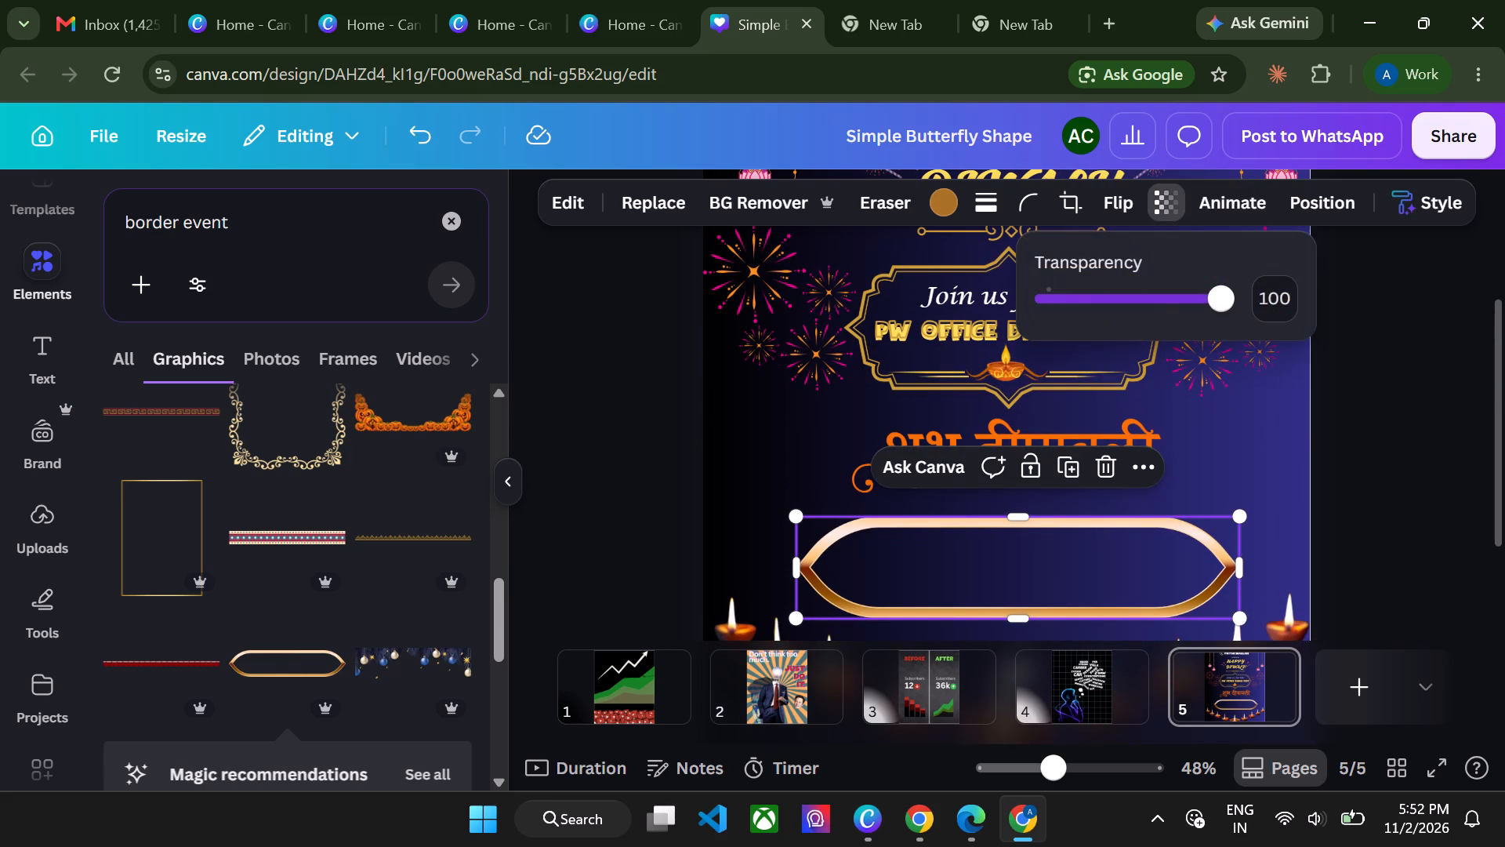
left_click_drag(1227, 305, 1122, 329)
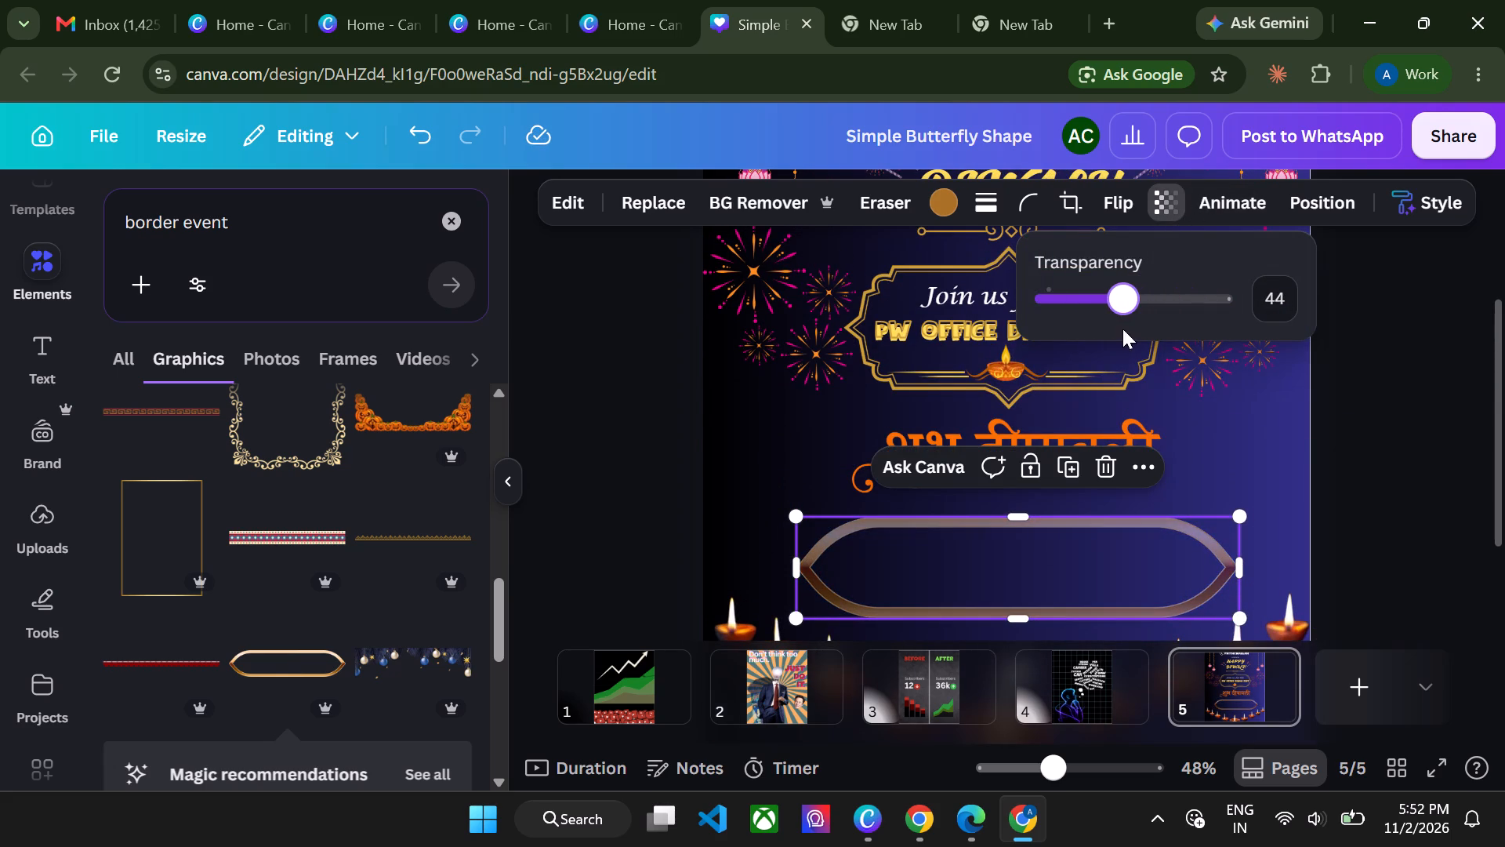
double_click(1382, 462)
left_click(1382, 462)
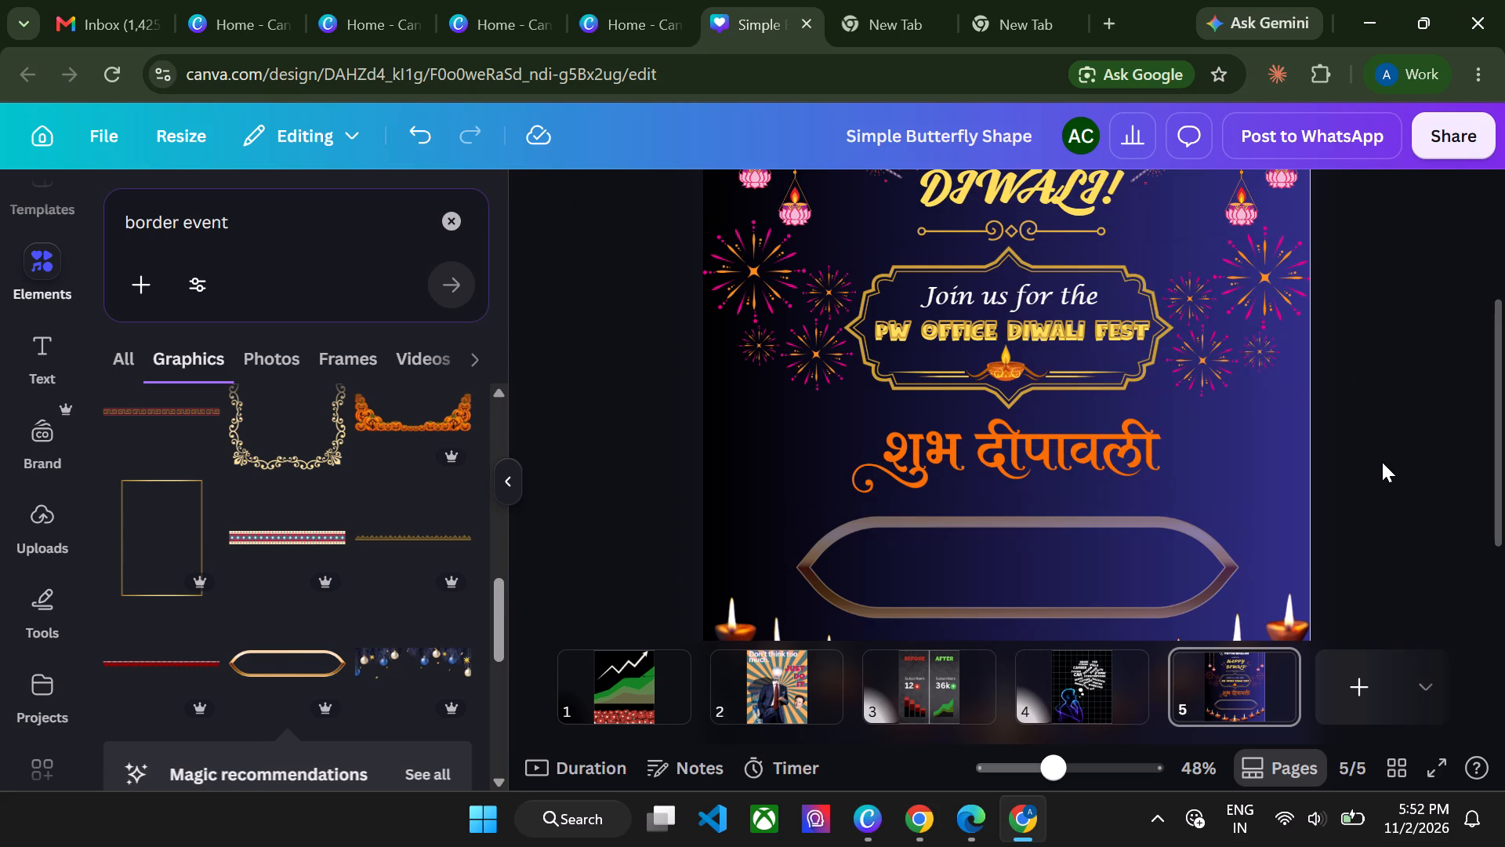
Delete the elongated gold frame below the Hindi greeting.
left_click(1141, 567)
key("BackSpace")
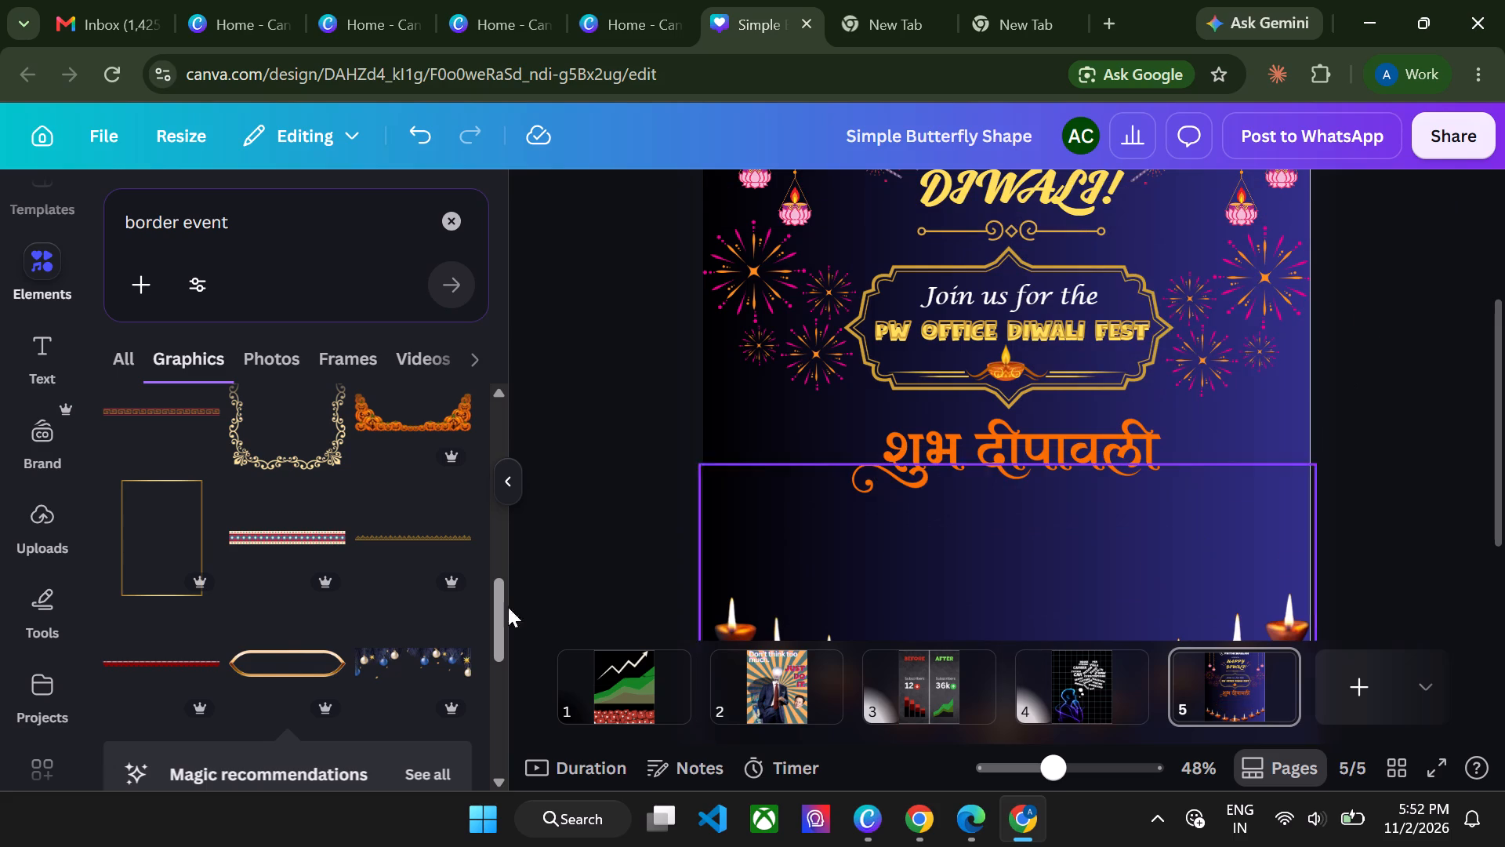
Add the red rectangular banner with the ornamental yellow border, place it below शुभ दीपावली and enlarge it to about the greeting's width.
scroll(288, 645, "down", 3)
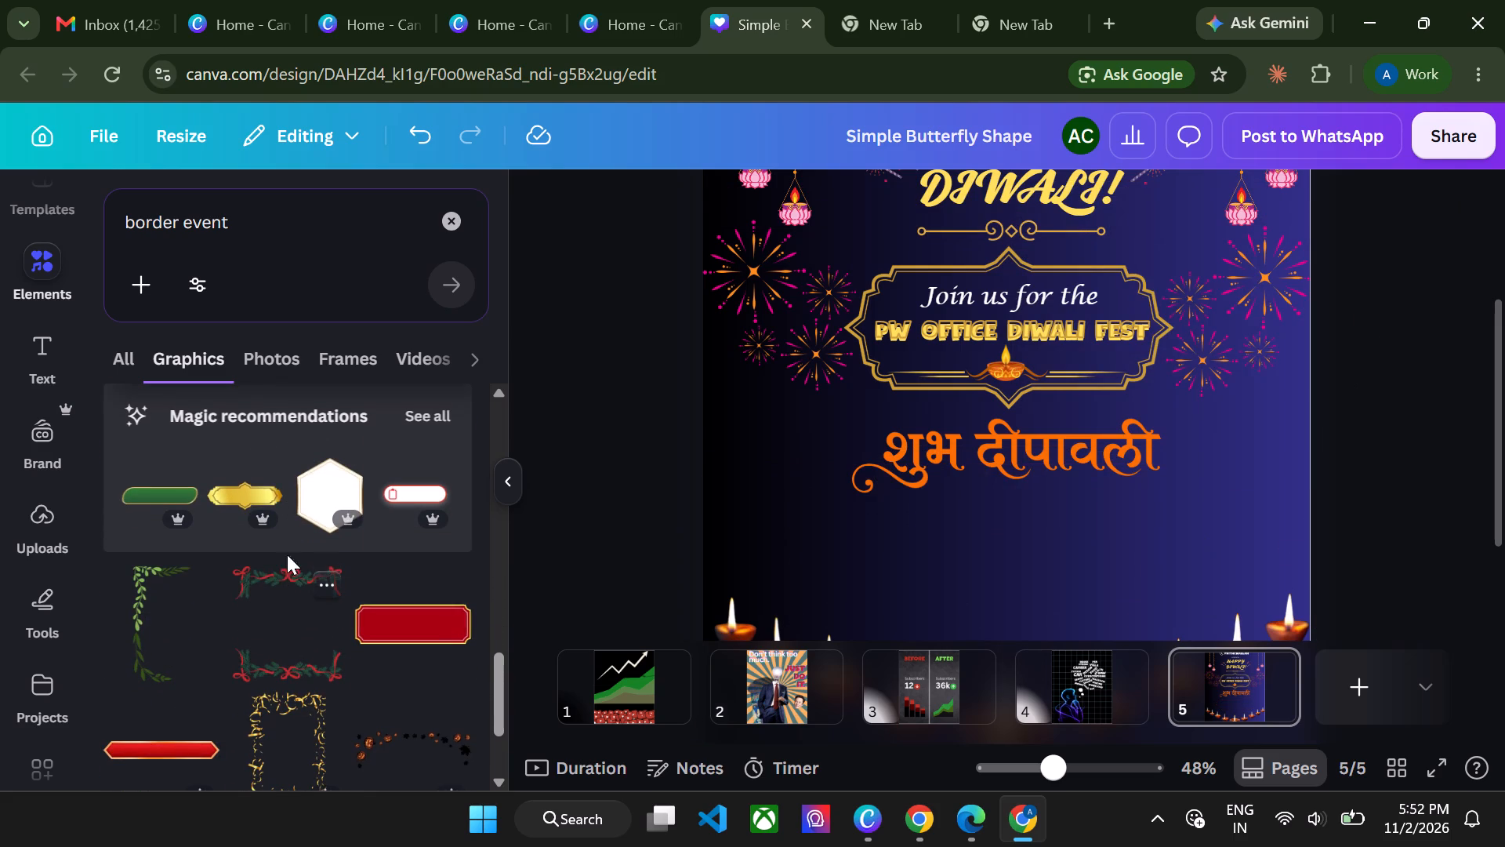
scroll(252, 592, "down", 1)
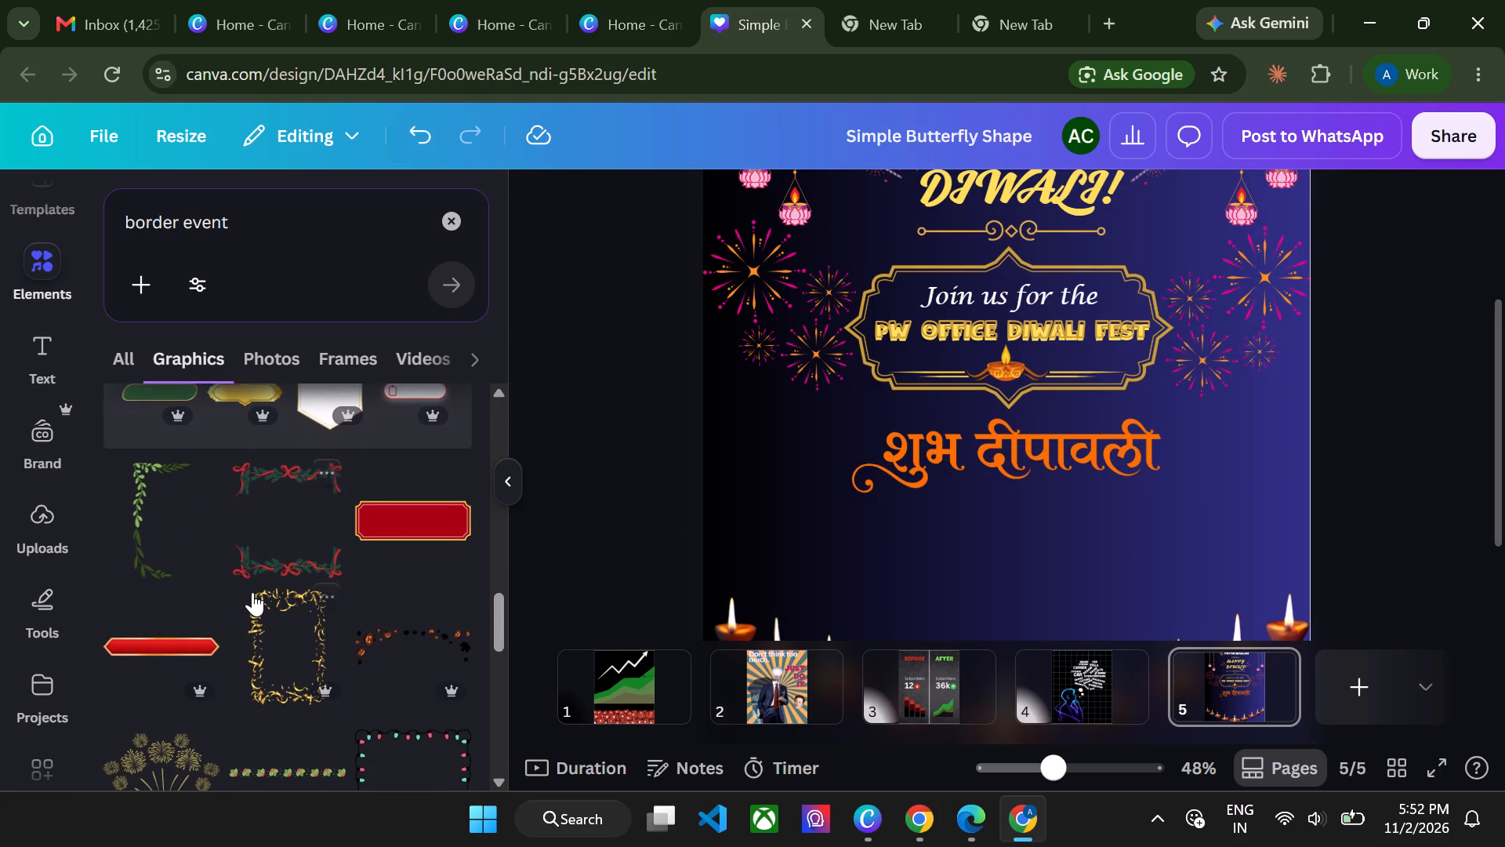
left_click(407, 508)
left_click_drag(1012, 379, 984, 530)
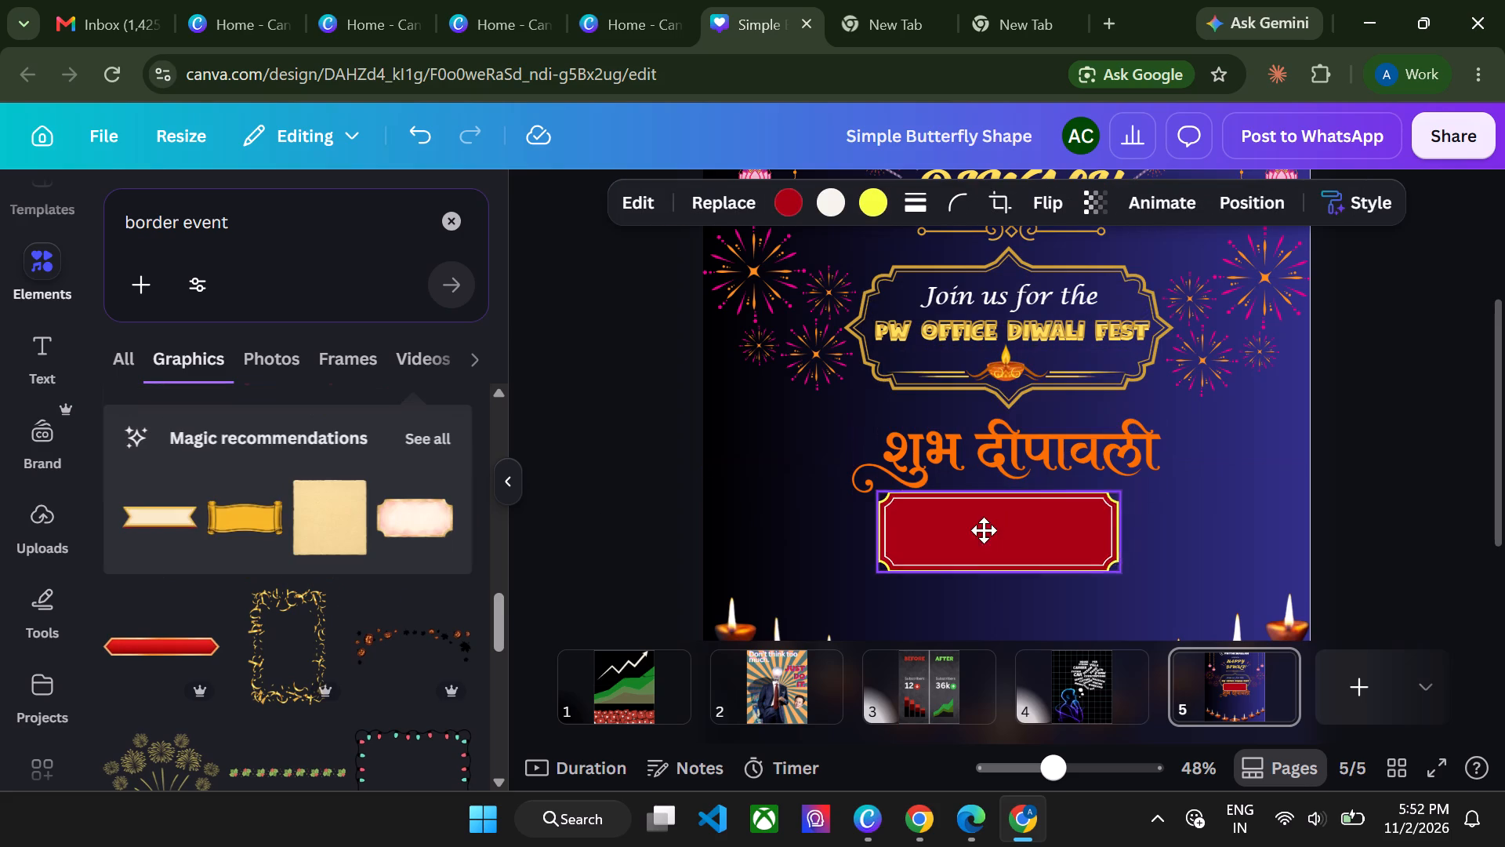
left_click_drag(984, 530, 985, 543)
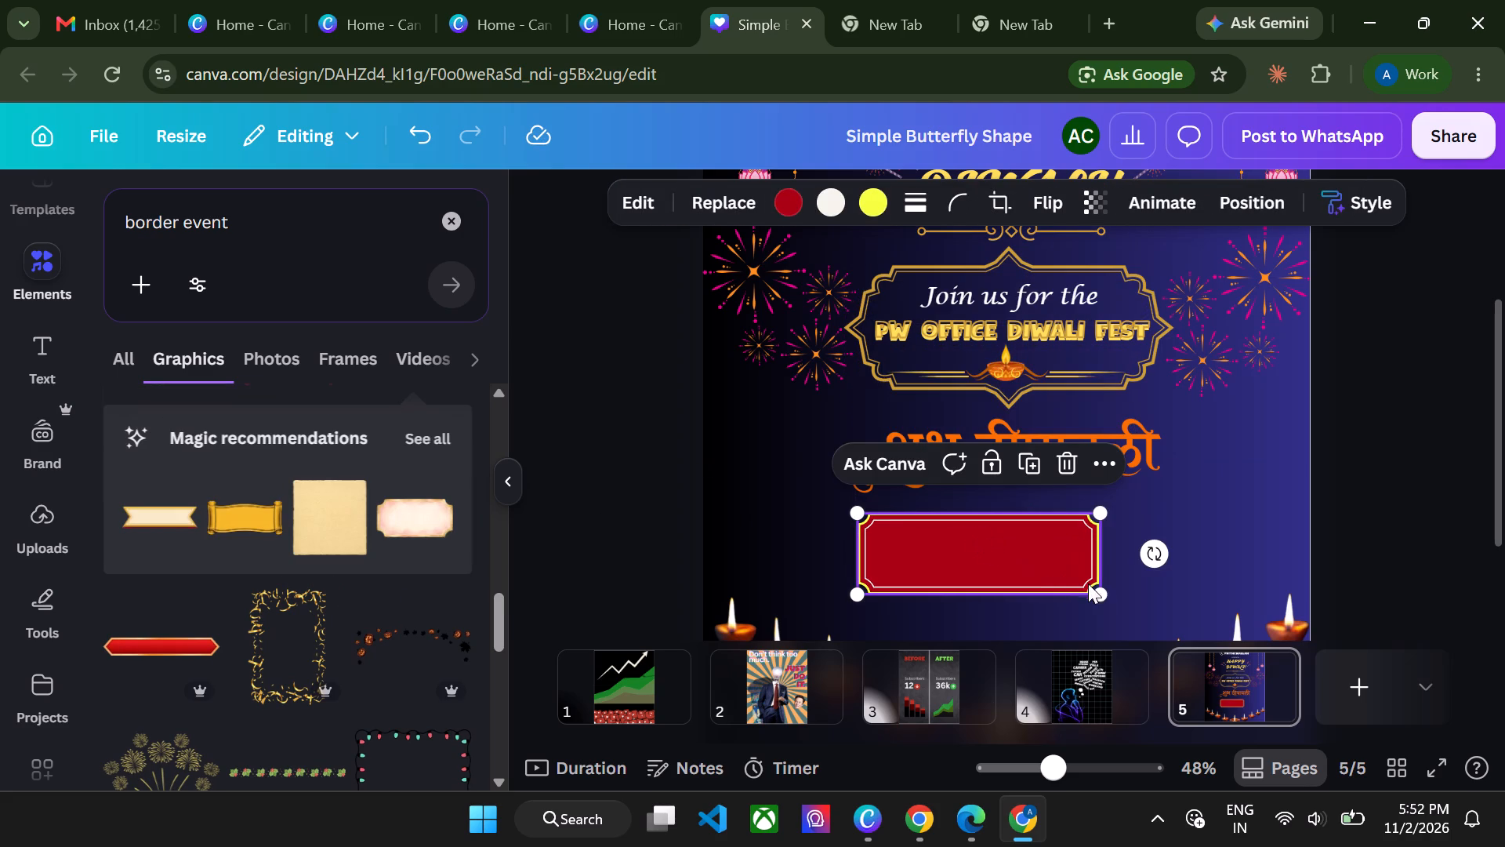
left_click_drag(1103, 589, 1180, 608)
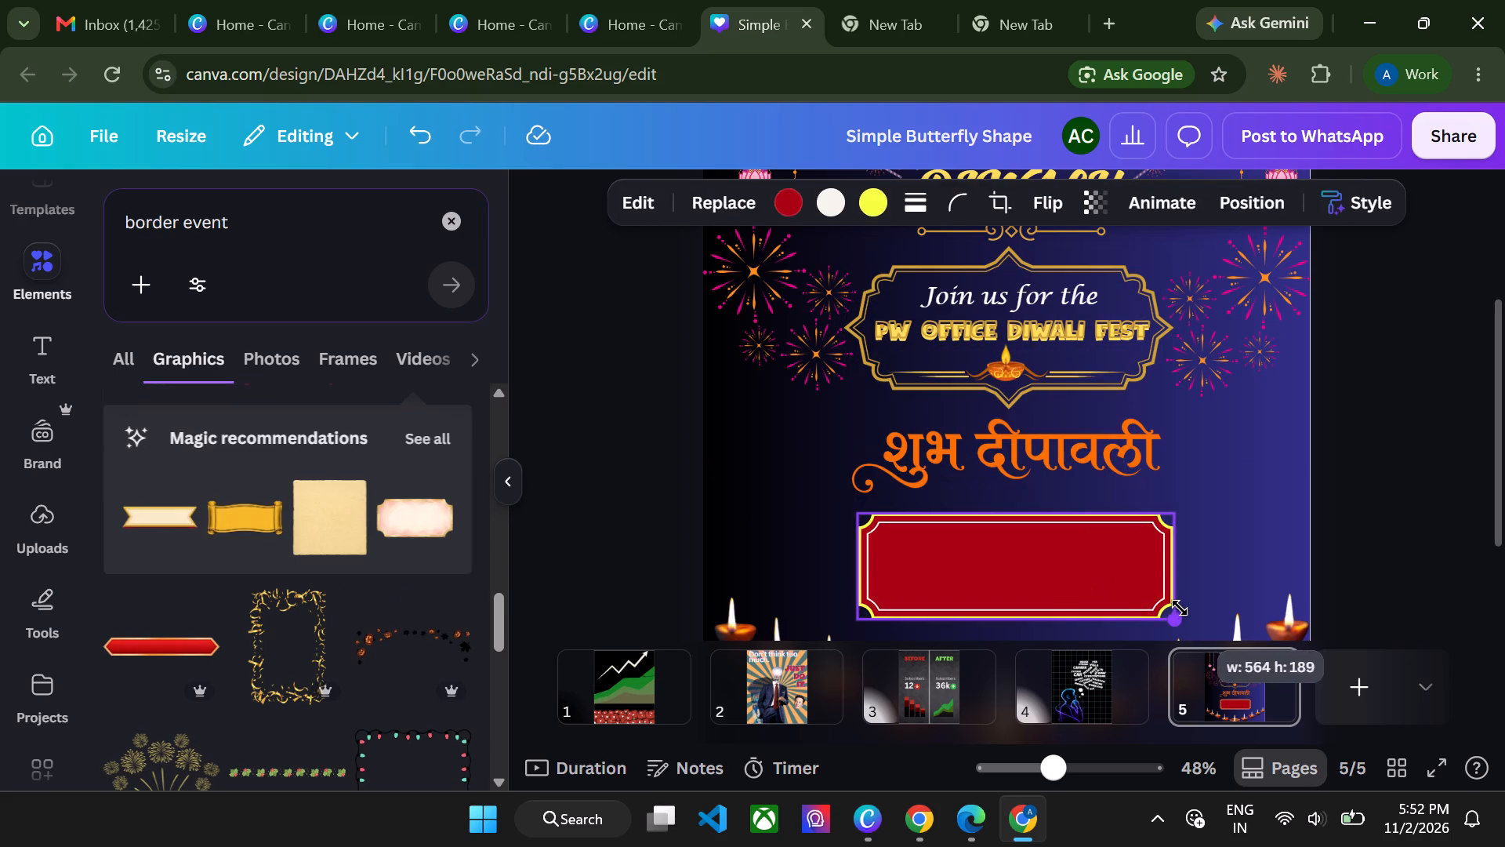
left_click_drag(1180, 608, 1166, 608)
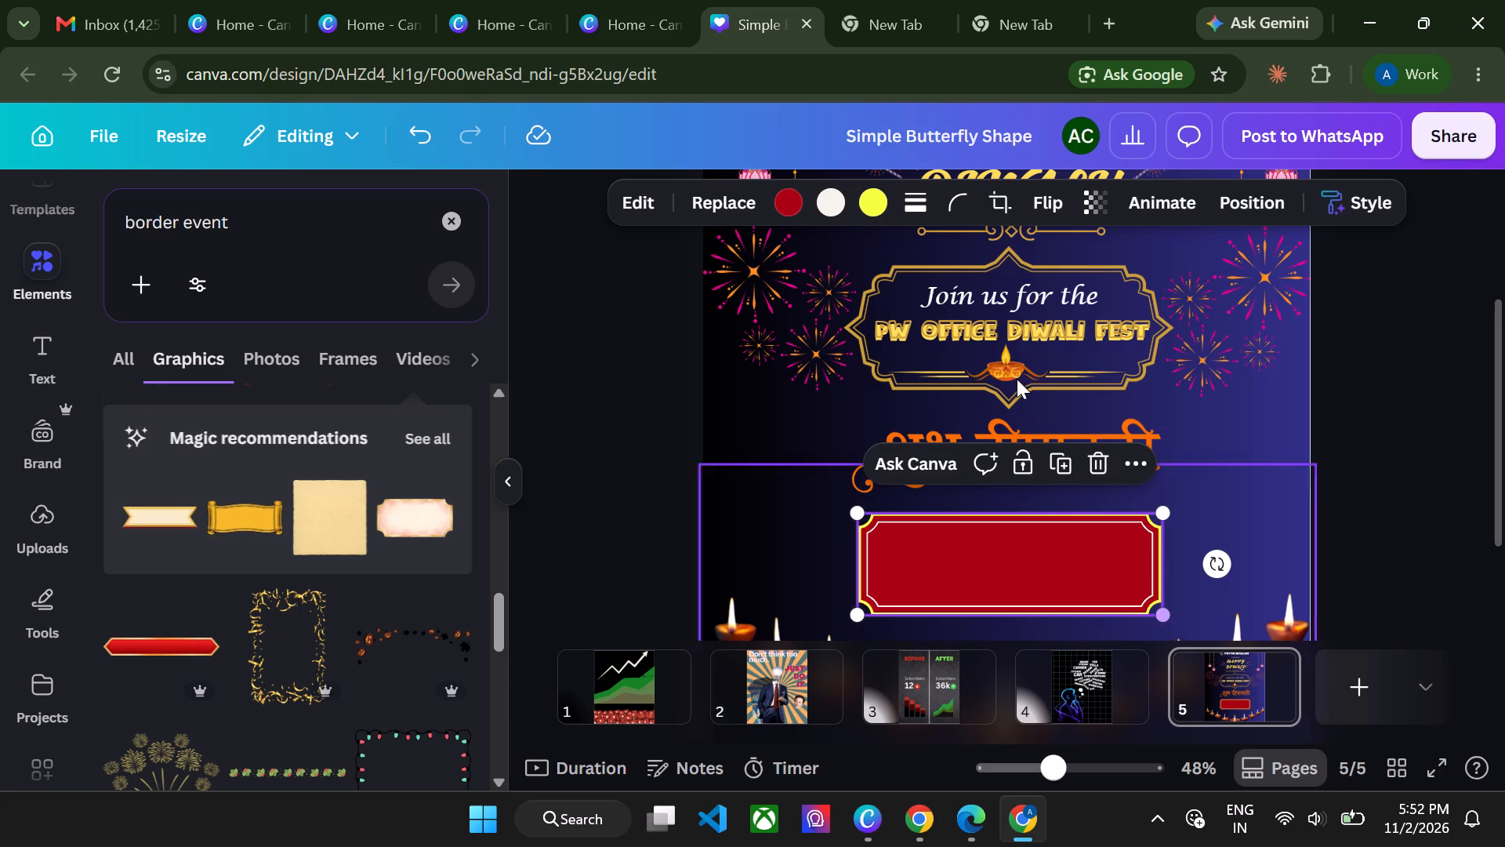
Recolour the banner below शुभ दीपावली with a golden-yellow fill, a red #bd3127 inner line and a near-black outer border.
left_click(795, 198)
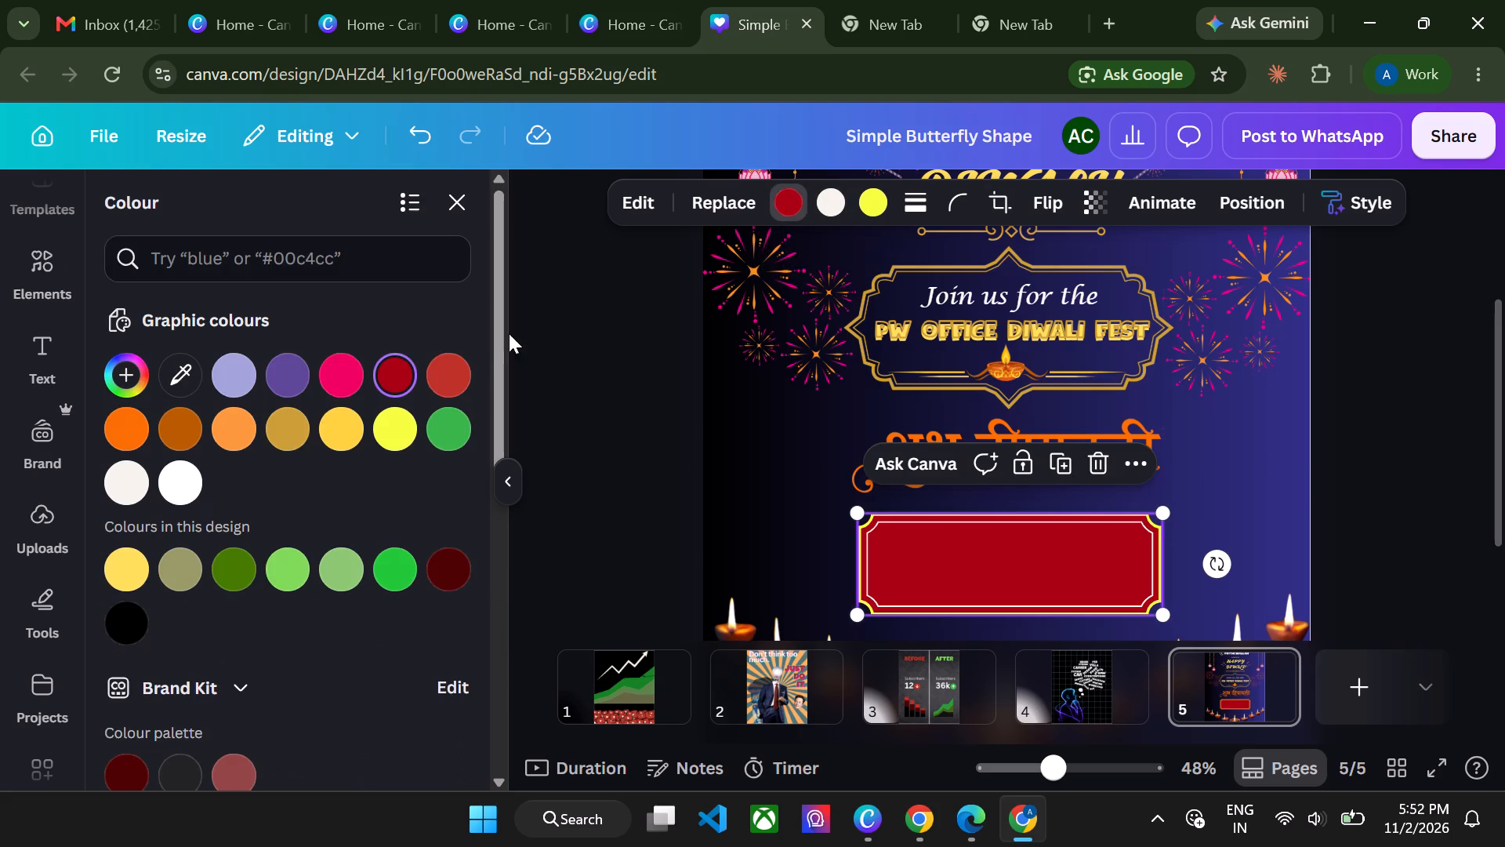
left_click(230, 441)
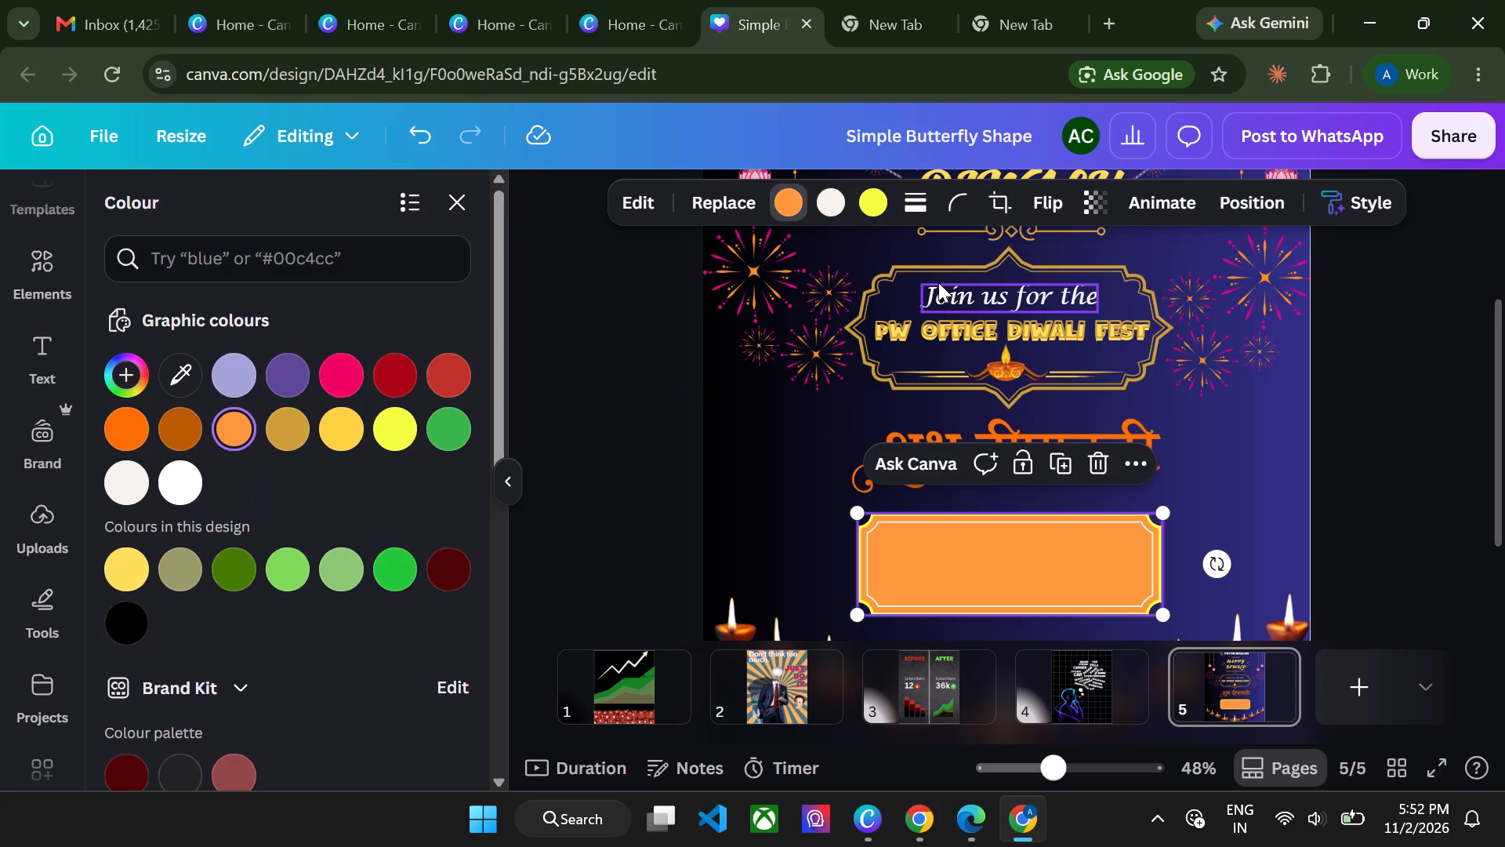
left_click(874, 211)
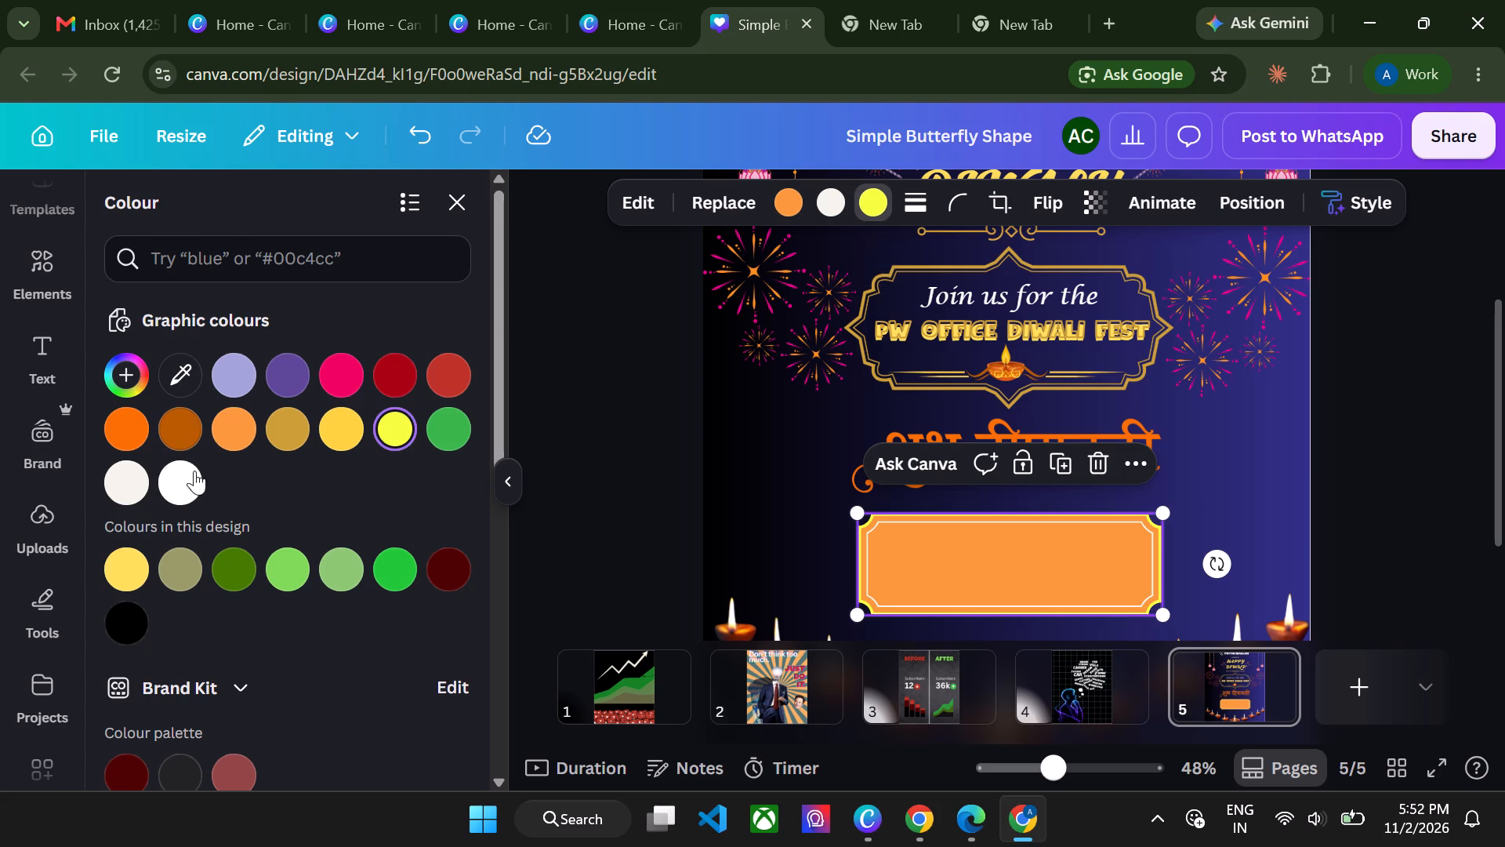
scroll(278, 559, "down", 1)
left_click(179, 650)
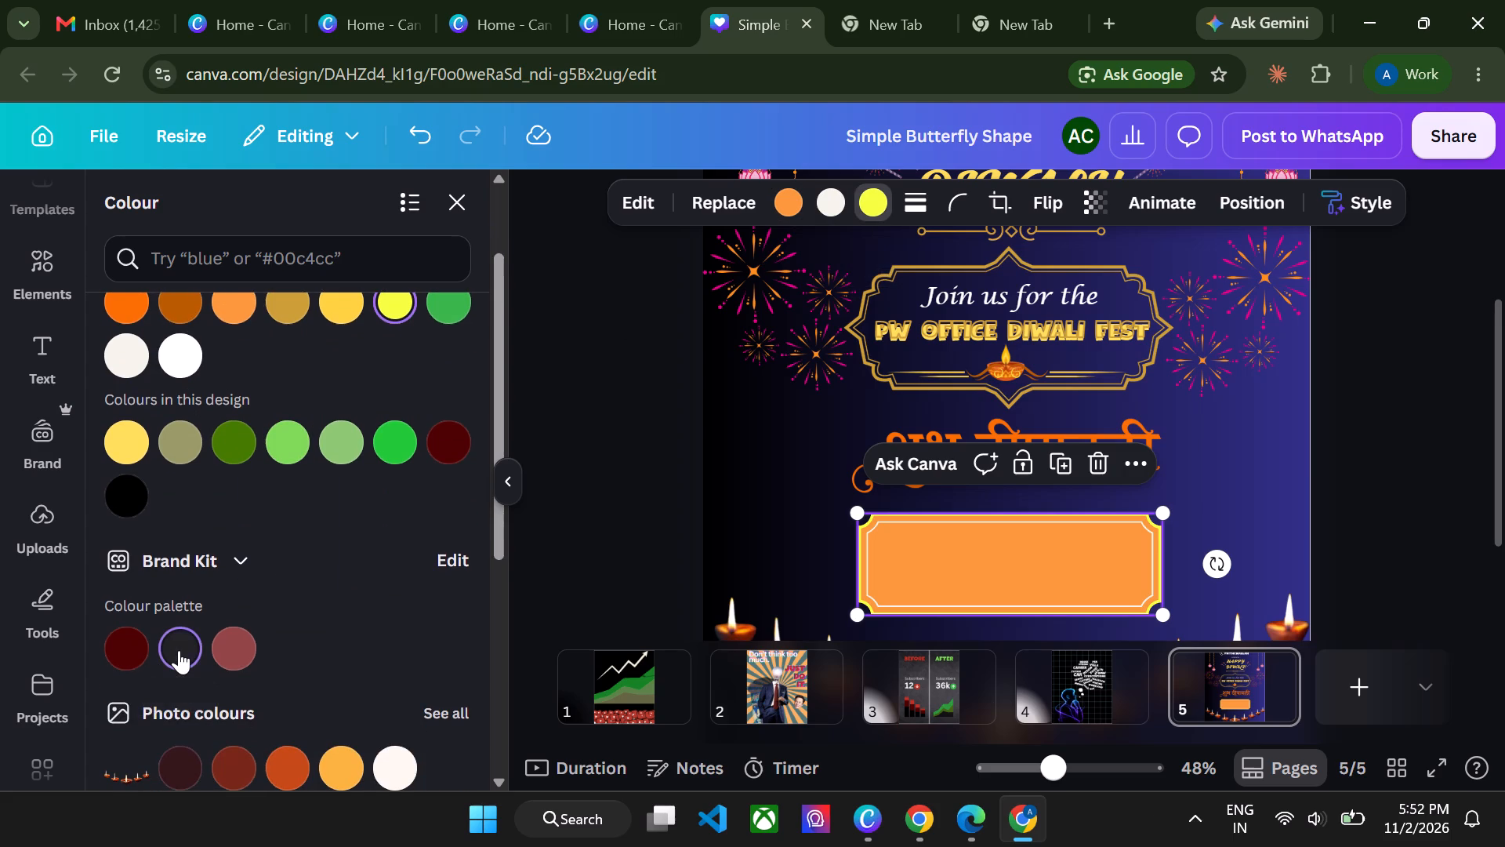
left_click(830, 208)
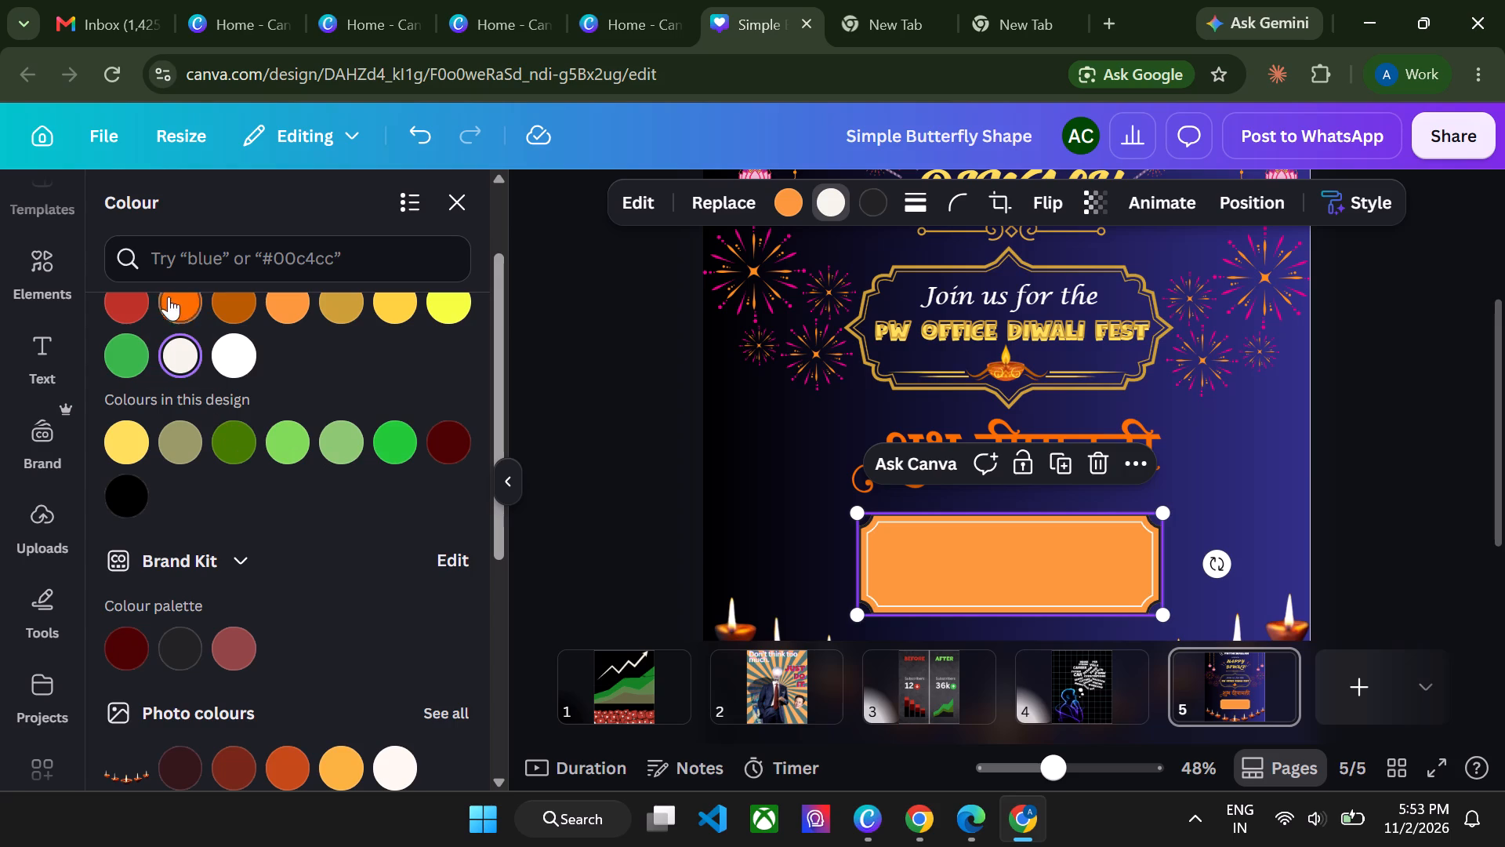
left_click(118, 305)
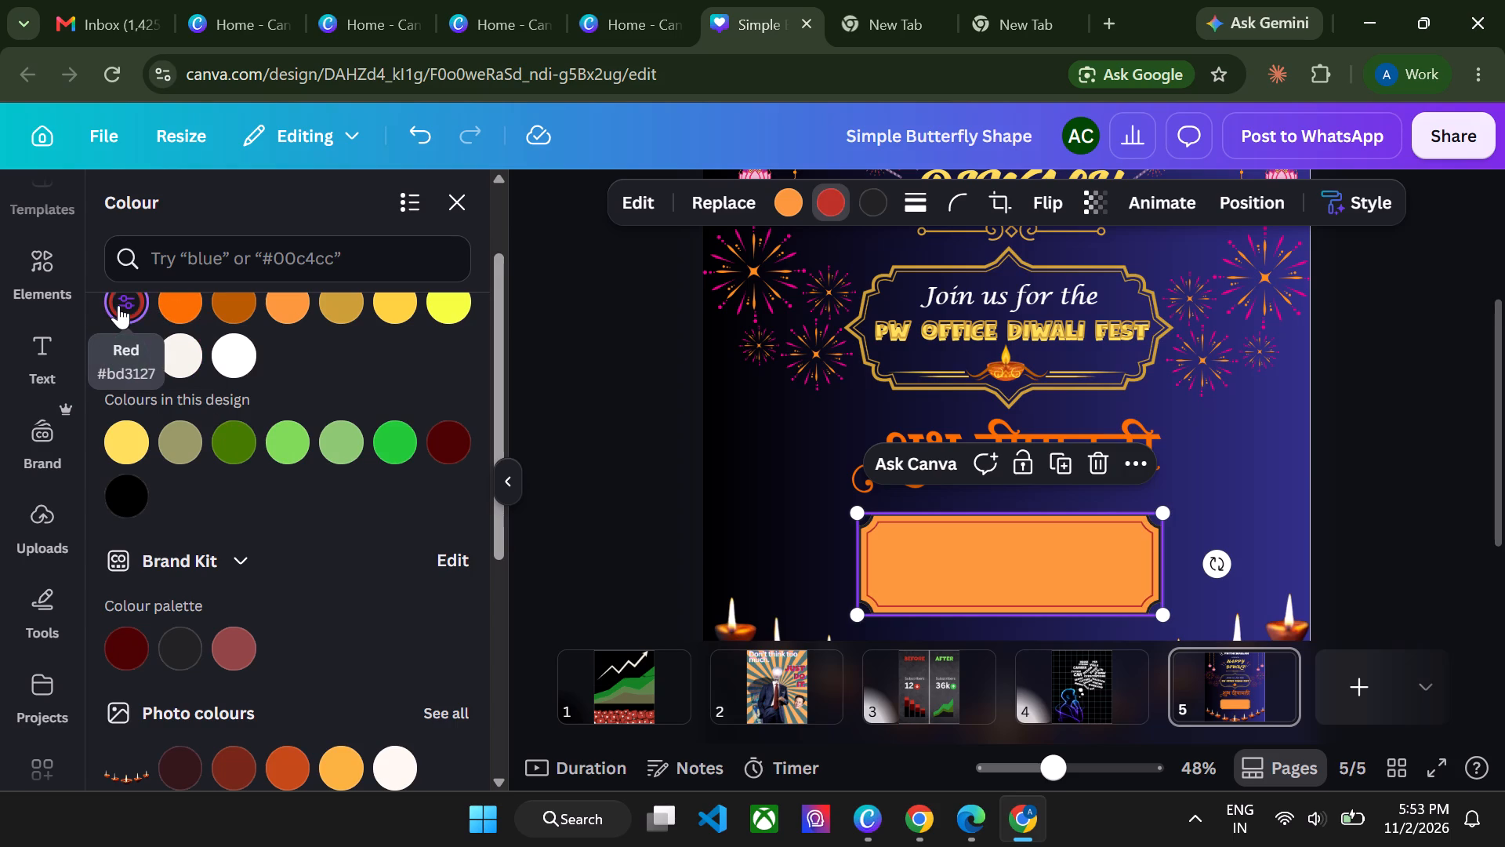
left_click(785, 199)
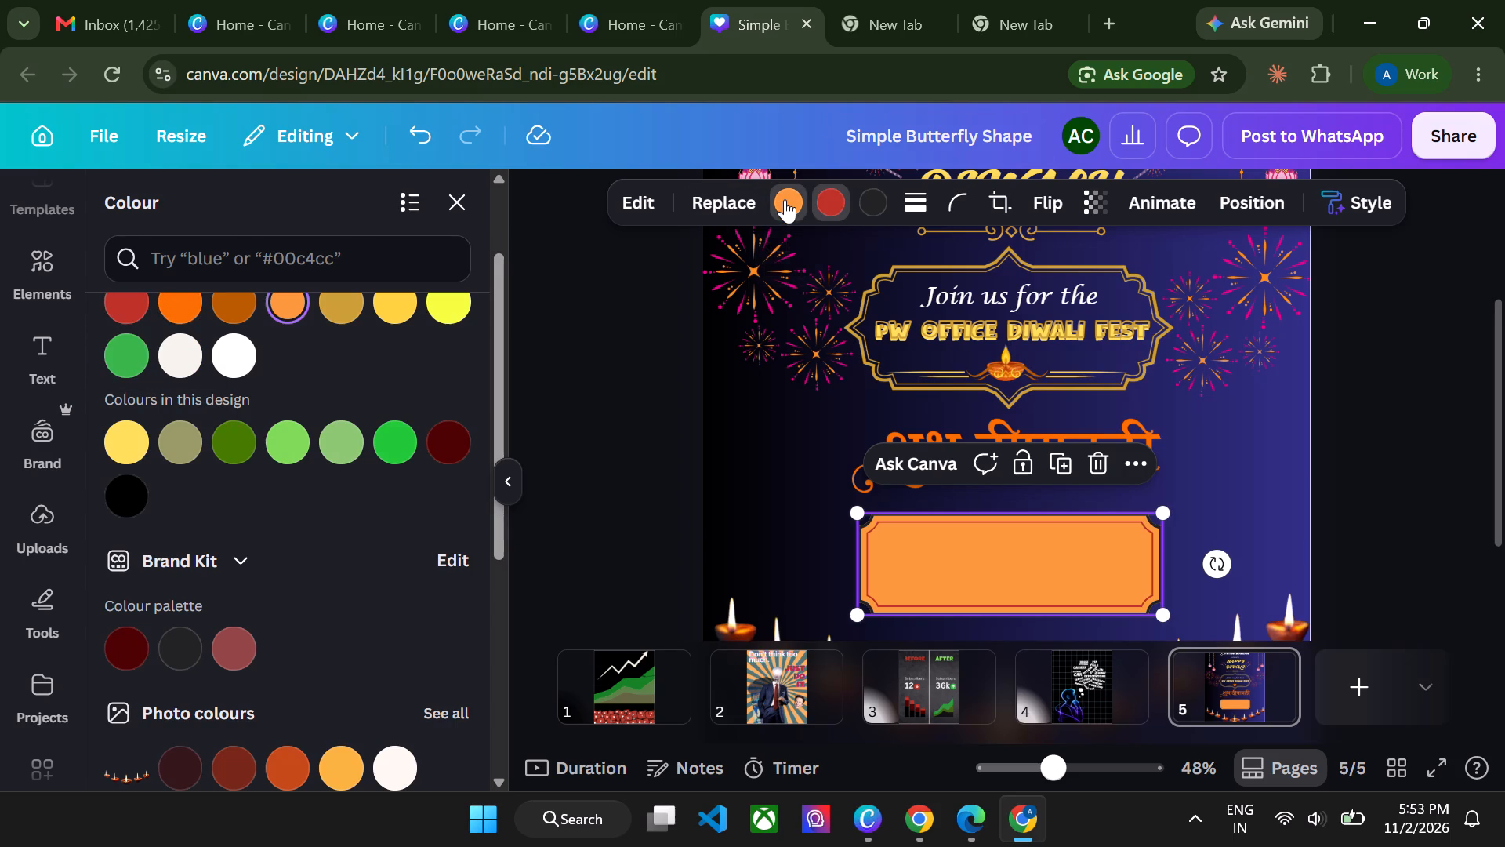
left_click(379, 313)
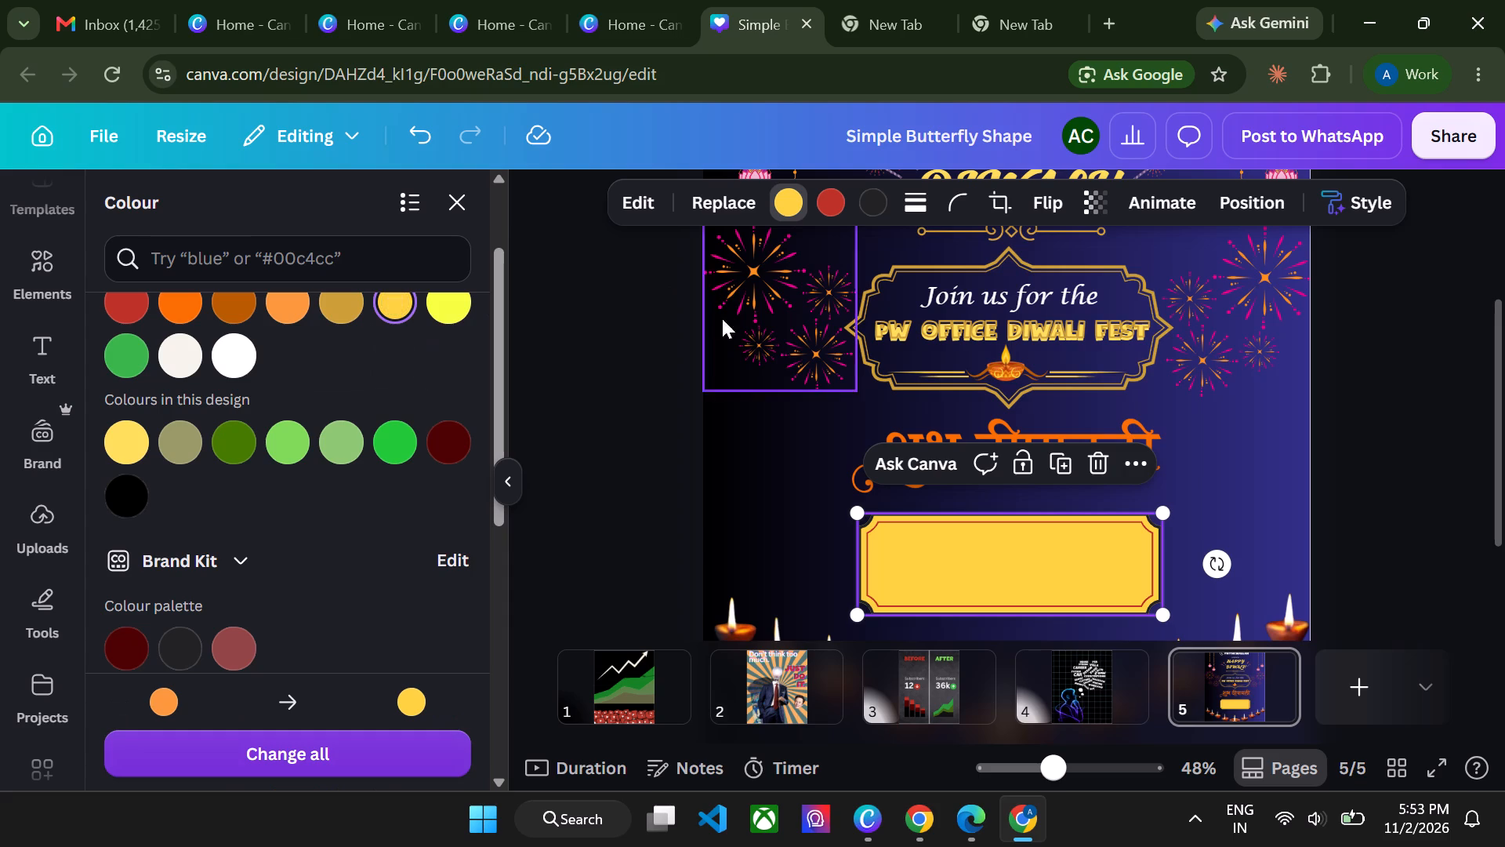
left_click(567, 377)
left_click(567, 377)
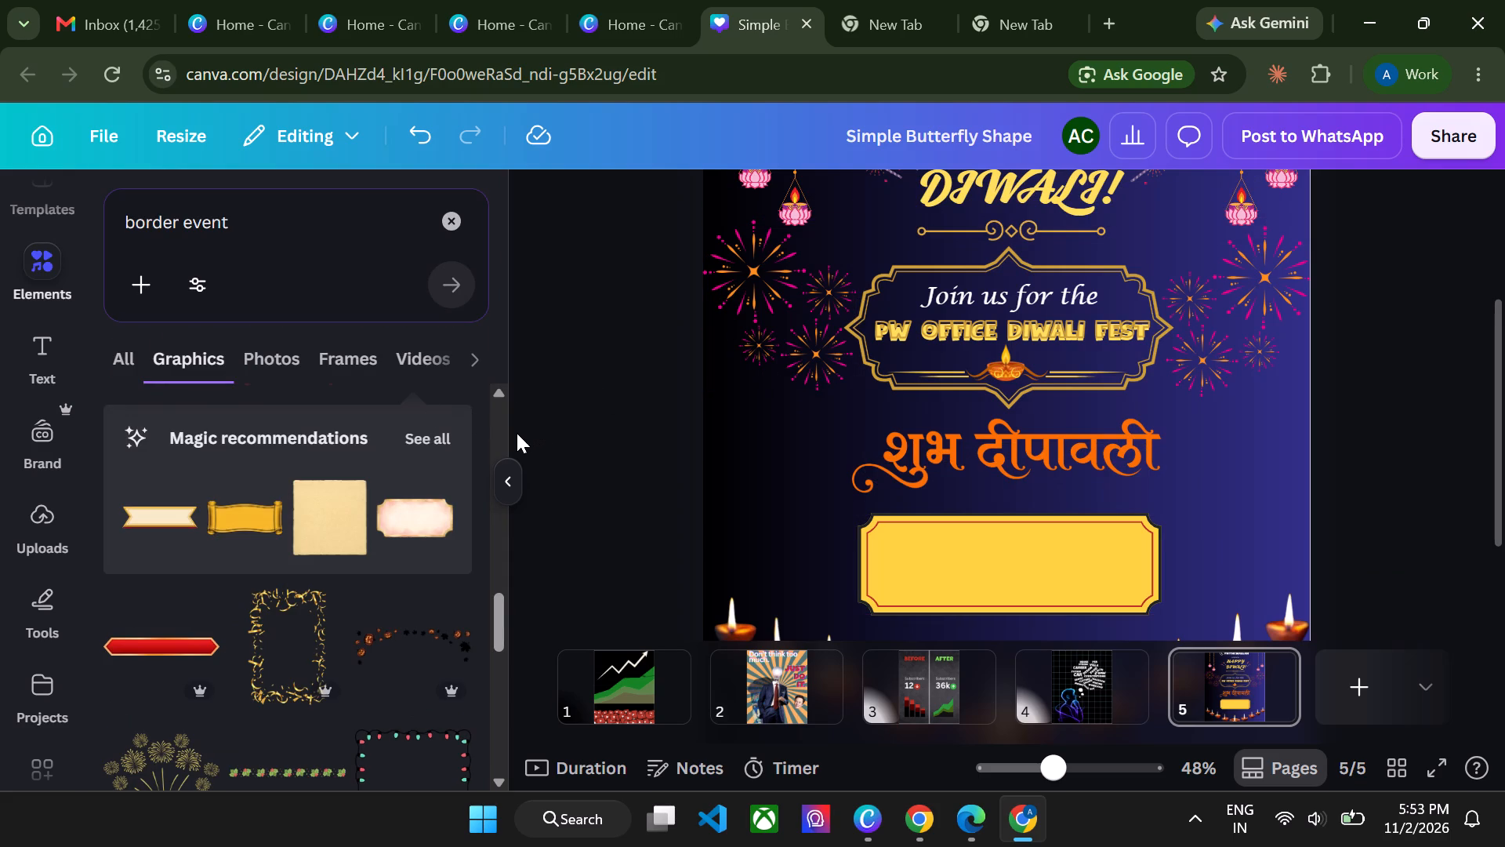
Add a text box containing DATE:, TIME: and VENUE: on three separate lines.
left_click(60, 356)
left_click(361, 308)
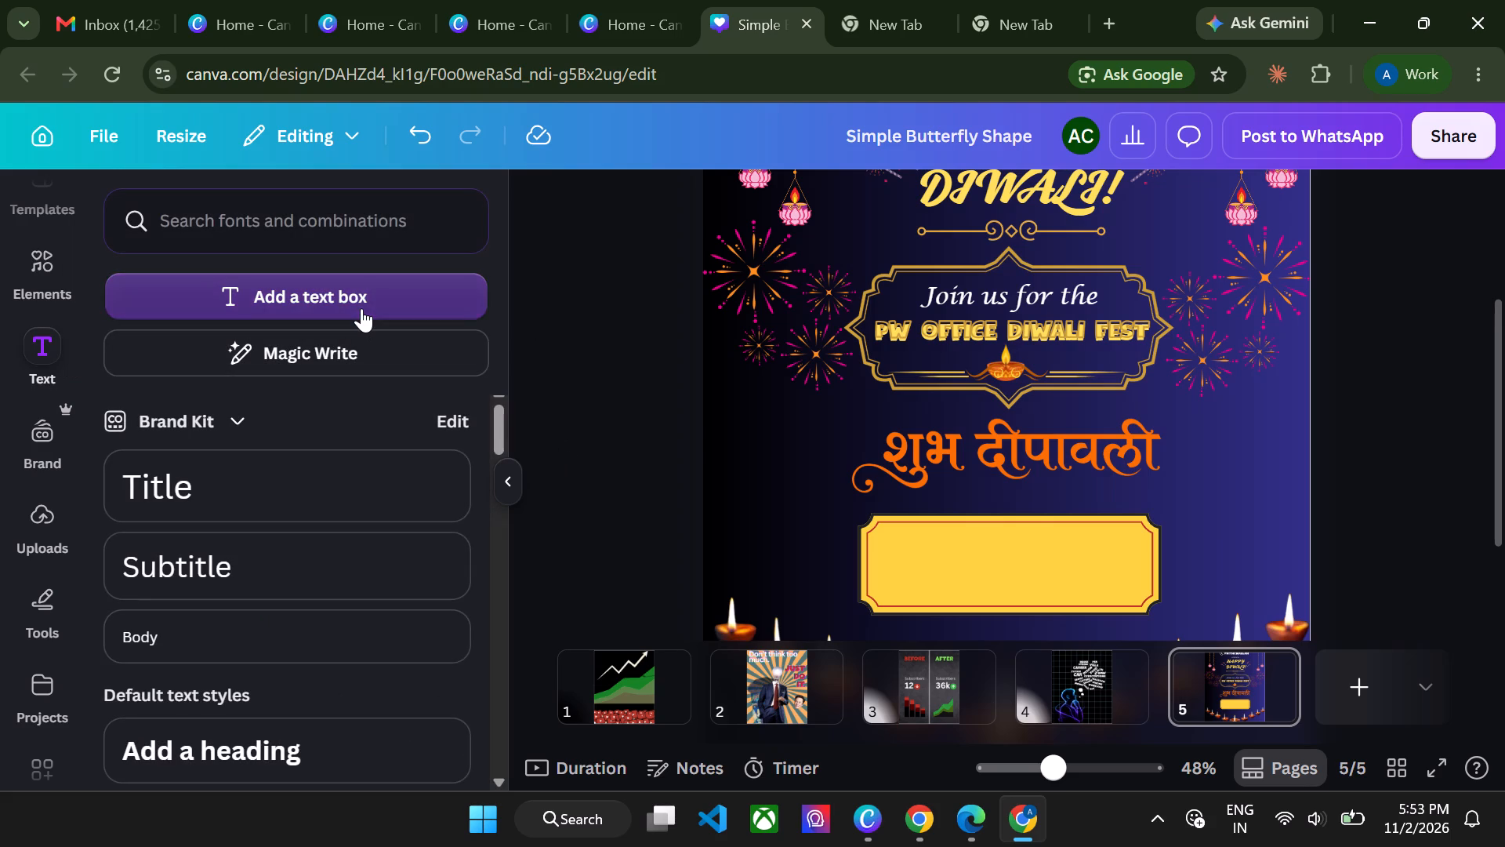
double_click(974, 456)
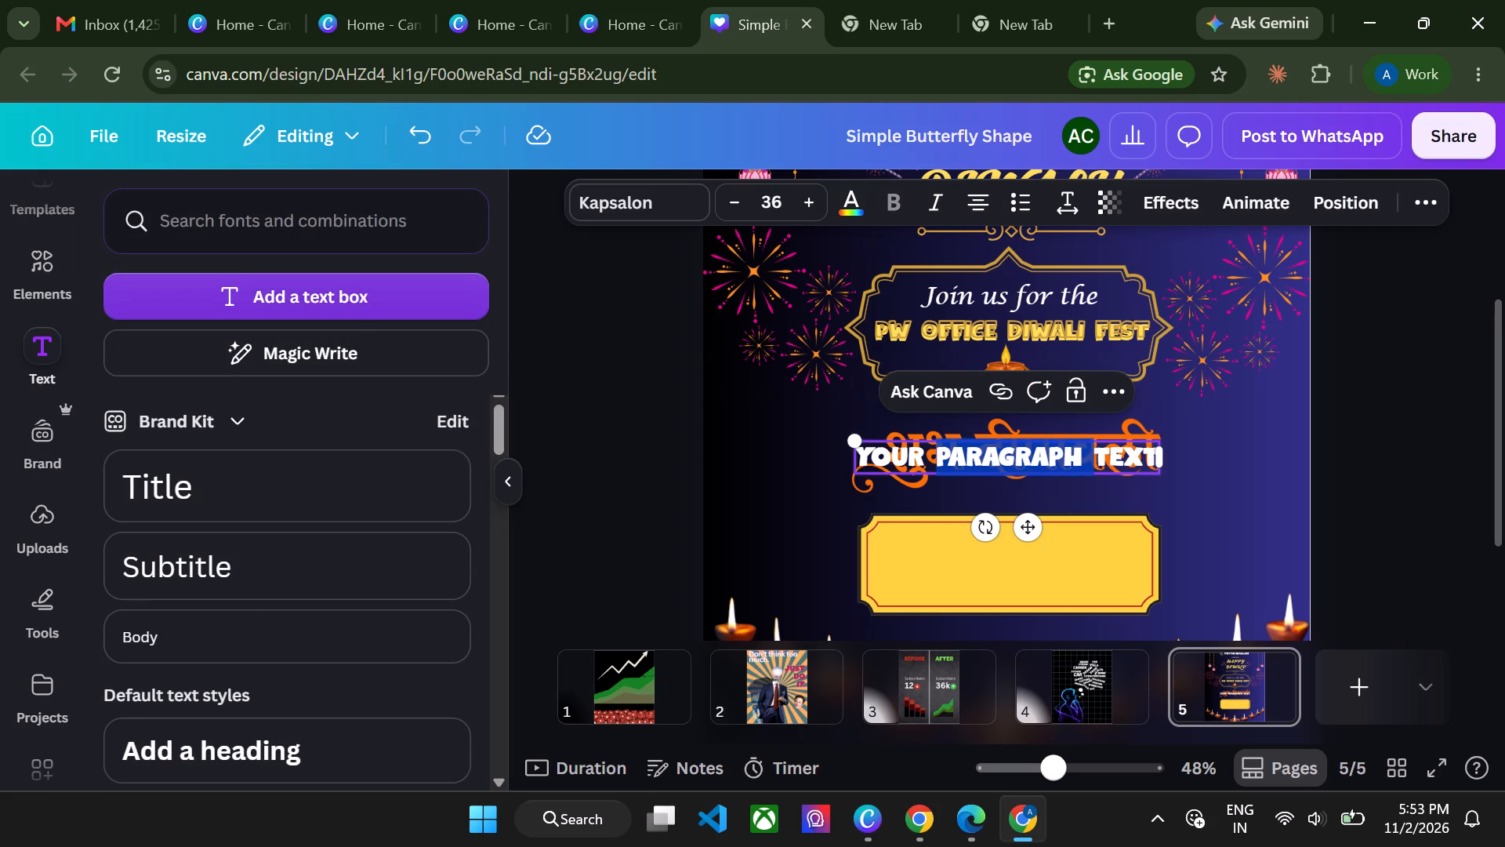
key("BackSpace")
key("ctrl+a")
key("BackSpace")
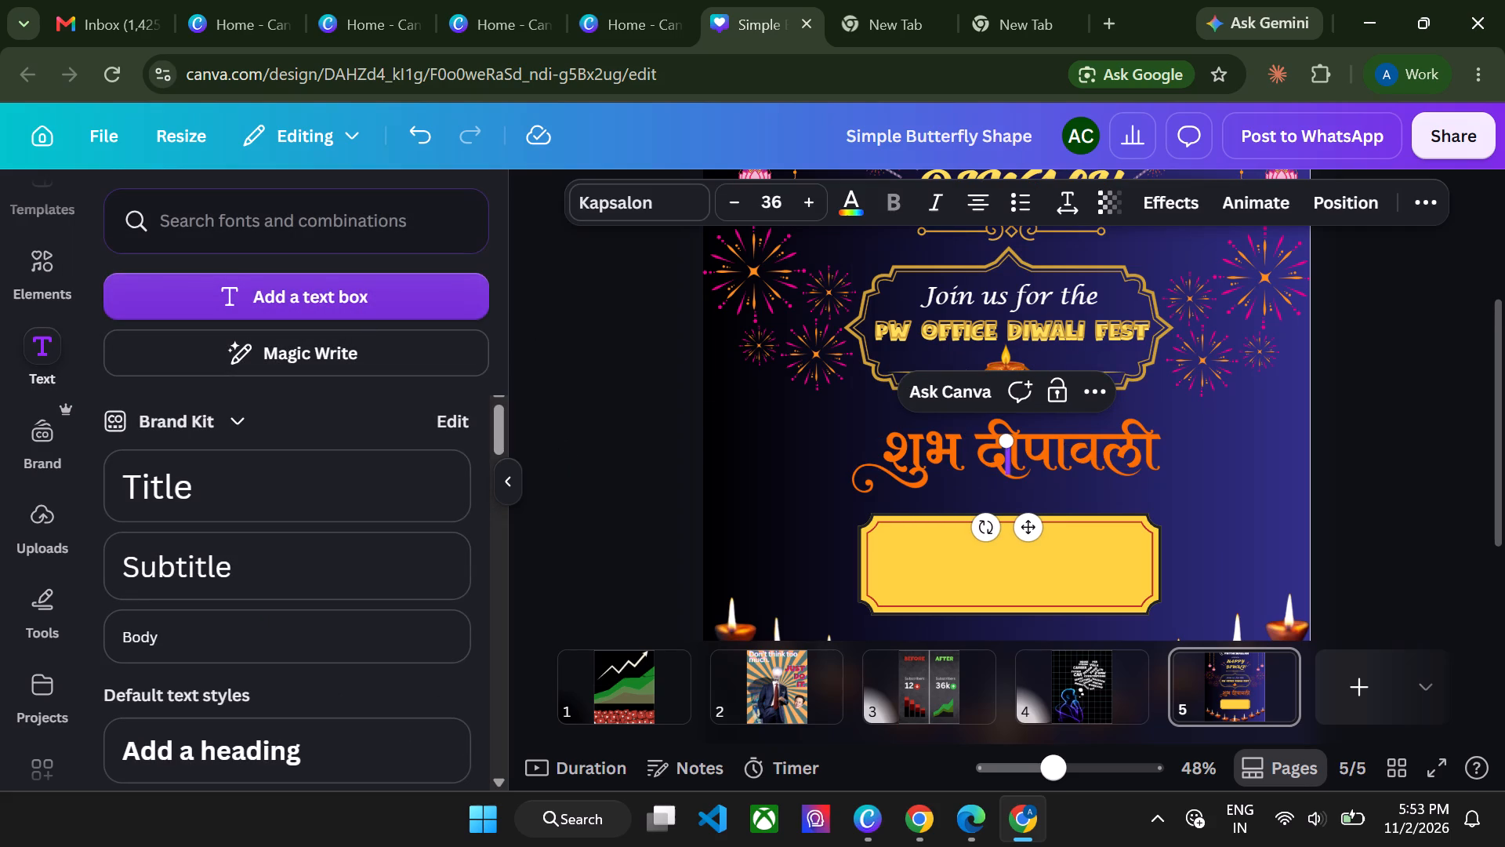
type("DATE :")
key("BackSpace")
key("BackSpace")
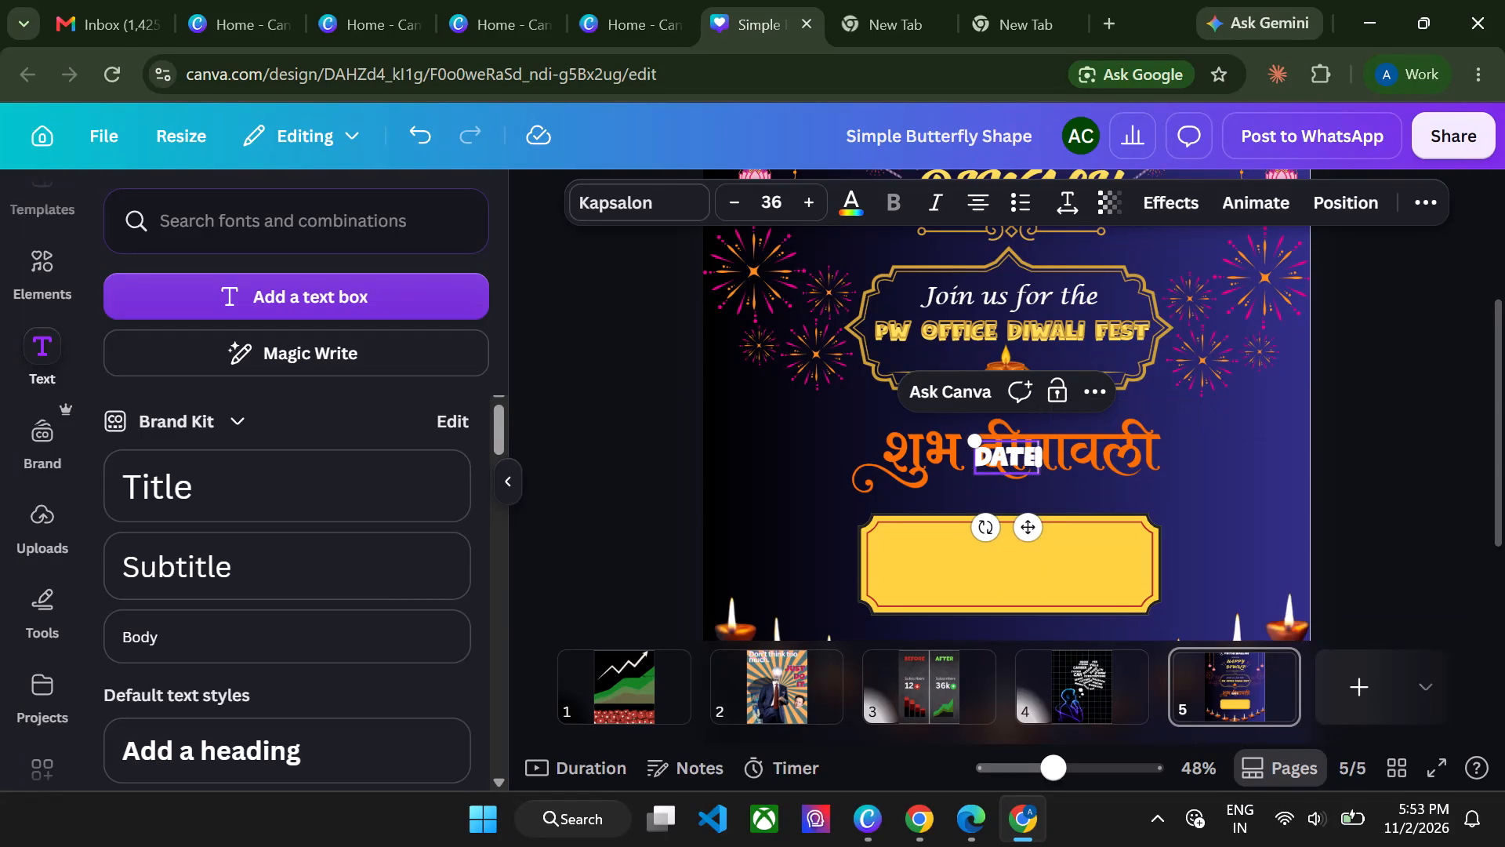
key("shift+colon")
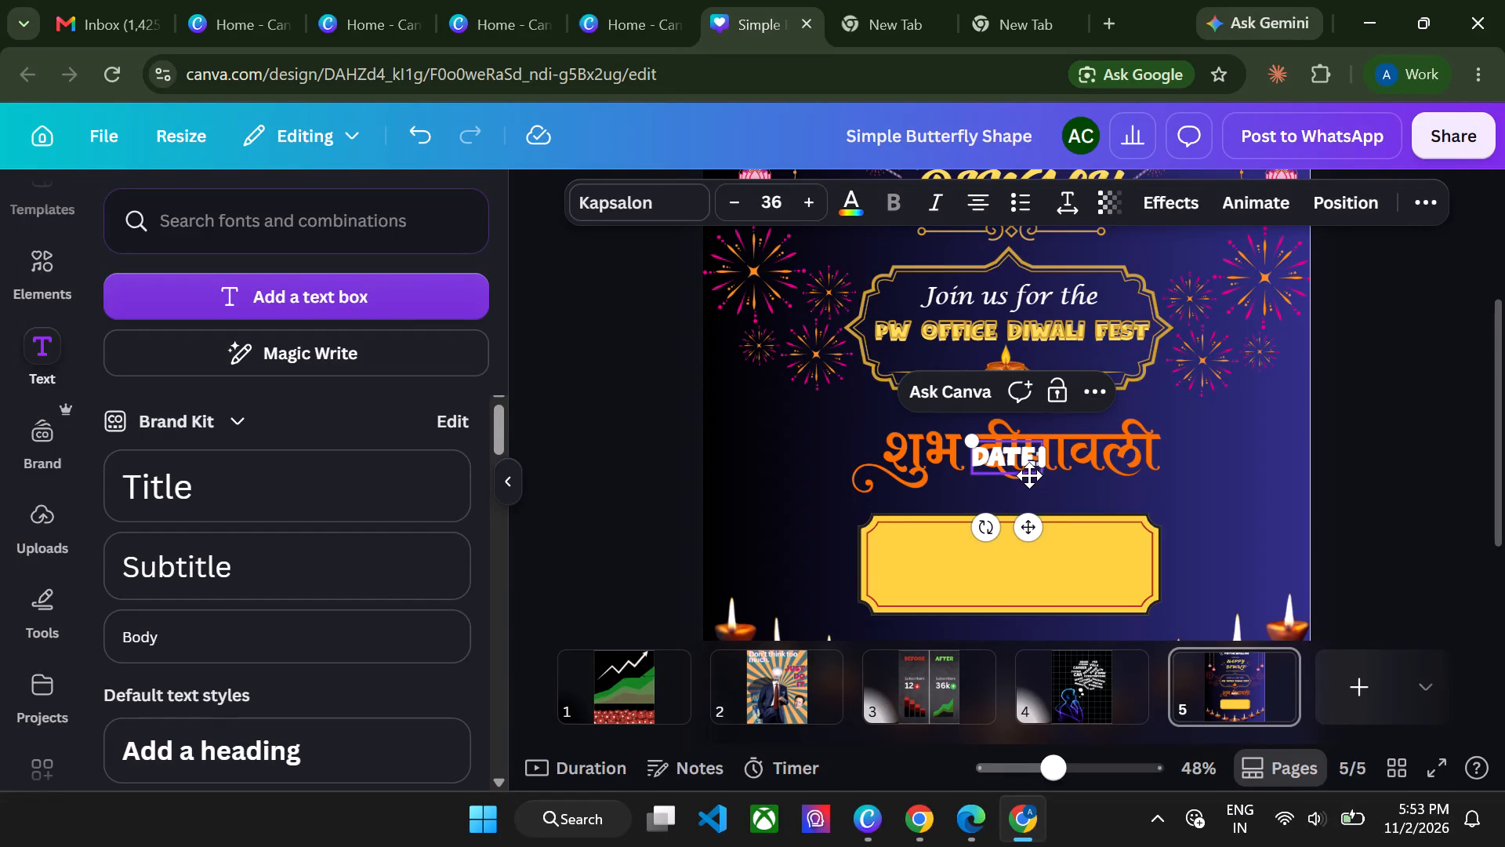
key("Return")
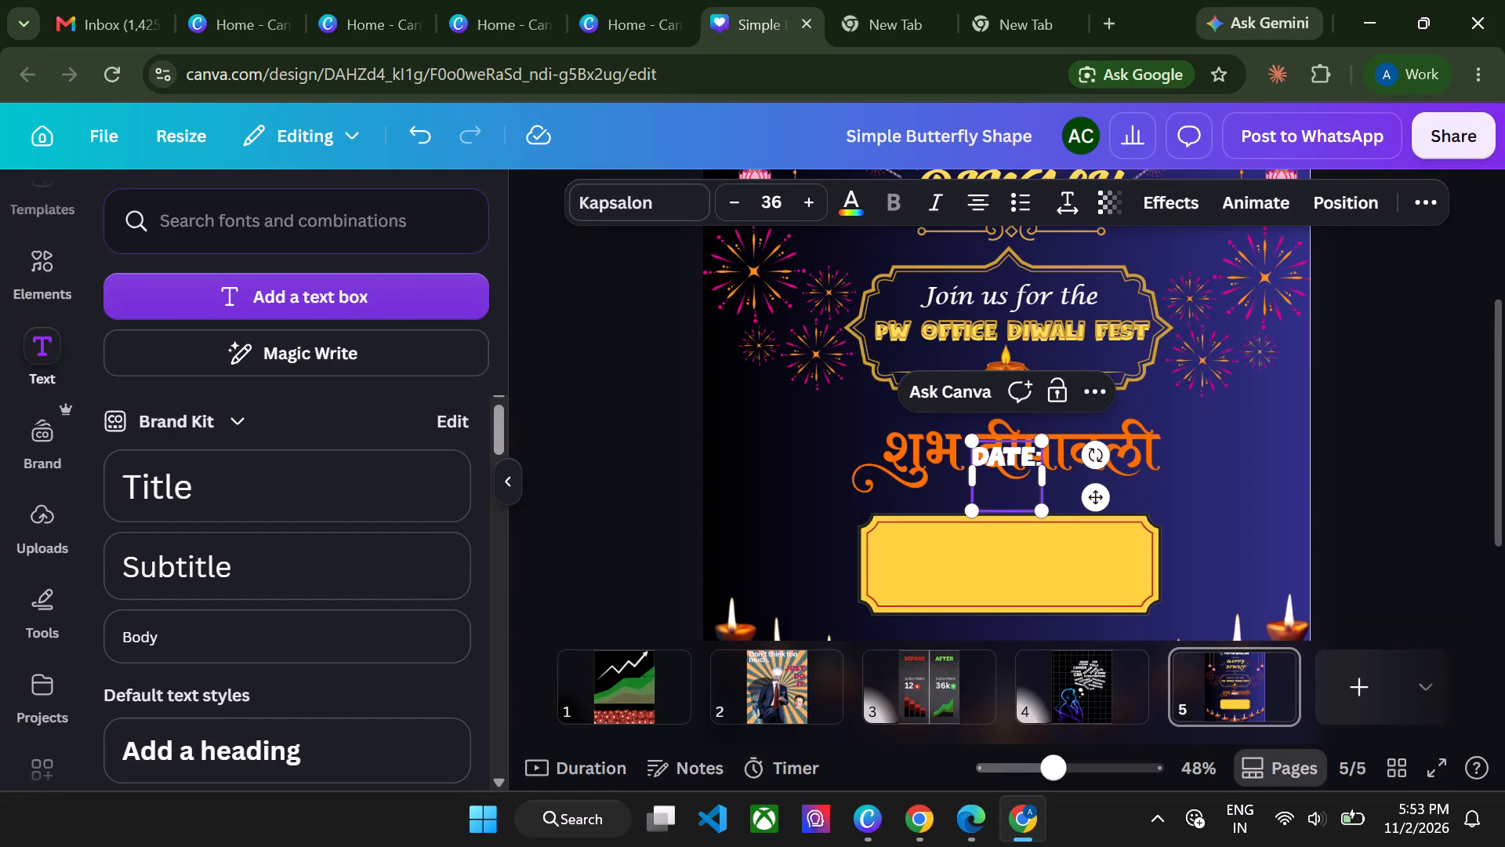
type("TIME:")
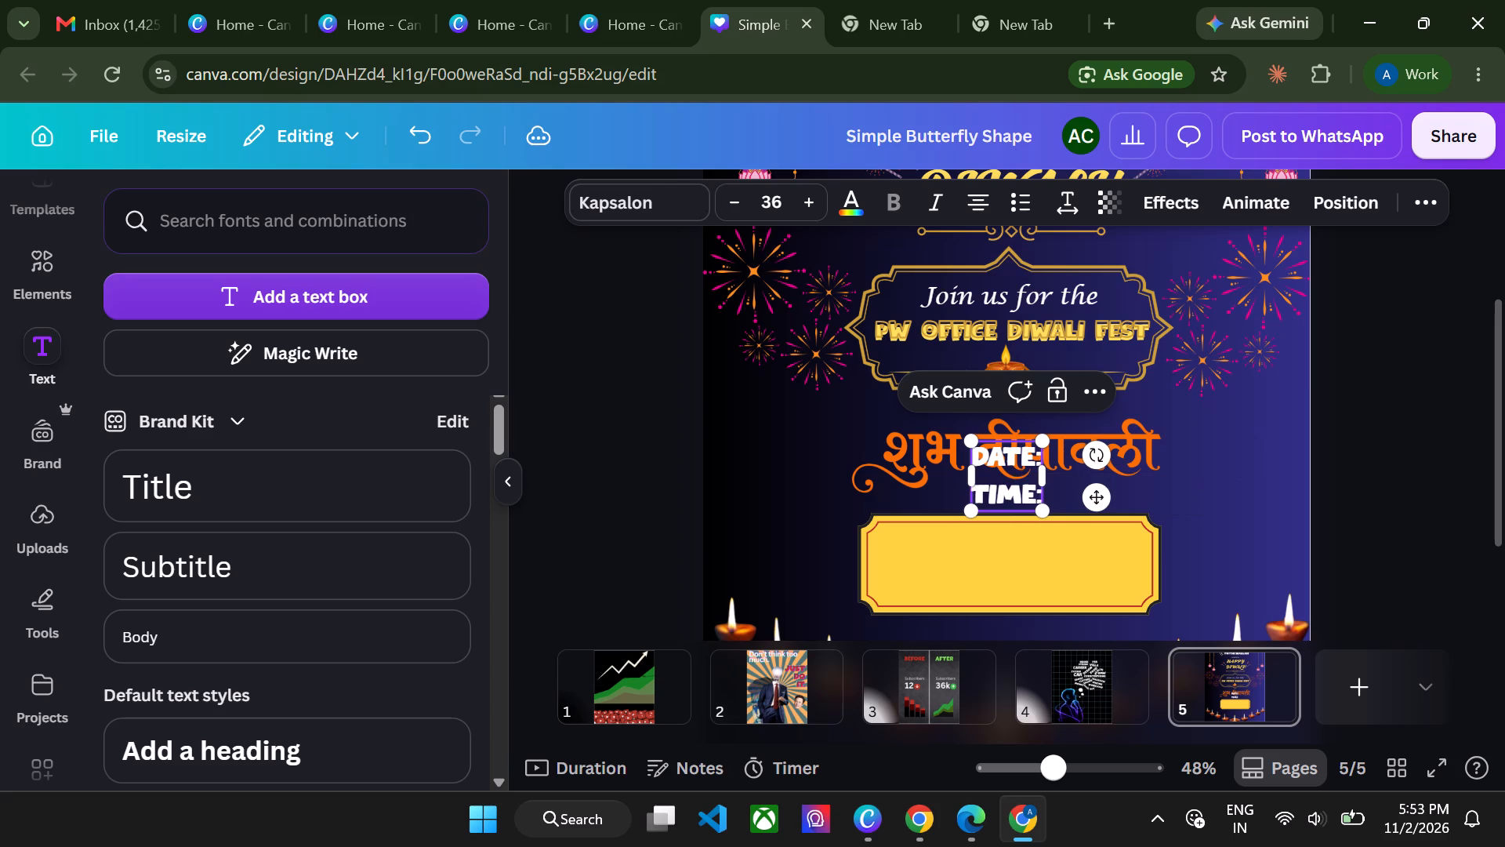
key("Return")
type("VENUE")
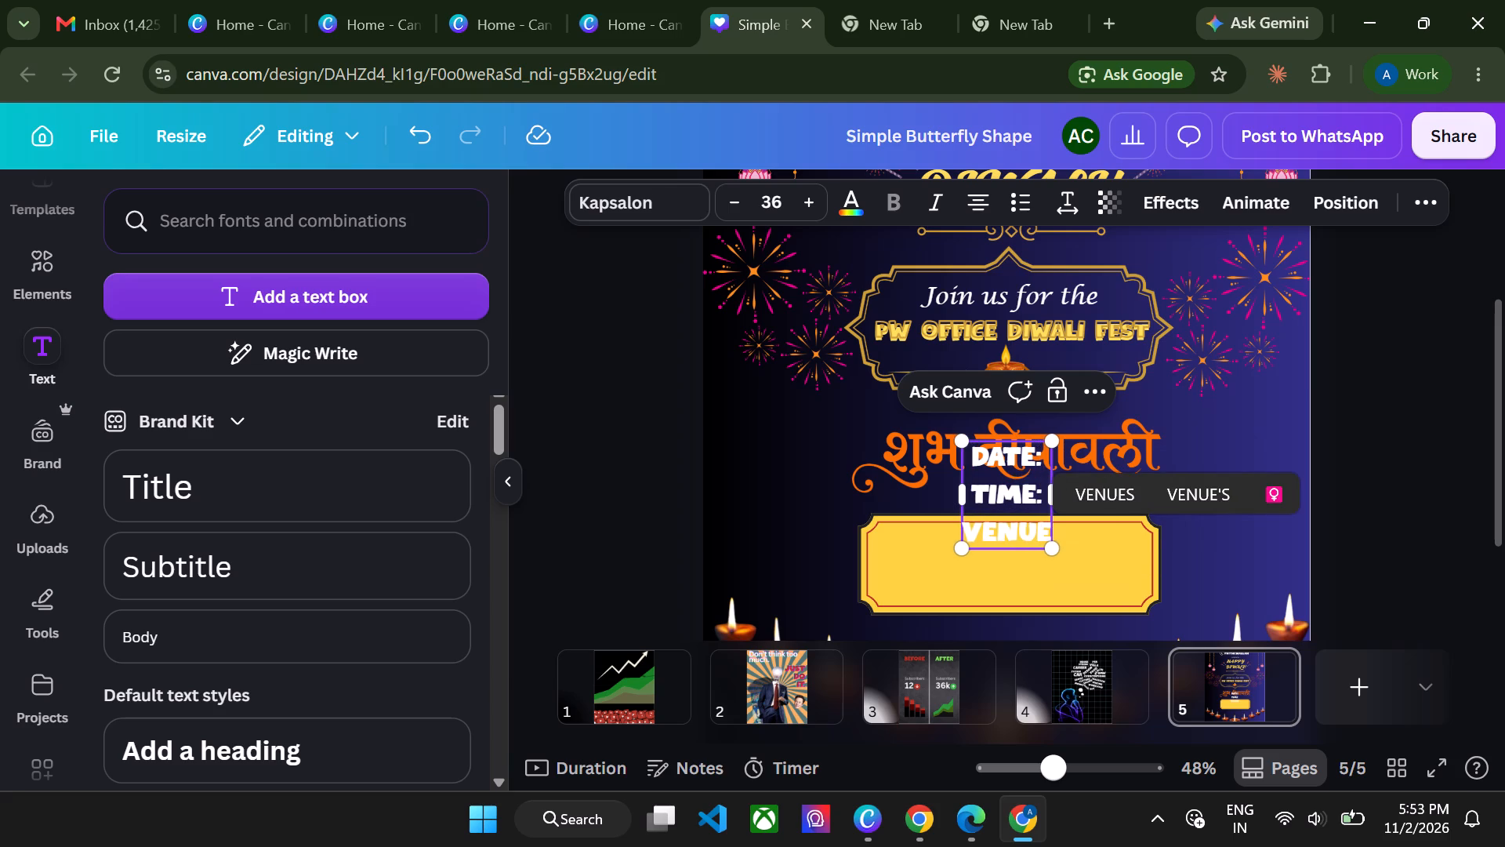
key("shift+colon")
Set the DATE, TIME and VENUE text's line spacing to 1.15, keeping its letter spacing close to the default.
key("ctrl+a")
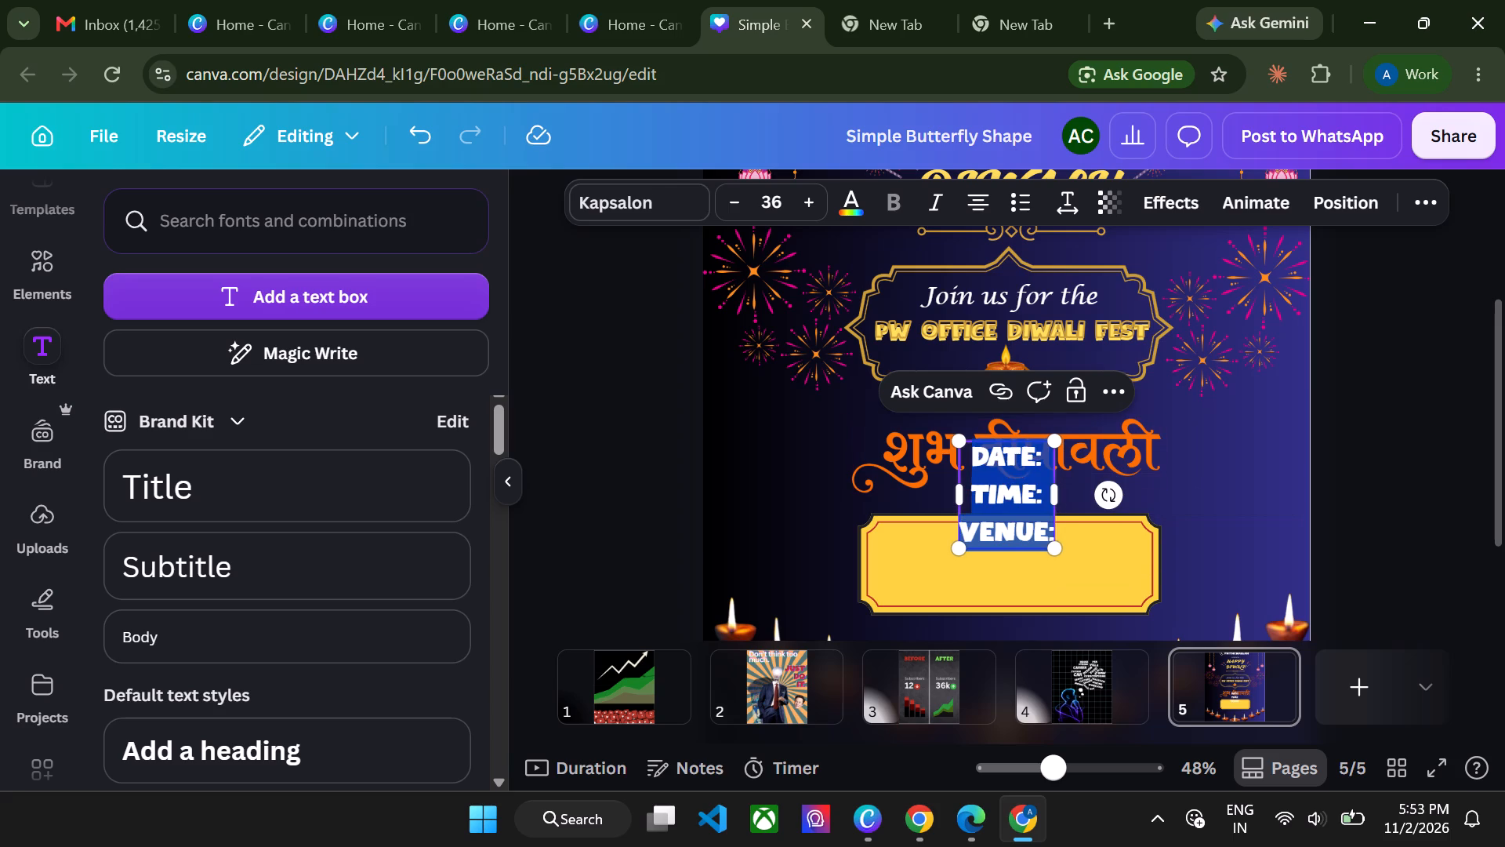
left_click(1055, 200)
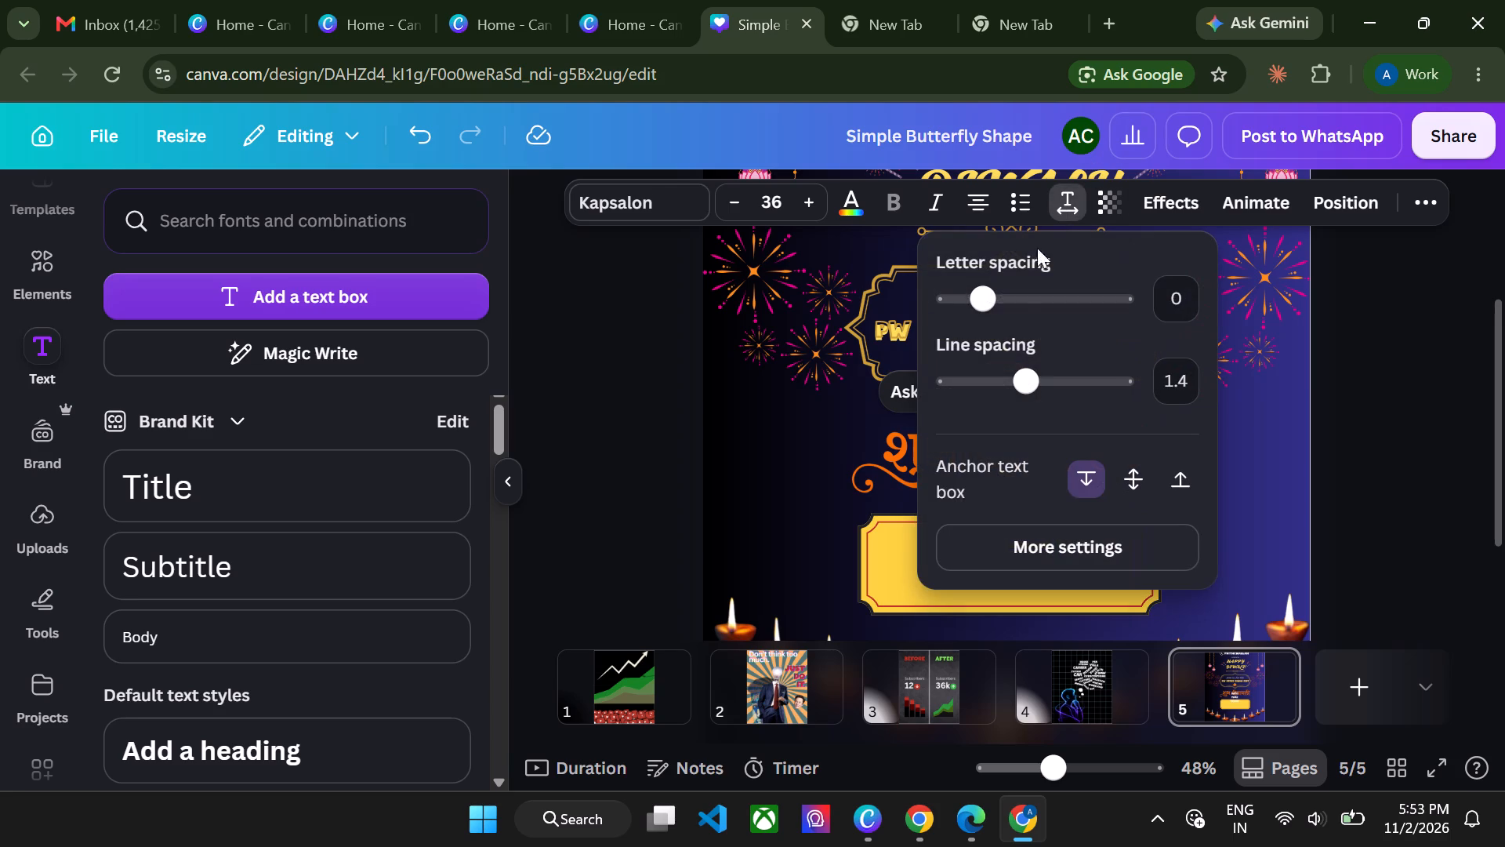
left_click_drag(985, 306, 969, 306)
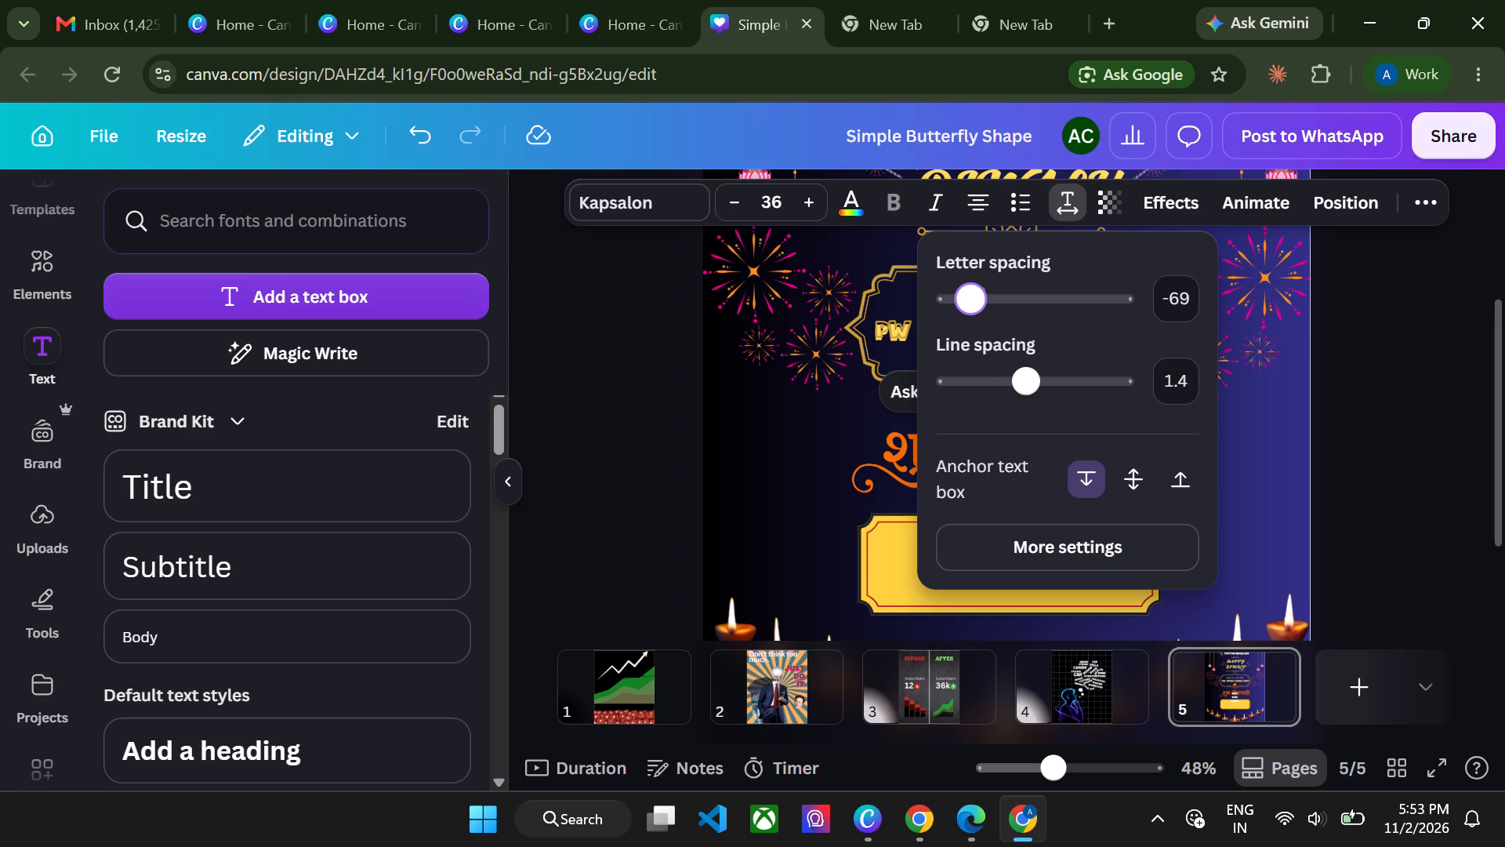
left_click_drag(1024, 385, 1003, 385)
left_click(1337, 395)
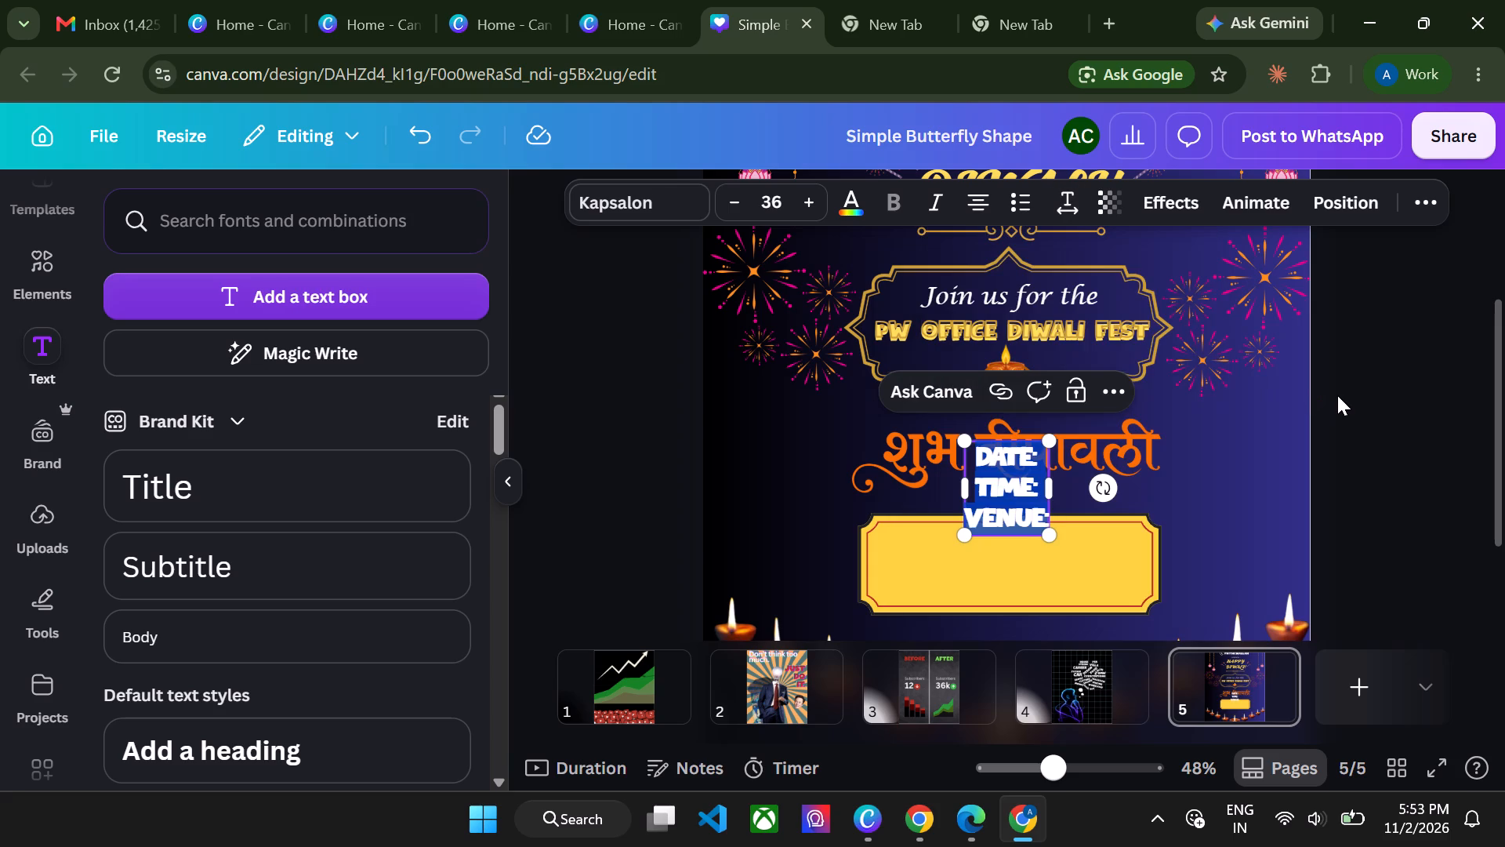
left_click(1066, 194)
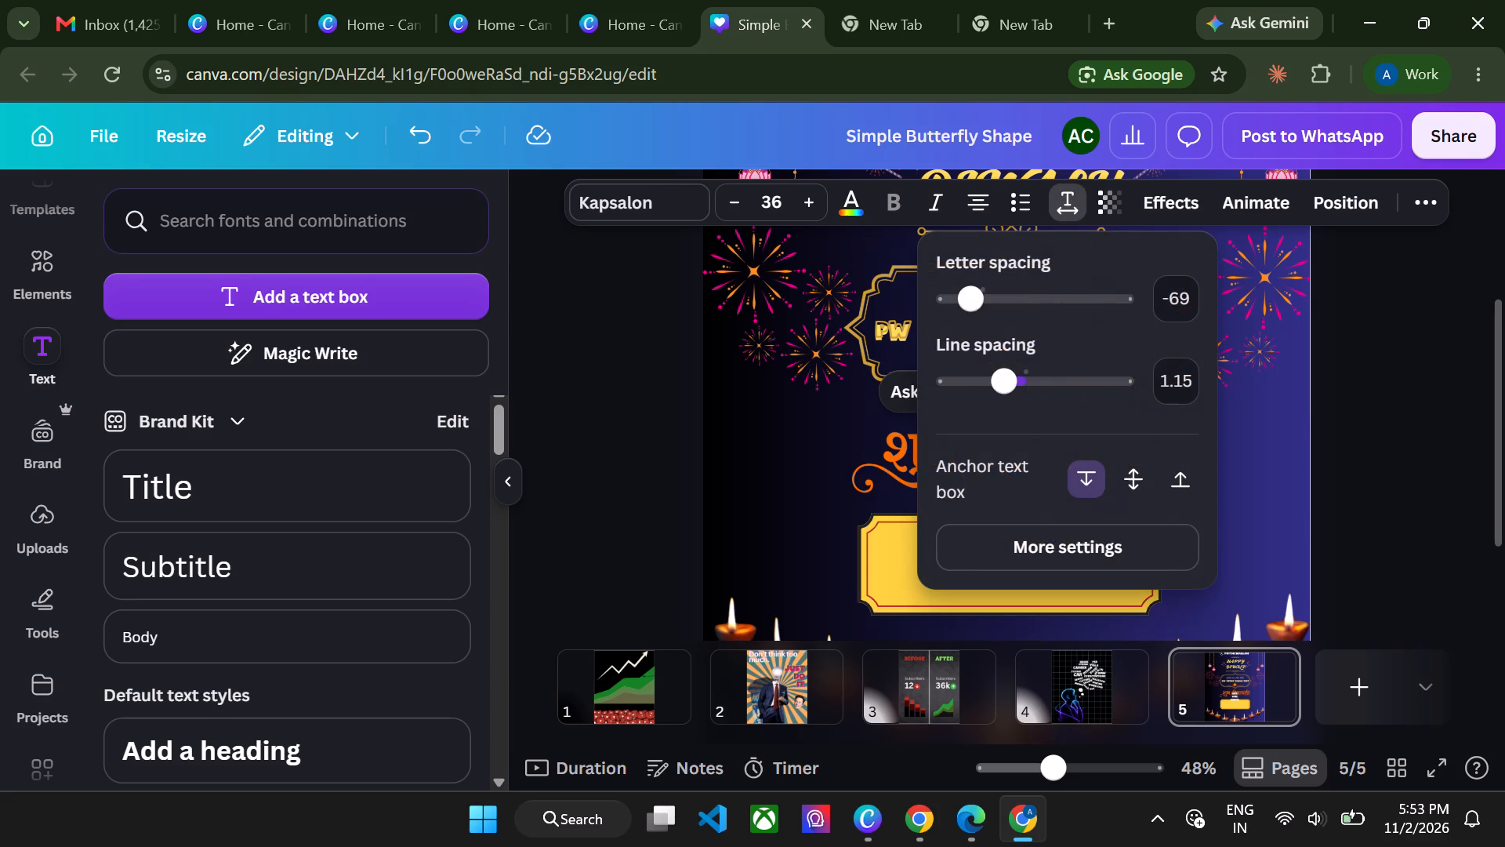
left_click(982, 290)
left_click(1406, 333)
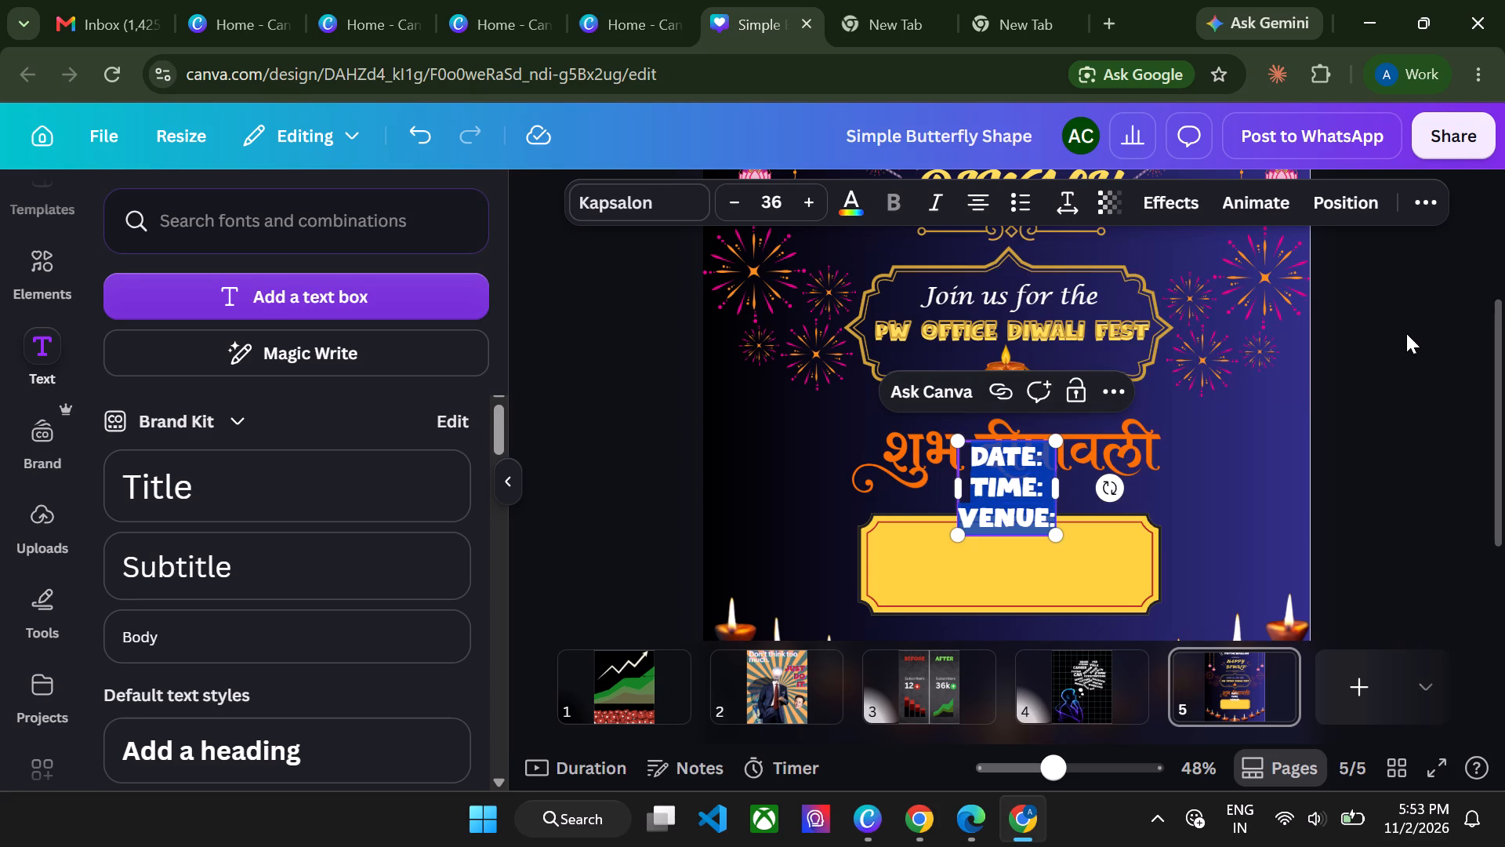
Reduce the DATE, TIME and VENUE text to size 32 and move it onto the left part of the yellow banner.
triple_click(732, 202)
left_click(732, 202)
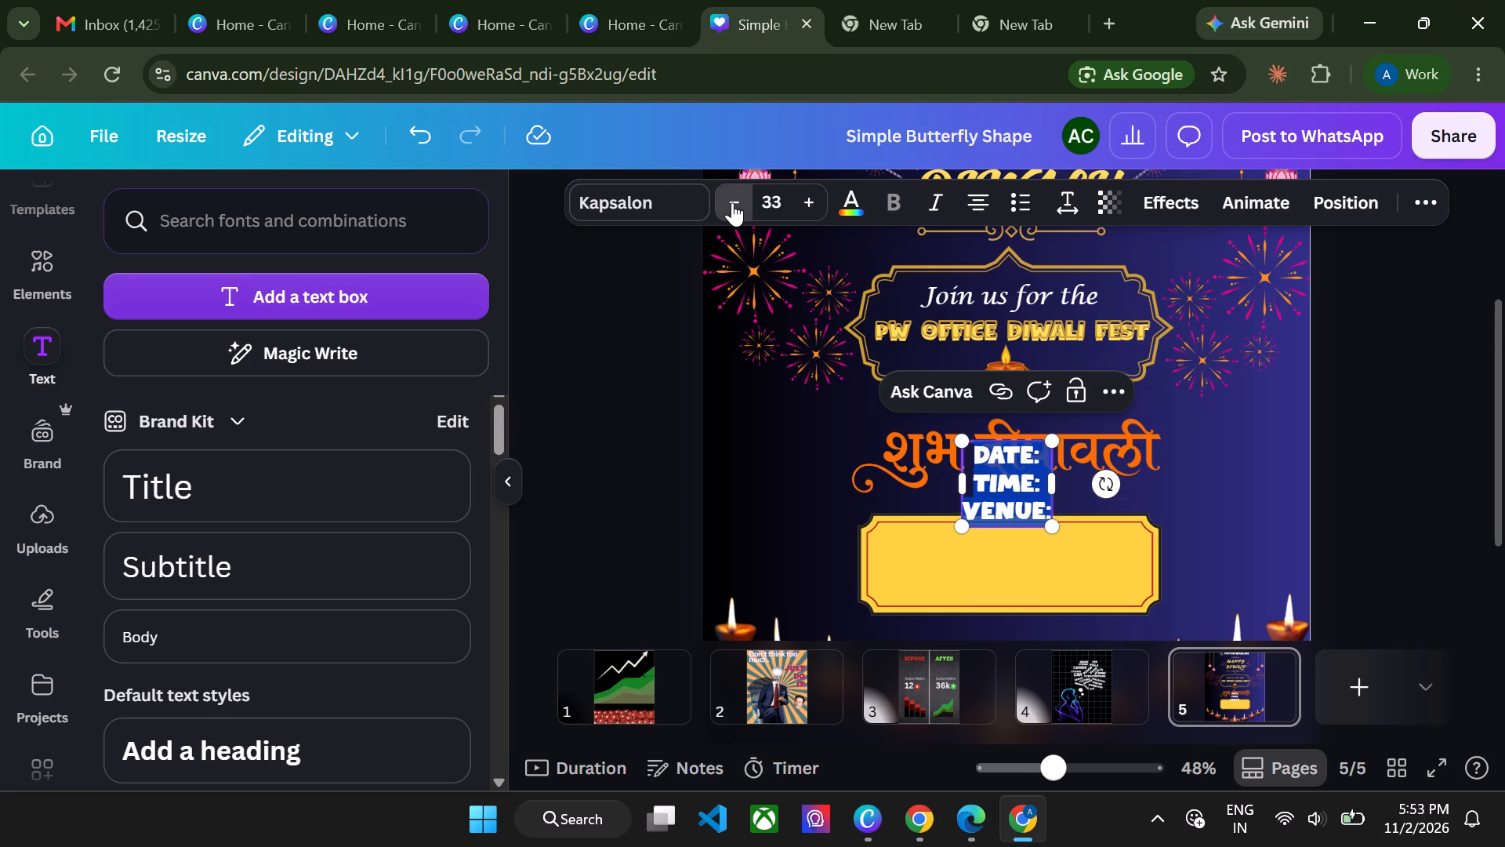
left_click(1005, 478)
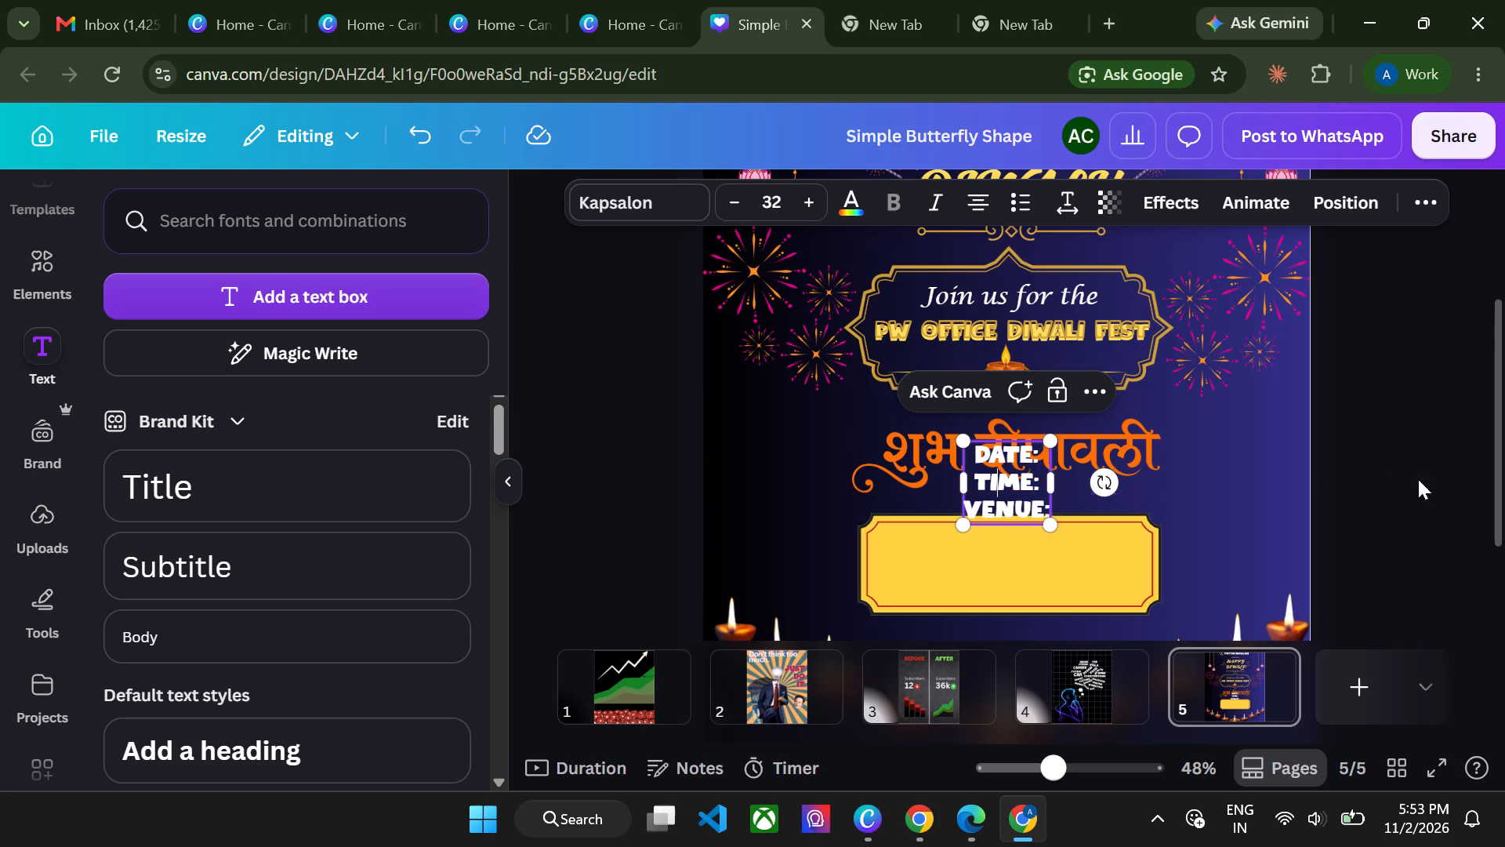
left_click(1418, 479)
left_click_drag(1003, 502, 920, 580)
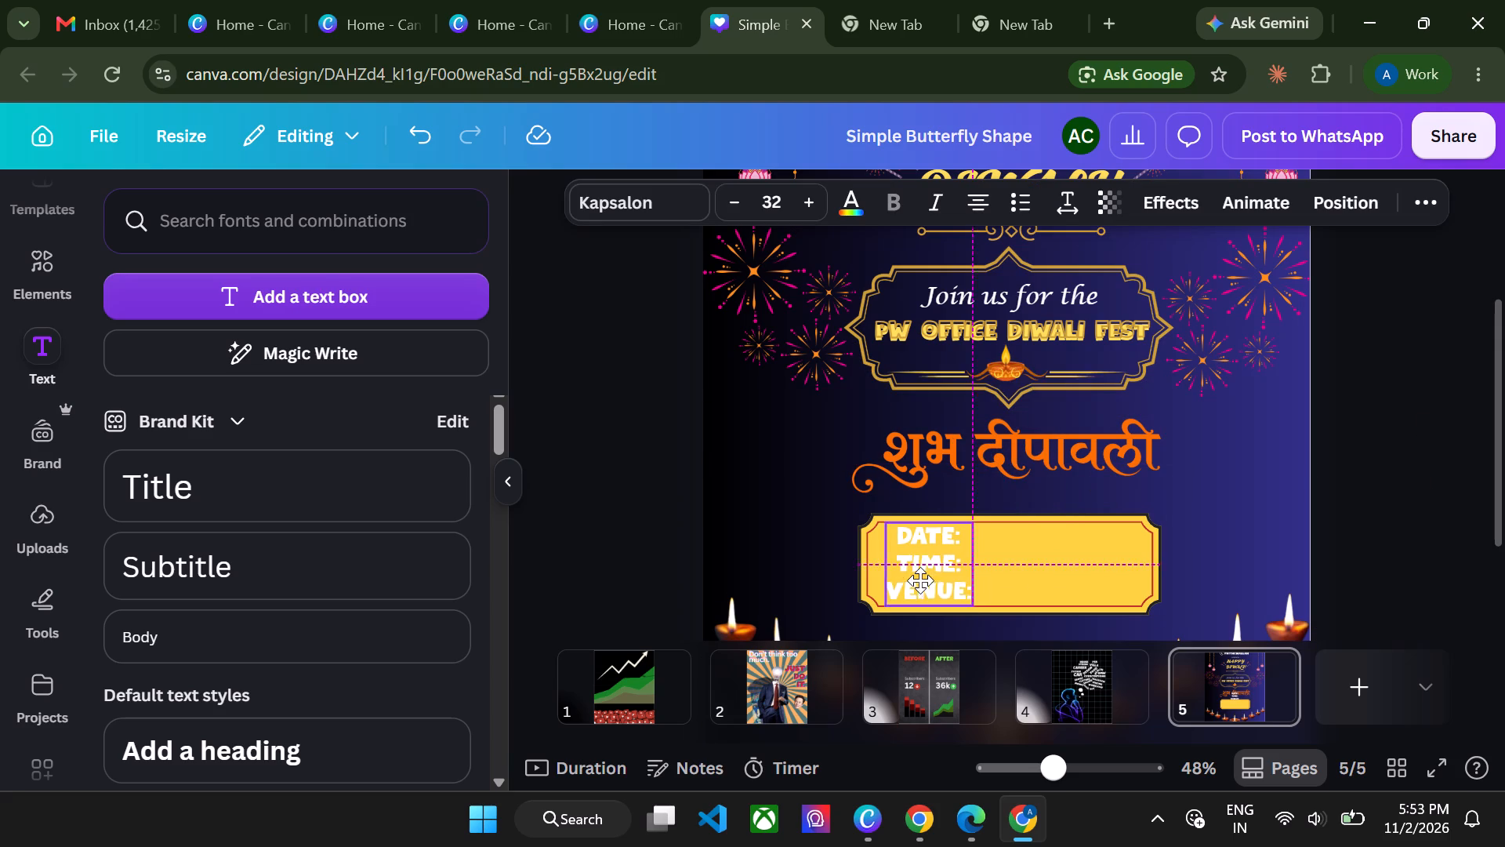
left_click_drag(920, 580, 919, 580)
Set the DATE, TIME and VENUE text to size 25 and reposition it inside the banner's left end, vertically centred.
double_click(919, 580)
key("ctrl+a")
key("ctrl+a")
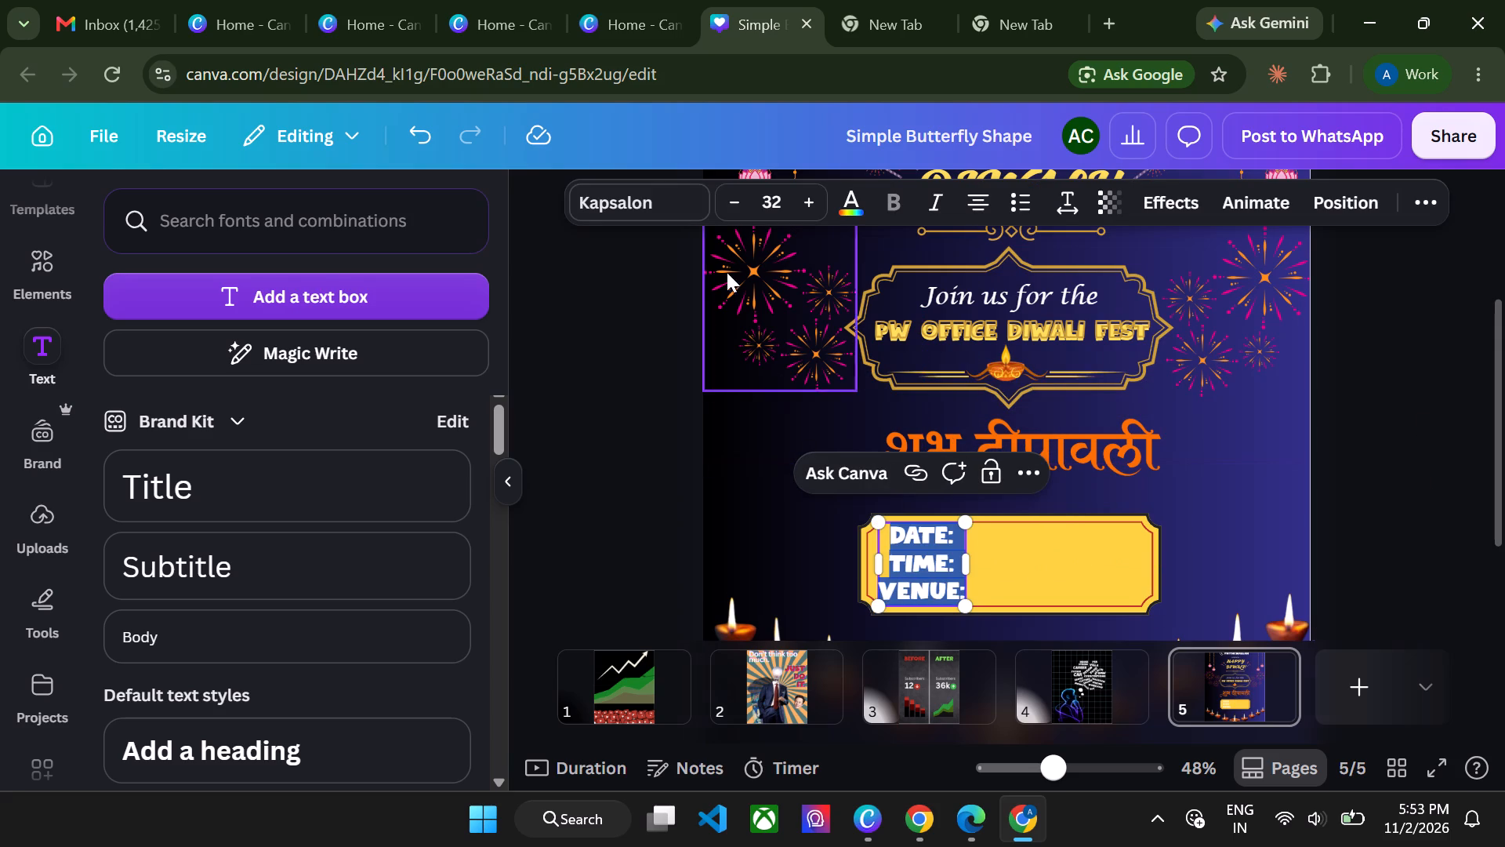
triple_click(723, 202)
triple_click(723, 202)
left_click(723, 202)
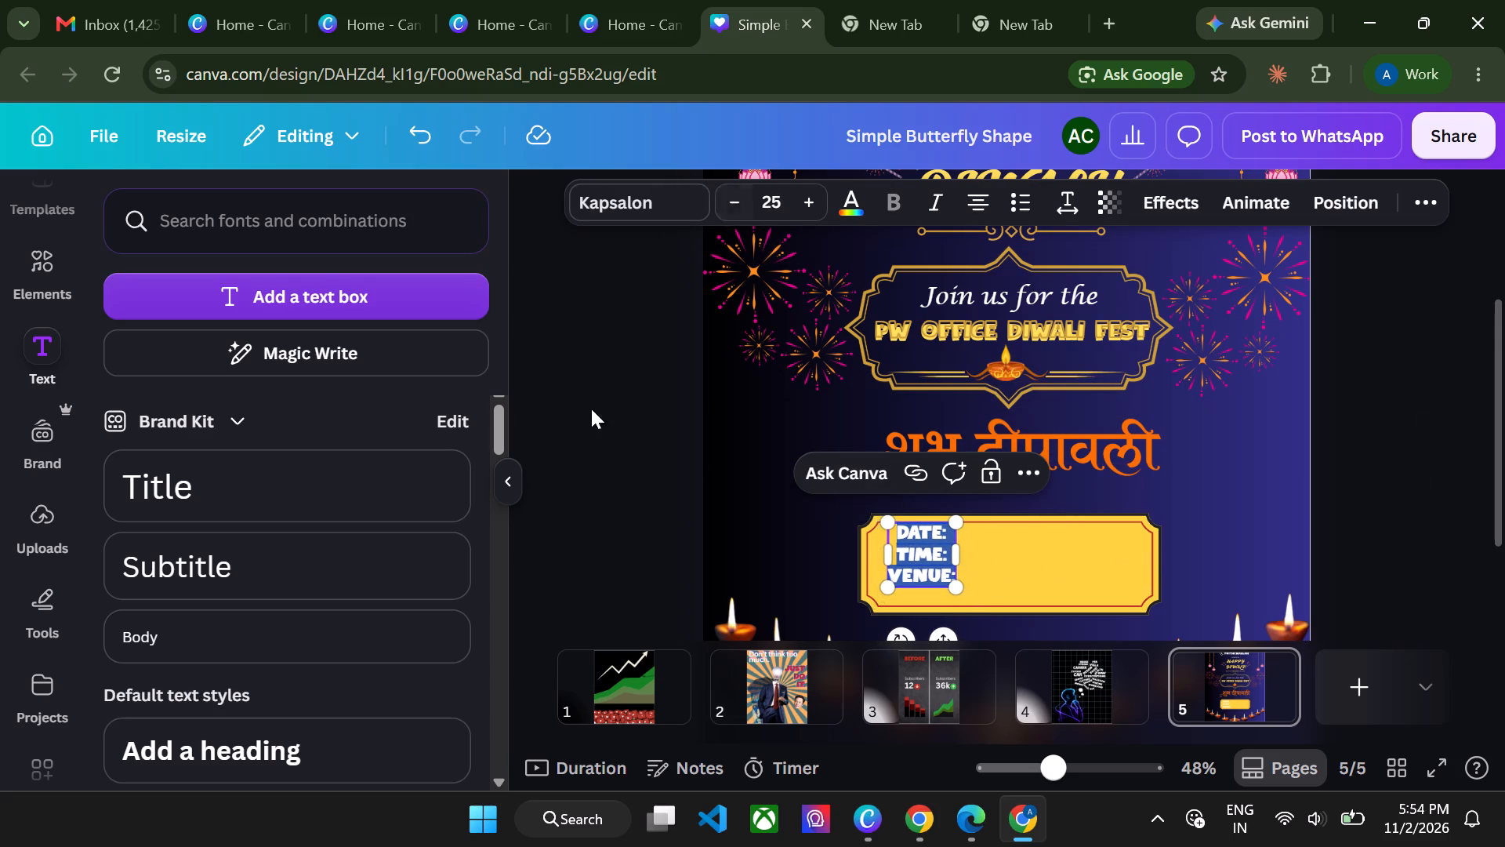
left_click(591, 409)
double_click(937, 533)
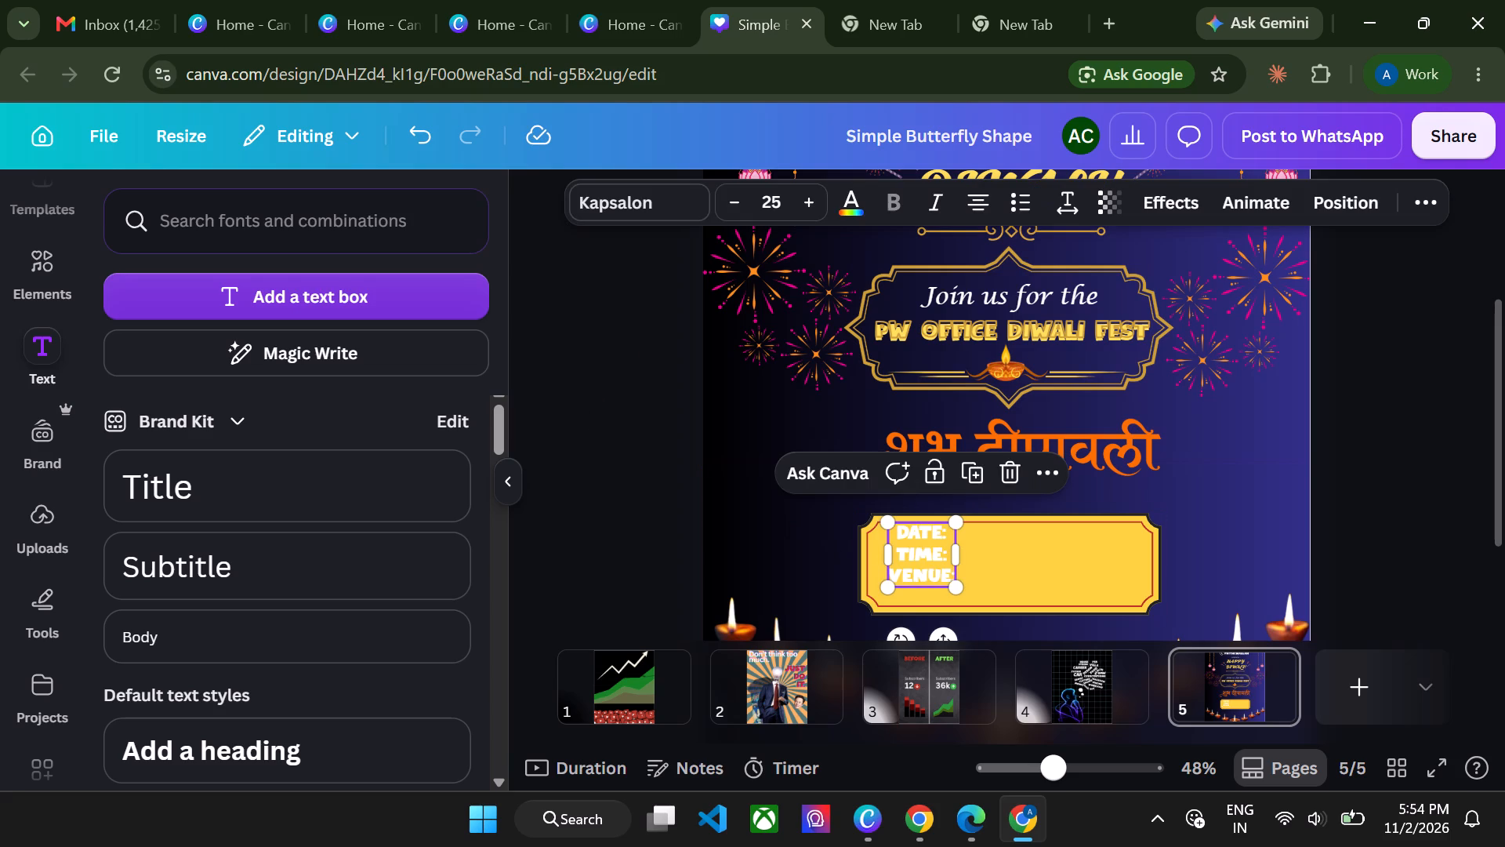
left_click(825, 533)
left_click_drag(941, 555, 935, 562)
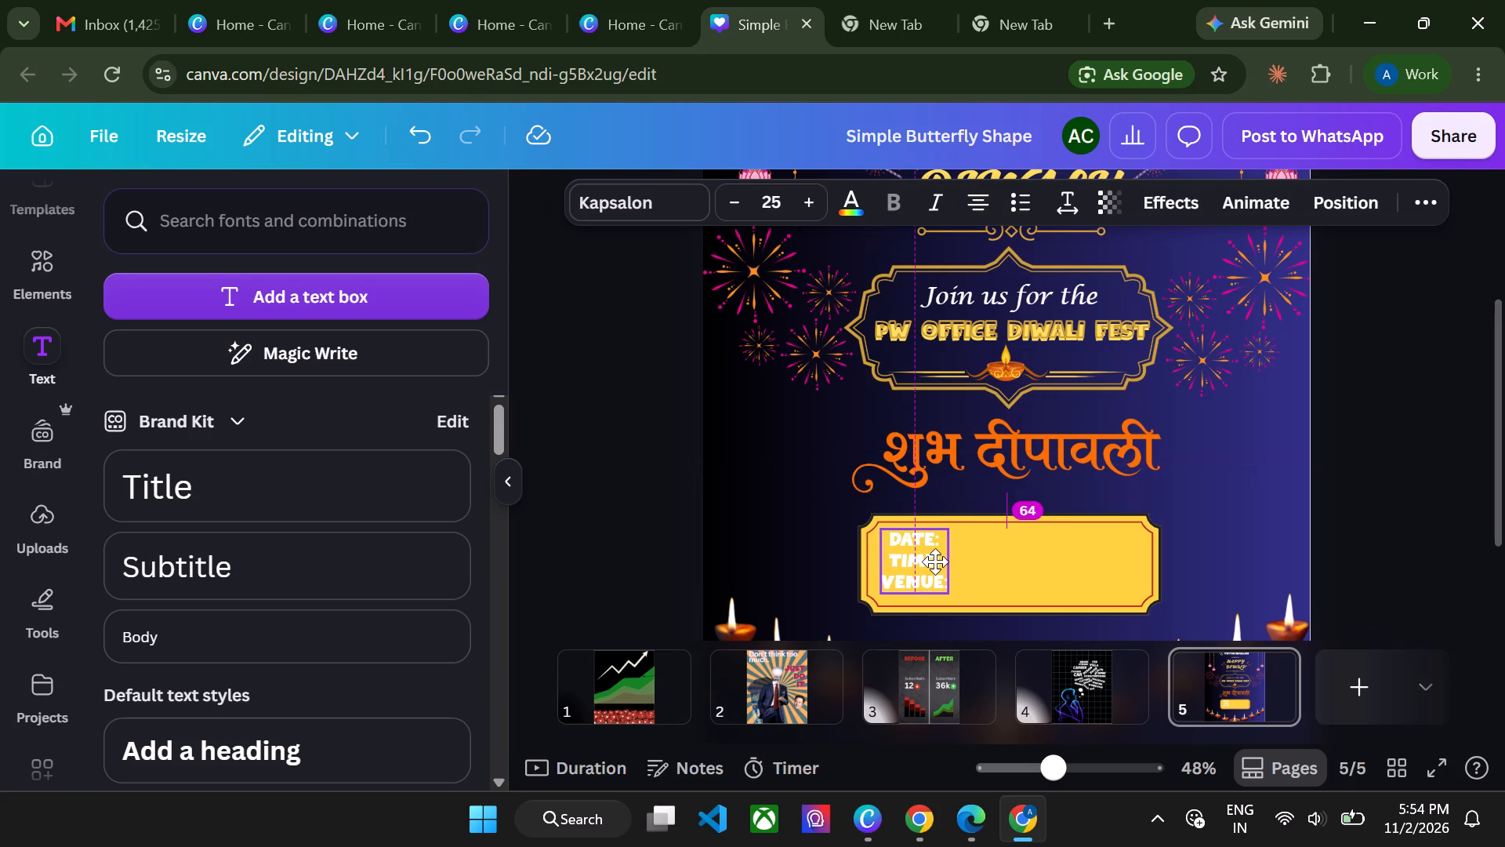
left_click_drag(935, 562, 936, 565)
Change the colour of all the DATE, TIME and VENUE text to the design's near-black.
double_click(936, 565)
key("ctrl+a")
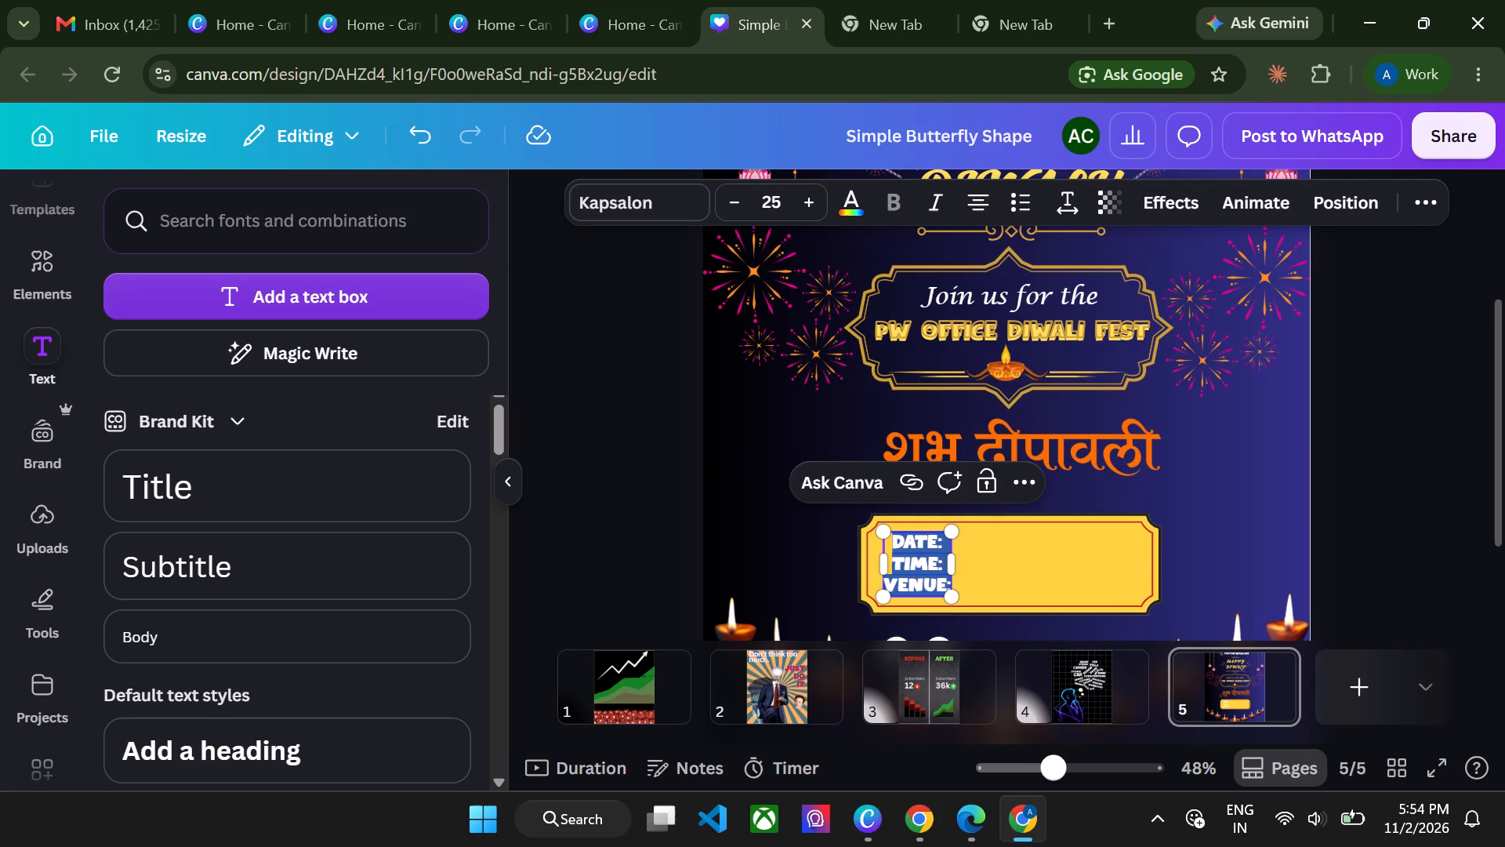
left_click(847, 205)
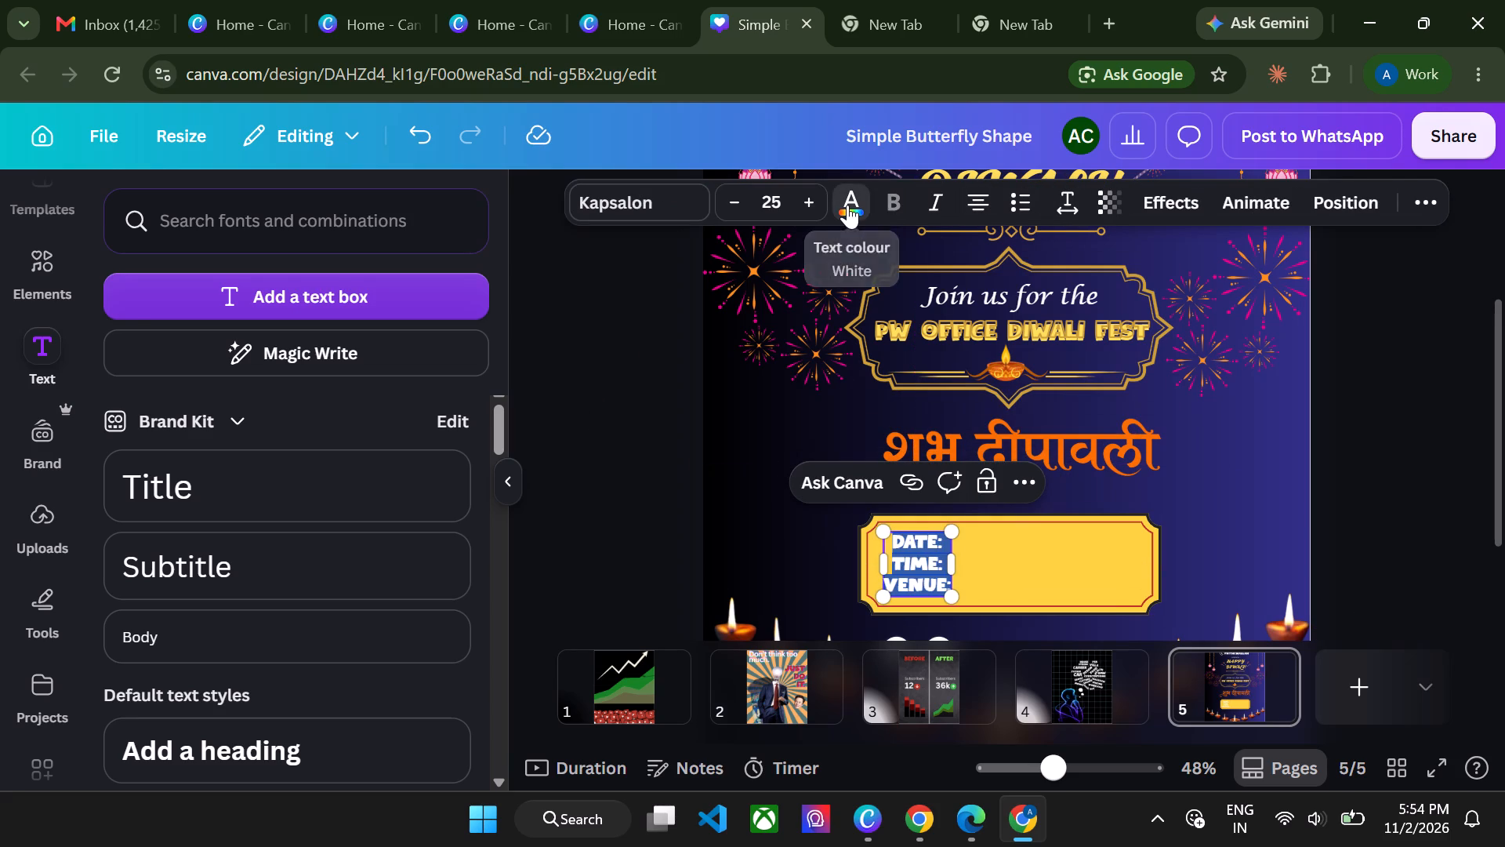
left_click(849, 203)
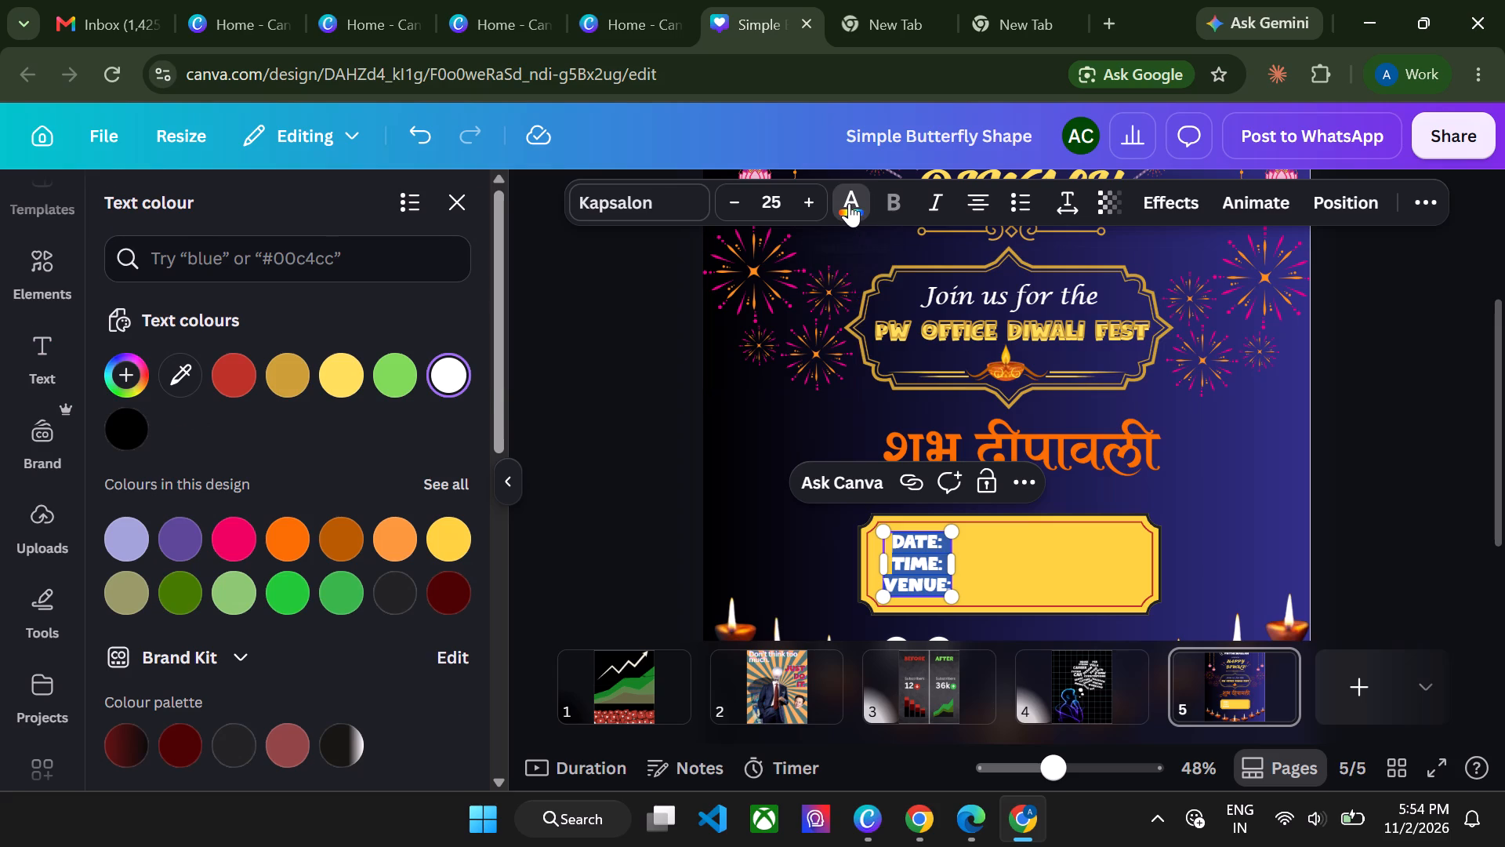
left_click(853, 207)
scroll(340, 570, "down", 1)
left_click(388, 533)
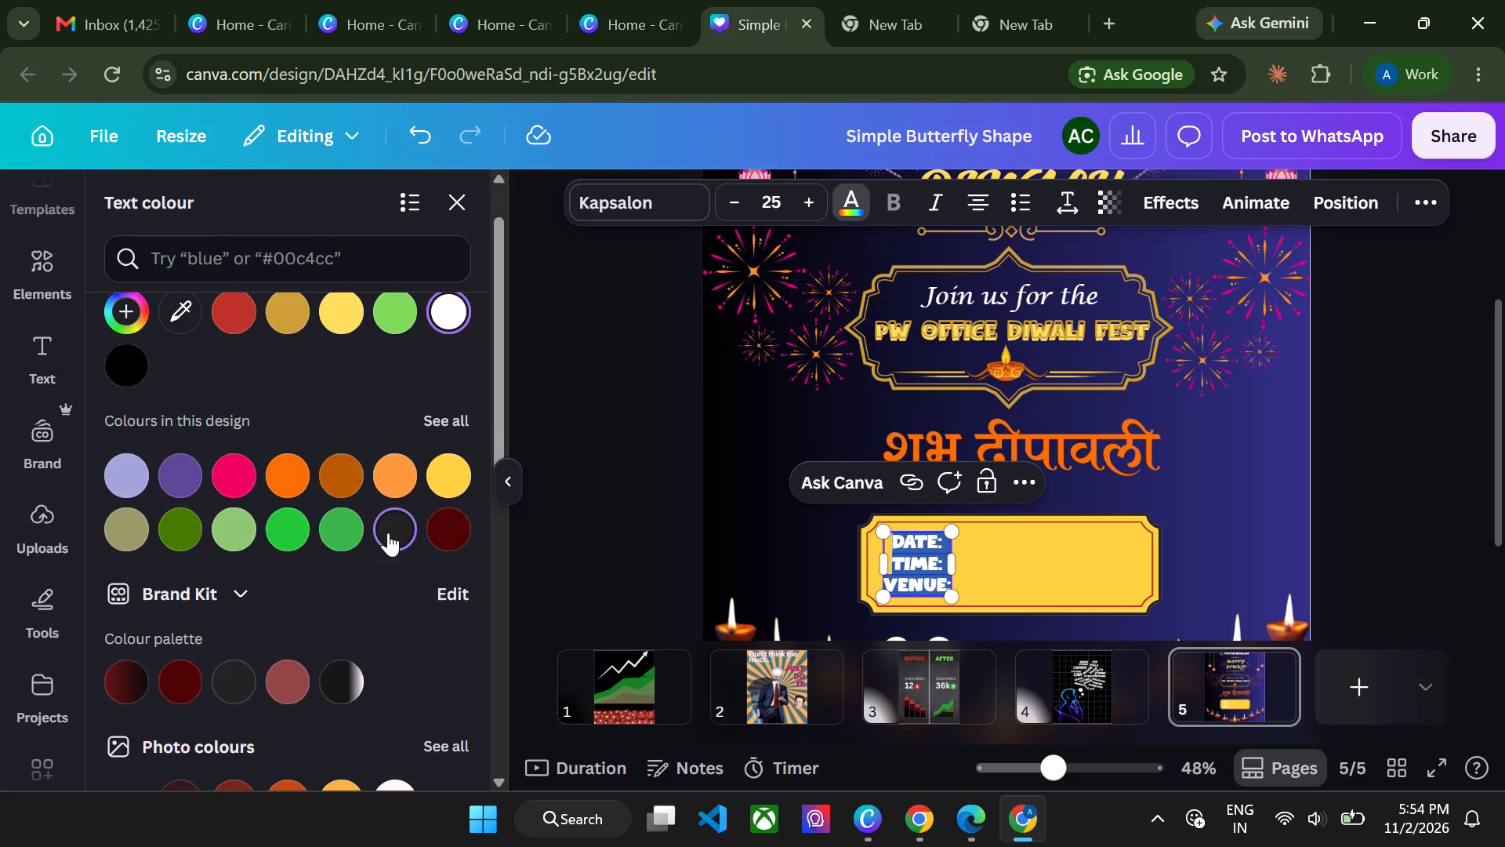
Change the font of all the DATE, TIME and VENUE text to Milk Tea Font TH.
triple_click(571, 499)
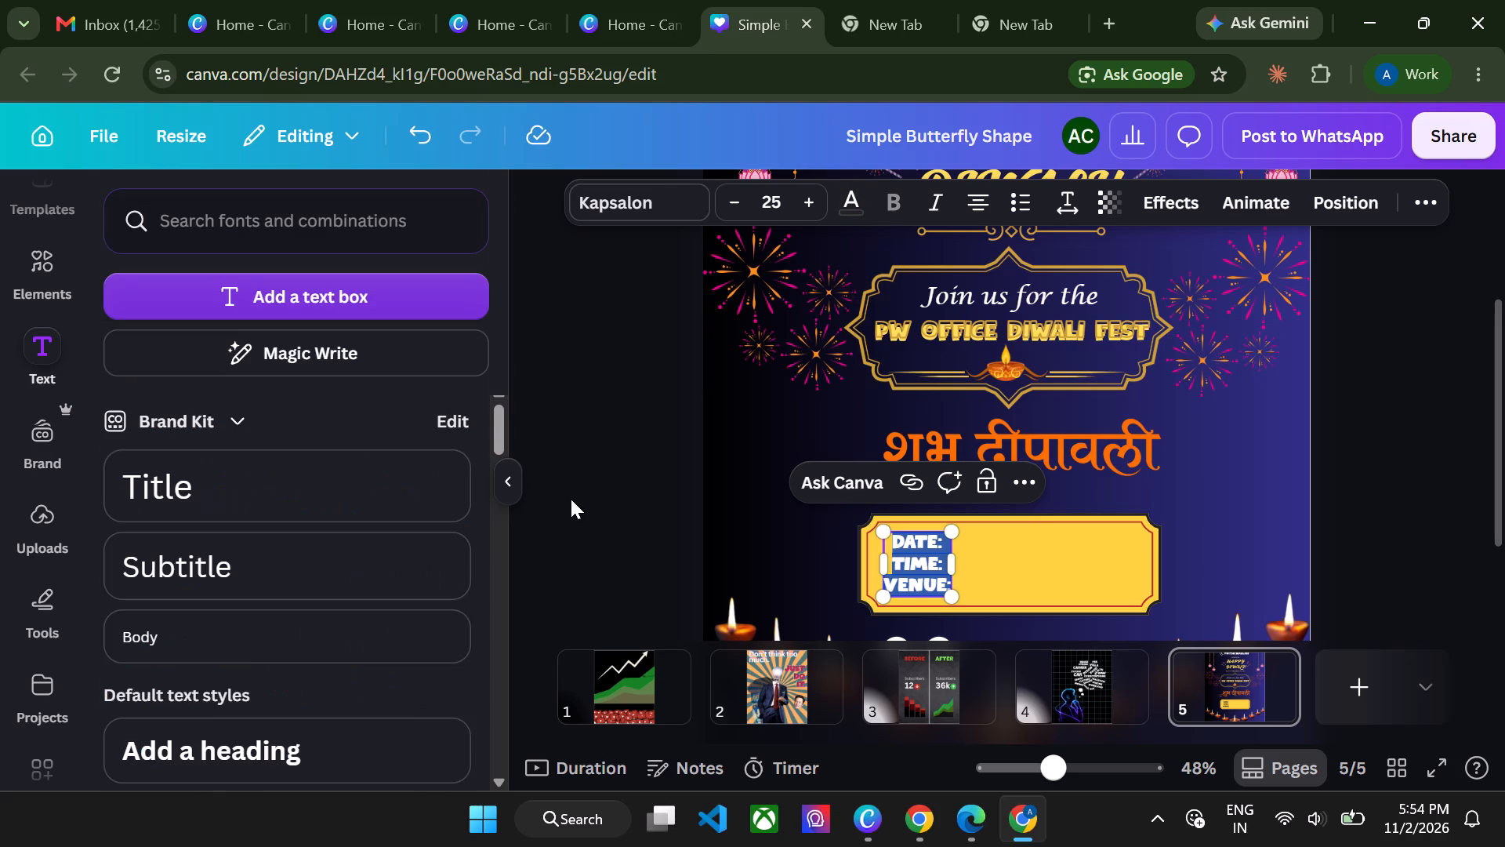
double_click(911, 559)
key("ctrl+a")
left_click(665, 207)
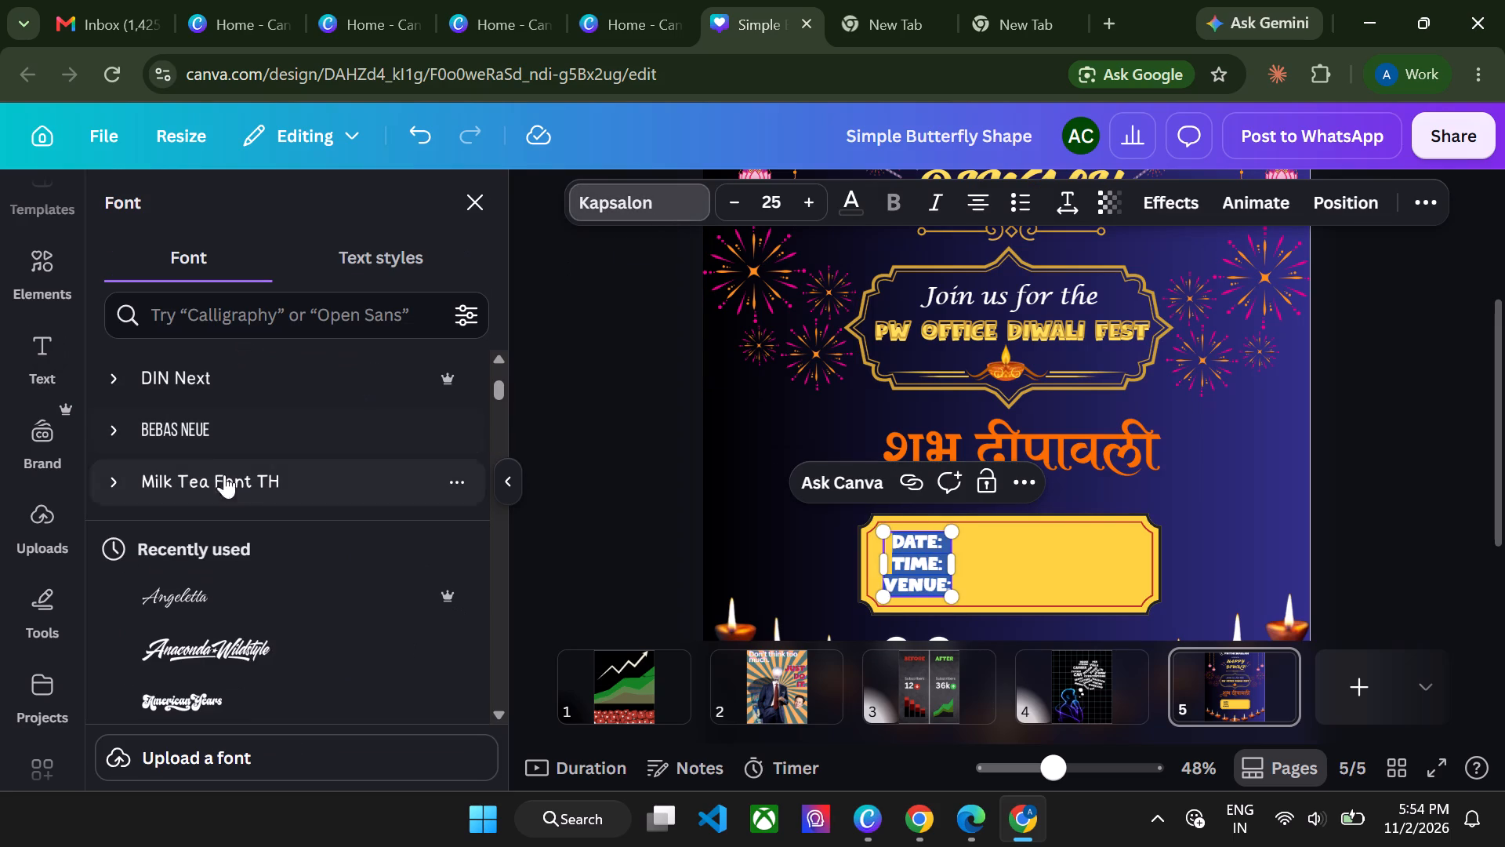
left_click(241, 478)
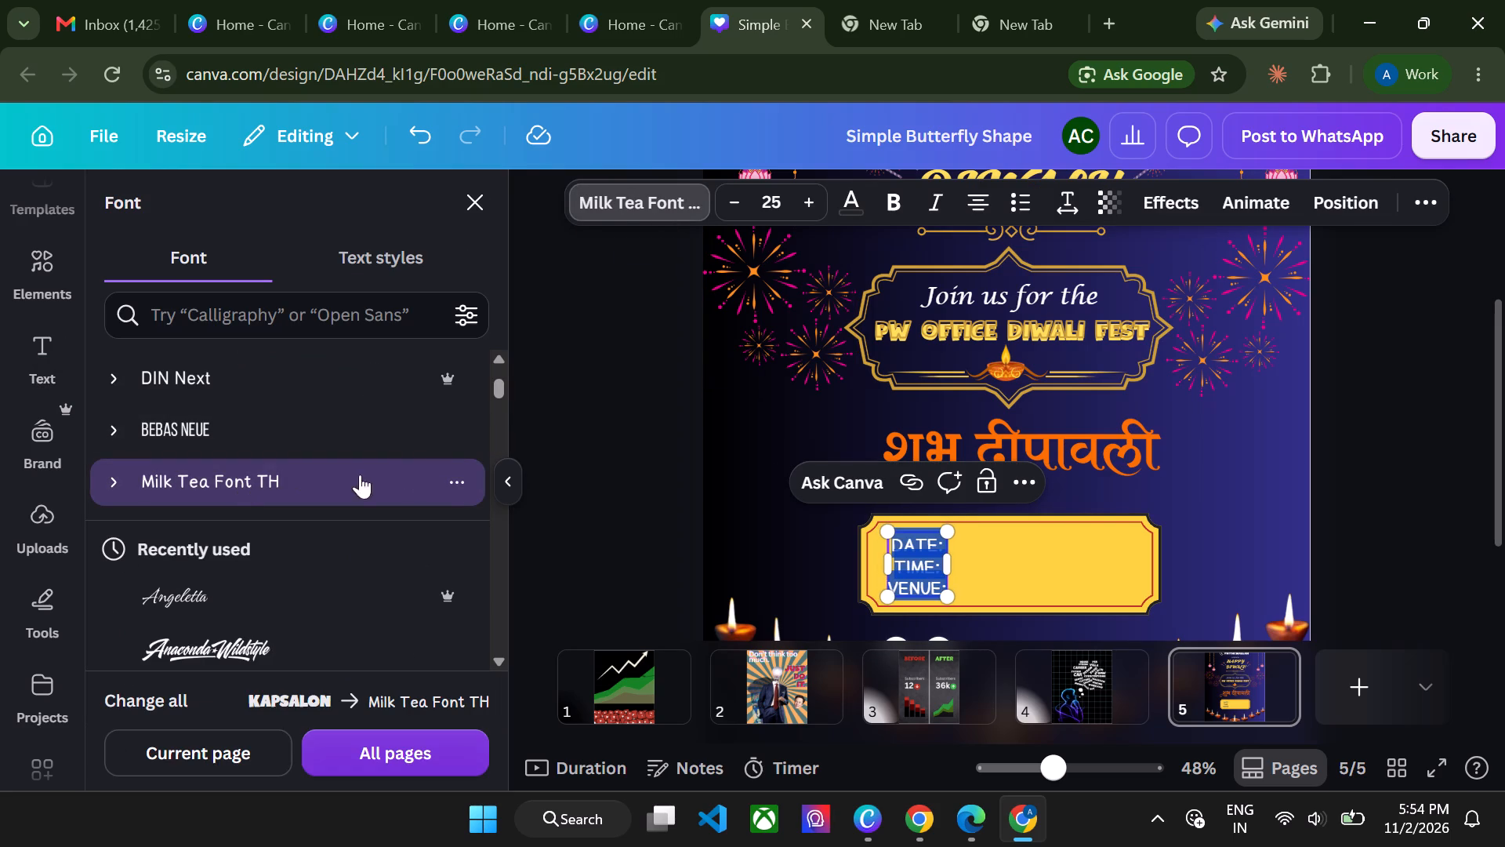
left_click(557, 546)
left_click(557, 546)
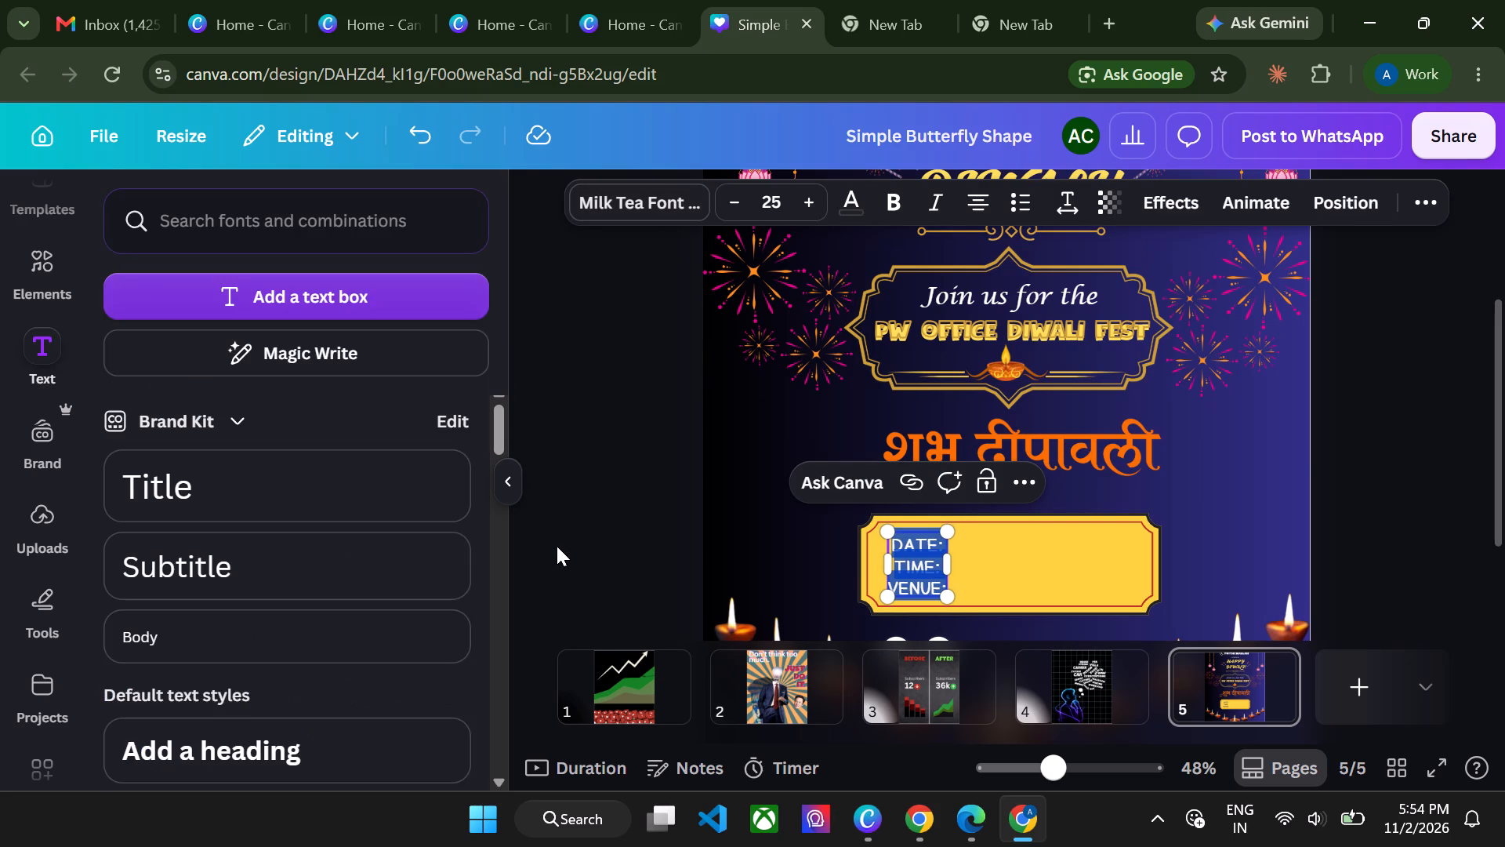
Set all the DATE, TIME and VENUE text in the uploaded font Bradley Type Pro, Heavy weight.
double_click(911, 544)
key("ctrl+a")
left_click(636, 210)
scroll(218, 637, "down", 1)
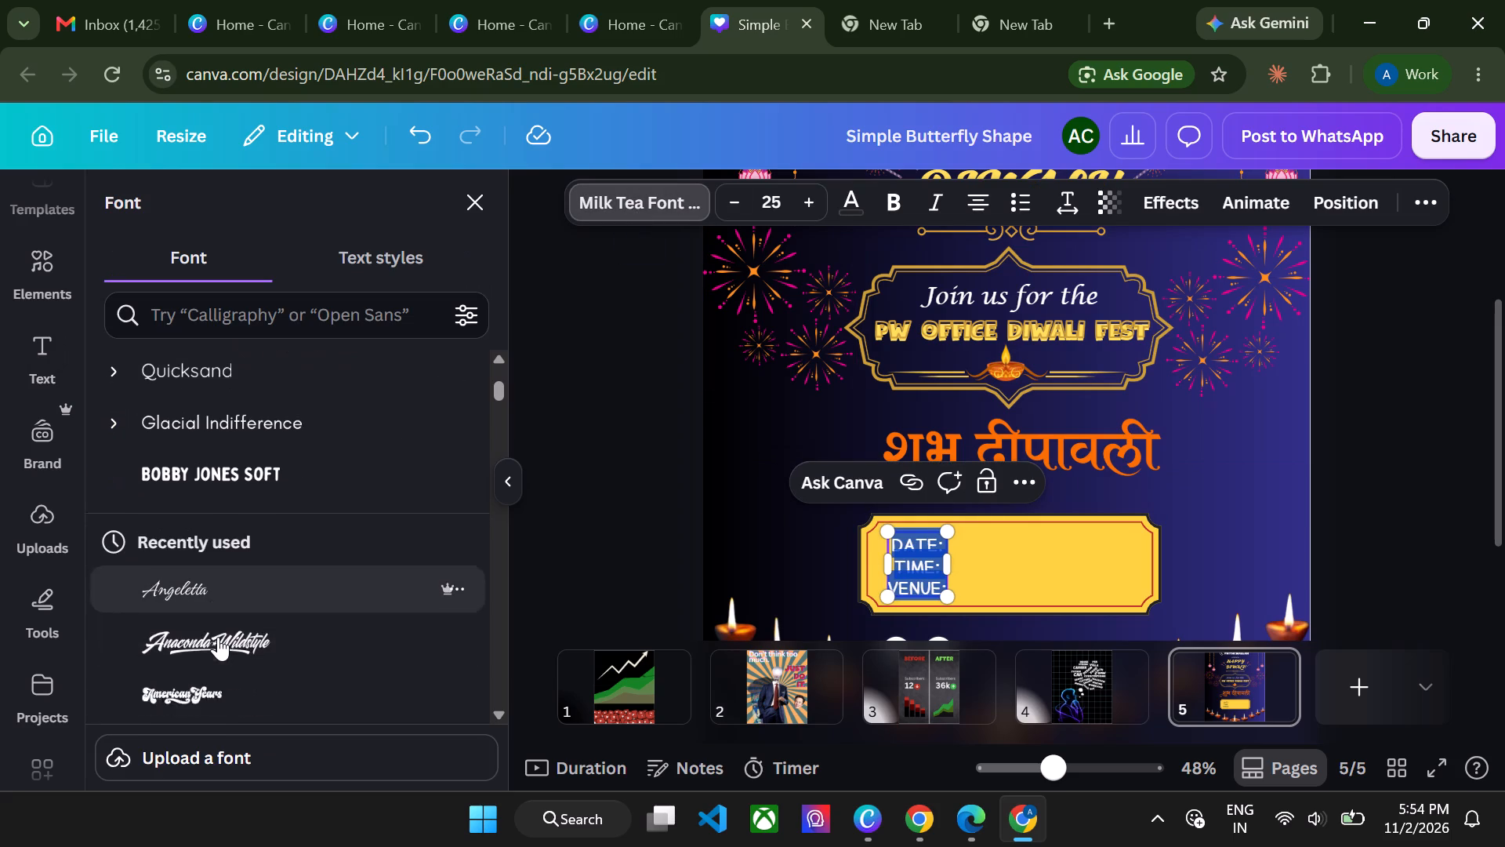
scroll(218, 637, "down", 4)
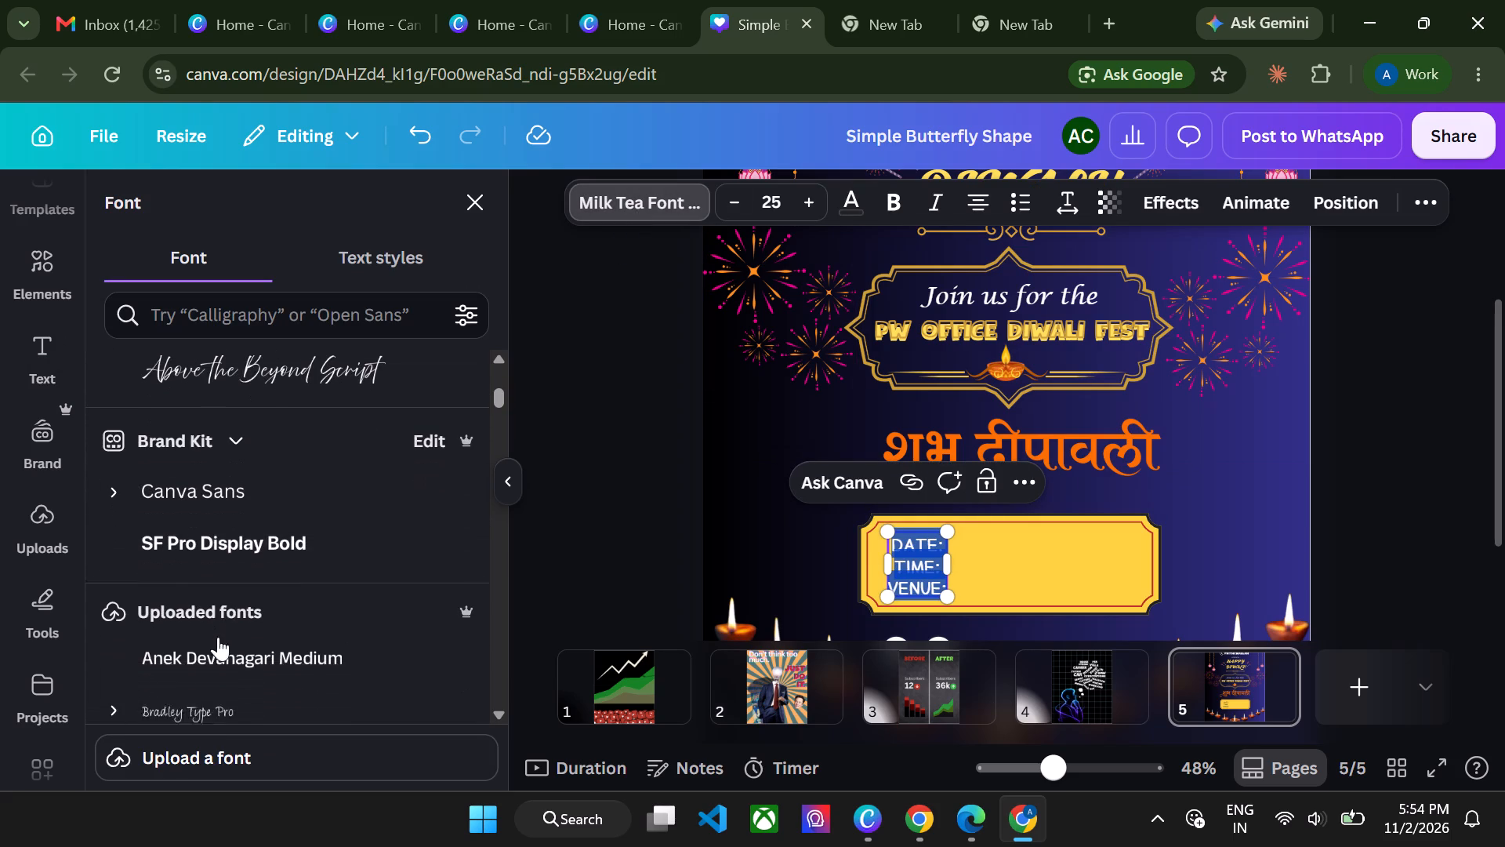
scroll(218, 637, "down", 2)
left_click(245, 589)
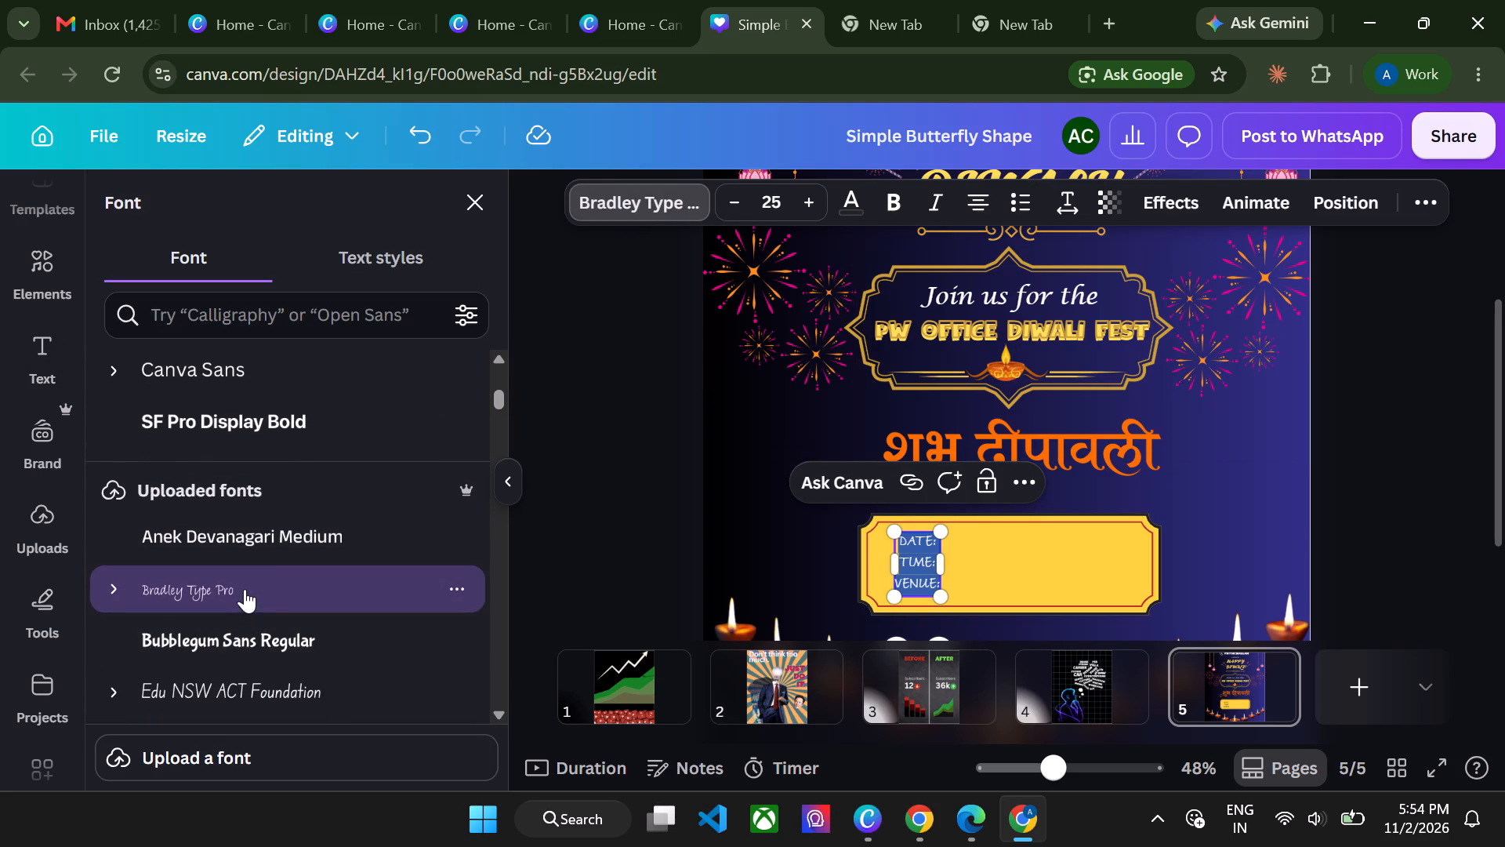
left_click(108, 583)
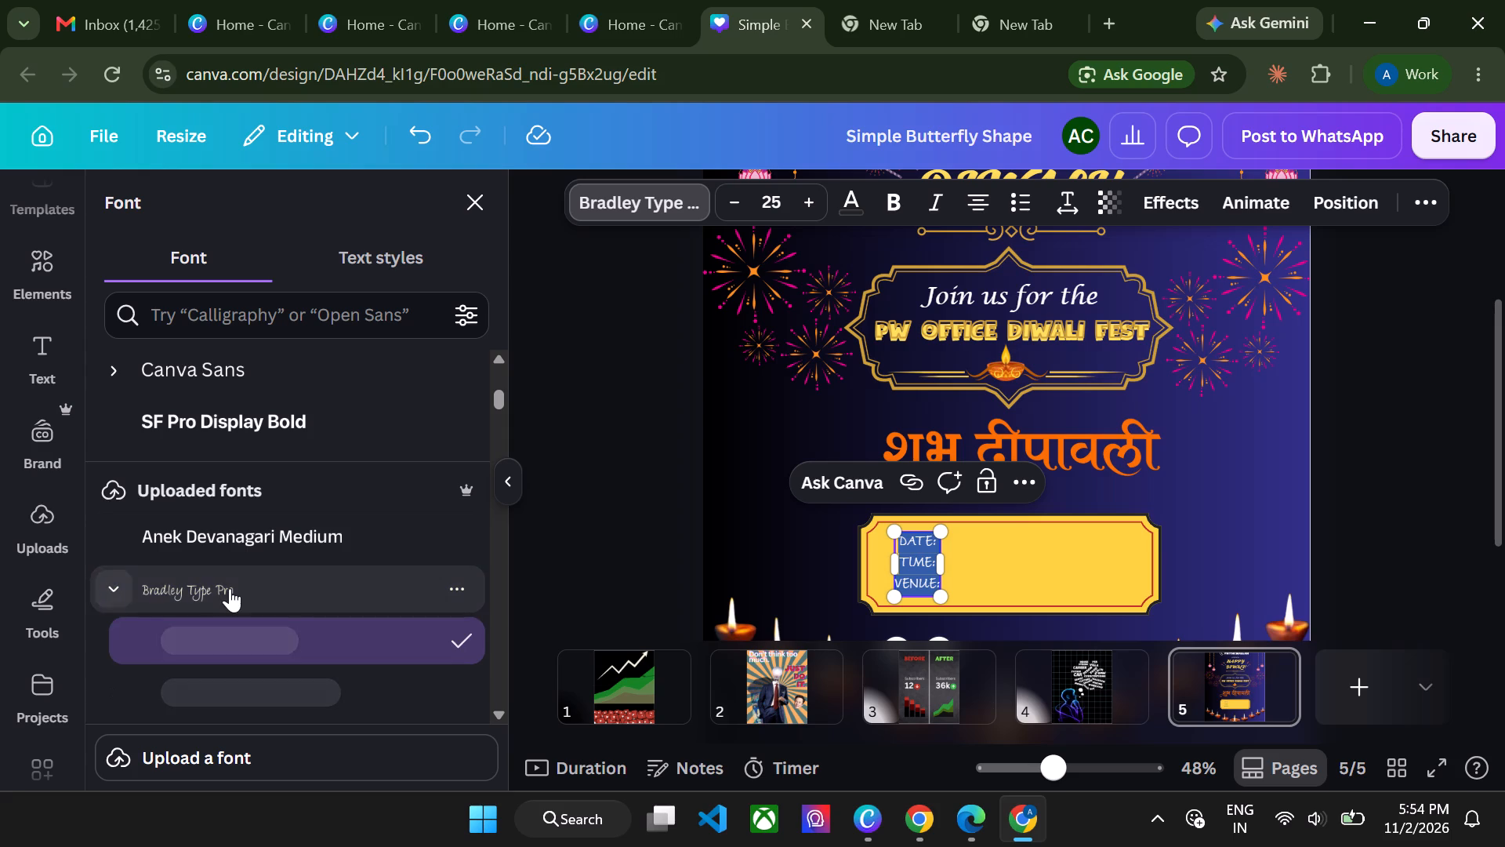
scroll(230, 588, "down", 2)
left_click(237, 598)
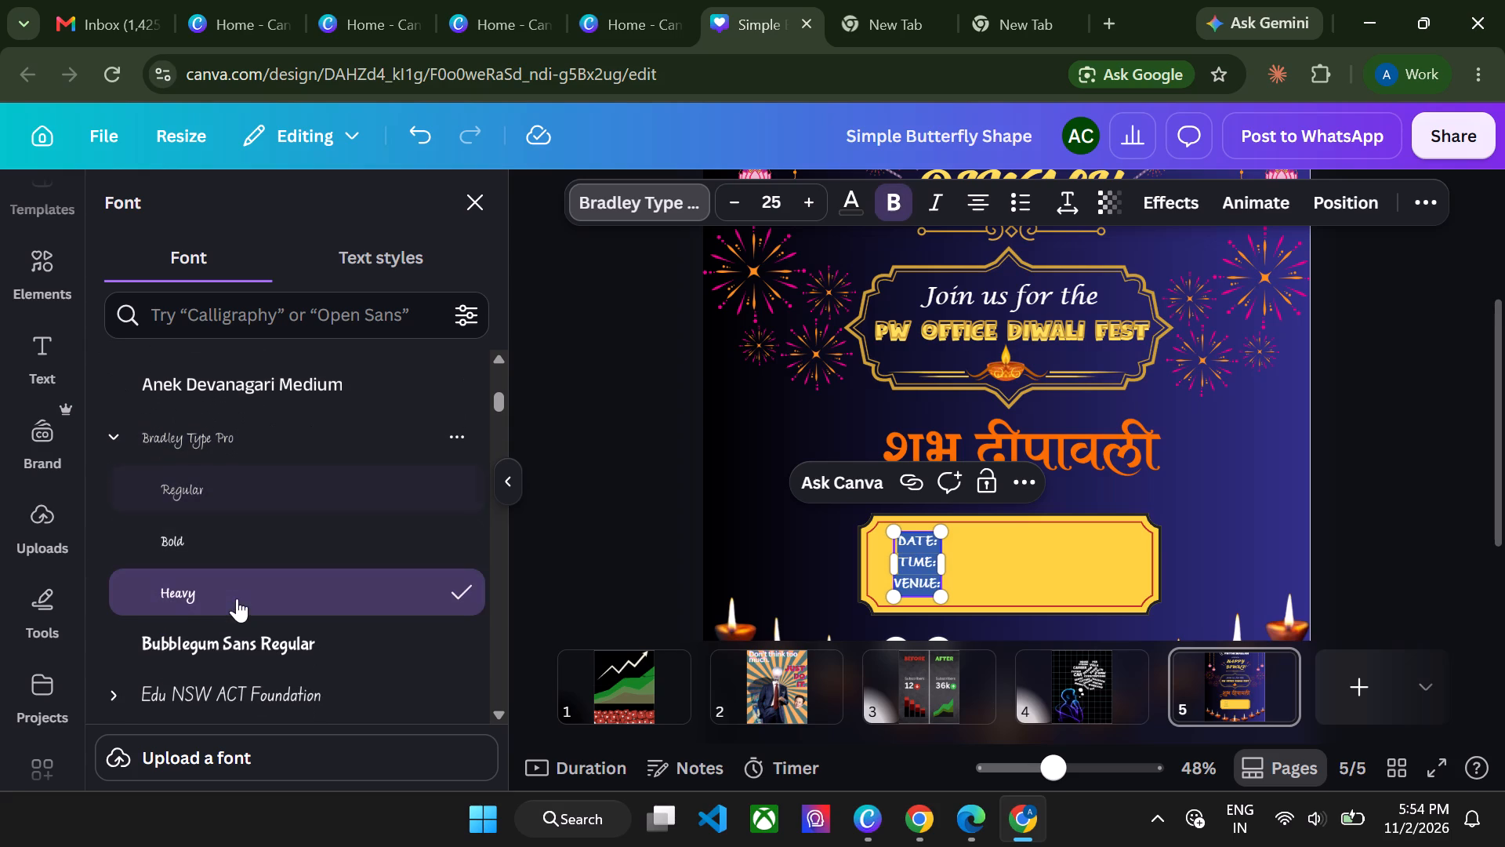
double_click(514, 508)
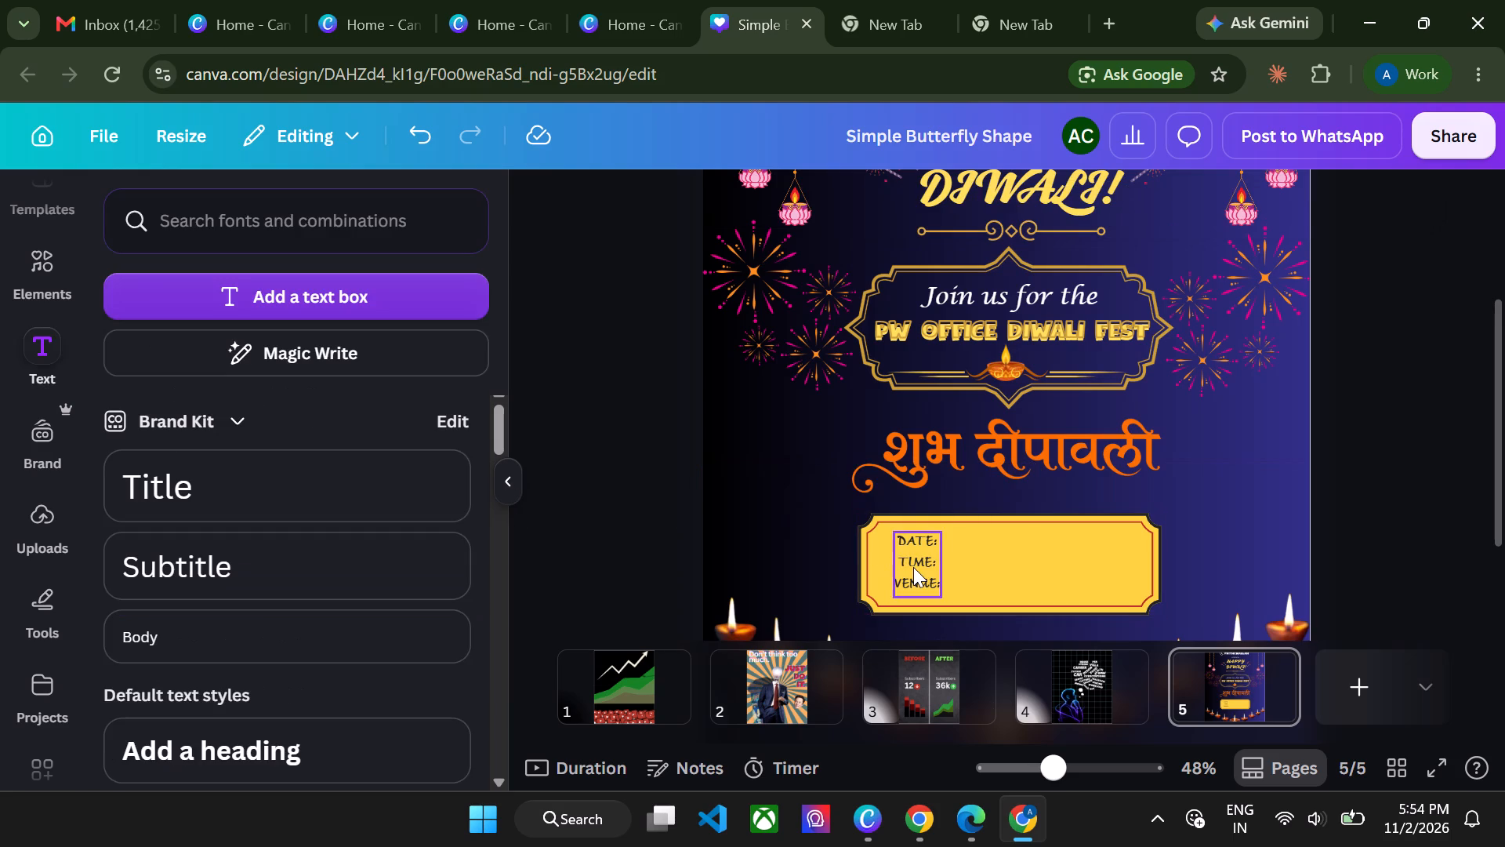
Shift the DATE, TIME and VENUE text slightly left inside the yellow banner.
left_click_drag(913, 567, 904, 567)
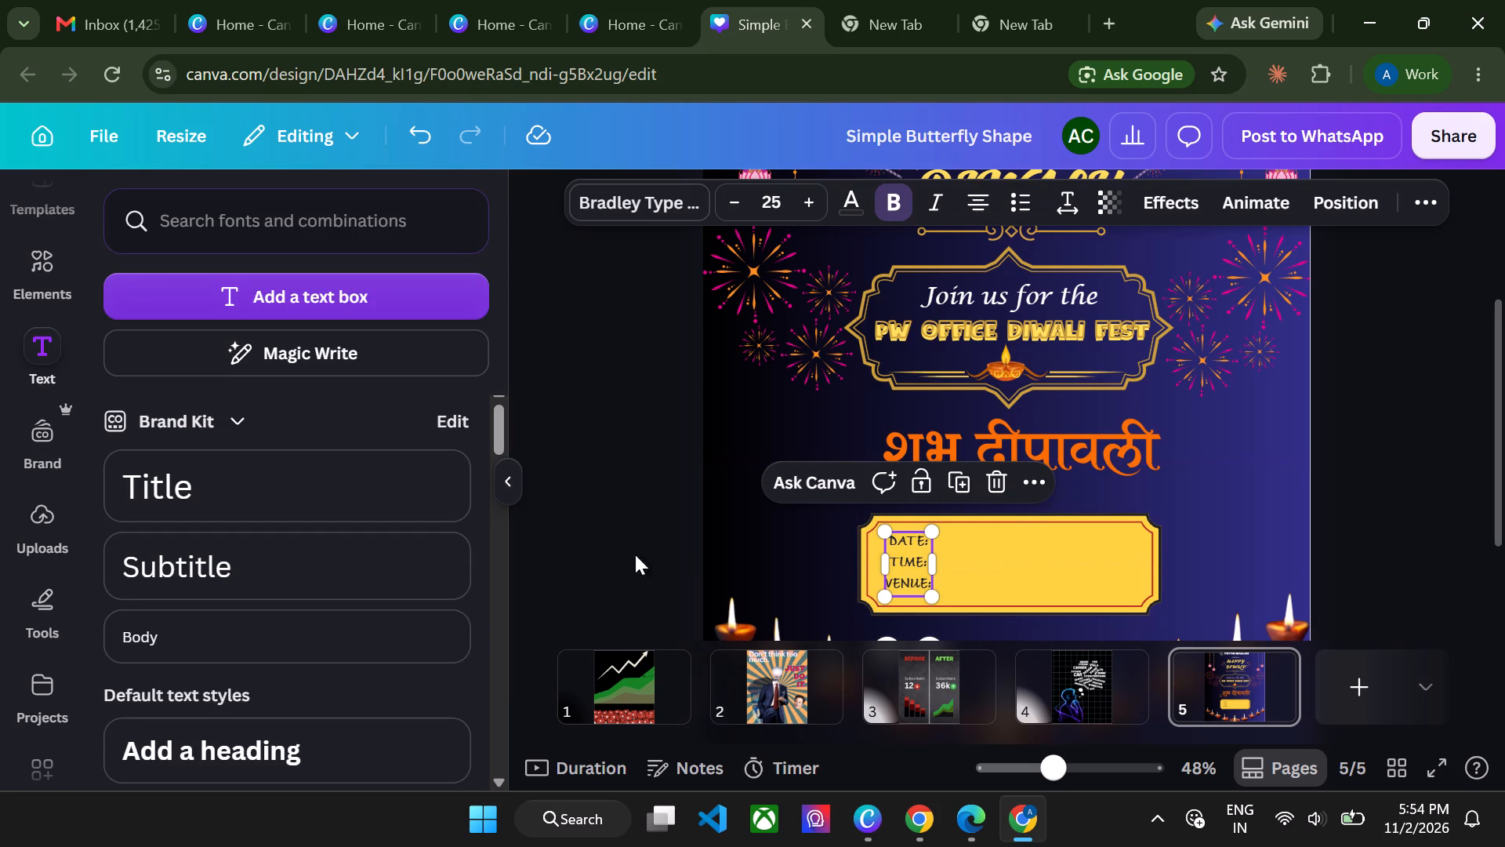
left_click(616, 554)
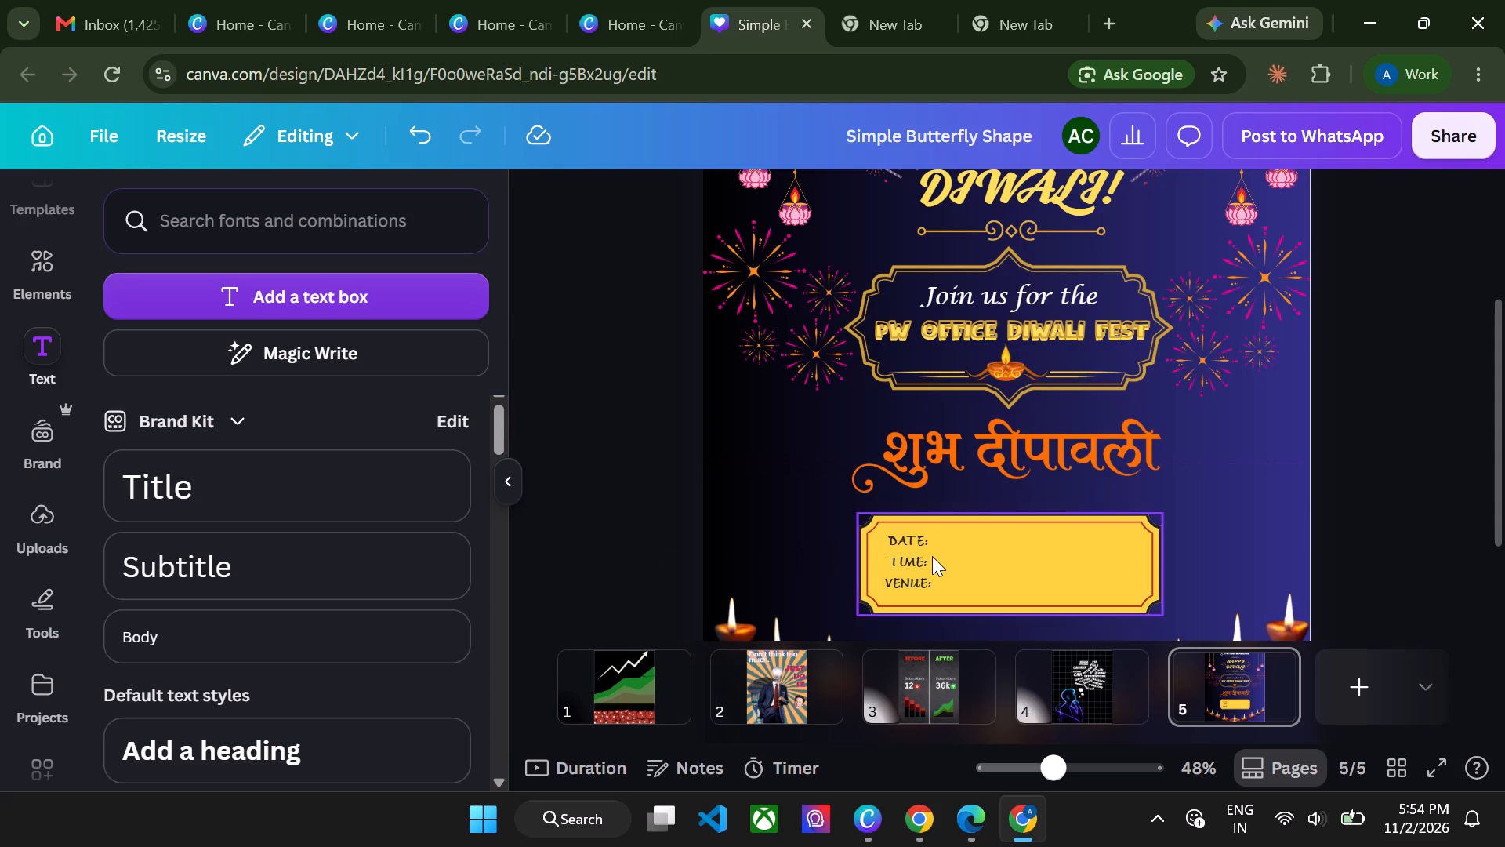
triple_click(916, 558)
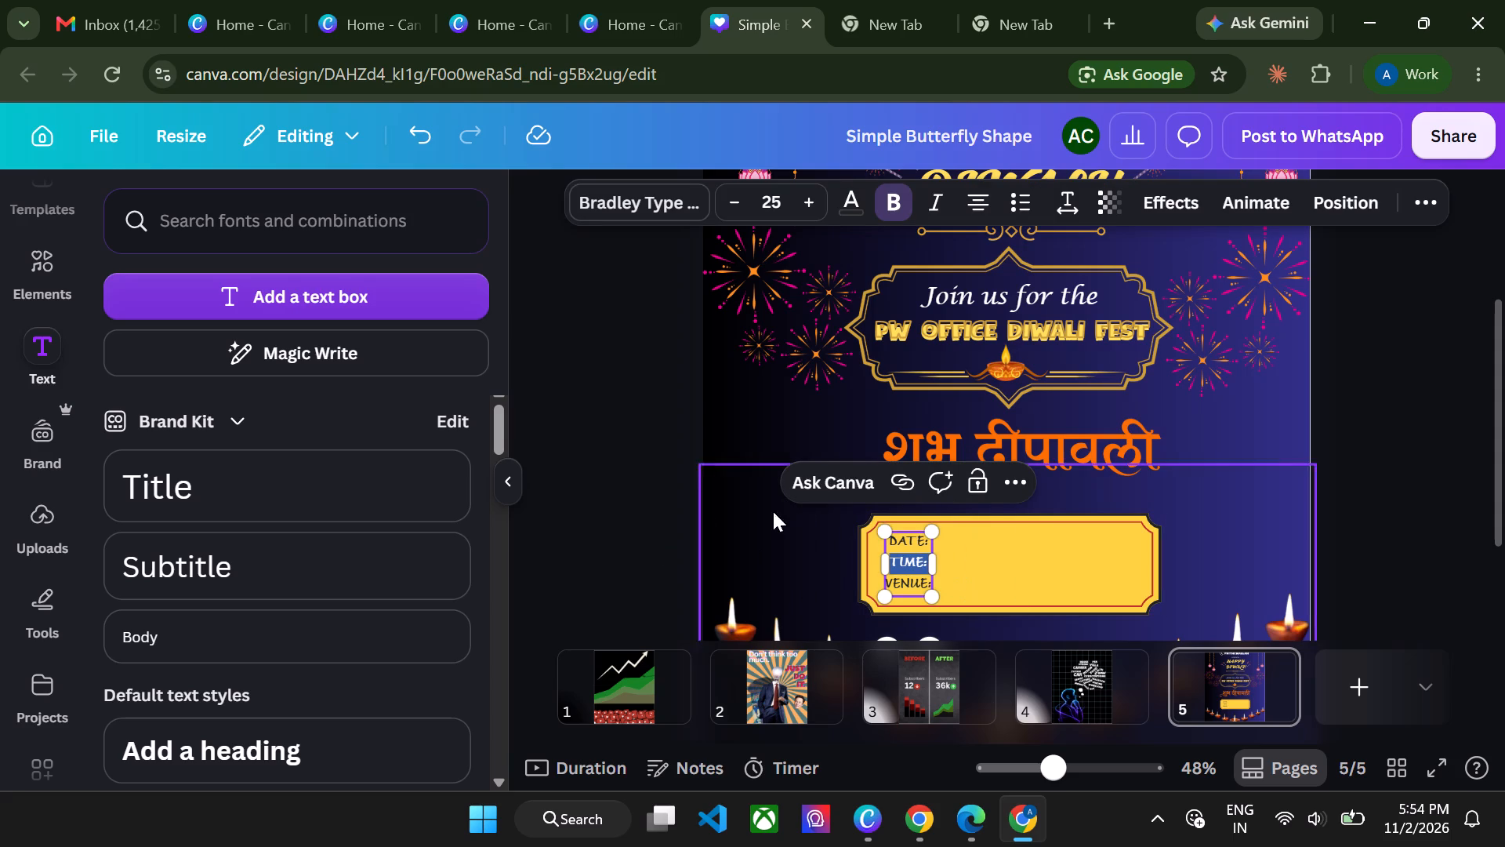
left_click(625, 507)
Insert a space before the colon in each of the DATE, TIME and VENUE lines.
left_click(912, 547)
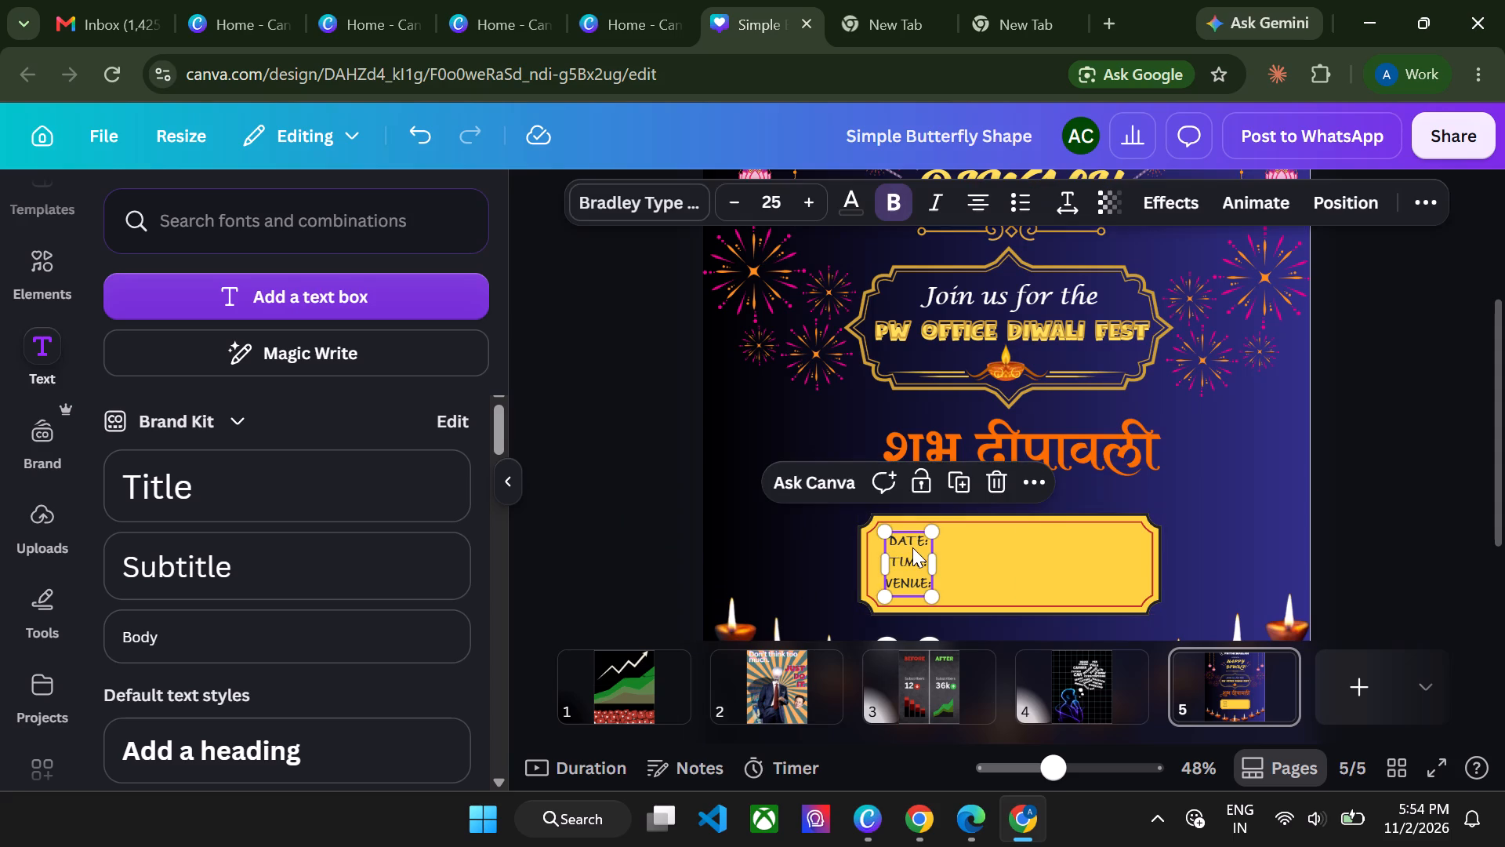
left_click(880, 547)
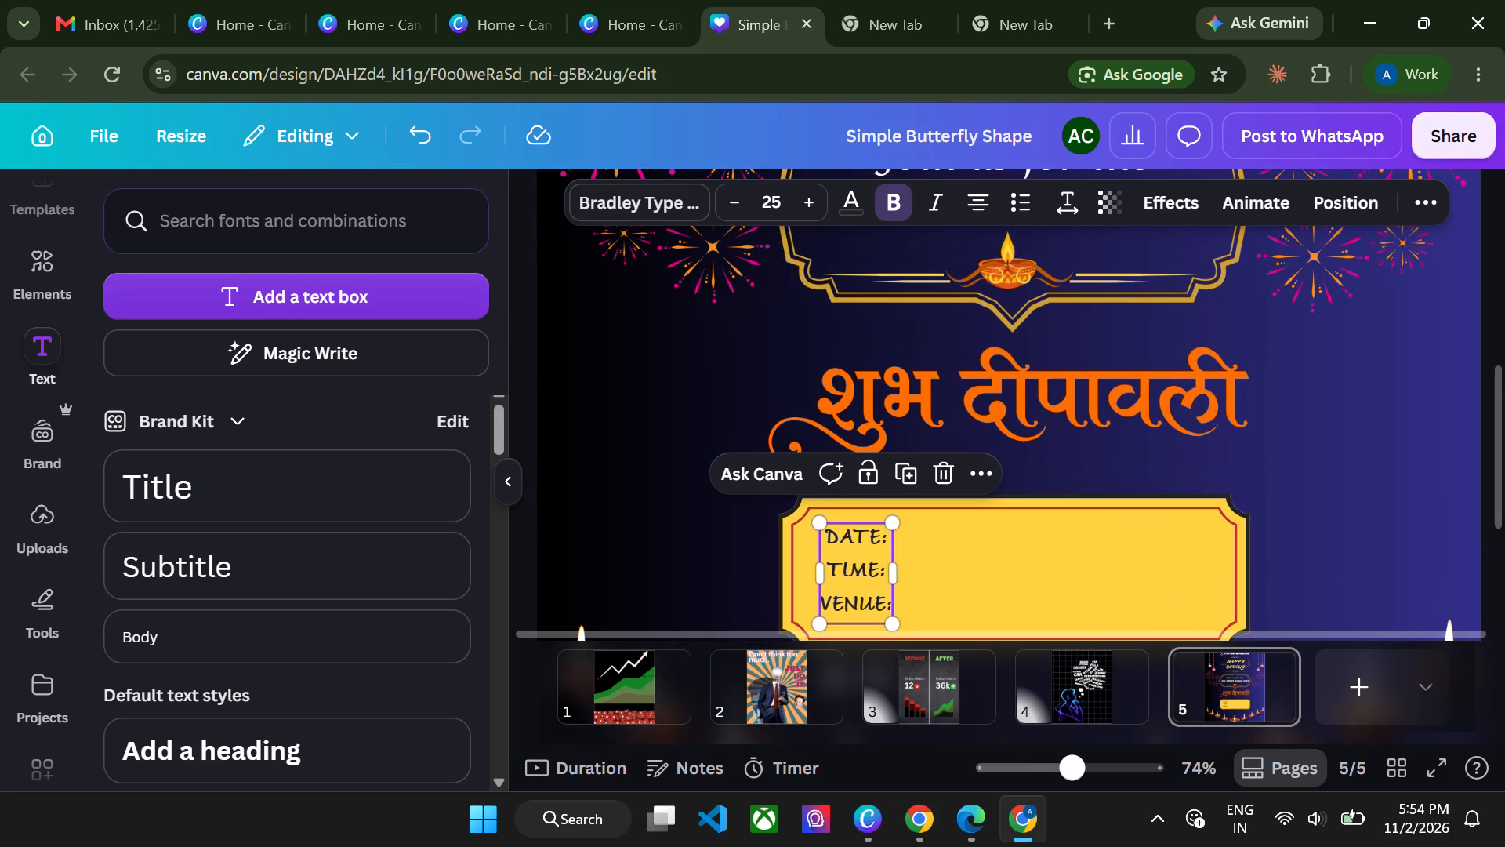
key("space")
key("Down")
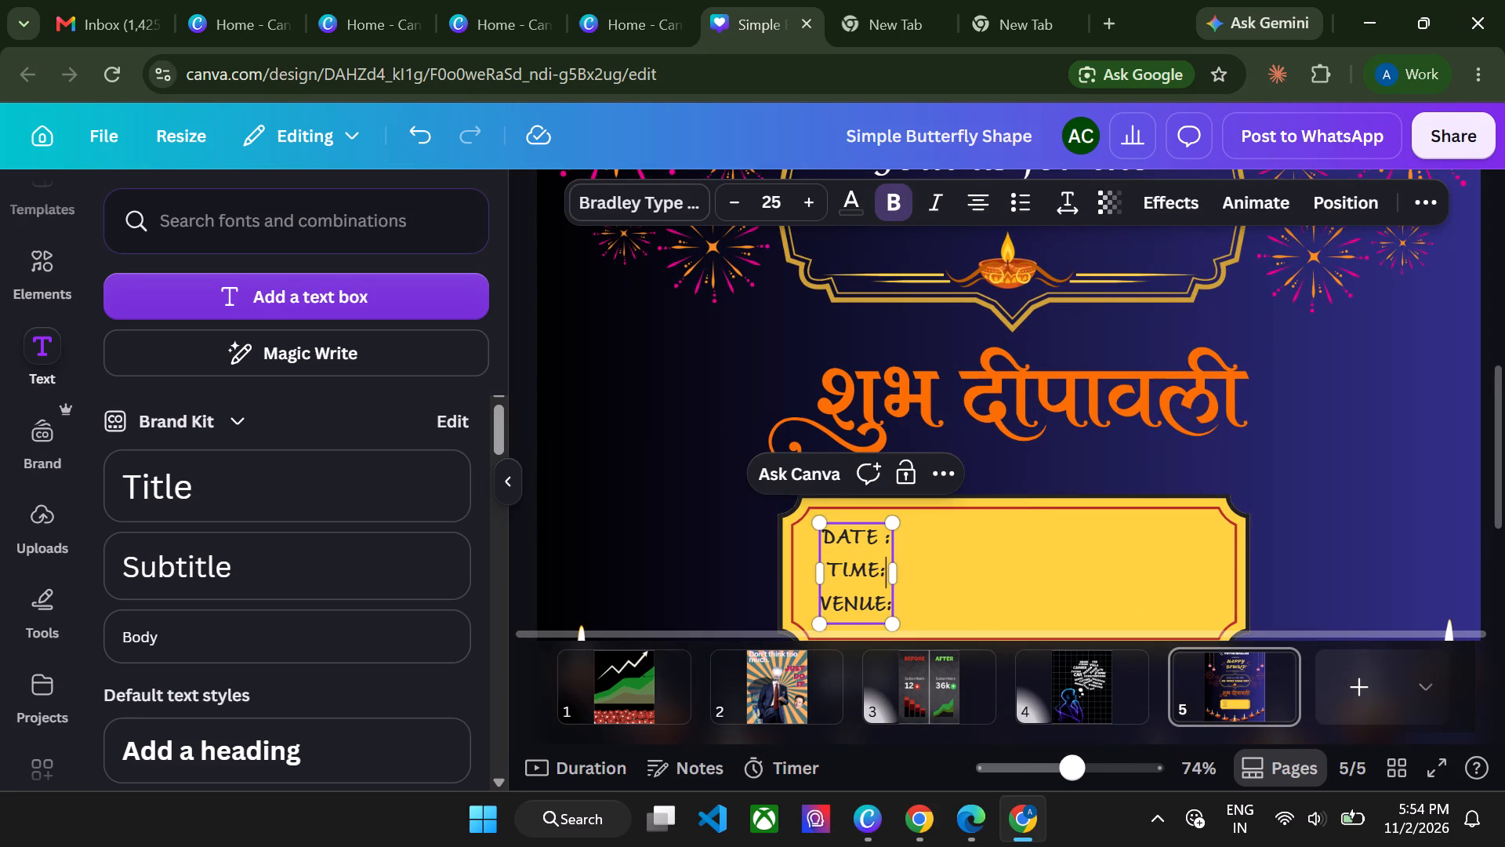
key("Left")
key("space")
key("Down")
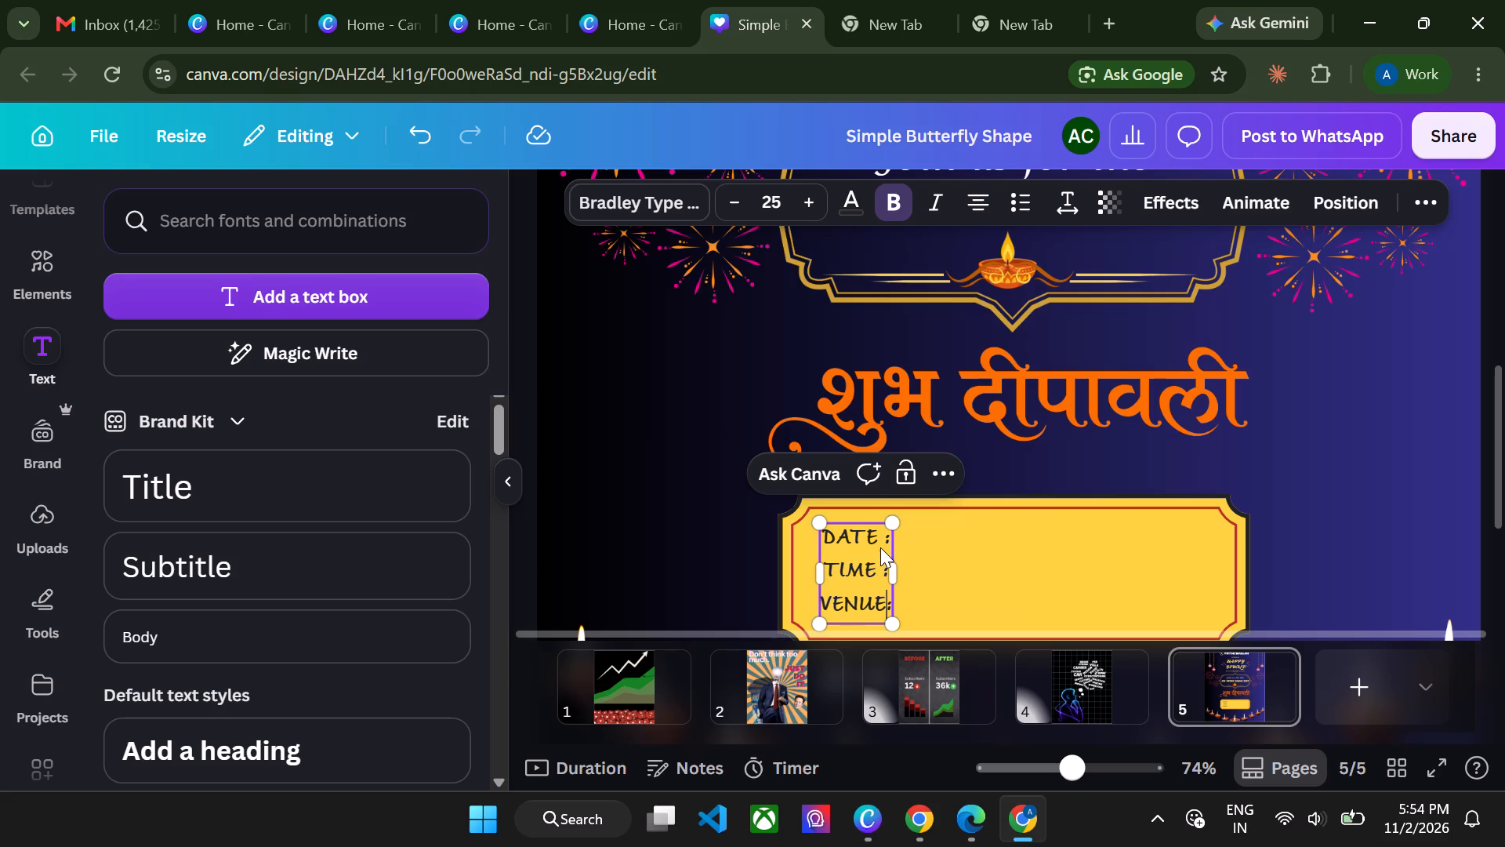
key("space")
left_click(608, 439)
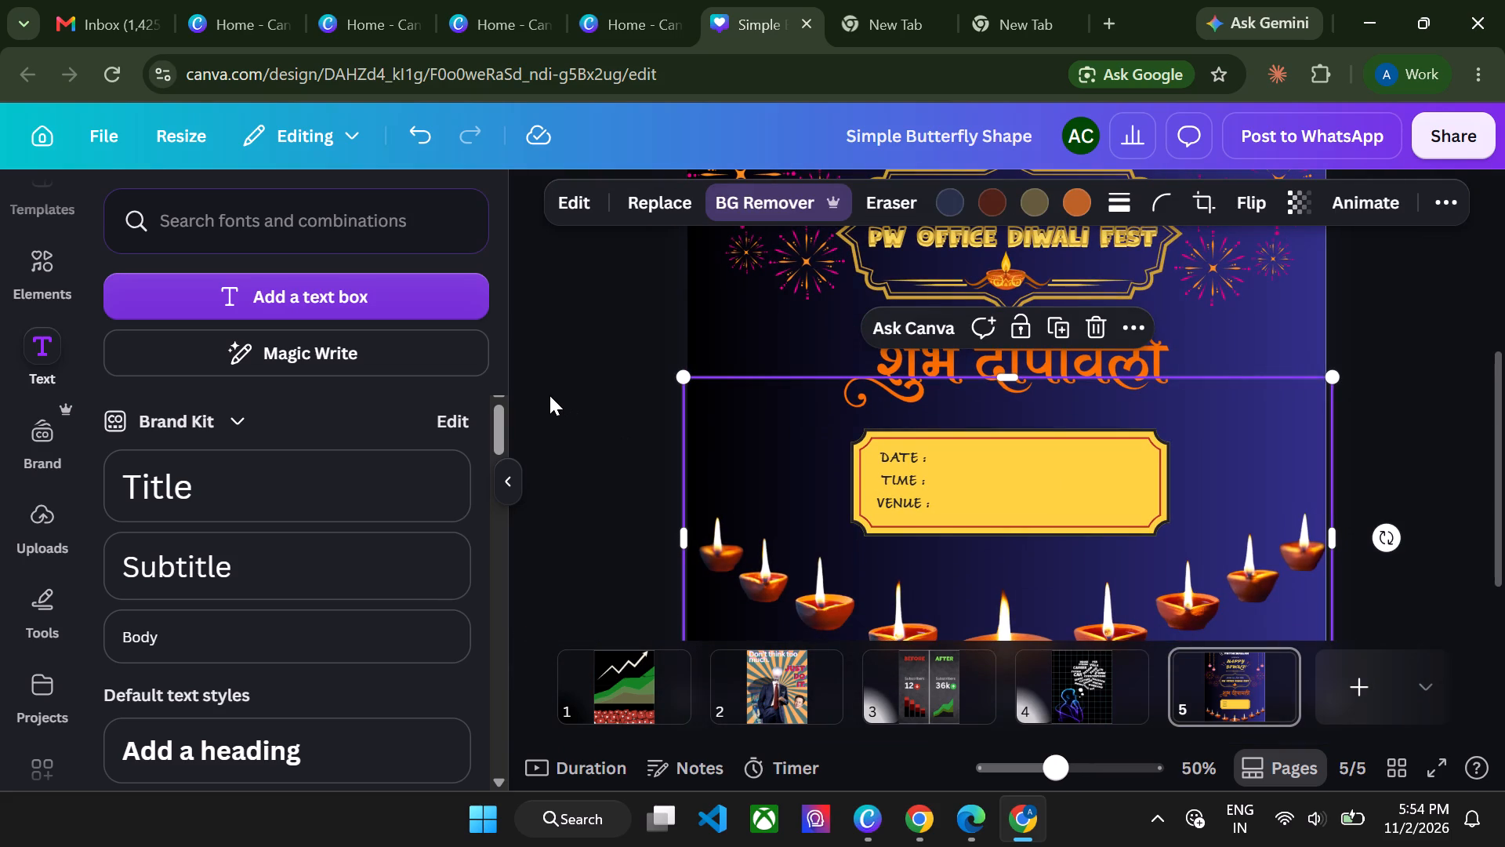
left_click(548, 394)
Duplicate the DATE, TIME and VENUE text and place the copy just to its right, level with it, on the banner.
left_click(918, 467)
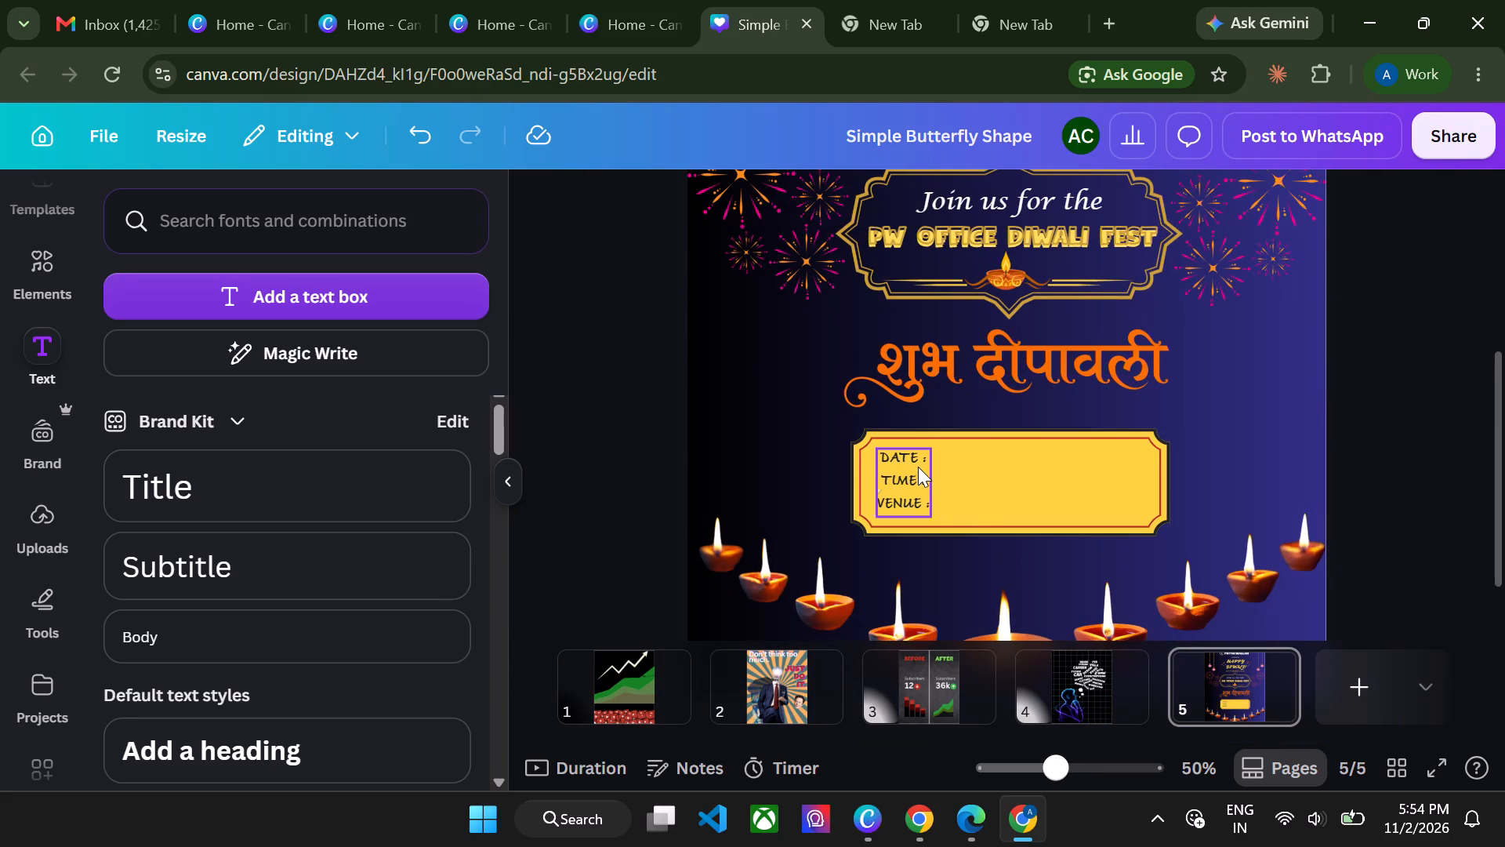
right_click(912, 470)
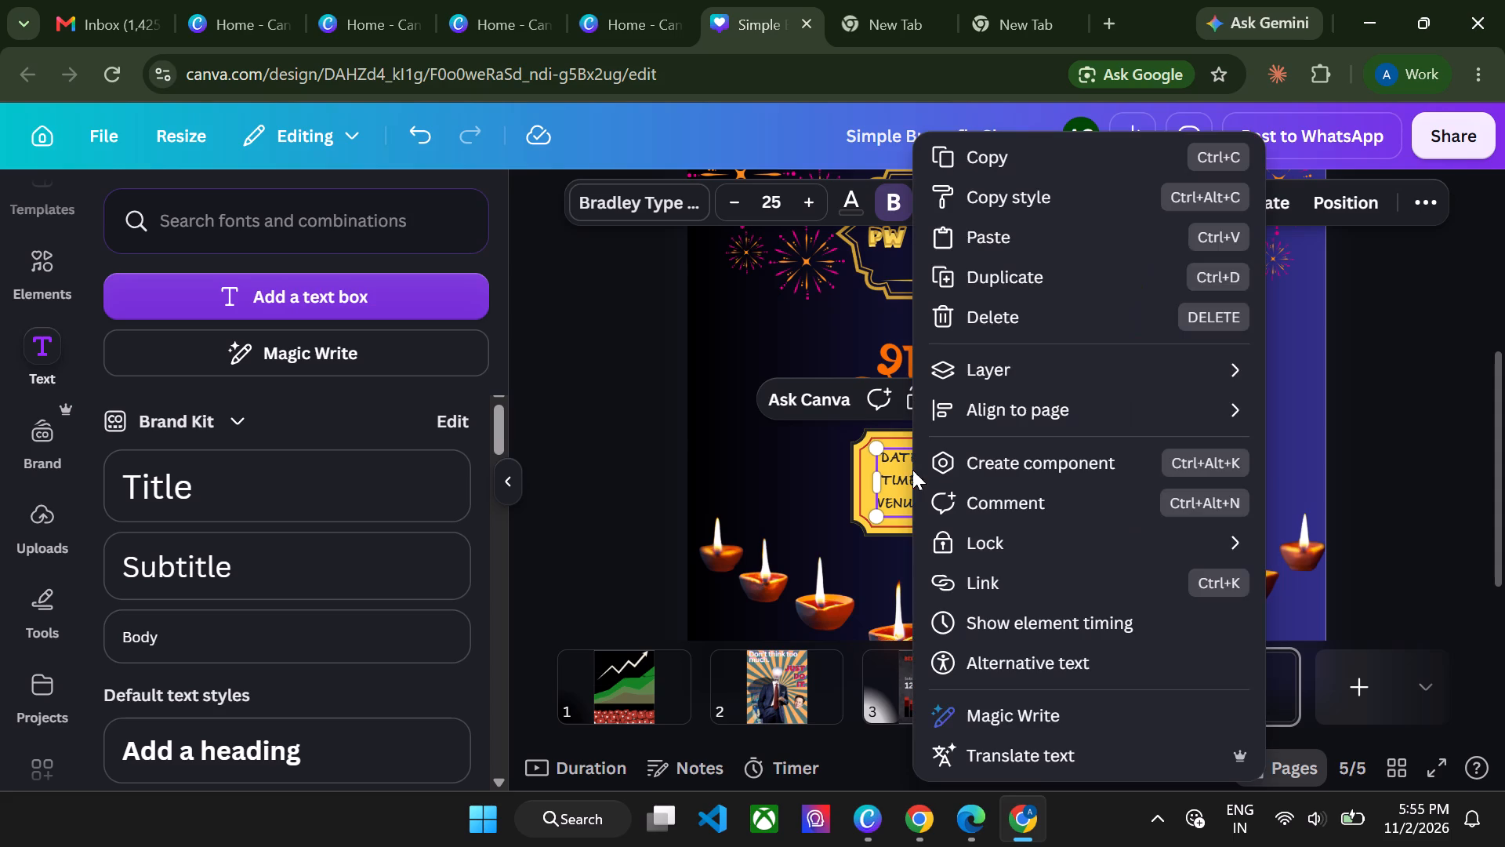
left_click(1089, 266)
left_click_drag(919, 483, 975, 474)
Replace all the text in the duplicated text box with the date 04/11/2026.
double_click(975, 474)
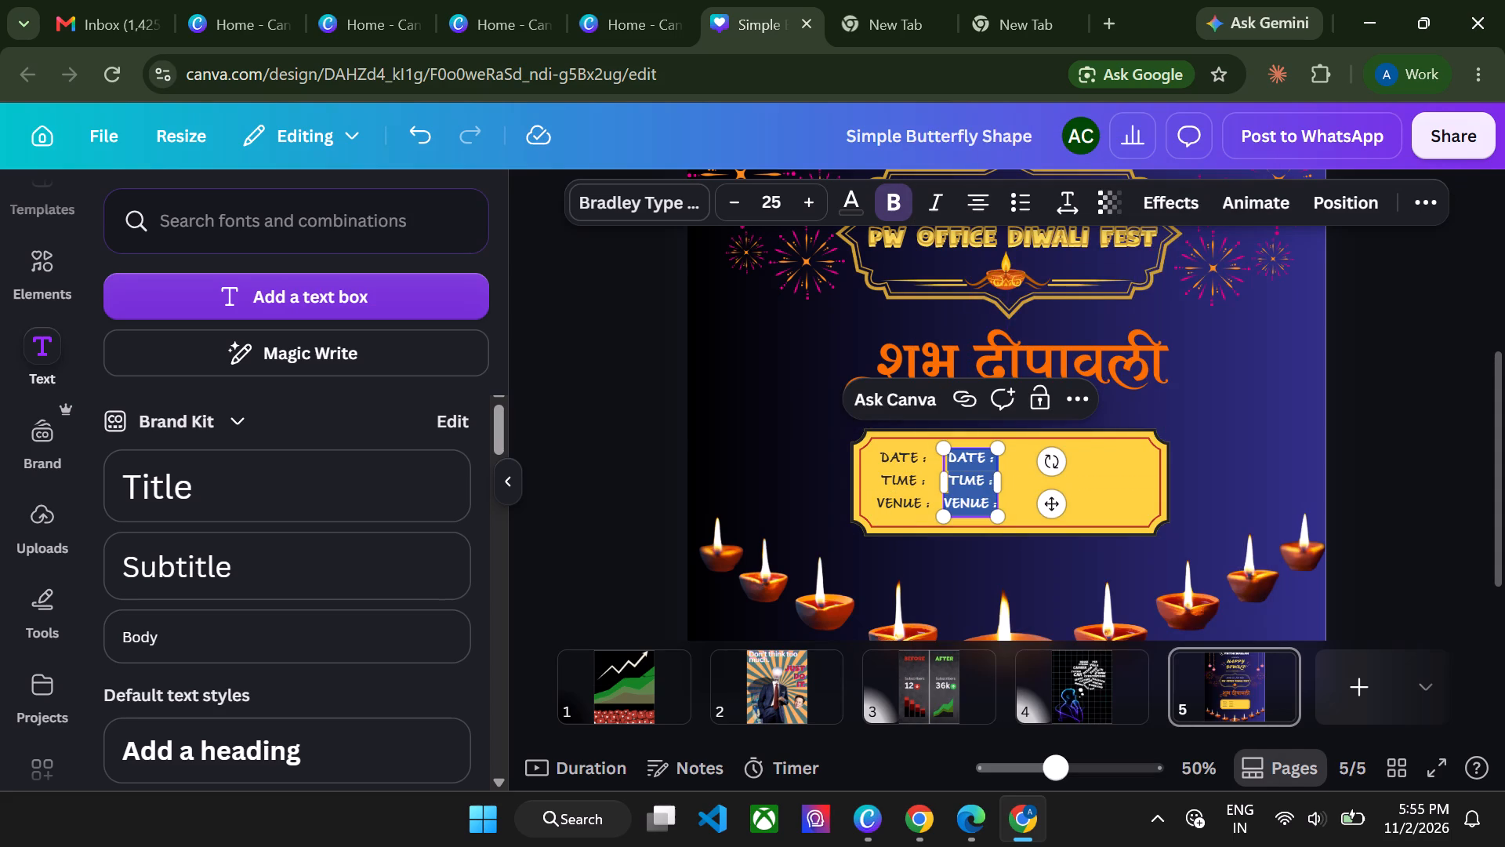
key("BackSpace")
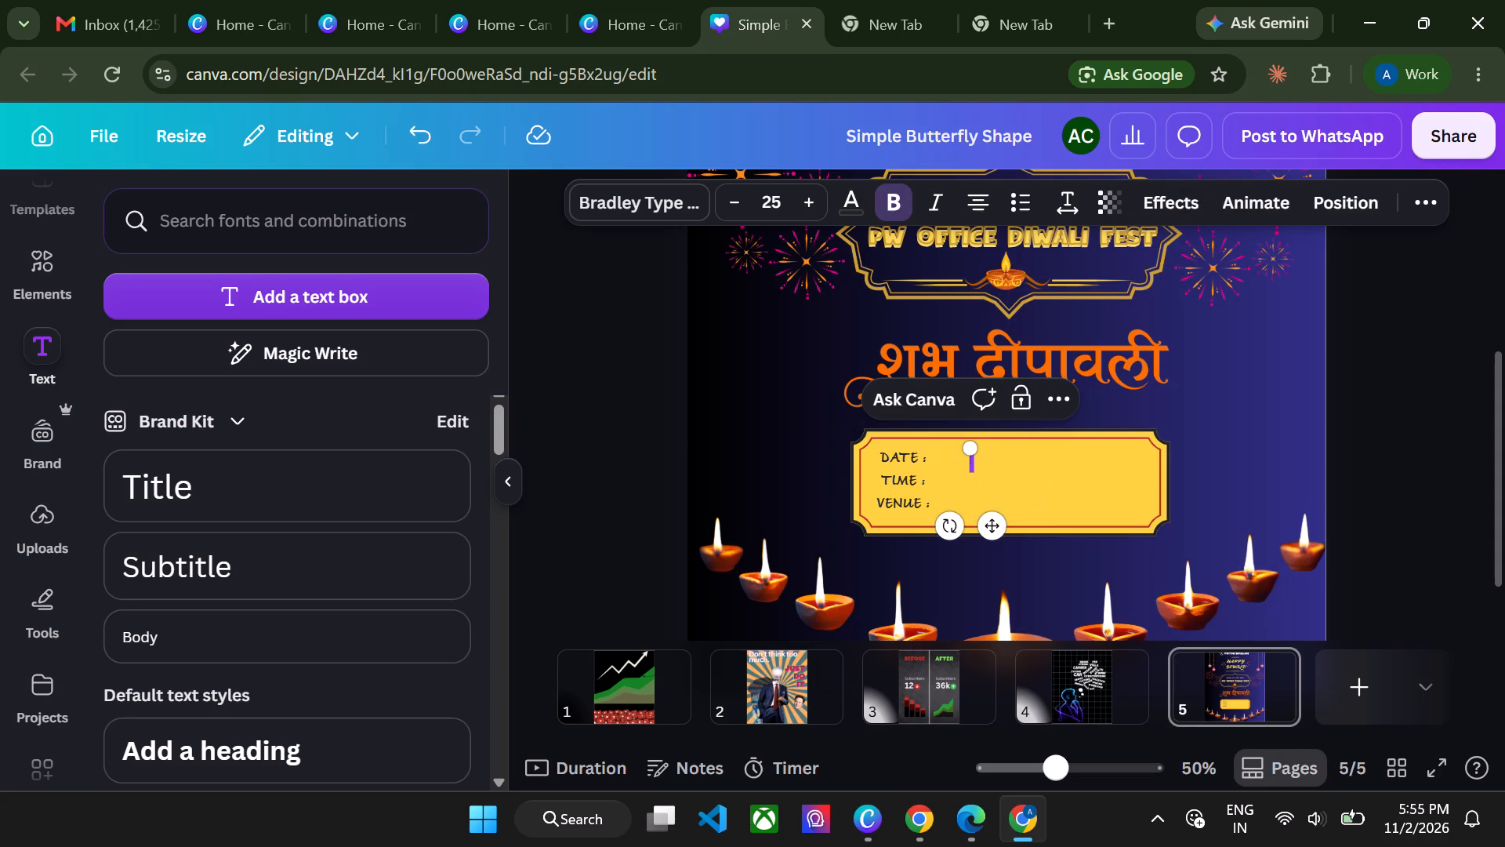
type("04")
key("slash")
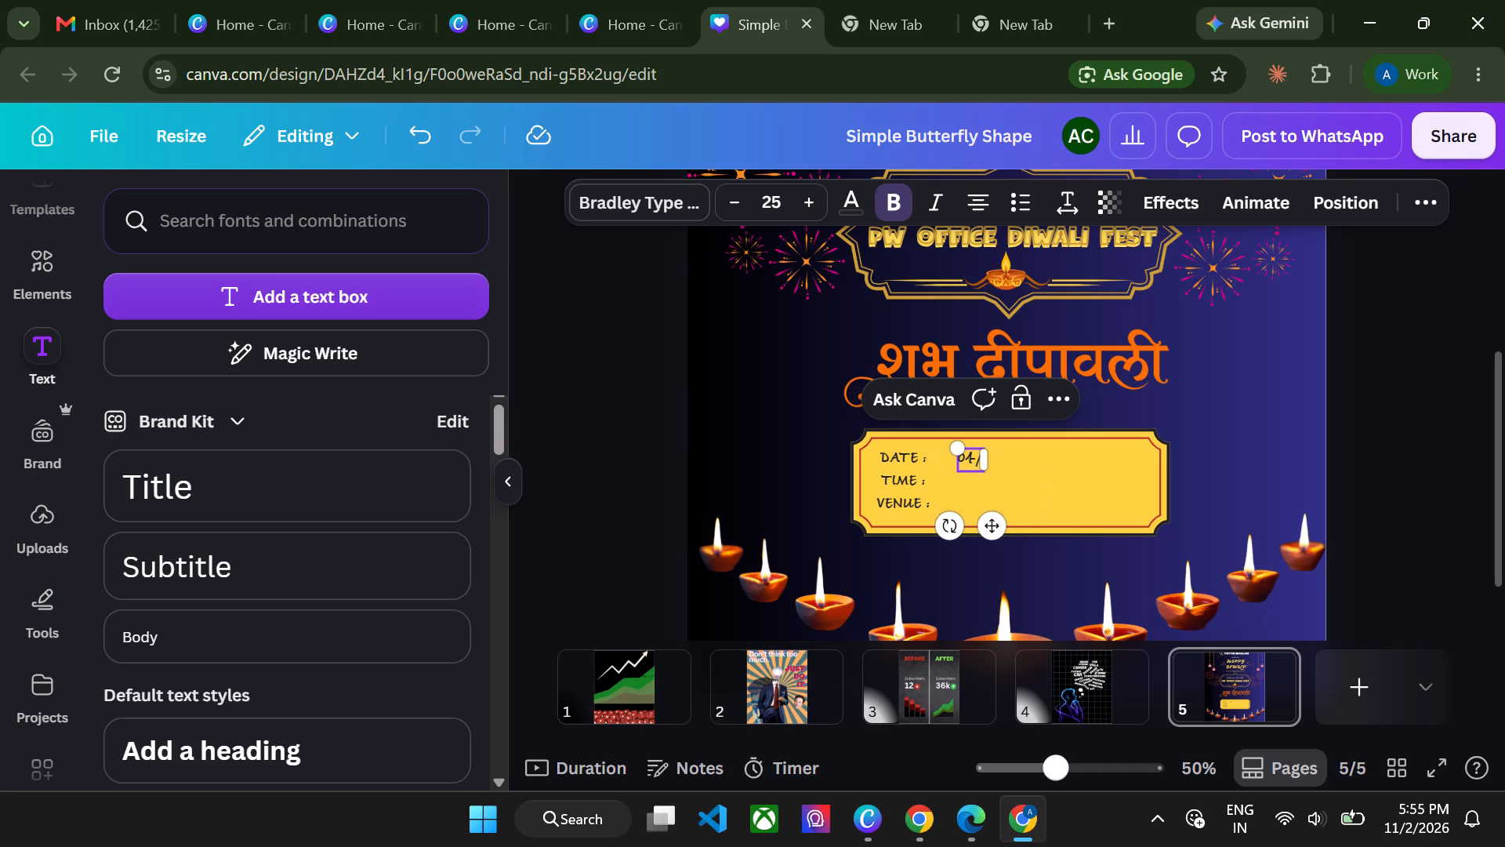
type("11/2026")
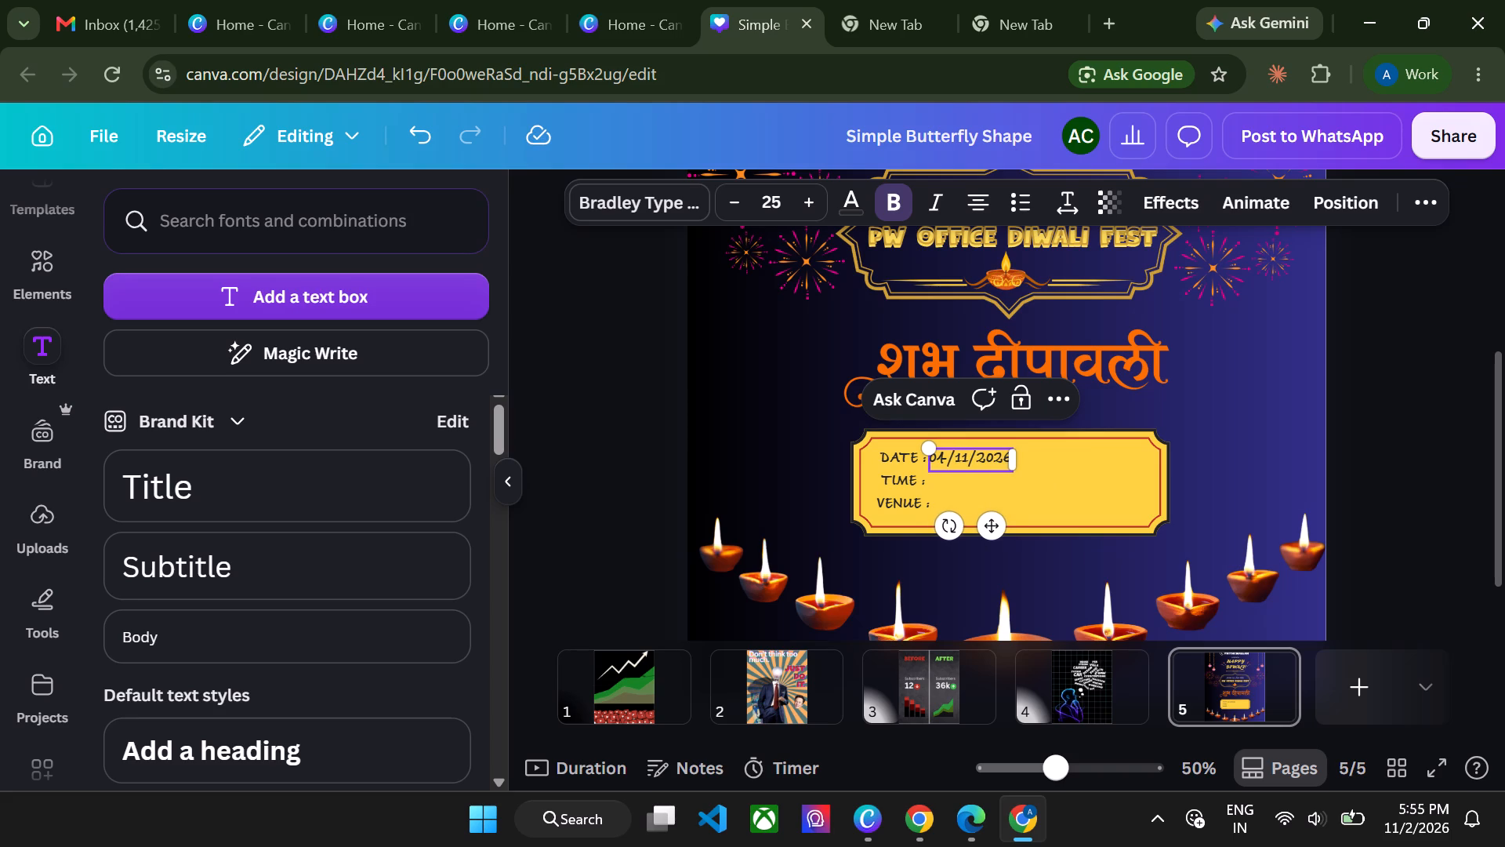
Add a second line reading 10 AM TO 6:30 PM below the date in the same text box.
key("Return")
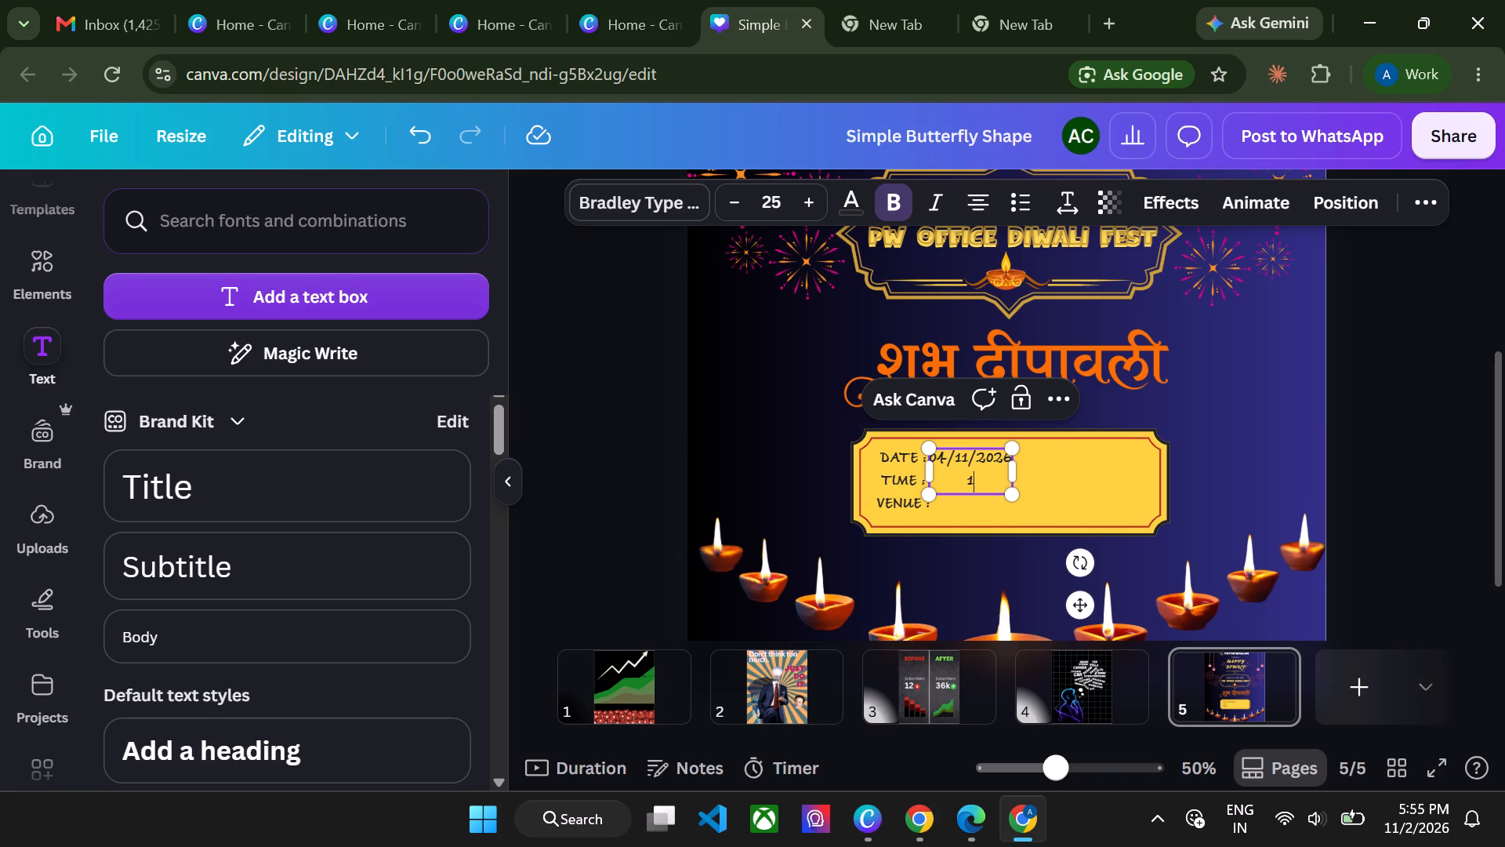
key("a")
key("BackSpace")
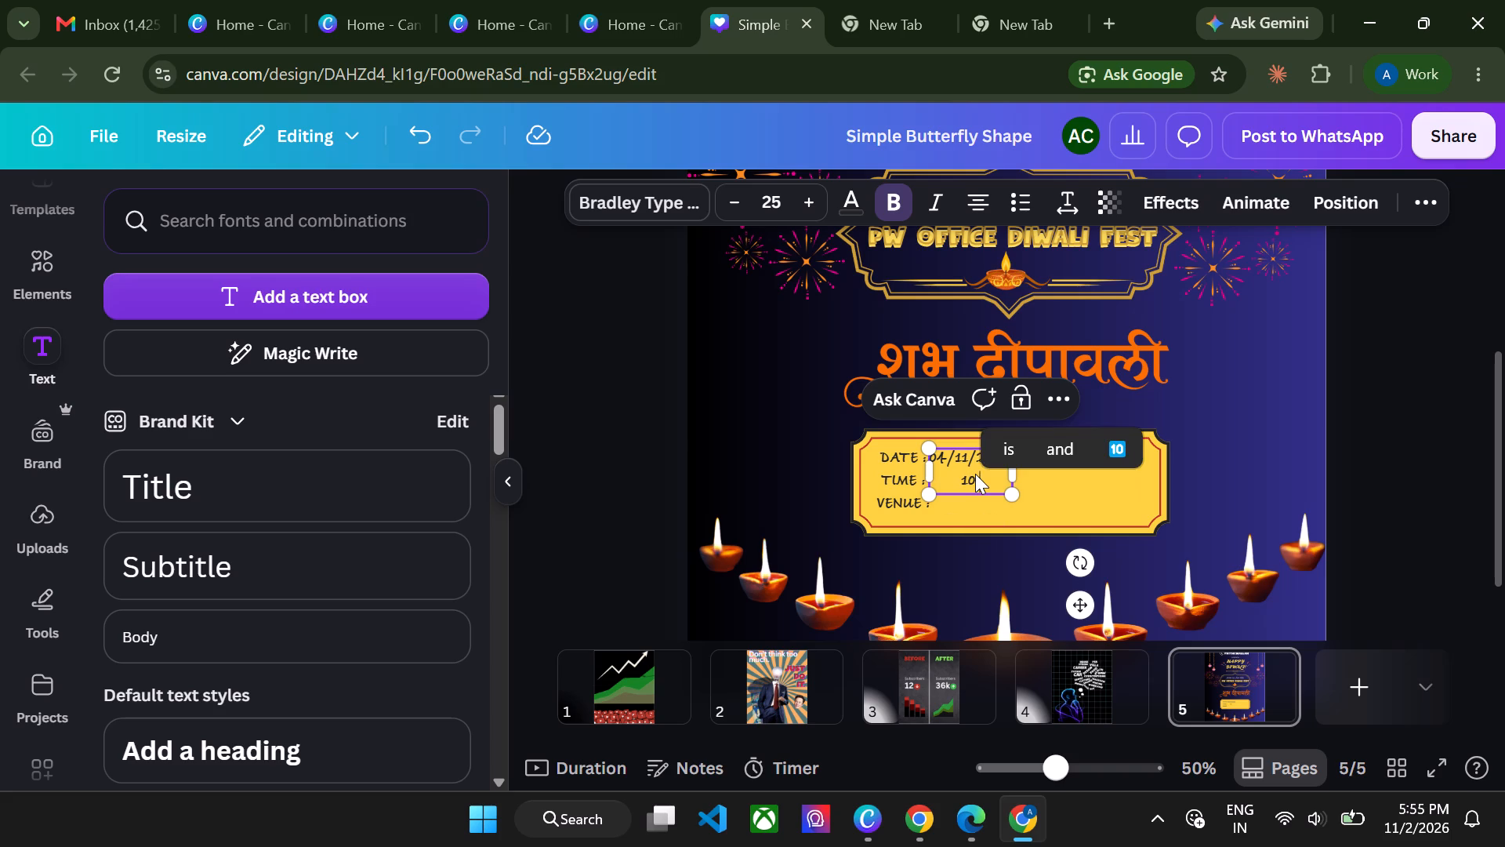
type("AM")
key("space")
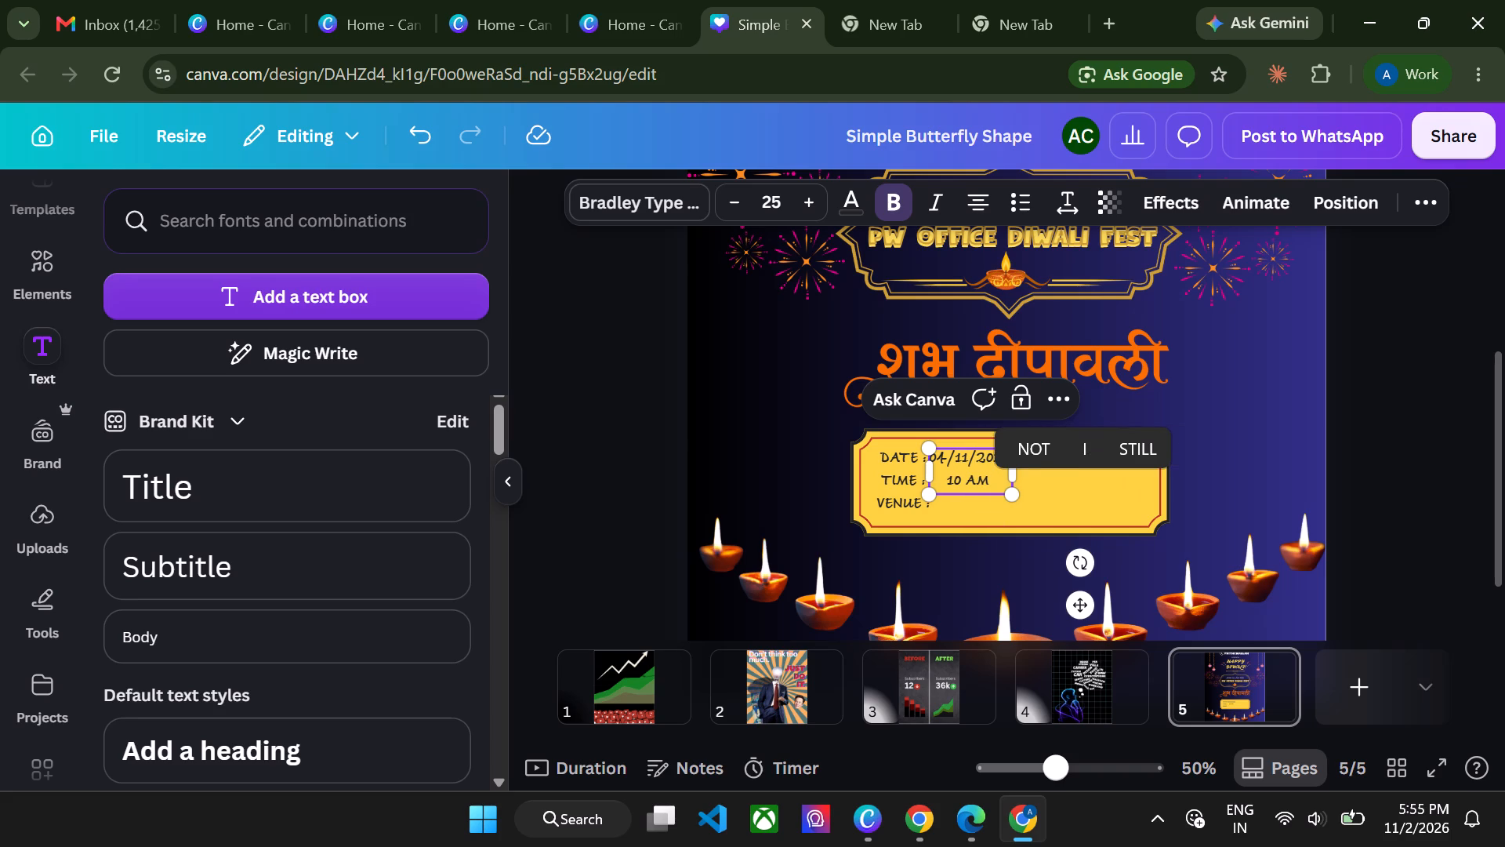
key("BackSpace")
key("BackSpace")
type("6.30")
key("space")
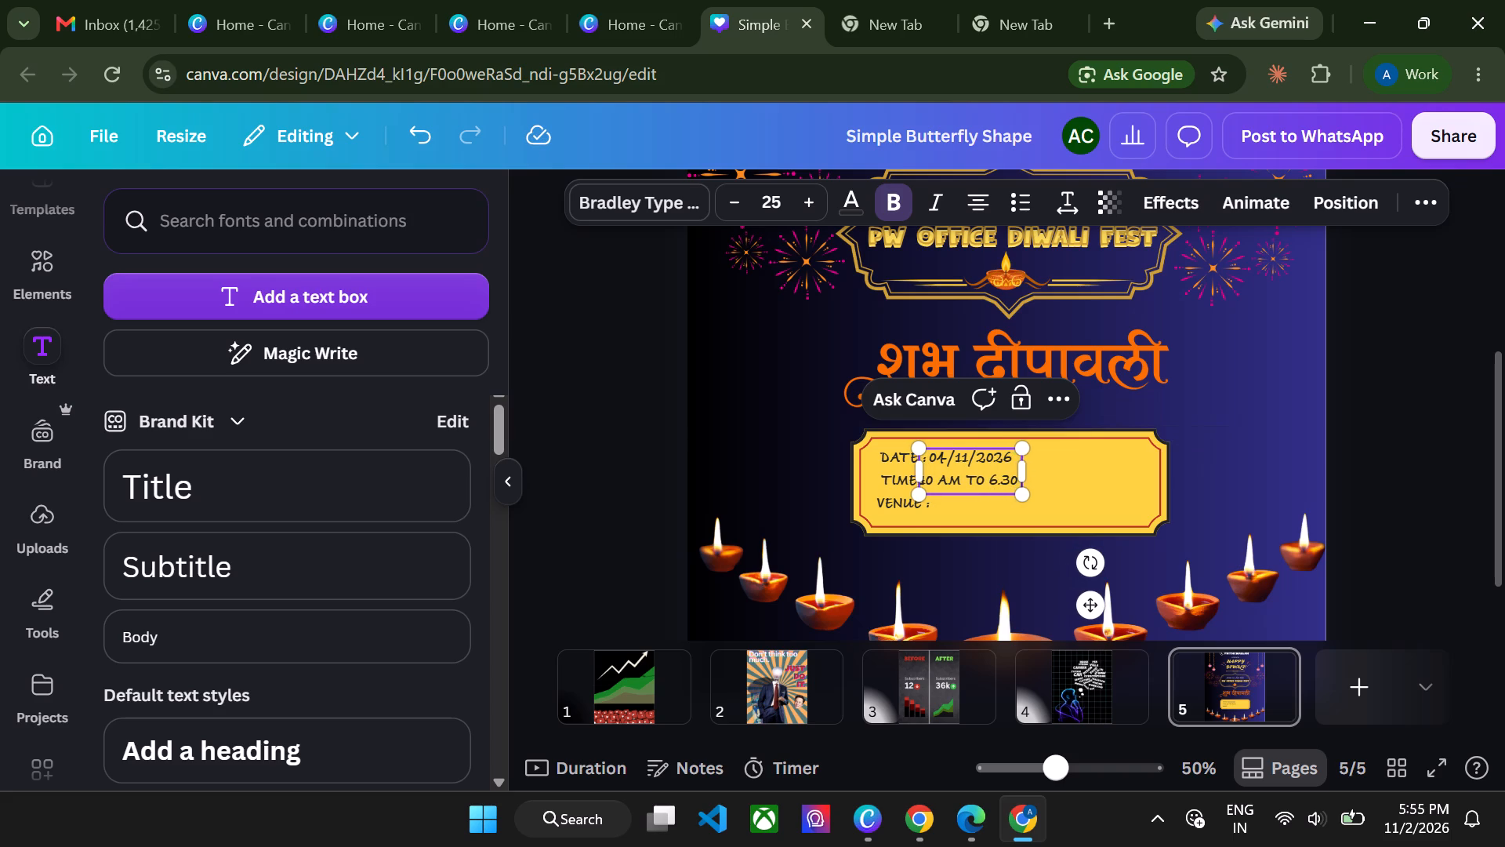
key("BackSpace")
key("BackSpace")
key("BackSpace")
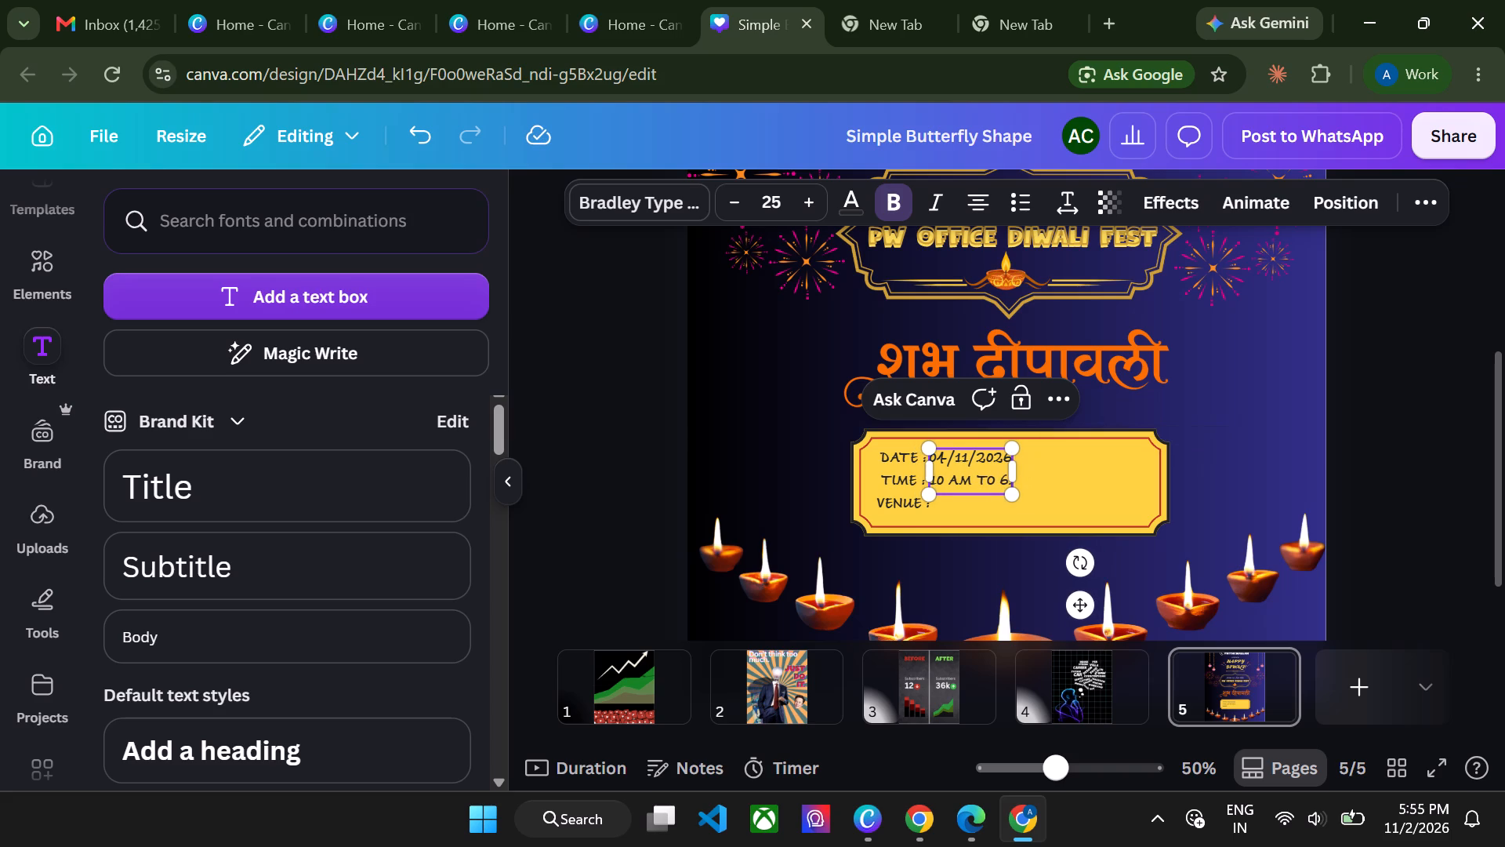
key("shift+colon")
type("30 PM")
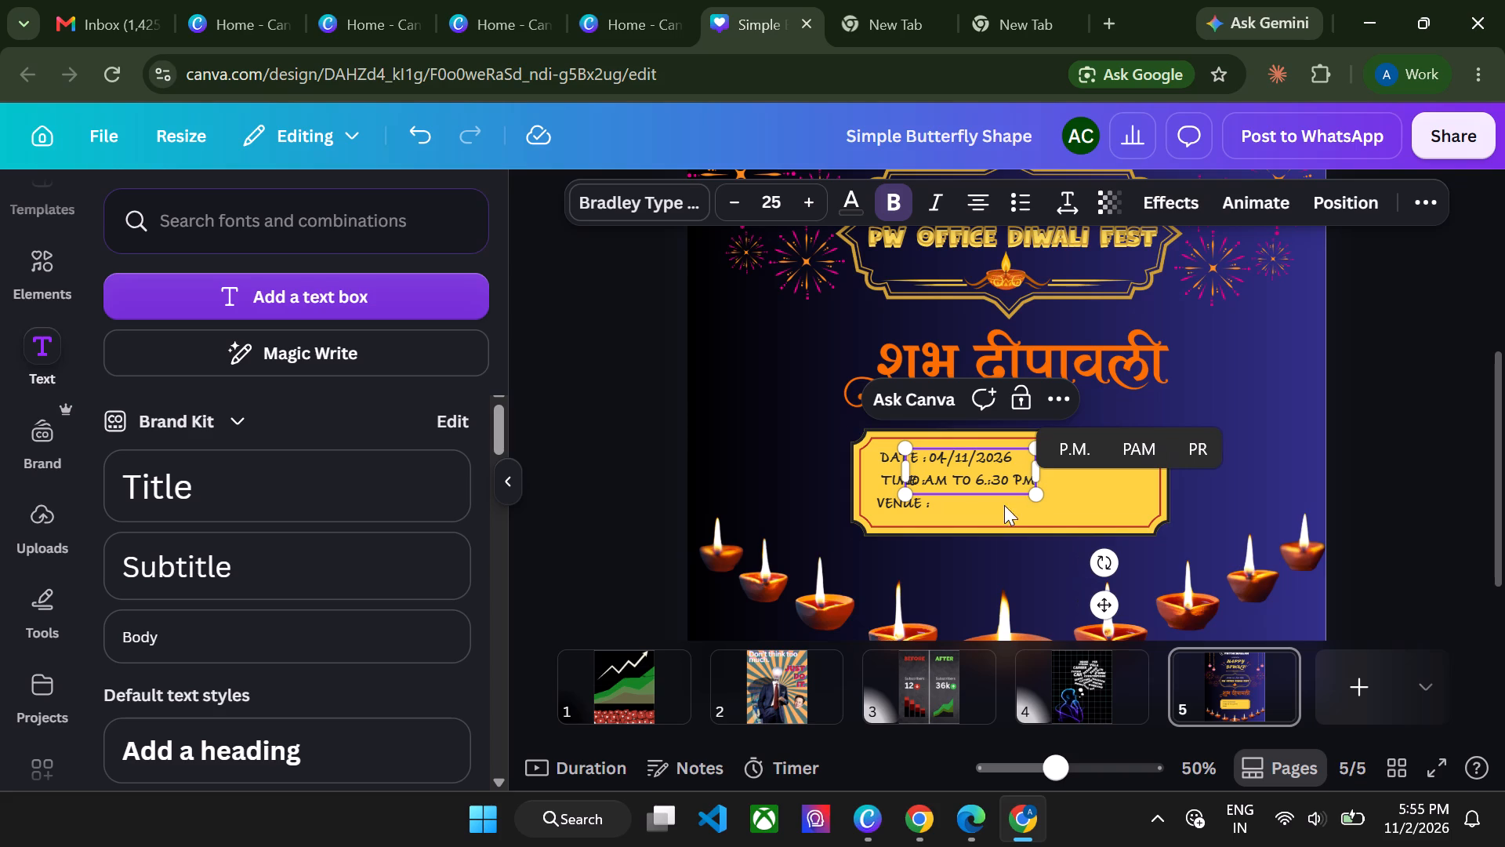
Change the day in the event date so the date reads 08/11/2026.
left_click(945, 456)
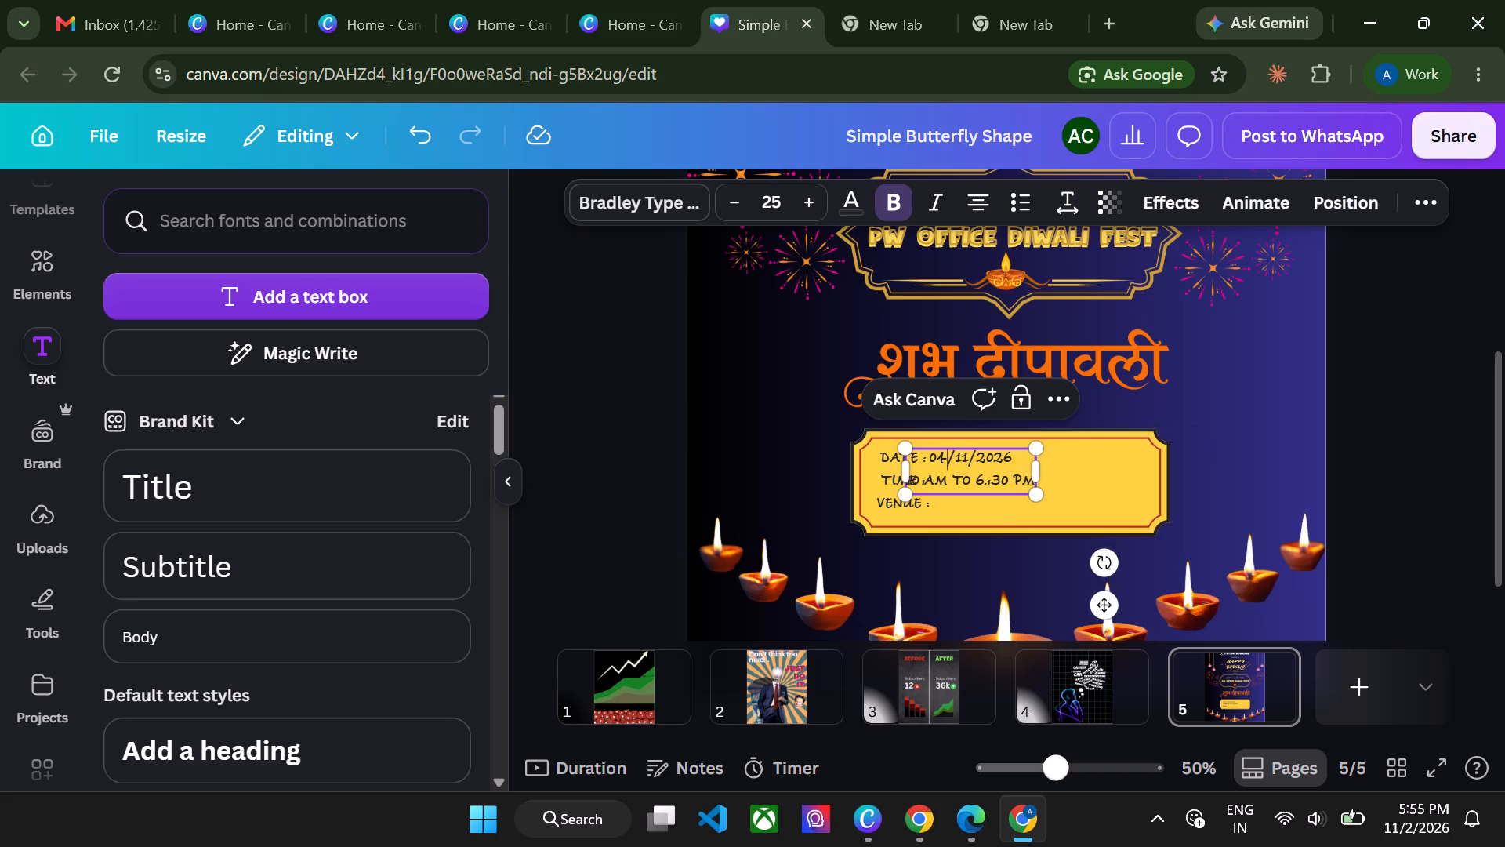
key("BackSpace")
key("8")
Add a third line reading NOIDA ONE, PW OFFICE below the time in the event details text box.
left_click(1011, 482)
key("Right")
key("Right")
key("Return")
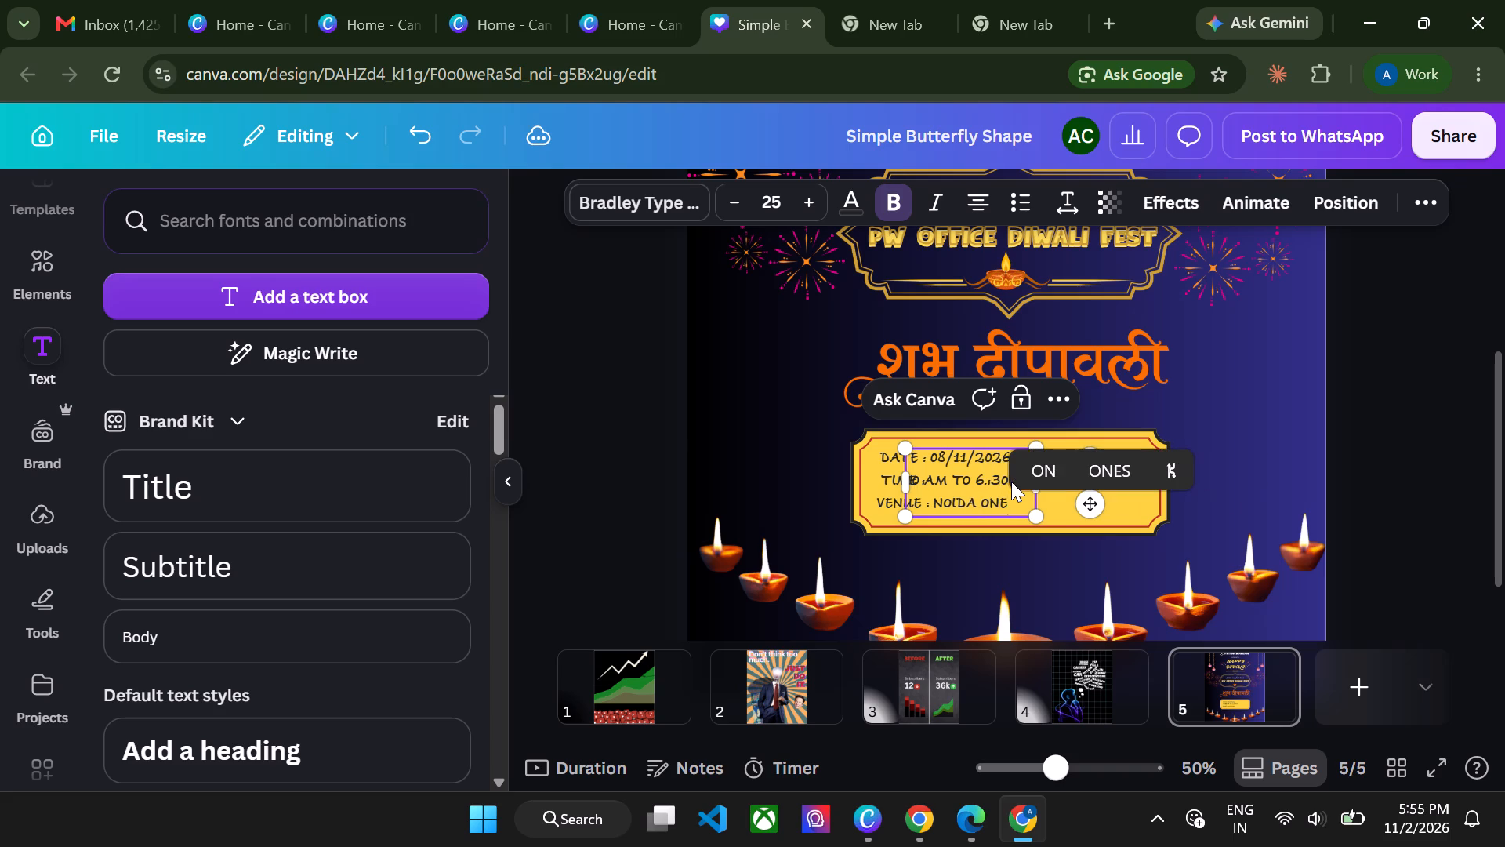
type(", PW OFFICE")
key("Left")
key("Left")
key("Left")
key("Left")
key("Left")
key("Left")
key("Left")
key("Left")
key("Left")
key("Left")
key("Left")
key("Left")
key("Left")
key("Left")
key("Left")
key("Left")
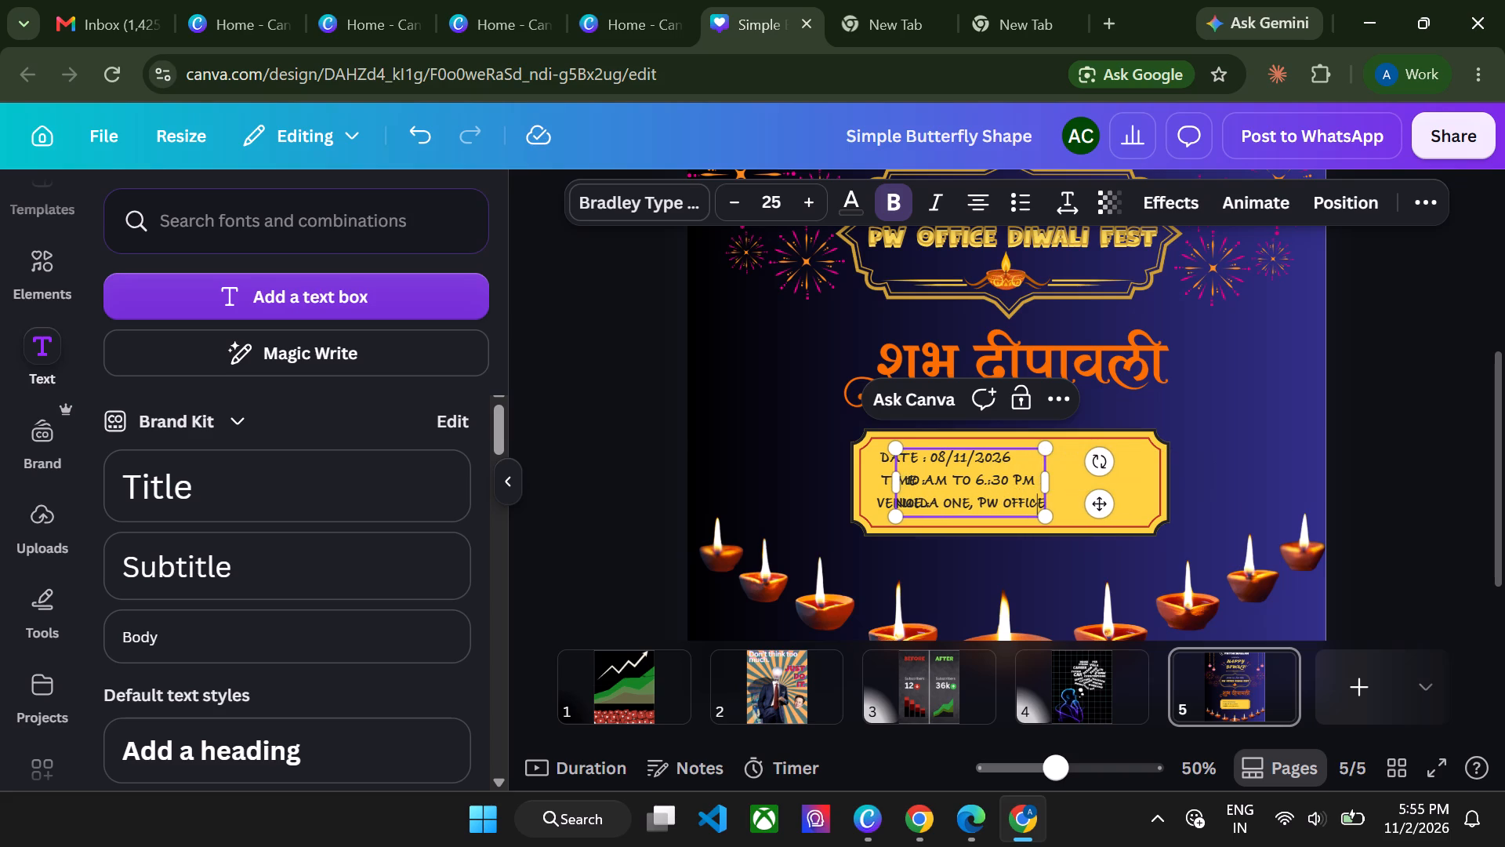
Move the event details text box rightward beside the DATE, TIME and VENUE labels, level with their lines.
left_click(1256, 448)
left_click_drag(934, 470, 977, 469)
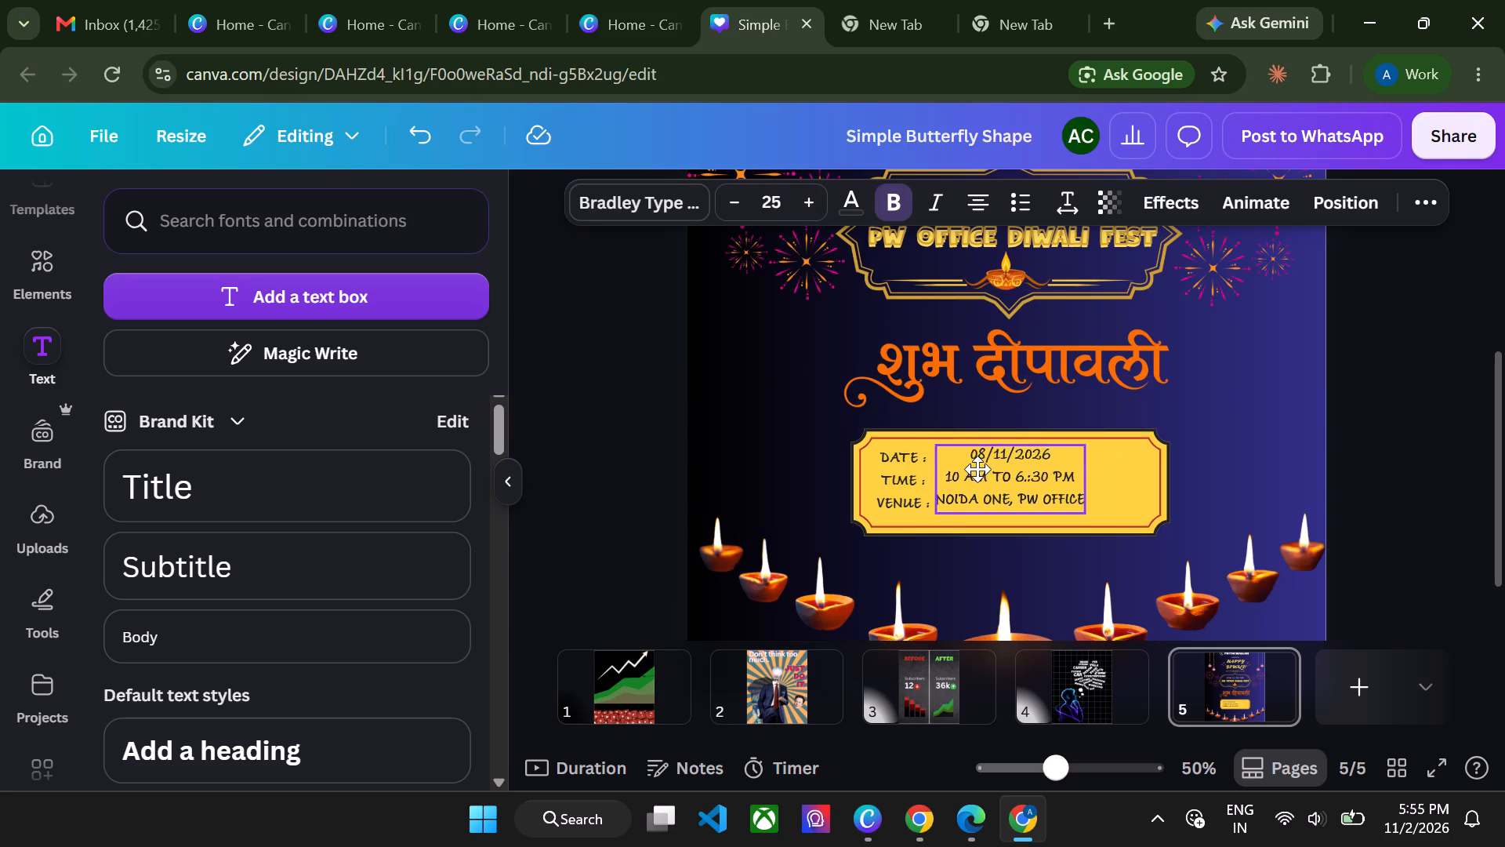
left_click_drag(977, 469, 970, 471)
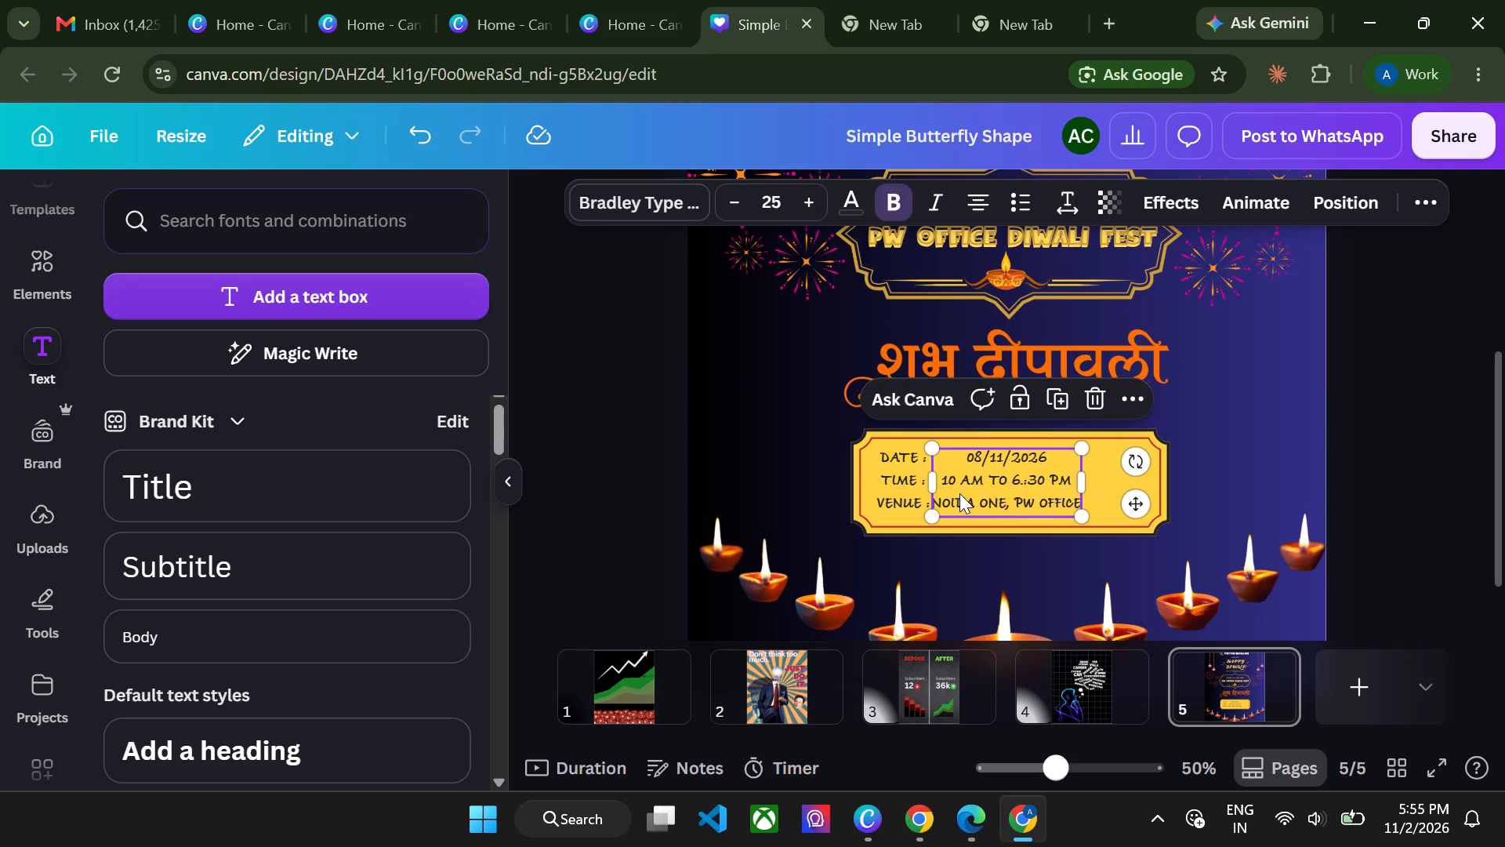
Insert KLJ before NOIDA in the venue line so it reads KLJ NOIDA ONE, PW OFFICE.
left_click(941, 499)
key("BackSpace")
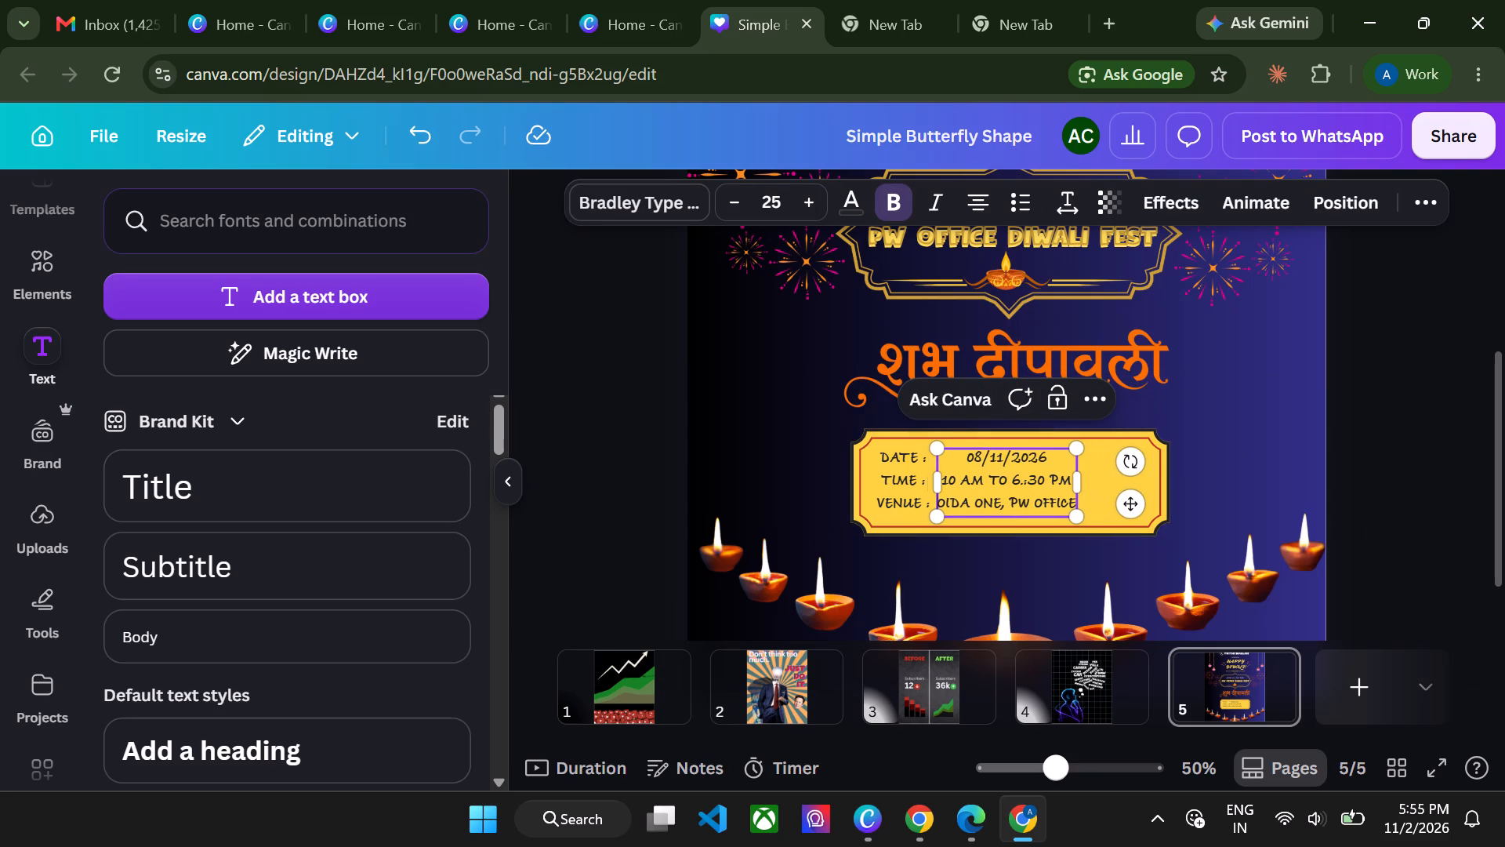
type("KLJ,")
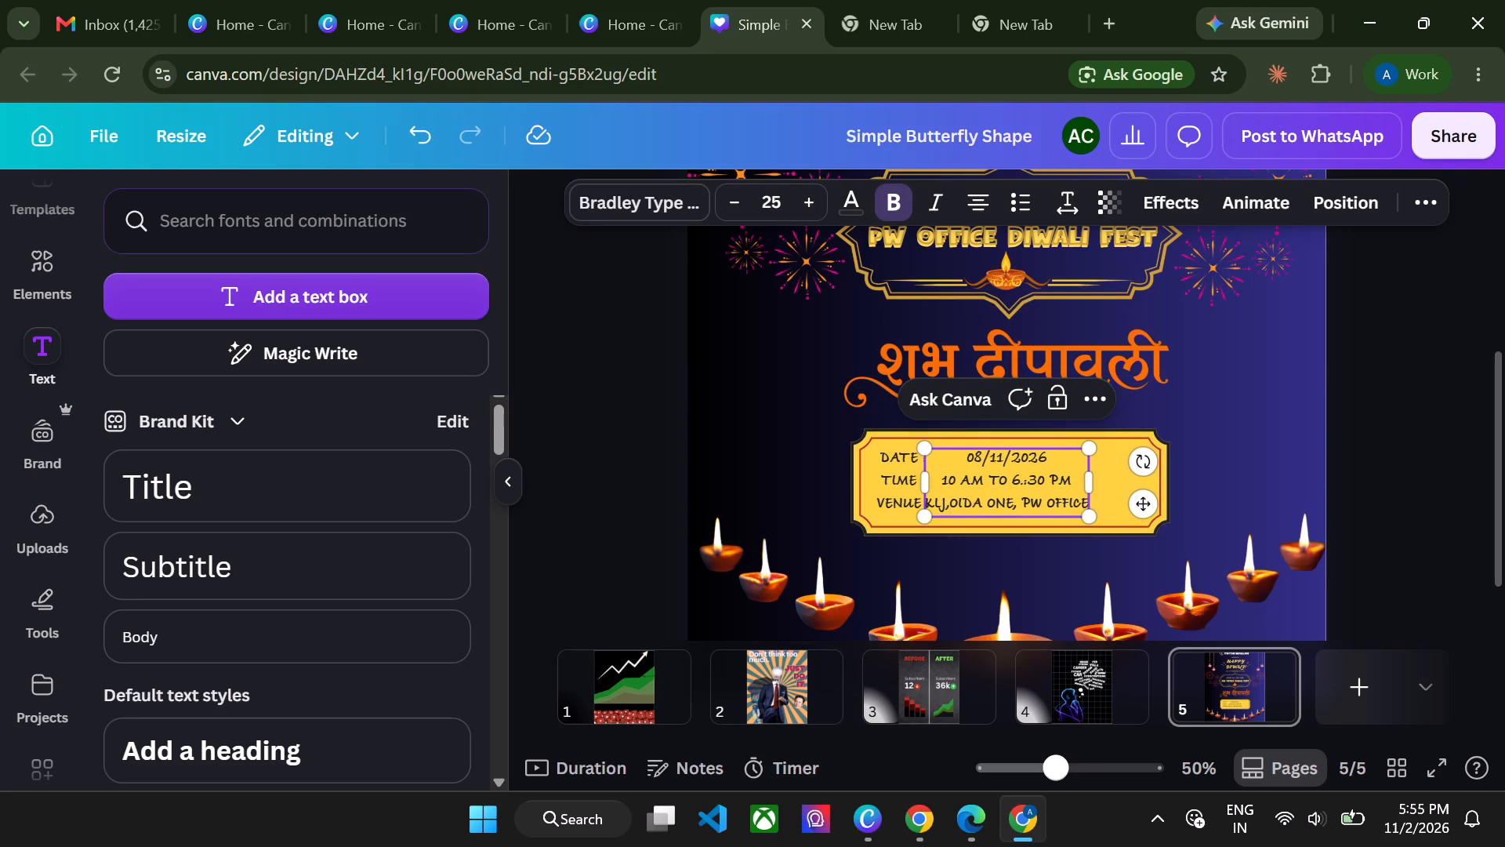
key("BackSpace")
key("space")
type("M")
key("BackSpace")
key("n")
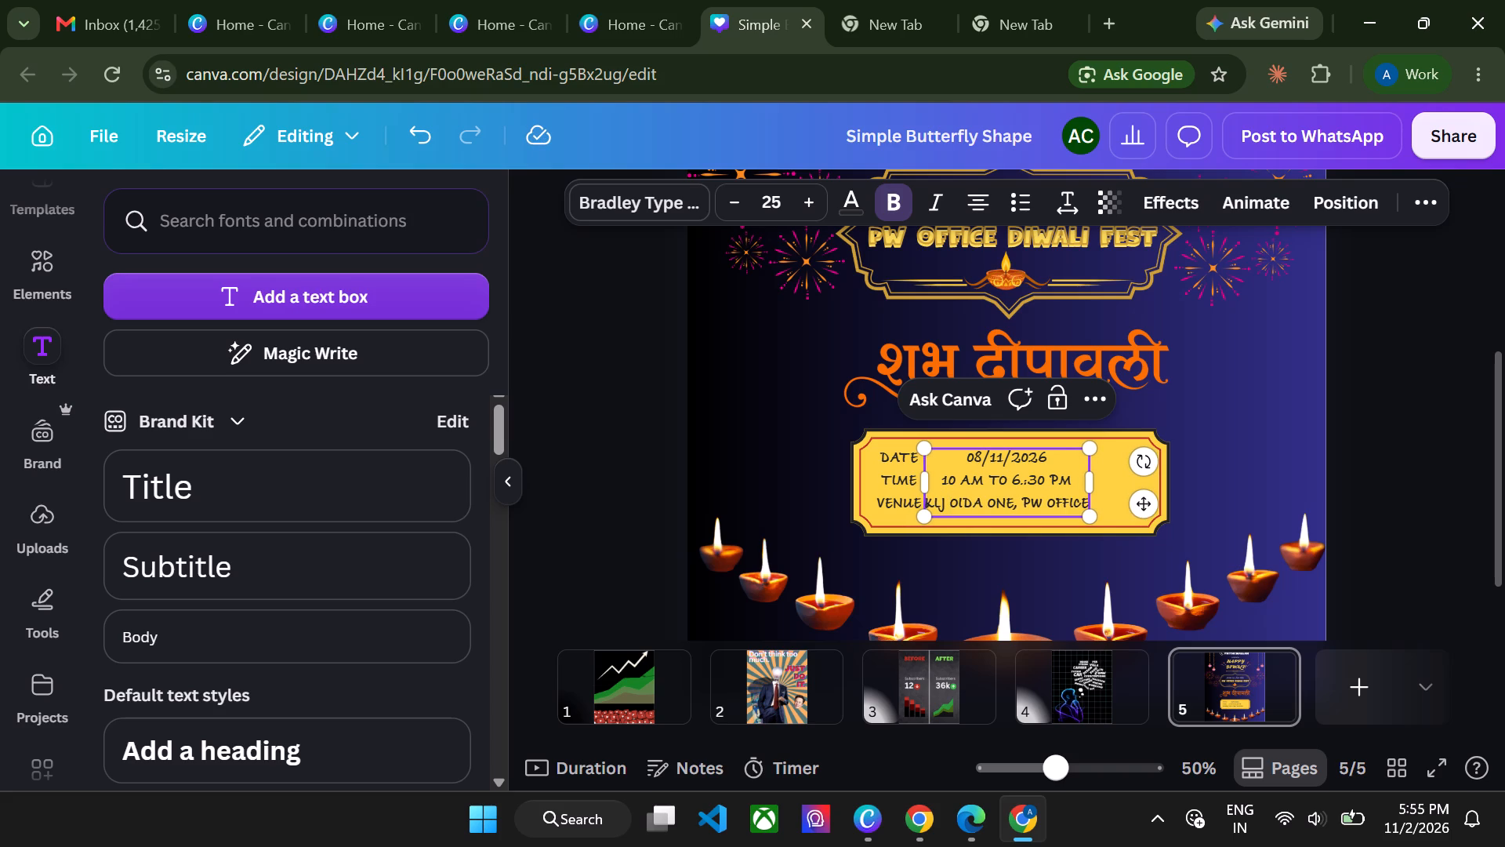
left_click(1385, 419)
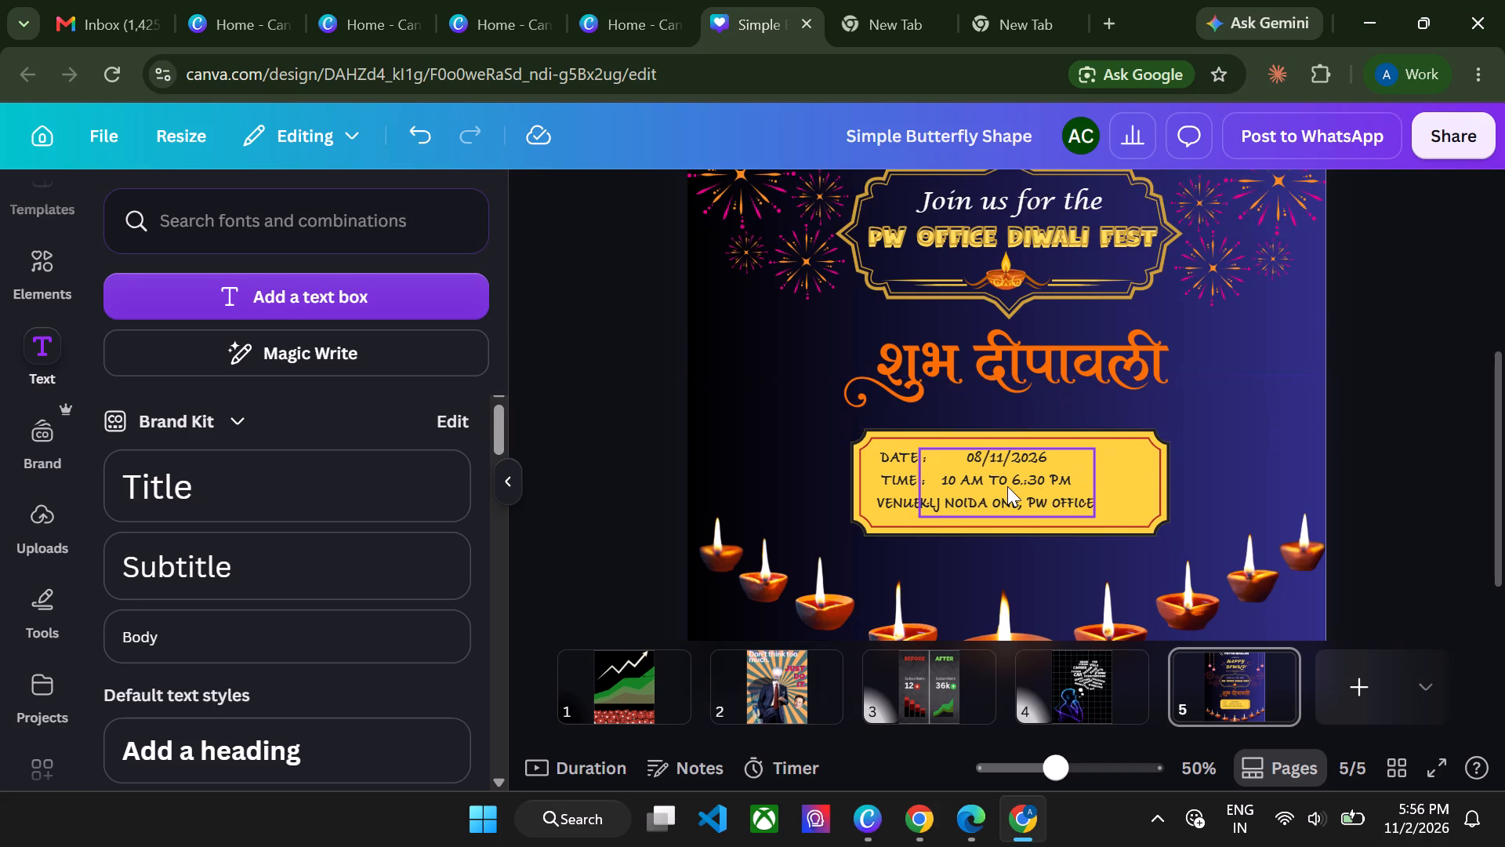
Shift the event details text box further right so it clears the labels and its lines match theirs.
left_click_drag(1007, 486, 1028, 489)
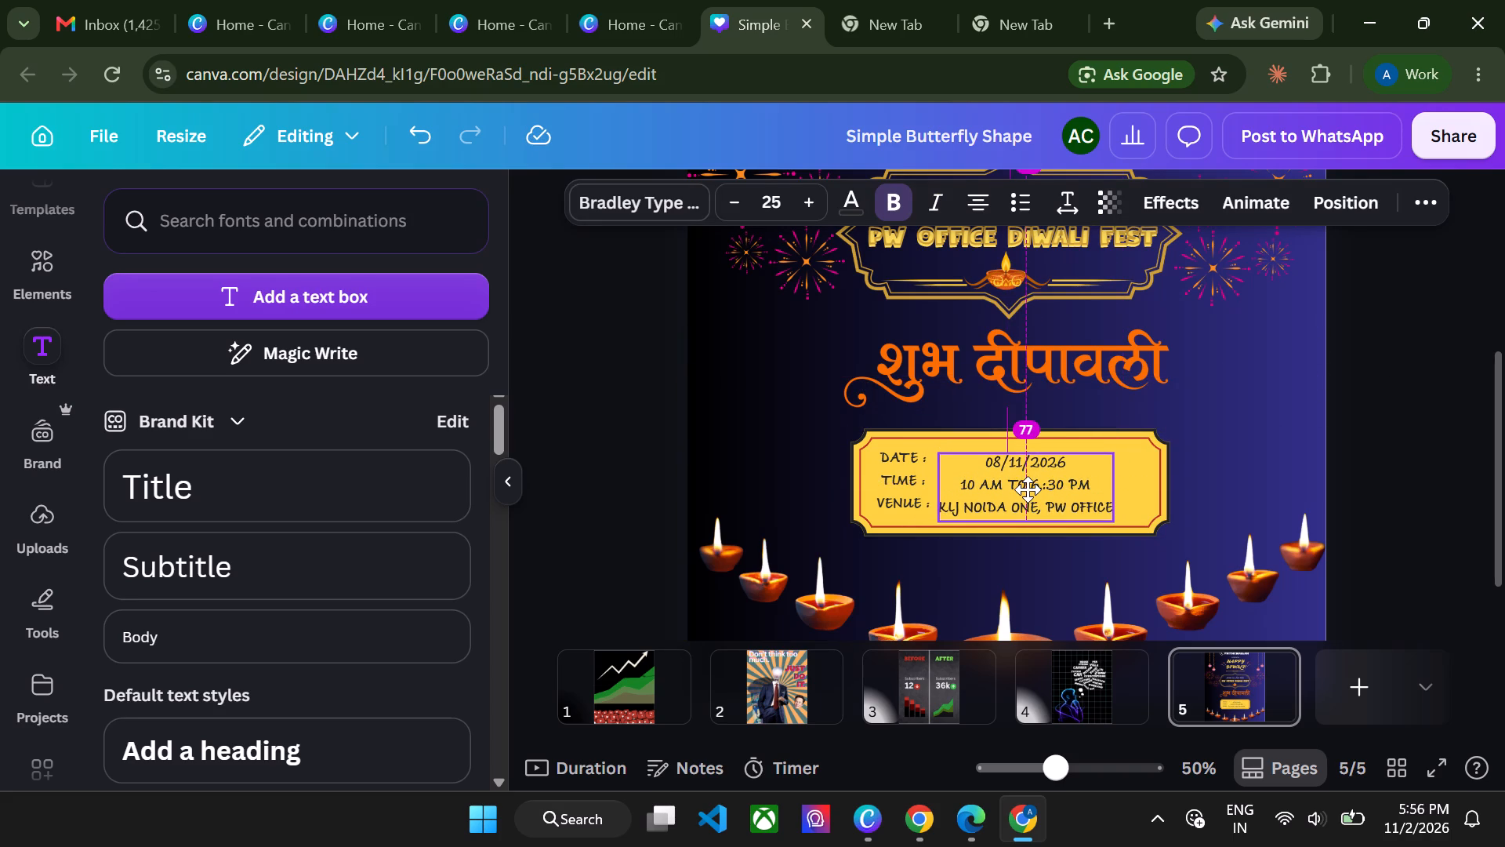
left_click_drag(1028, 489, 1028, 488)
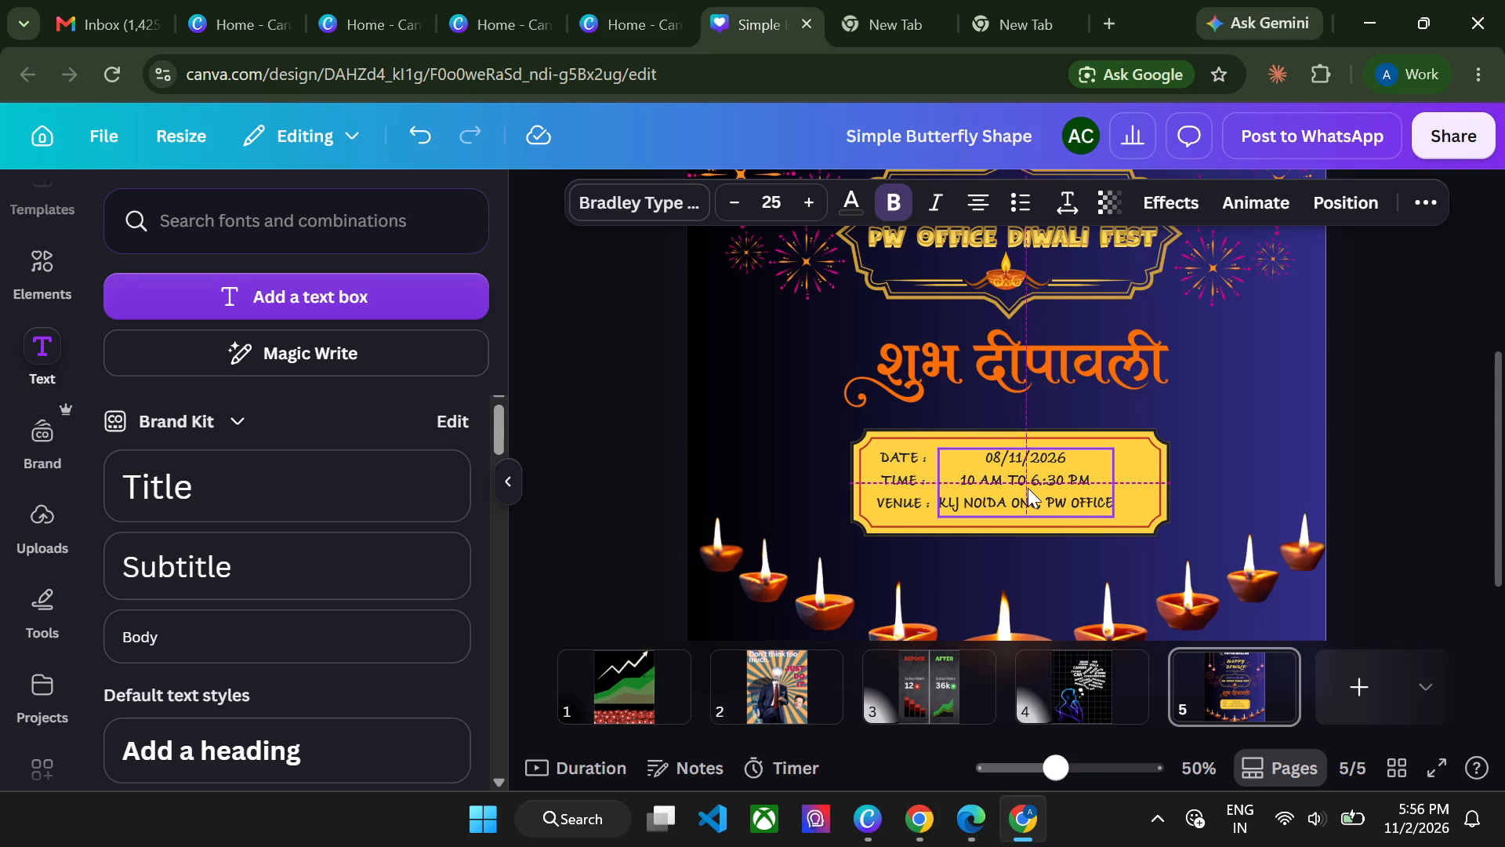
left_click(1409, 387)
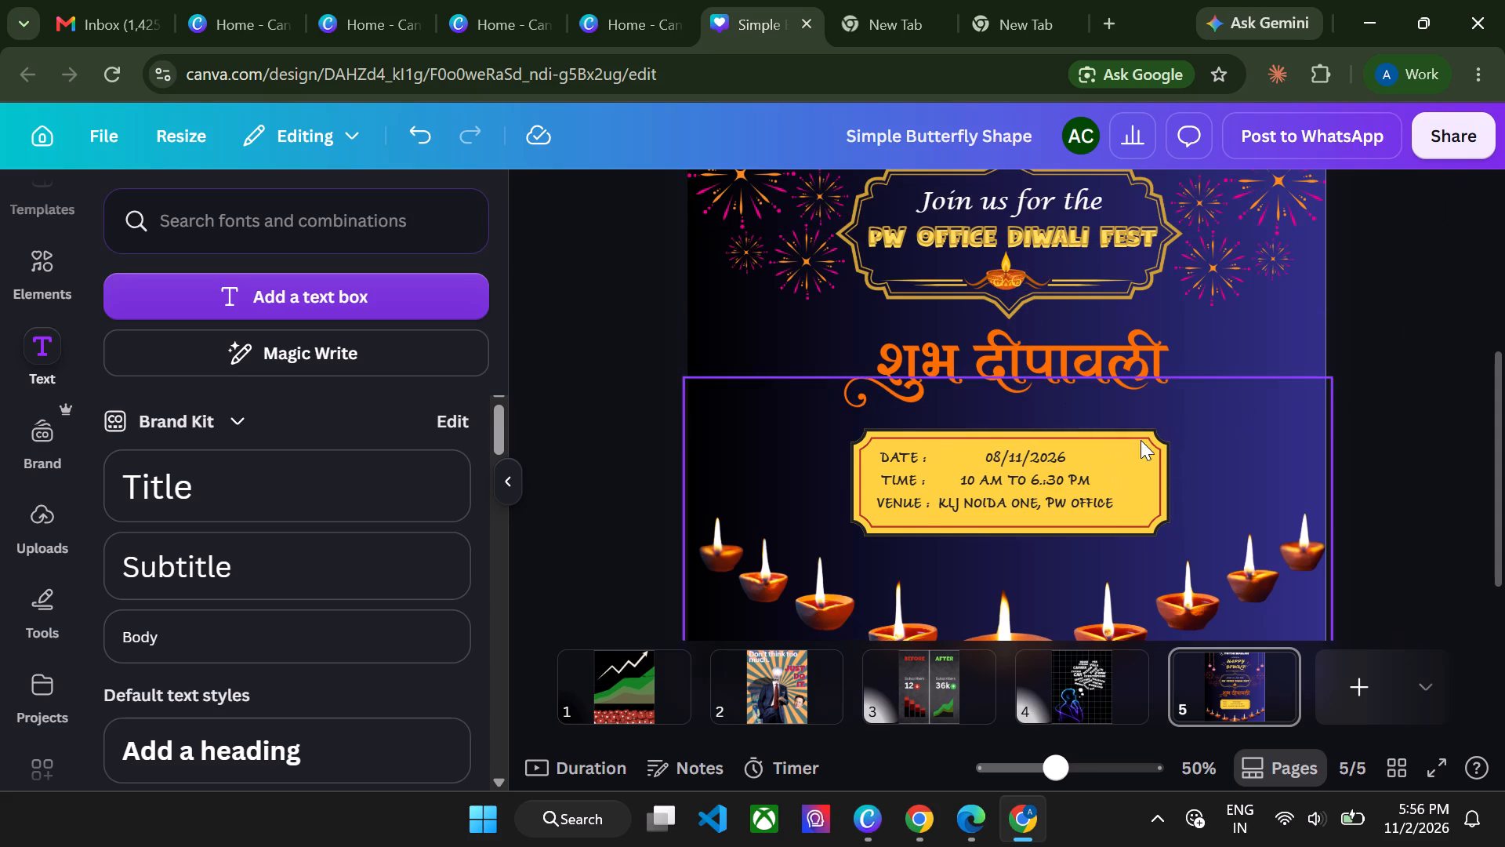
Left-align all the text in the date, time and venue details box.
left_click(986, 474)
key("ctrl+a")
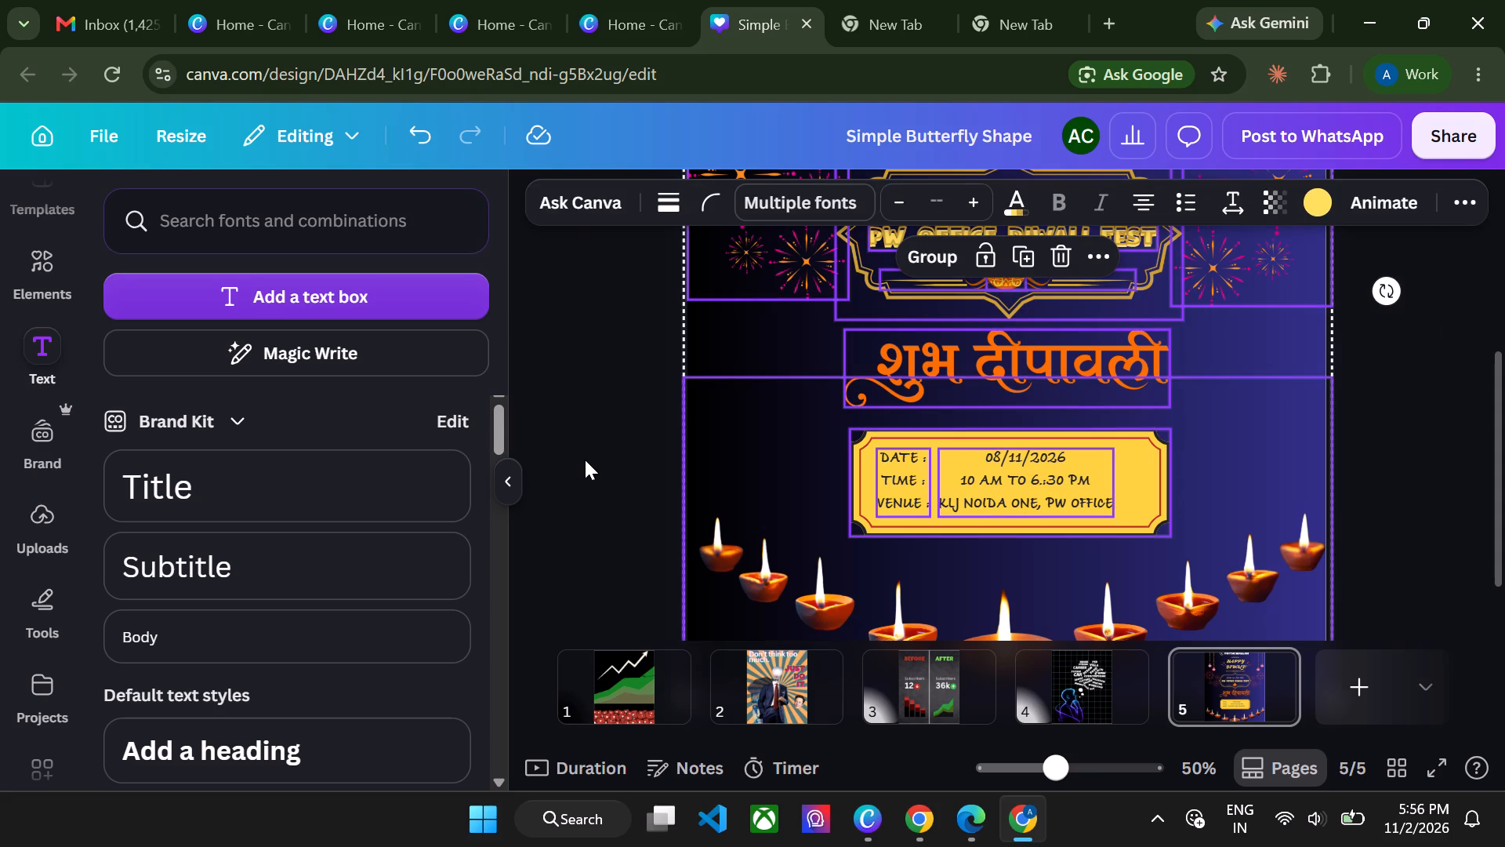
left_click(585, 460)
double_click(1010, 489)
key("ctrl+a")
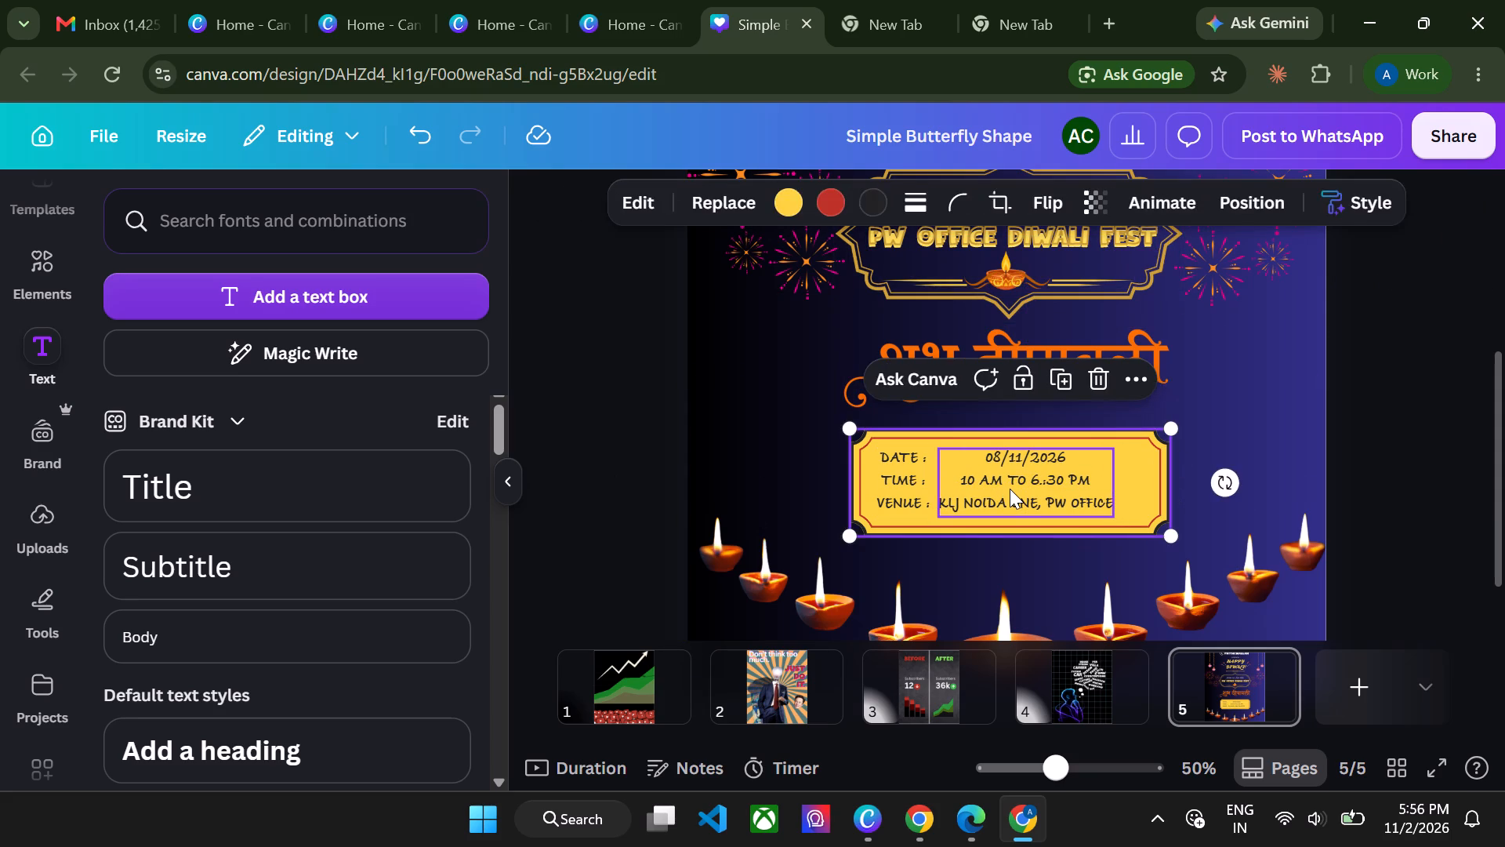
double_click(615, 453)
triple_click(1036, 459)
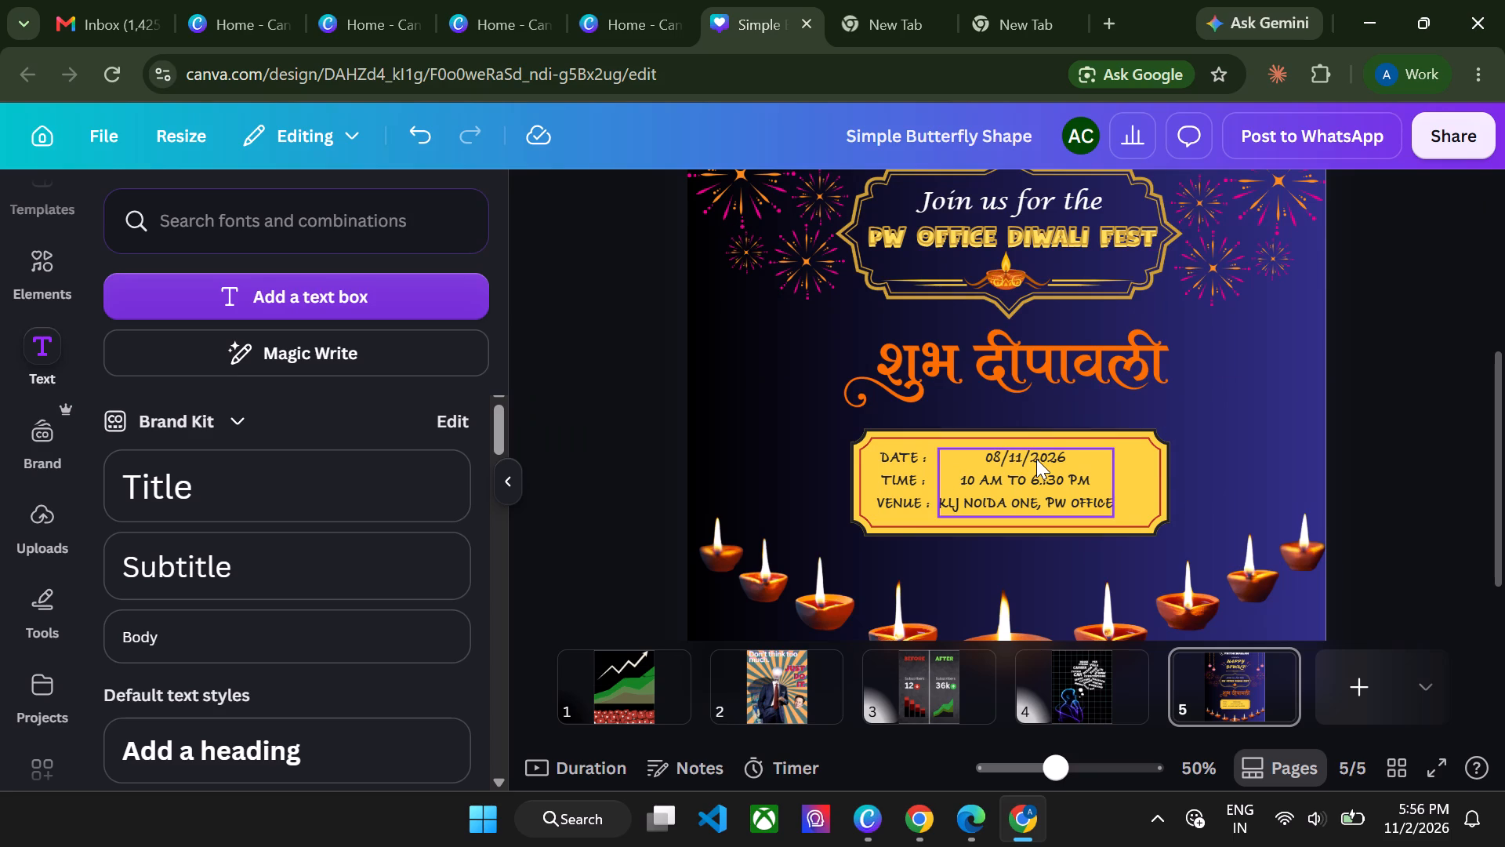
key("ctrl+a")
left_click(976, 202)
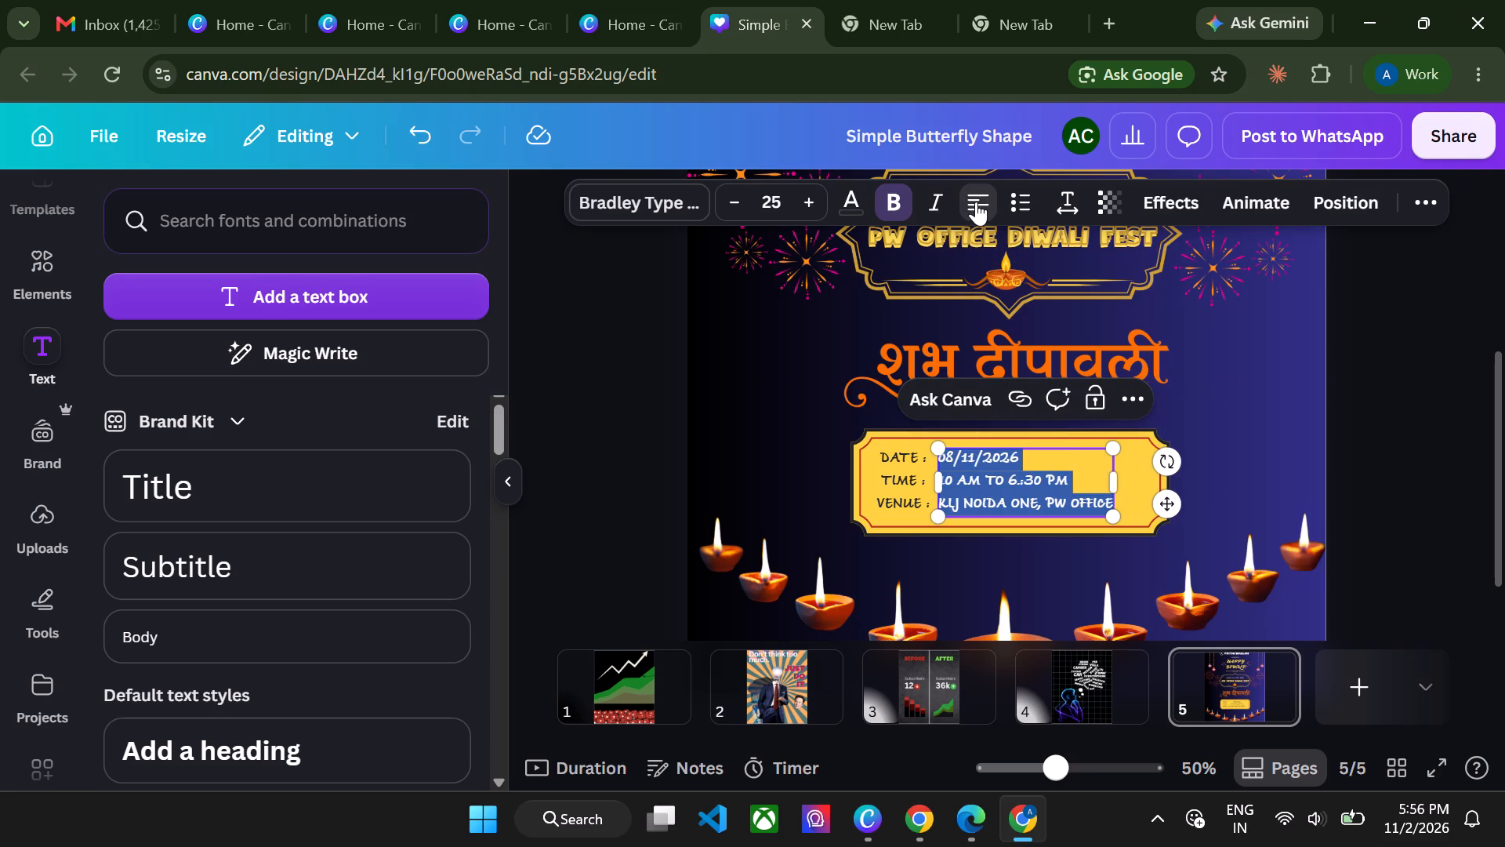
double_click(619, 386)
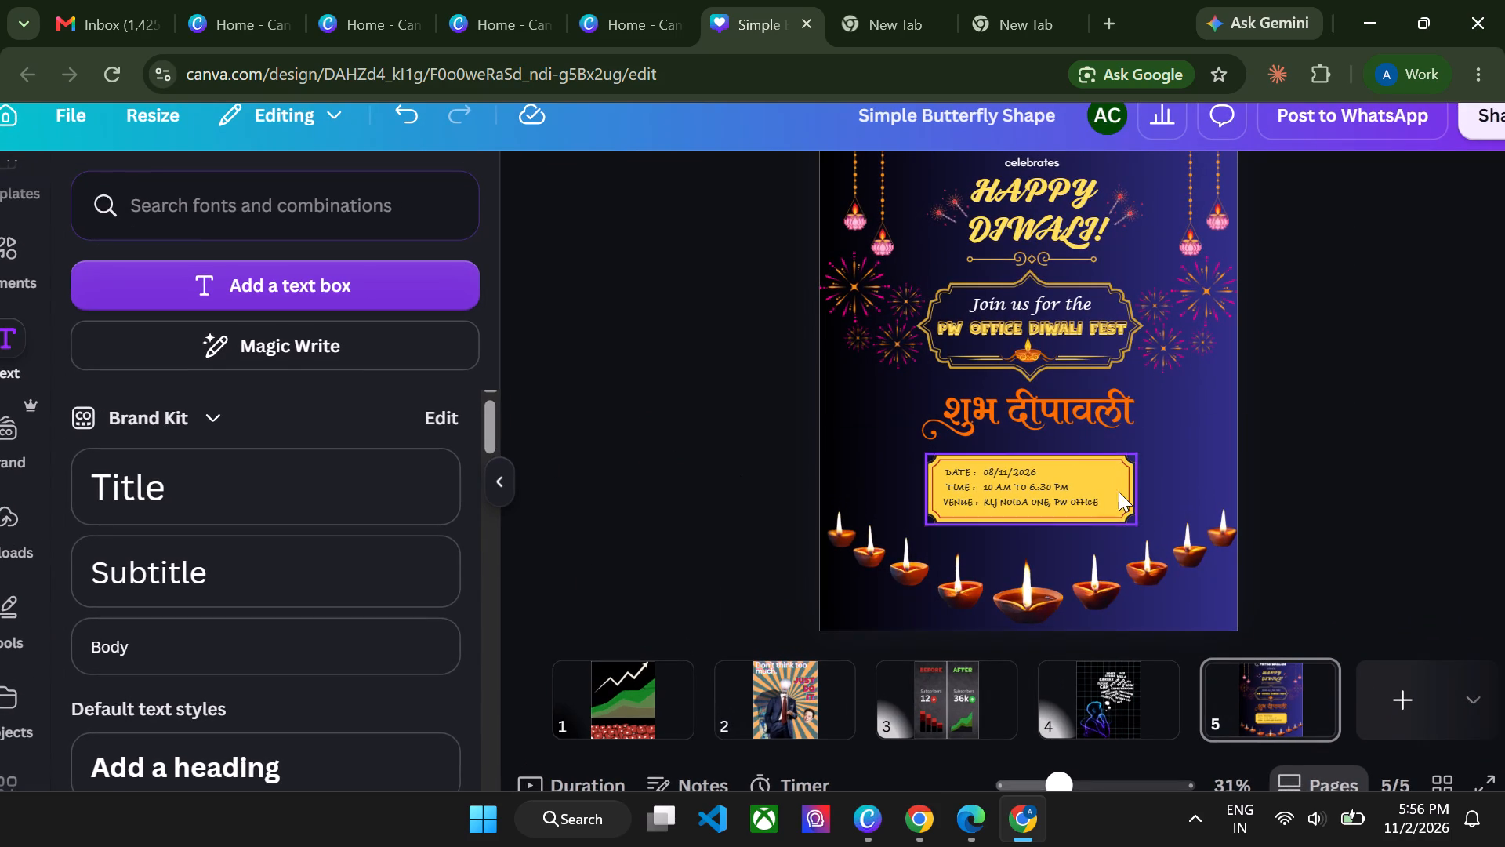
Recolour the event banner's main fill, trying white before settling on the lighter yellow already used in the design.
left_click(1104, 469)
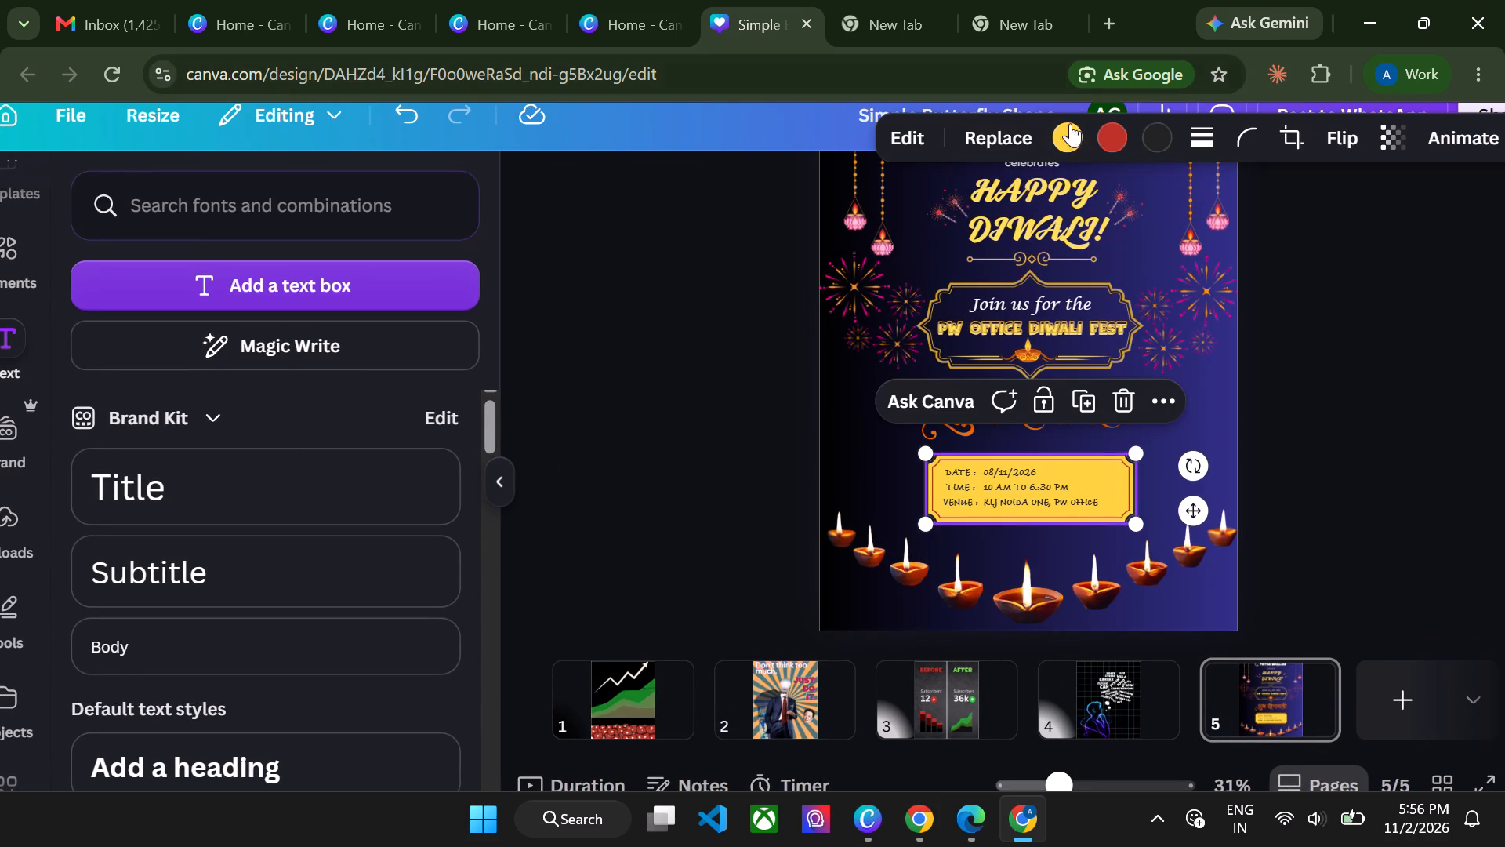
left_click(1070, 134)
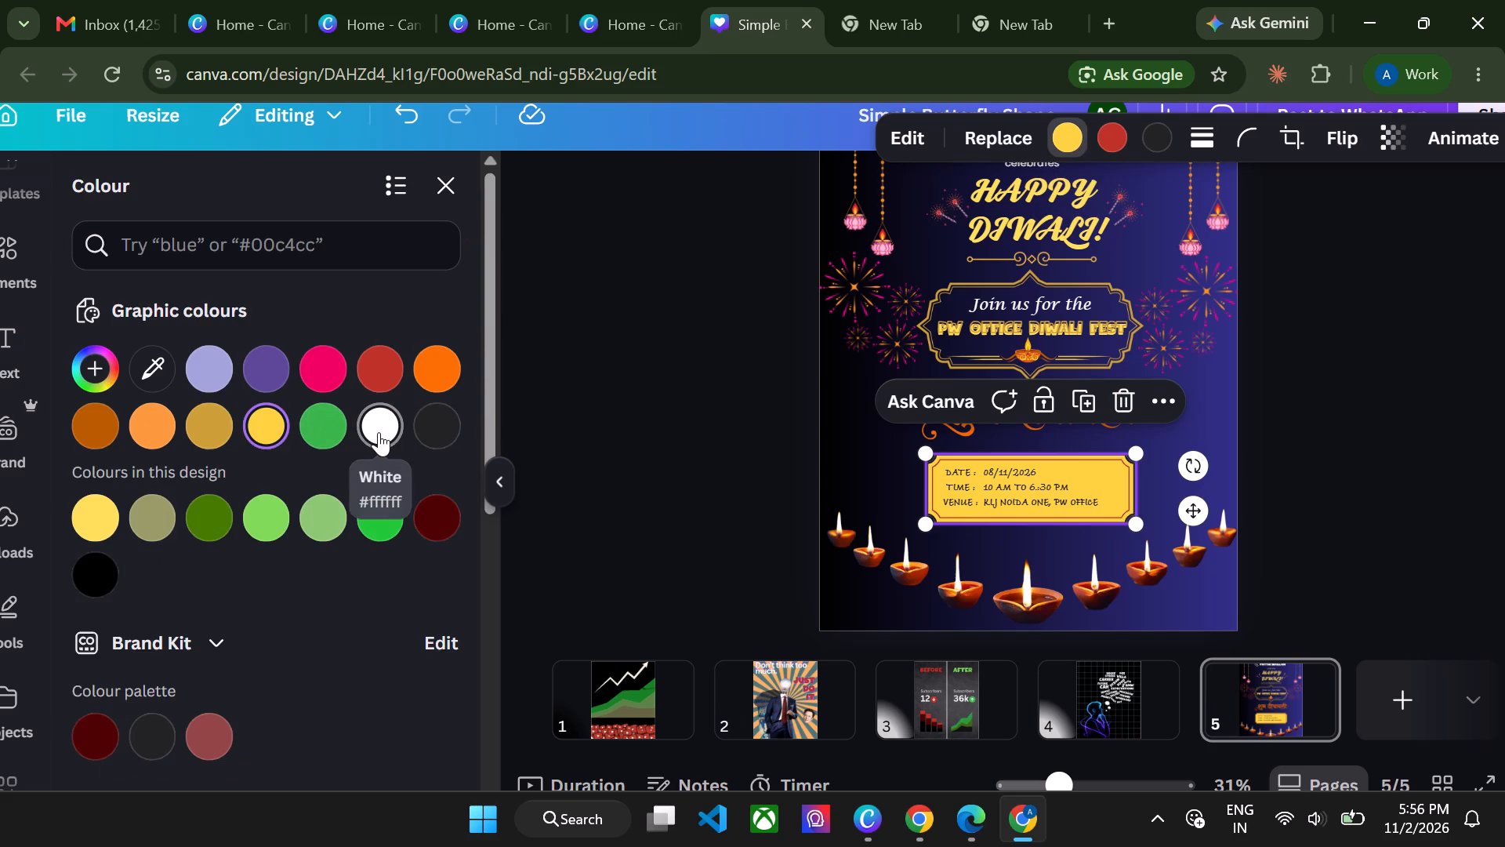
left_click(379, 431)
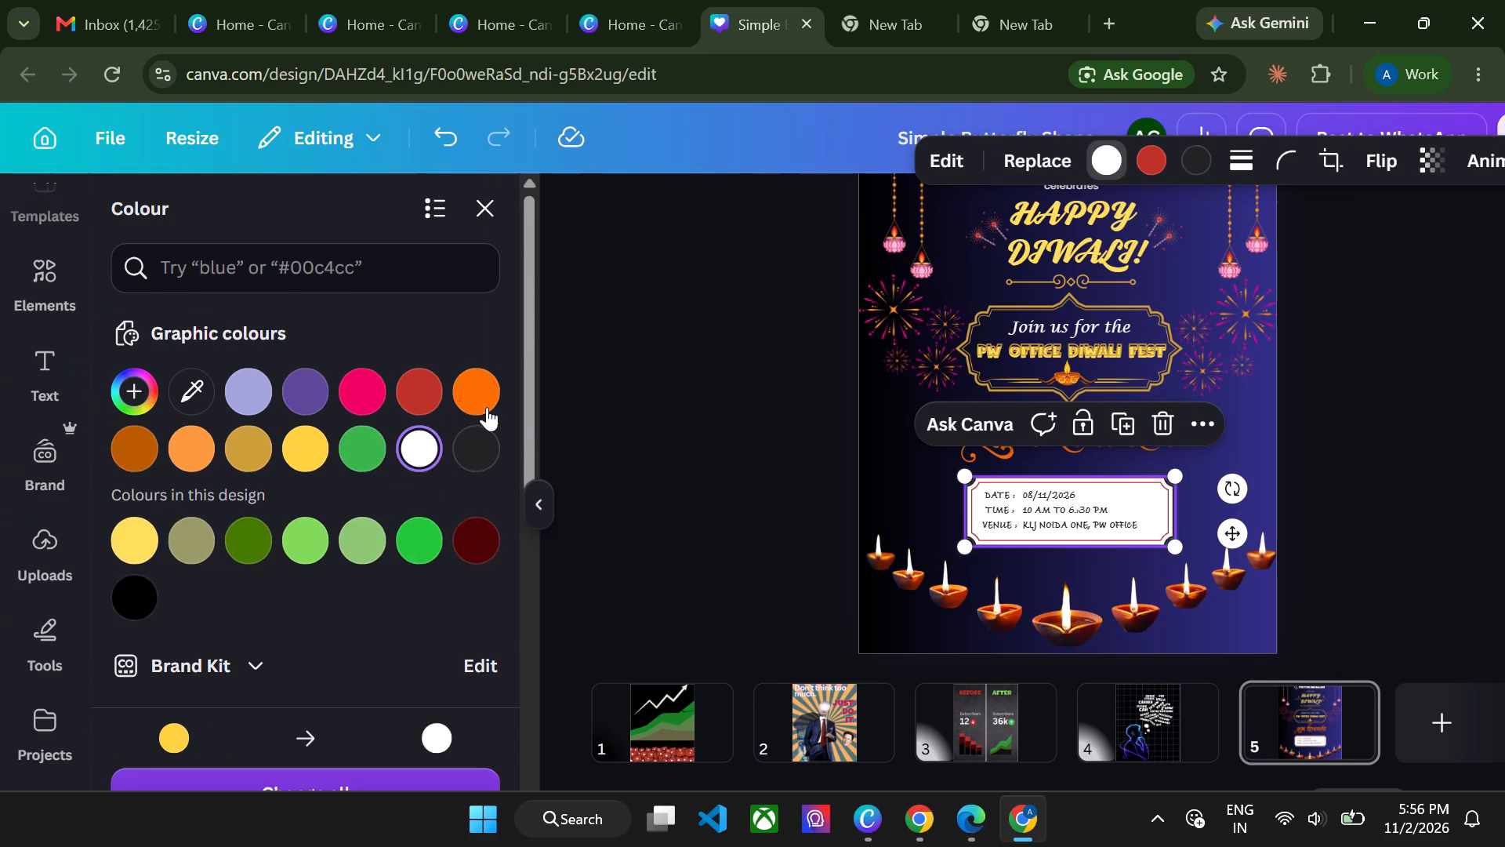
left_click(138, 525)
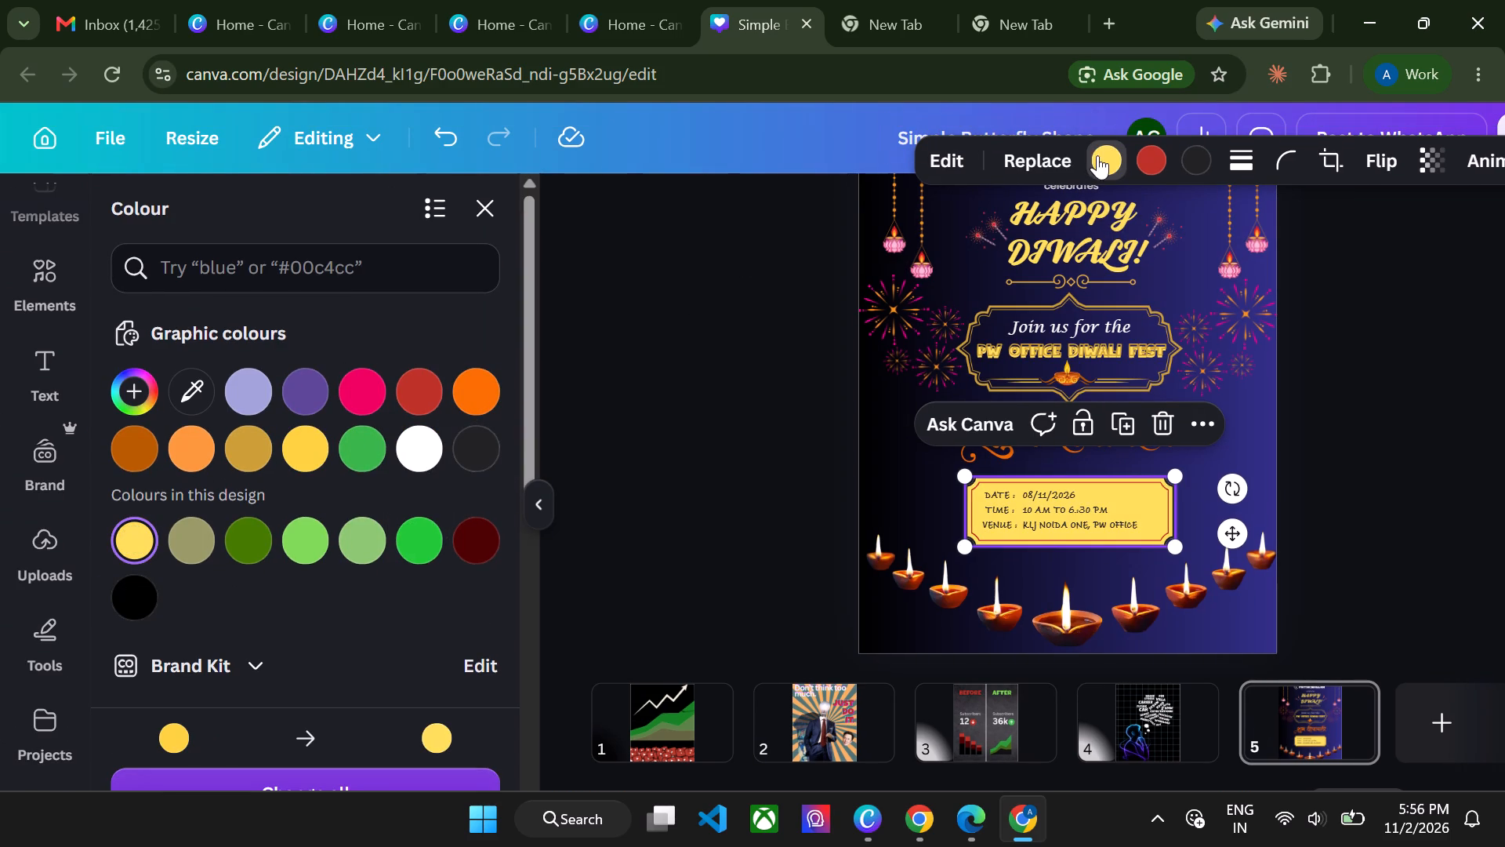
Set the event banner's transparency to 85.
left_click(1421, 157)
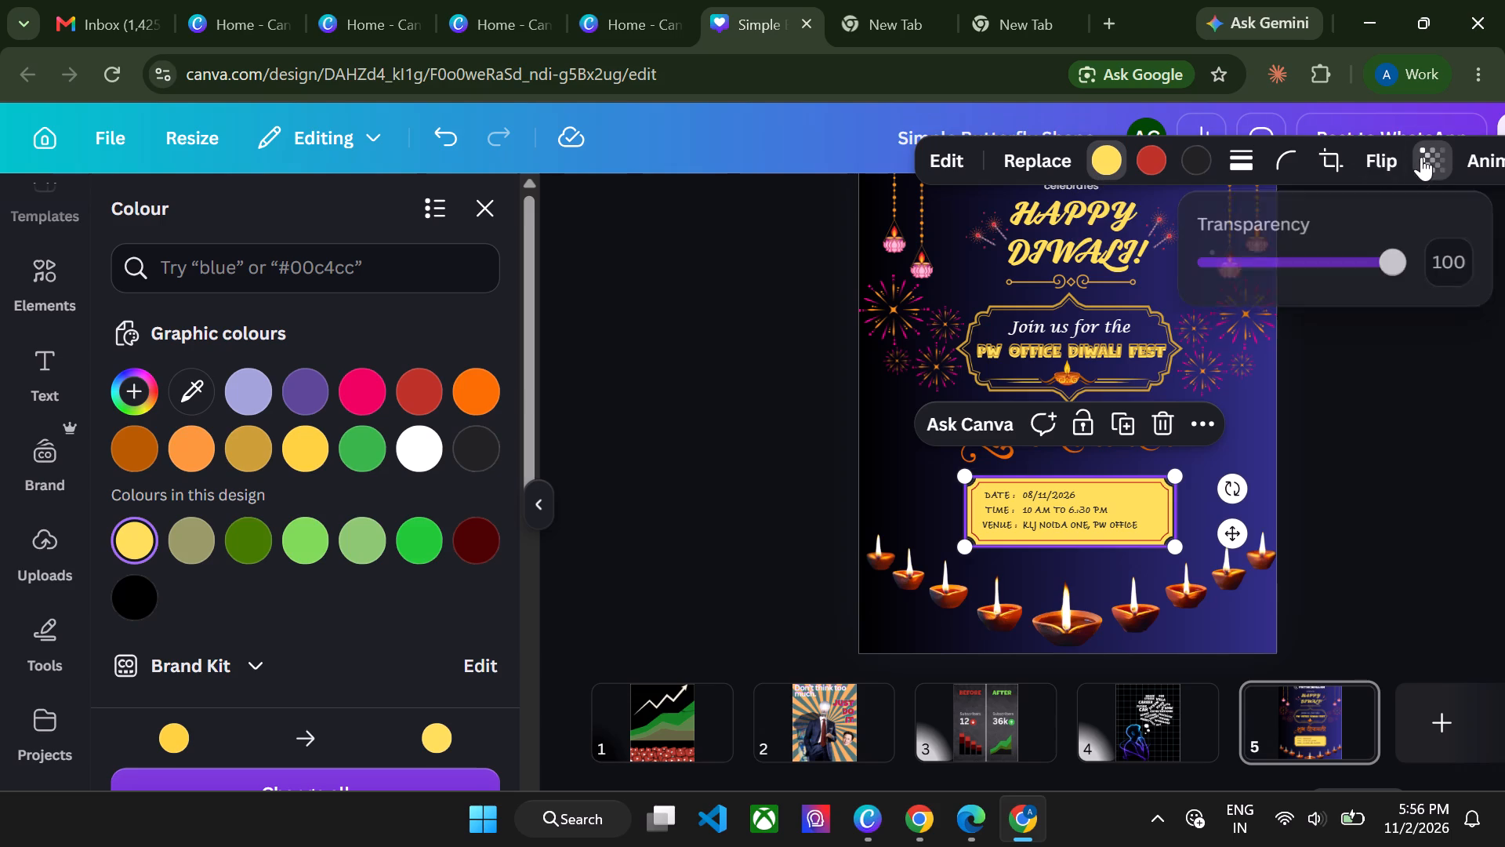
left_click_drag(1405, 264, 1367, 267)
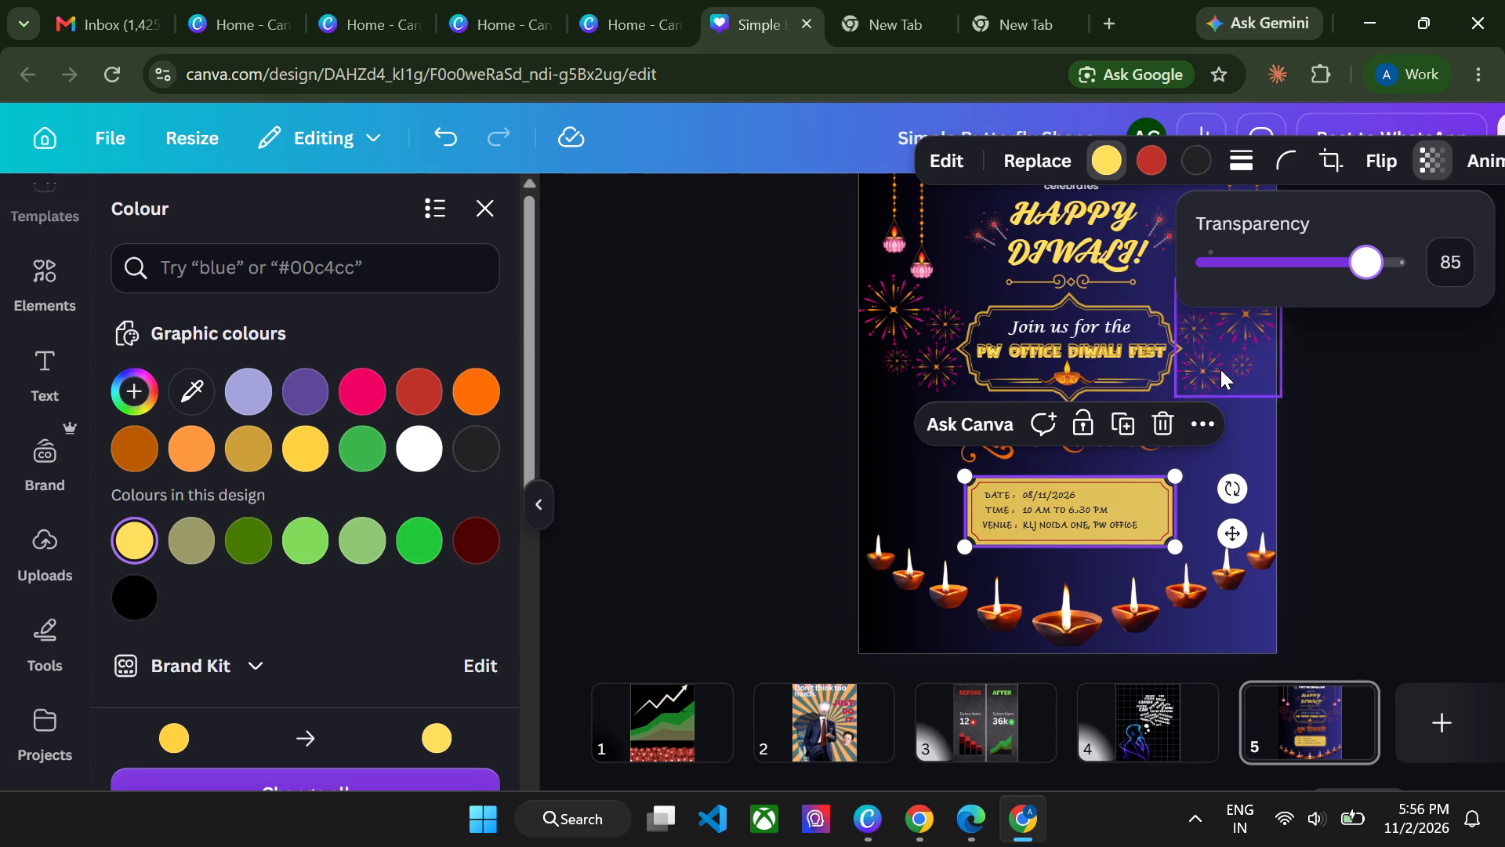
left_click(1395, 519)
left_click(1395, 519)
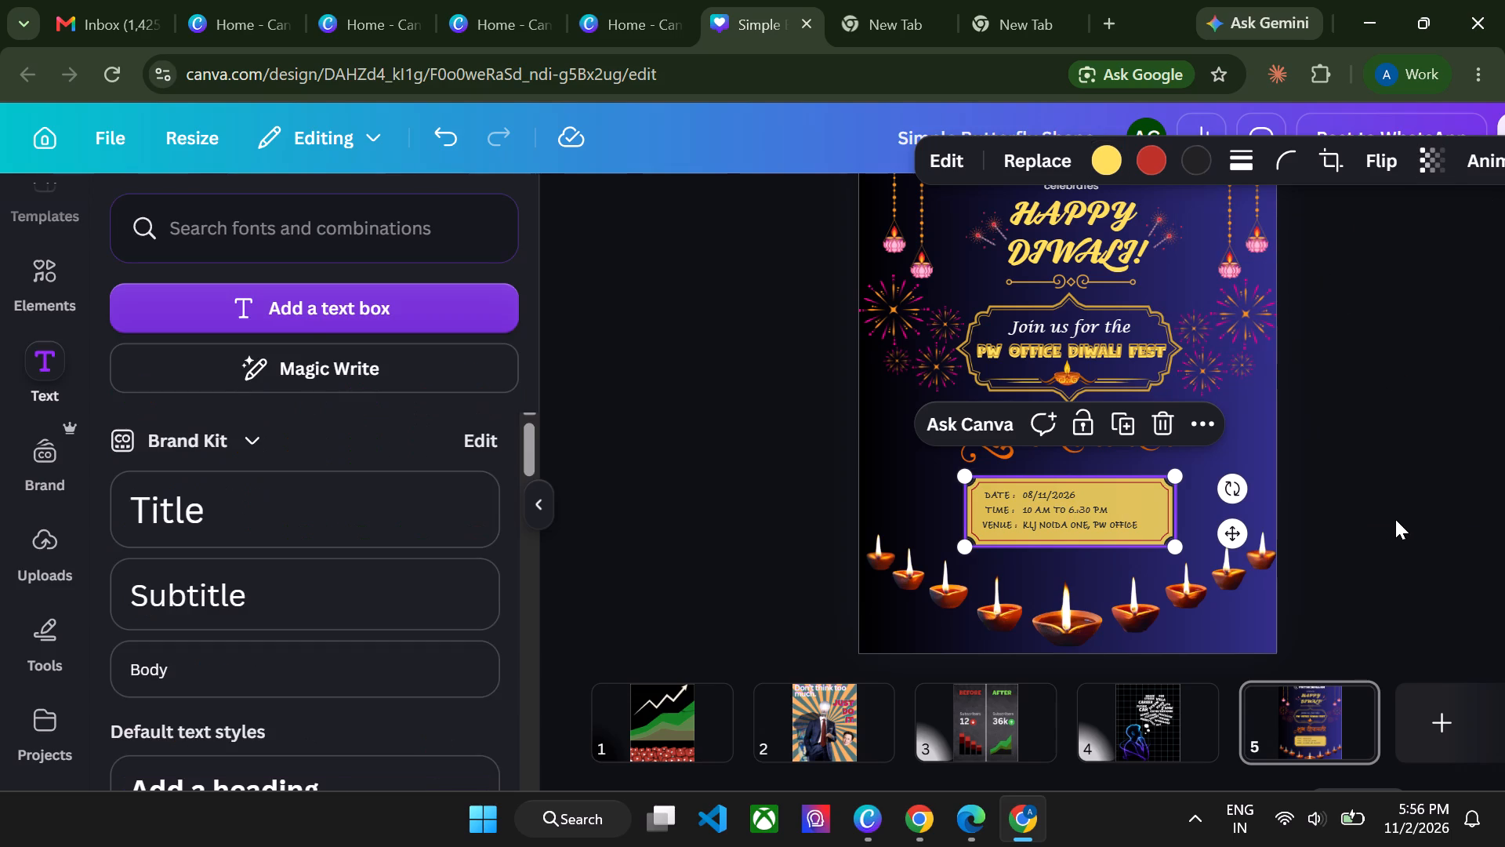
left_click(1395, 519)
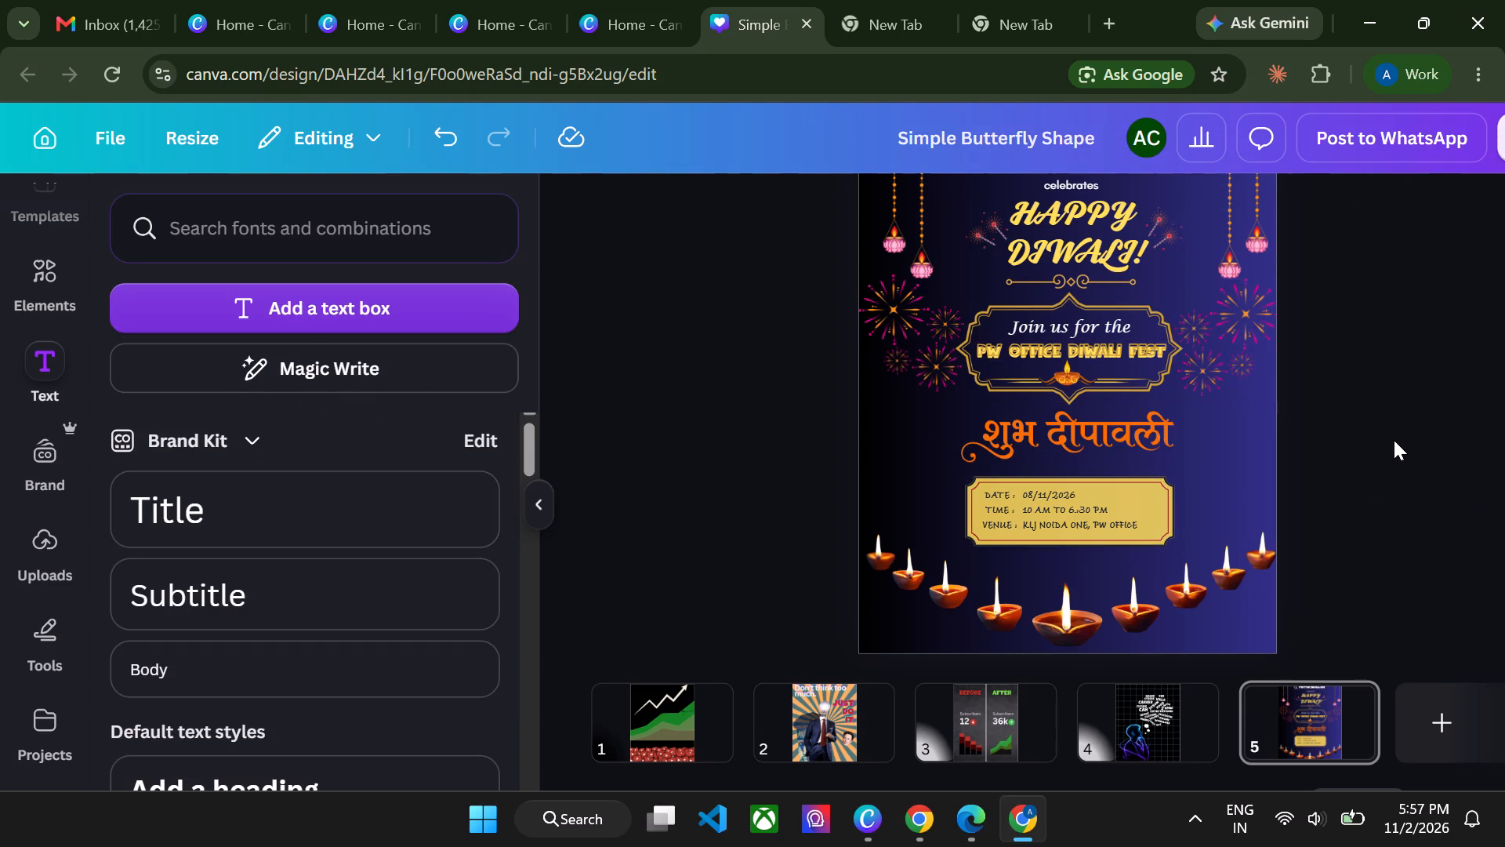
Replace the border event search with an elements search for diwali and show all matching graphics.
left_click(53, 285)
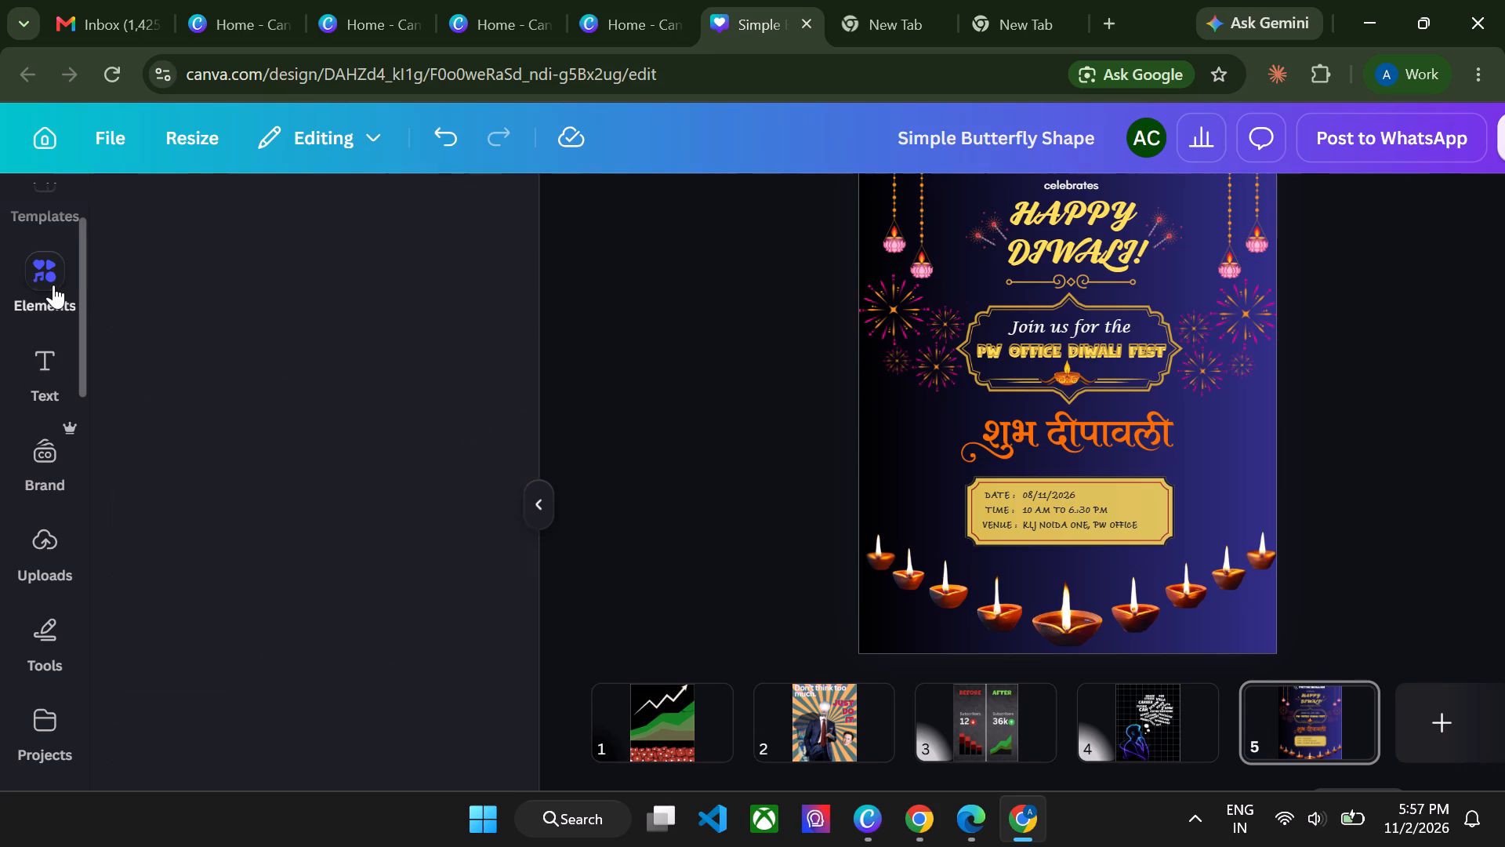
scroll(325, 325, "up", 1)
scroll(727, 373, "right", 1)
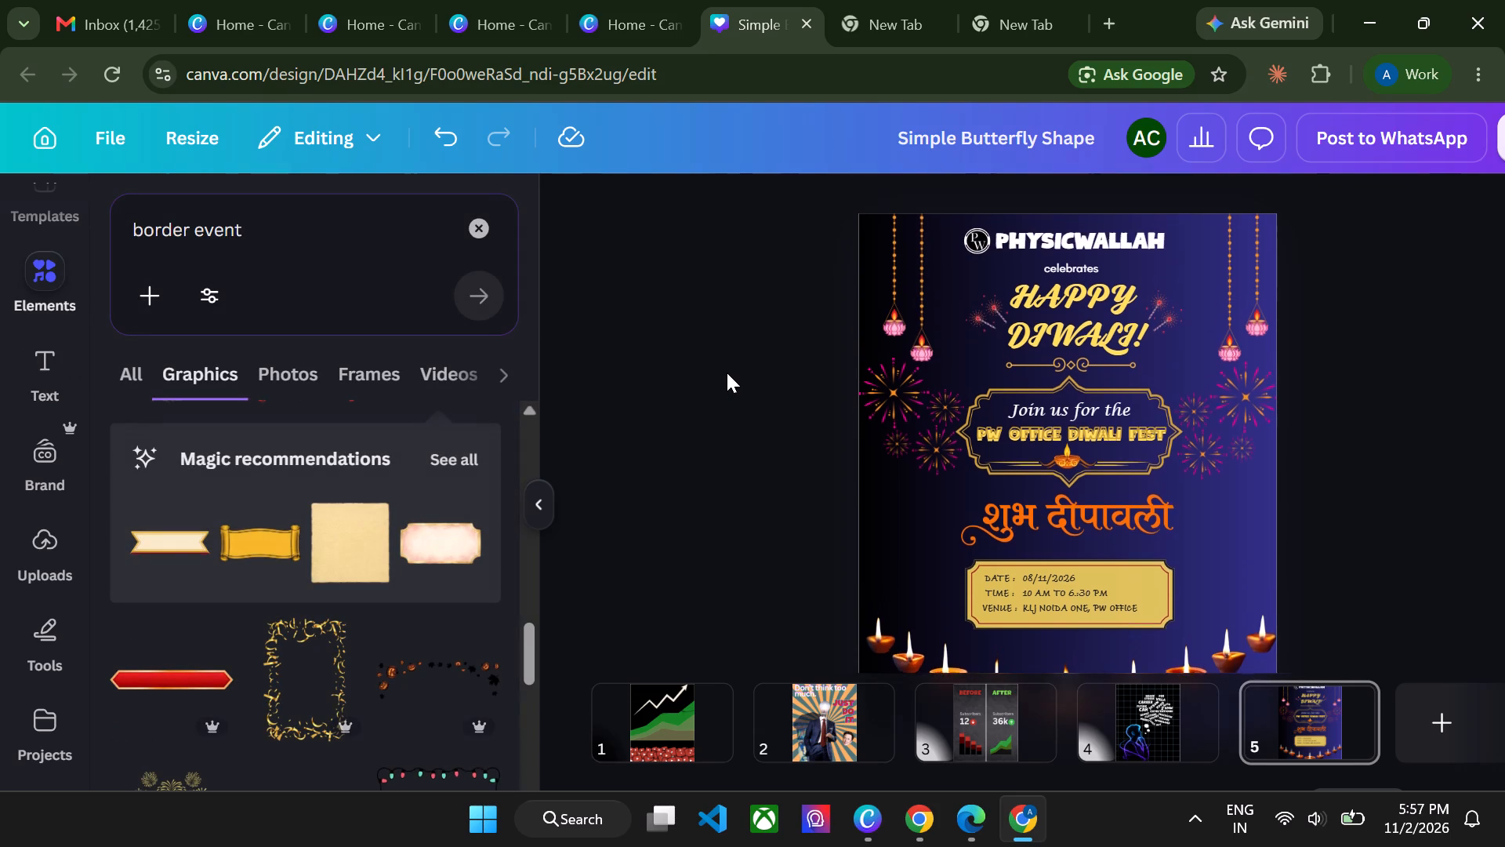
scroll(727, 373, "right", 1)
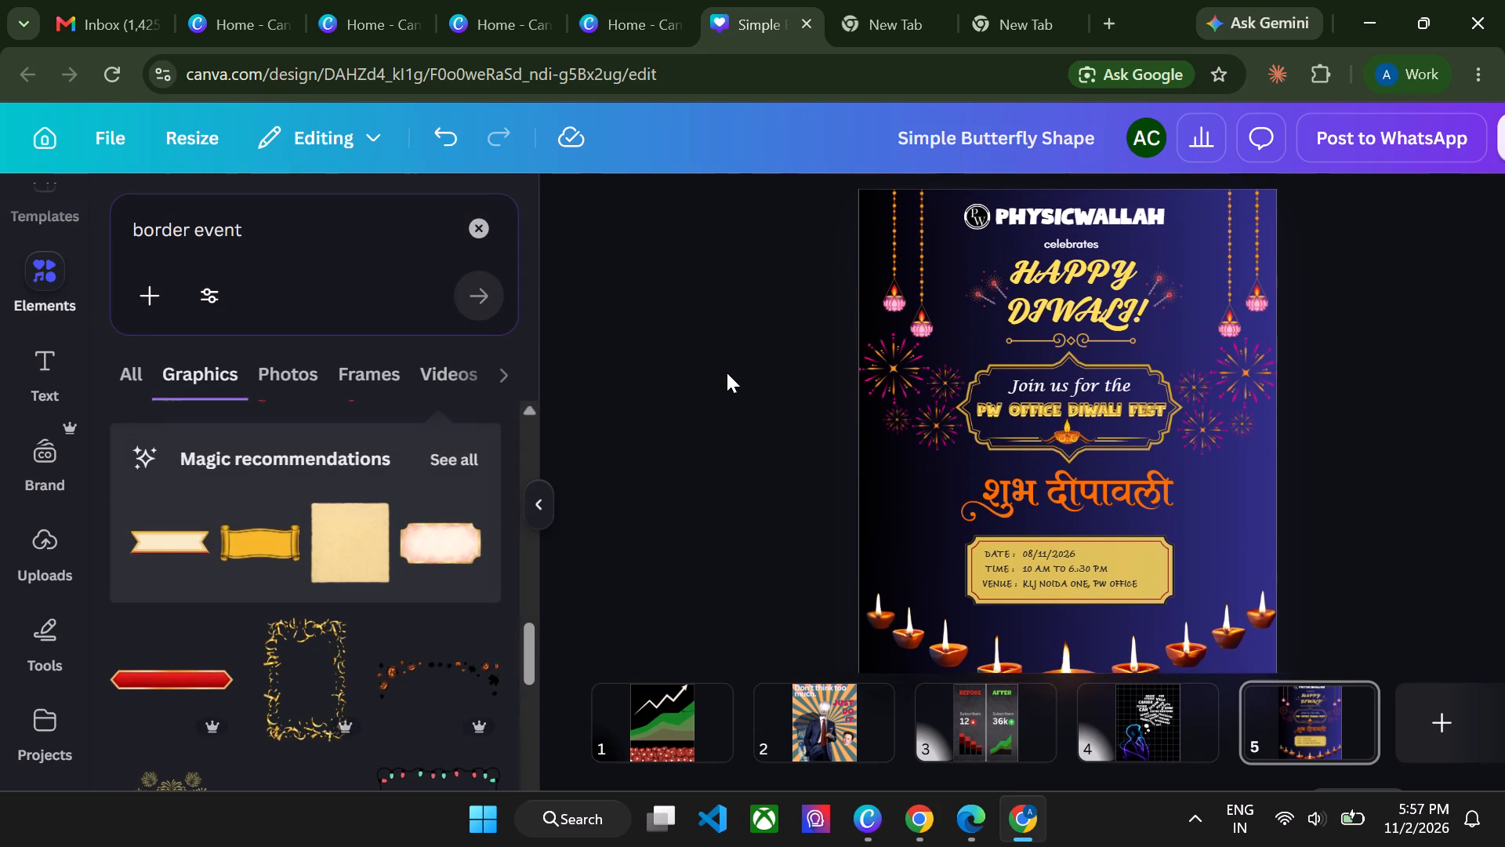
left_click(484, 213)
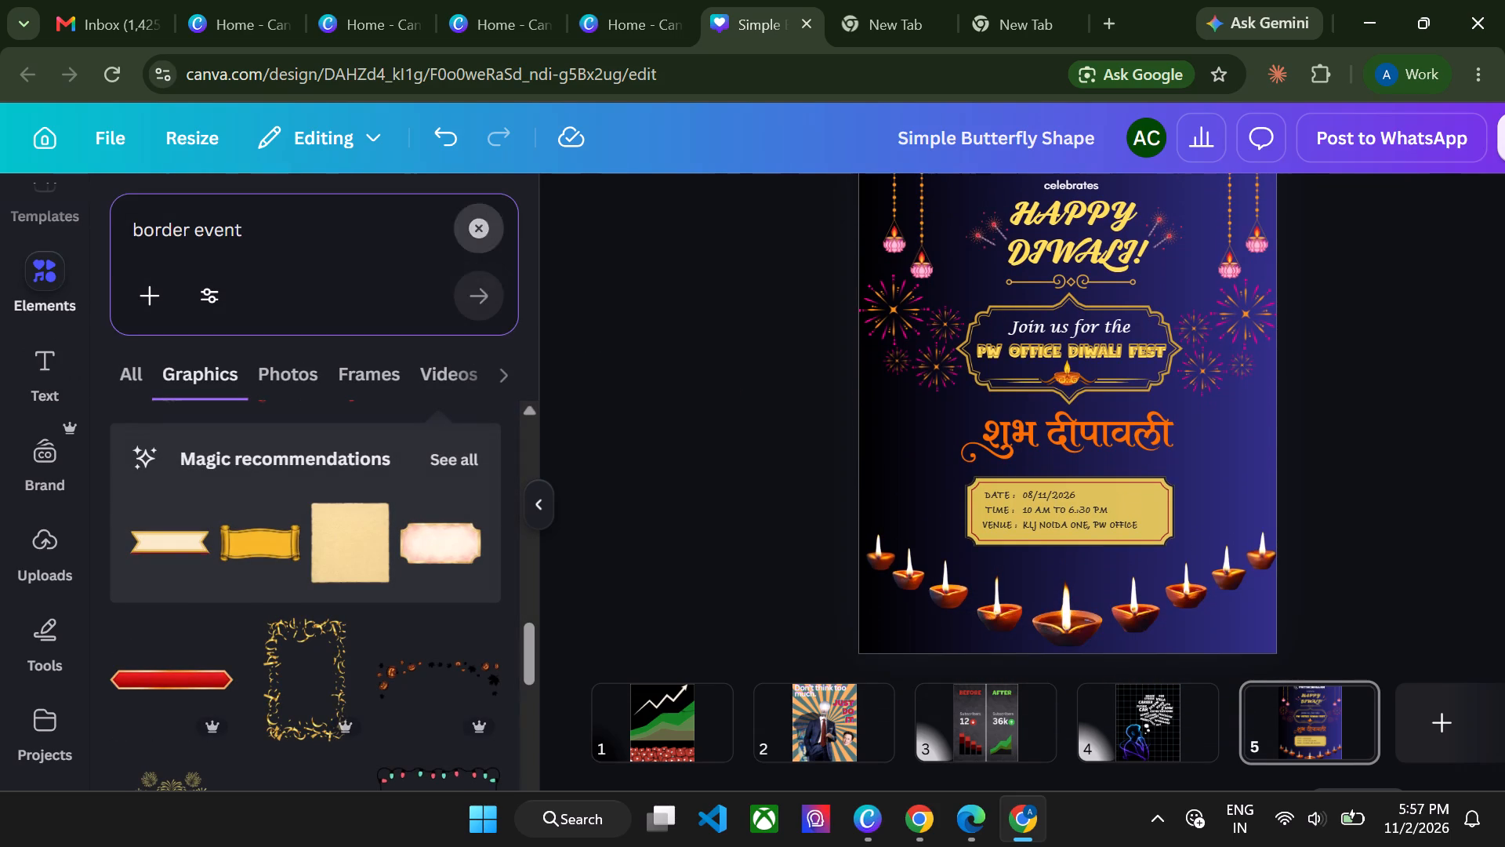
left_click(305, 460)
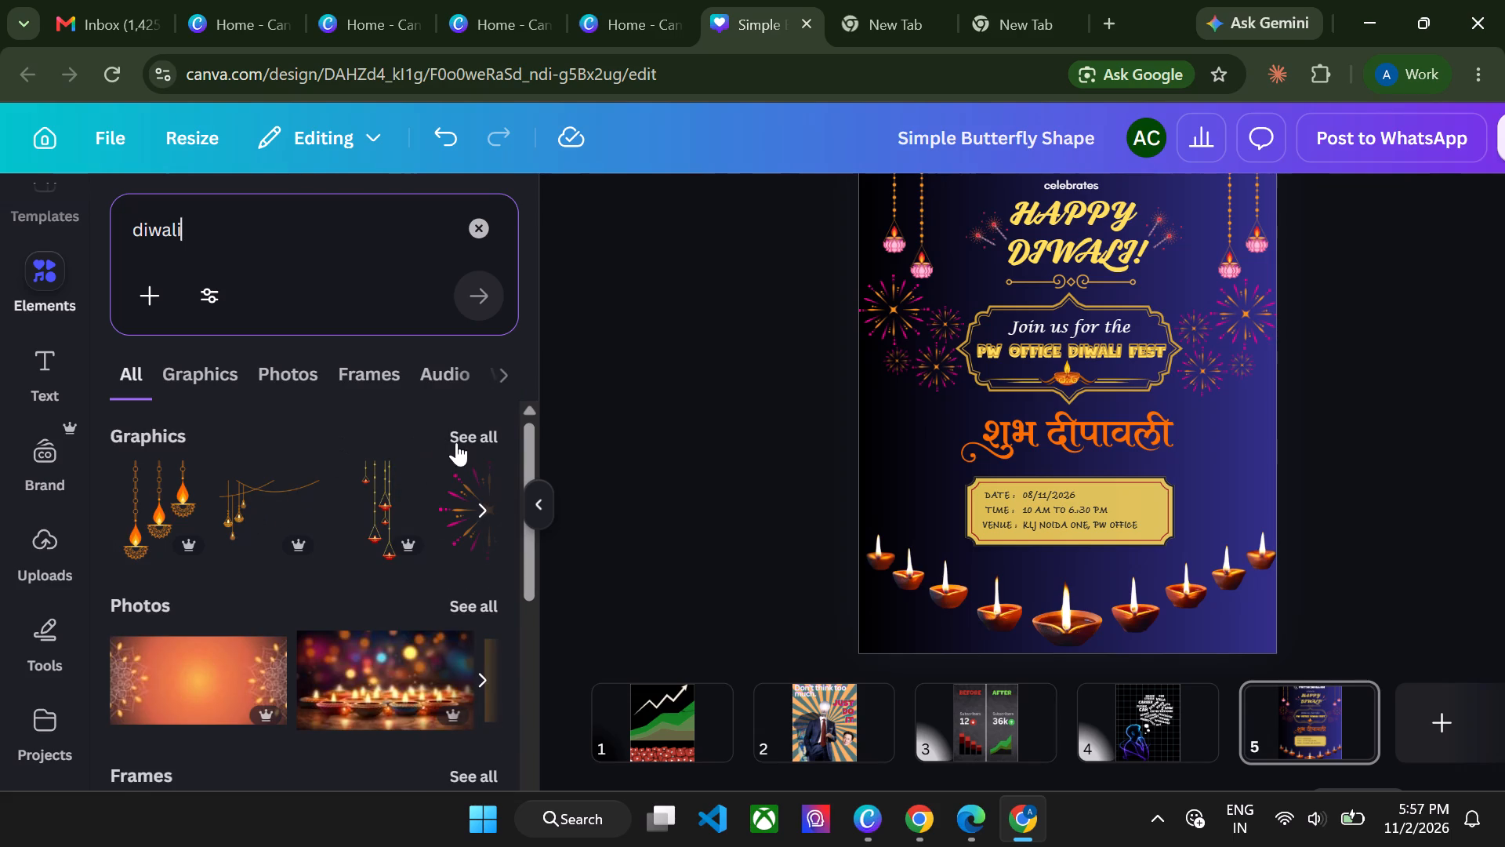
left_click(475, 435)
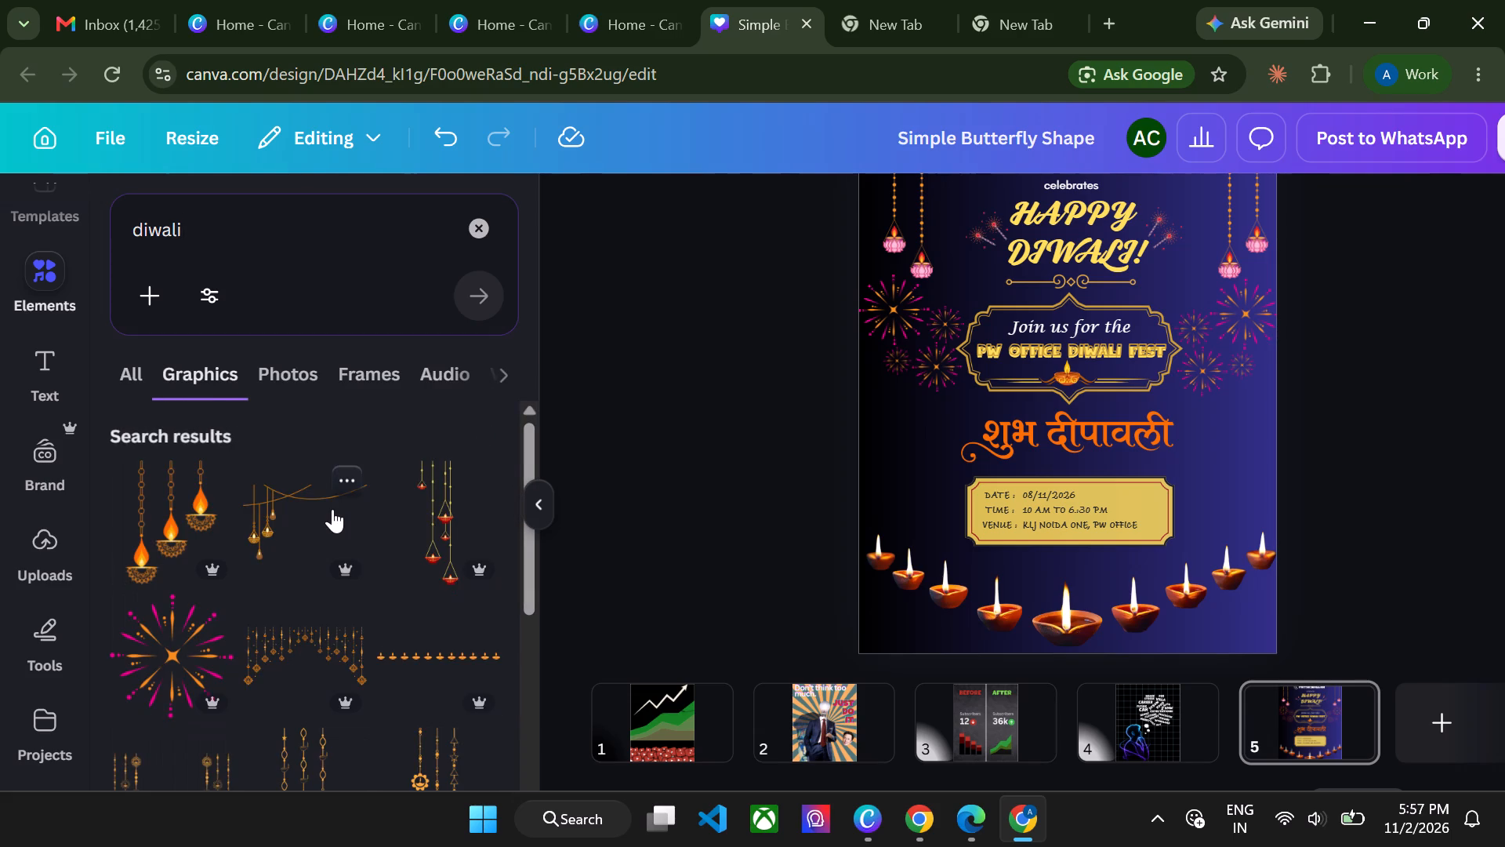
Add the thin gold ornamental line divider from the diwali graphics and place it just beneath the Hindi greeting.
scroll(332, 509, "down", 3)
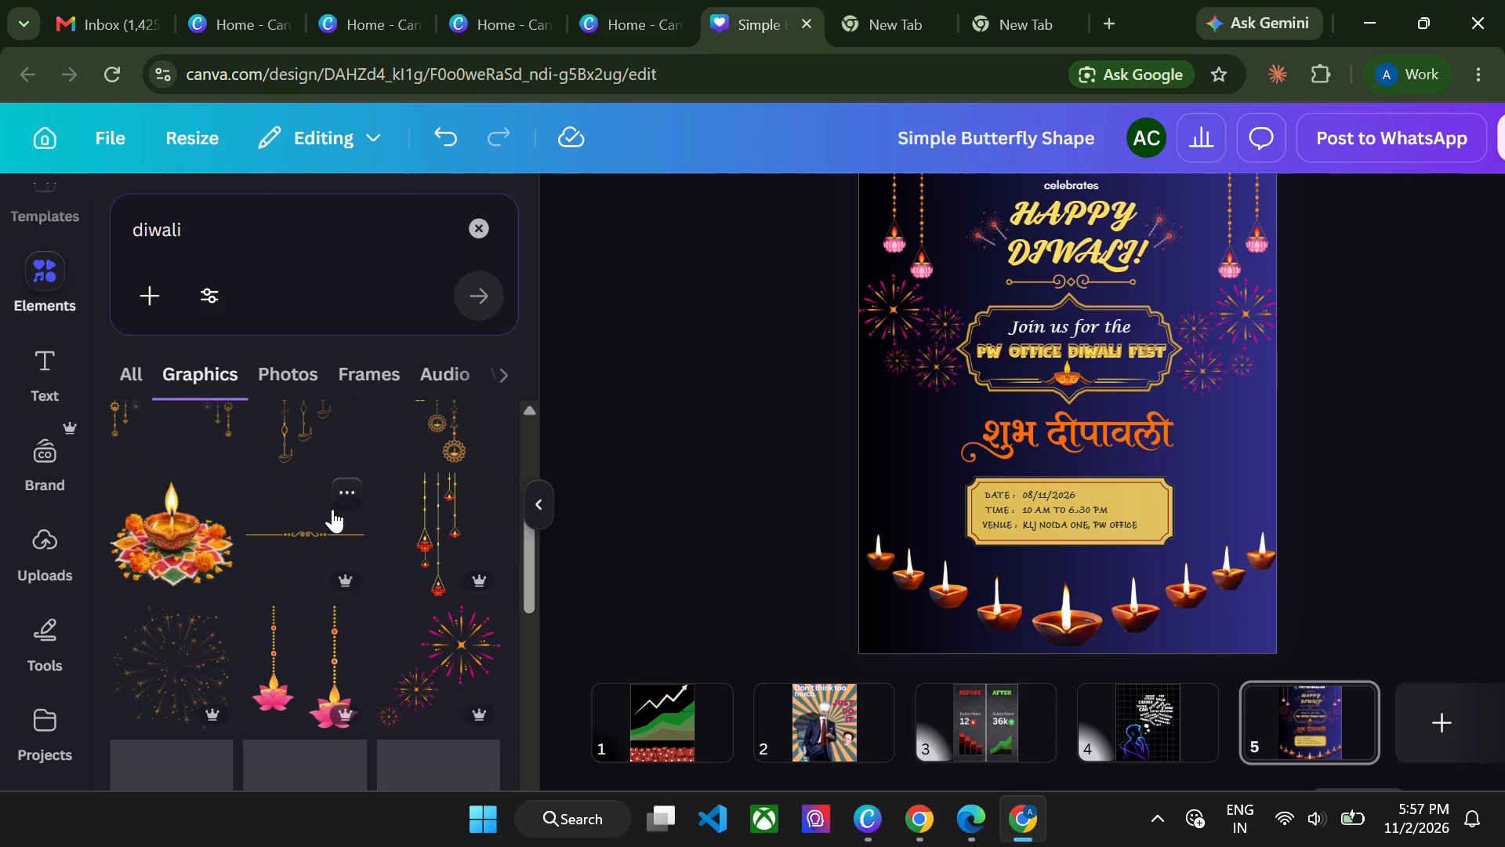
scroll(320, 576, "down", 1)
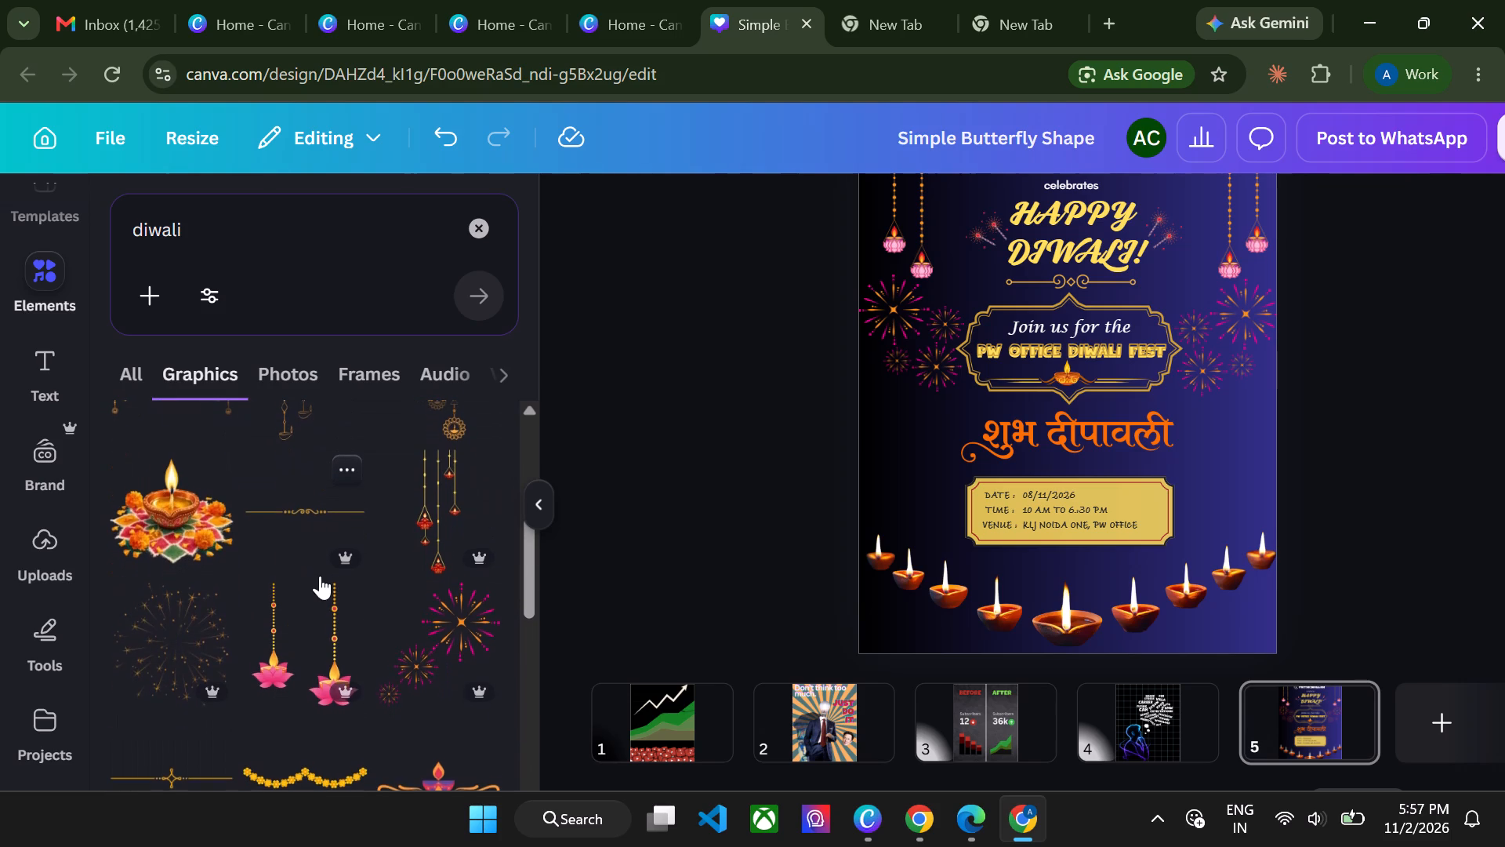
scroll(320, 576, "down", 1)
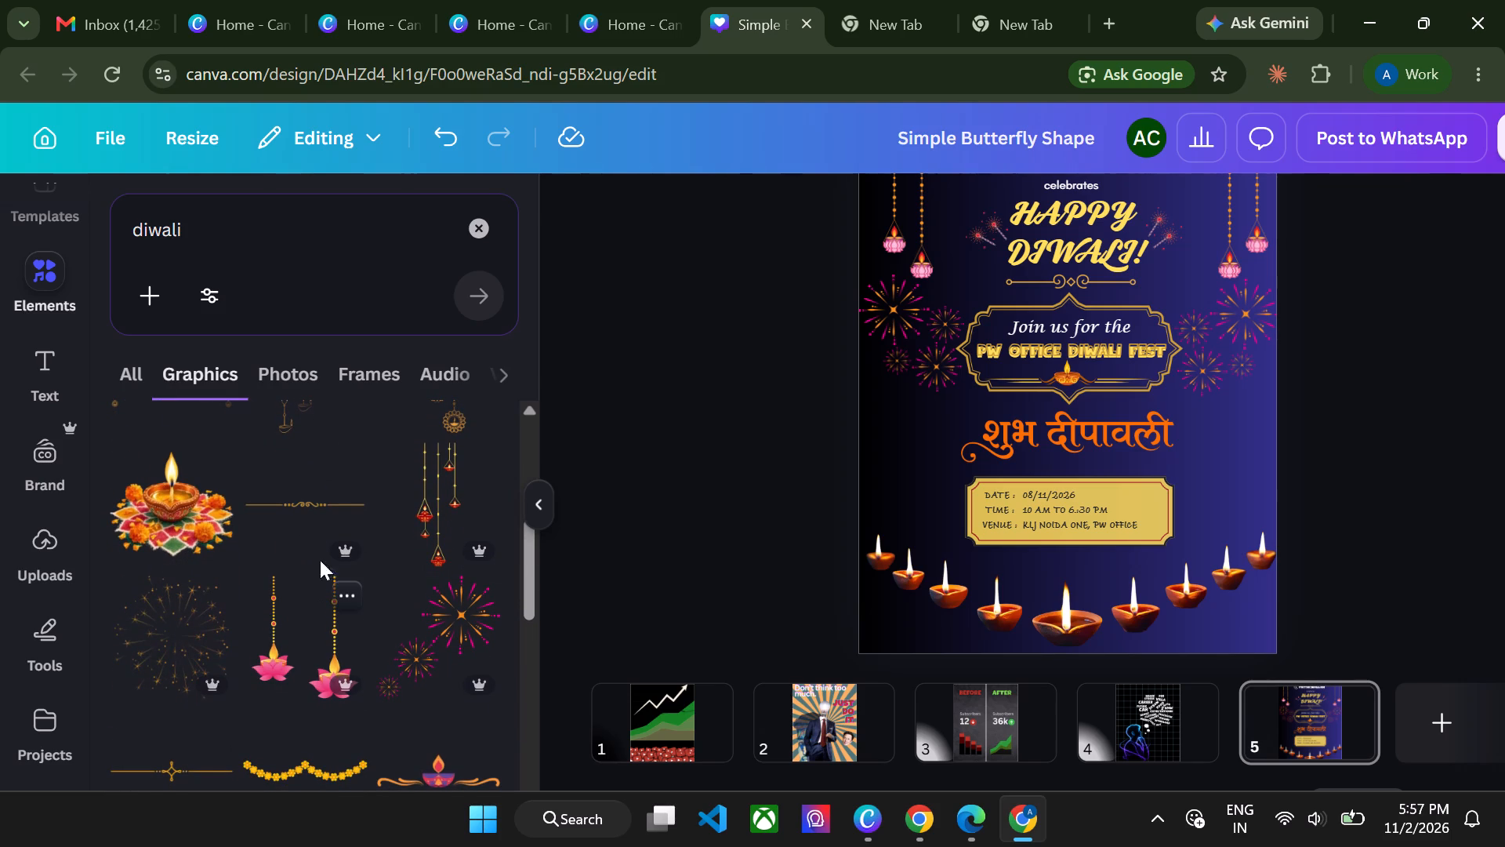
left_click(316, 501)
left_click(1107, 457)
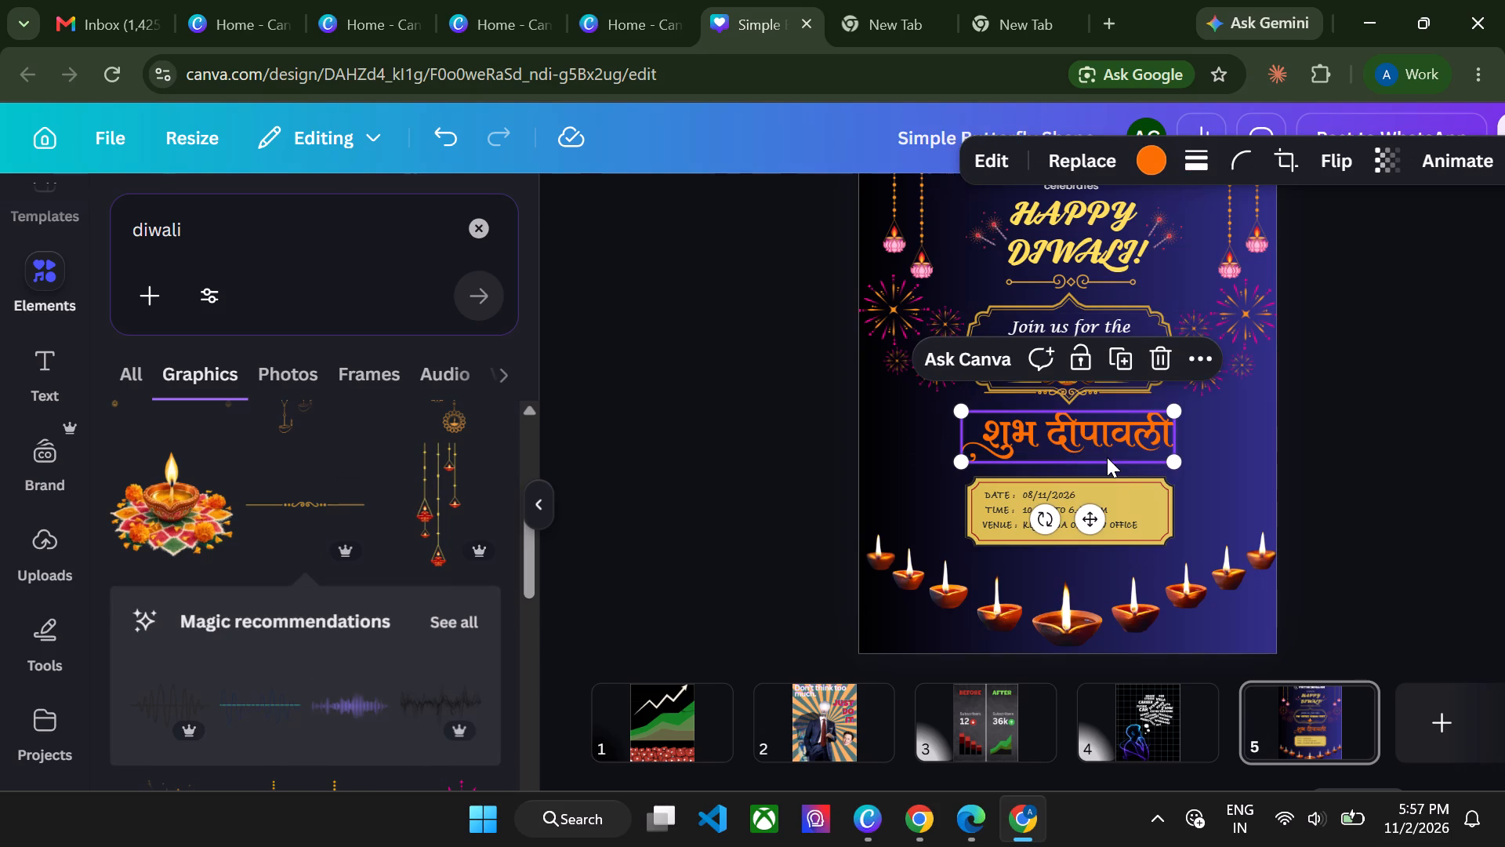
left_click(1070, 392)
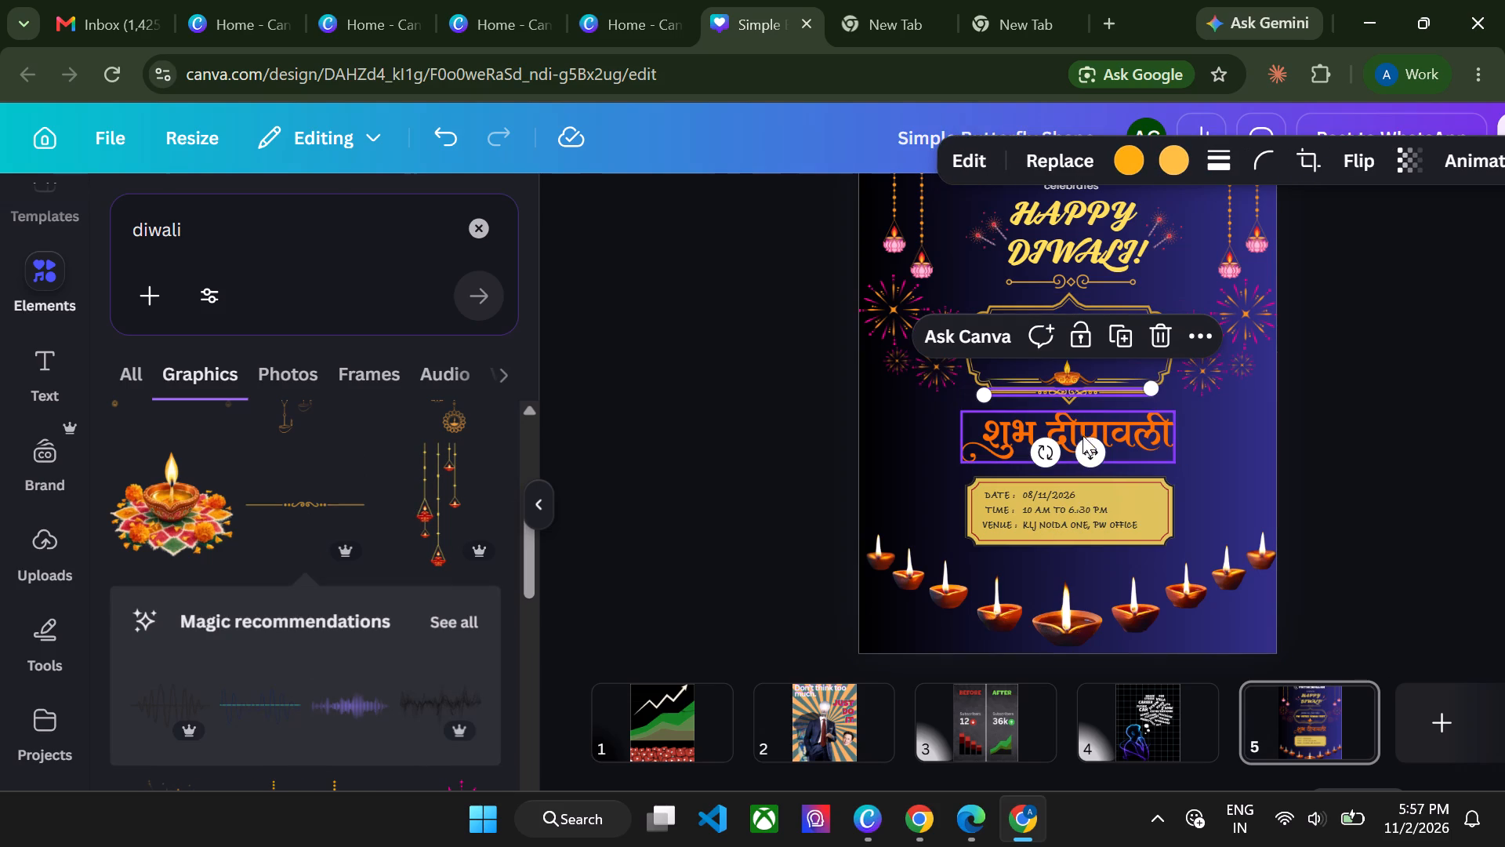
left_click_drag(1093, 450, 1126, 518)
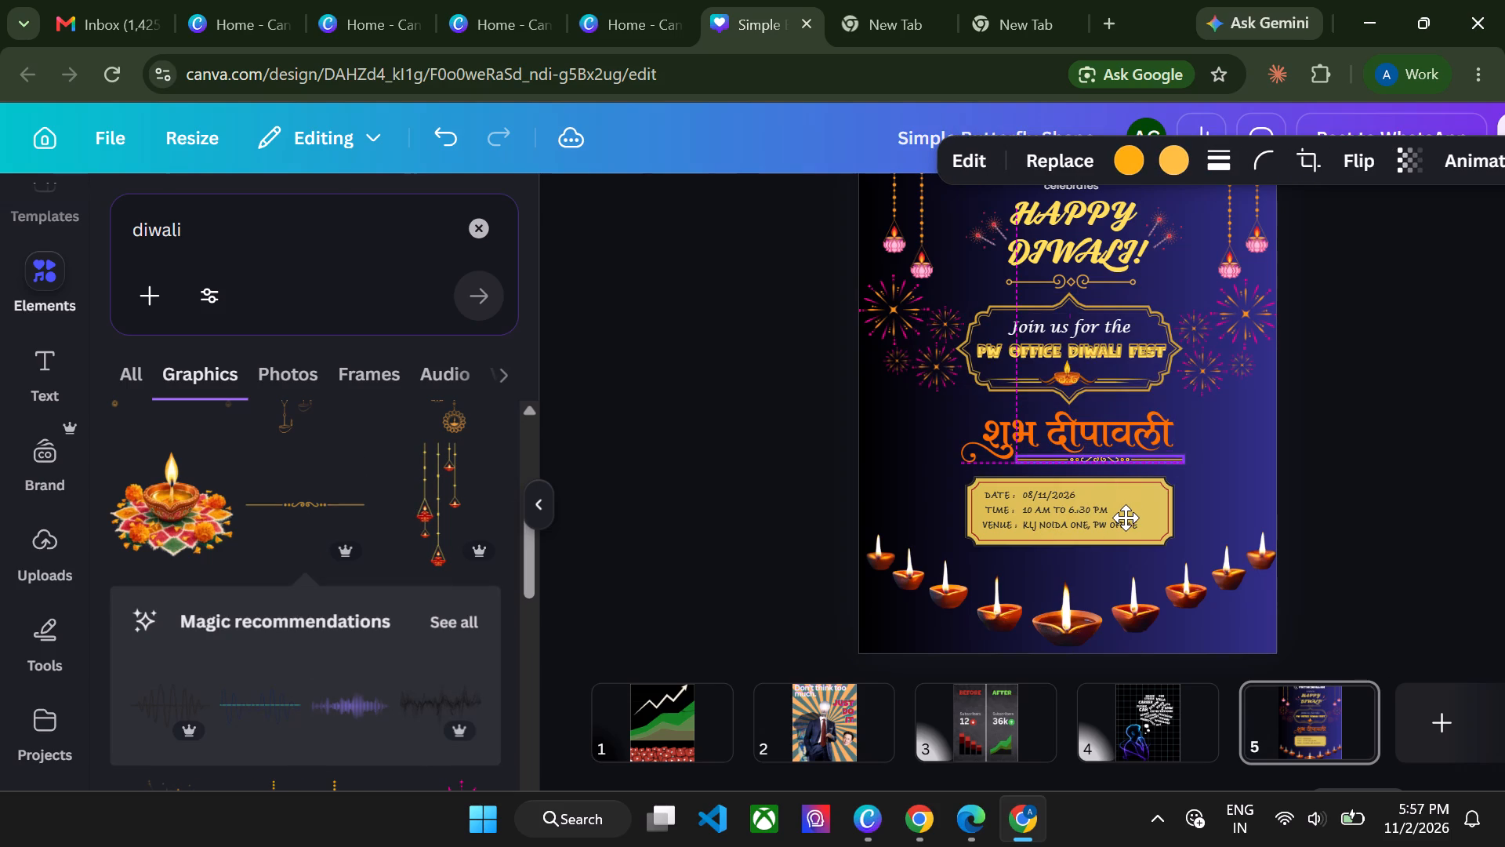
left_click_drag(1126, 518, 1126, 513)
left_click(1401, 465)
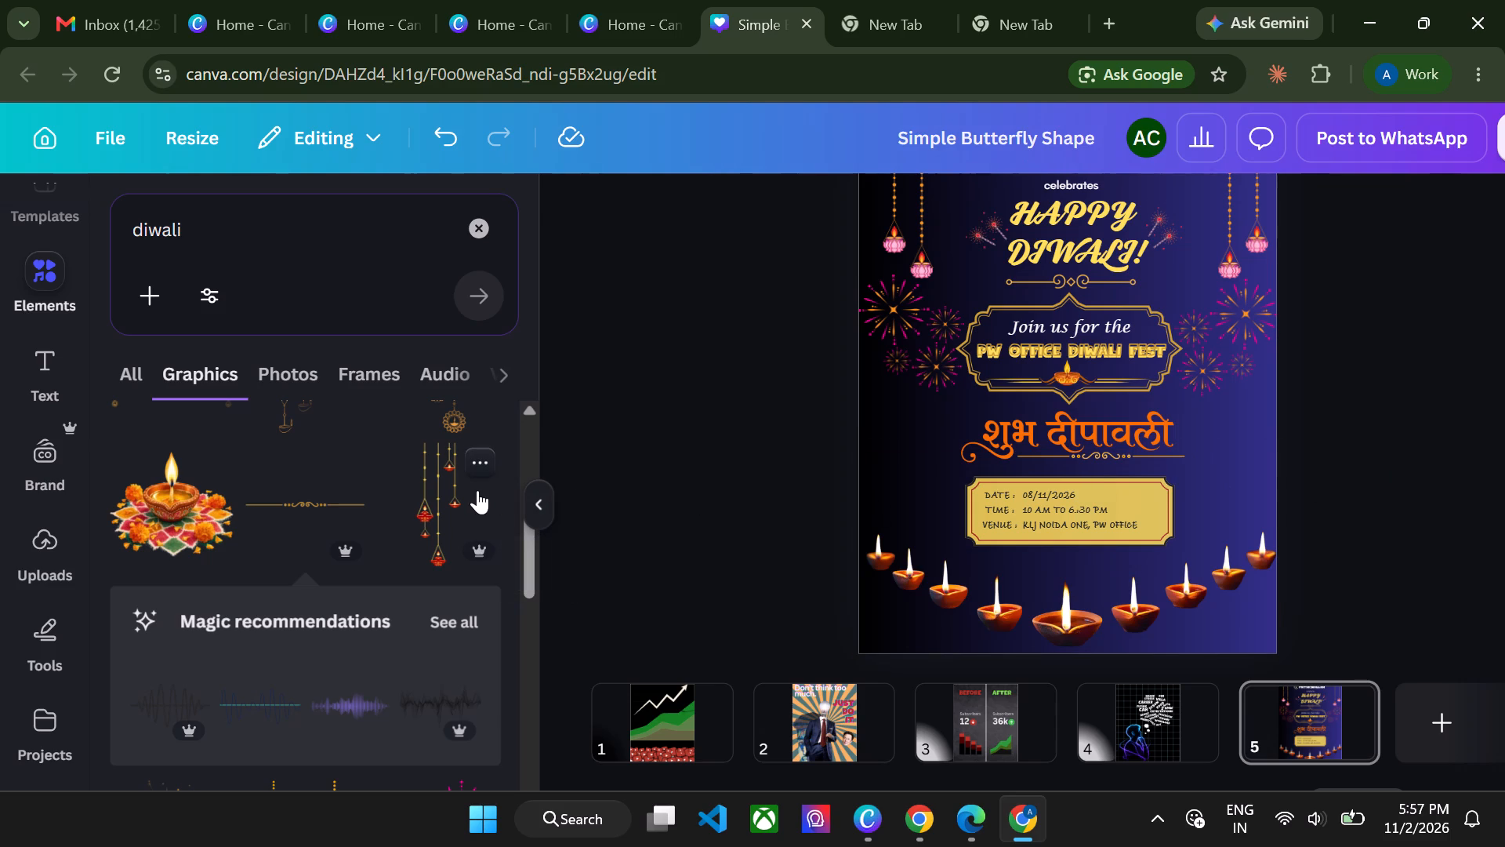
Add the gold fireworks burst from the diwali graphics and place it over the poster's top-left corner, partly off the page.
scroll(396, 506, "down", 1)
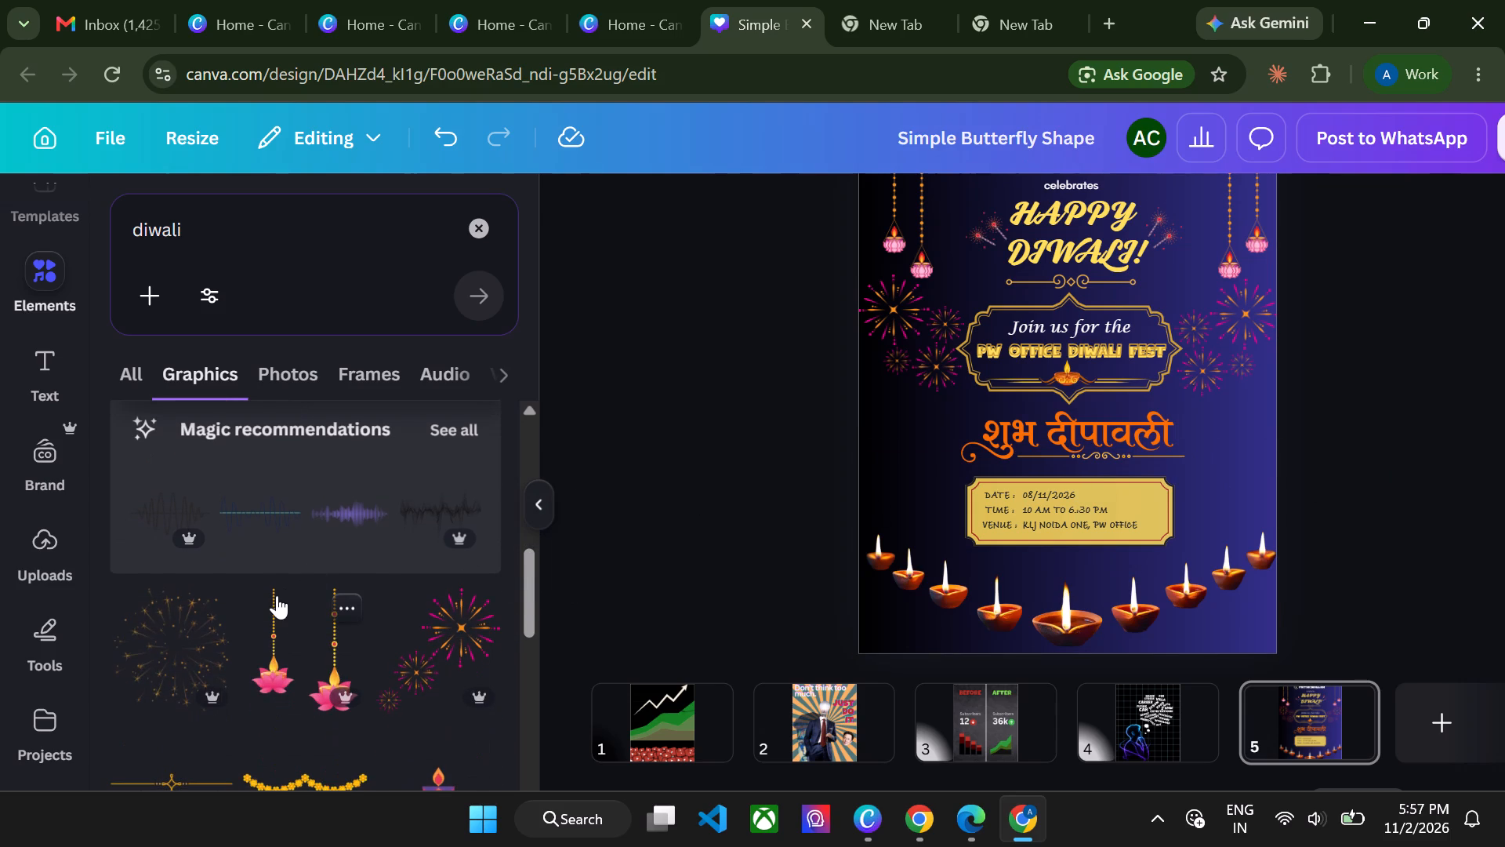
scroll(345, 609, "down", 1)
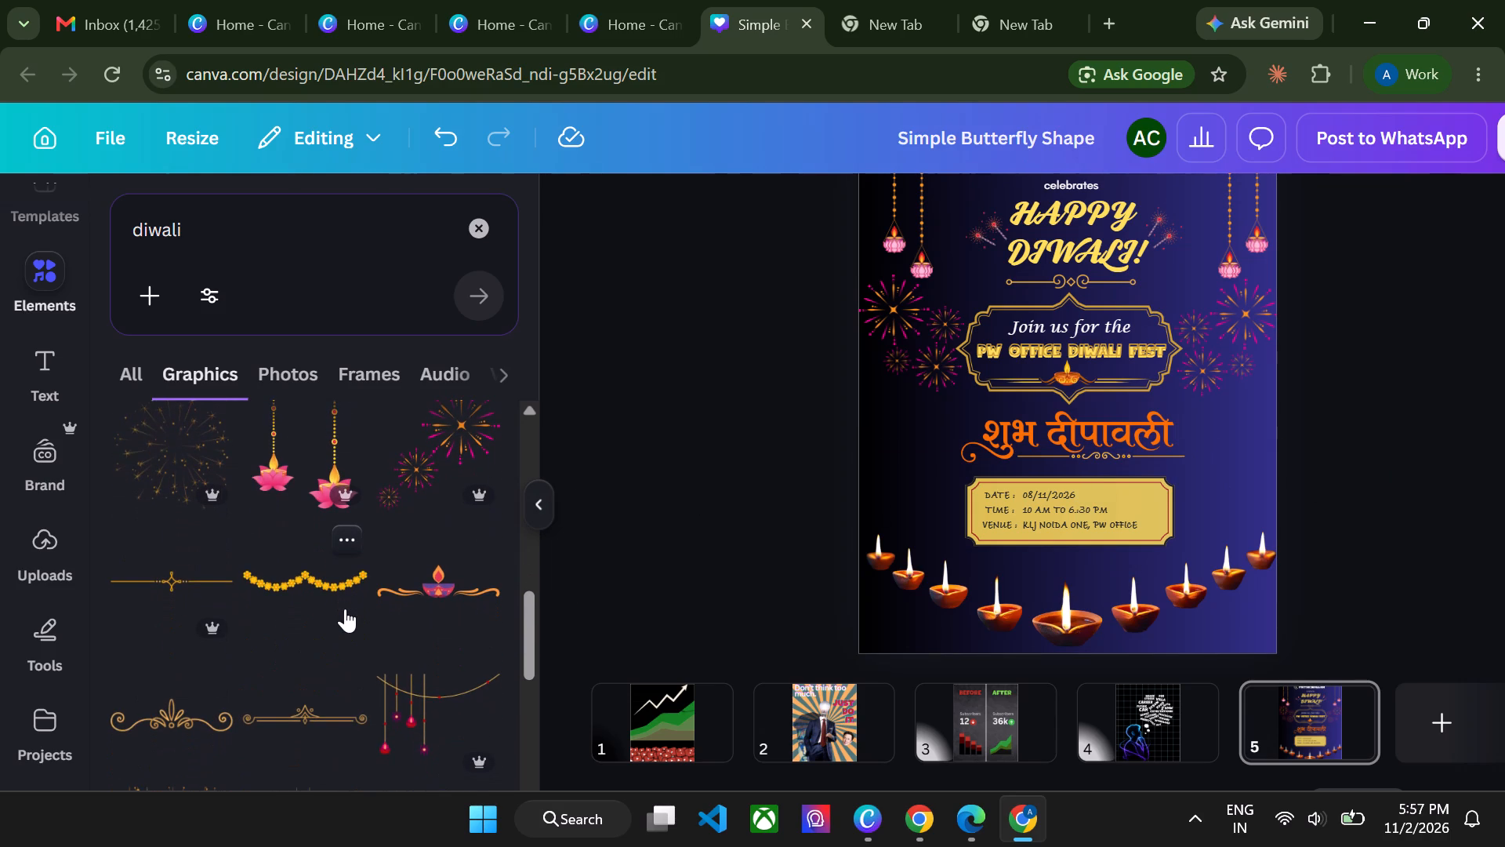
scroll(259, 521, "down", 1)
scroll(259, 521, "up", 1)
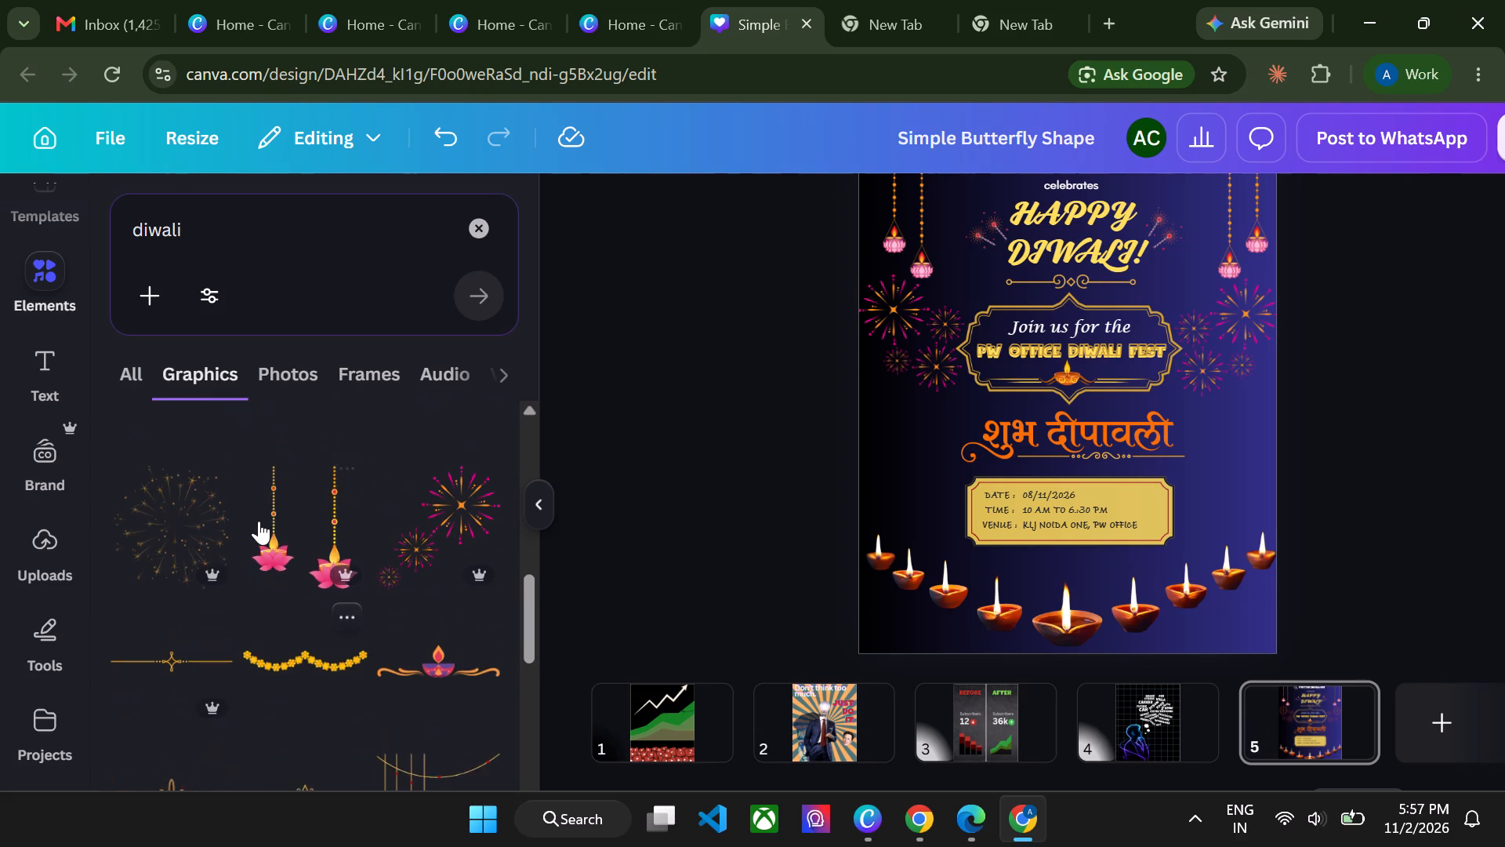
scroll(259, 521, "up", 2)
scroll(810, 312, "up", 1)
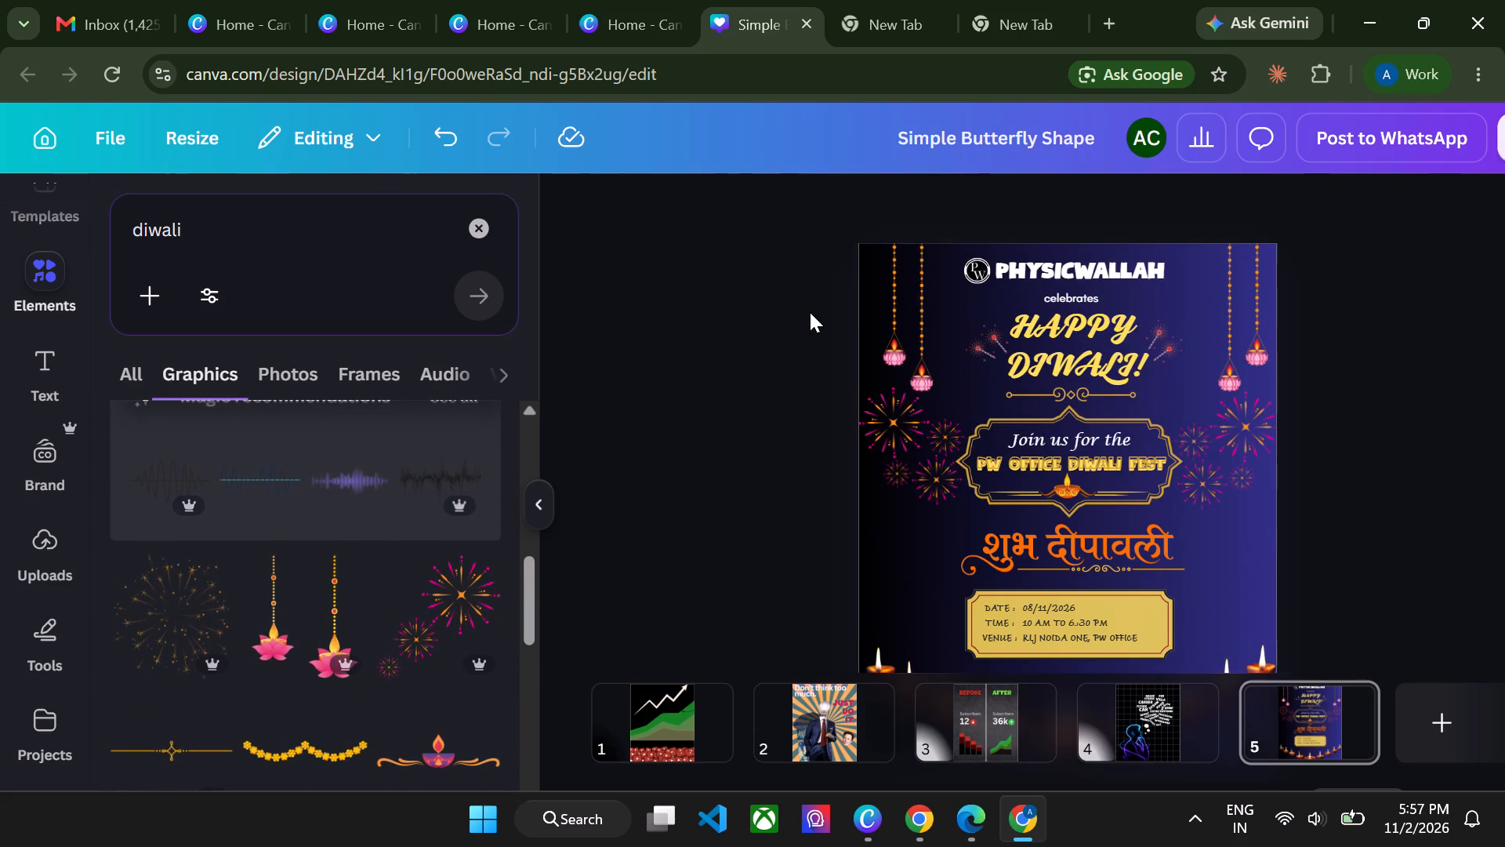
scroll(810, 312, "up", 1)
left_click(167, 631)
left_click_drag(1119, 528, 956, 332)
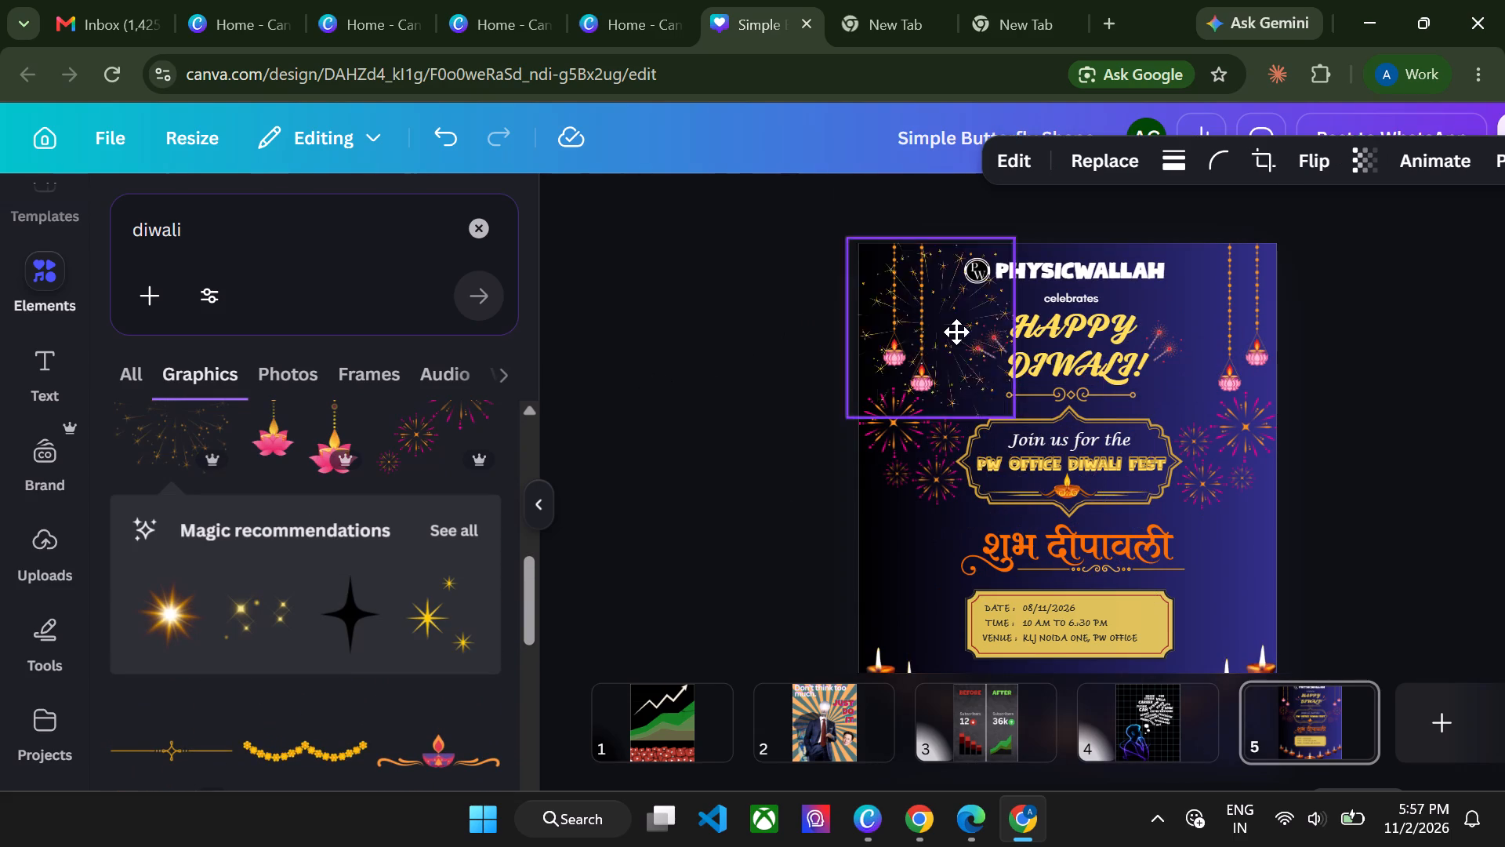
left_click_drag(956, 332, 945, 242)
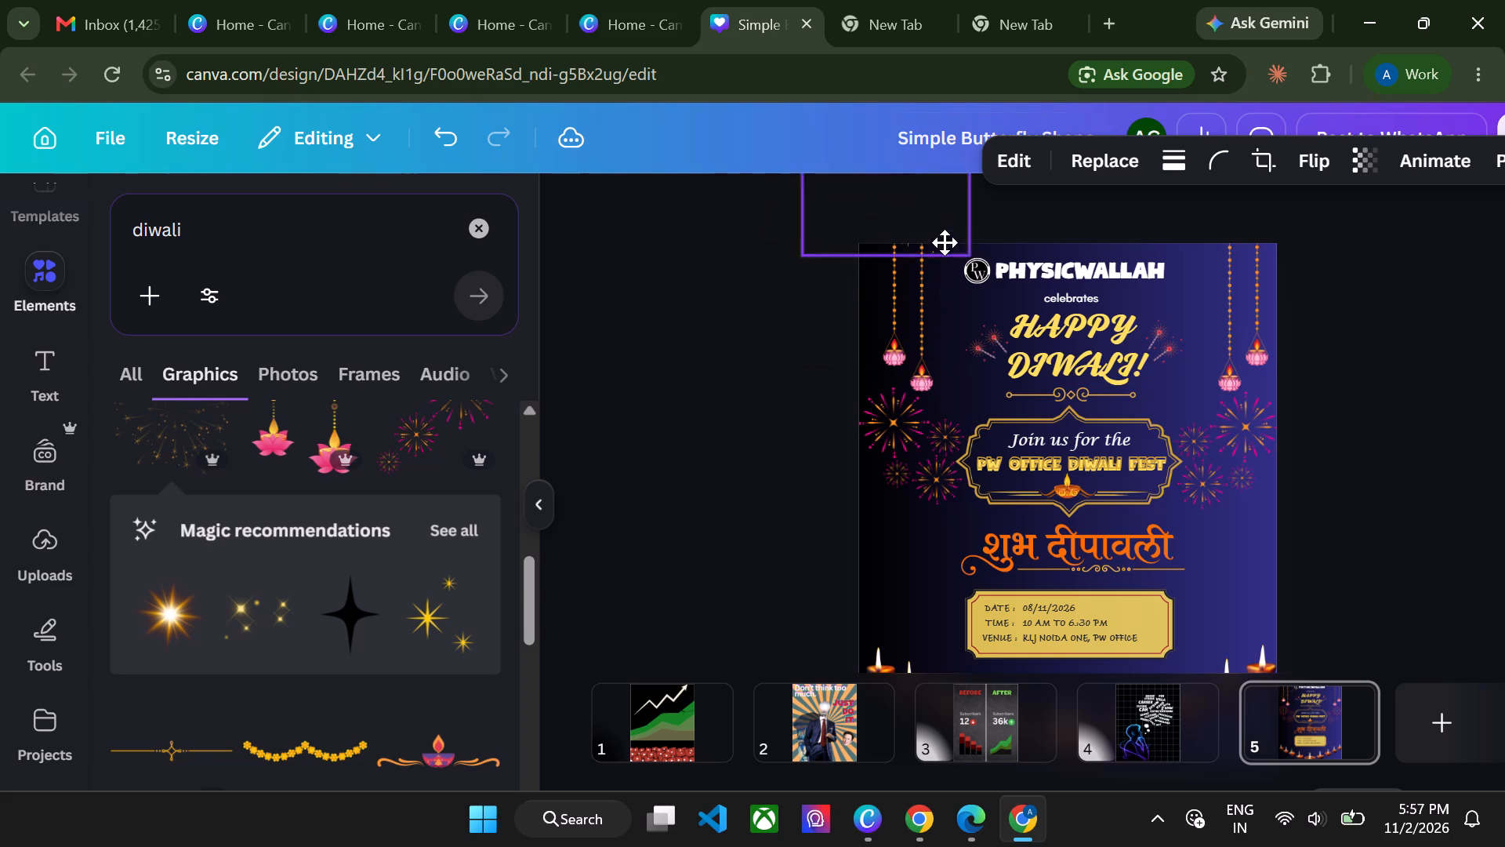
left_click_drag(945, 242, 936, 264)
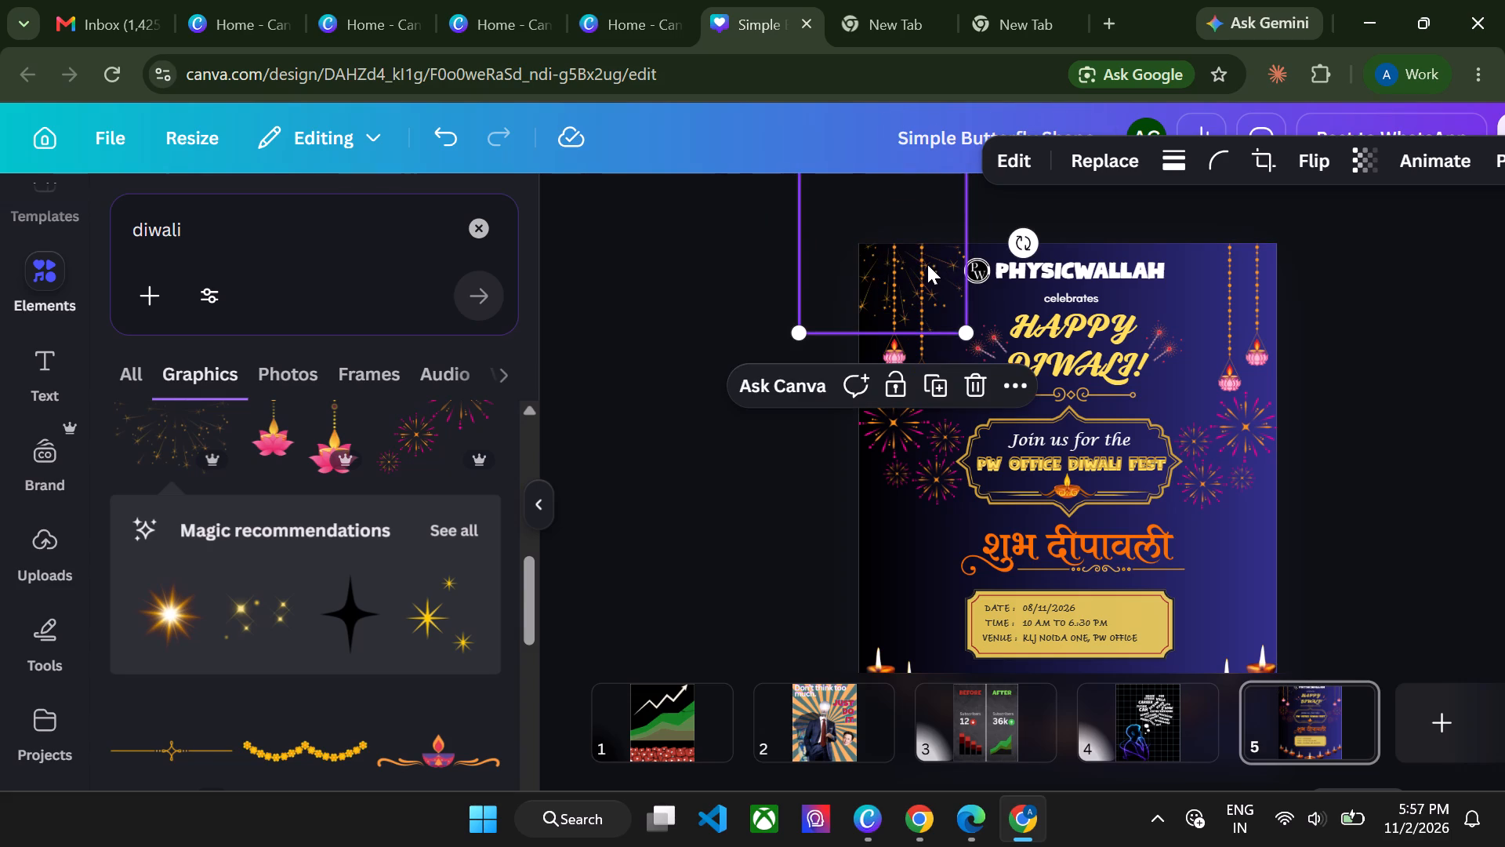
Place a copy of the gold fireworks burst over the poster's top-right corner.
left_click_drag(927, 264, 1288, 273, "alt")
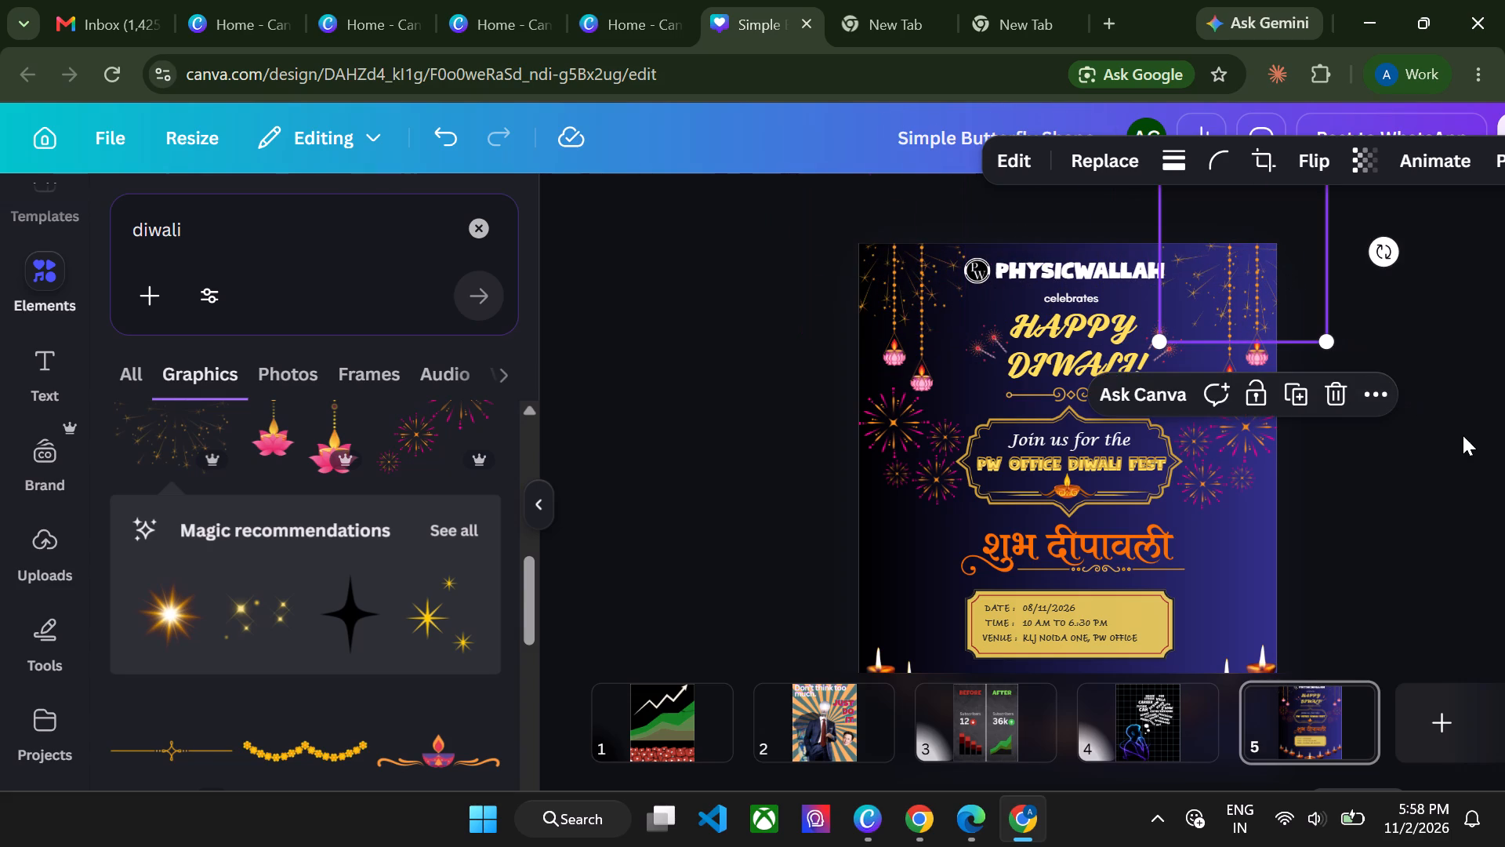
left_click(1457, 467)
Add the red and orange hanging lantern from the diwali graphics, shrink it and place it to the left of the Hindi greeting.
scroll(1319, 438, "down", 1)
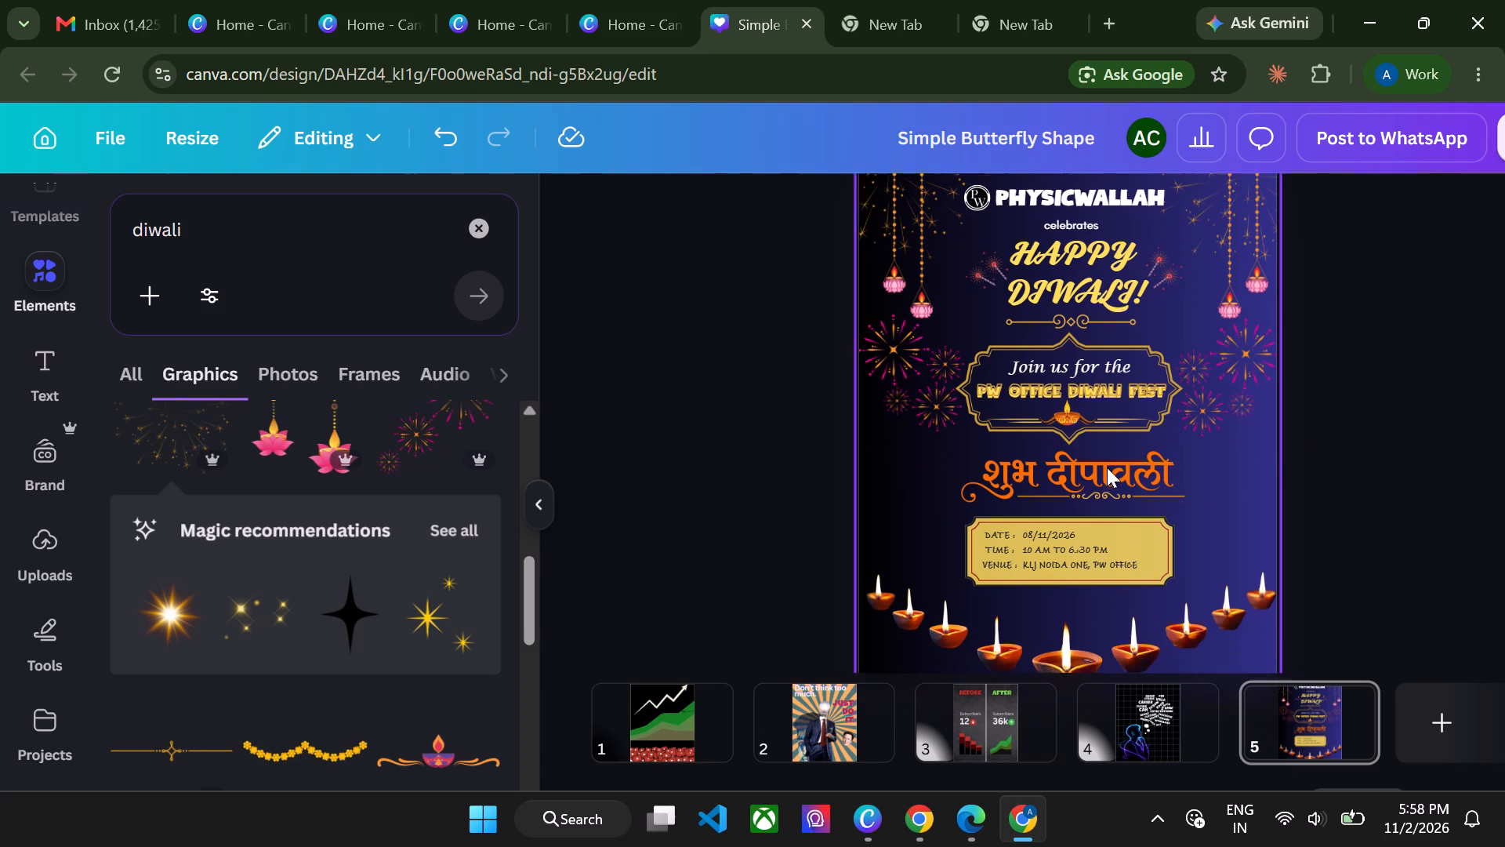
scroll(447, 447, "down", 1)
scroll(360, 527, "down", 1)
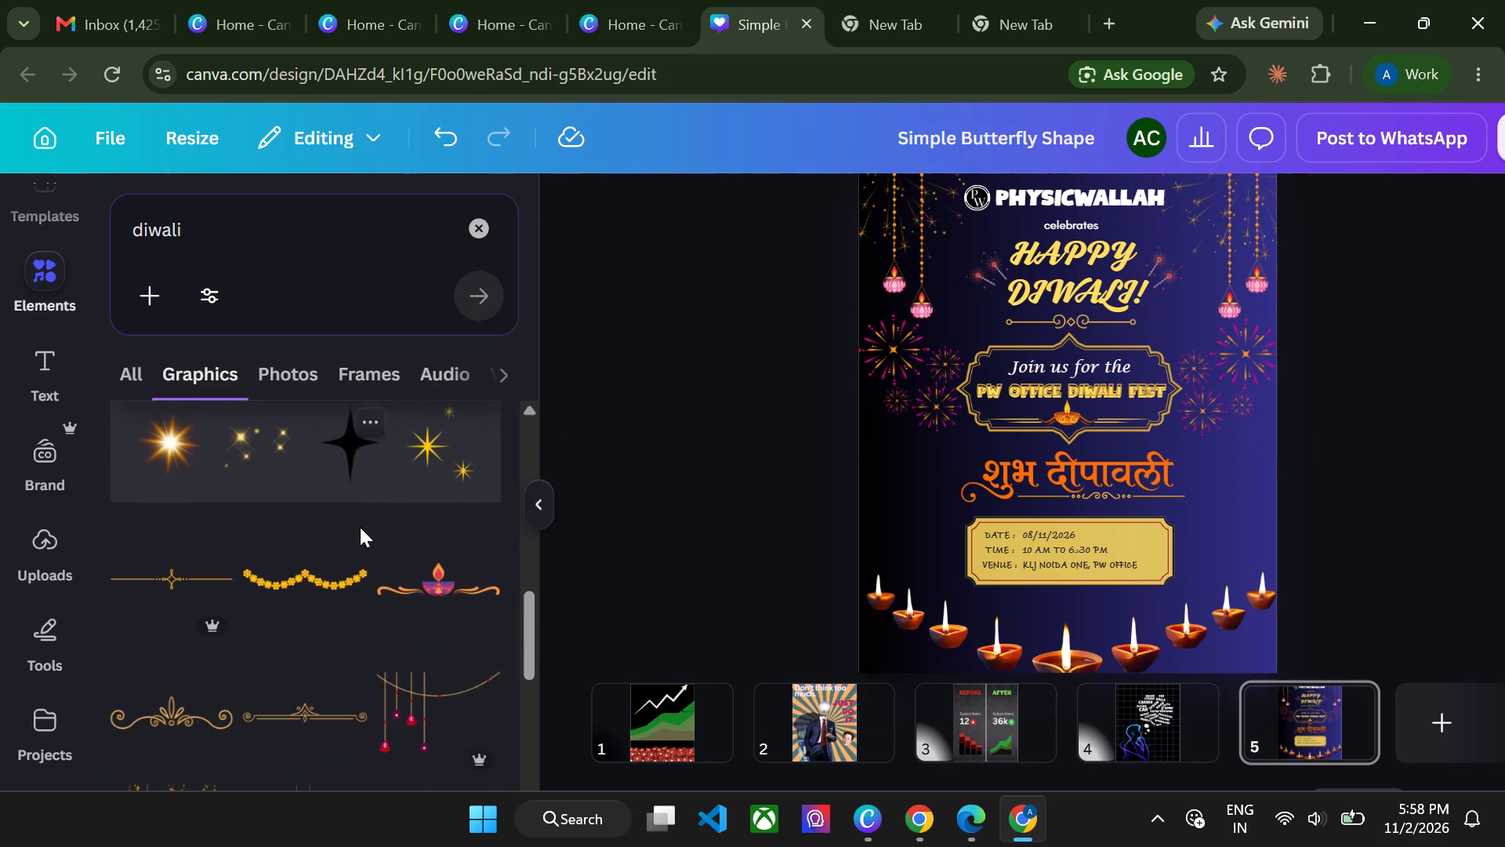
scroll(360, 527, "down", 1)
scroll(241, 536, "down", 2)
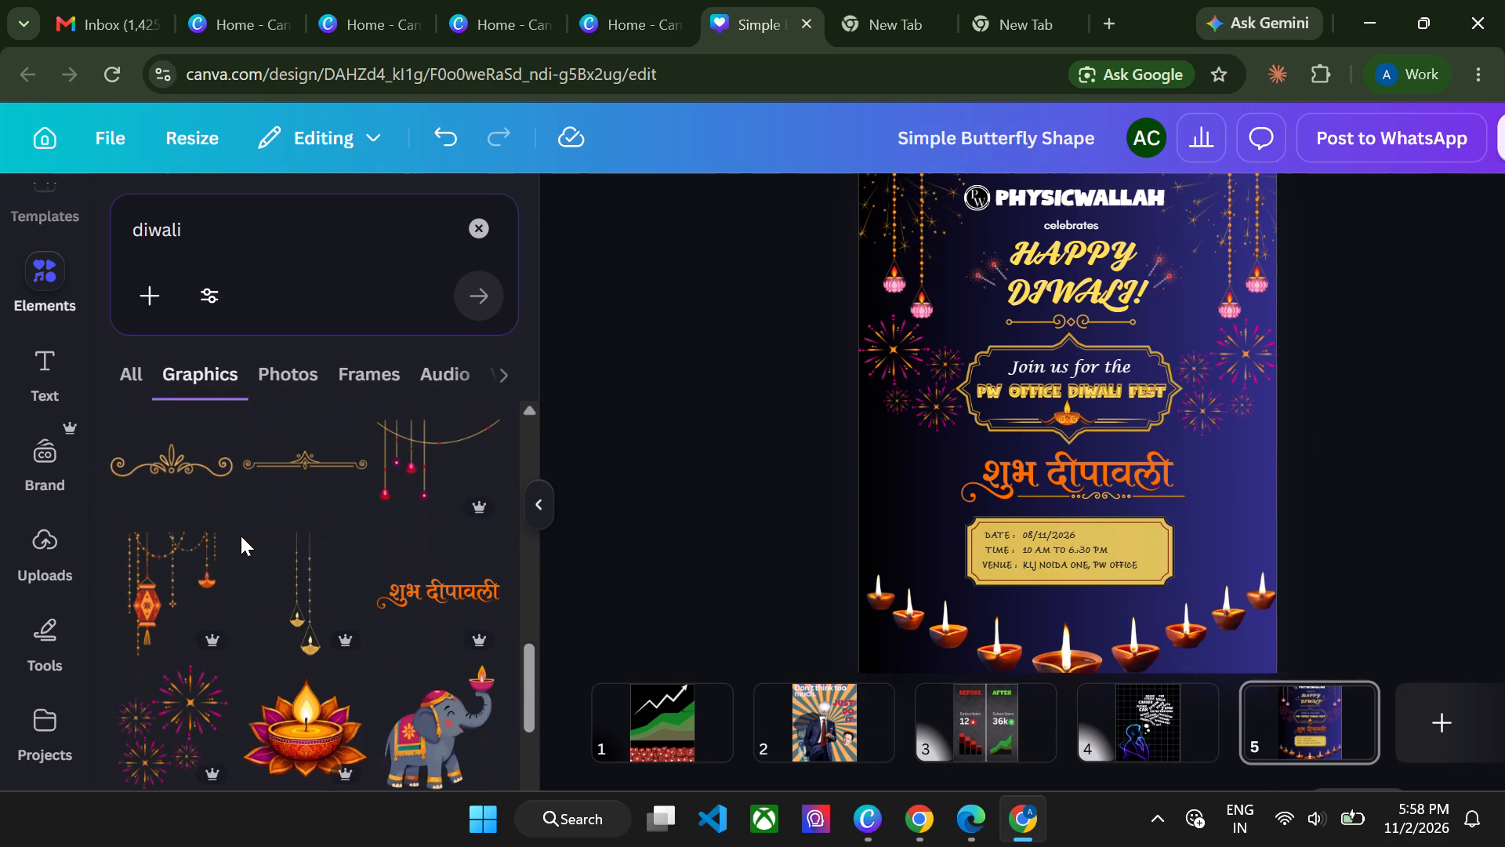
scroll(241, 536, "down", 1)
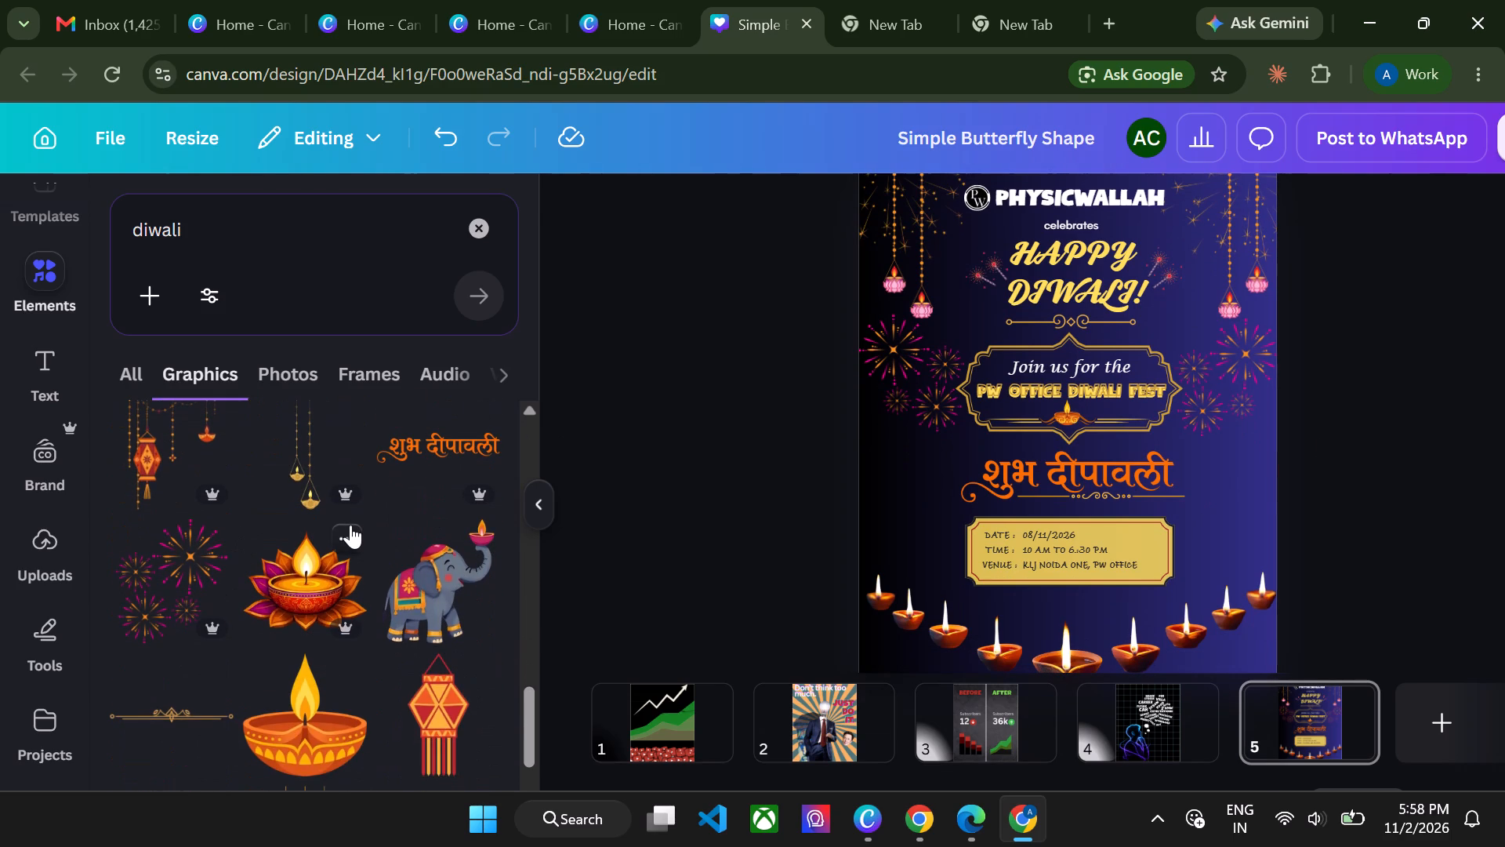
scroll(350, 525, "down", 1)
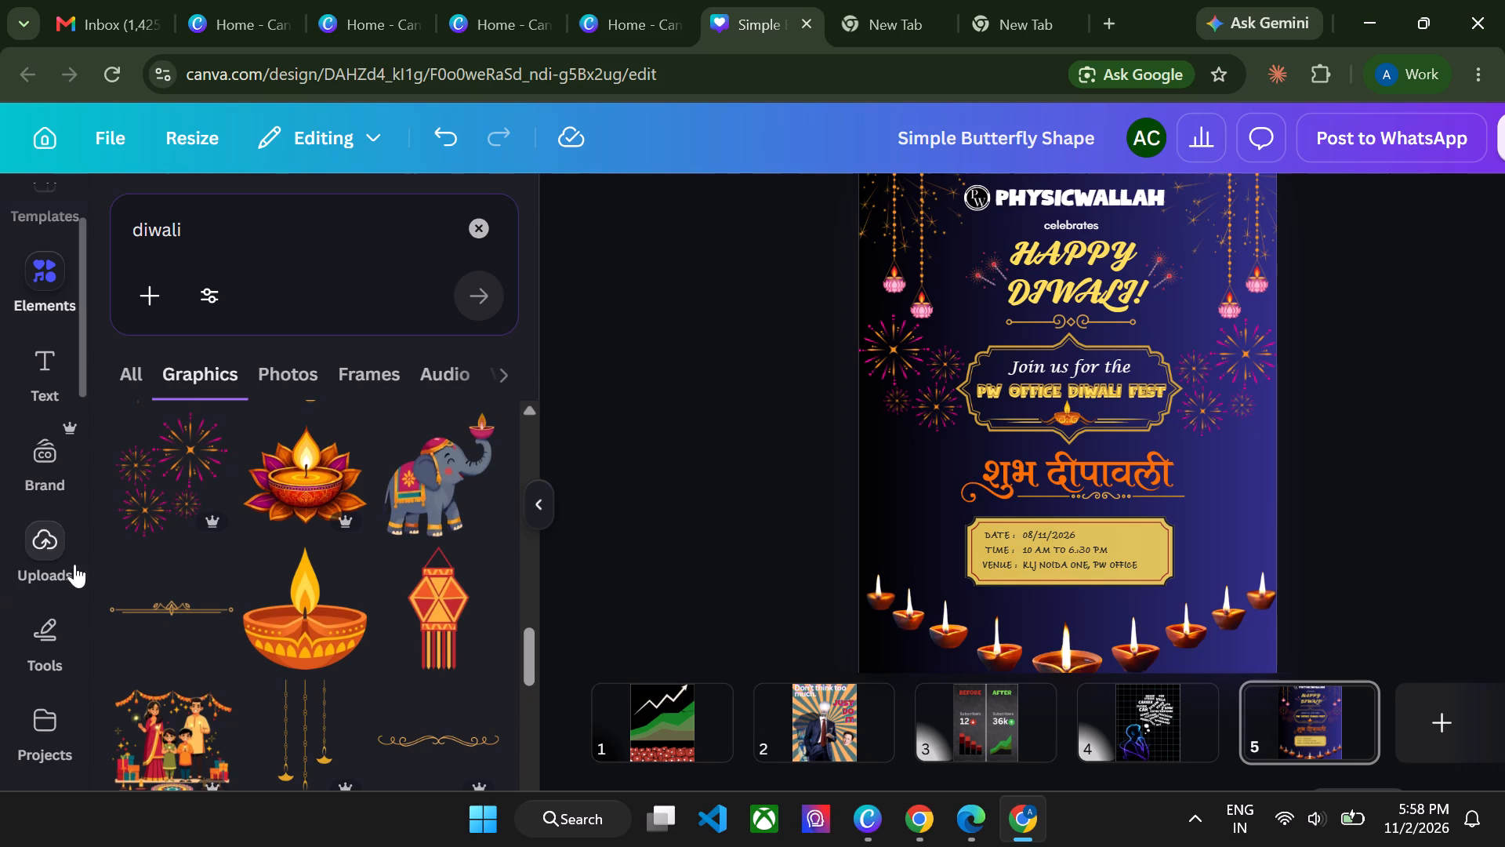
scroll(194, 621, "down", 2)
scroll(248, 528, "up", 1)
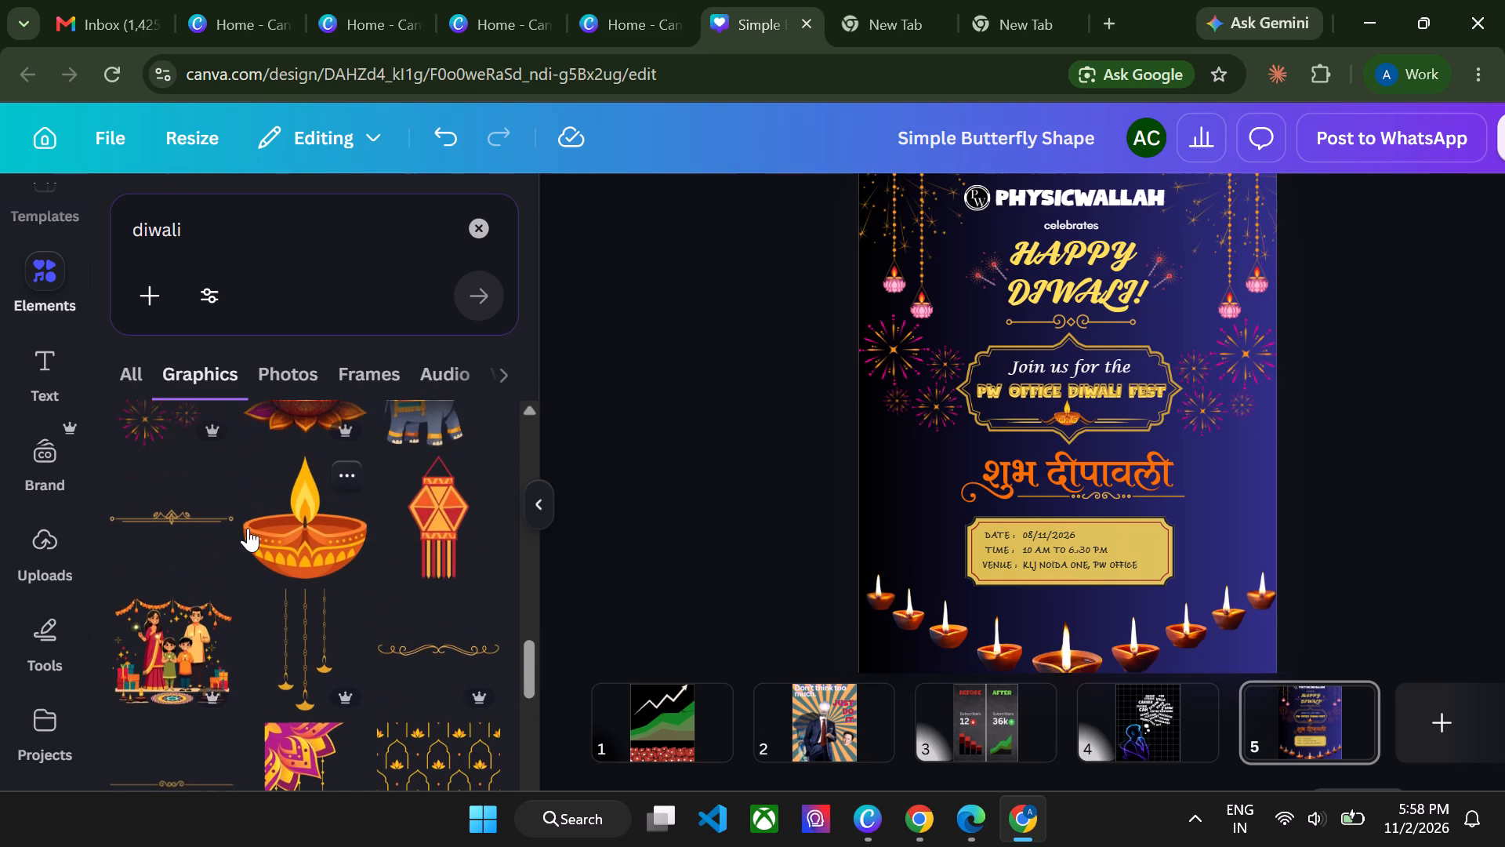
left_click(466, 506)
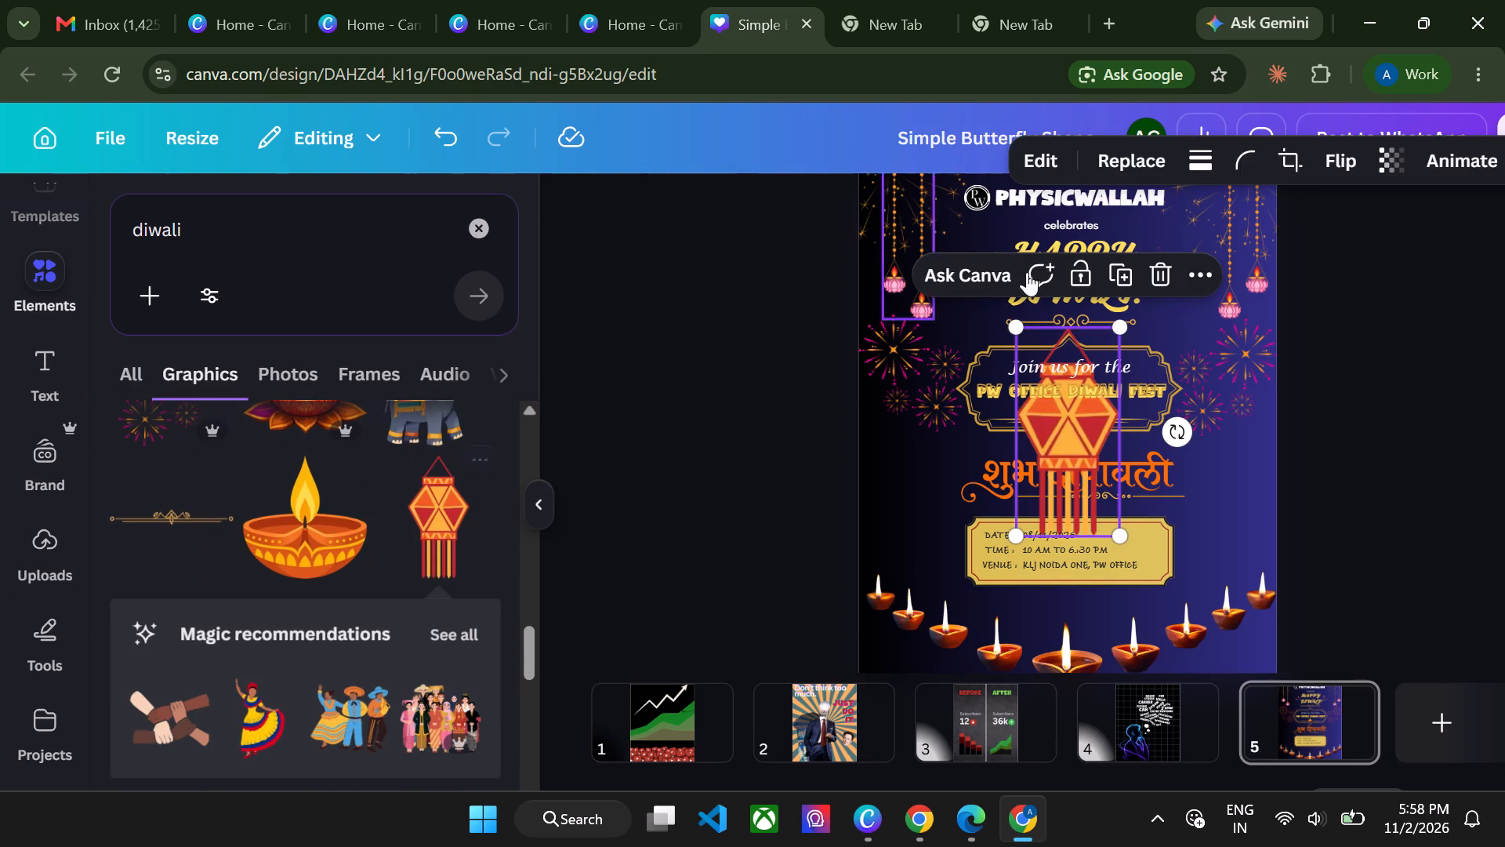
left_click_drag(1115, 327, 1038, 420)
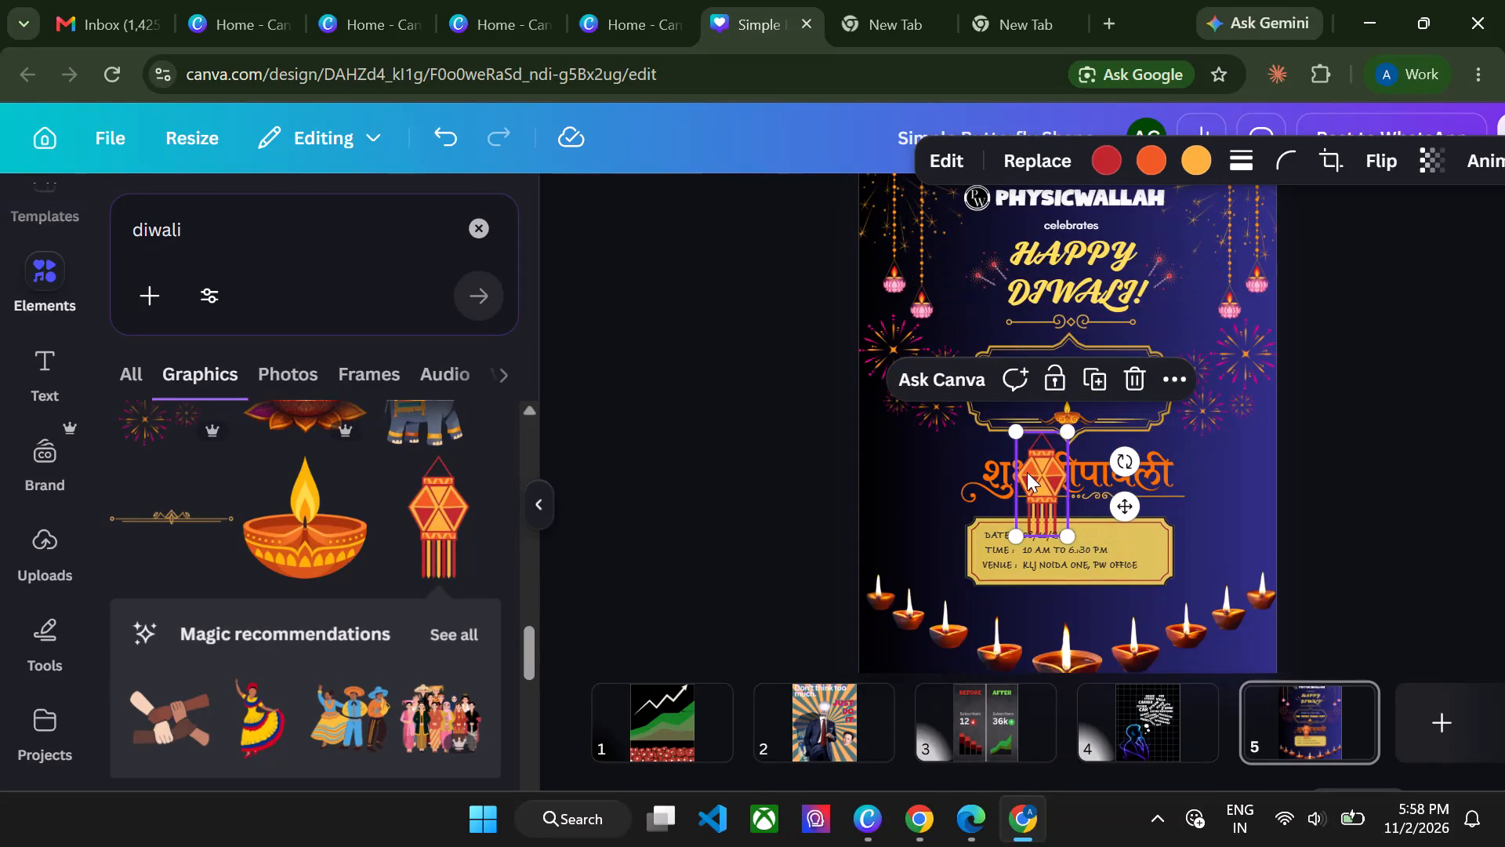
left_click_drag(1027, 472, 888, 459)
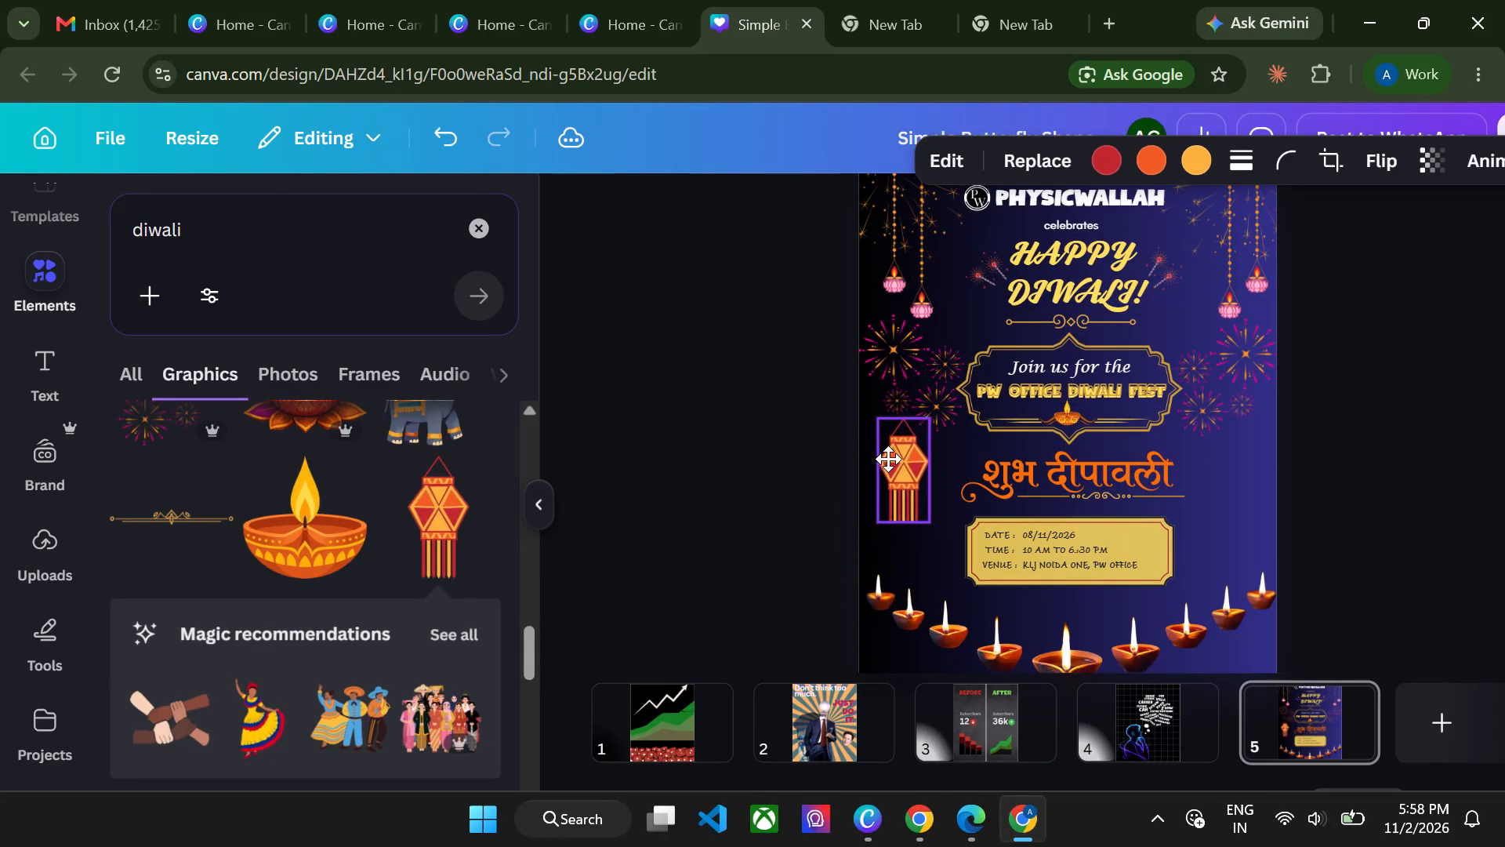
left_click_drag(888, 459, 888, 463)
left_click_drag(929, 426, 919, 445)
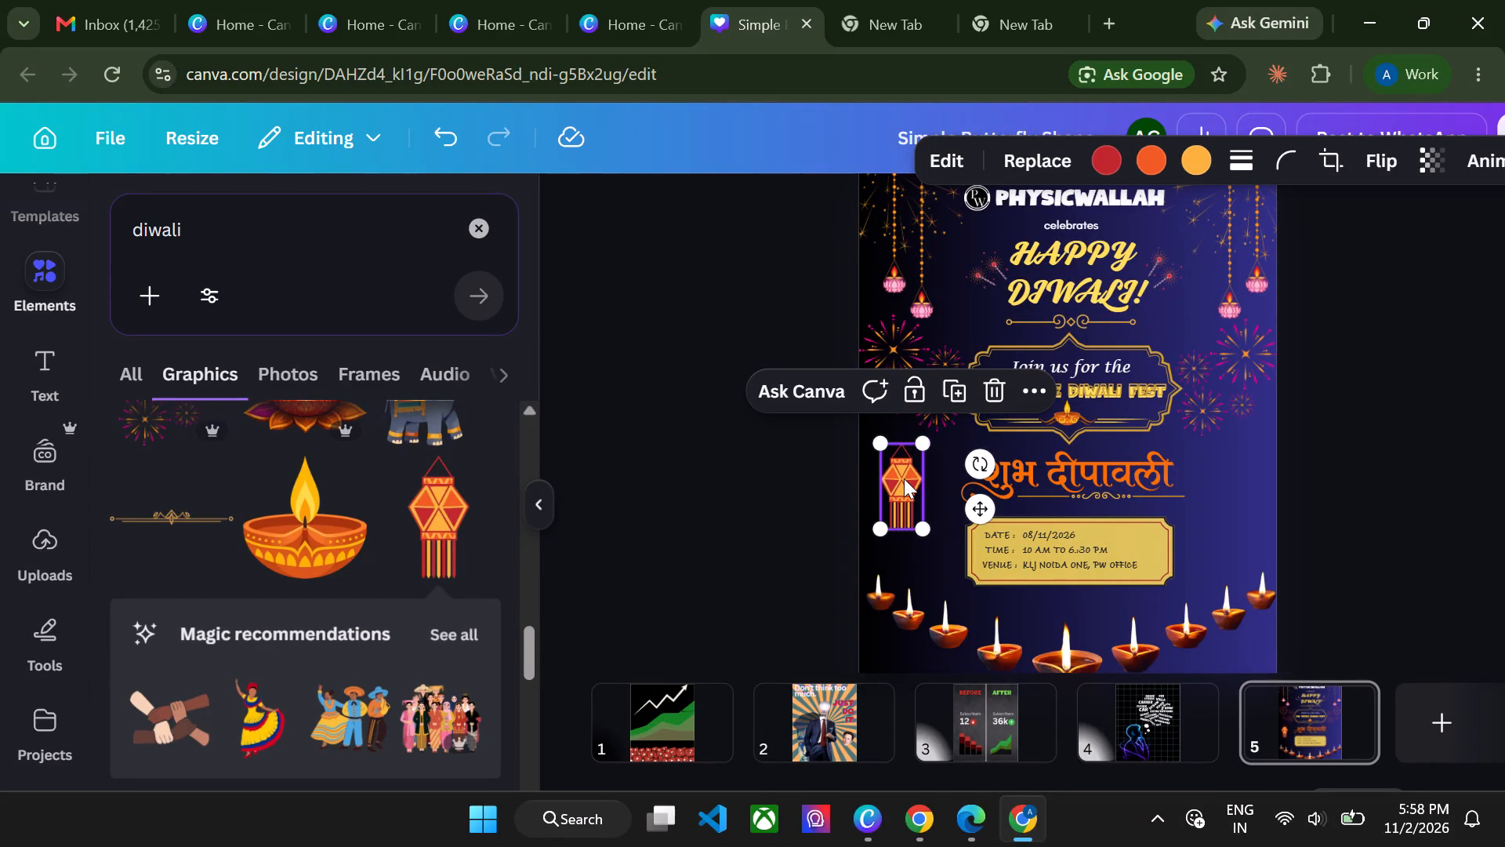
left_click_drag(904, 478, 906, 459)
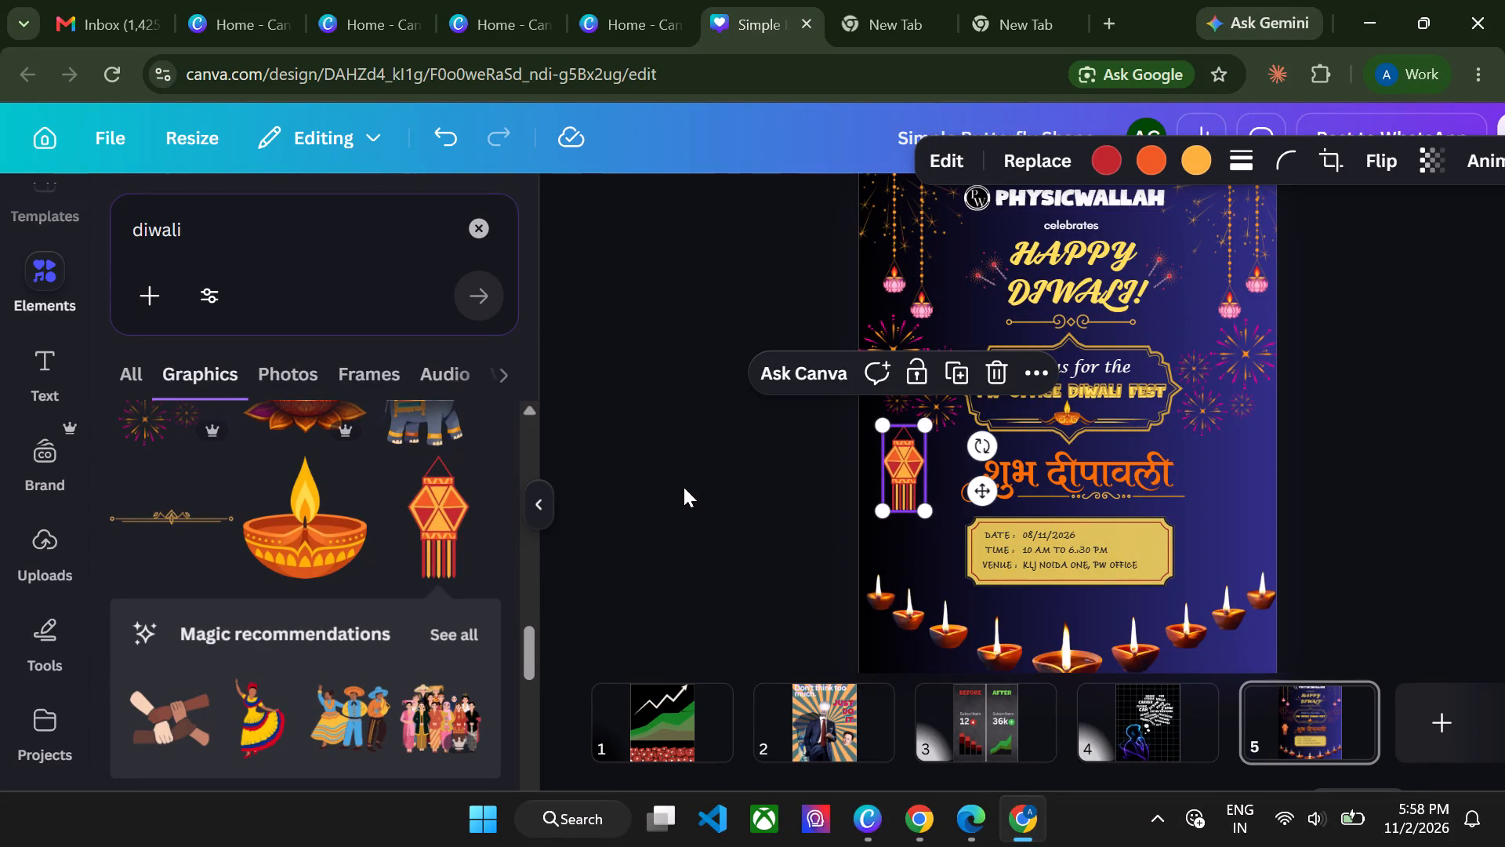
left_click(684, 487)
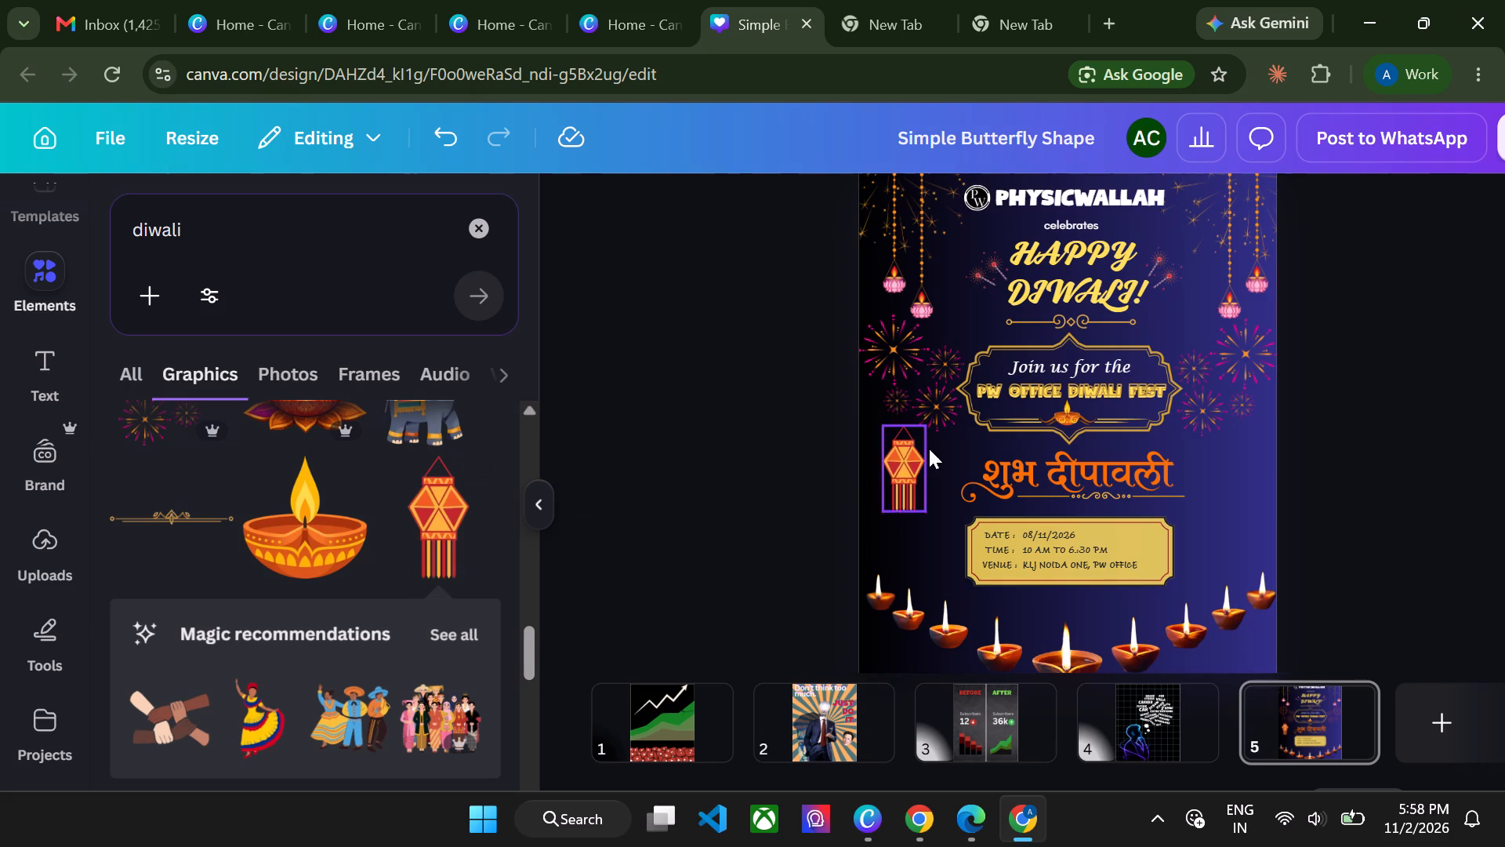
Place a copy of the lantern to the right of the Hindi greeting, roughly level with the first one.
left_click(904, 452)
left_click_drag(904, 452, 1061, 462, "alt")
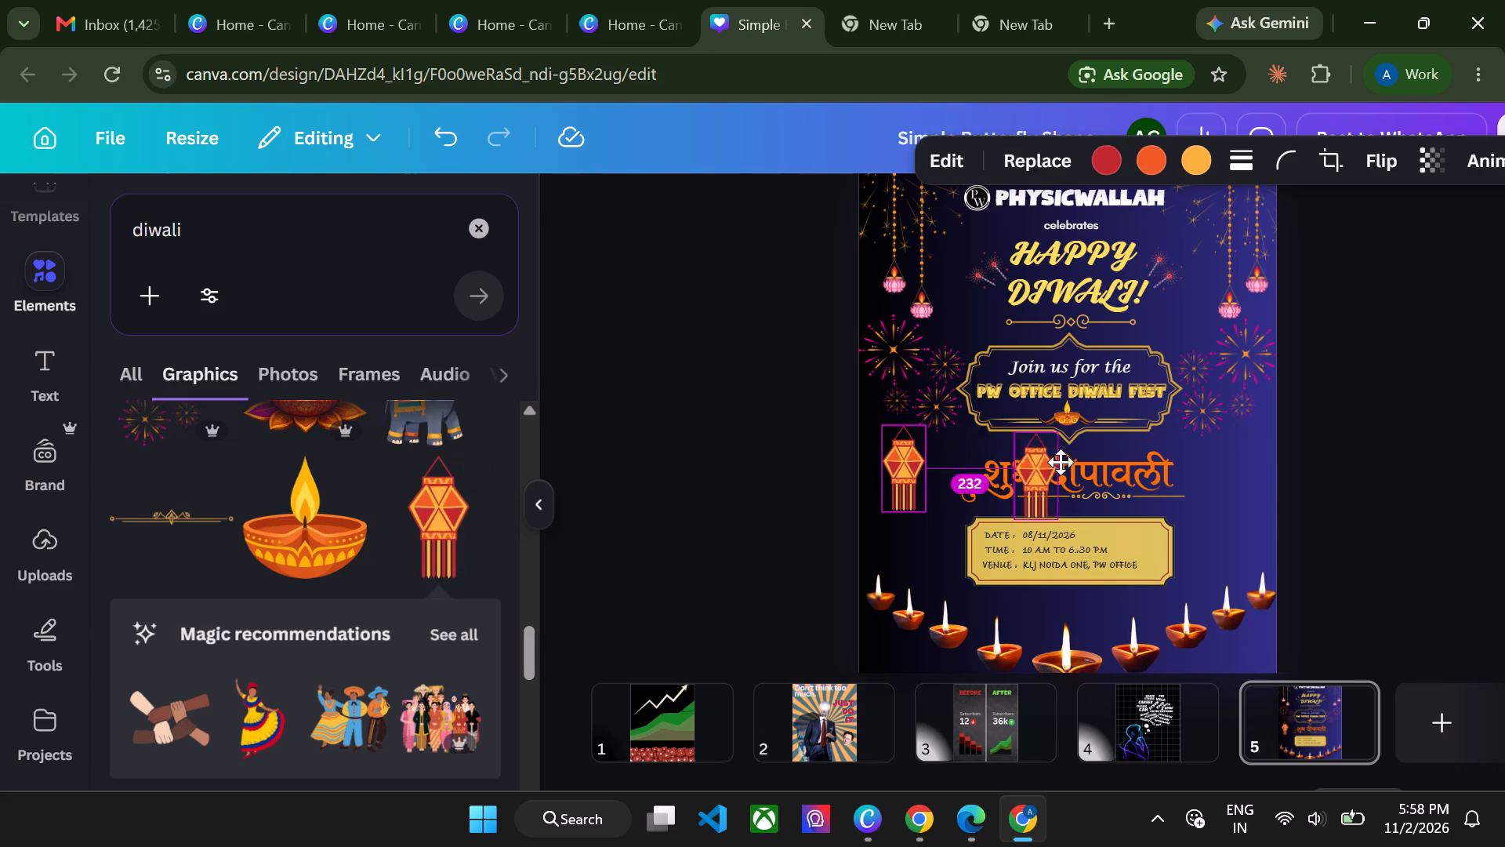
left_click_drag(1061, 462, 1220, 463, "alt")
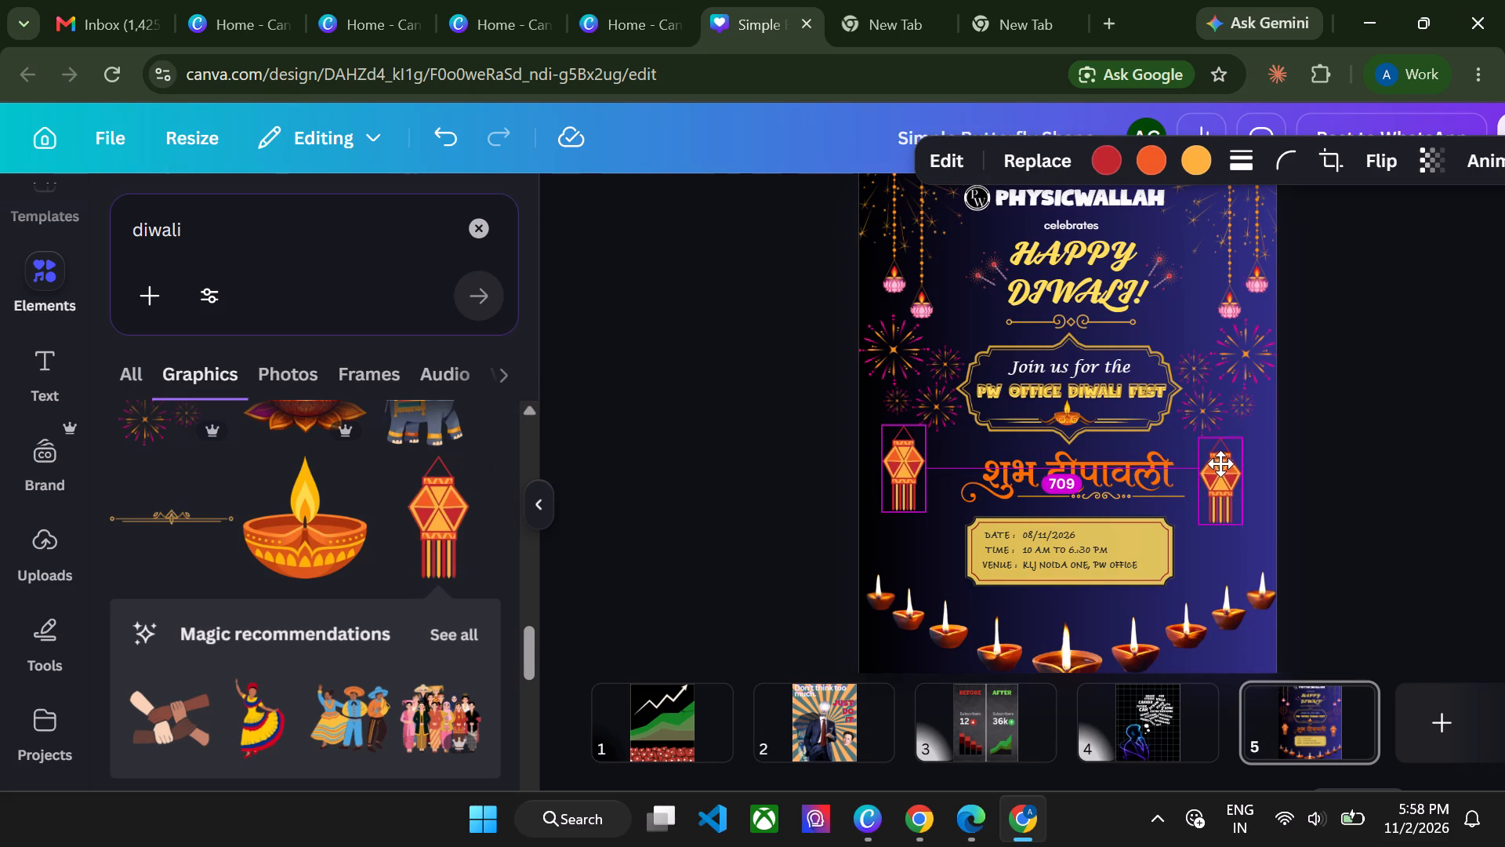
left_click_drag(1220, 463, 1218, 460, "alt")
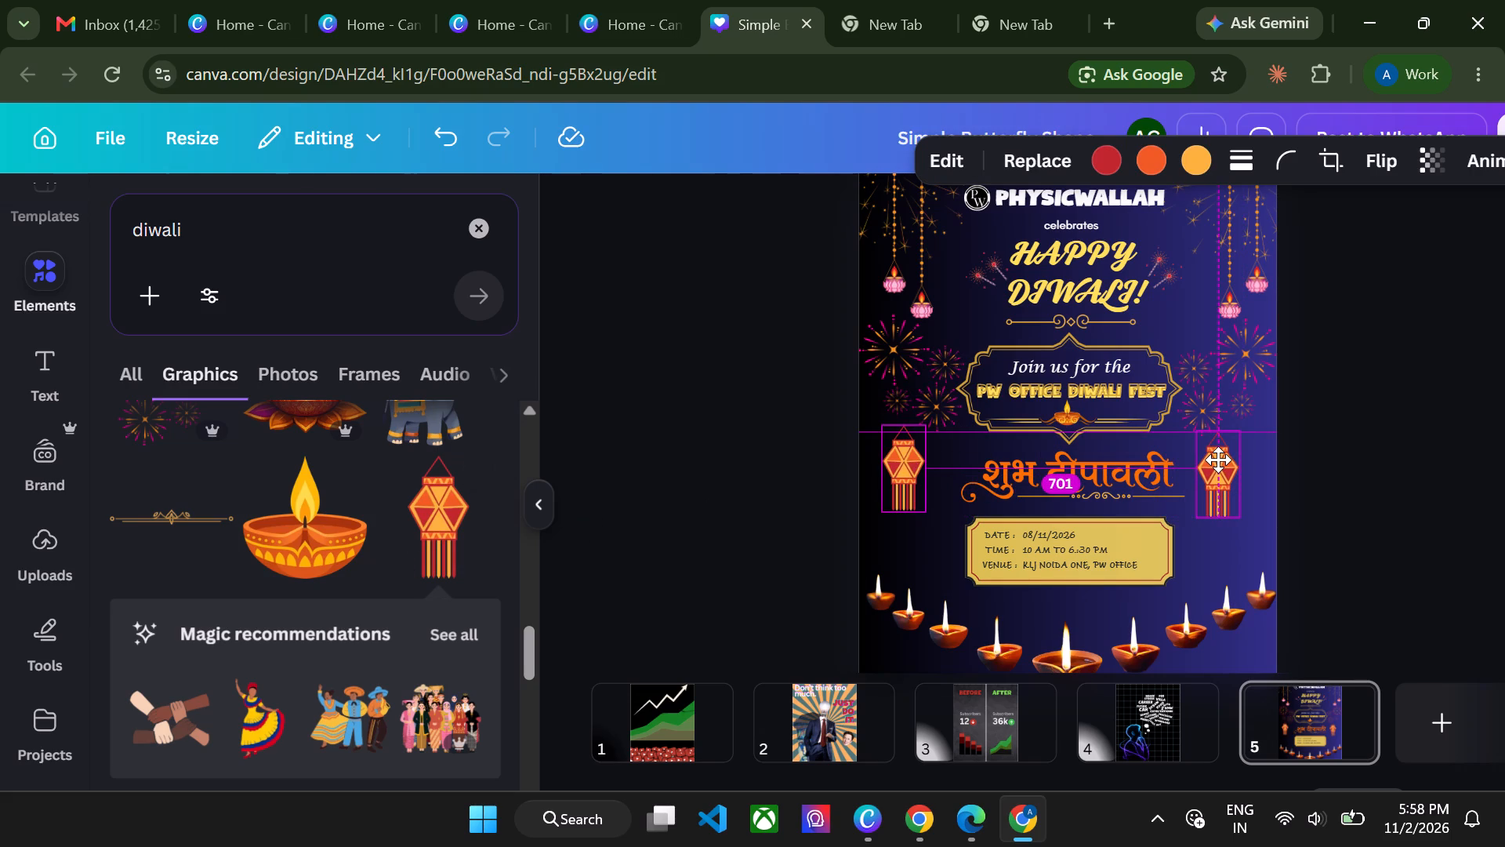
left_click_drag(1218, 460, 1228, 460, "alt")
left_click(1376, 450)
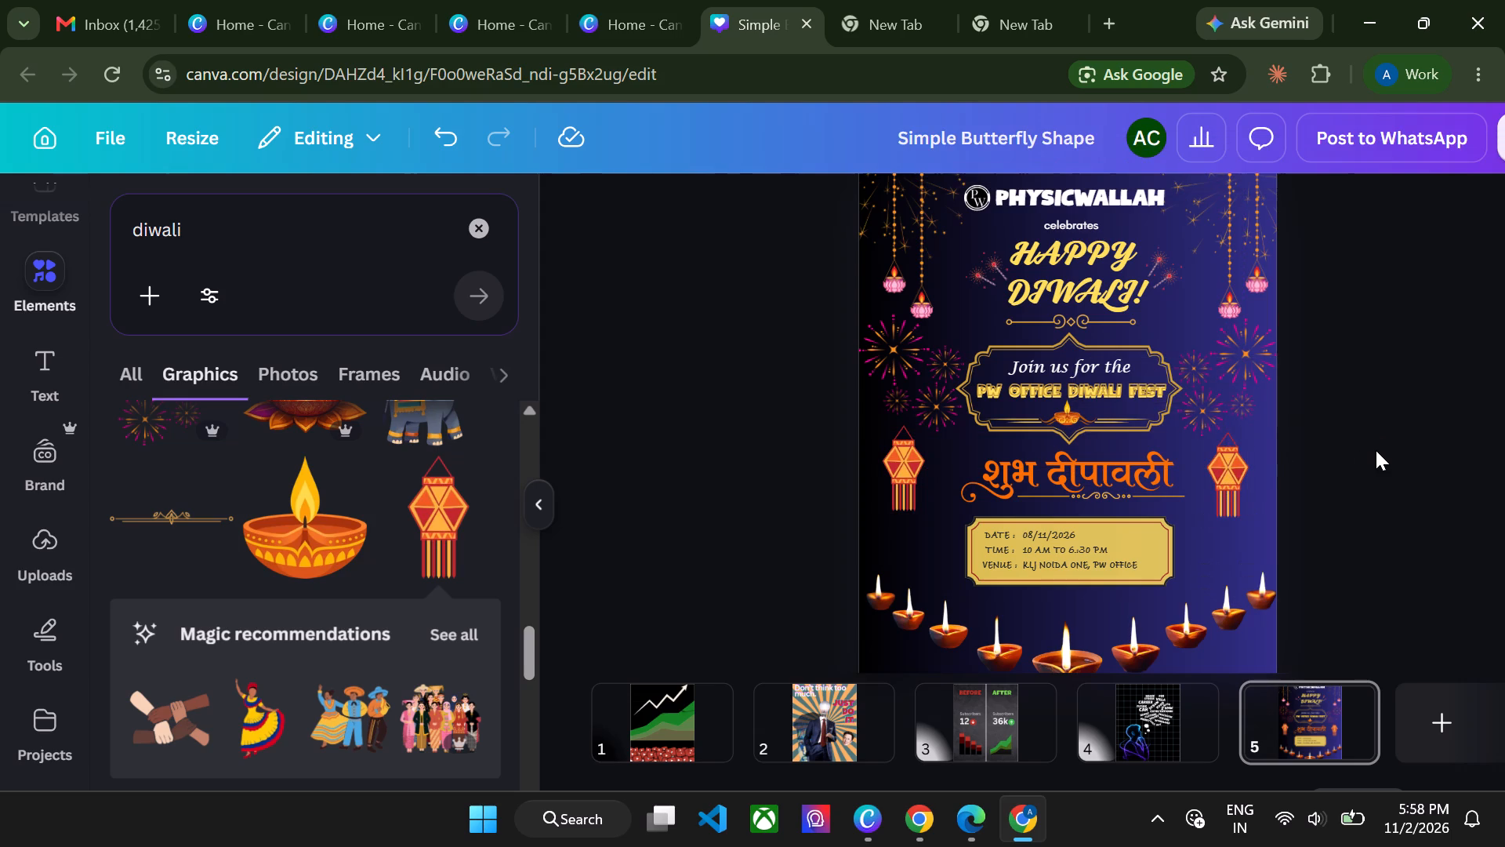
Lower the transparency value of the lantern left of the Hindi greeting to about 82.
left_click(917, 460)
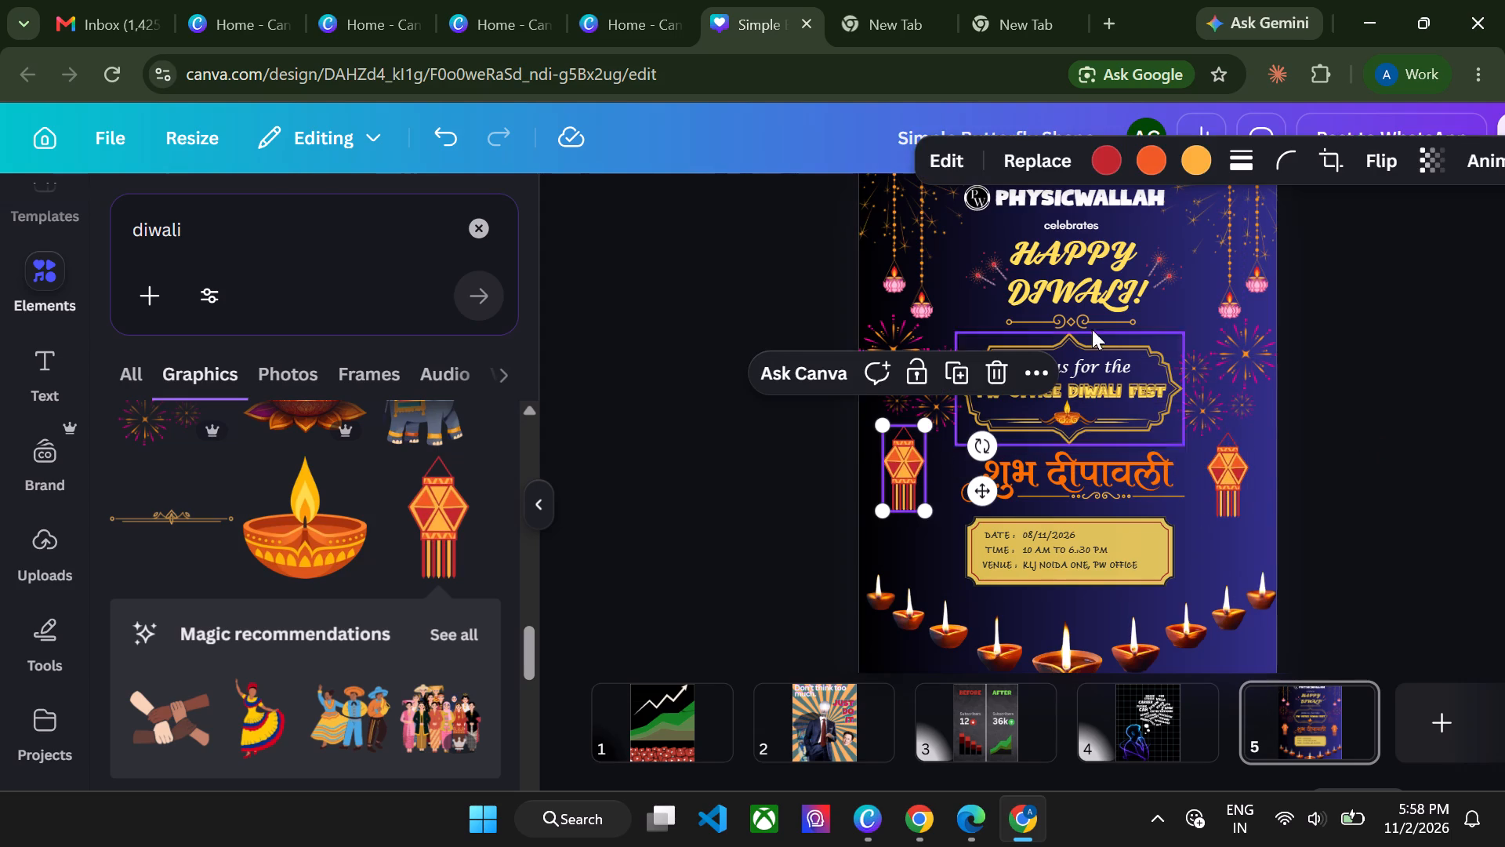
left_click(1437, 167)
left_click_drag(1394, 261, 1362, 261)
Set the transparency value of the lantern right of the Hindi greeting to 82, matching the other lantern.
left_click(1236, 460)
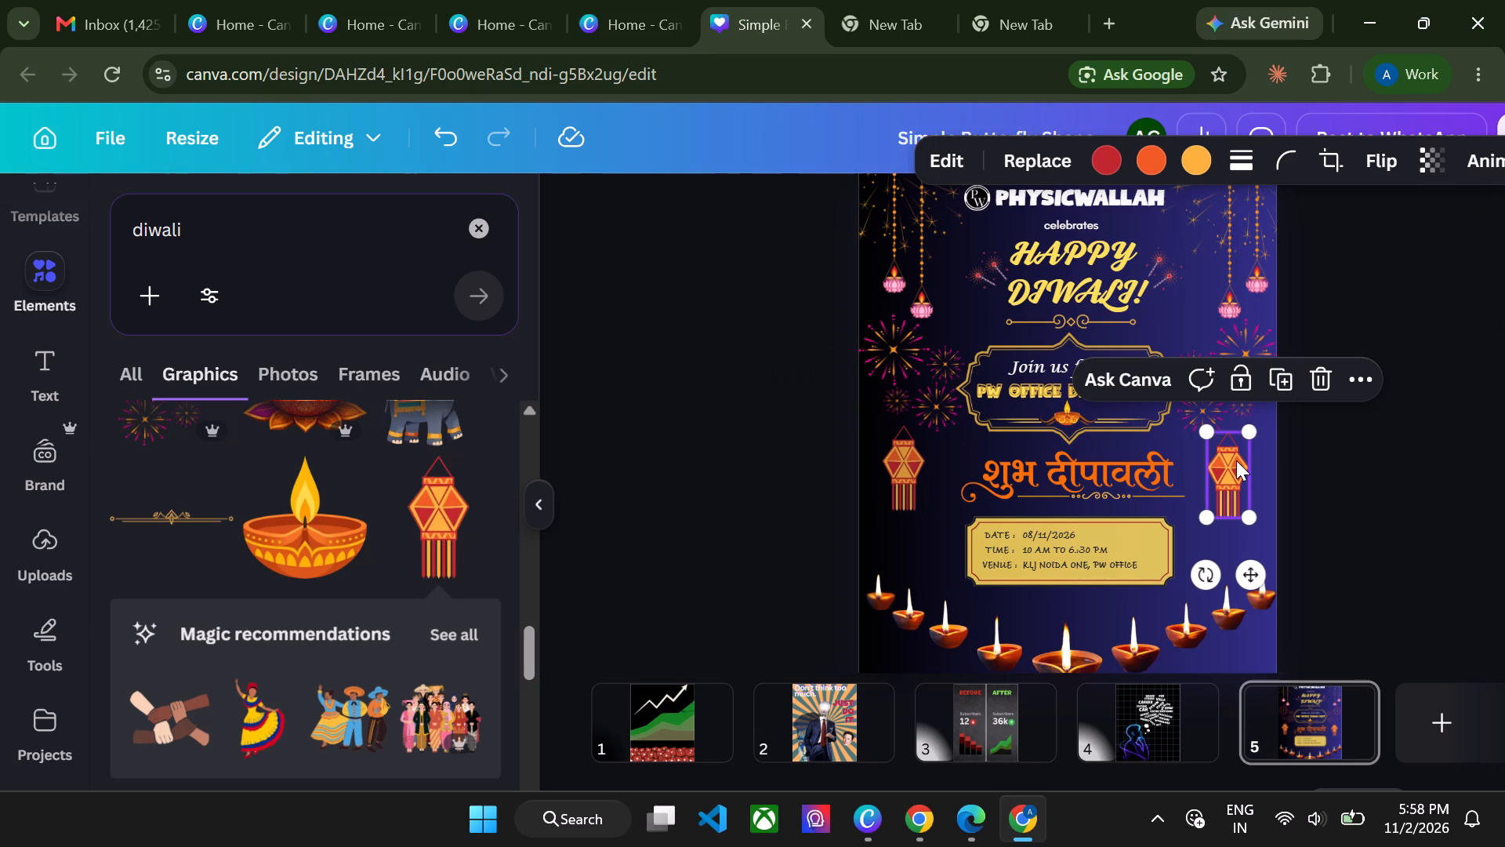
left_click(902, 492)
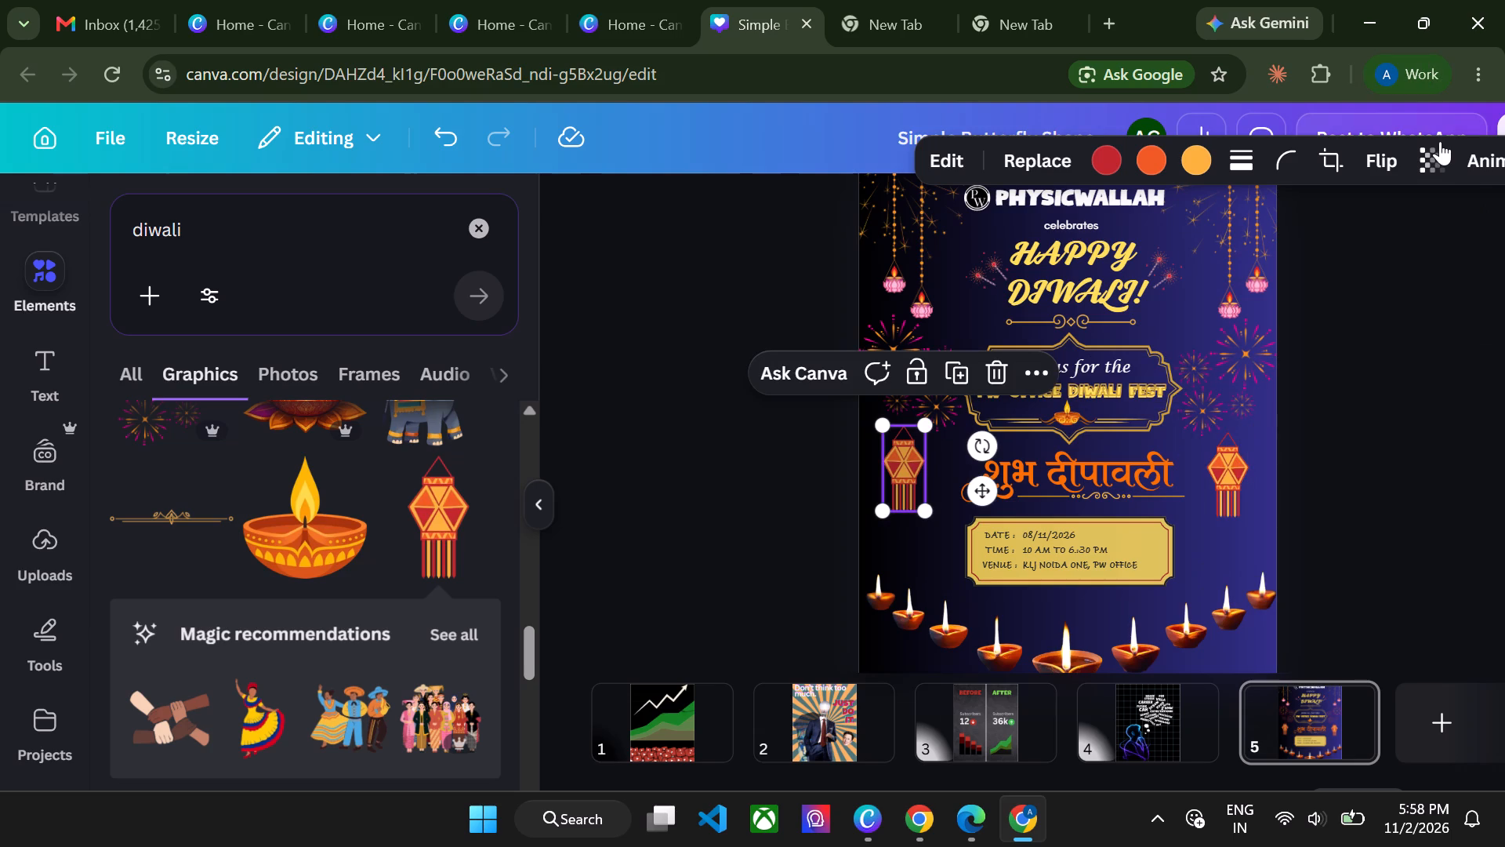
left_click(1440, 152)
left_click(1237, 496)
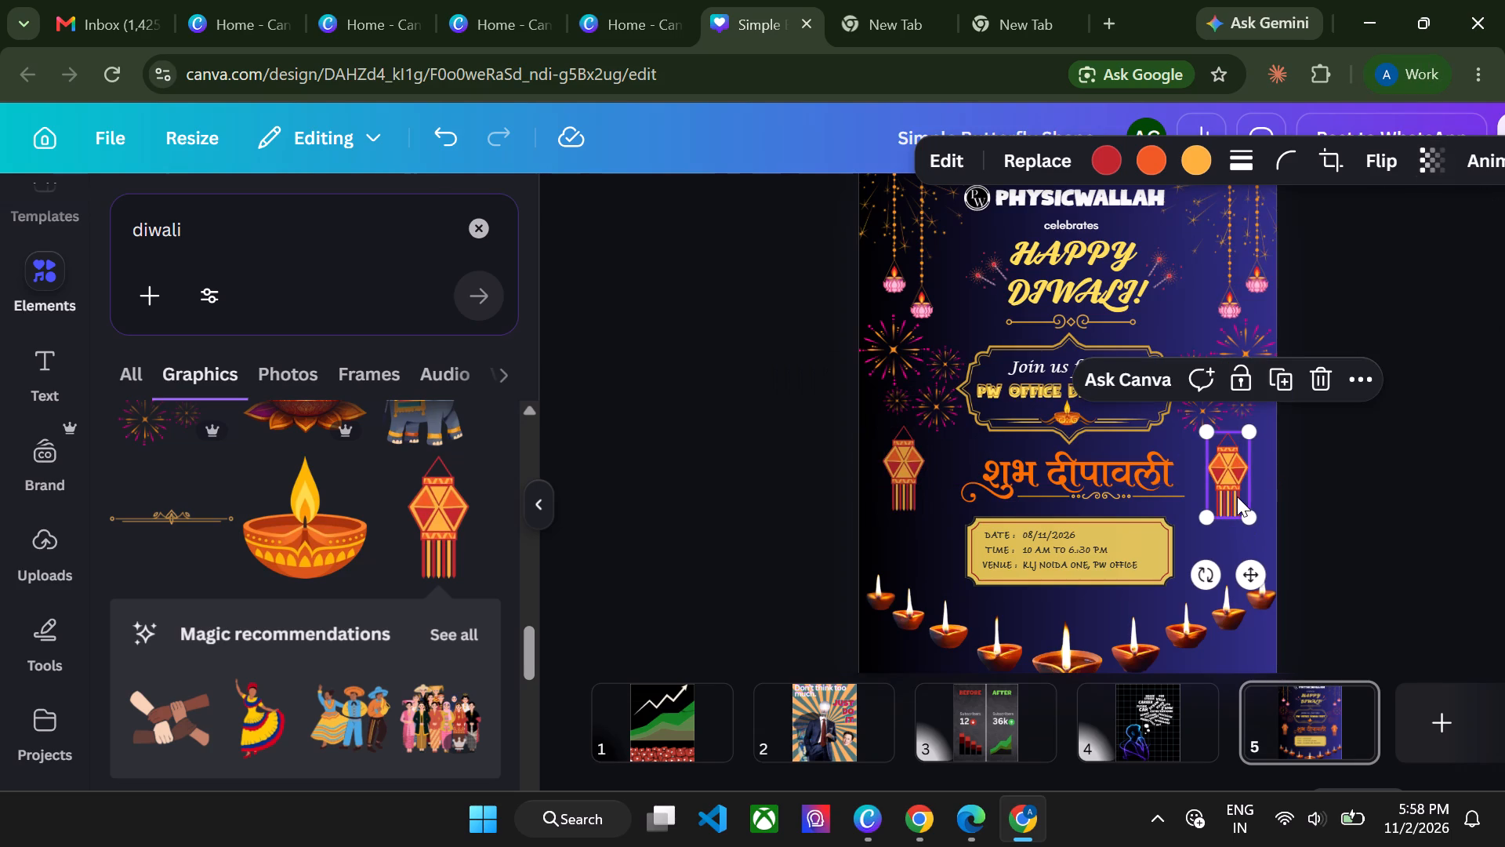
left_click(1434, 152)
left_click(1467, 256)
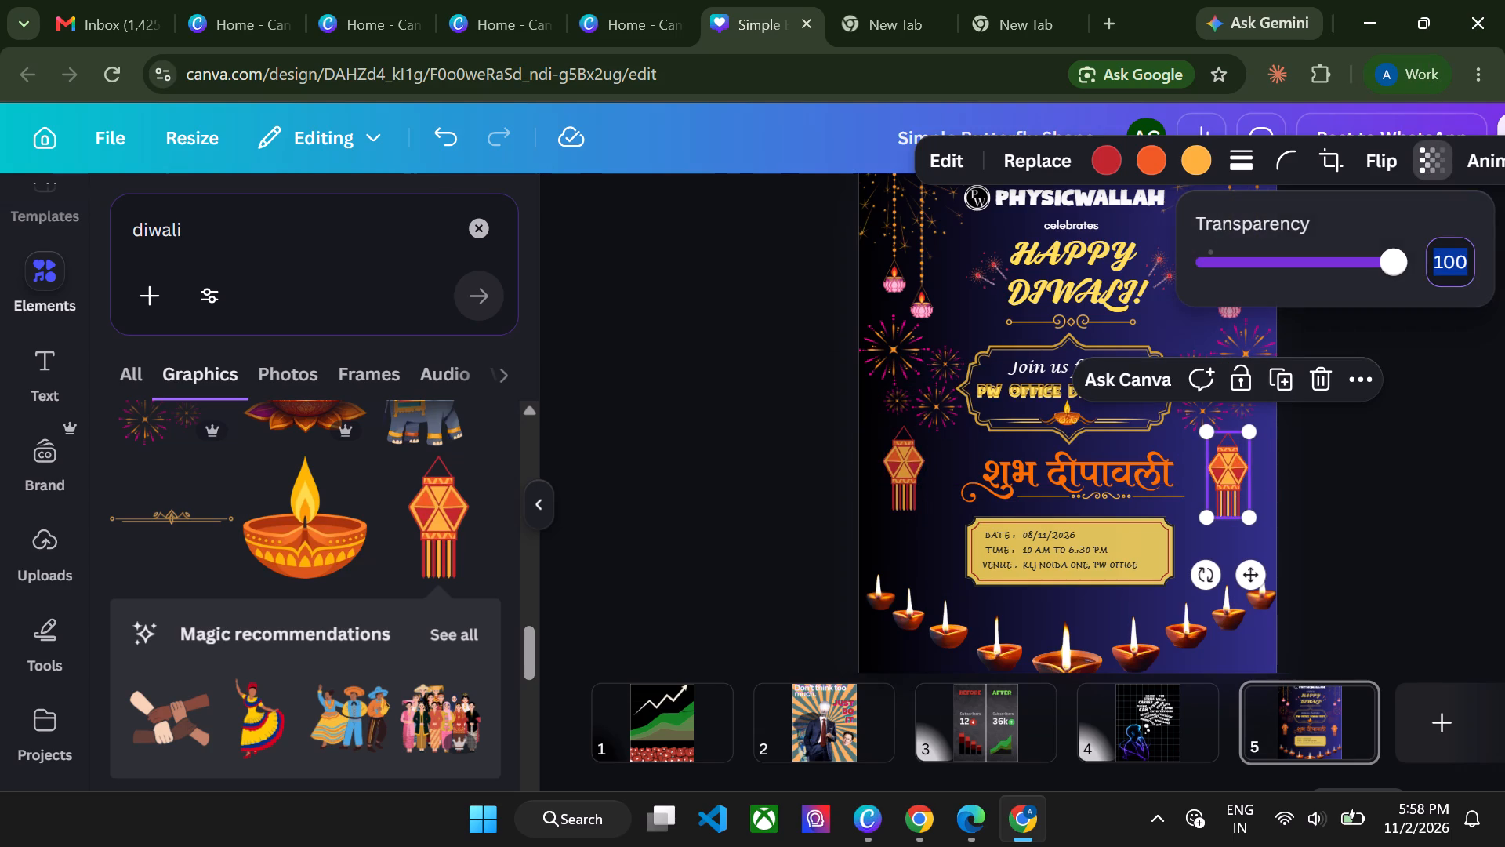
type("82")
key("Return")
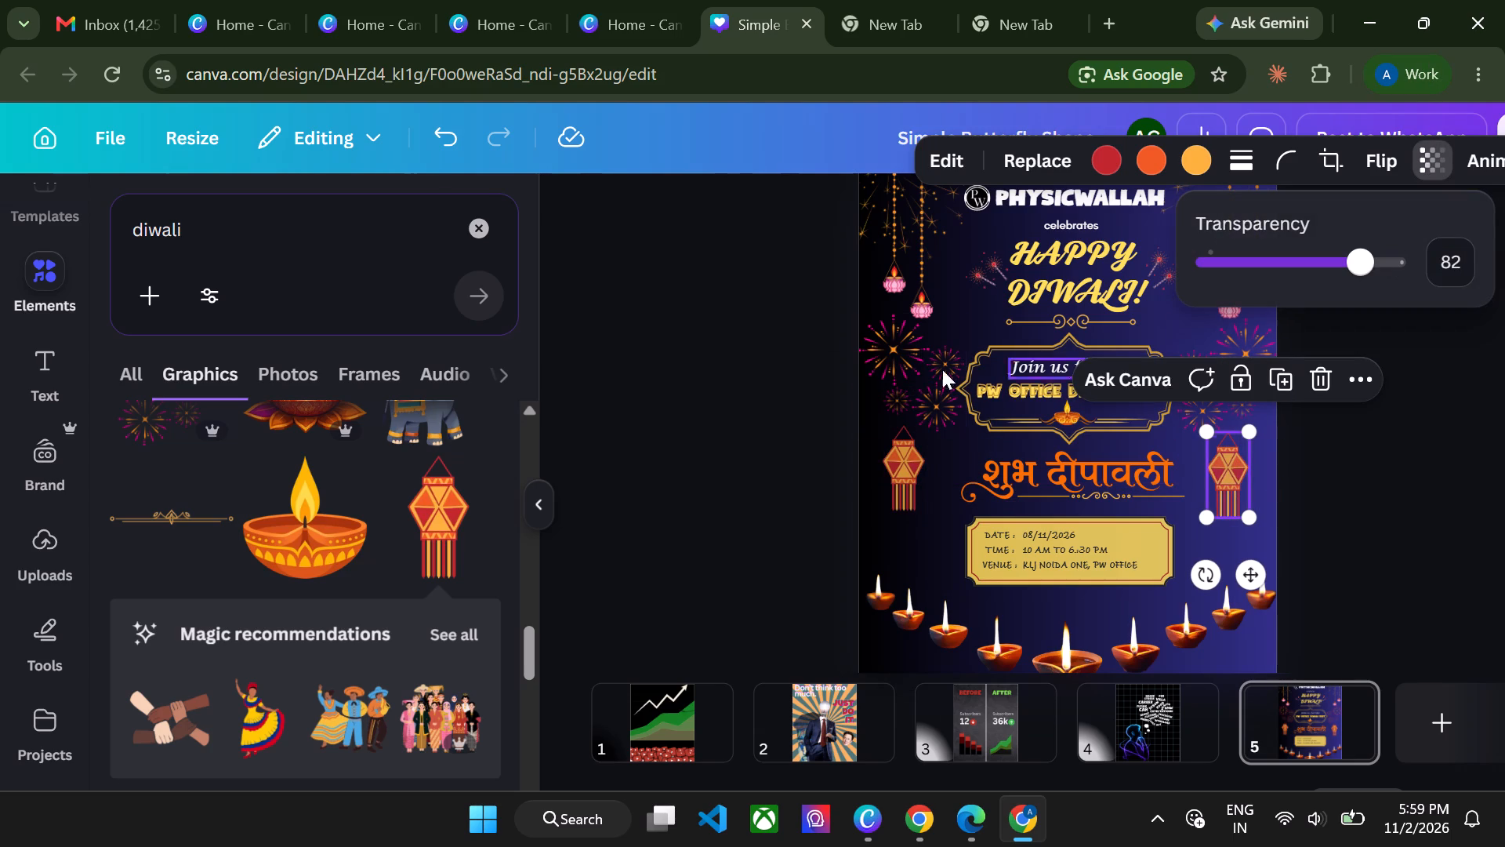
double_click(774, 407)
Italicize the date, time and venue details text in the gold event banner.
scroll(731, 428, "down", 1)
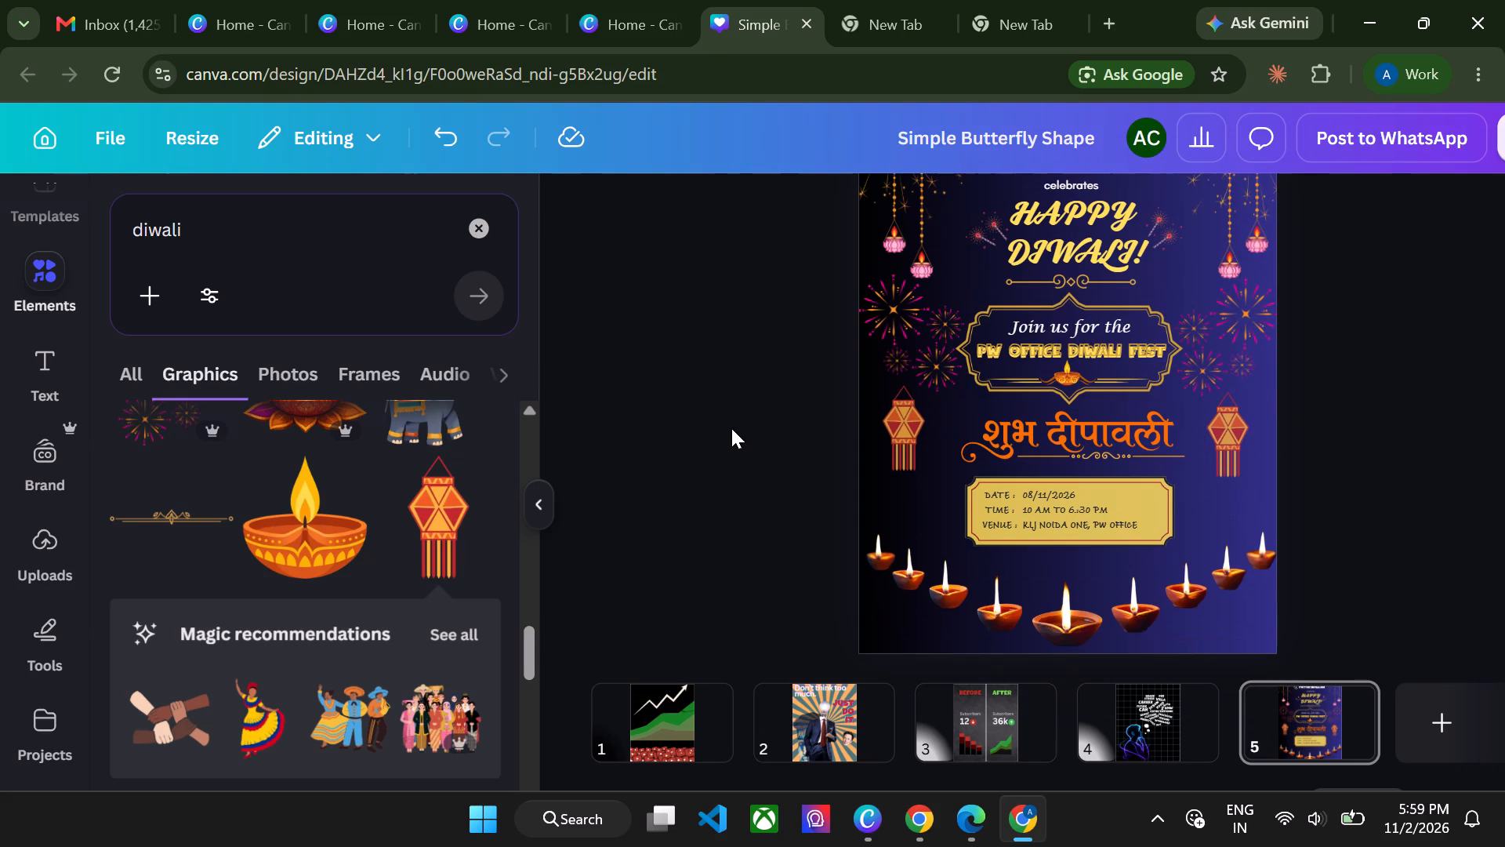
triple_click(1035, 506)
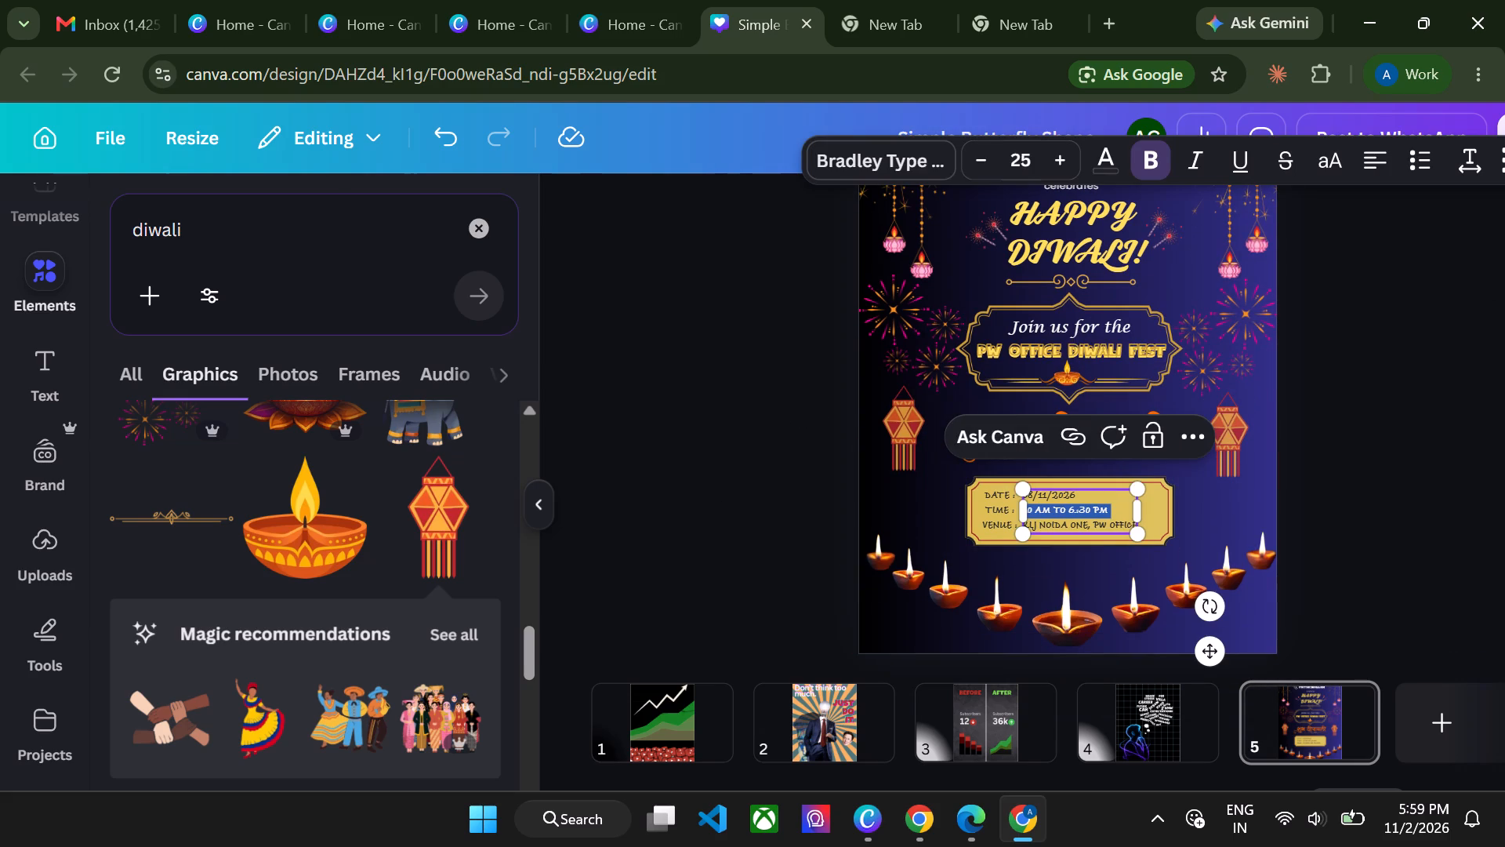
key("ctrl+a")
left_click(1191, 147)
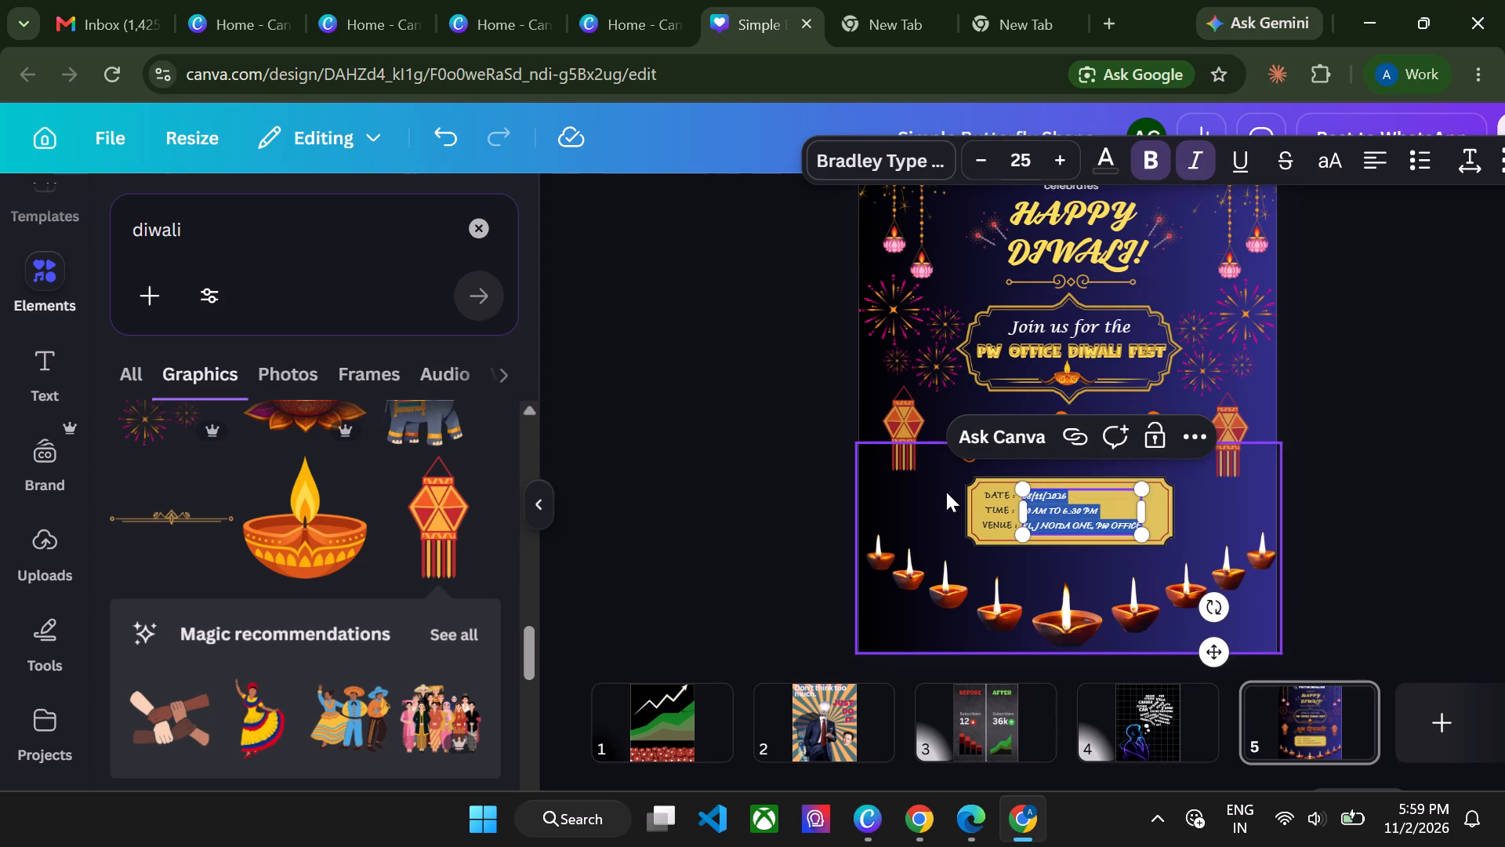
Italicize the DATE, TIME and VENUE labels in the gold event banner.
double_click(987, 499)
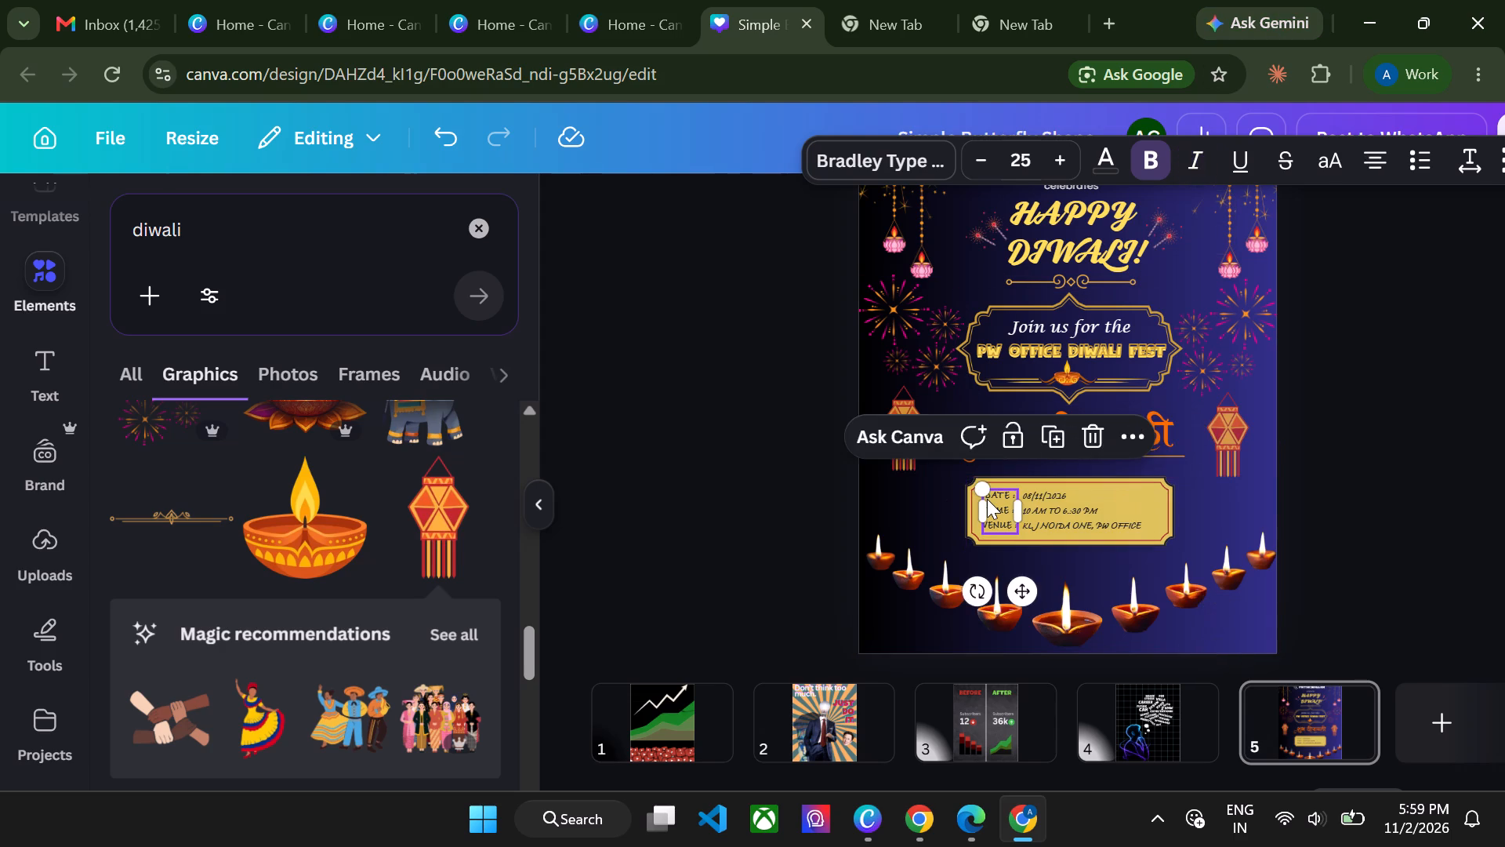
key("ctrl+a")
double_click(754, 482)
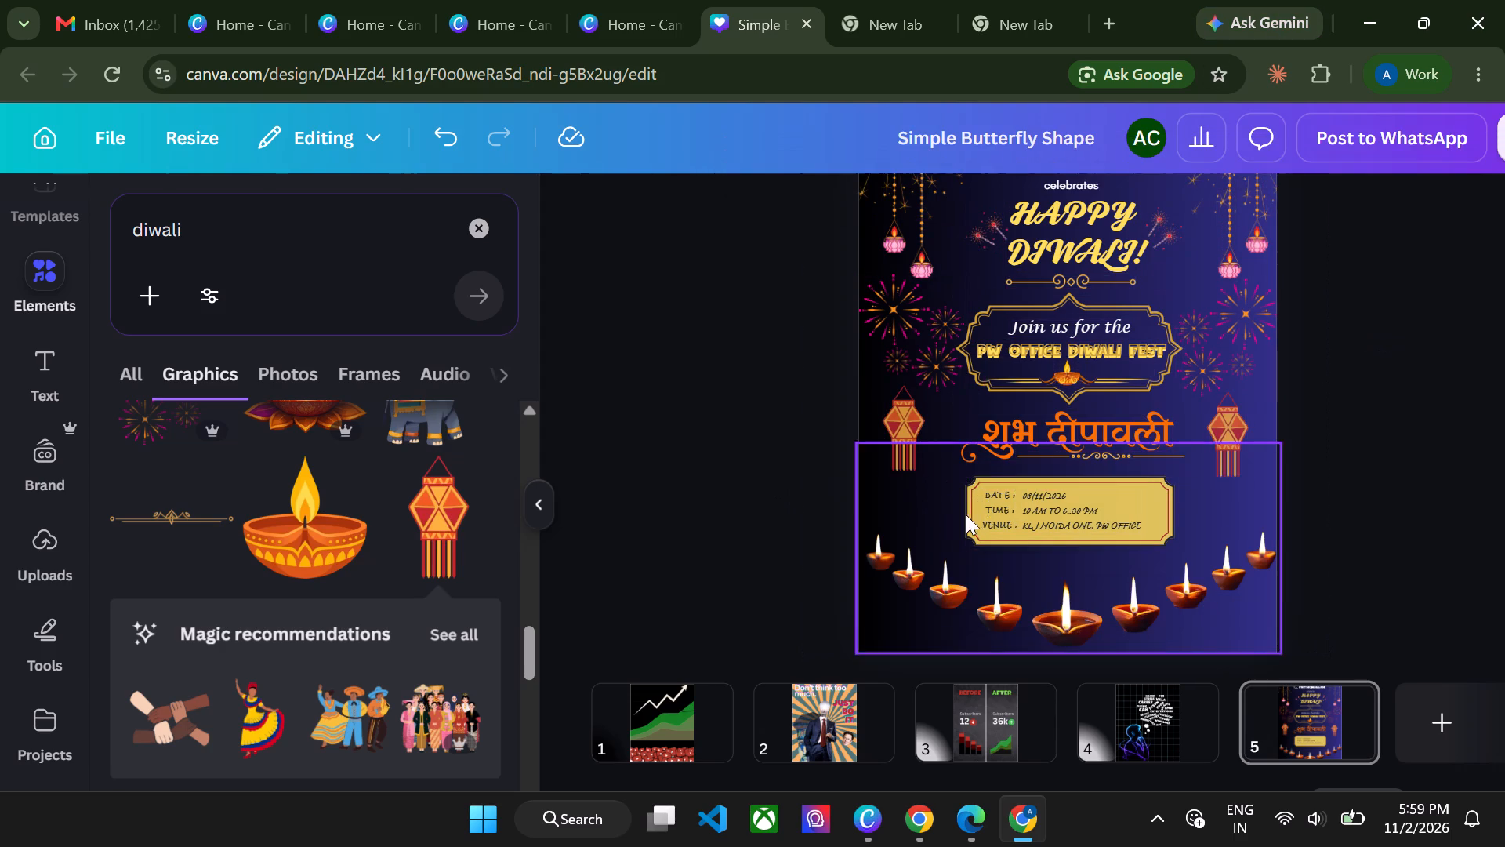
double_click(1010, 507)
key("ctrl+a")
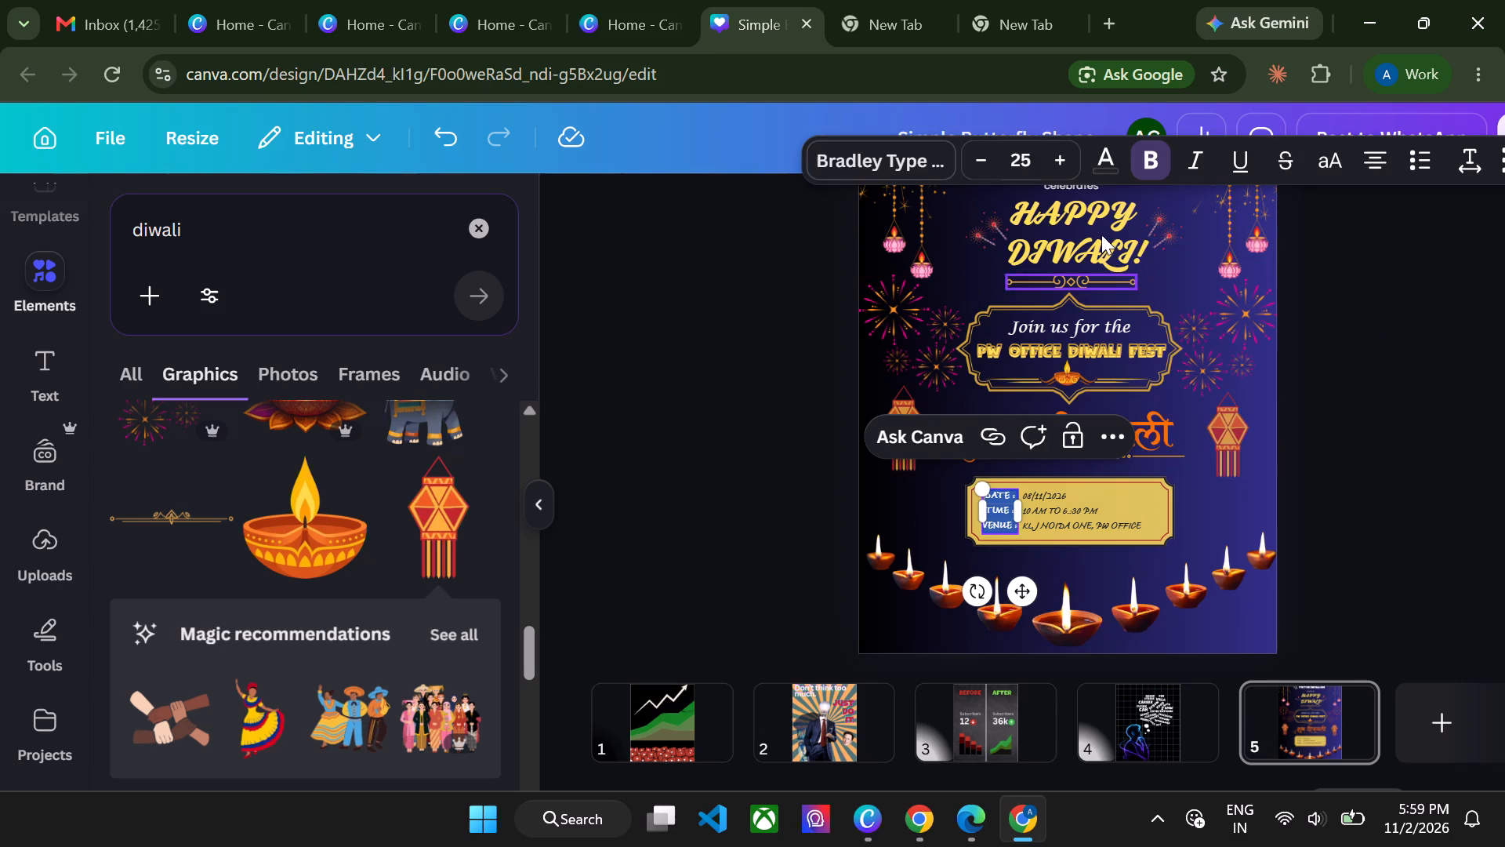
left_click(1185, 164)
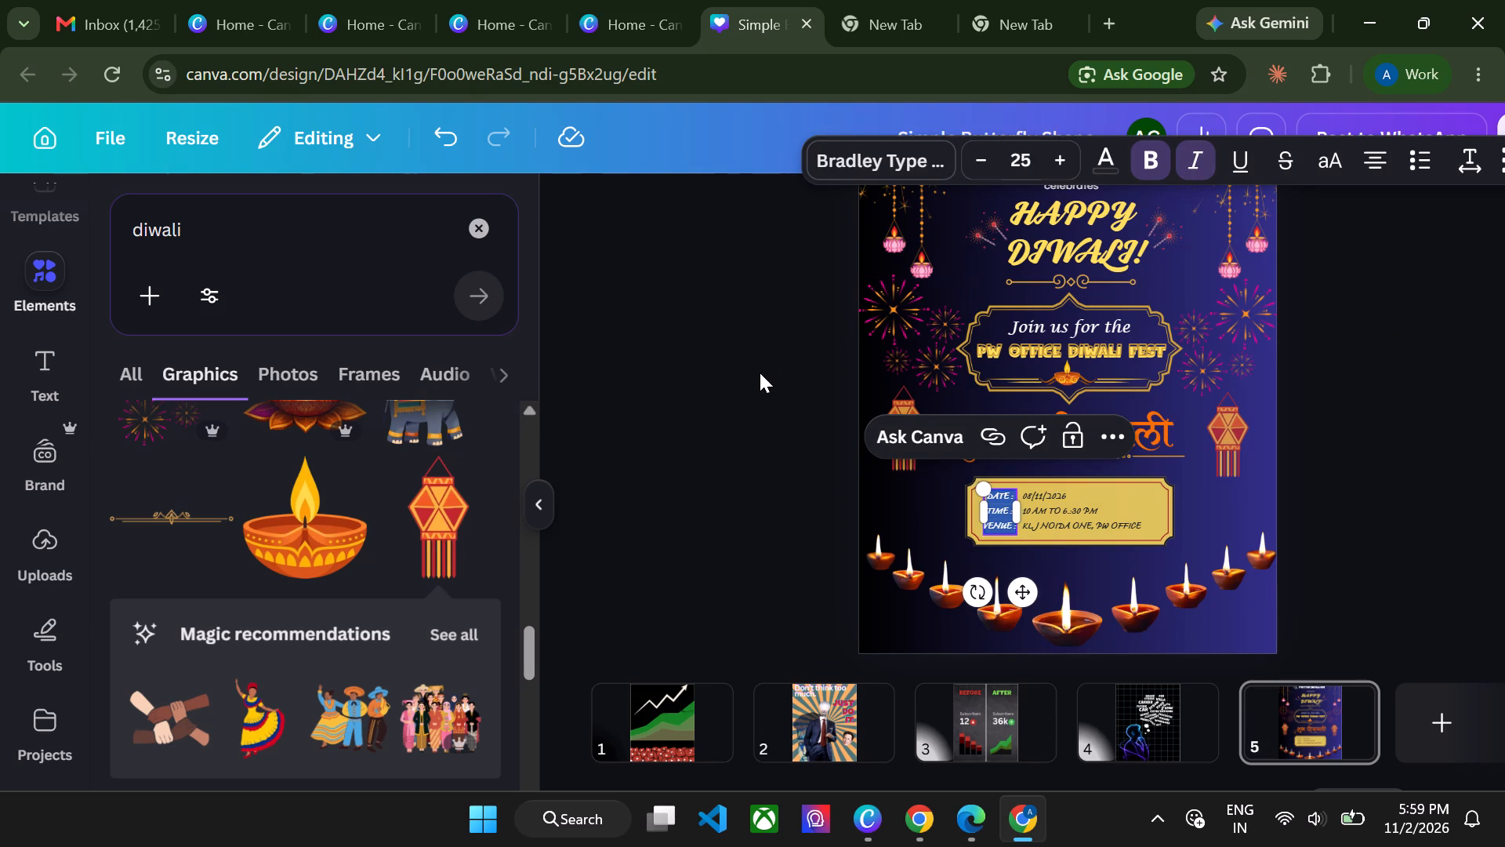
left_click(760, 373)
Add the Red Lotus Tip Durga Arch from the diwali graphics to the poster.
scroll(181, 588, "down", 1)
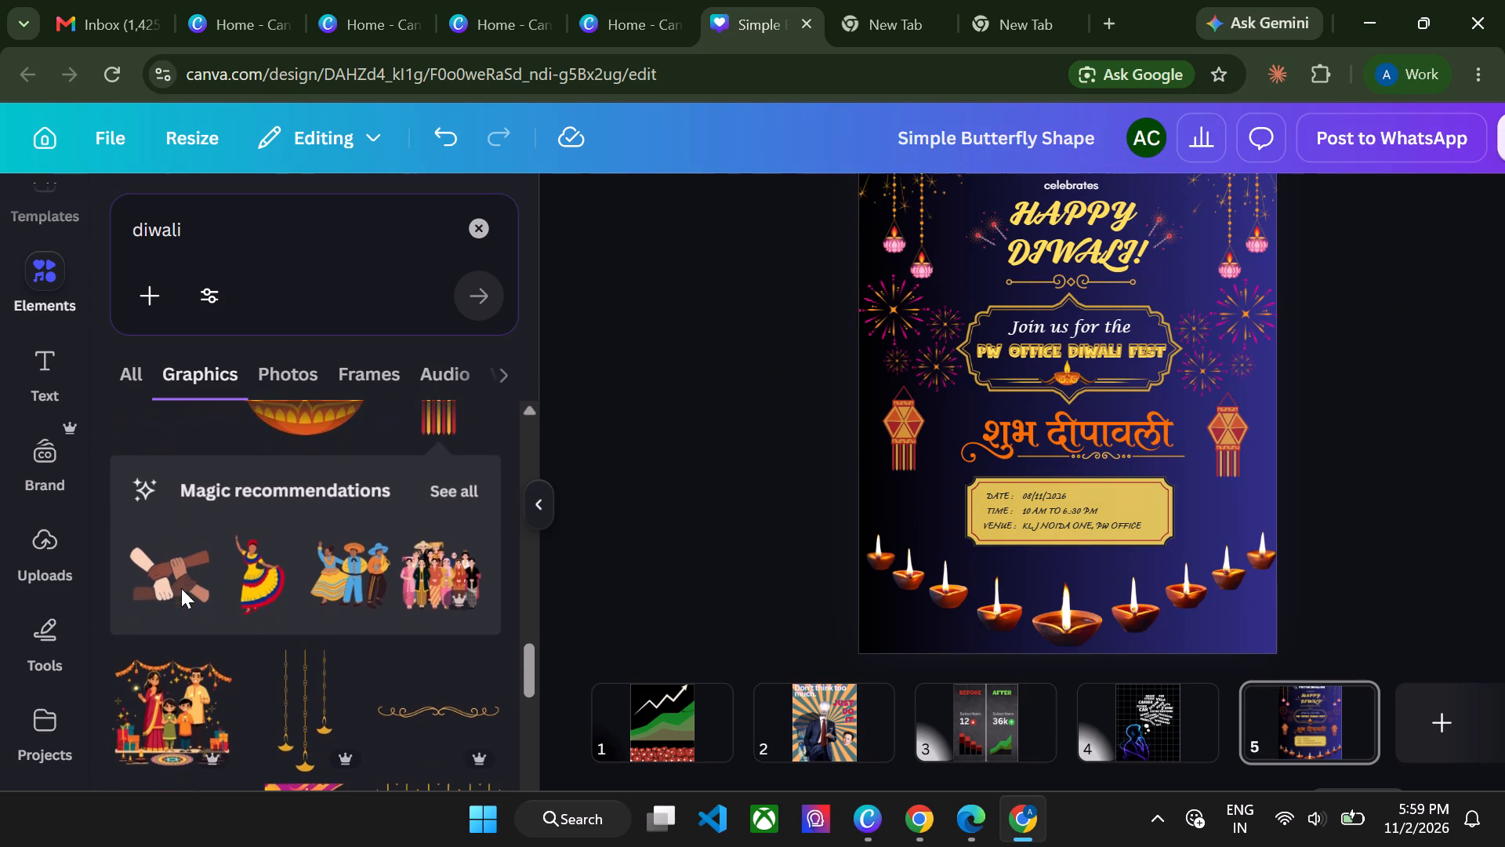
scroll(237, 588, "down", 2)
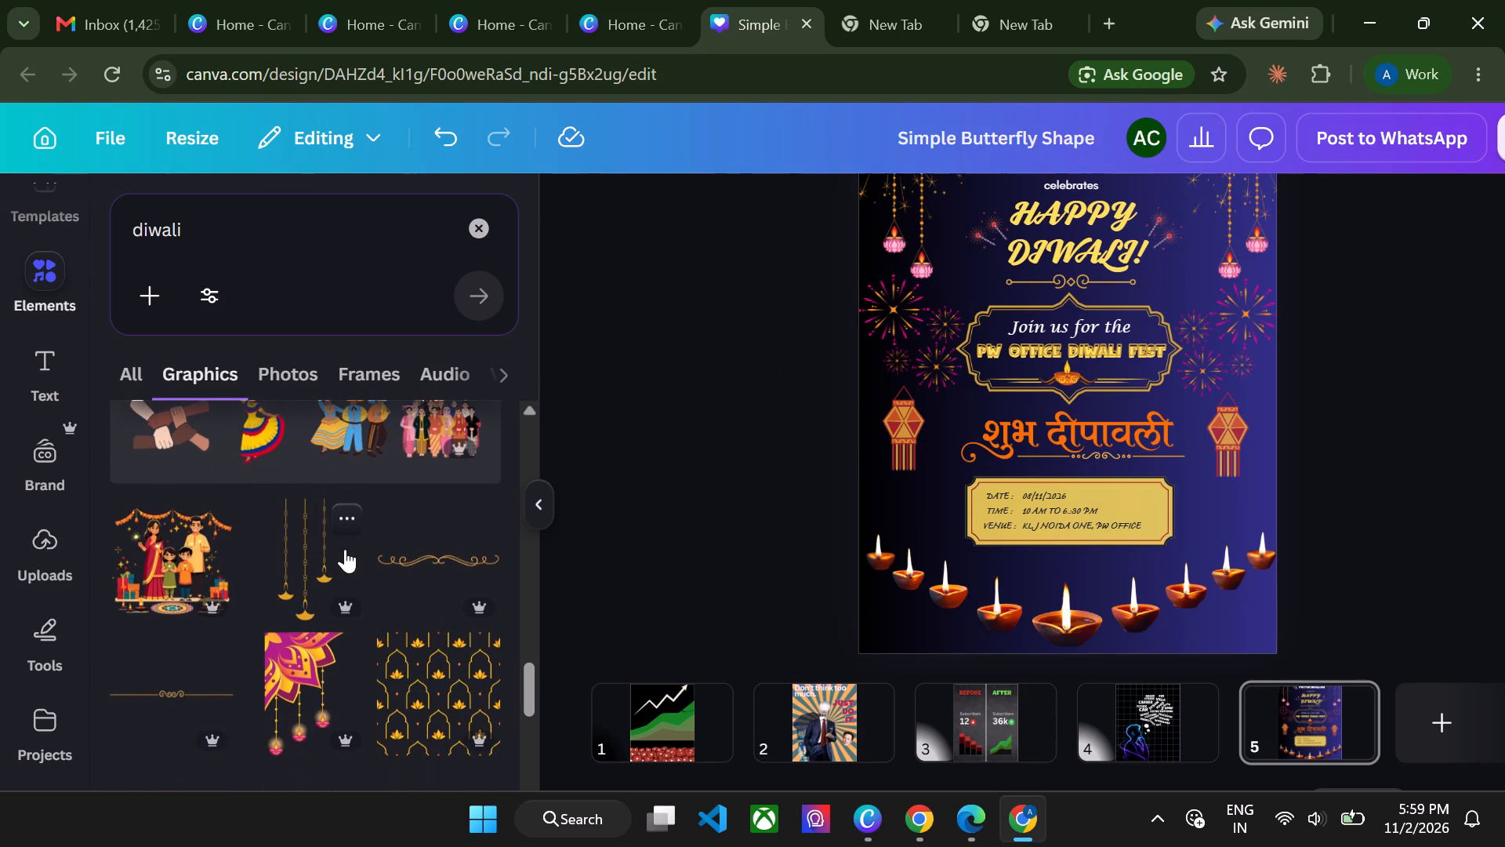
scroll(345, 549, "down", 1)
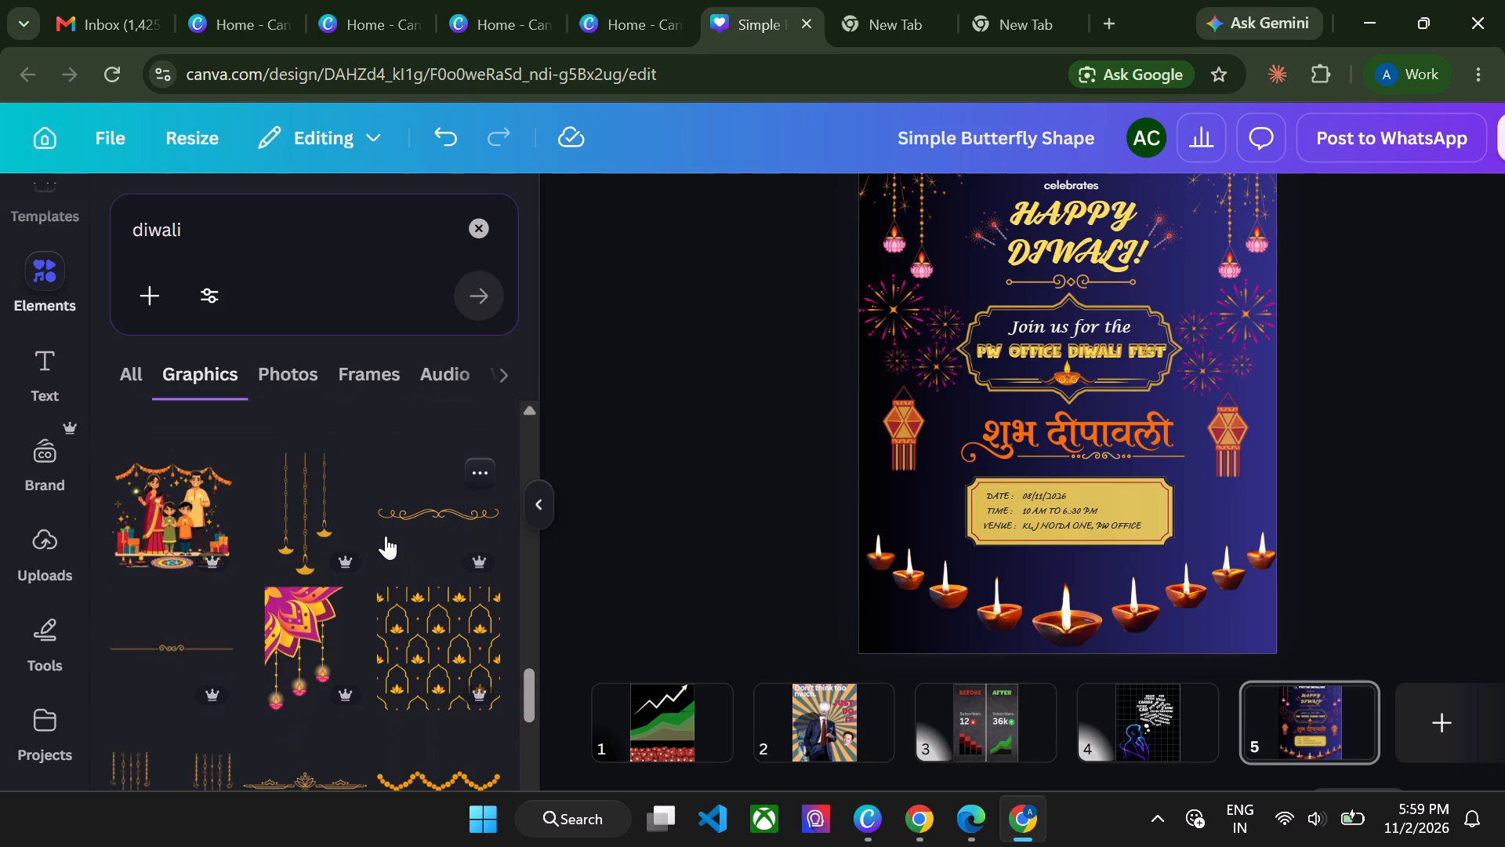
scroll(386, 536, "down", 1)
scroll(478, 550, "down", 1)
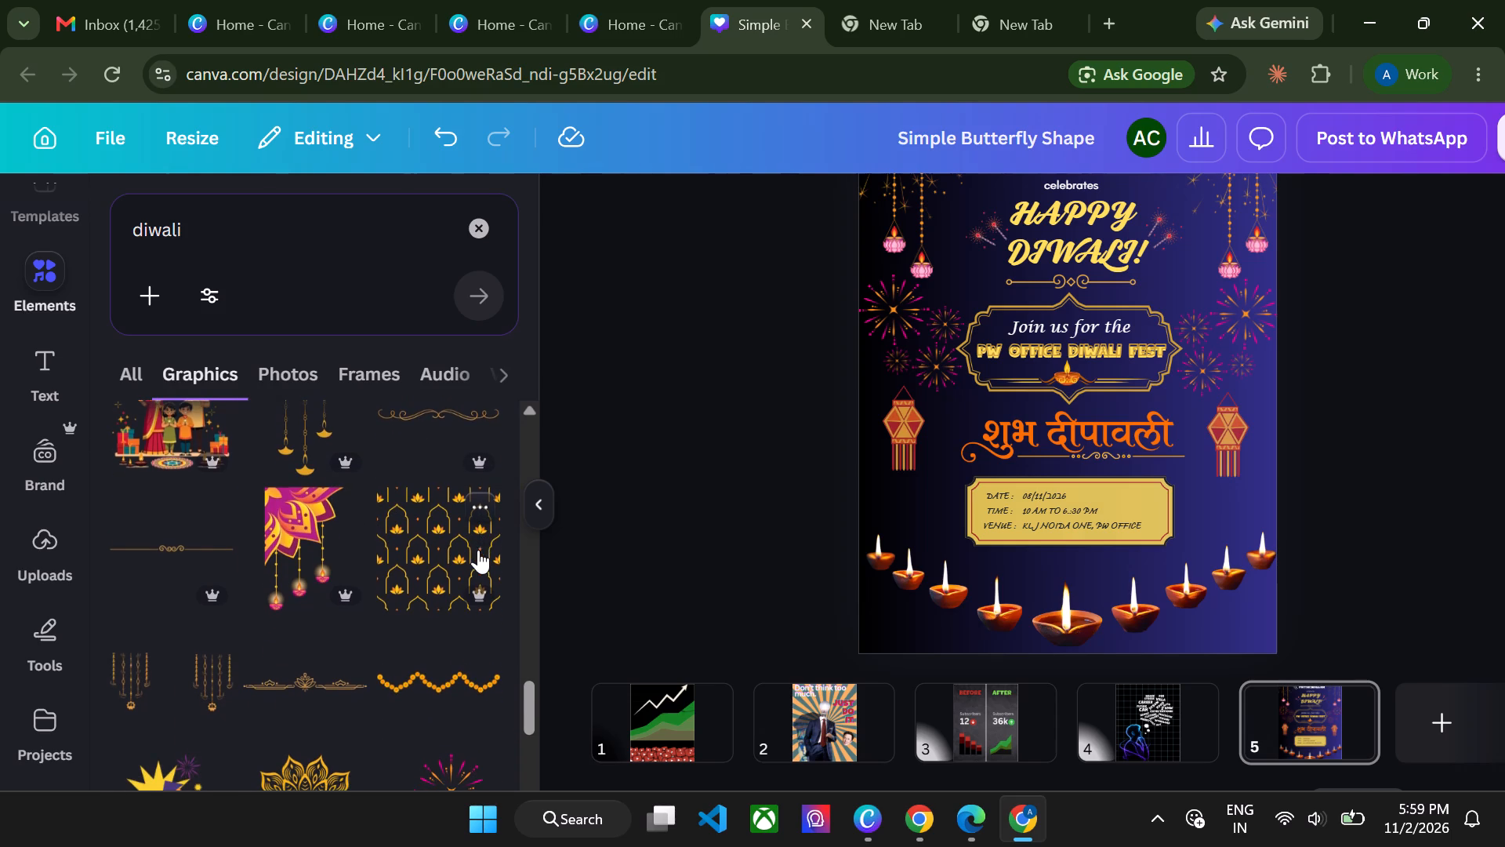
scroll(406, 558, "down", 1)
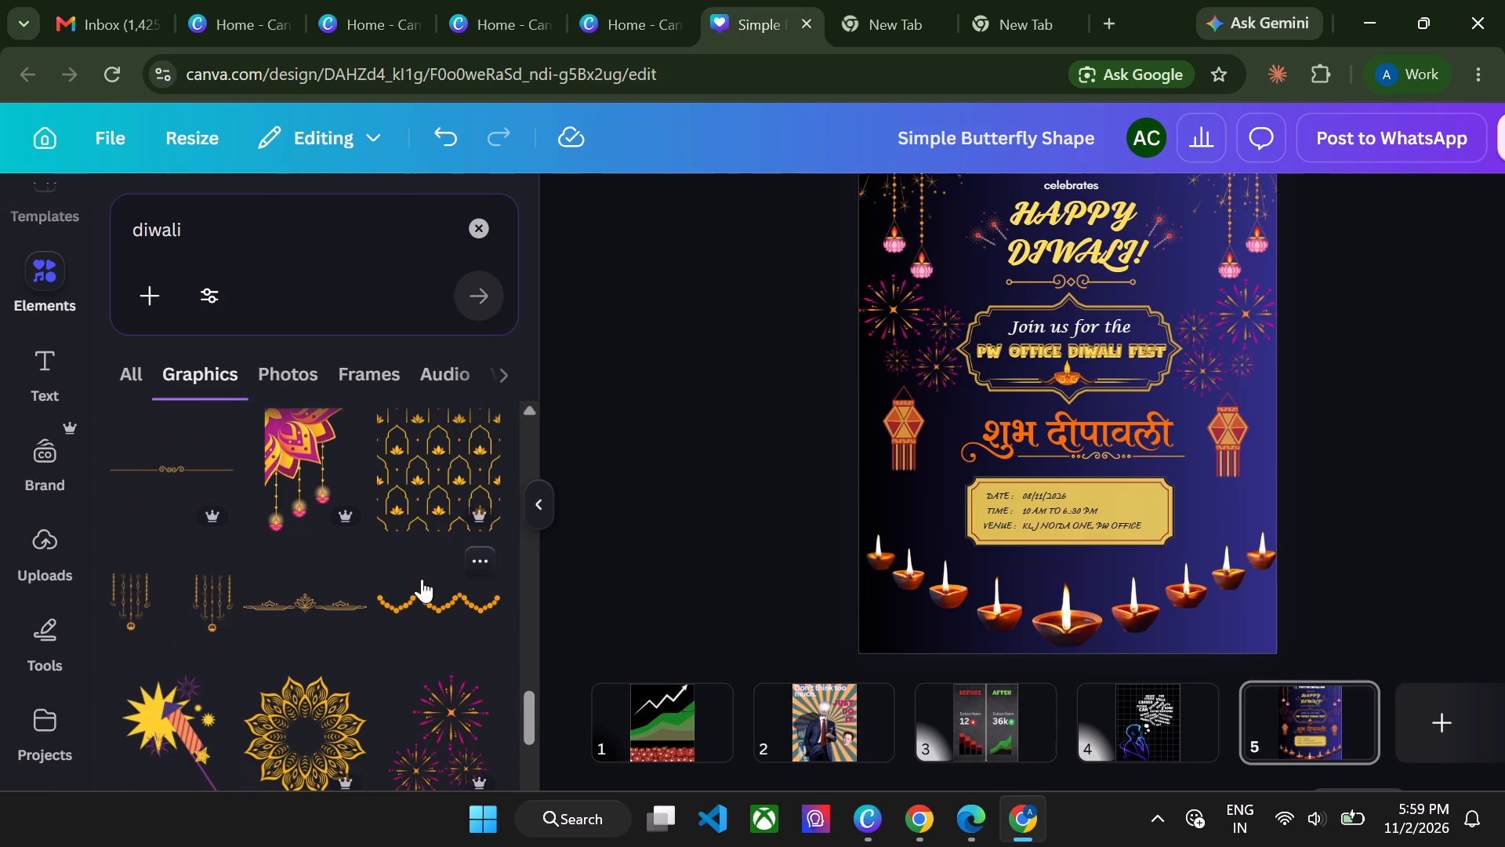
scroll(422, 579, "down", 1)
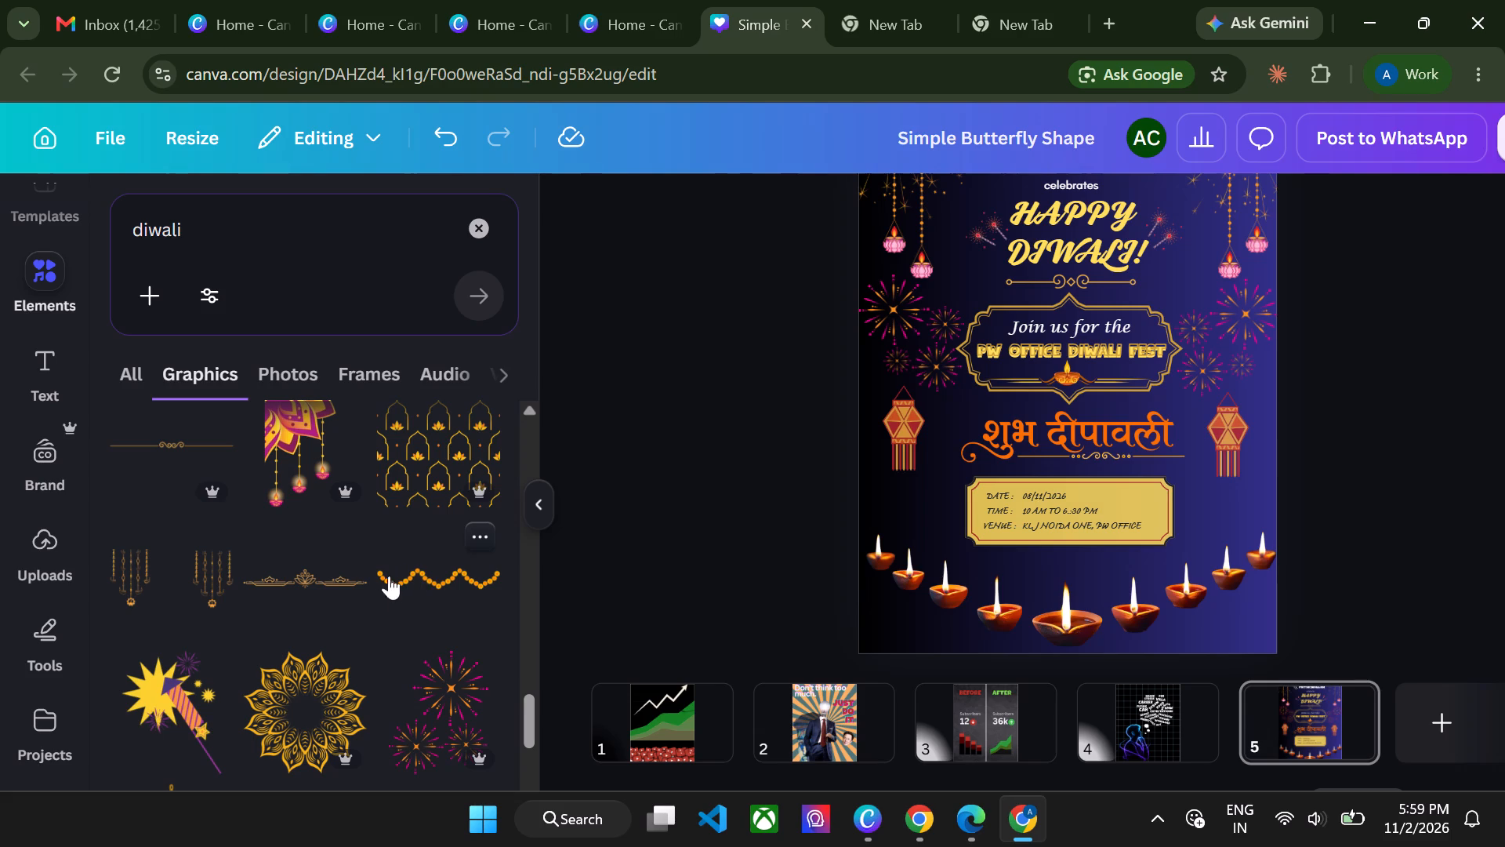
scroll(374, 599, "down", 3)
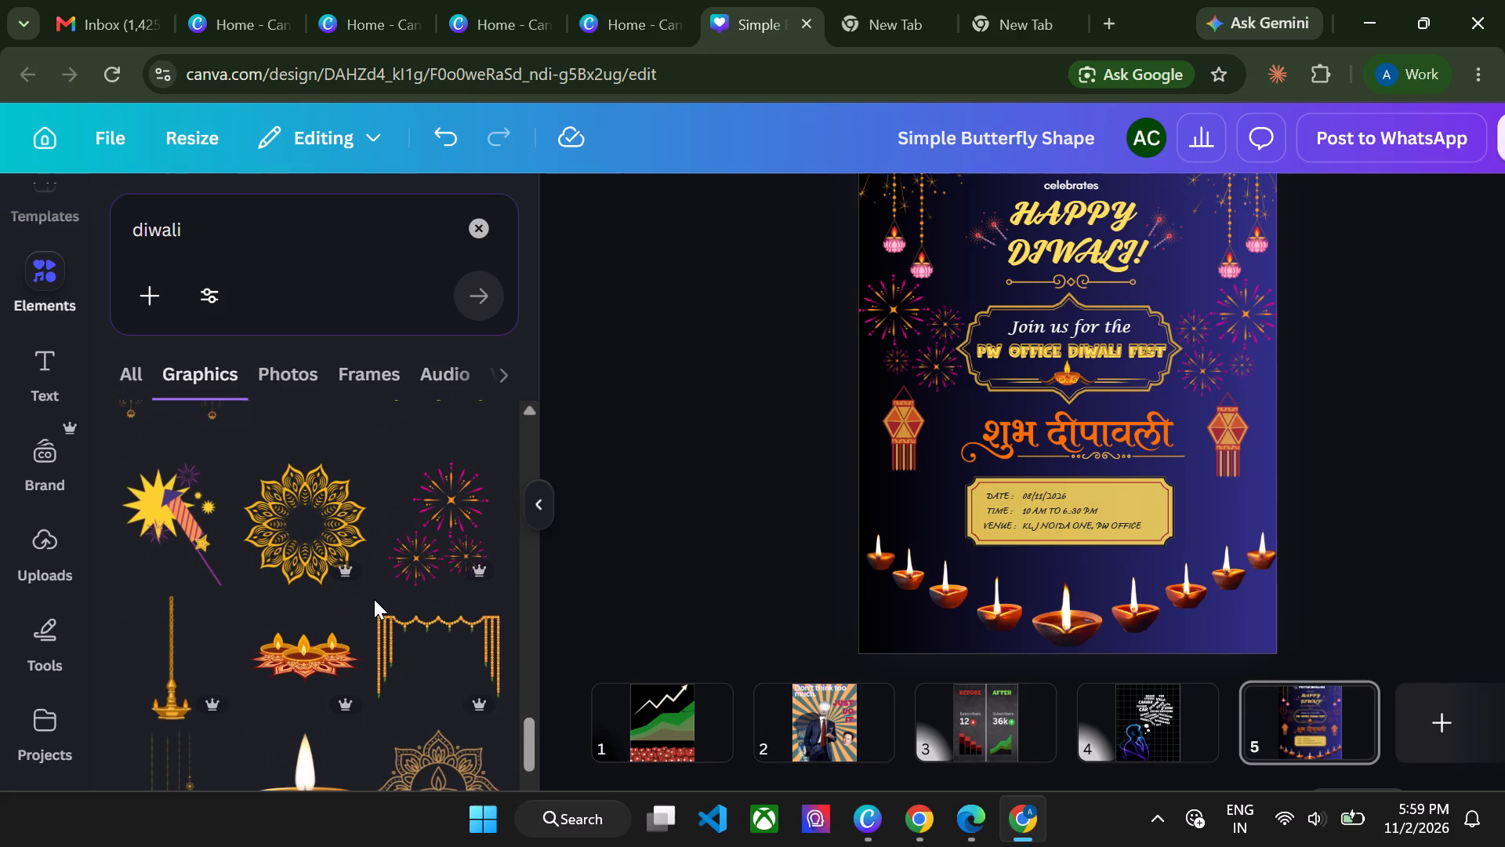
scroll(374, 599, "down", 3)
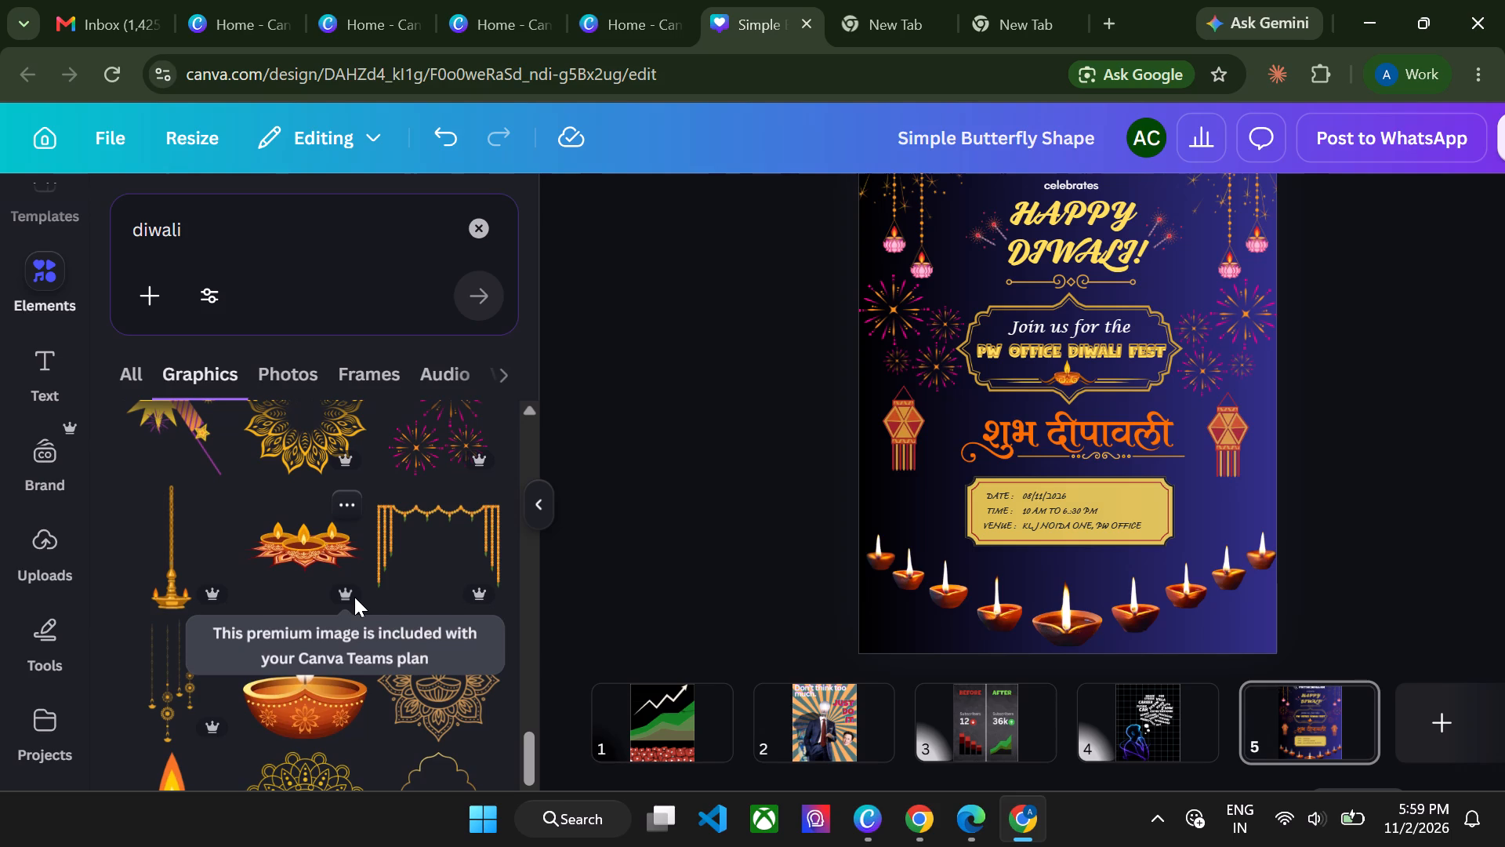
scroll(354, 597, "down", 2)
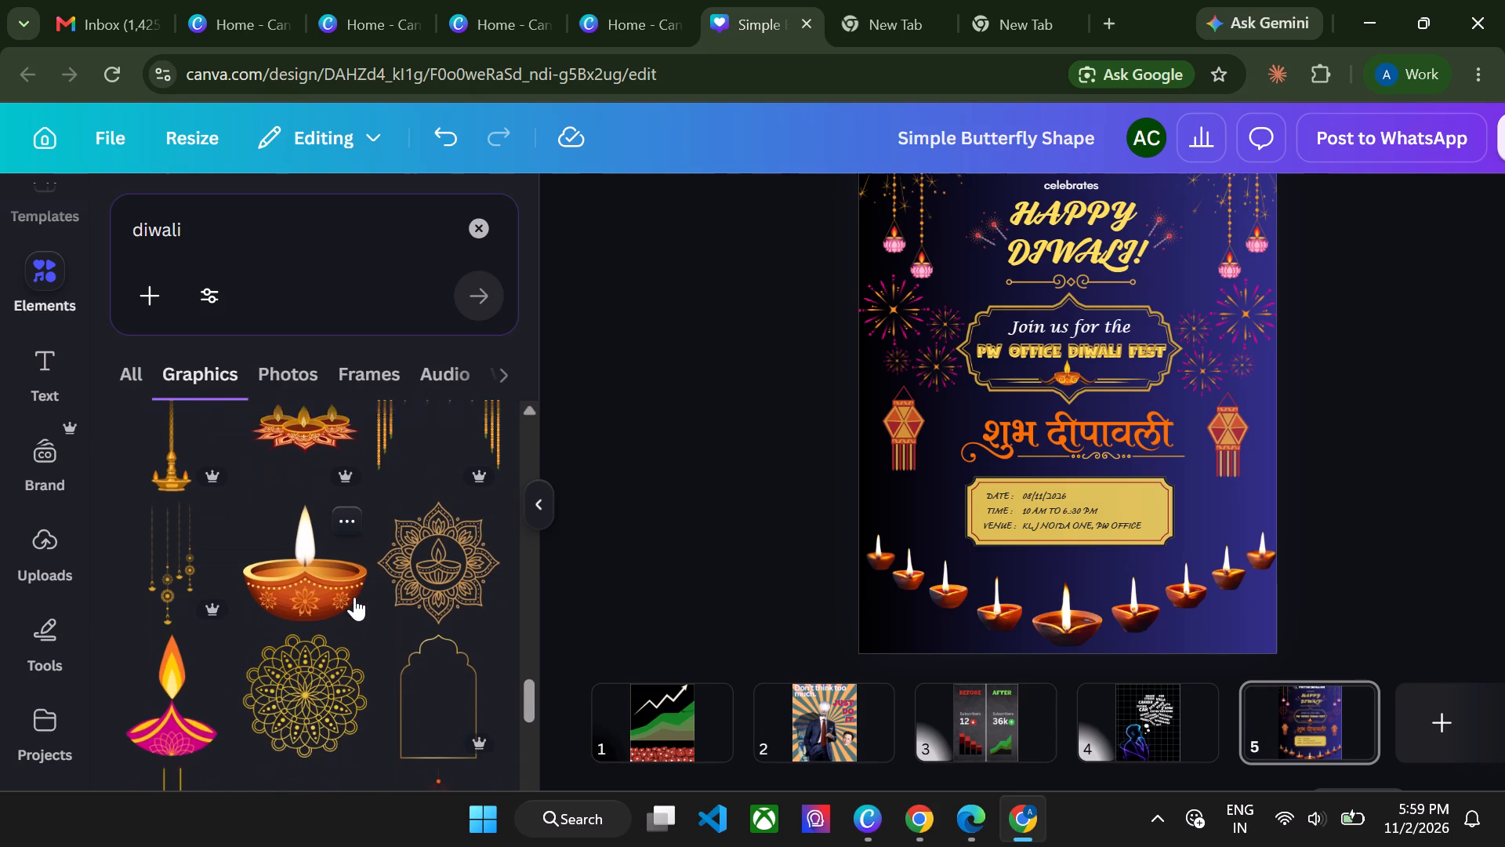
scroll(354, 597, "down", 3)
scroll(304, 535, "down", 2)
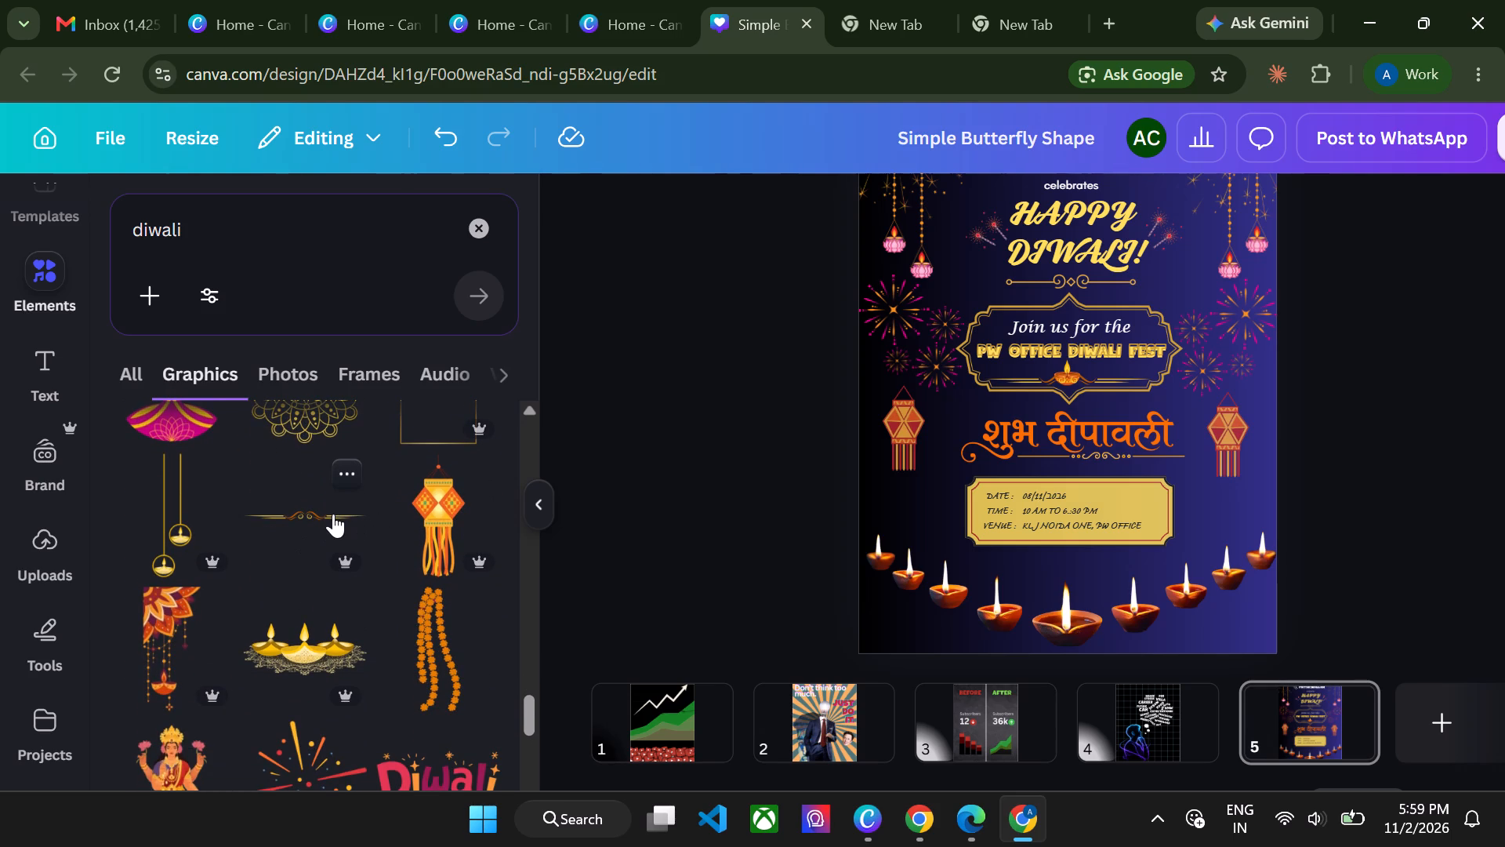
scroll(306, 522, "down", 1)
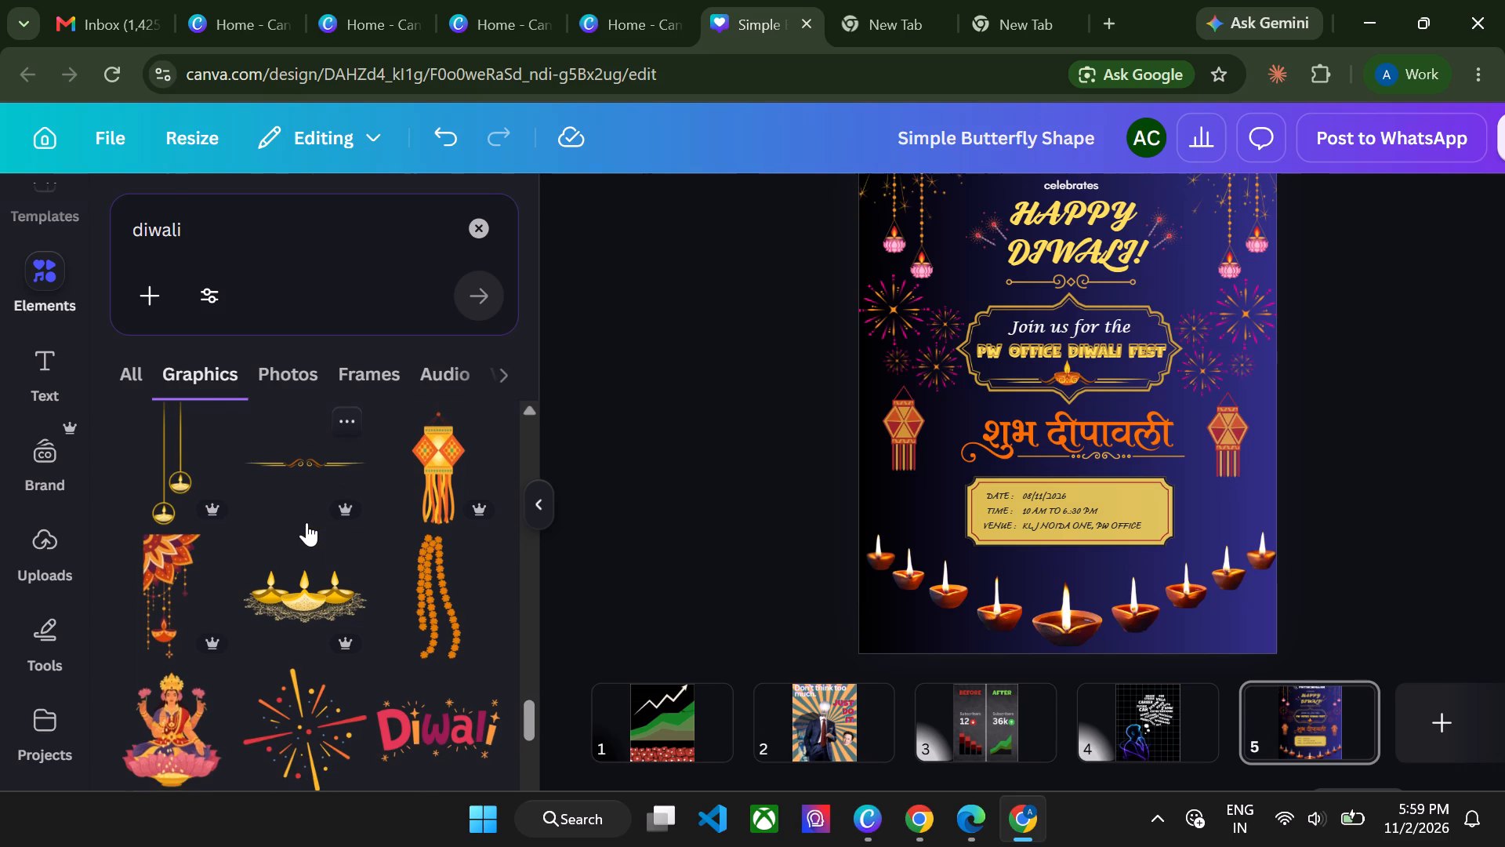
scroll(306, 522, "down", 3)
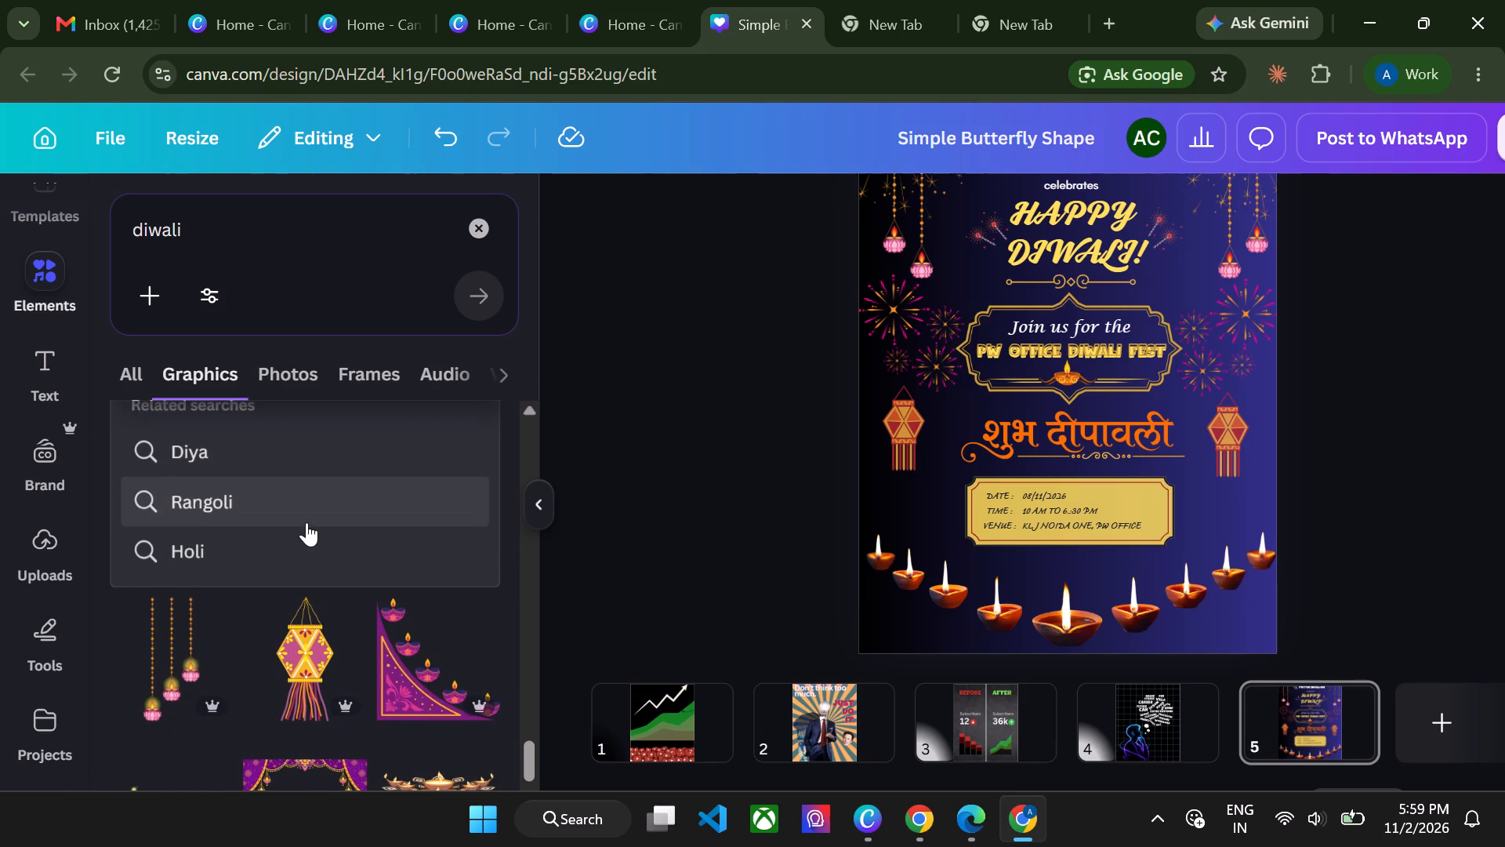
scroll(306, 522, "down", 1)
scroll(234, 535, "down", 1)
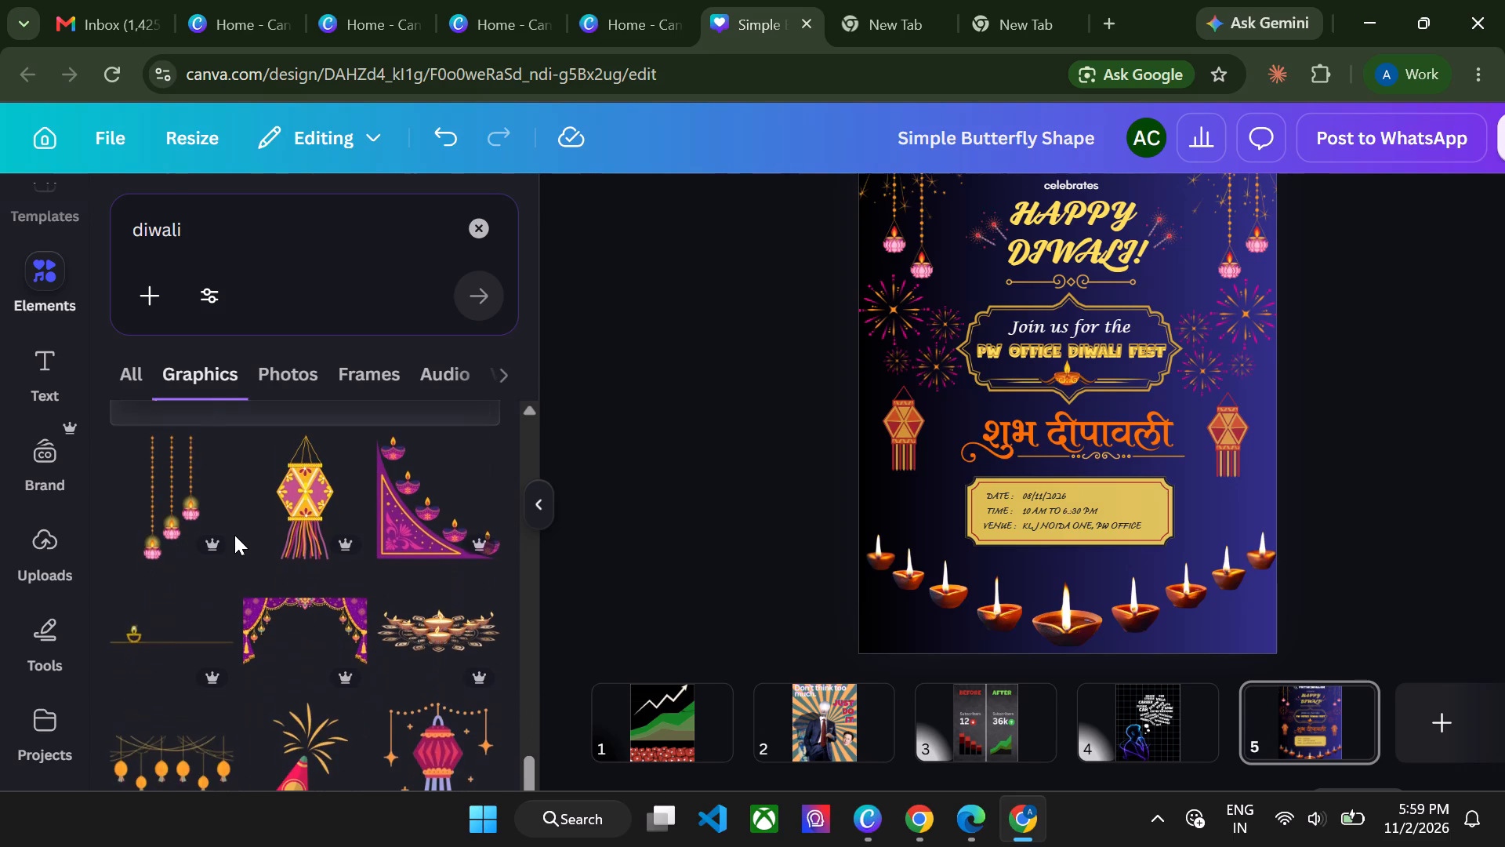
scroll(169, 629, "down", 1)
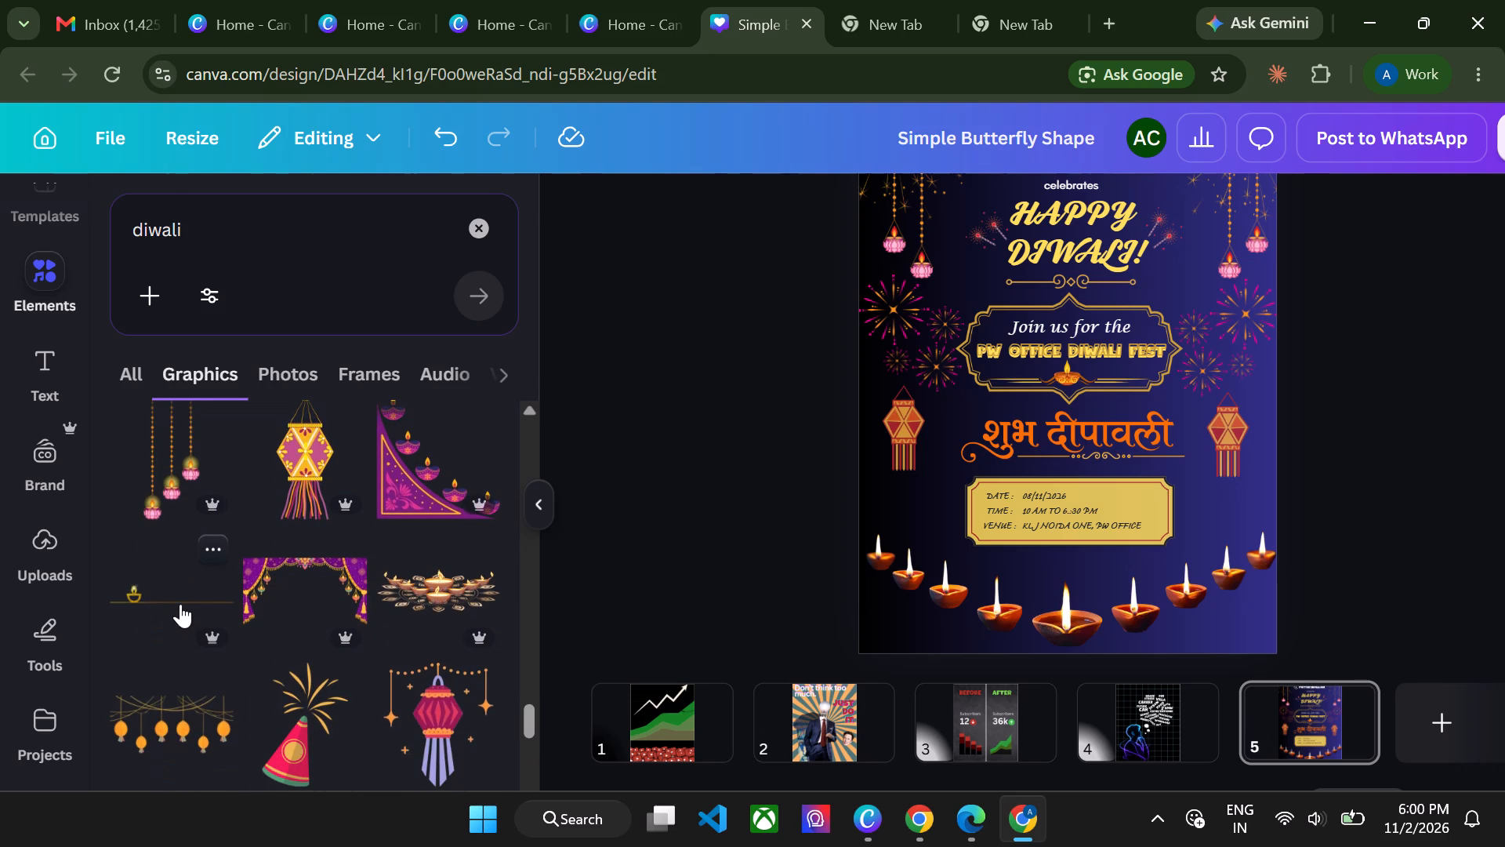
scroll(180, 604, "down", 1)
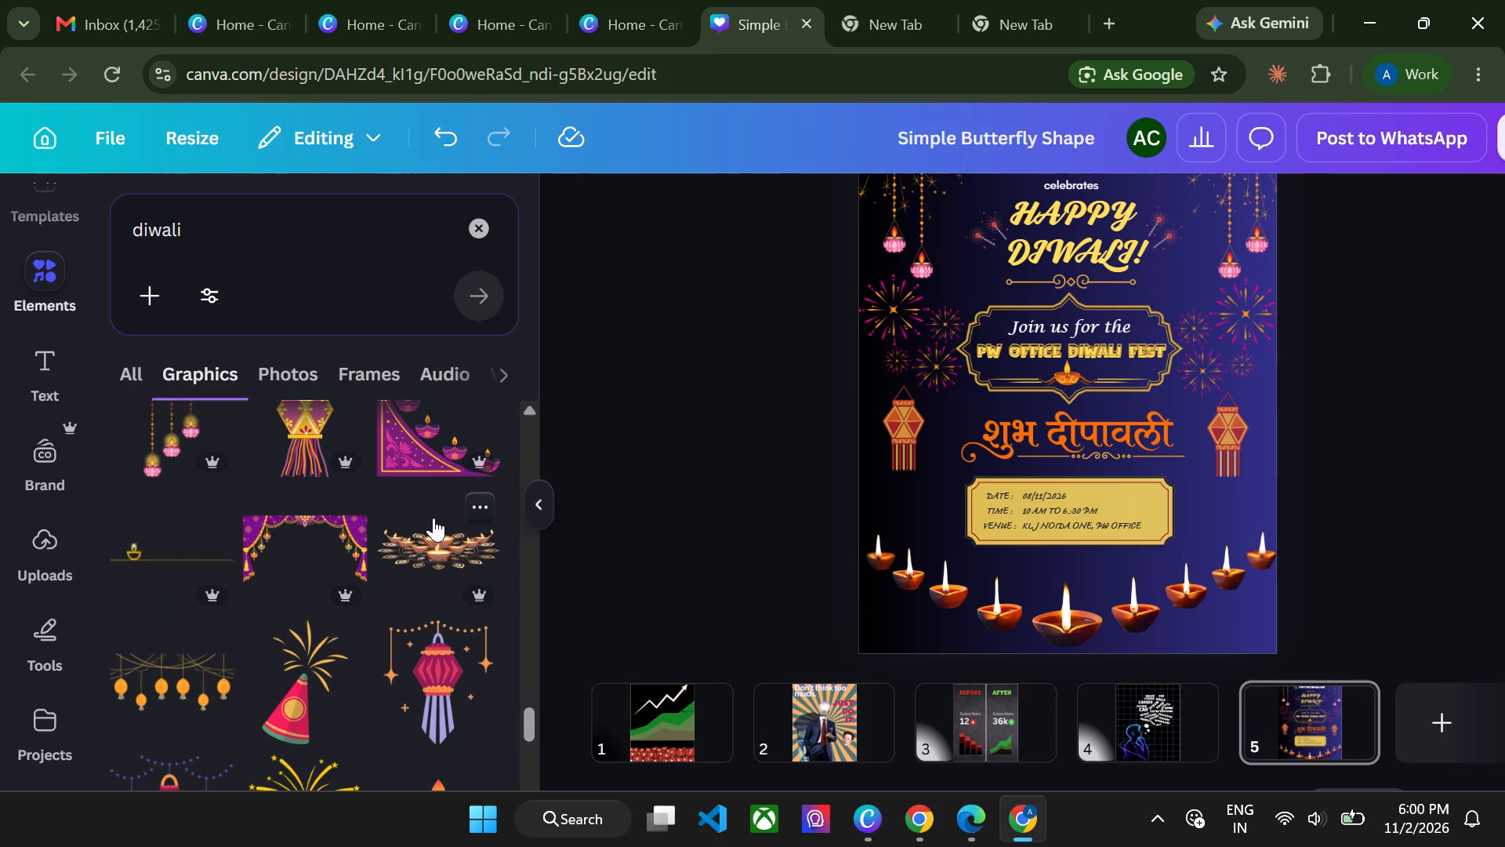
scroll(326, 549, "down", 1)
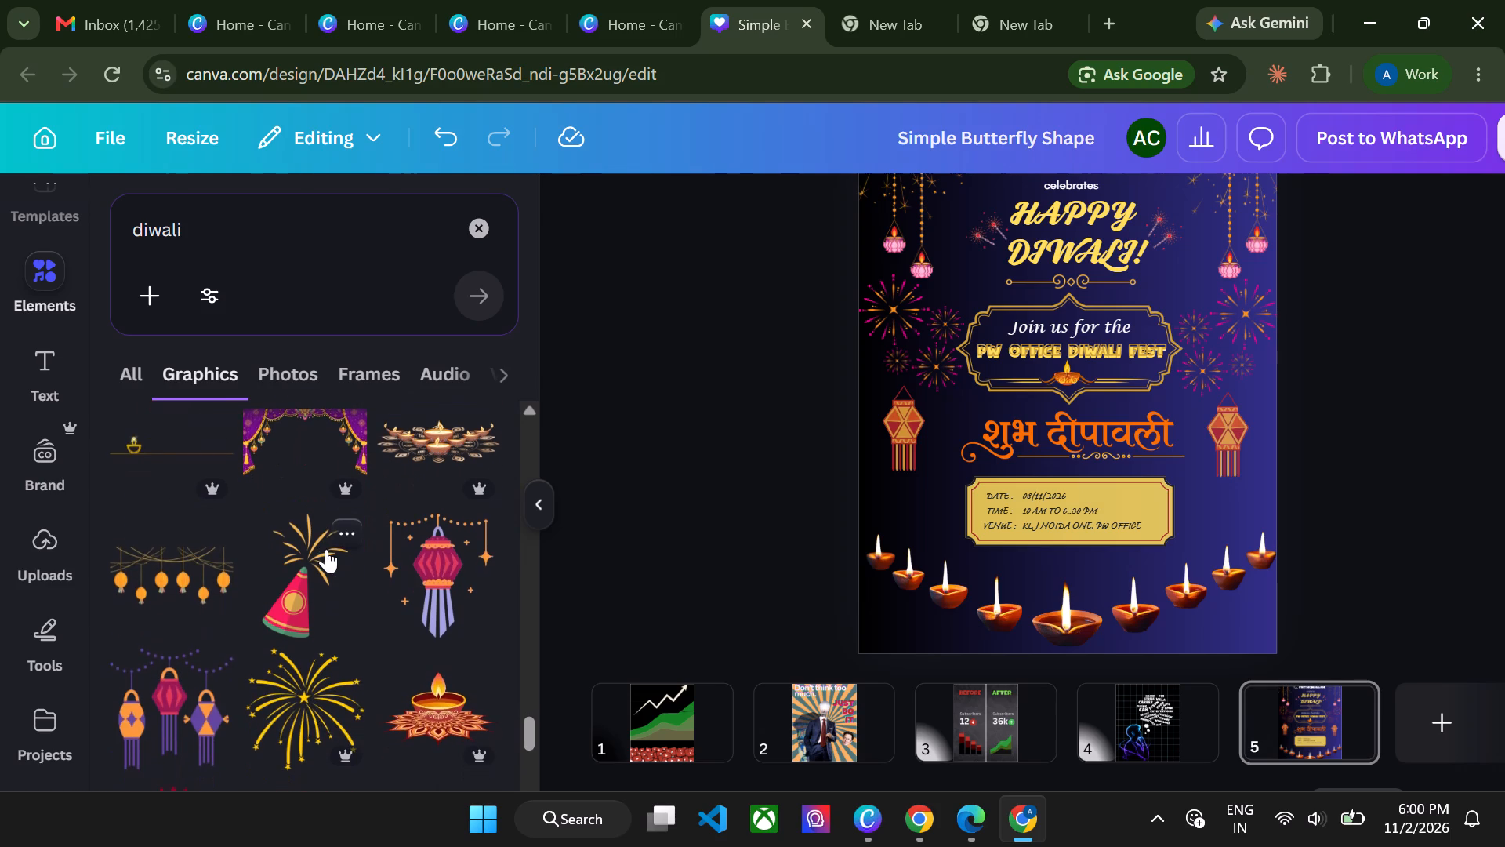
scroll(326, 549, "down", 1)
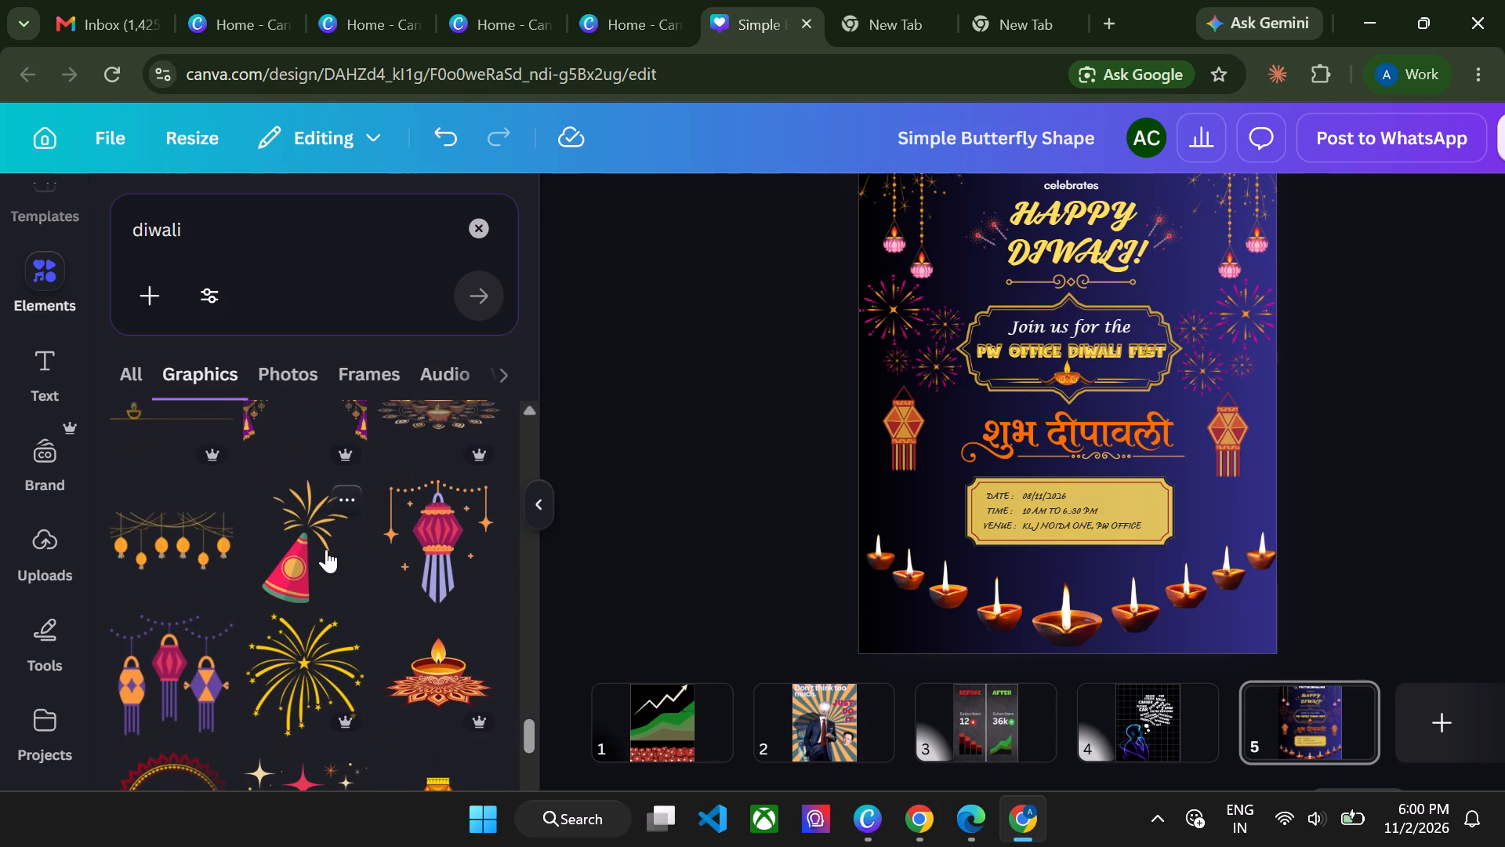
scroll(326, 549, "down", 1)
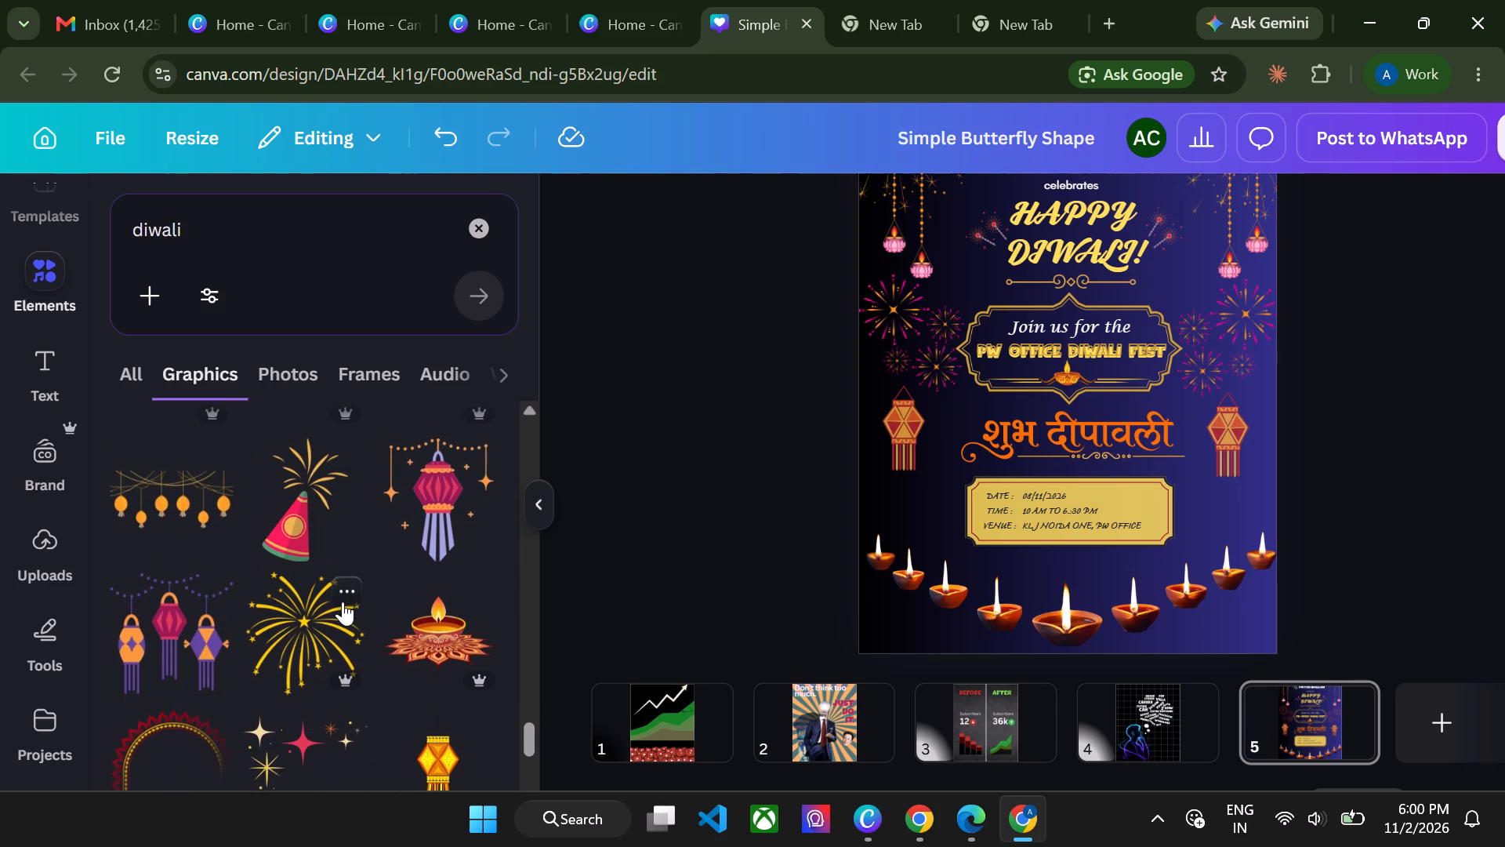
scroll(349, 602, "down", 1)
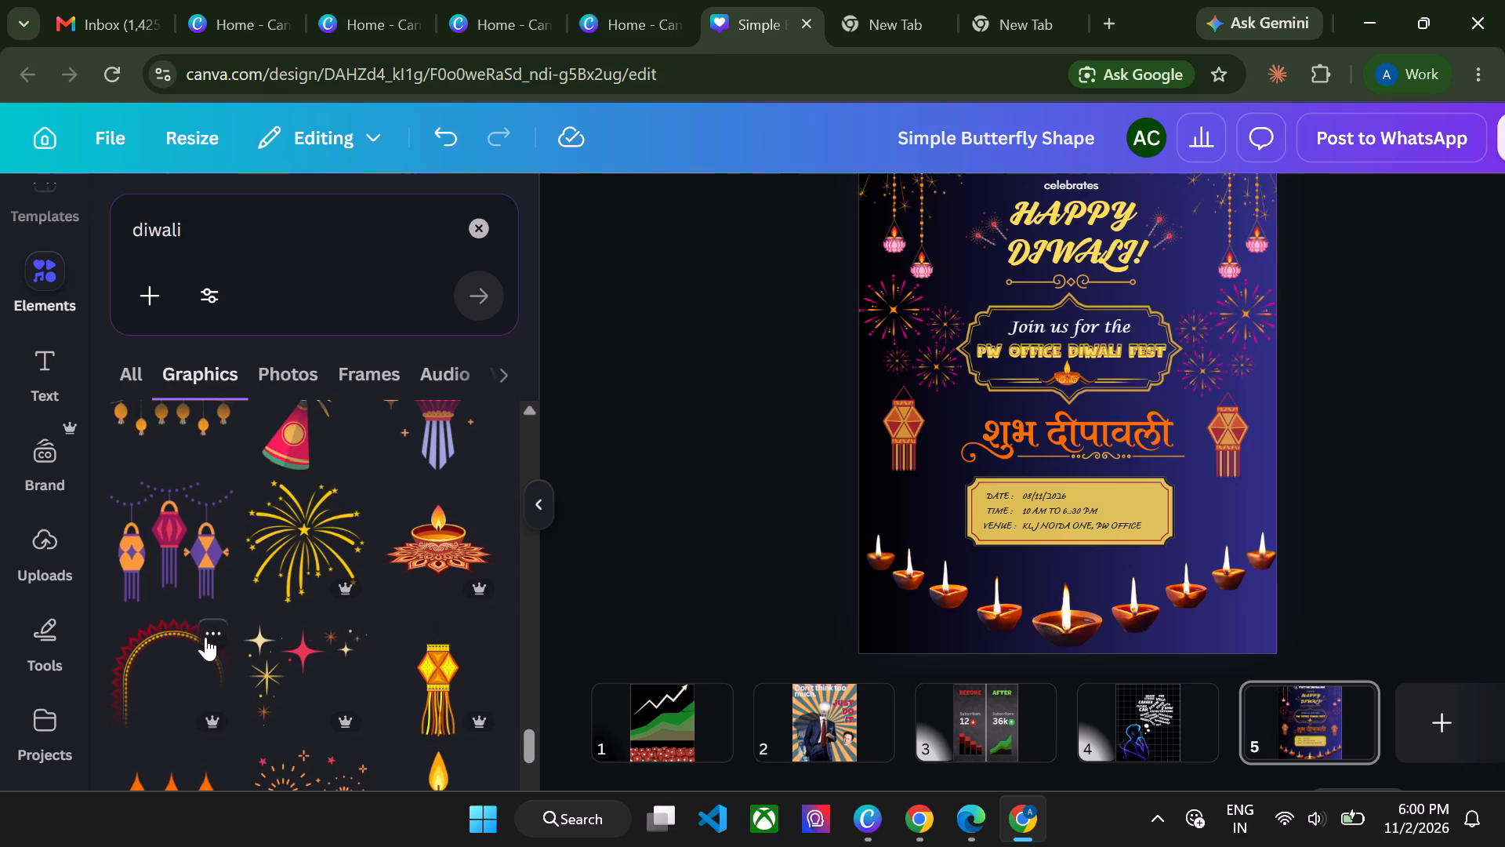
left_click(205, 637)
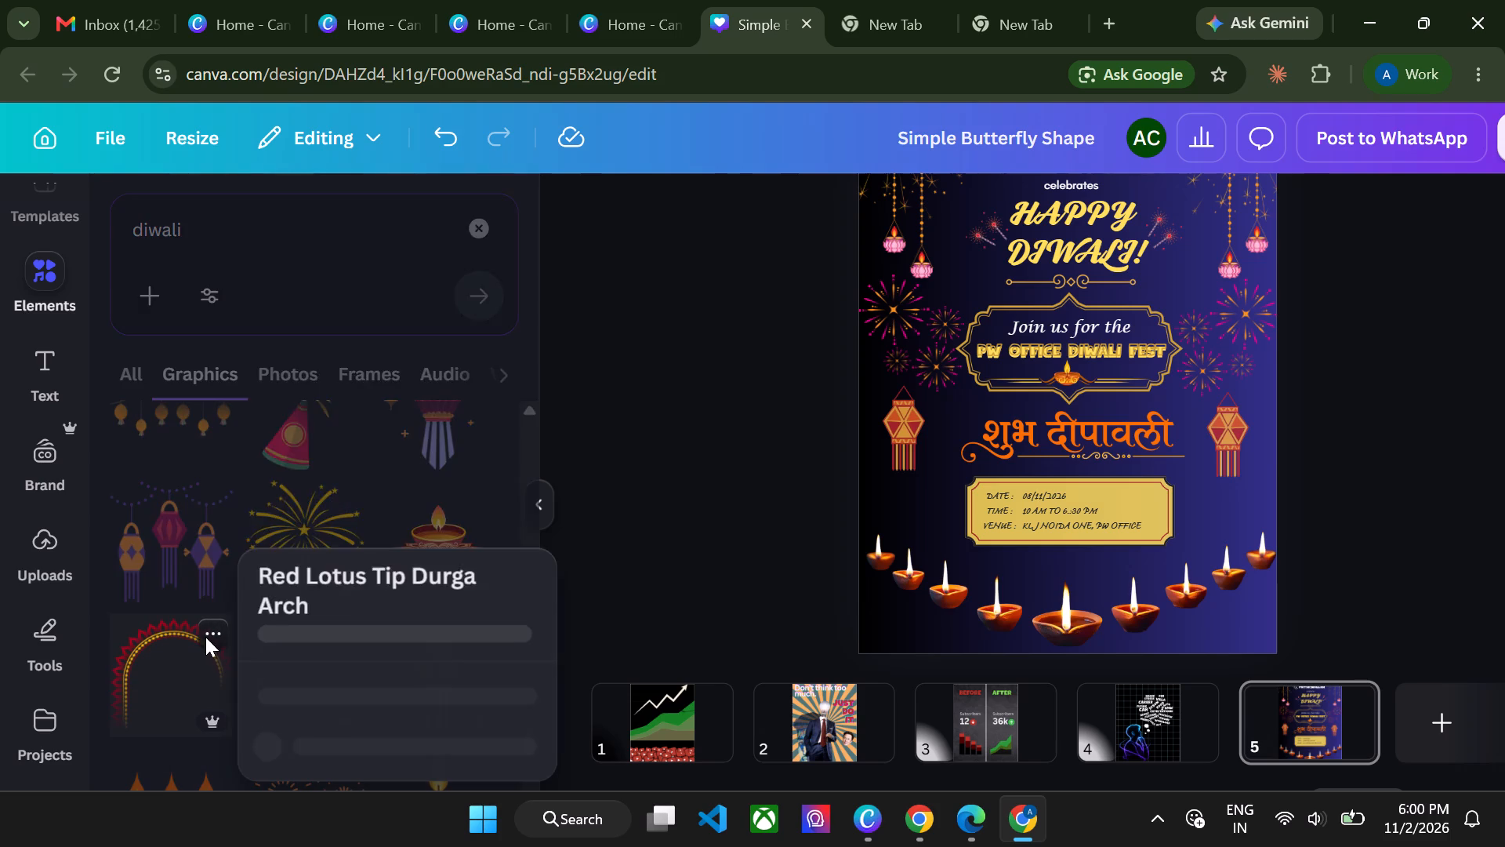
left_click(713, 410)
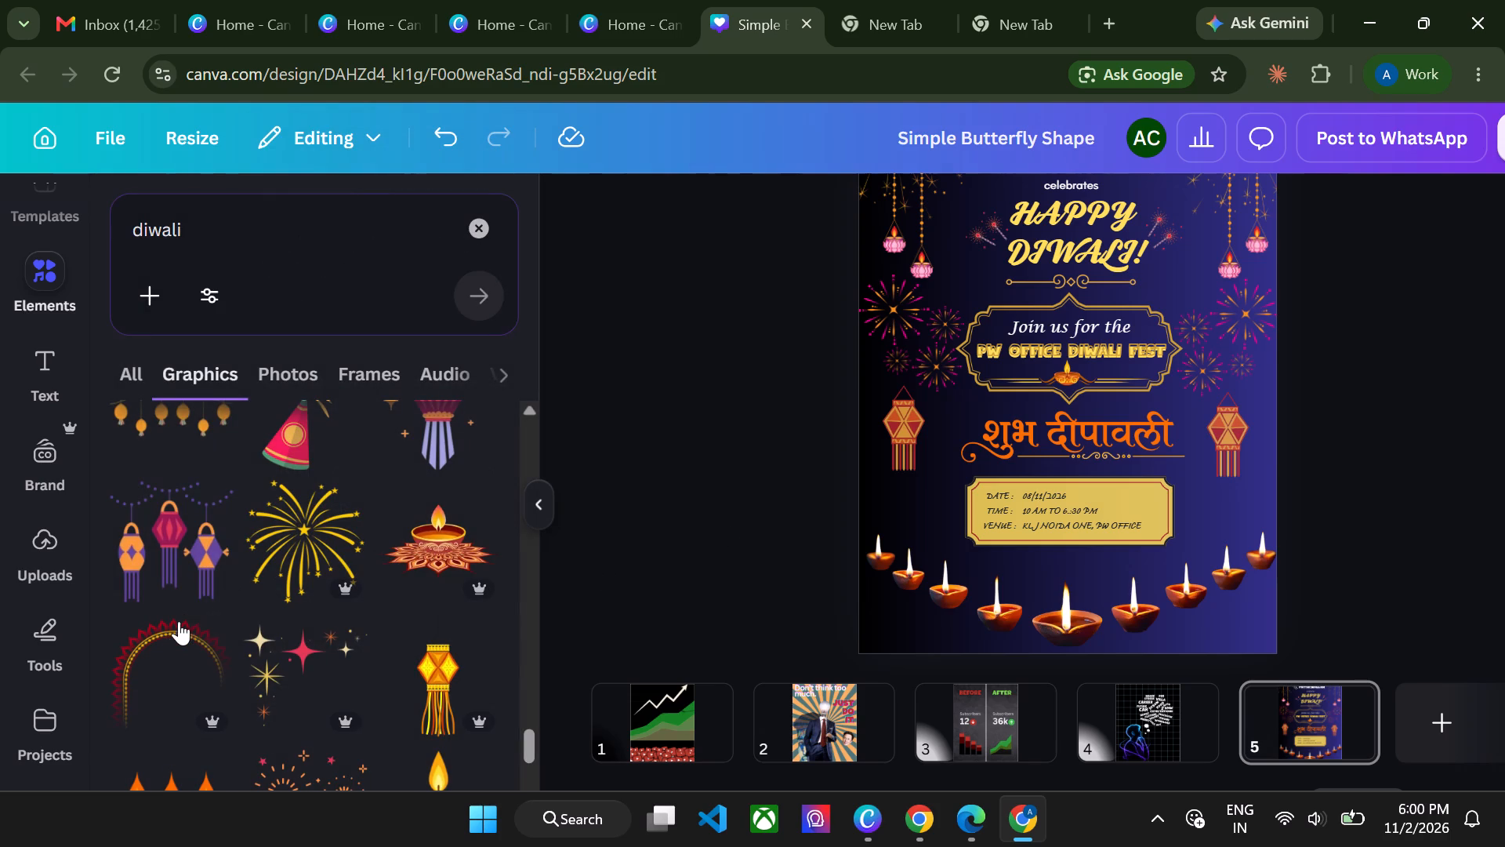
left_click(179, 629)
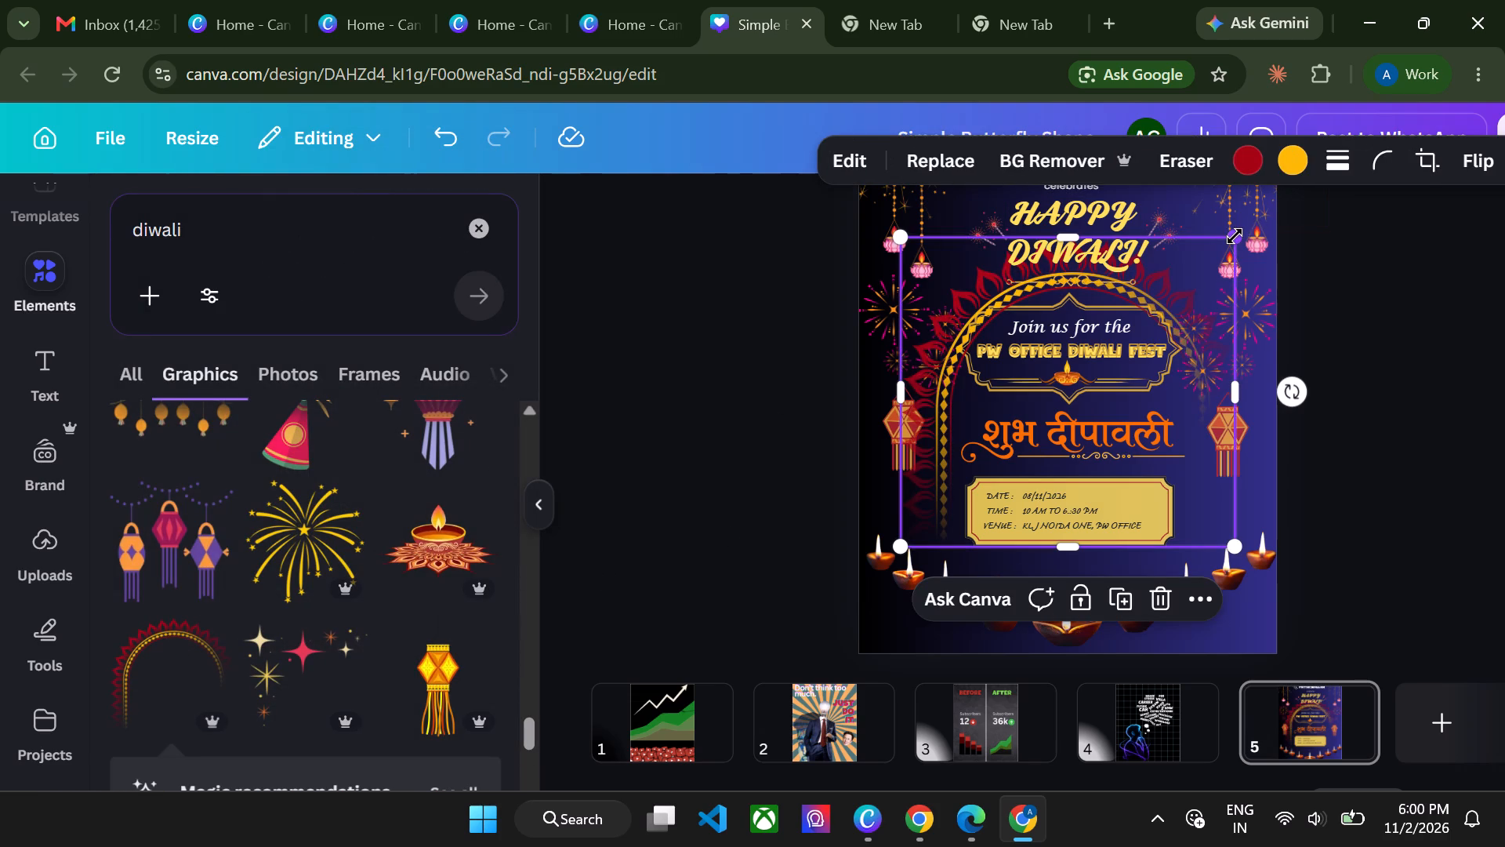
Shrink the Durga arch to a small ornament and place it at the upper-left corner of the gold event banner.
left_click_drag(1235, 236, 890, 384)
left_click_drag(931, 513, 883, 398)
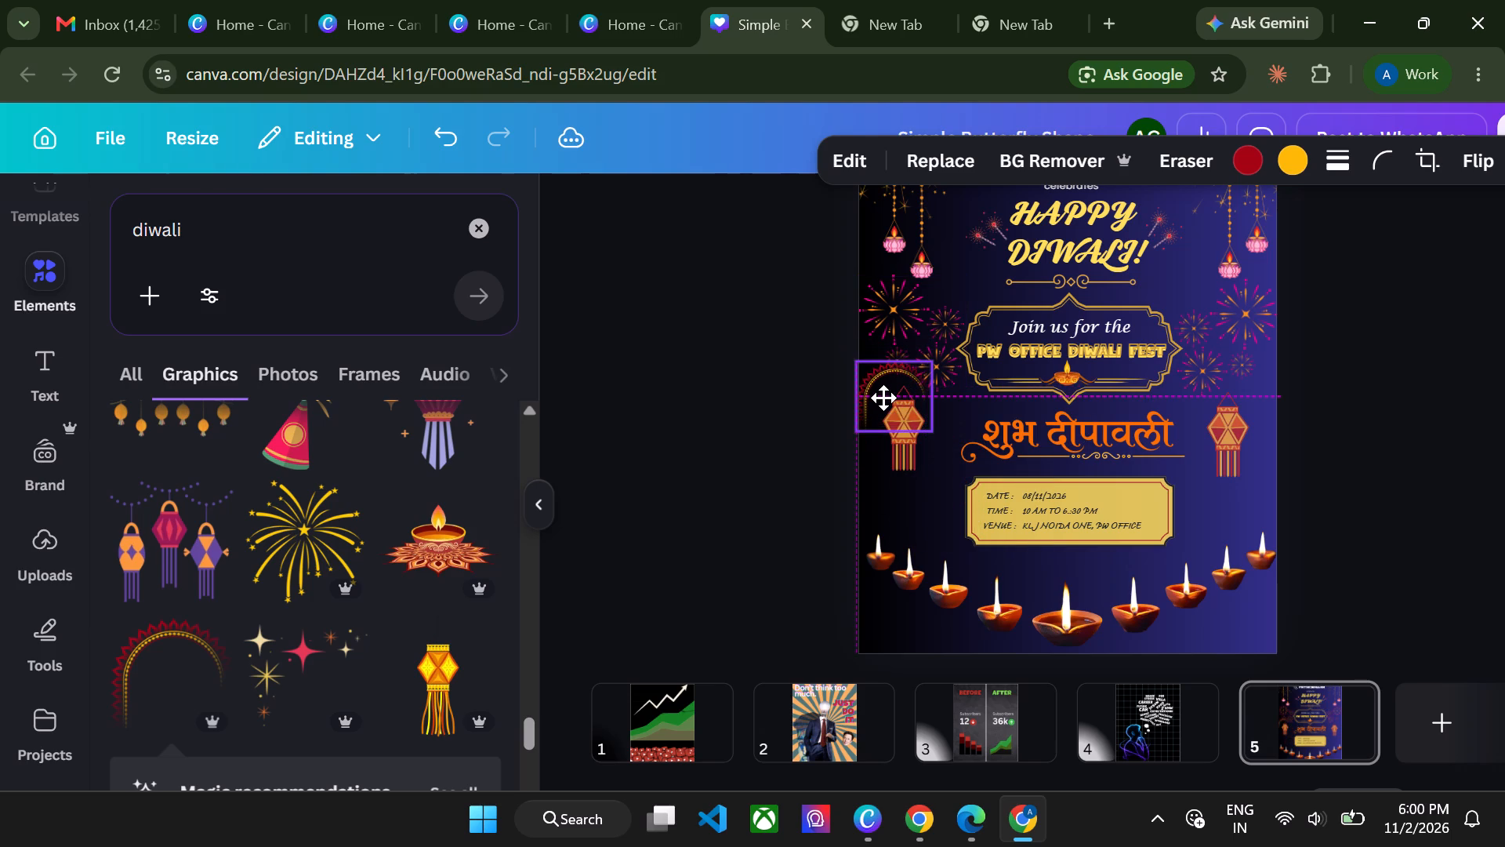
left_click_drag(883, 398, 946, 467)
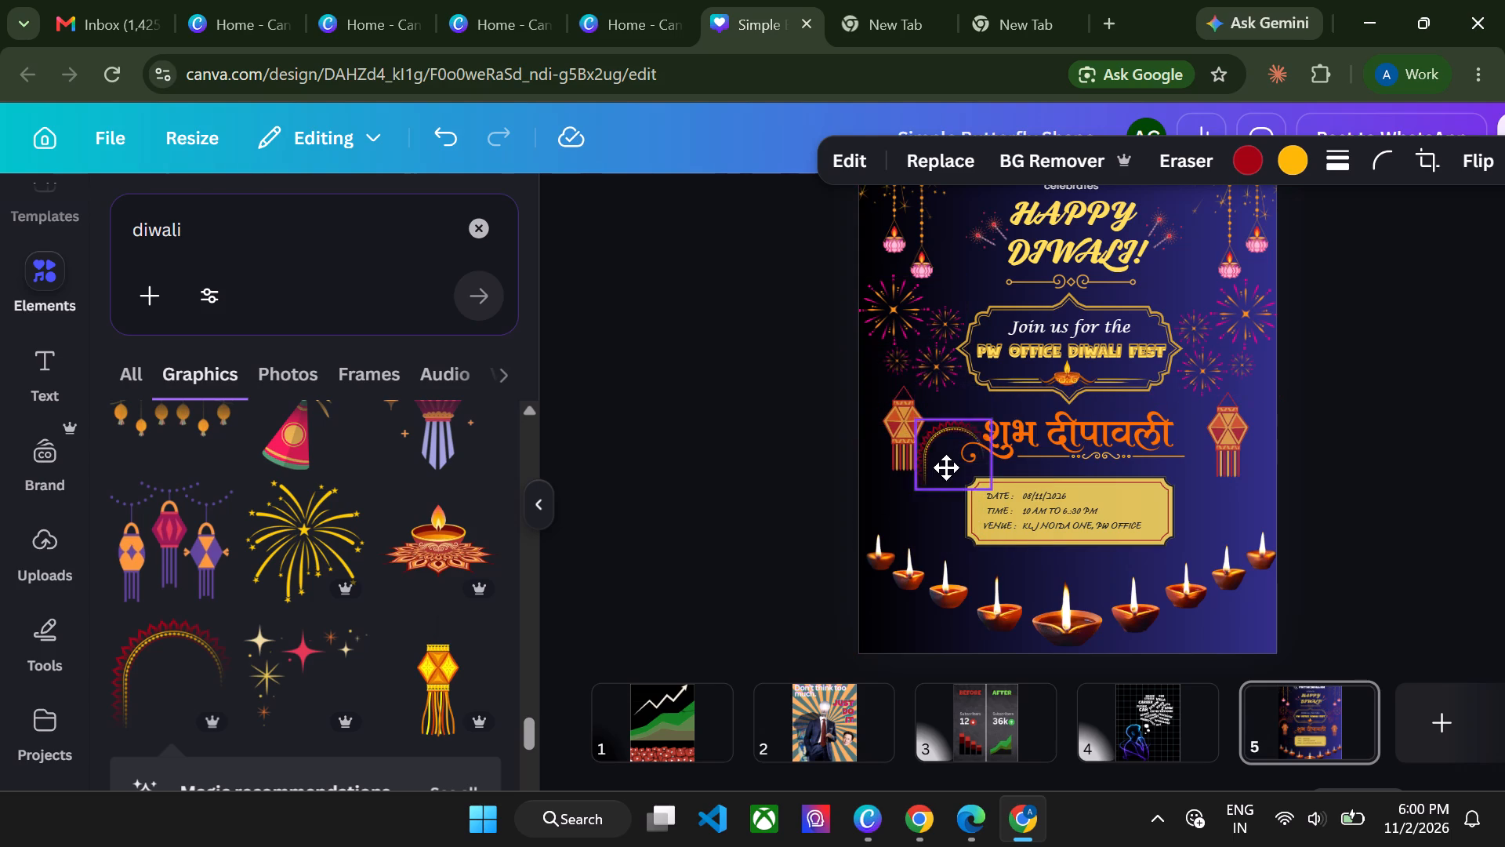
left_click_drag(946, 467, 970, 492)
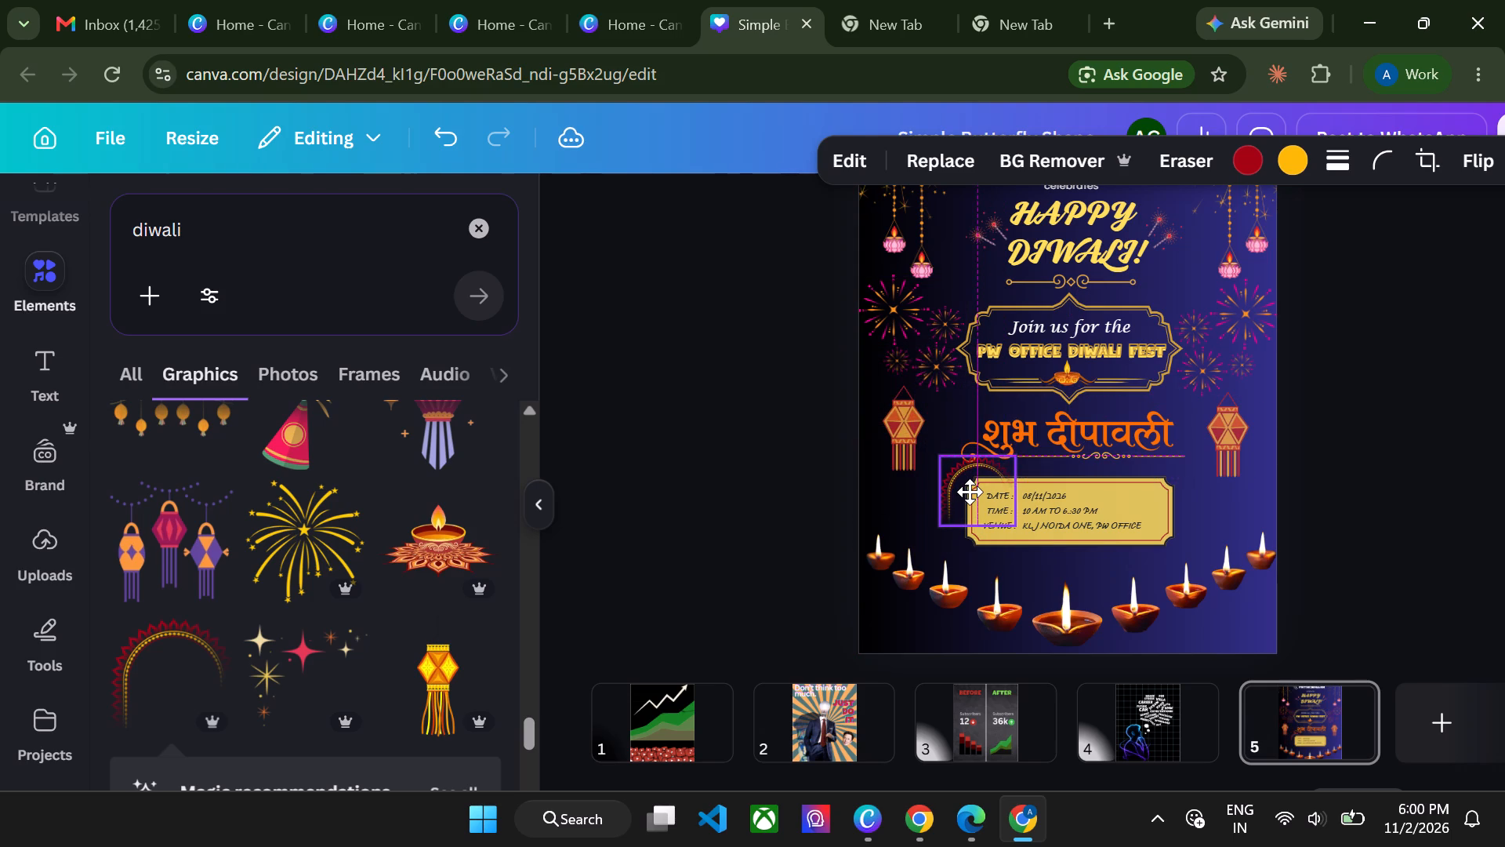
left_click_drag(970, 492, 970, 484)
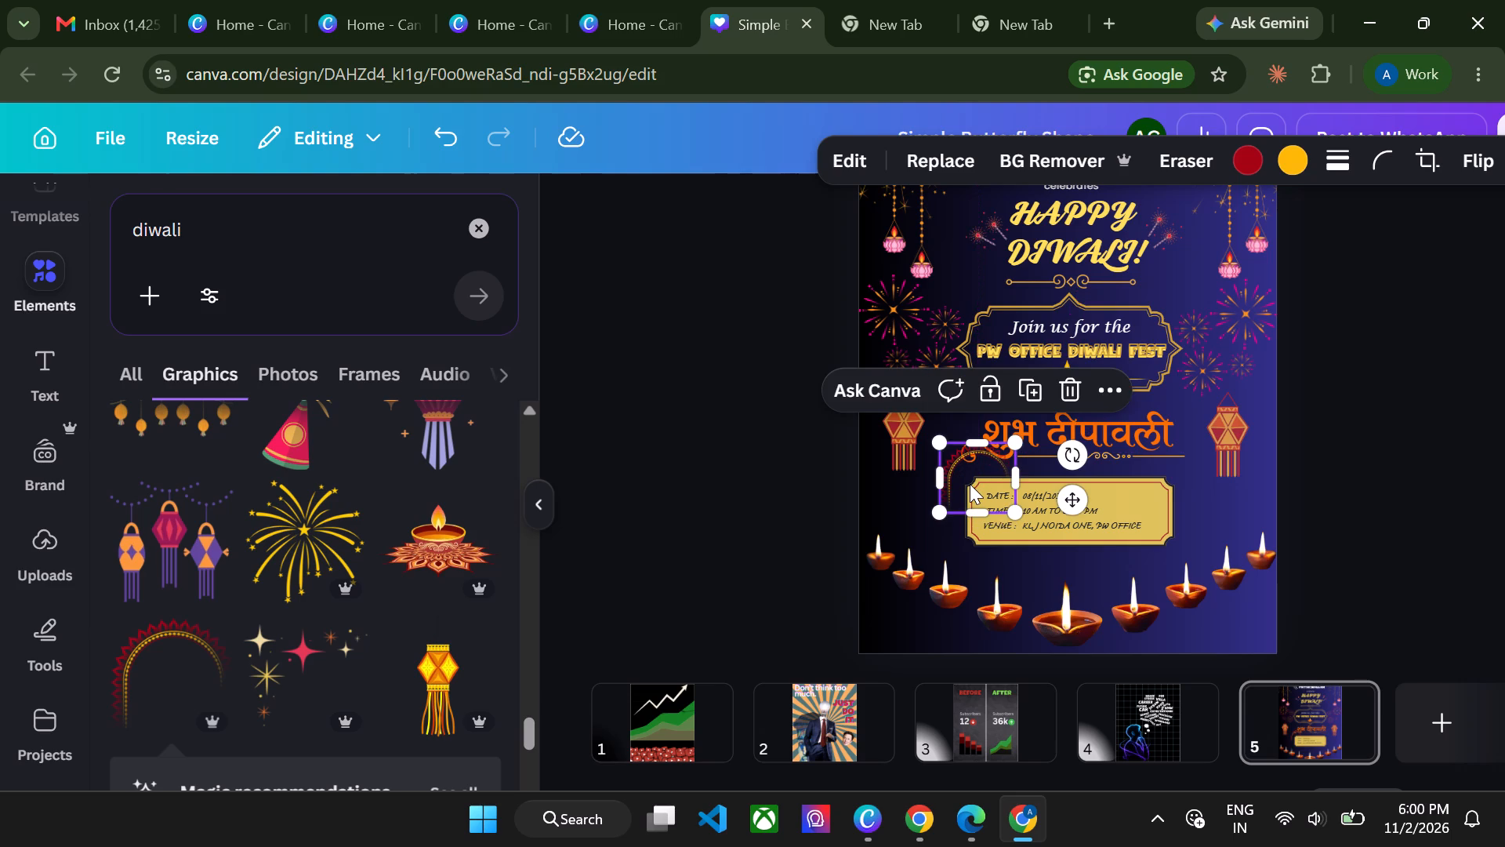
left_click_drag(970, 484, 954, 495)
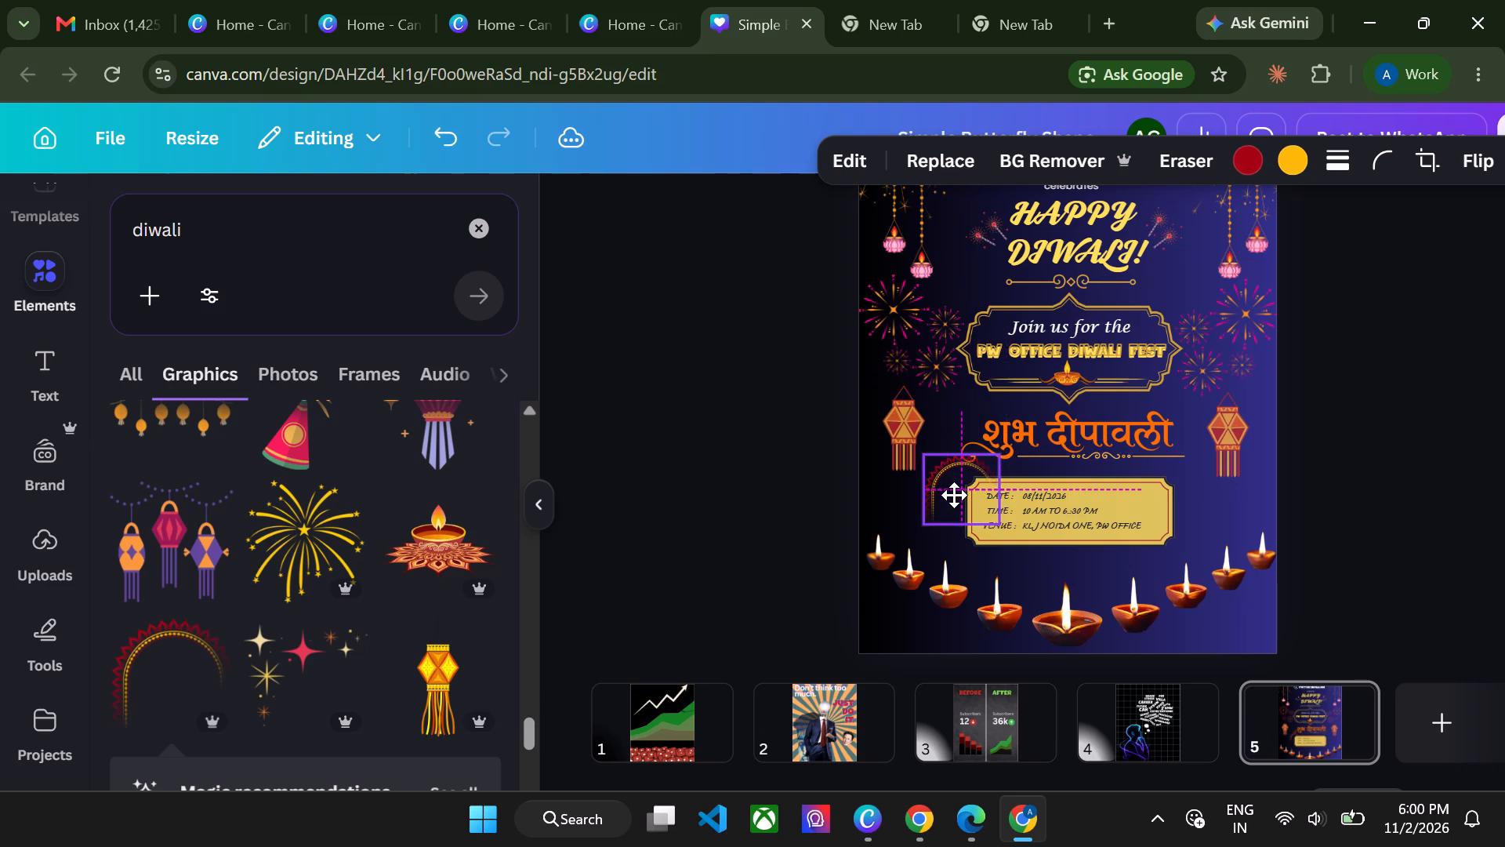
left_click_drag(954, 495, 968, 500)
Send the small arch at the gold banner's upper-left corner one layer backward.
right_click(968, 500)
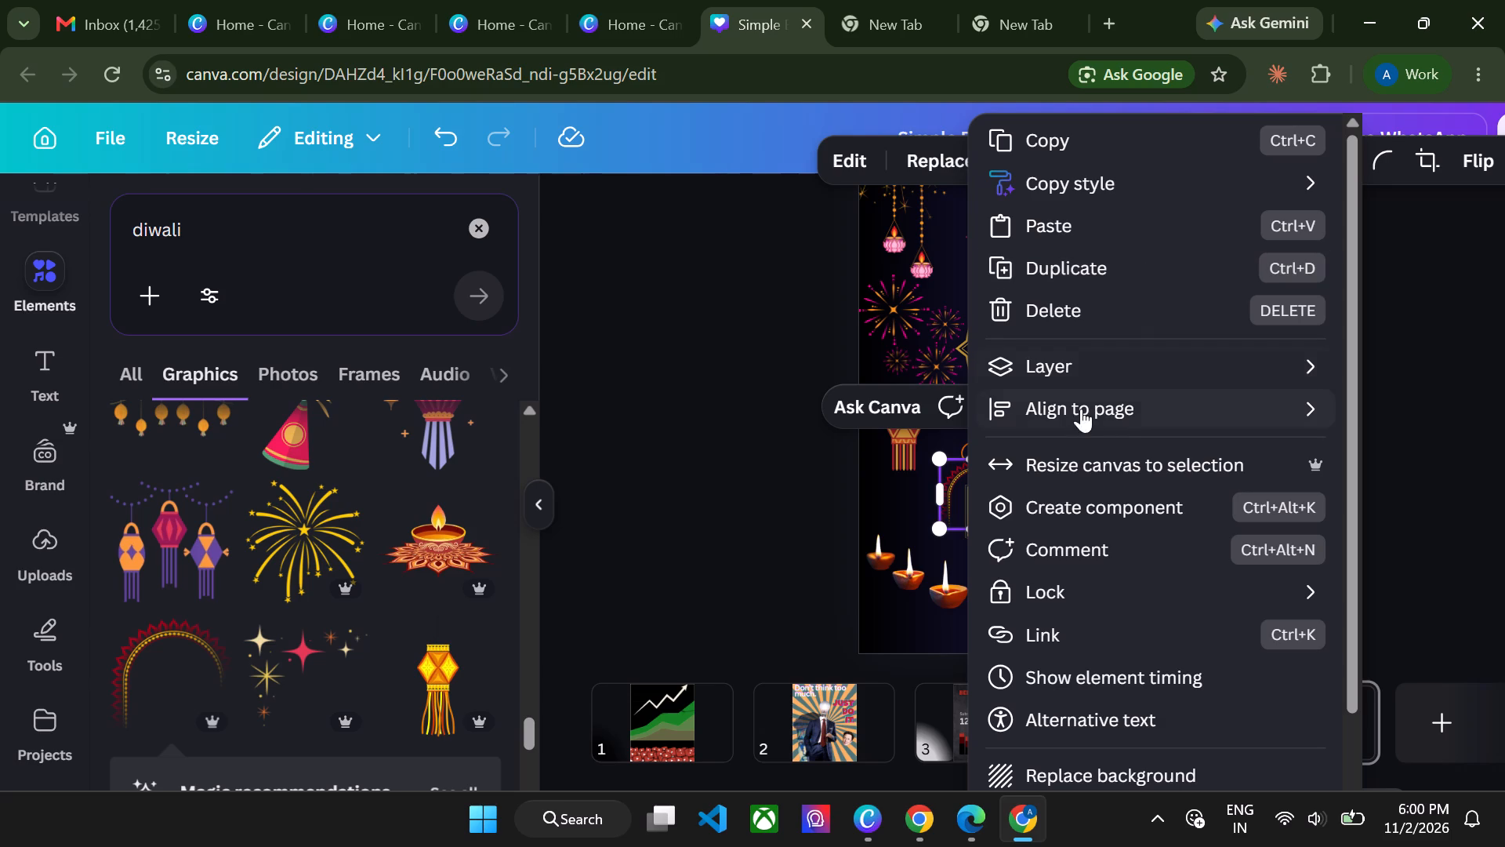
left_click(1188, 368)
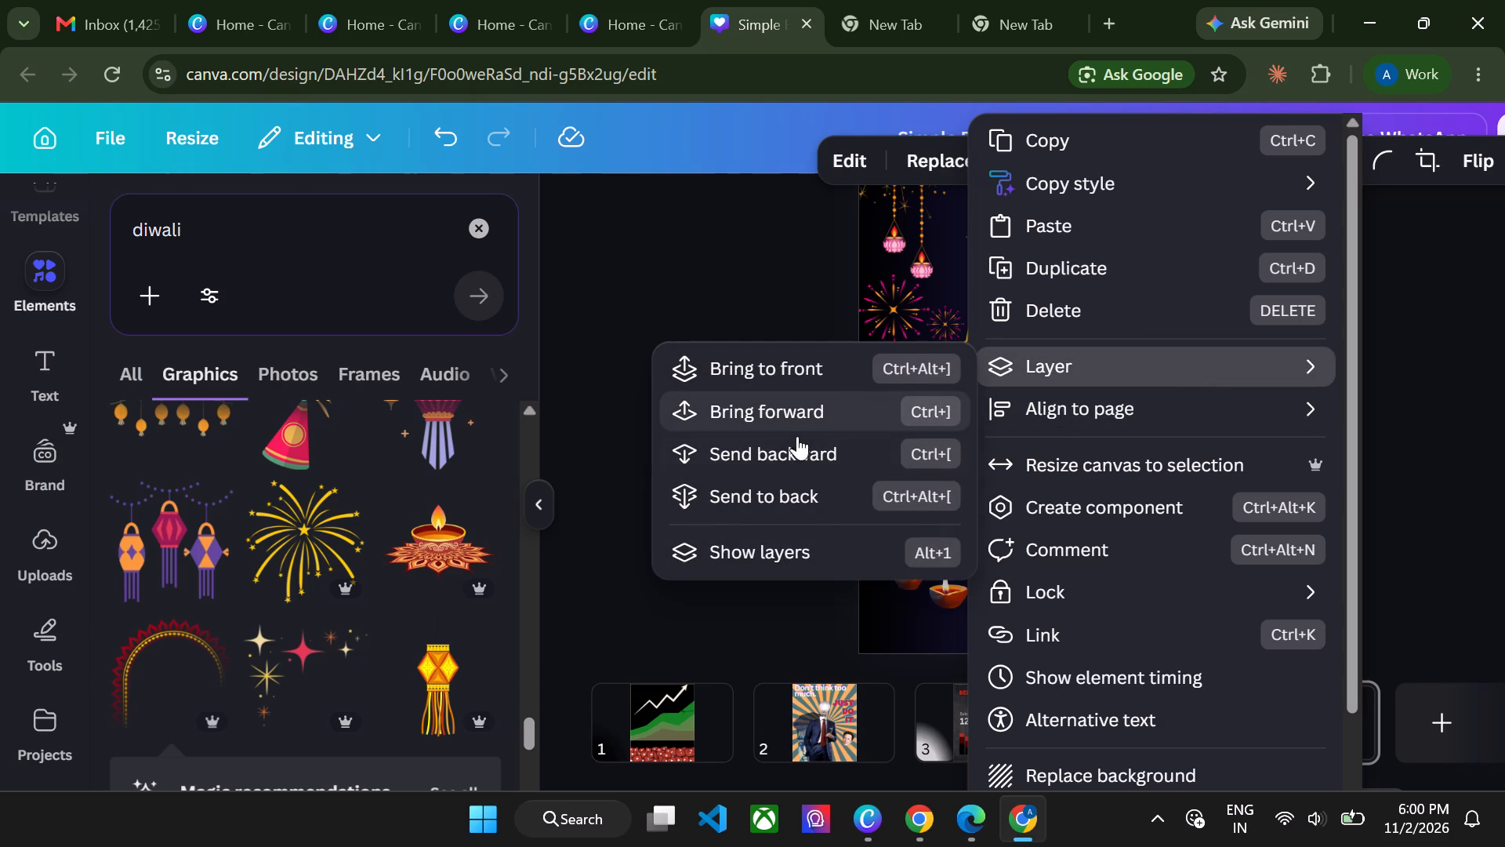
left_click(830, 456)
left_click(713, 265)
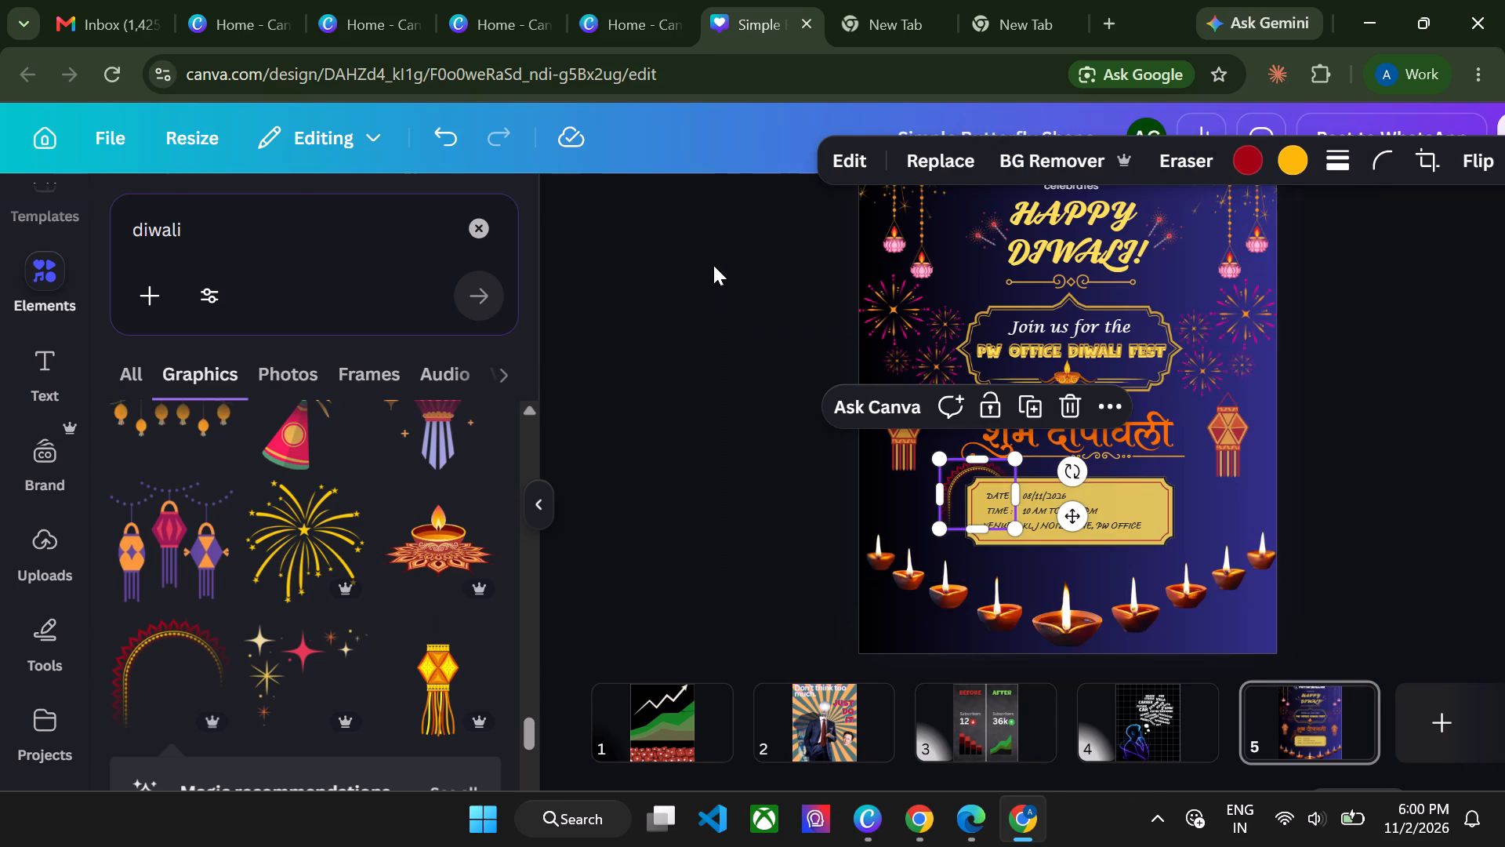
left_click(713, 265)
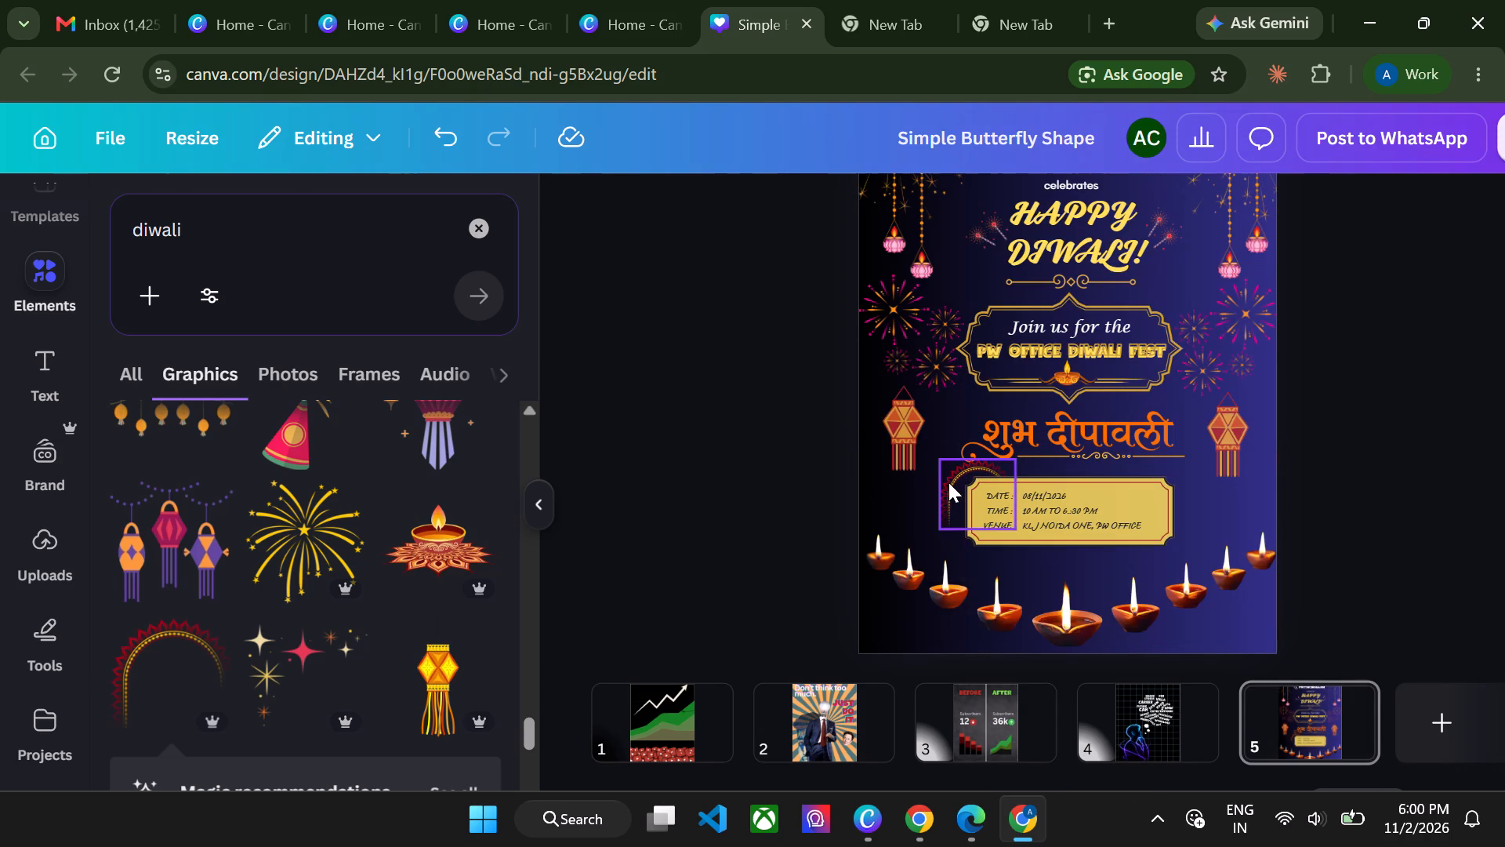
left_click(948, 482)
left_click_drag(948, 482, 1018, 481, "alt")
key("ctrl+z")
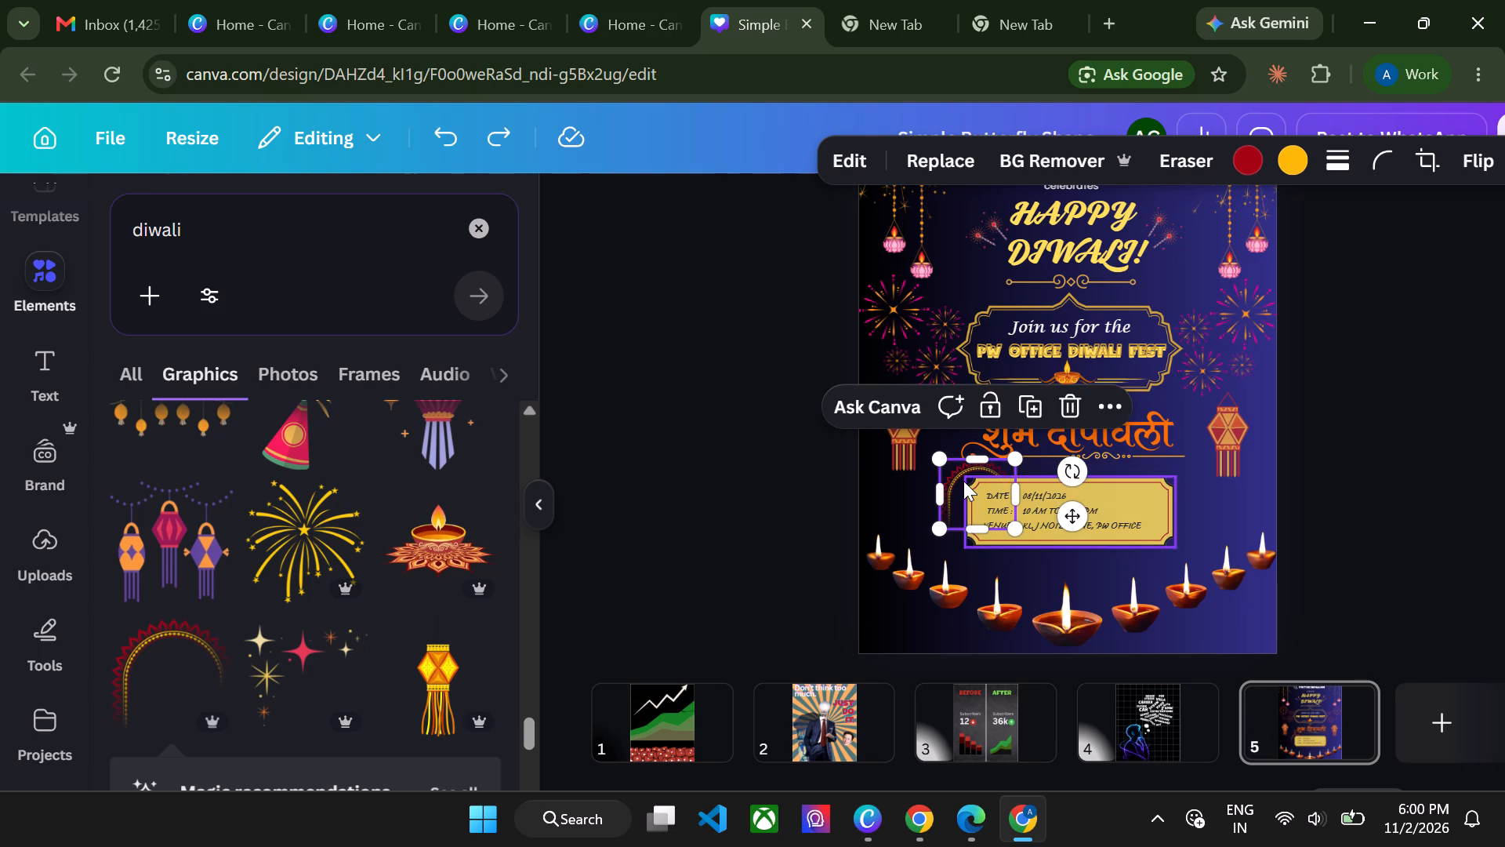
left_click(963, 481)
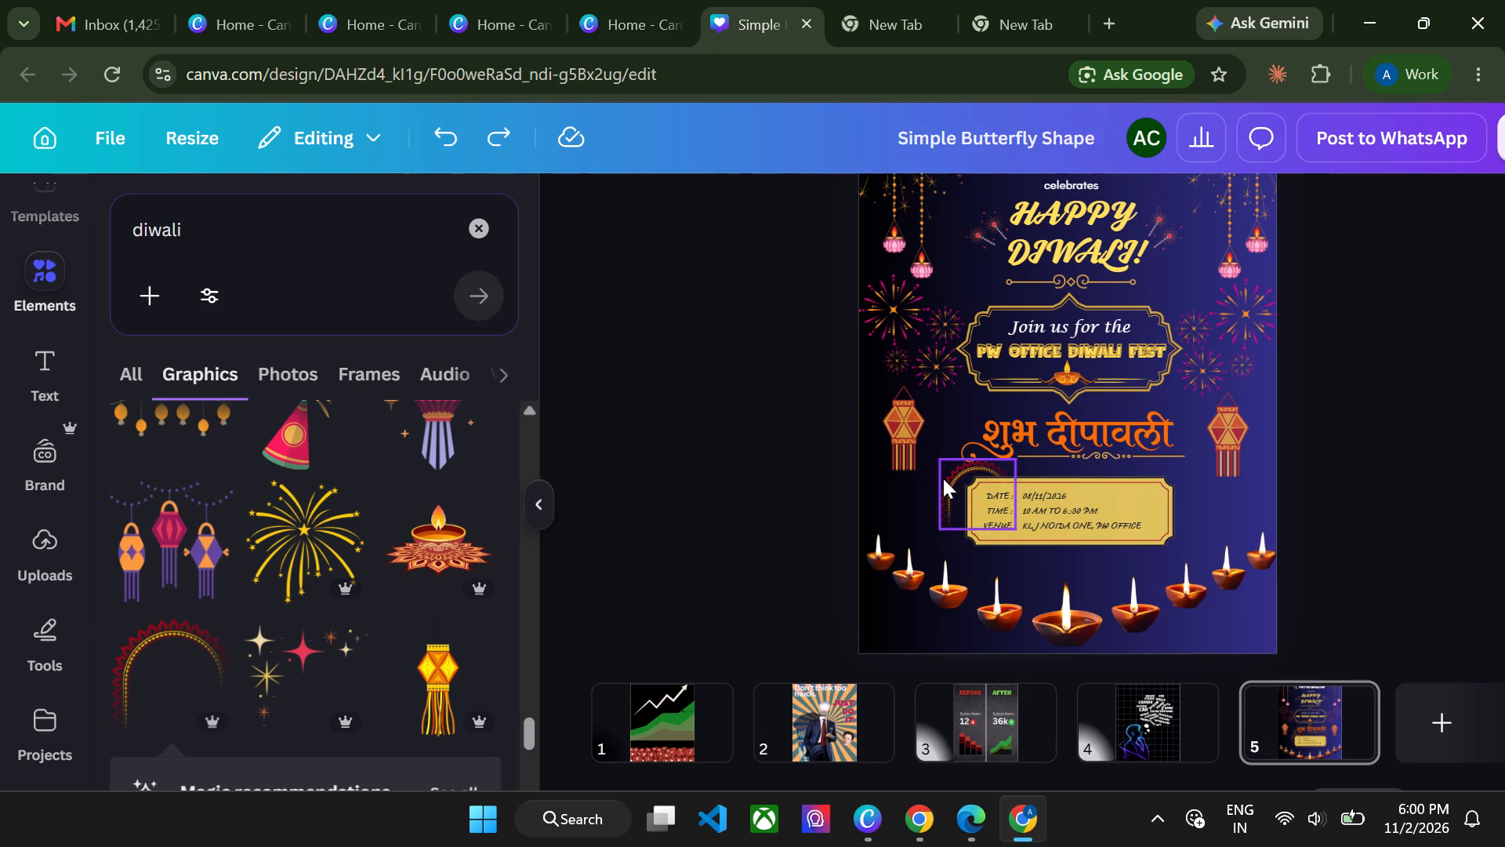
Duplicate the small arch and place the copy level with it at the gold banner's upper-right corner.
left_click_drag(943, 478, 1128, 484, "alt")
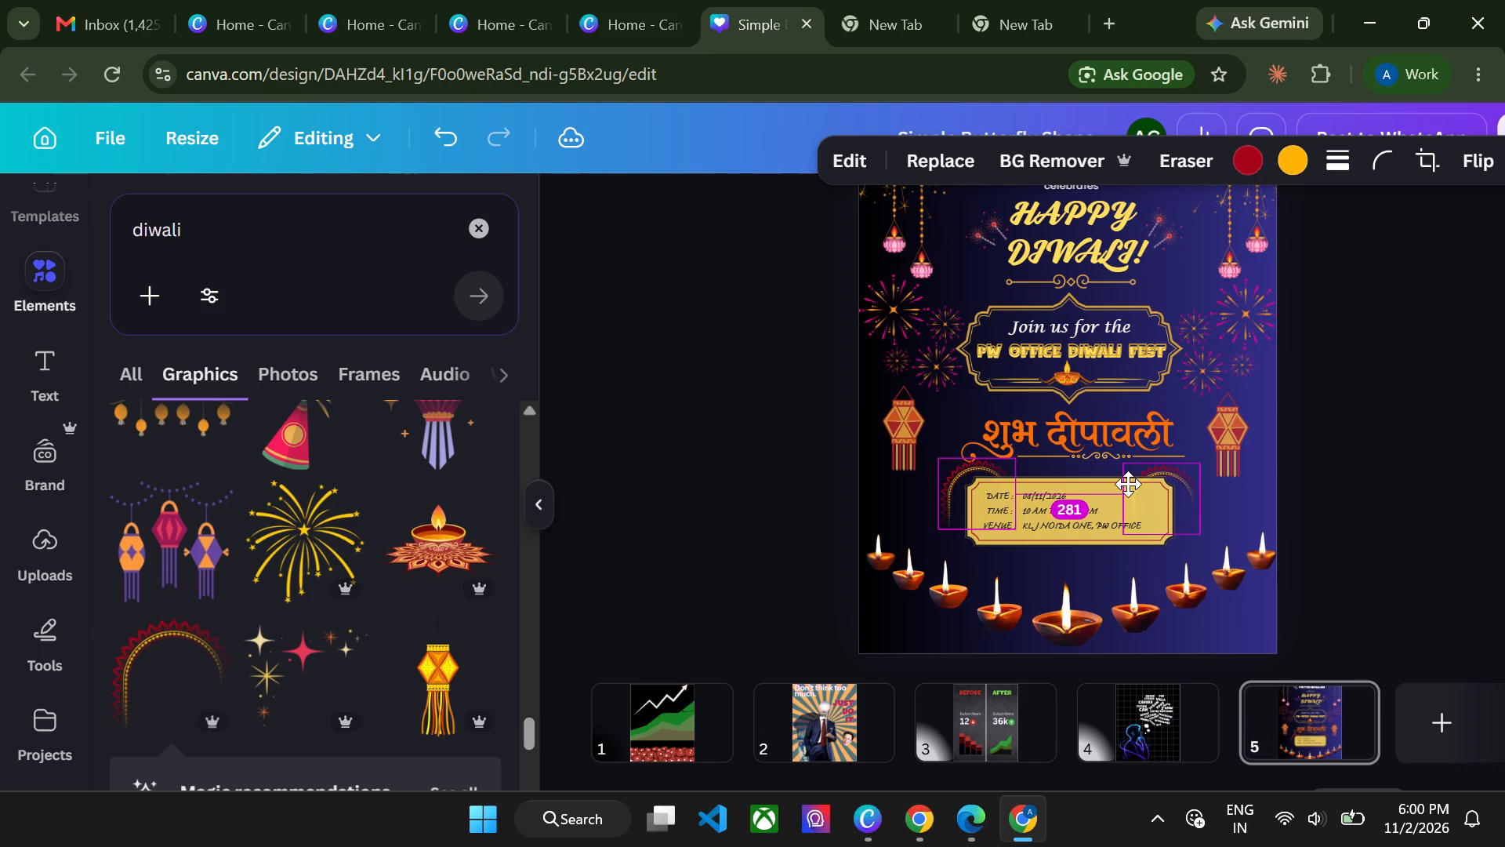
left_click_drag(1128, 484, 1133, 479, "alt")
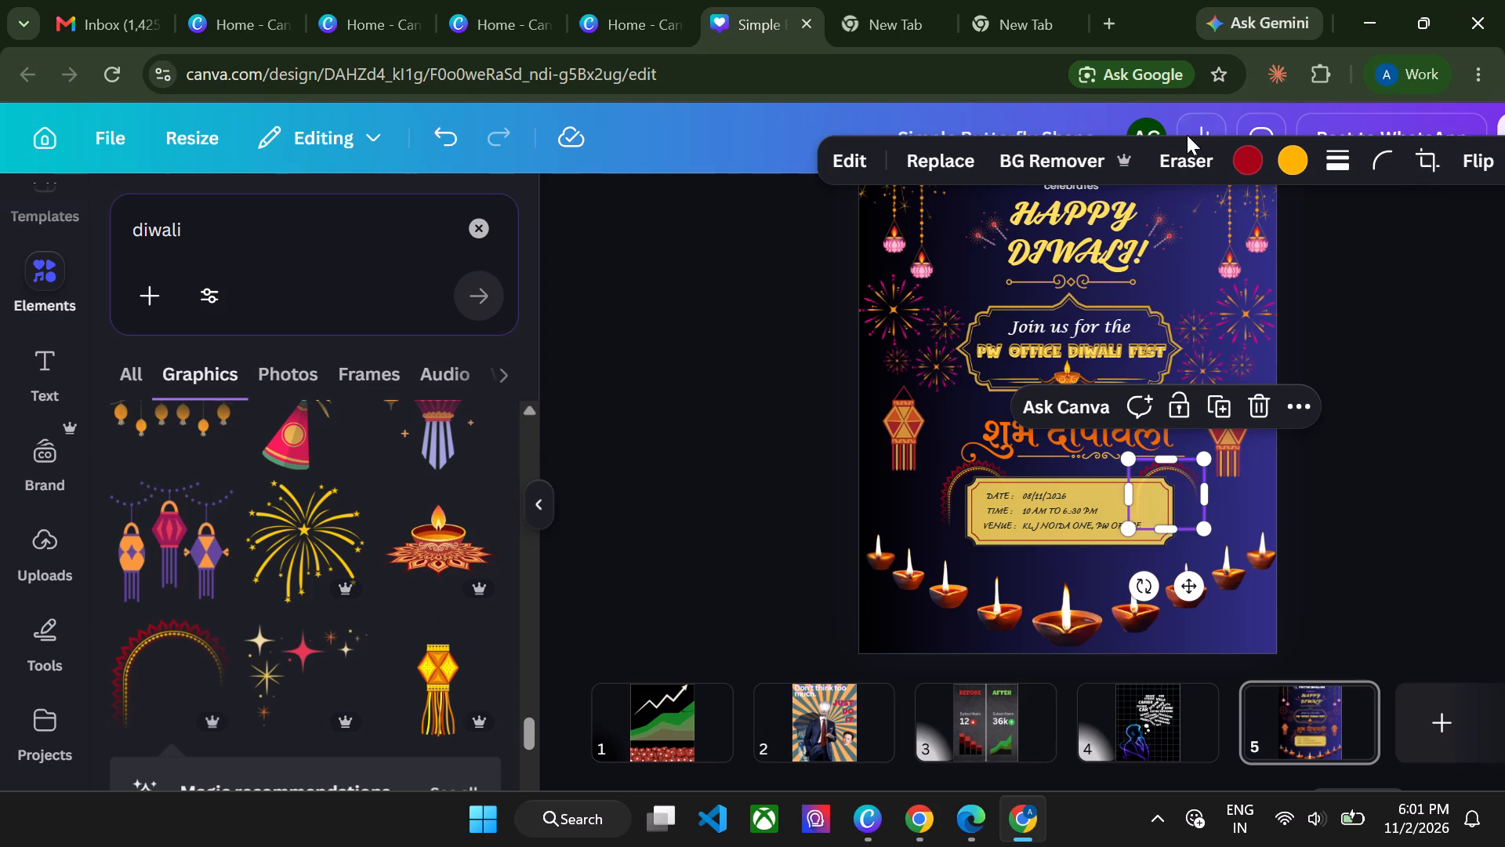
Flip the duplicated arch horizontally and fine-tune its position at the gold banner's upper-right corner.
left_click(1471, 154)
left_click(1413, 220)
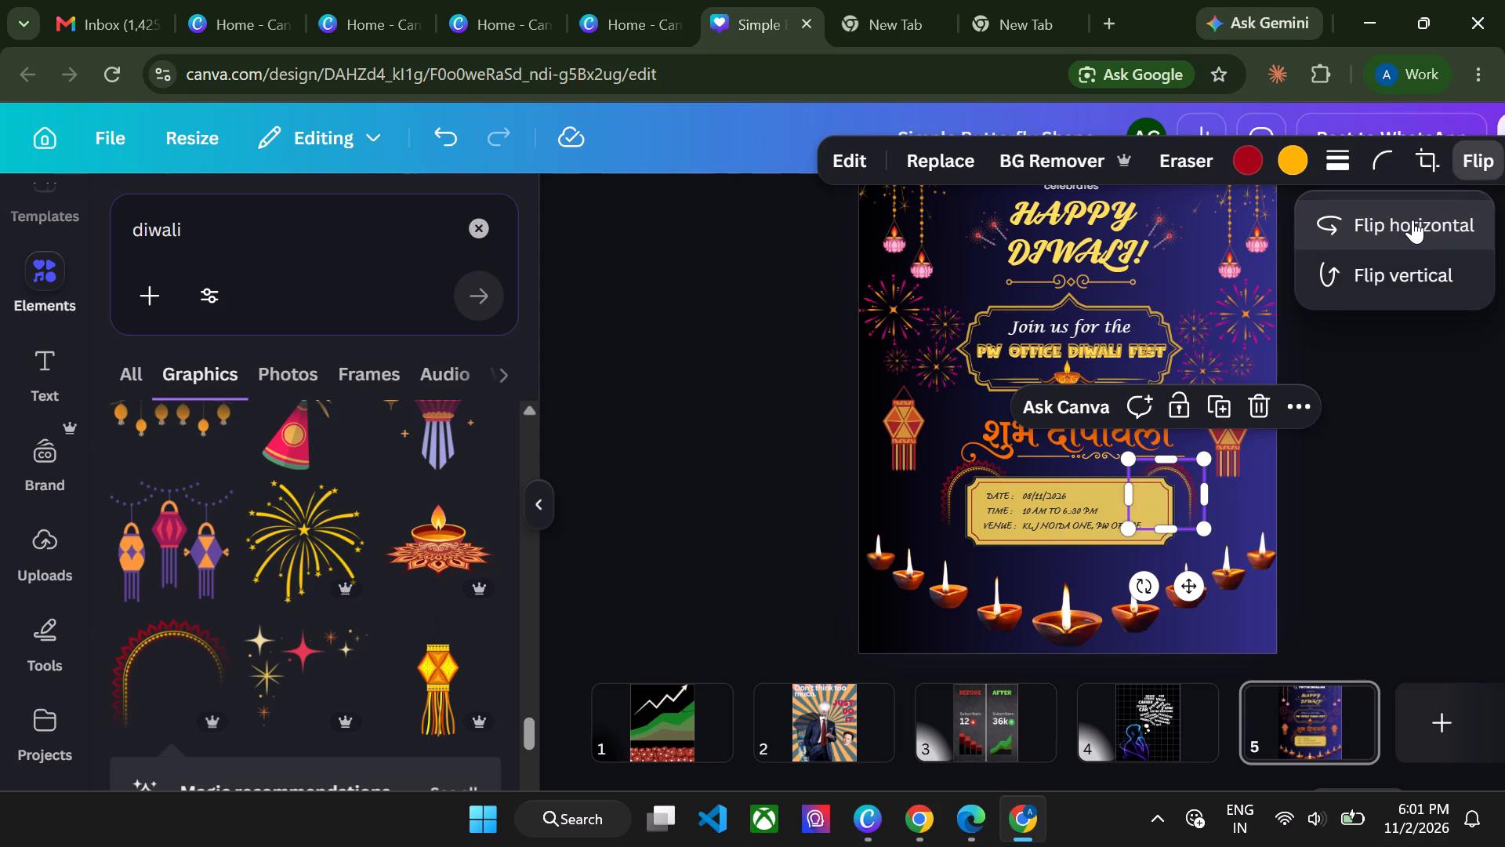
left_click(1454, 482)
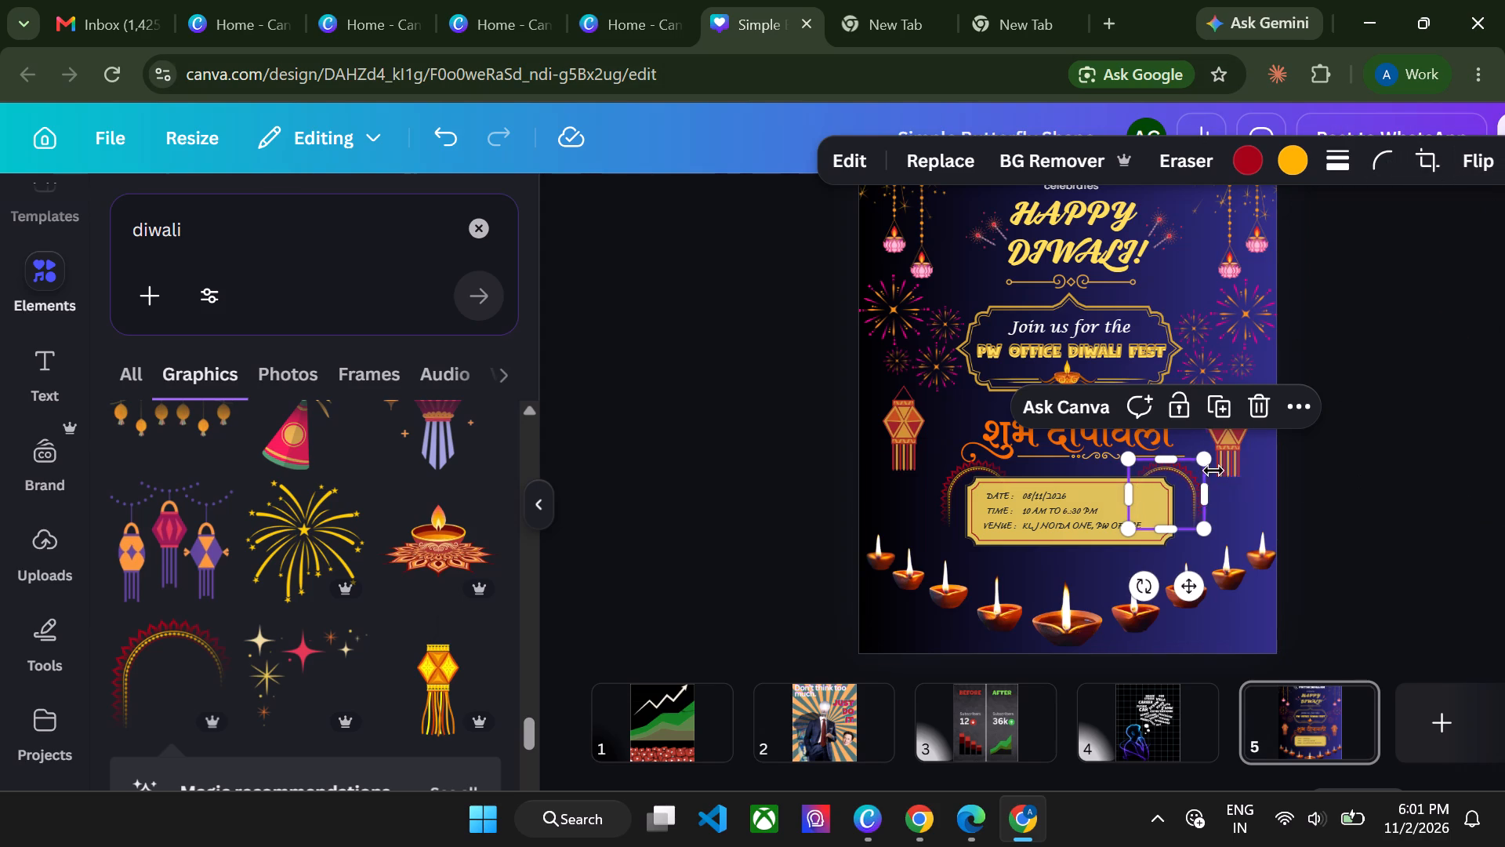
left_click(1343, 471)
left_click(1180, 482)
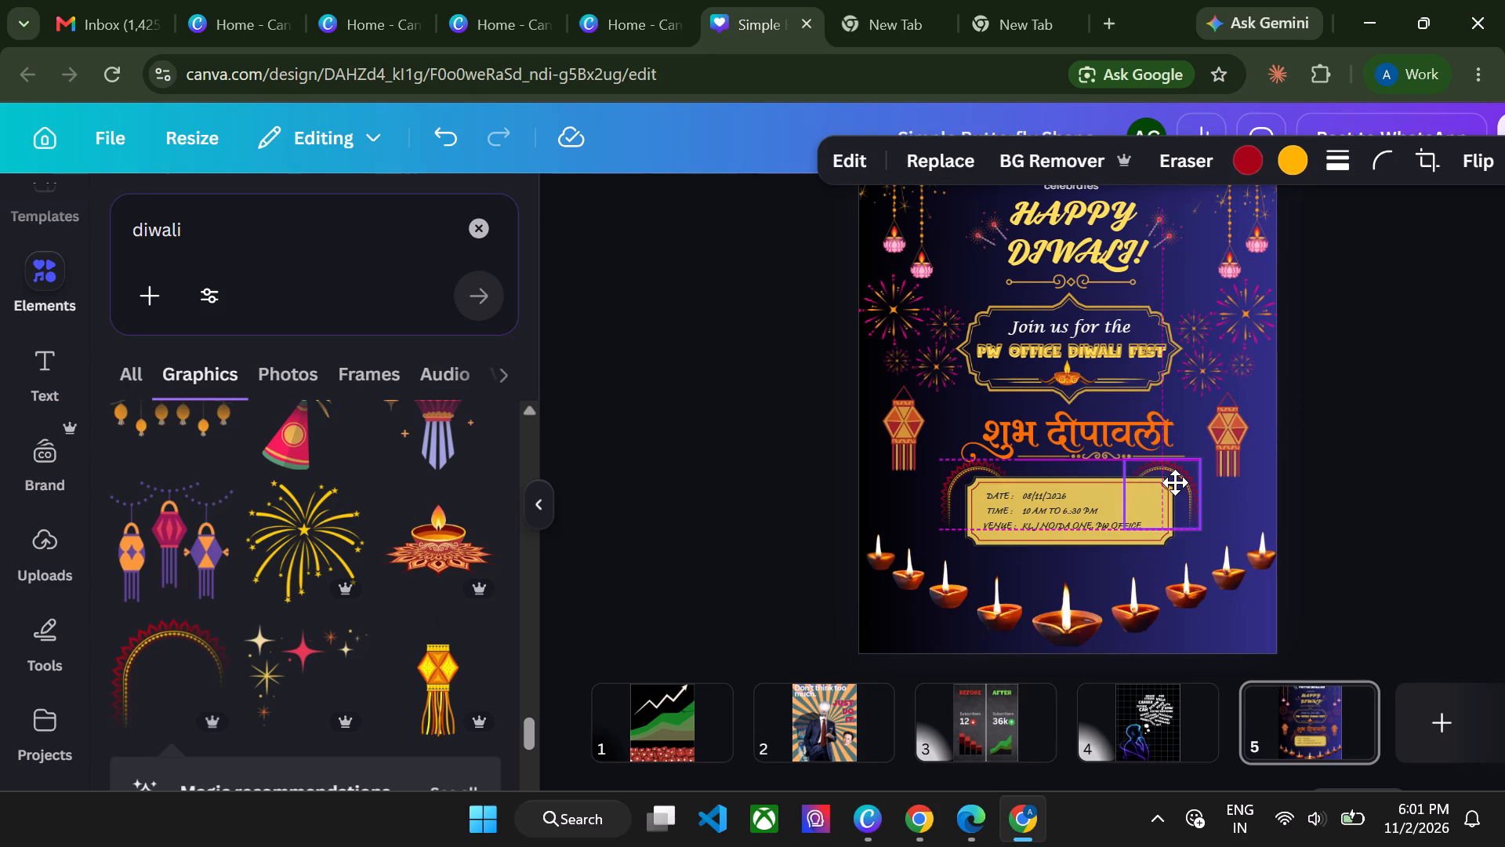
left_click(1388, 471)
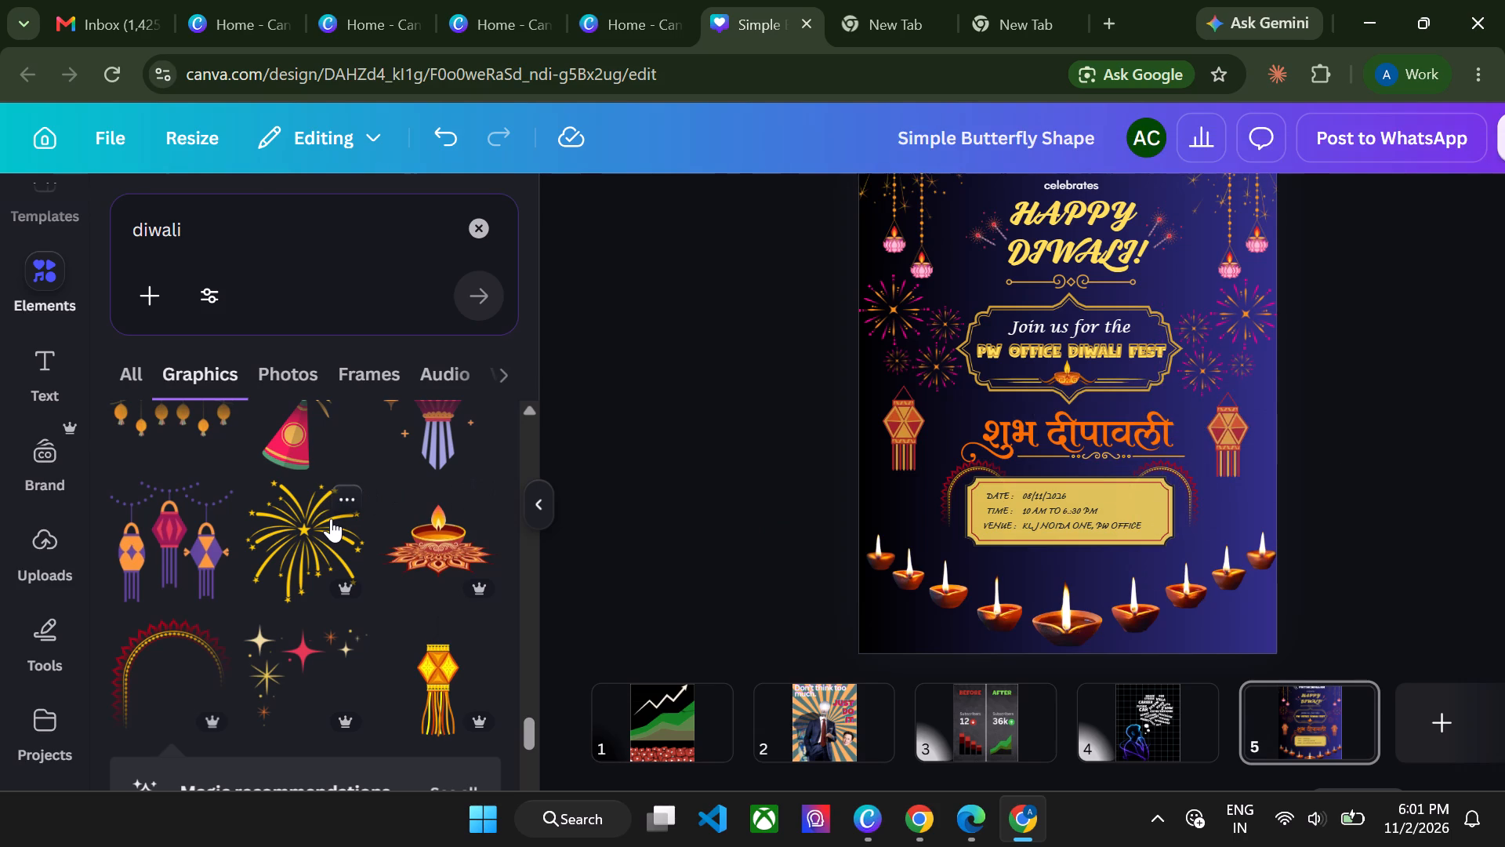
Find the red and orange ornamental border strip in the diwali graphics and add it to the poster.
scroll(331, 518, "down", 2)
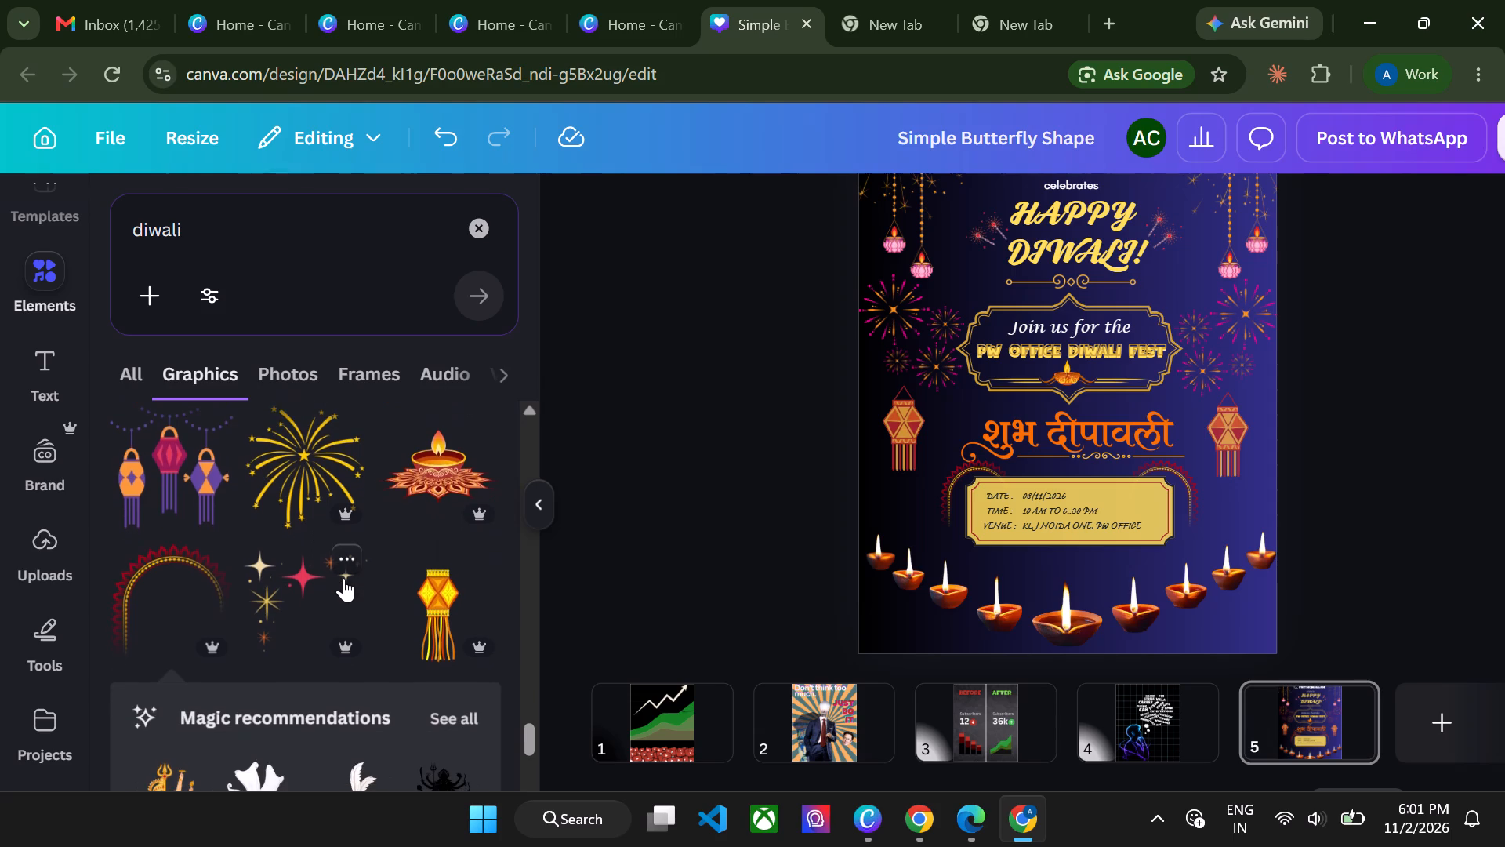
scroll(343, 578, "down", 3)
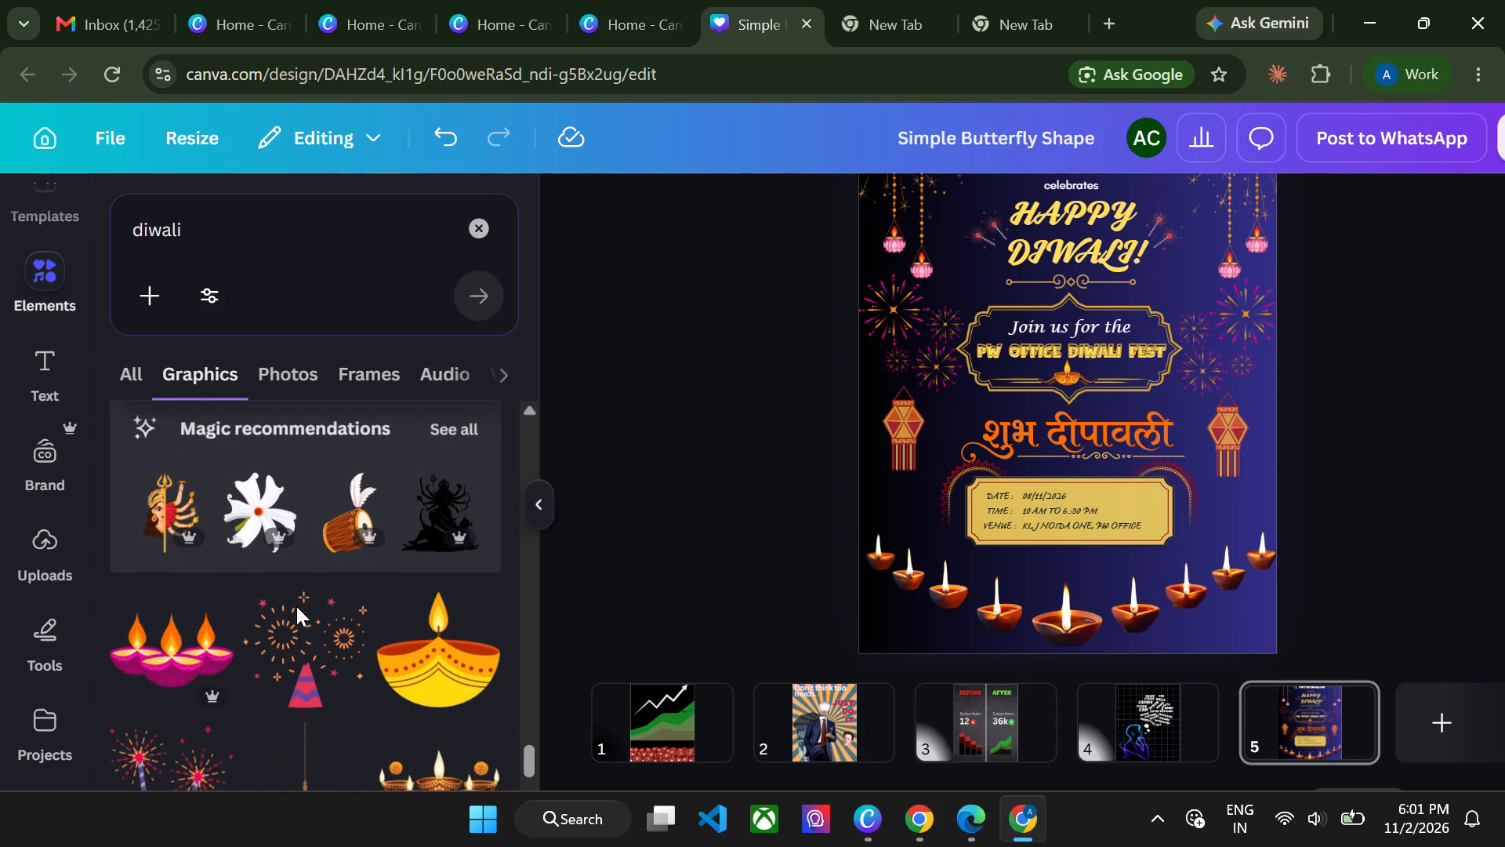
scroll(312, 616, "down", 2)
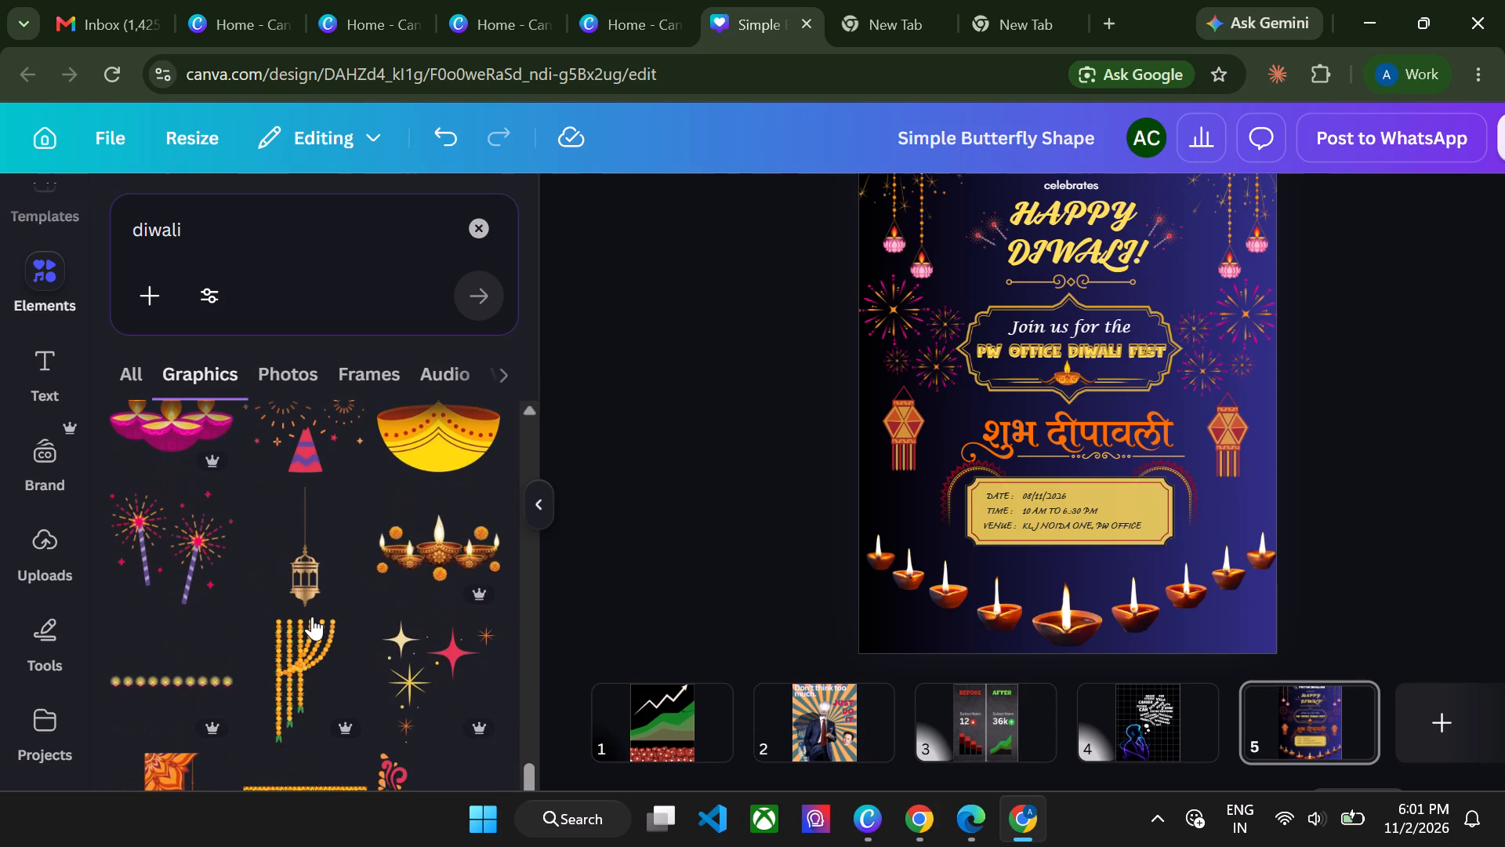
scroll(312, 616, "down", 2)
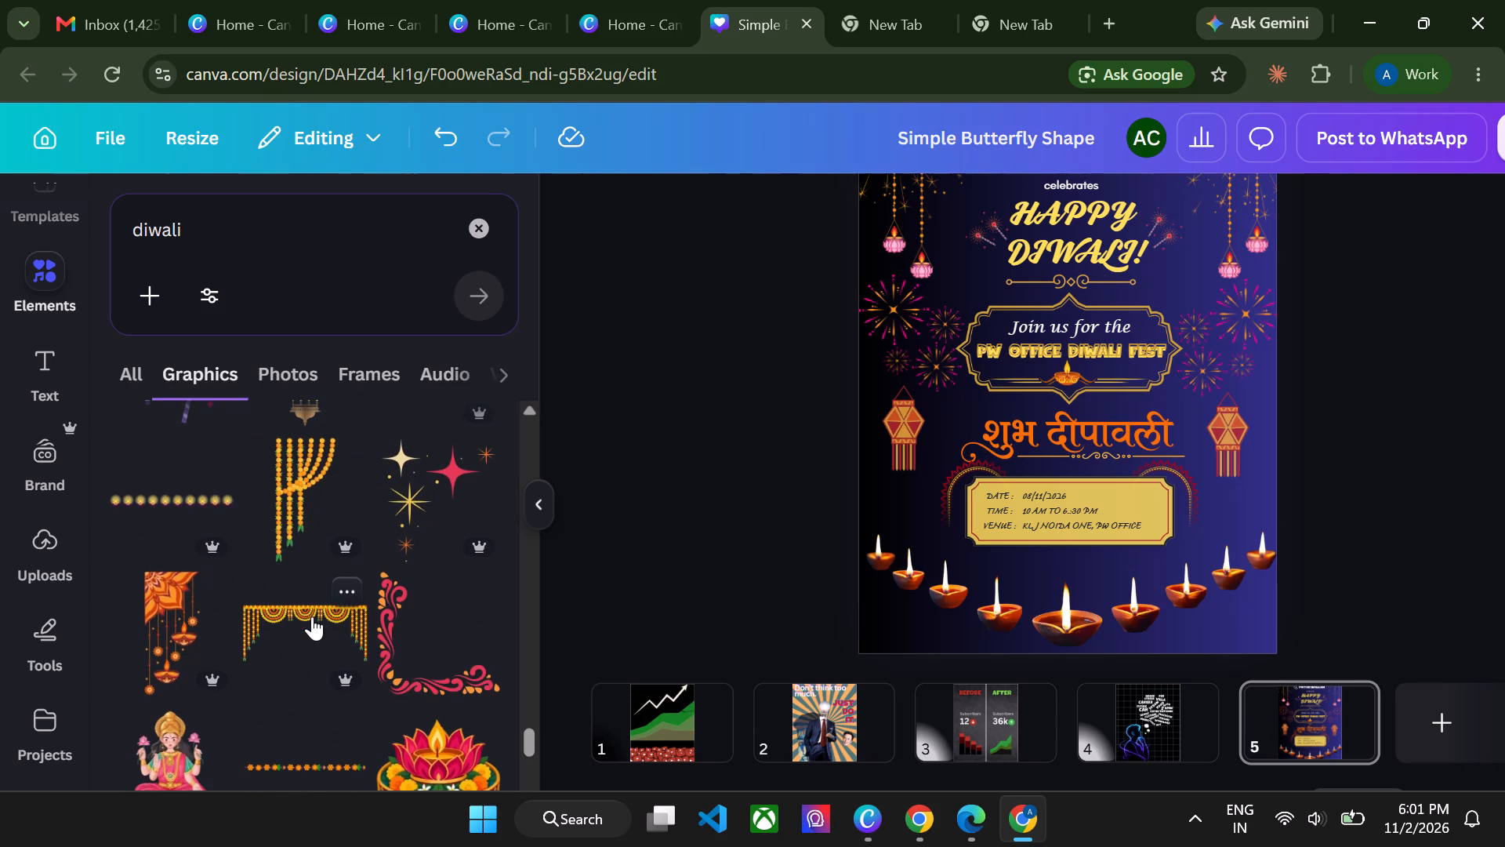
scroll(332, 618, "down", 1)
scroll(386, 507, "down", 1)
scroll(346, 599, "down", 1)
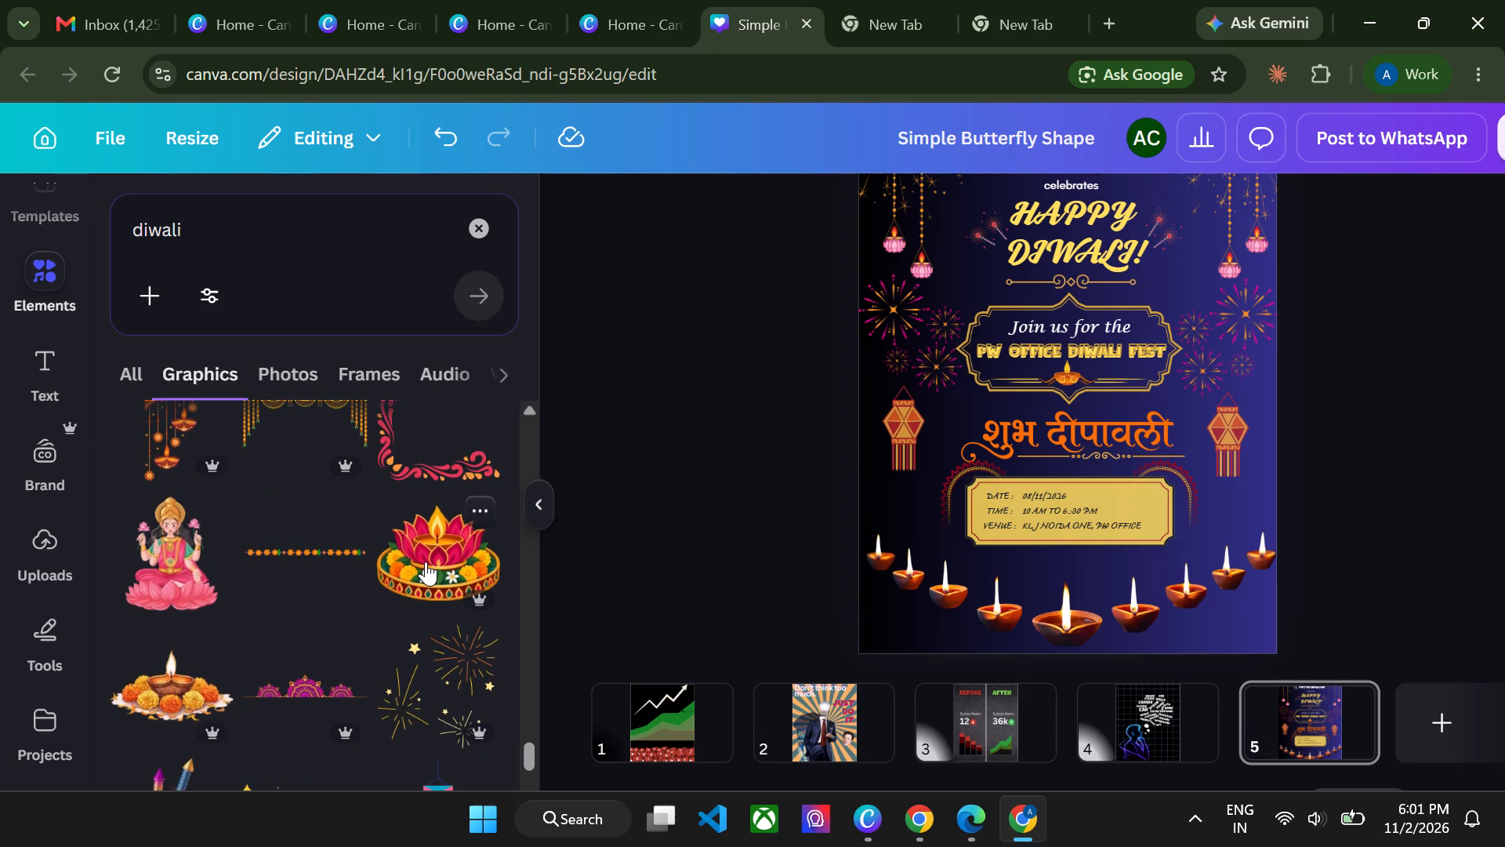
scroll(429, 563, "down", 2)
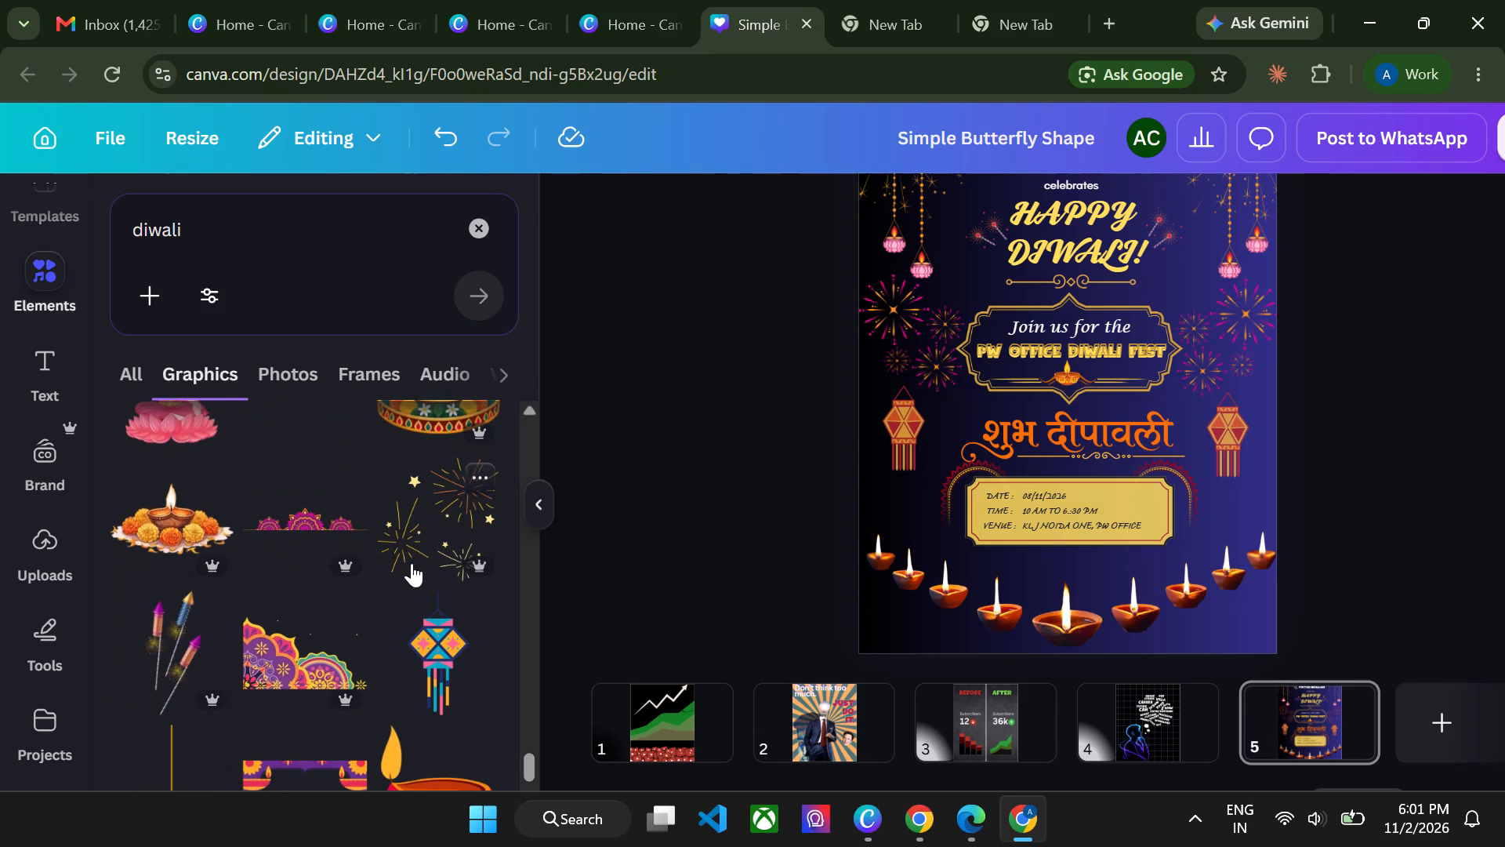
scroll(323, 513, "down", 1)
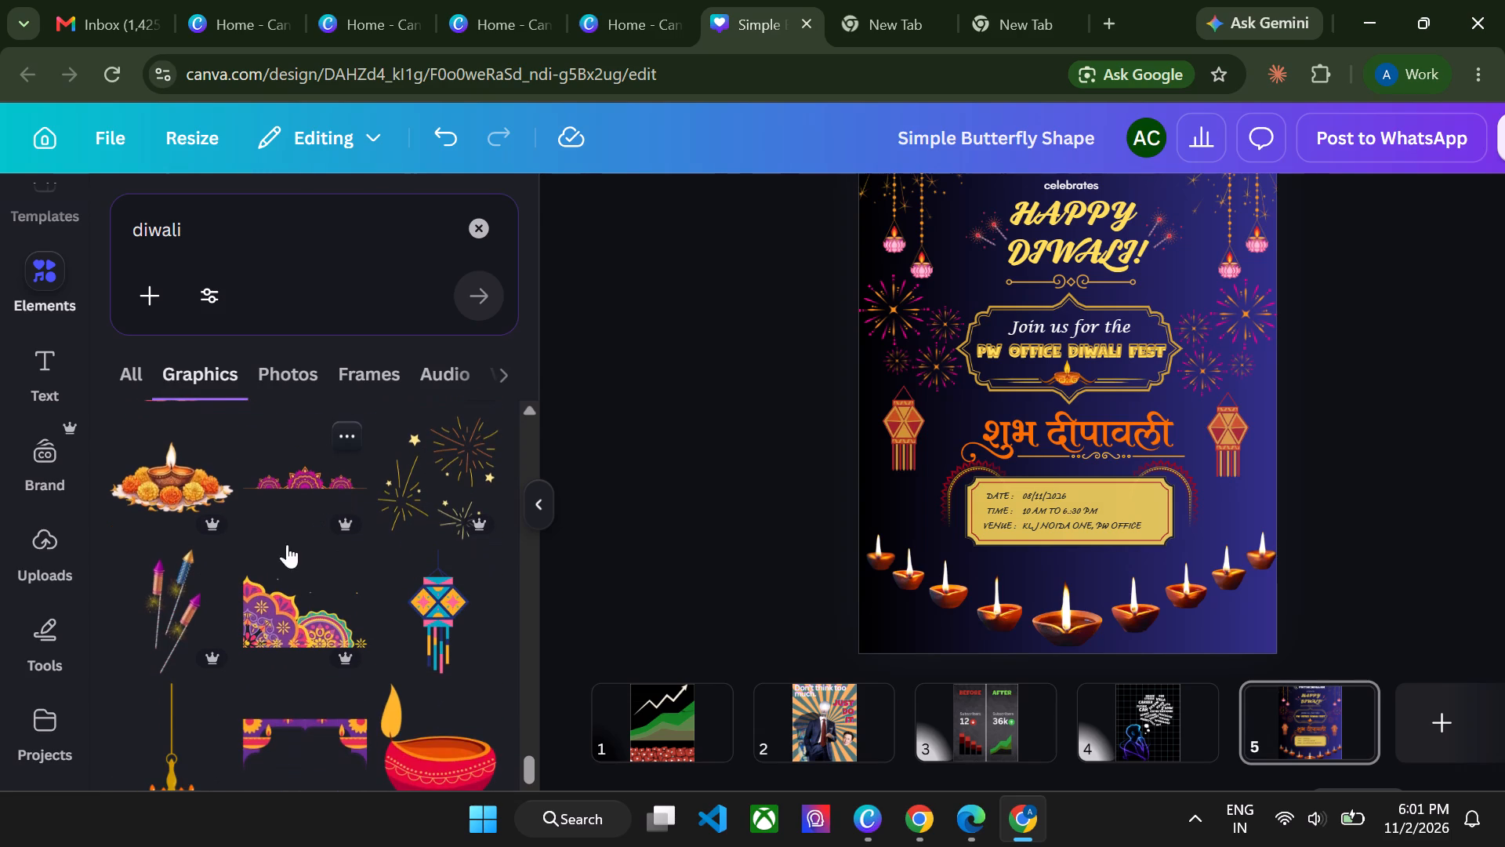
scroll(277, 596, "down", 2)
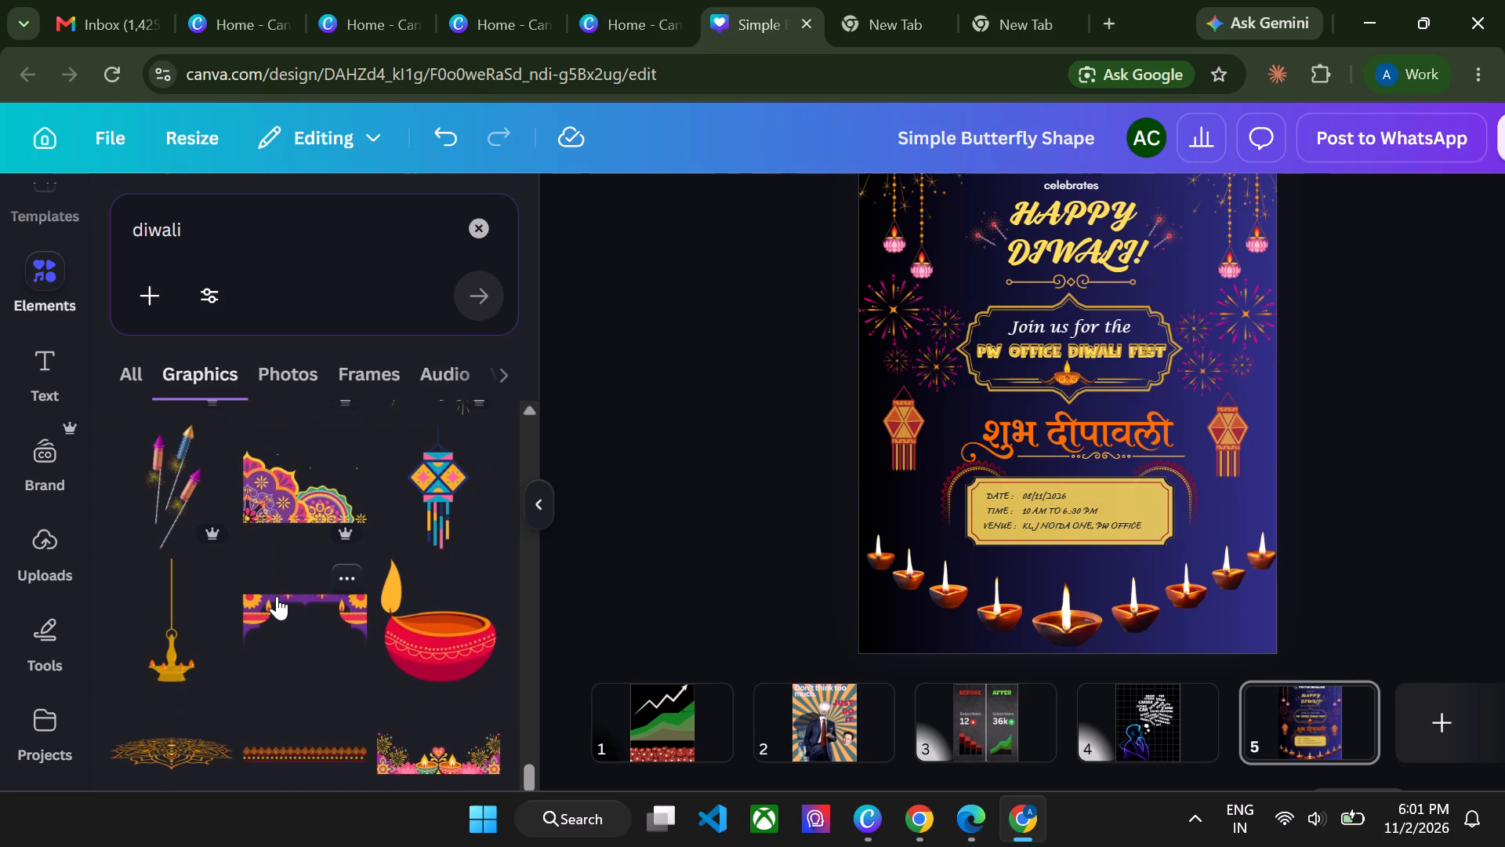
scroll(277, 596, "down", 1)
scroll(425, 591, "down", 1)
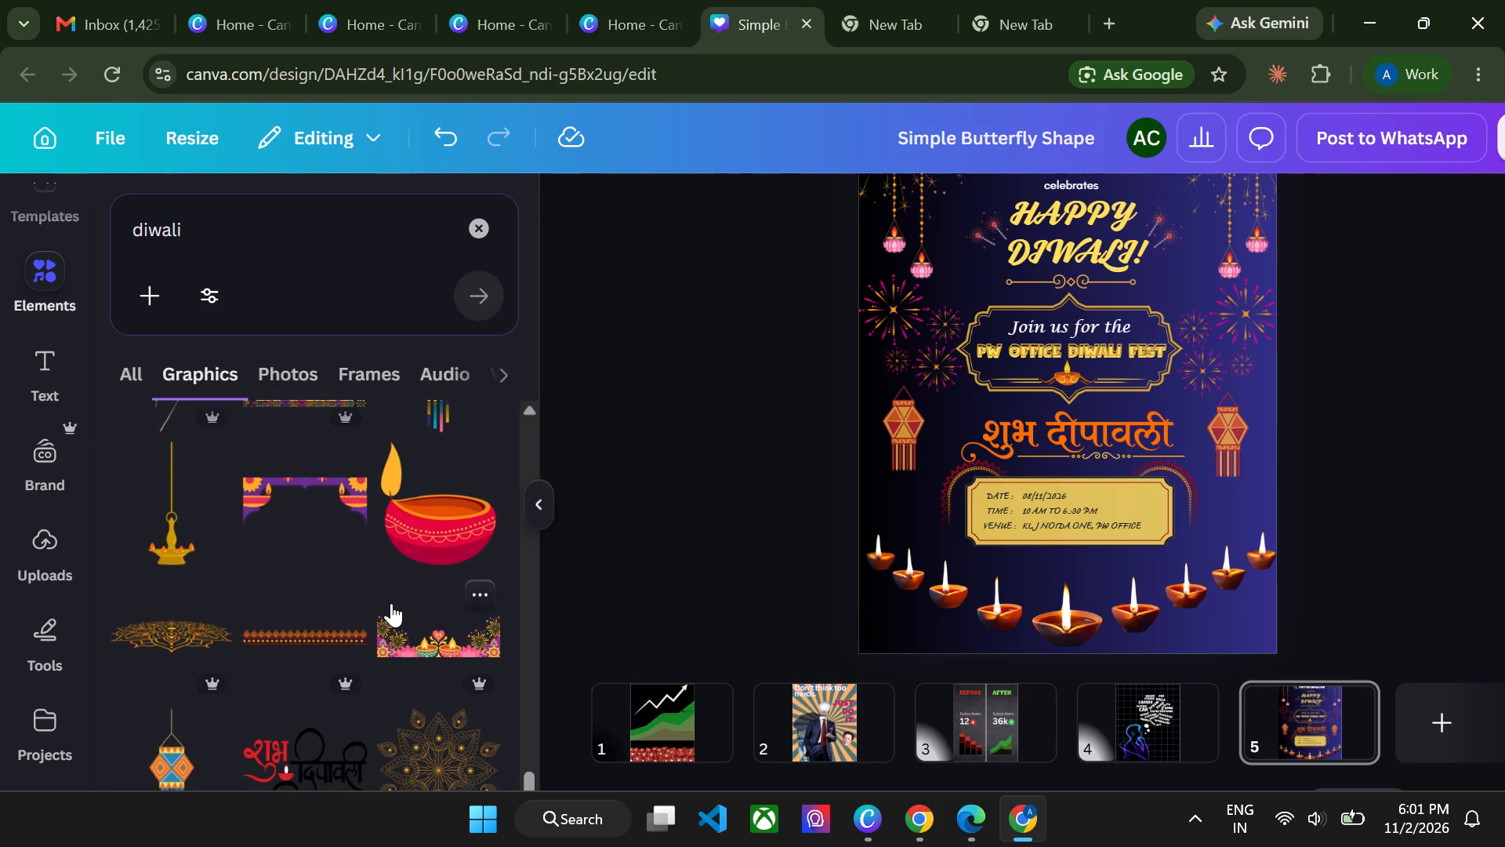
scroll(391, 603, "down", 1)
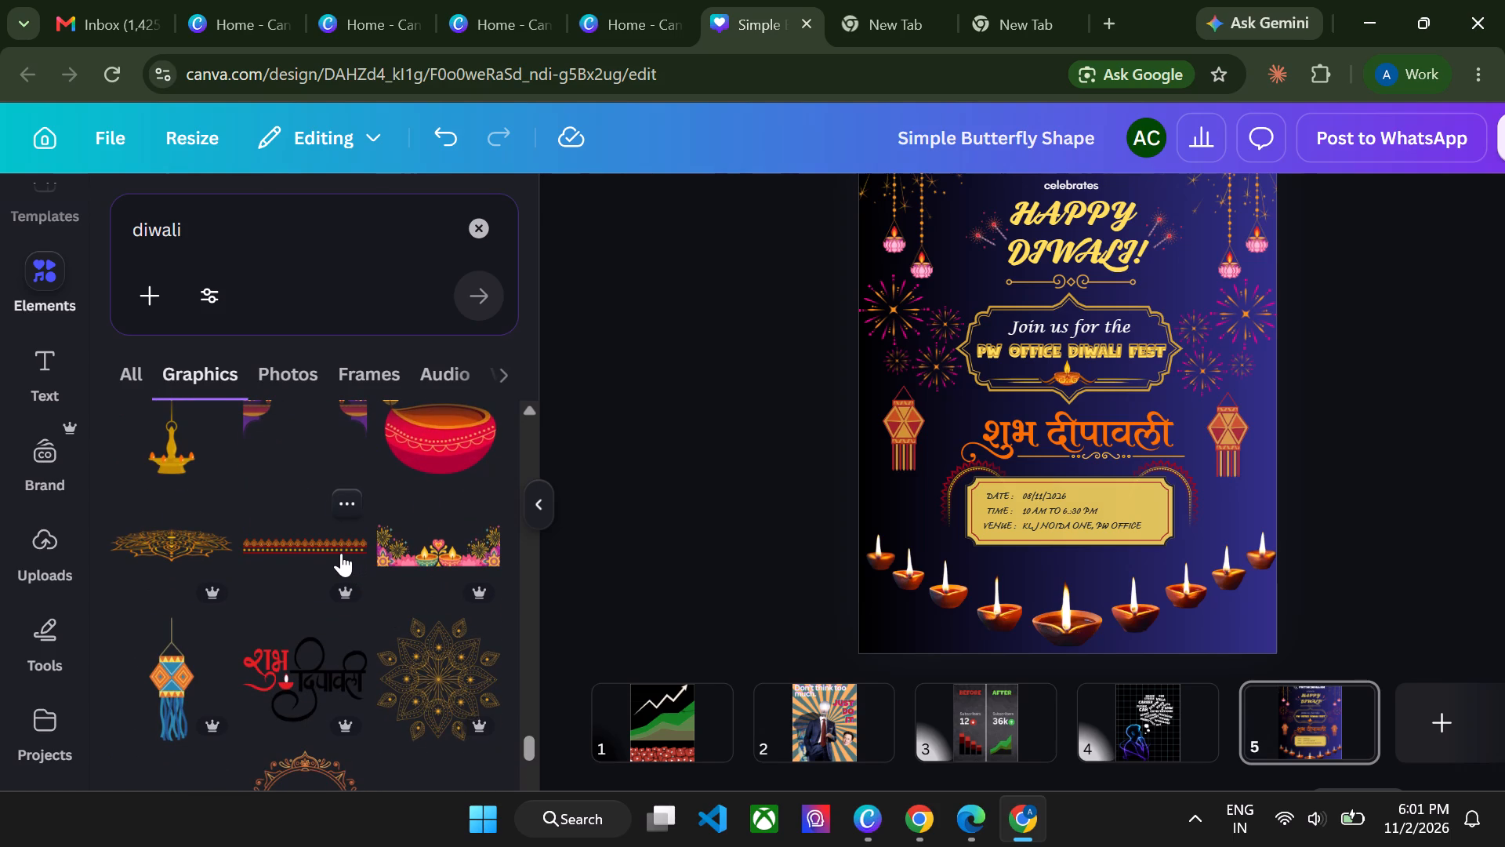
scroll(341, 553, "down", 1)
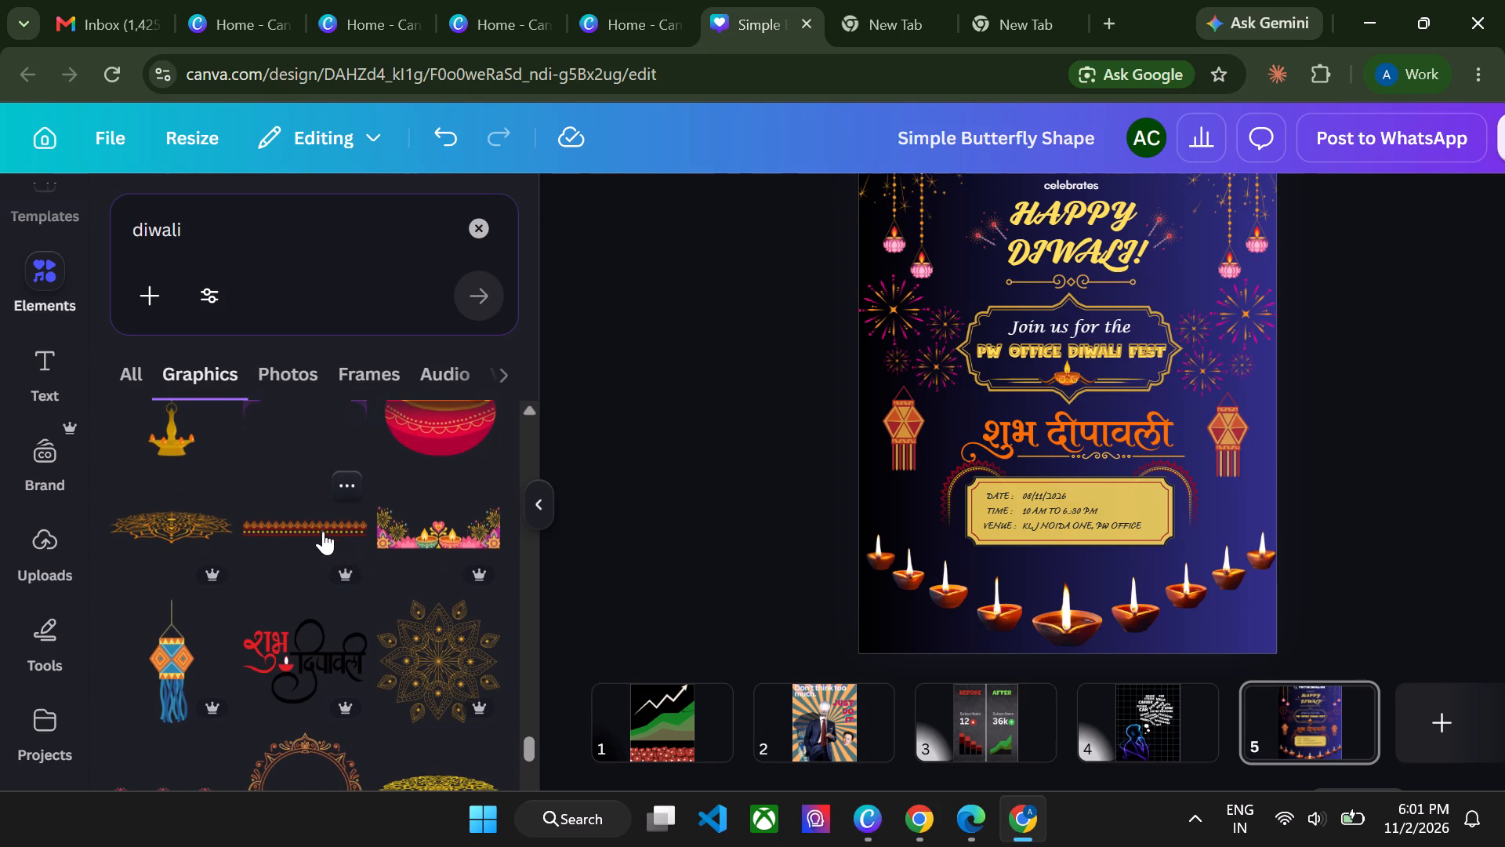
left_click(323, 526)
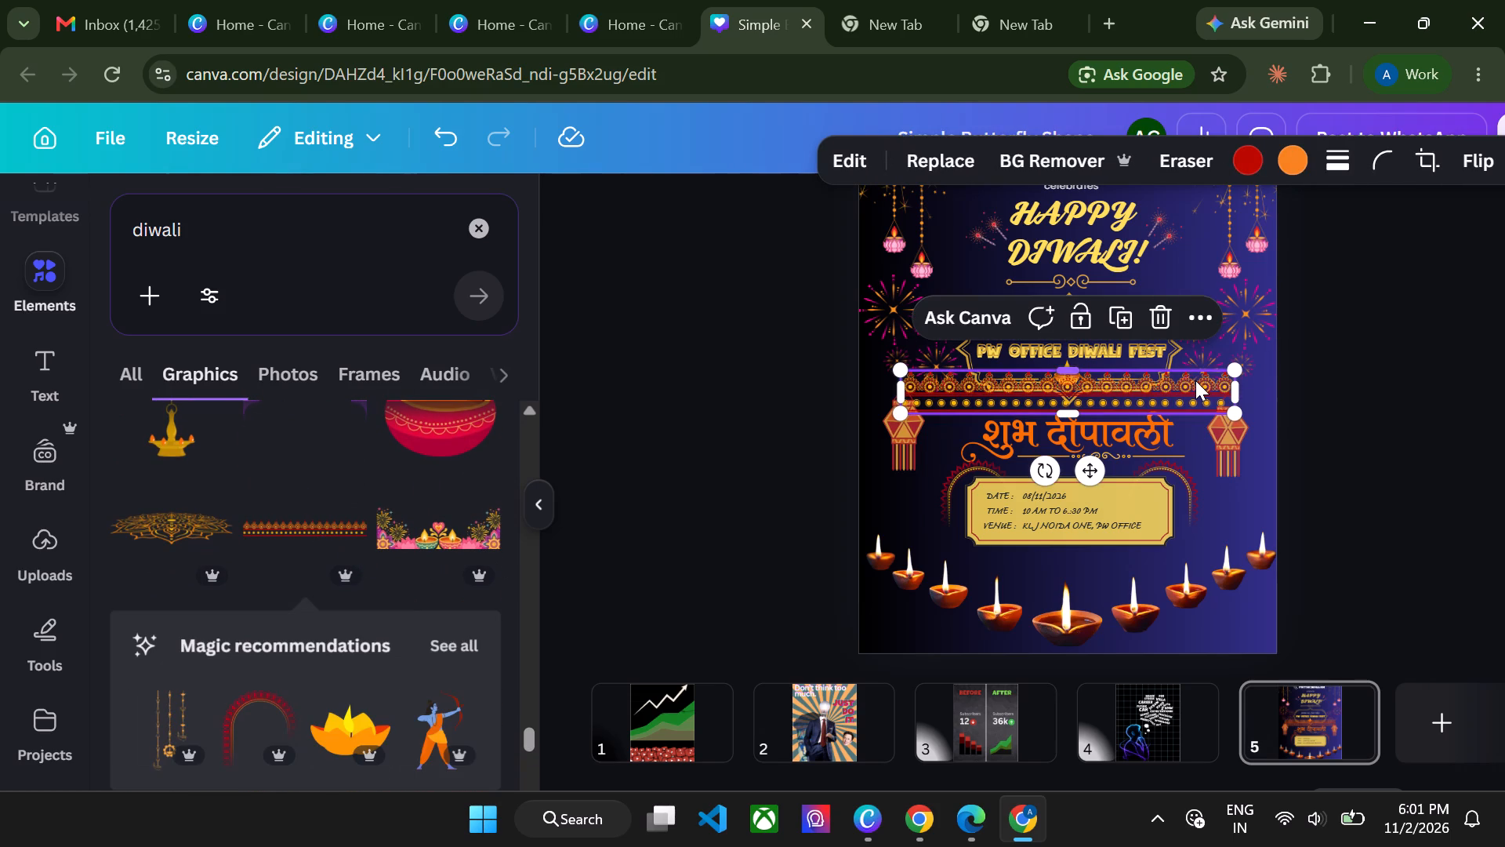
Move the ornamental border strip to the poster's bottom edge and enlarge it to span the full page width.
left_click_drag(1195, 380, 1144, 642)
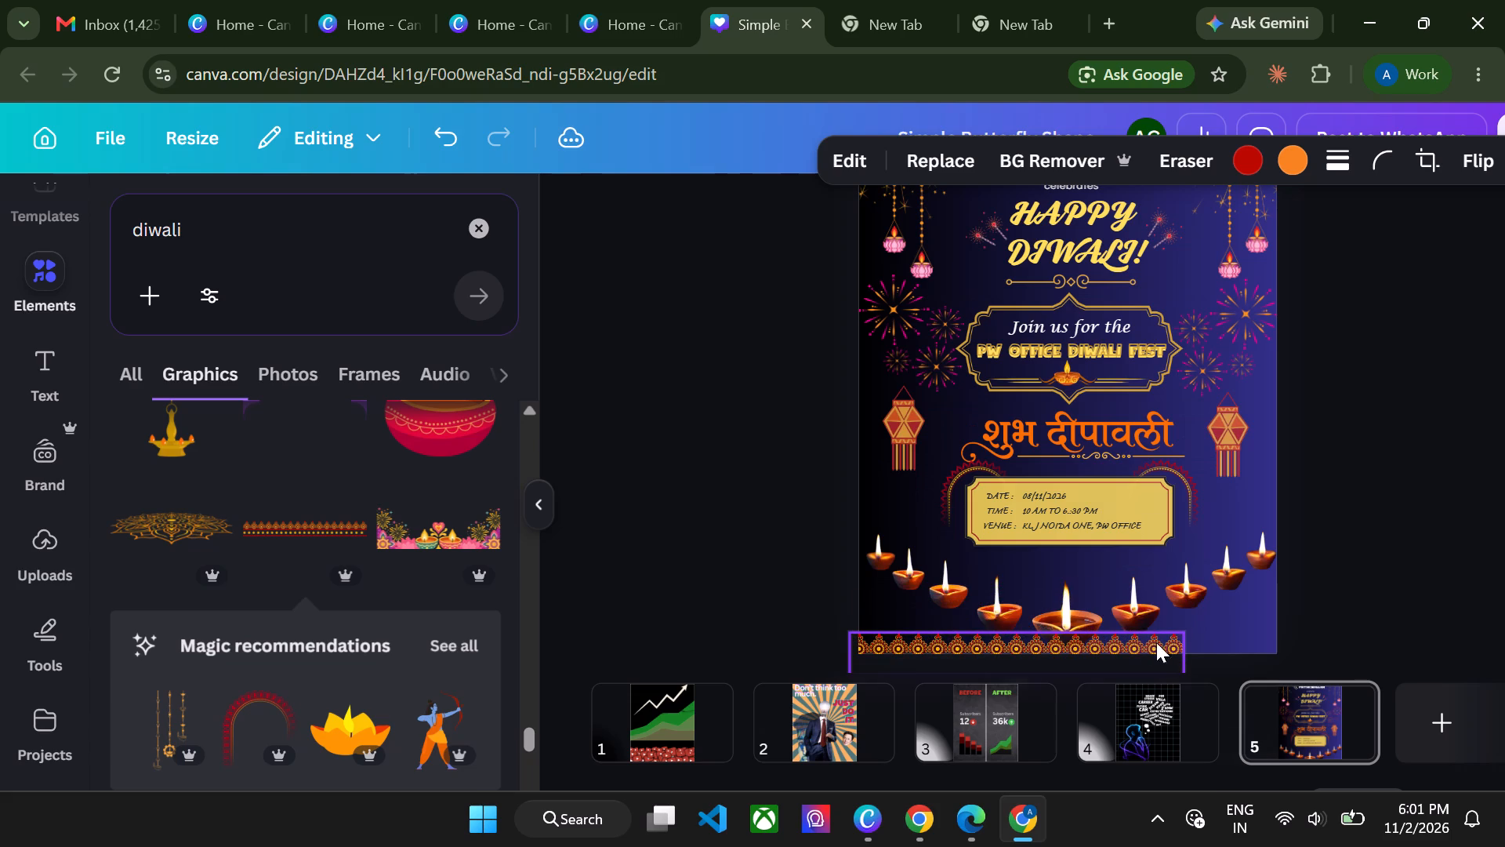
left_click_drag(1188, 651, 1340, 646)
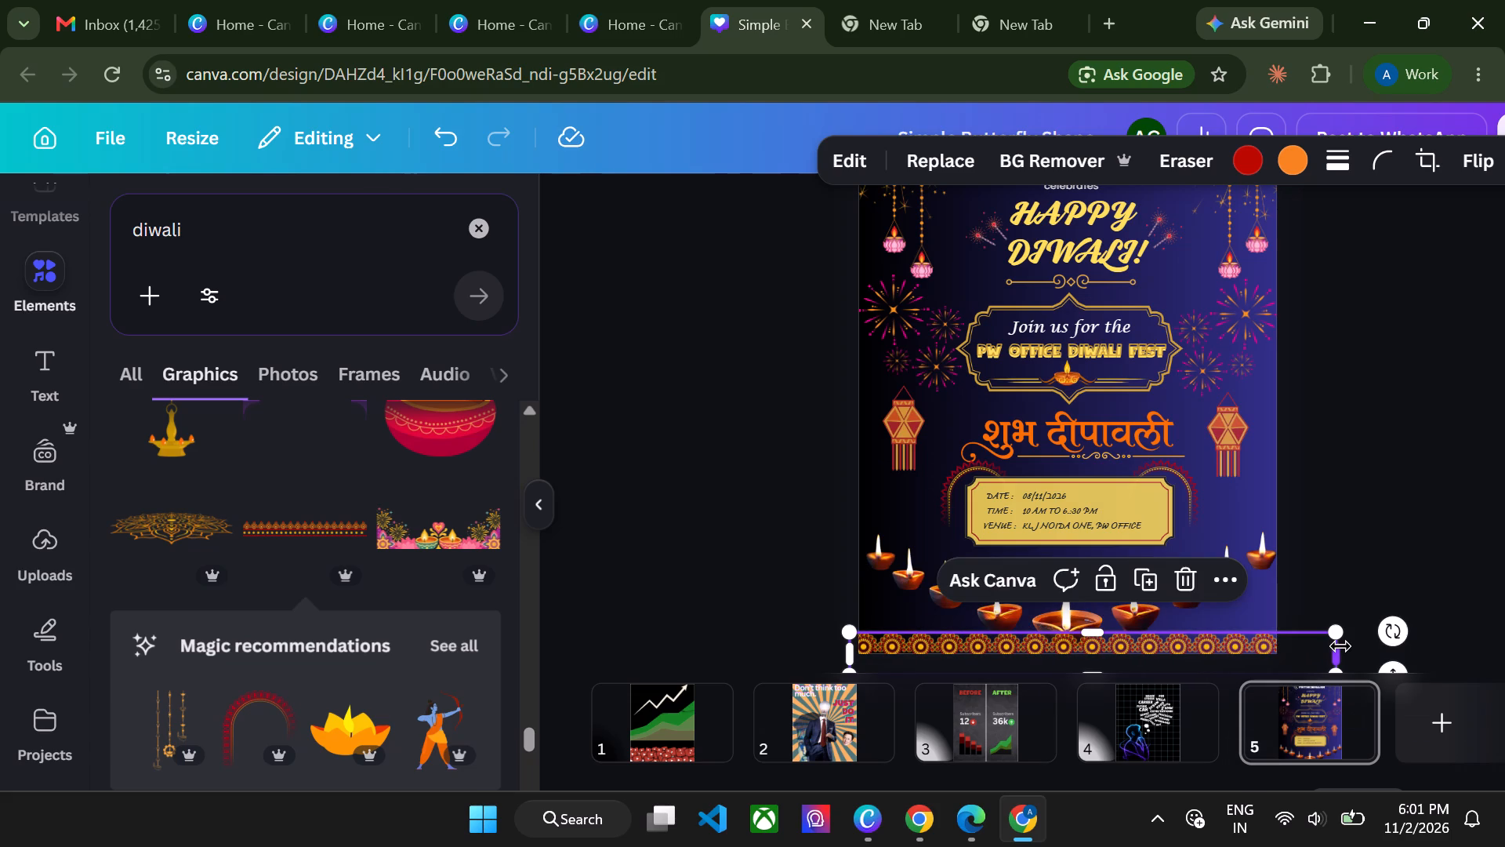
left_click(1418, 556)
left_click_drag(1169, 642, 1165, 649)
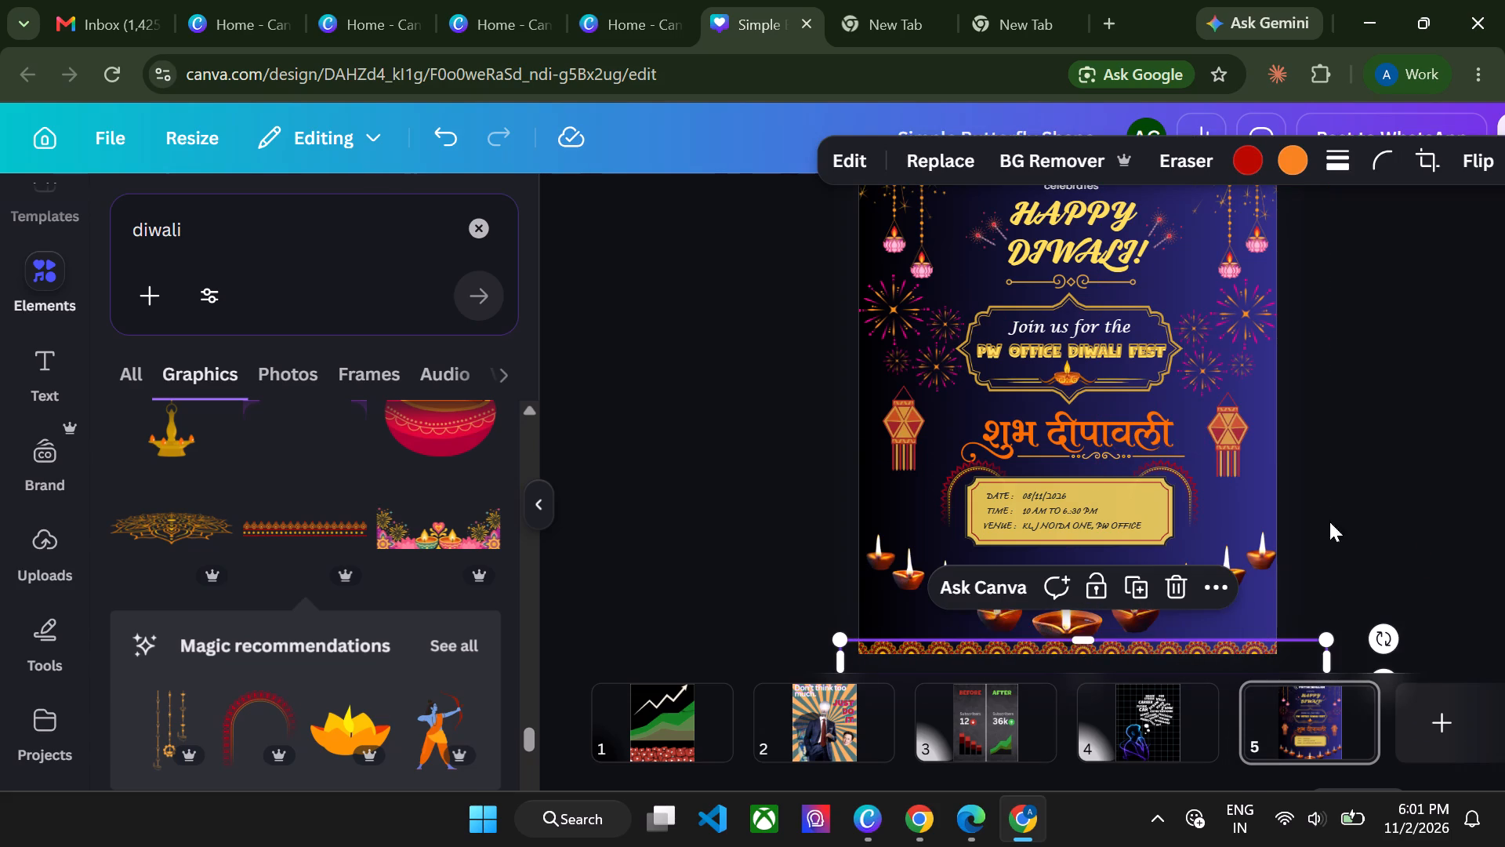
left_click(1390, 506)
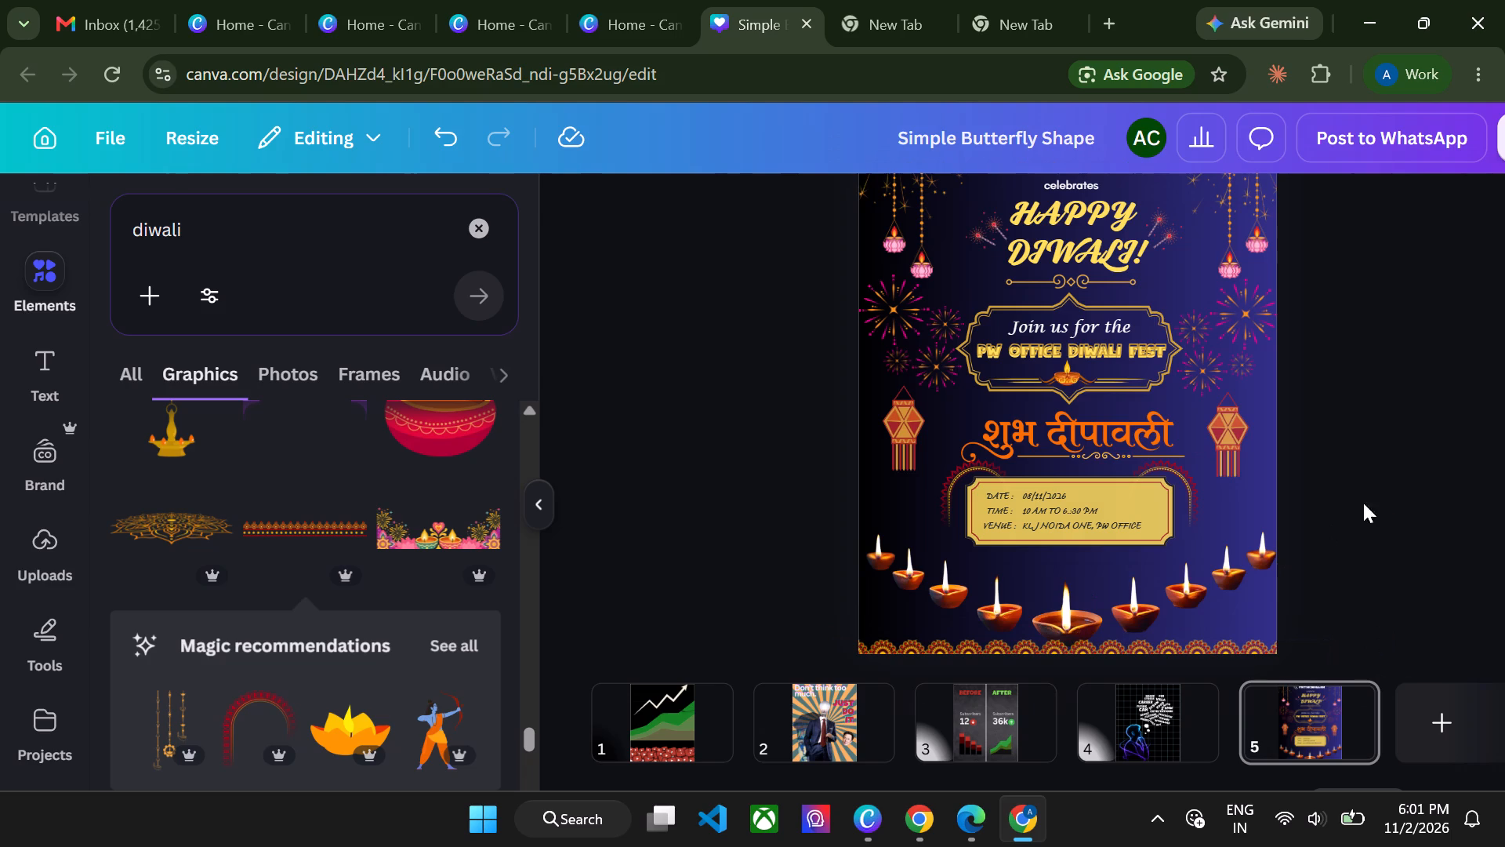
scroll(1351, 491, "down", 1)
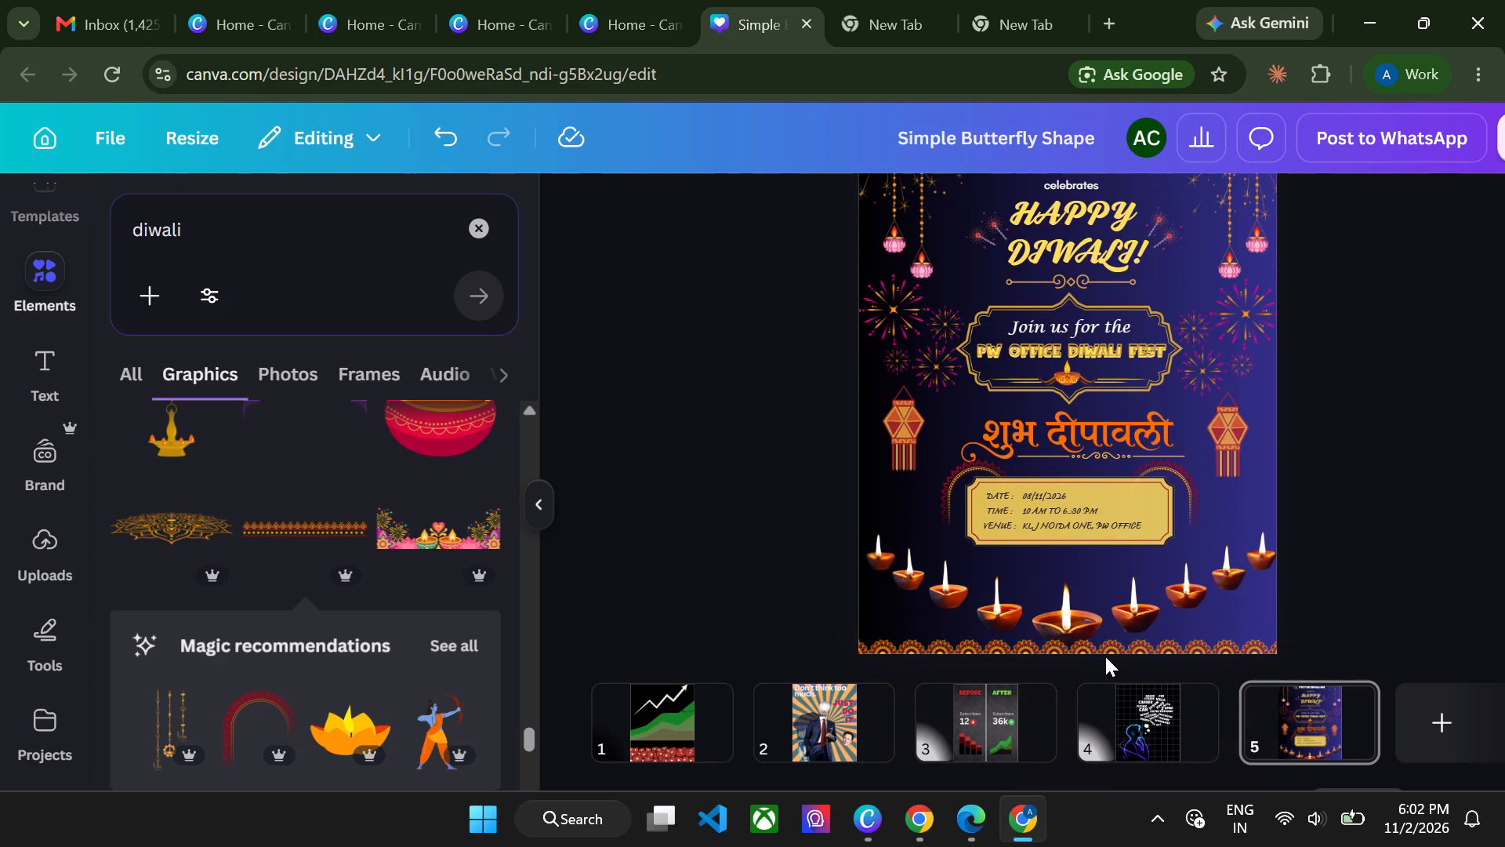
Duplicate the ornamental border strip from the poster's bottom edge and move the copy up to the poster's header area.
left_click(1112, 645)
left_click(1112, 645, "alt")
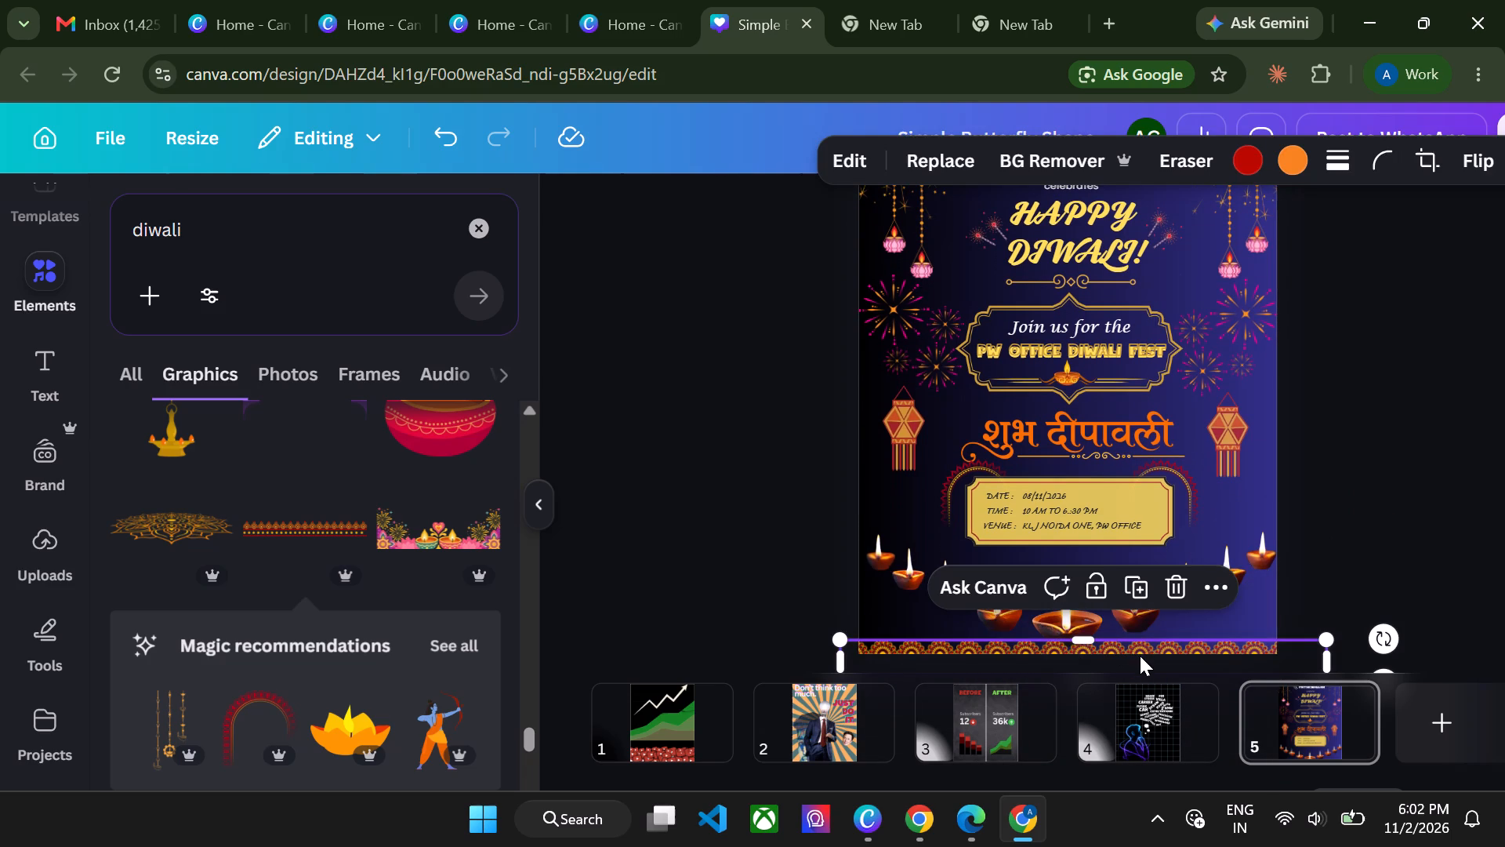
left_click_drag(1140, 656, 1072, 133)
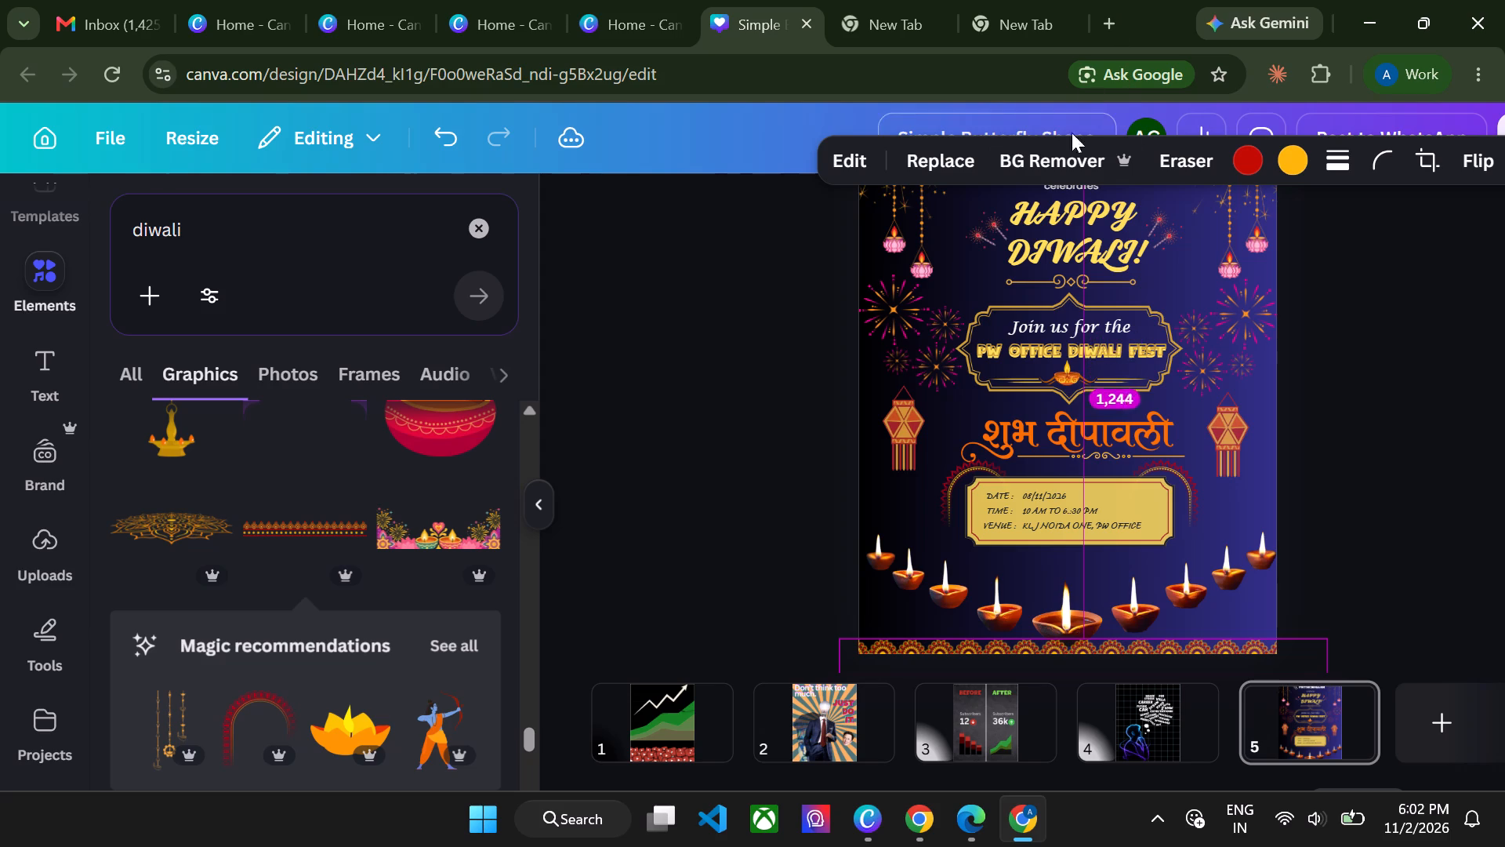
left_click_drag(1072, 133, 1086, 168)
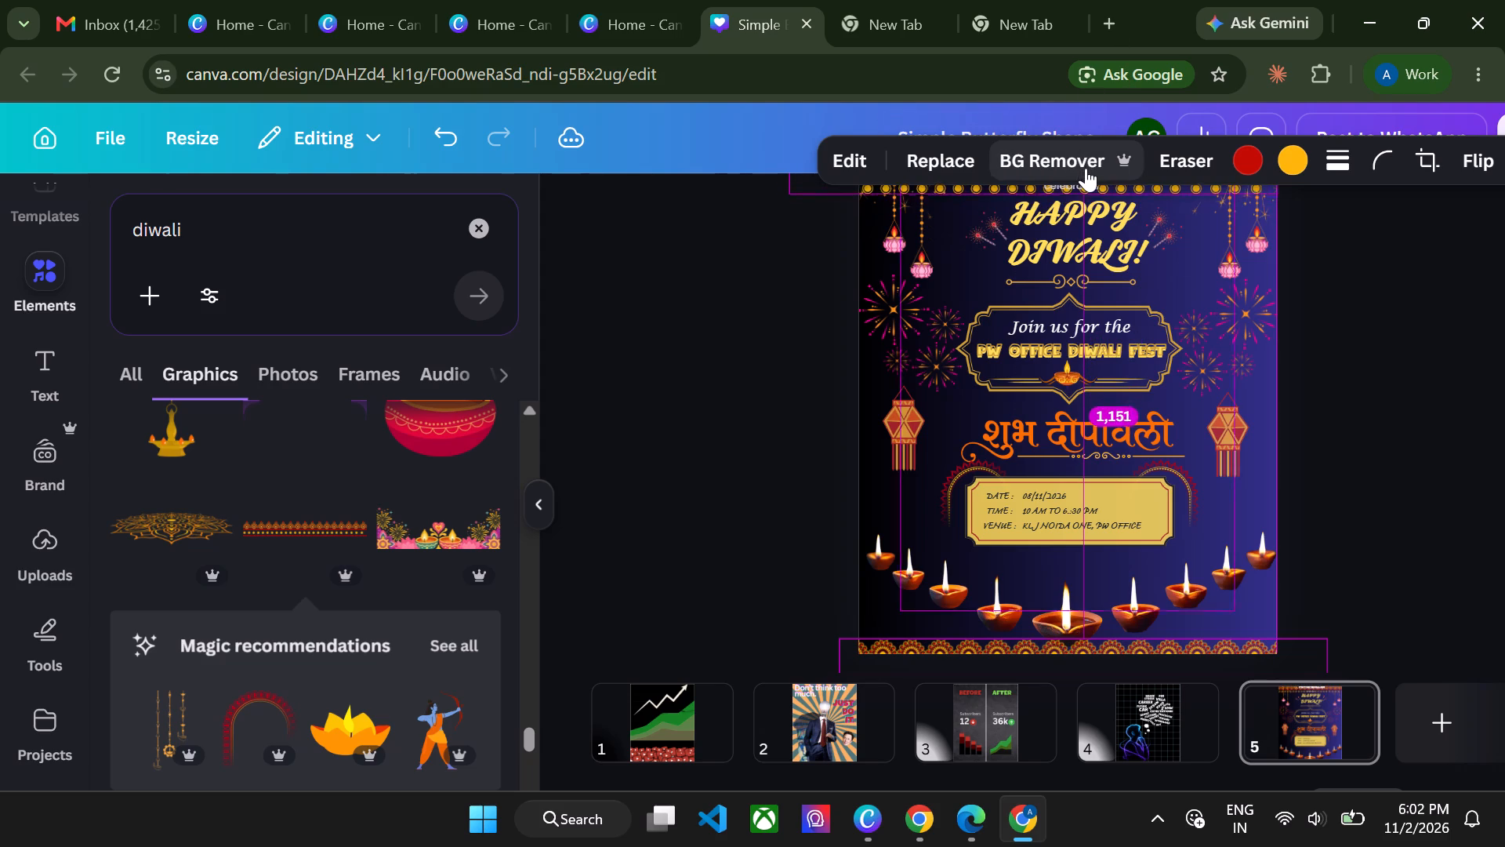
left_click_drag(1086, 168, 1086, 170)
Position the copied border strip over the poster's top edge so only its row of golden dots shows across the full page width.
scroll(1402, 380, "up", 2)
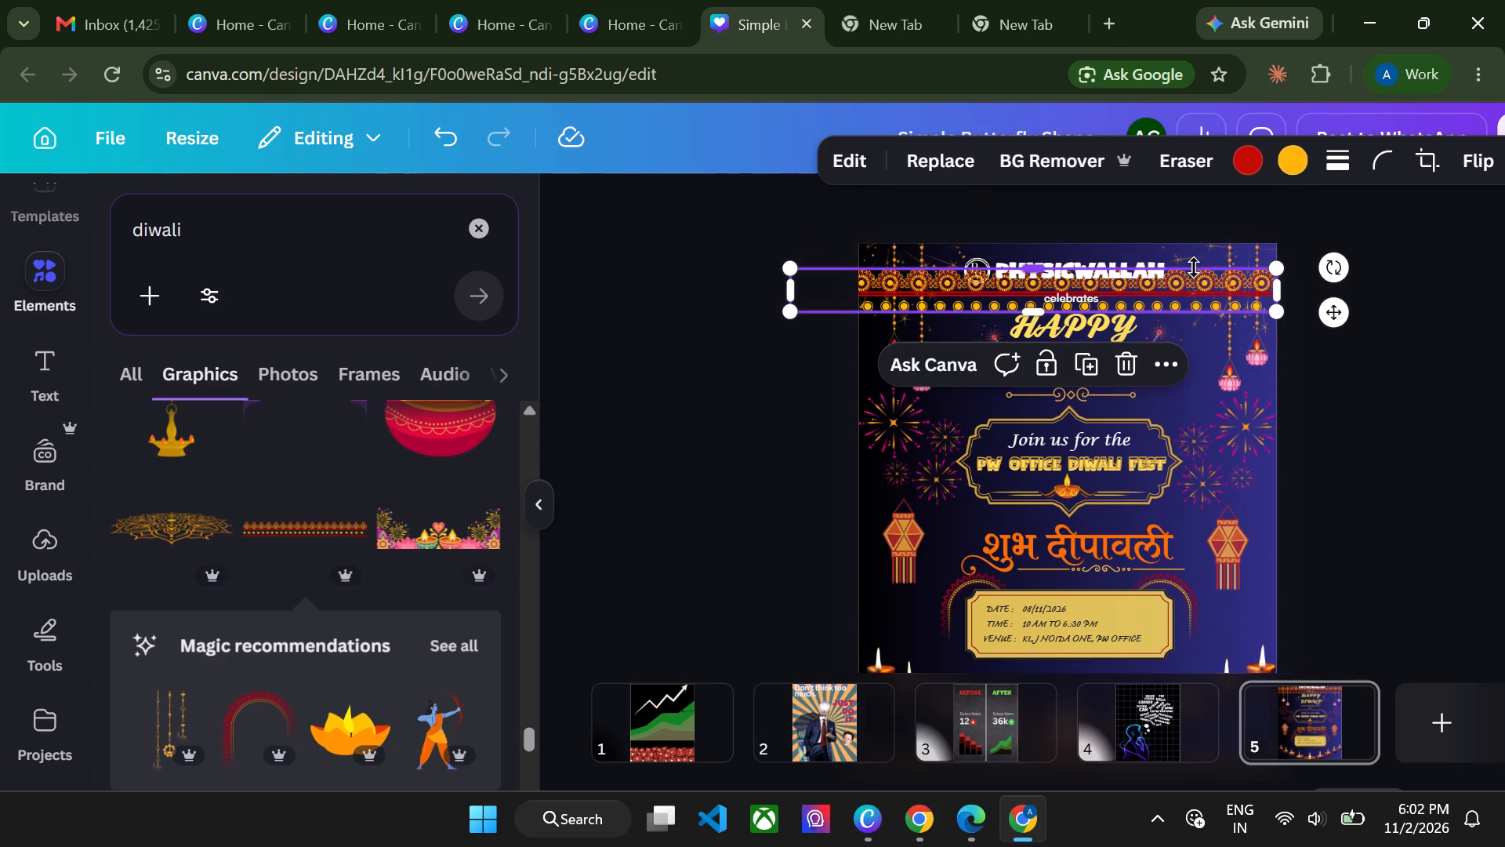
left_click_drag(1196, 289, 1197, 245)
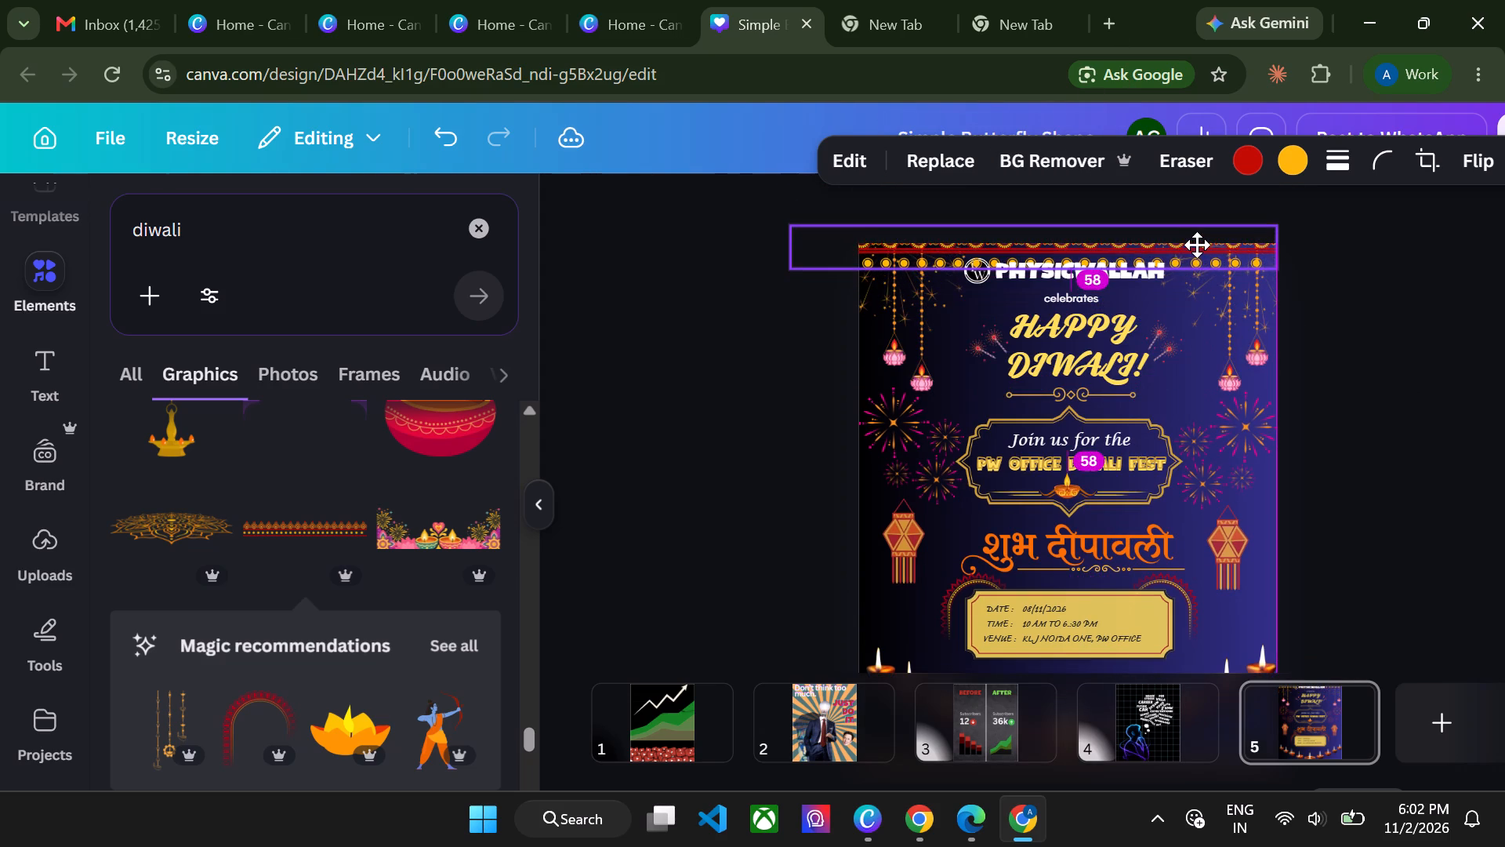
left_click_drag(1197, 245, 1200, 235)
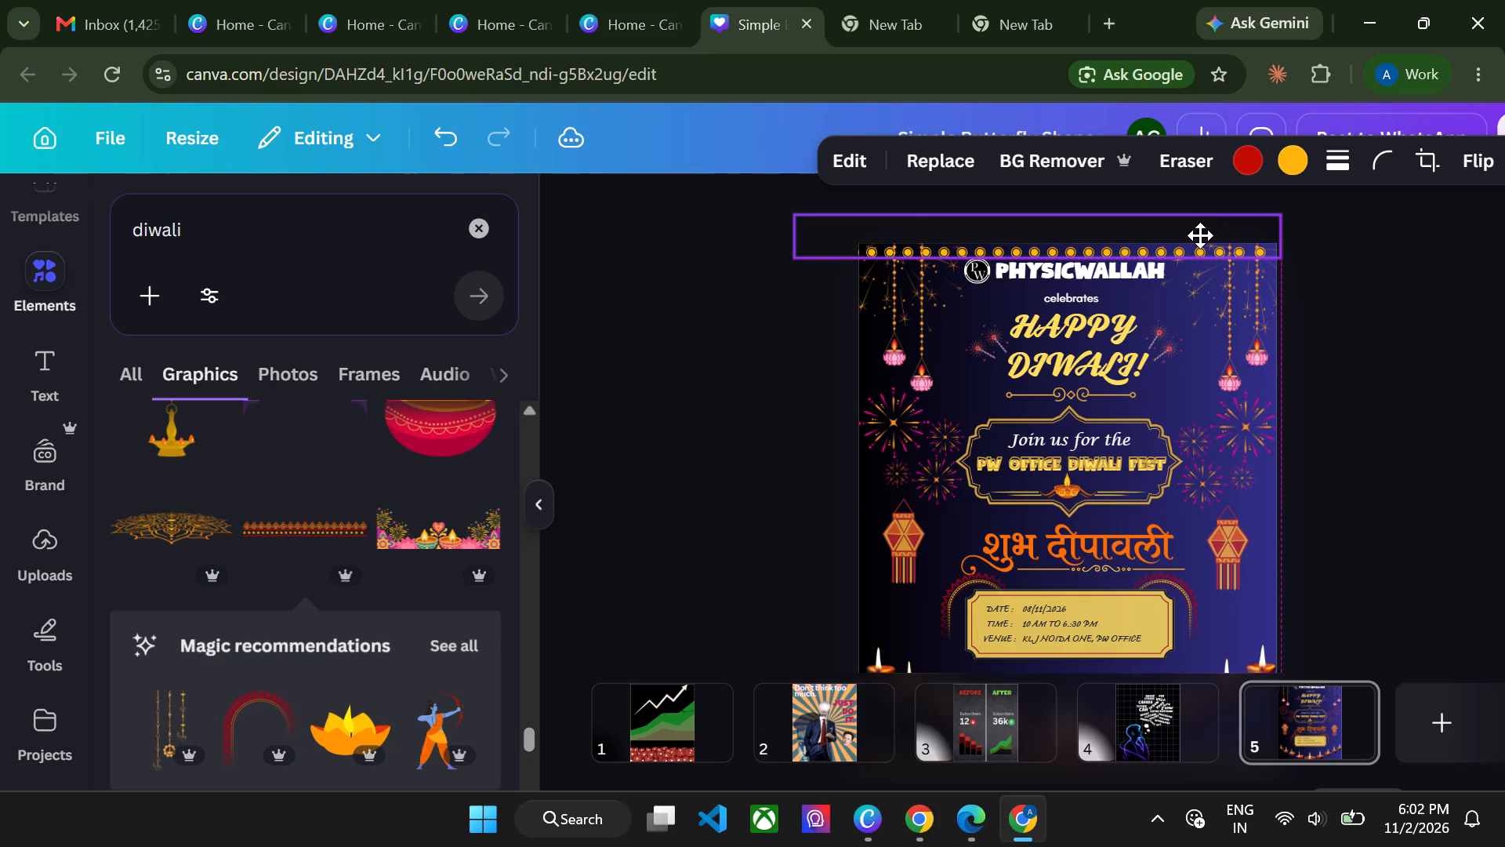
left_click_drag(1200, 235, 1203, 232)
left_click(1456, 374)
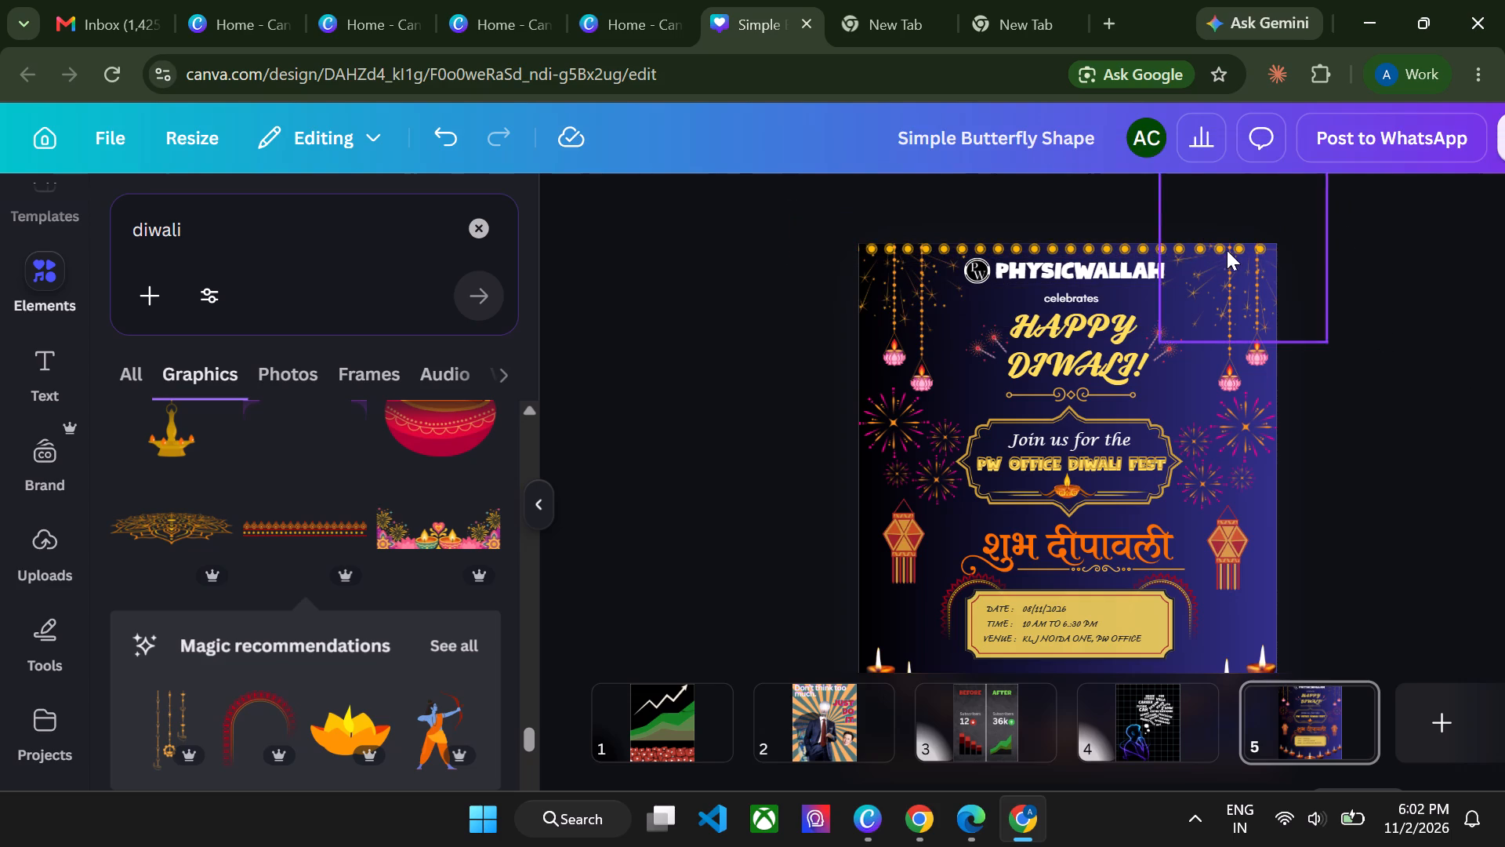
left_click_drag(1225, 245, 1239, 247)
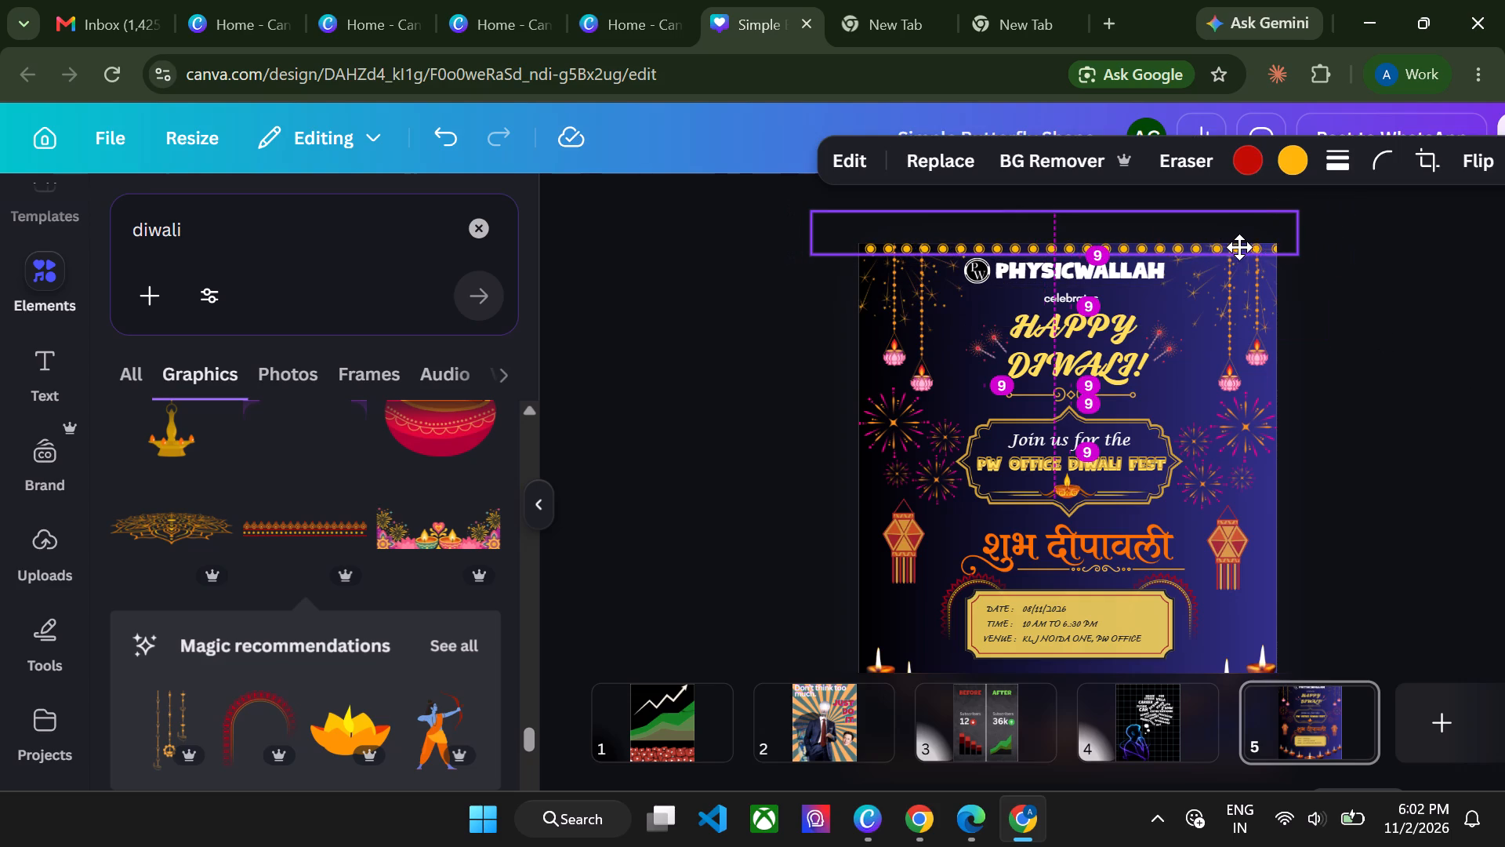
left_click_drag(1239, 247, 1239, 245)
left_click(1394, 348)
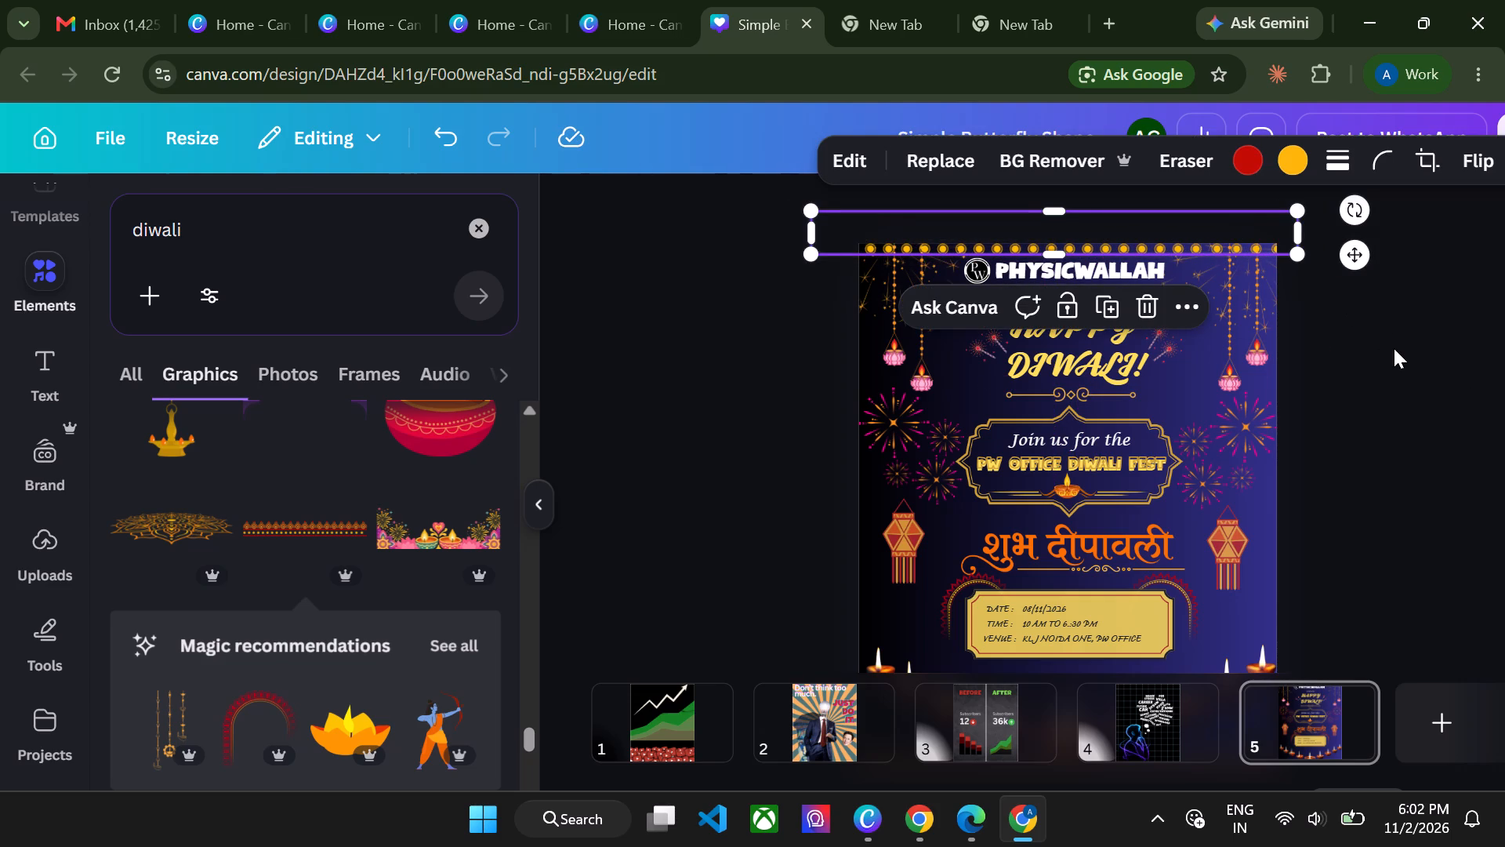
Browse the diwali graphics results for further decorations to use on the poster.
scroll(1394, 348, "down", 1)
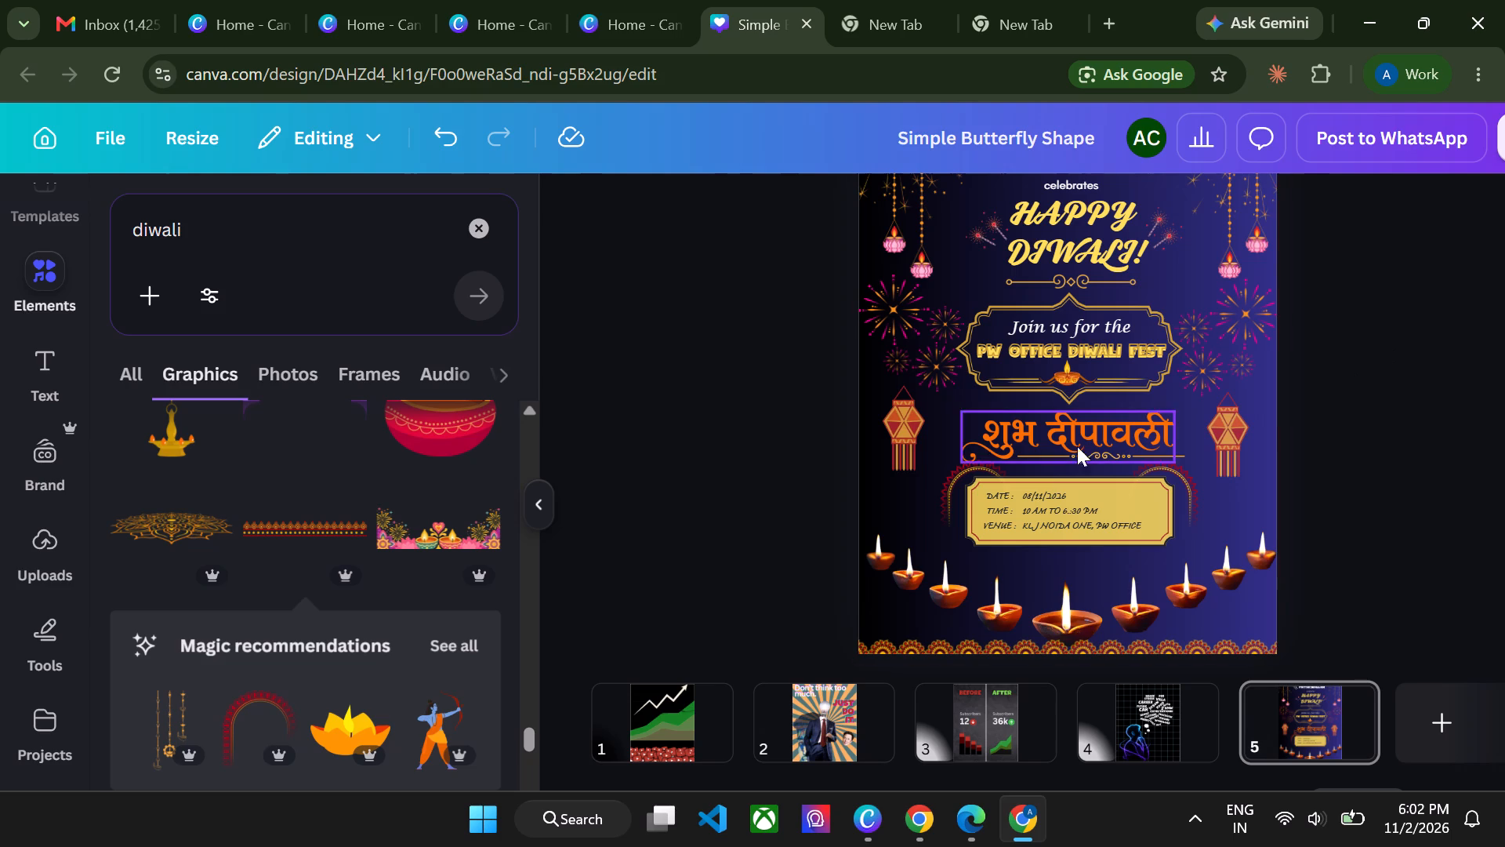
scroll(356, 535, "down", 2)
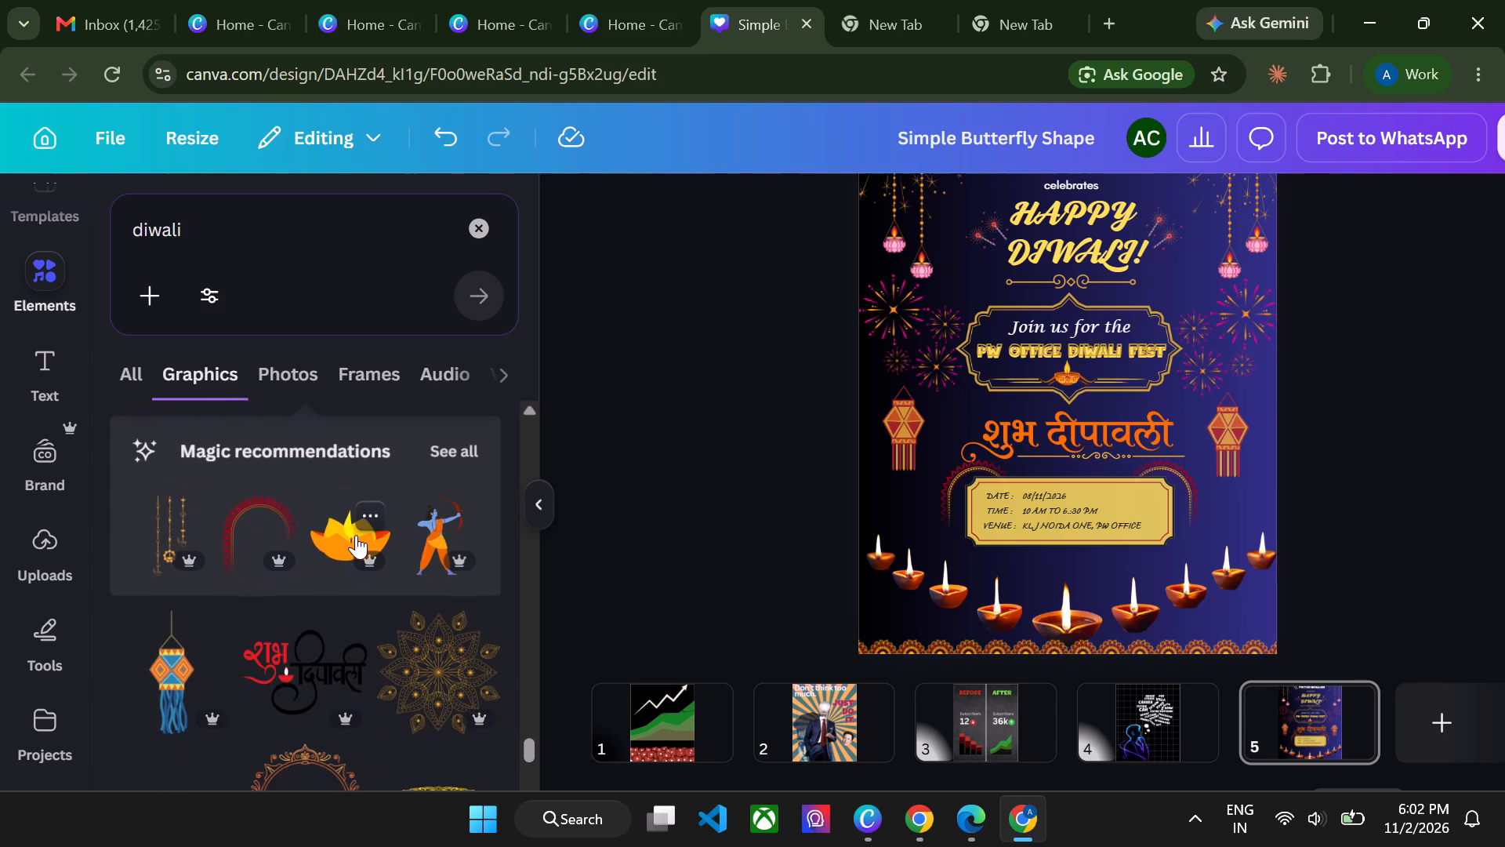
scroll(343, 536, "down", 1)
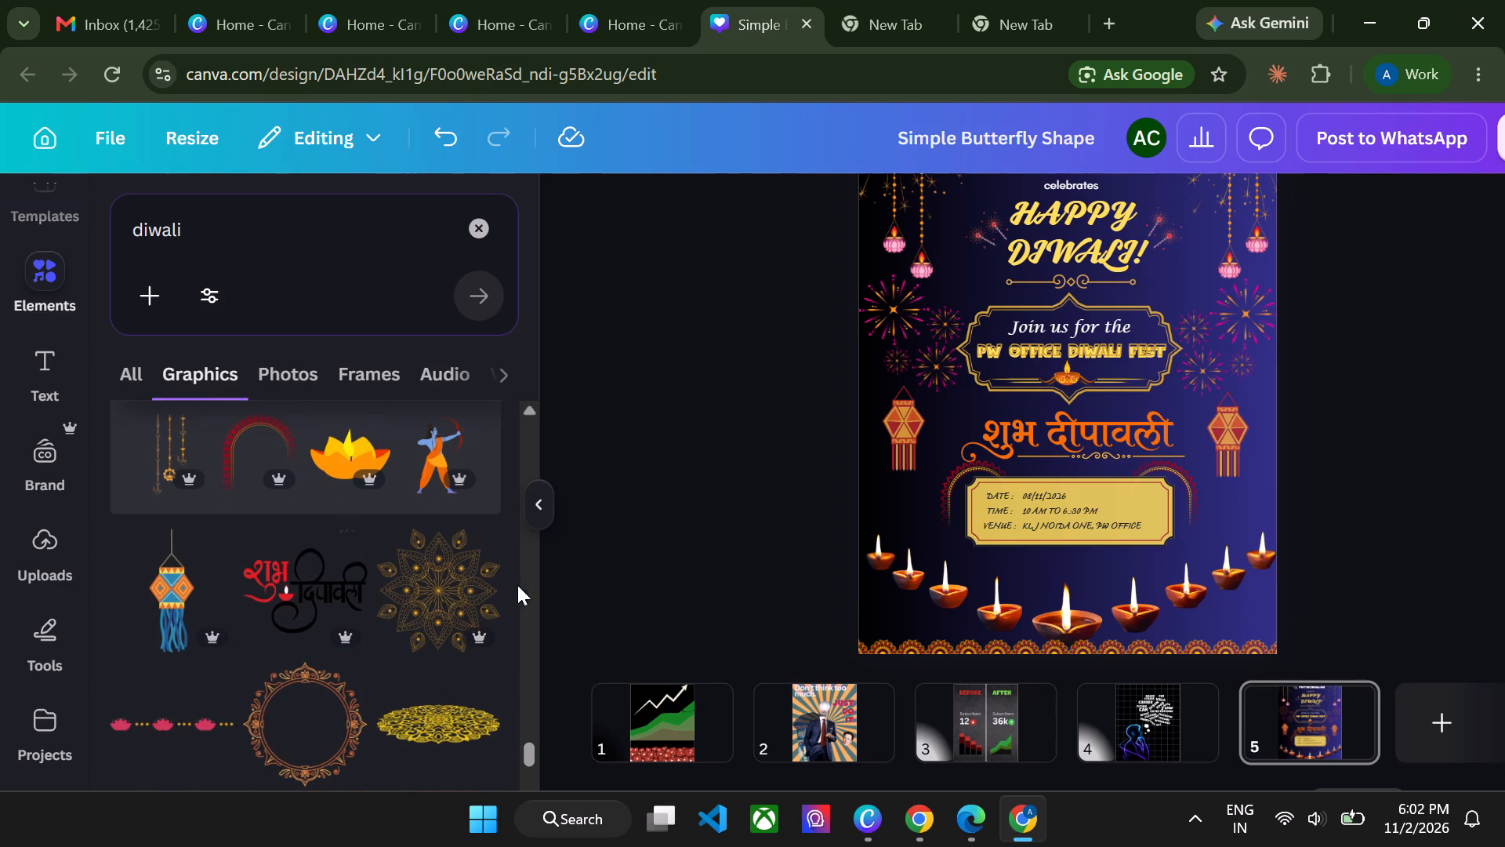
scroll(404, 590, "down", 1)
scroll(313, 595, "down", 1)
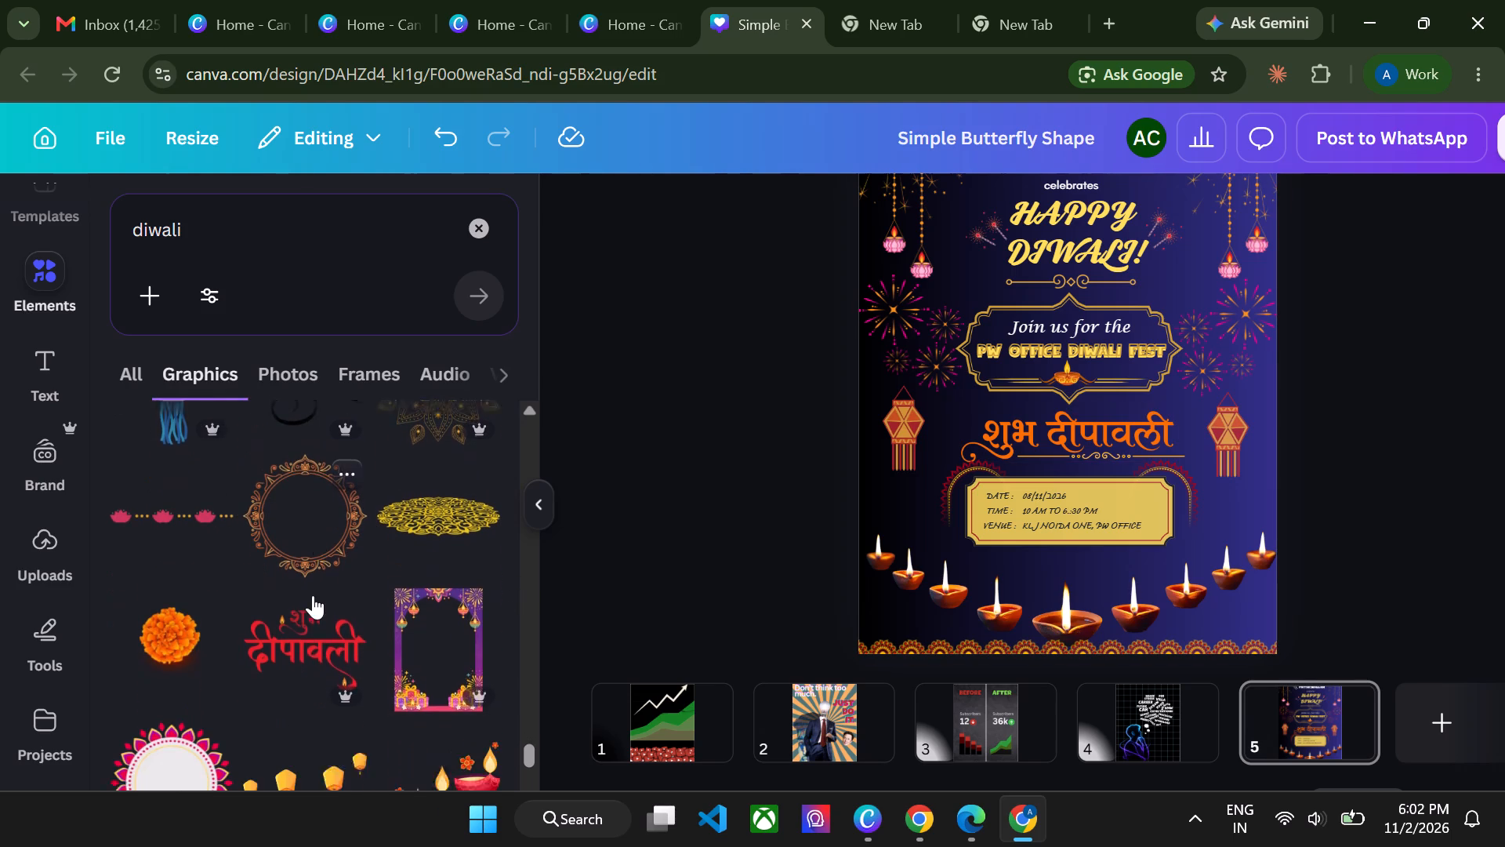
scroll(313, 595, "down", 1)
scroll(383, 544, "up", 1)
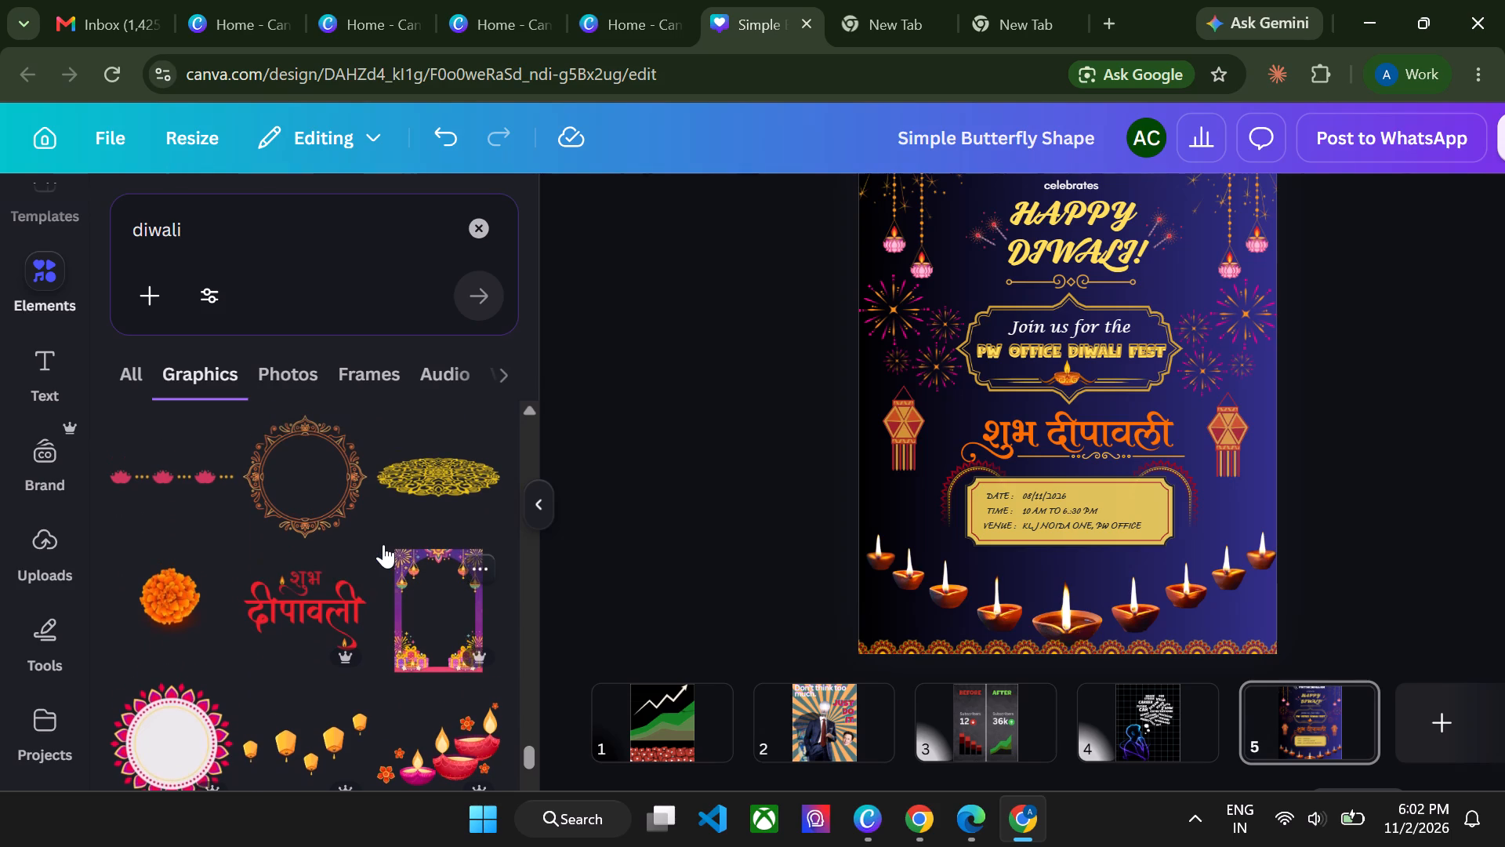
scroll(383, 544, "up", 1)
scroll(383, 544, "down", 2)
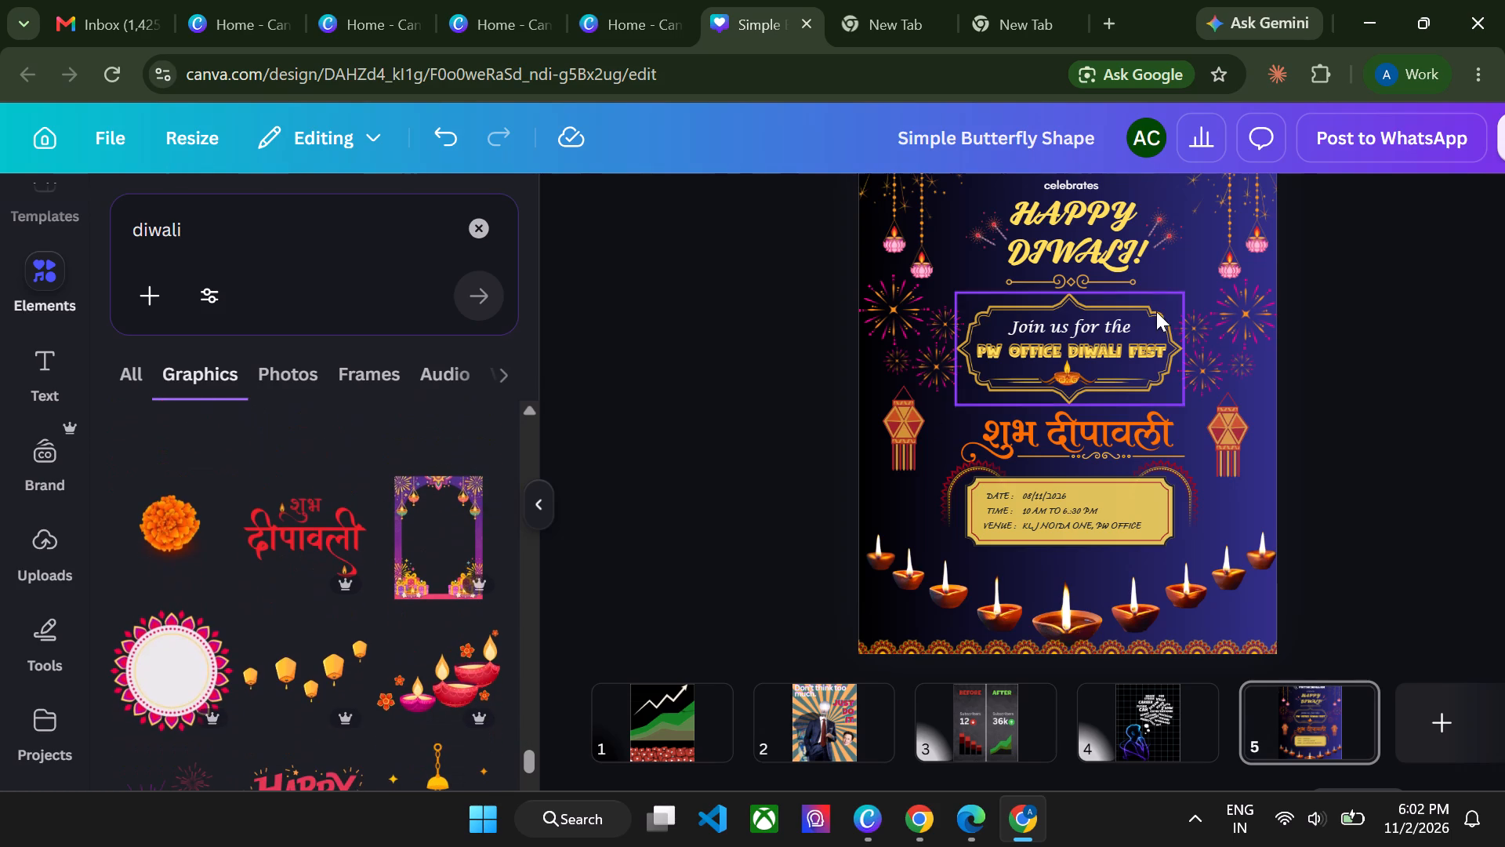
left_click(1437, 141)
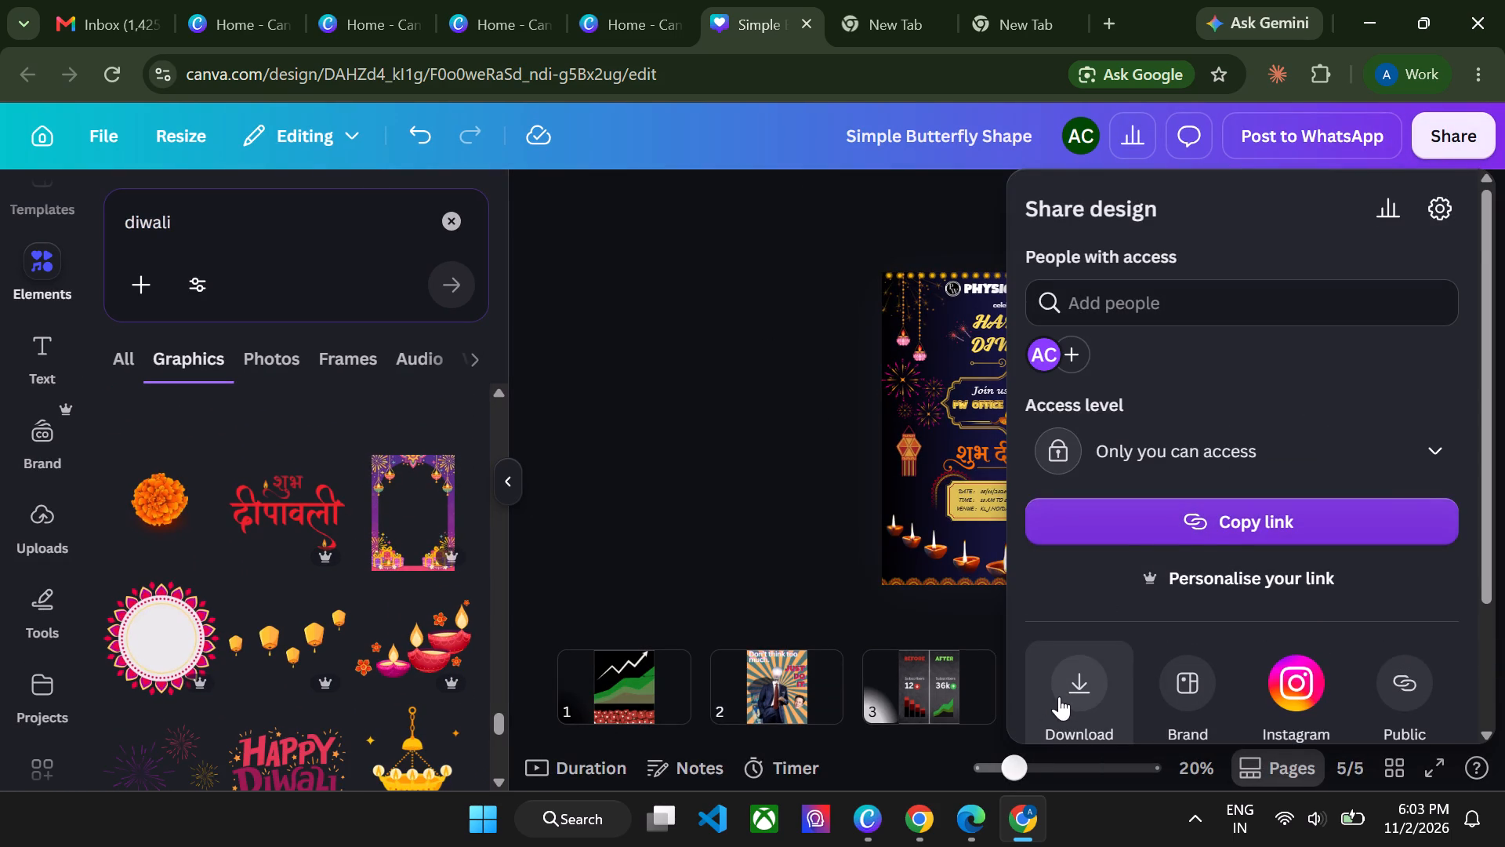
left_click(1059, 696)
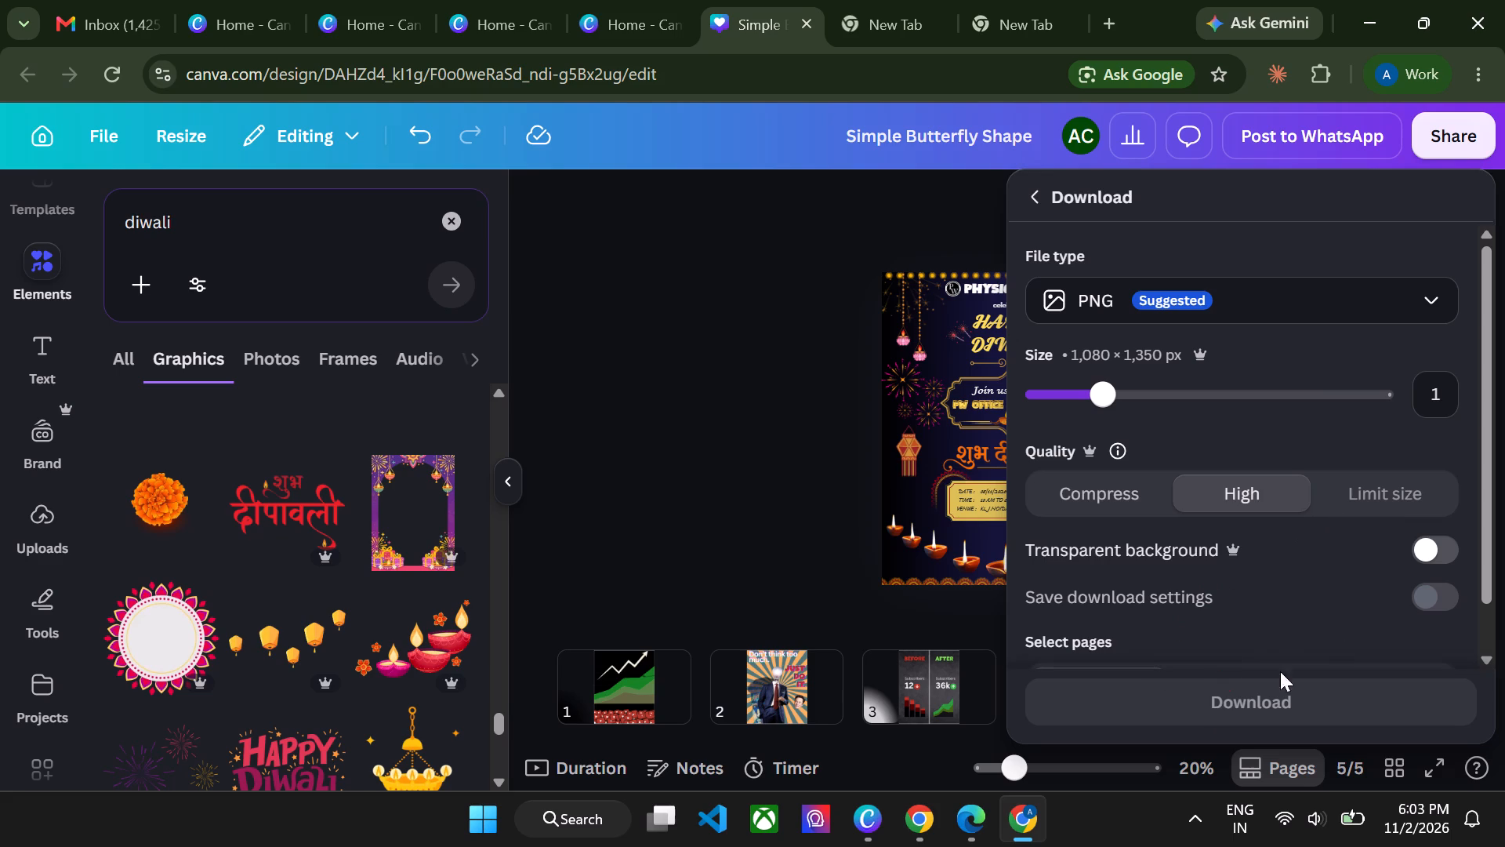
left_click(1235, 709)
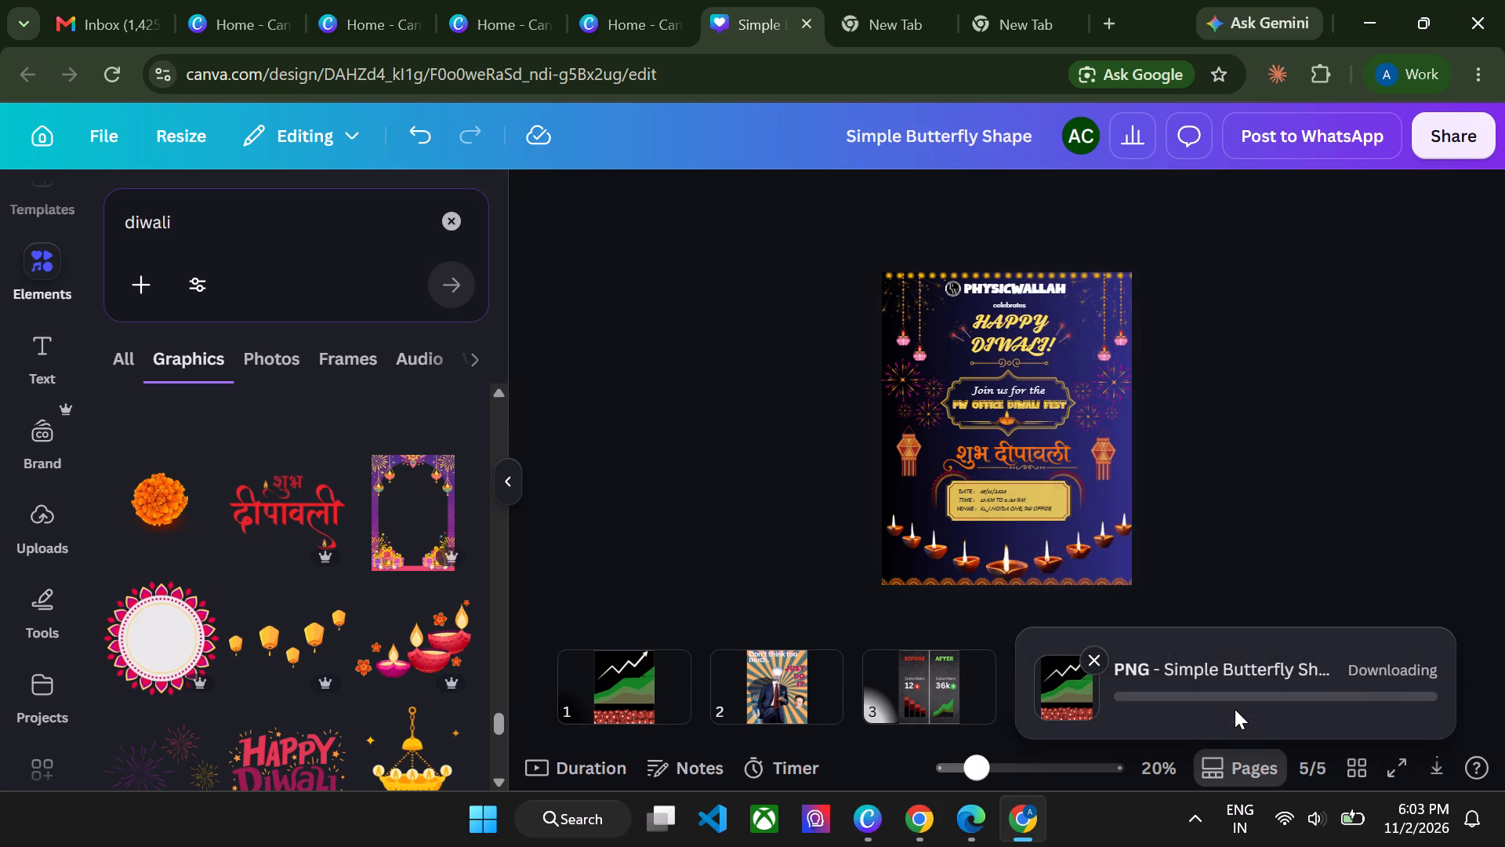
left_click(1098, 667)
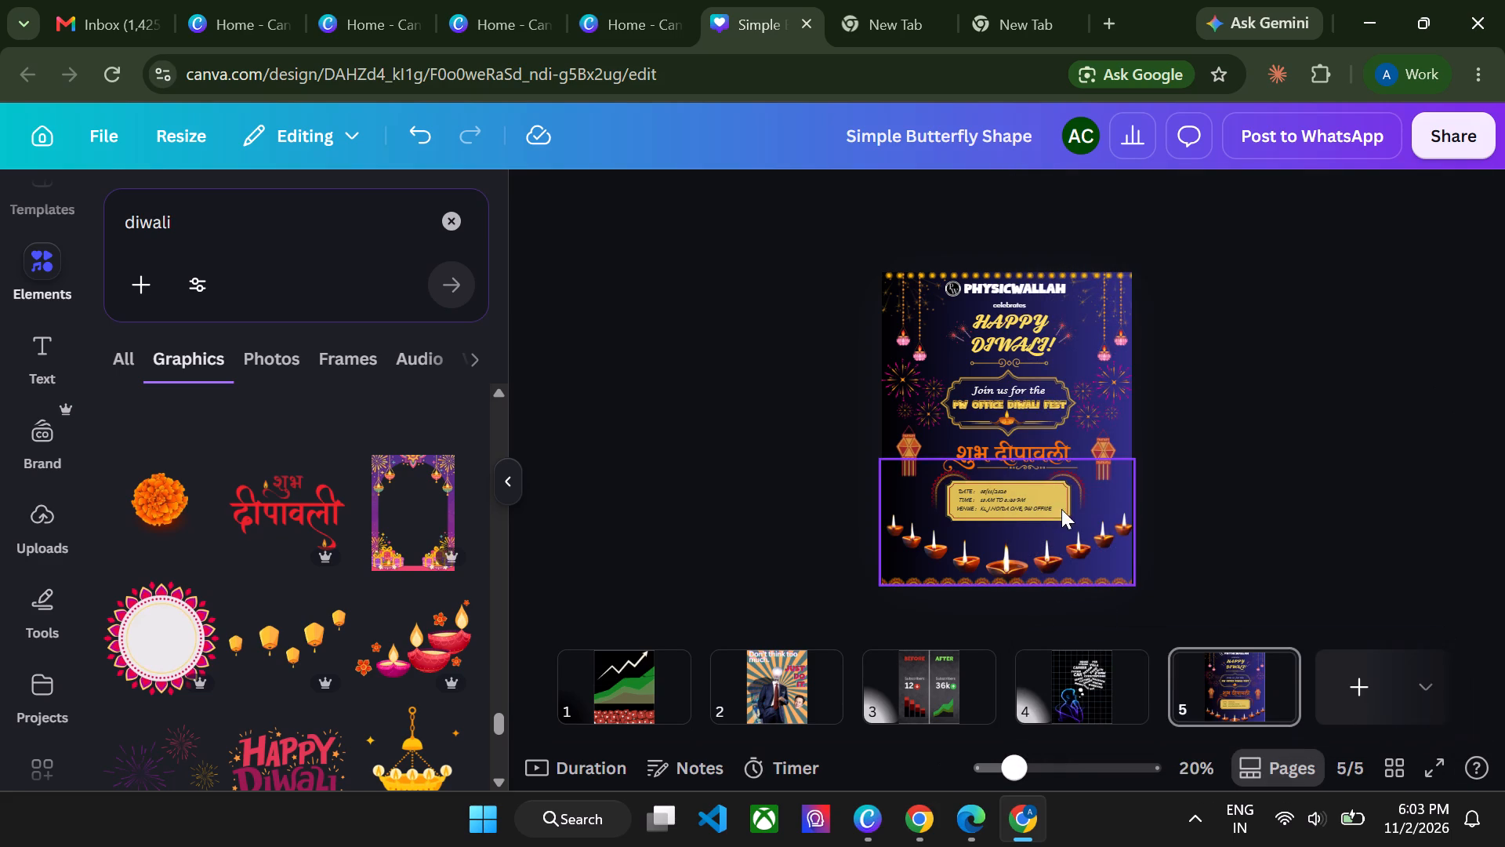
Download only the Diwali poster, page 5, as a PNG and save it to the Downloads folder under the suggested name.
left_click(1479, 126)
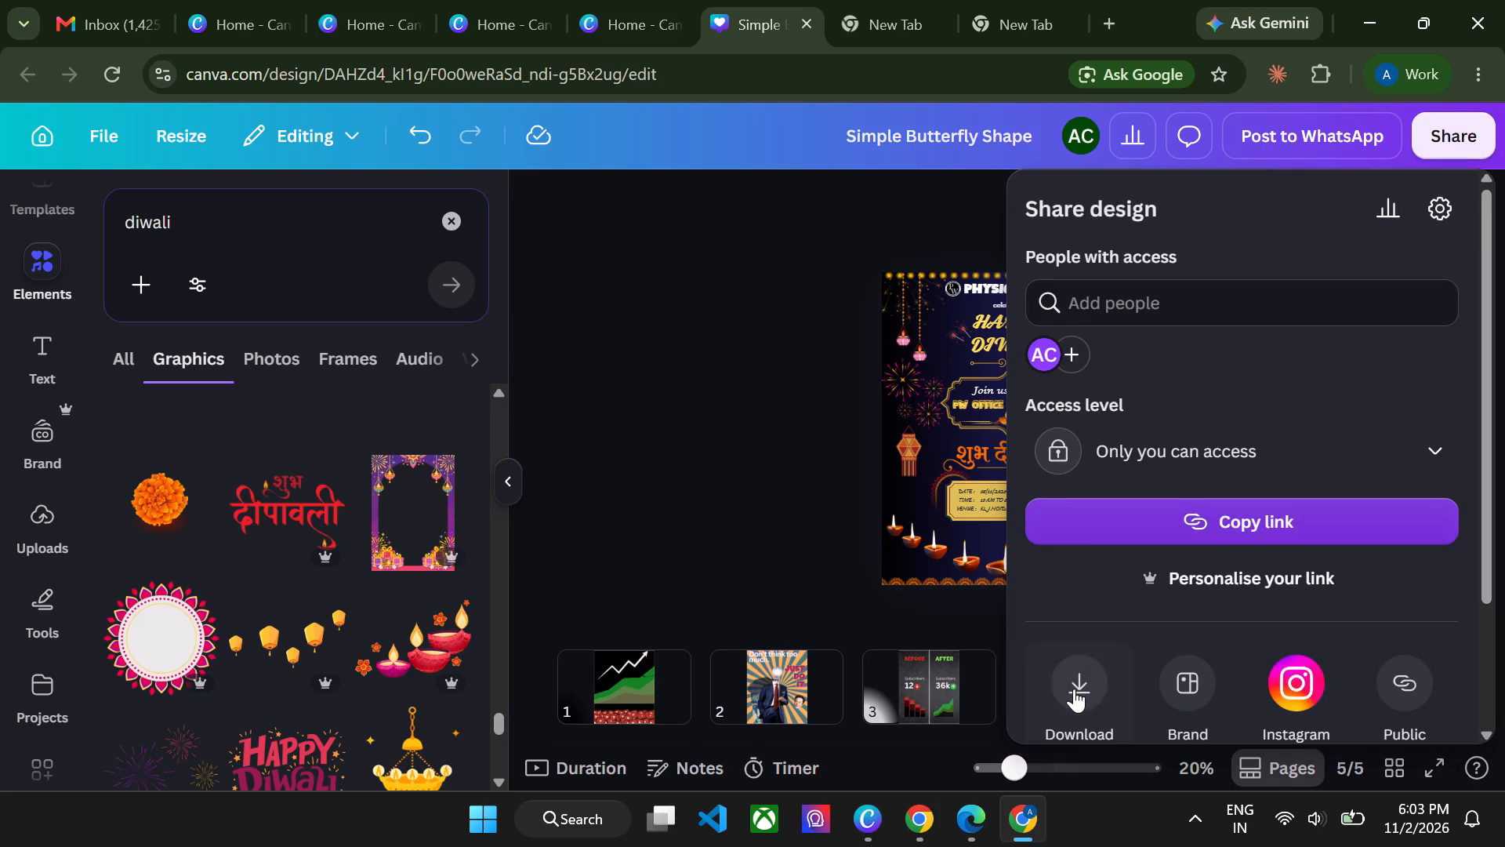
left_click(1066, 697)
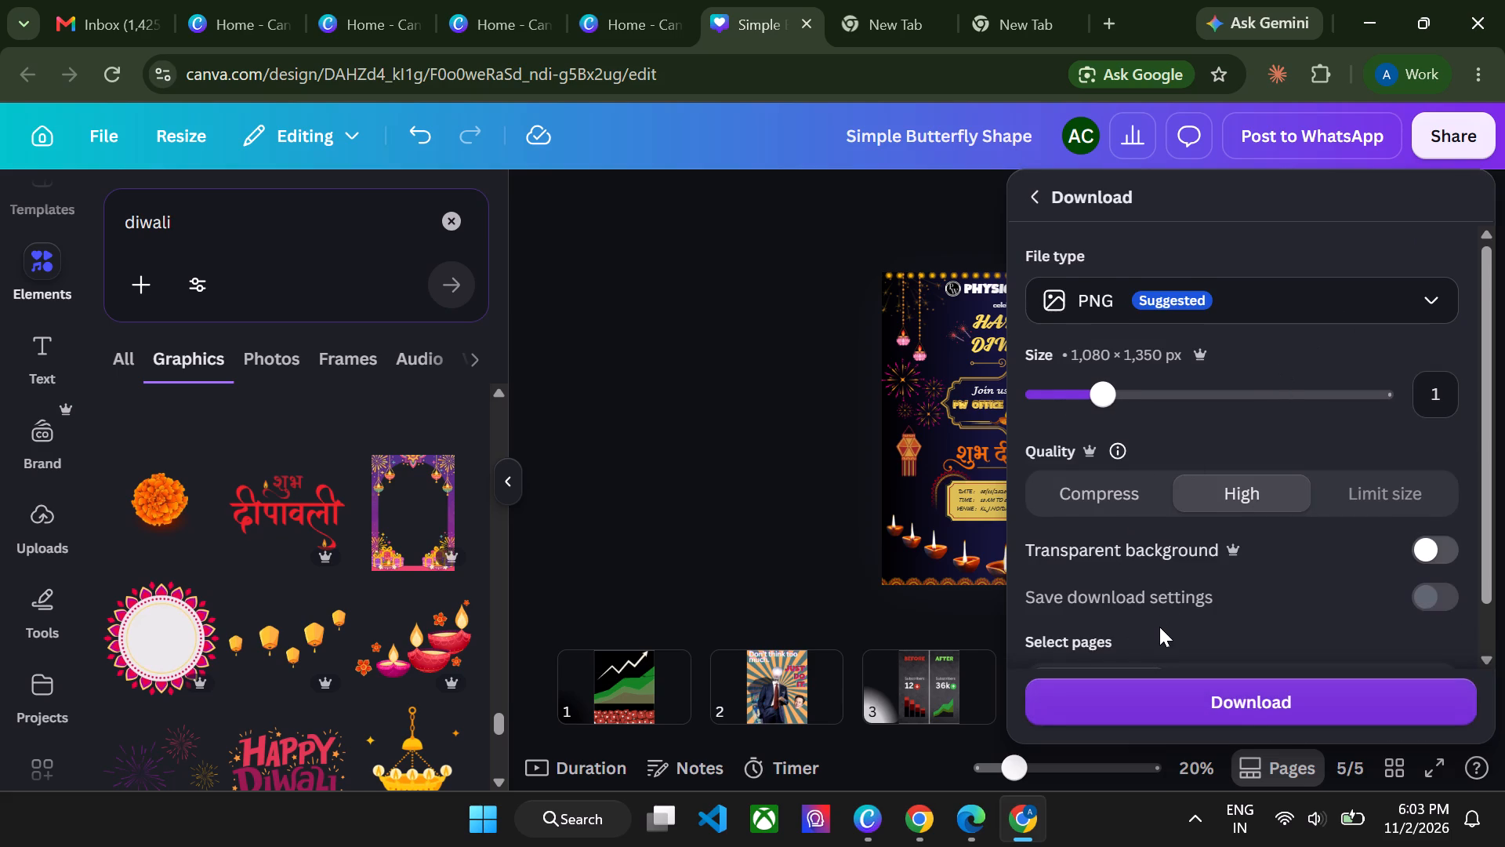
scroll(1159, 628, "down", 1)
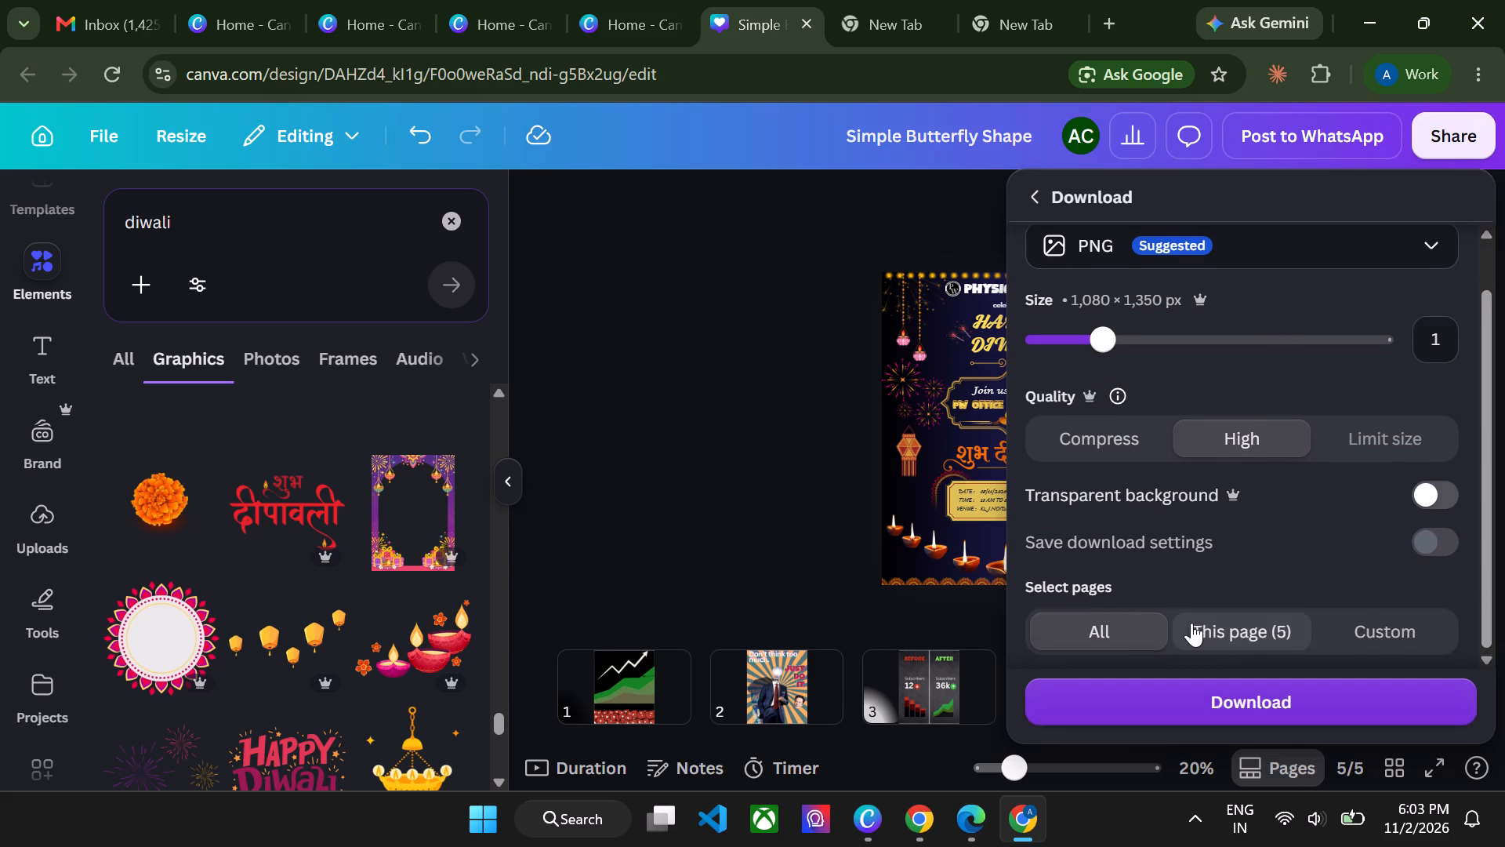
left_click(1206, 623)
left_click(1174, 705)
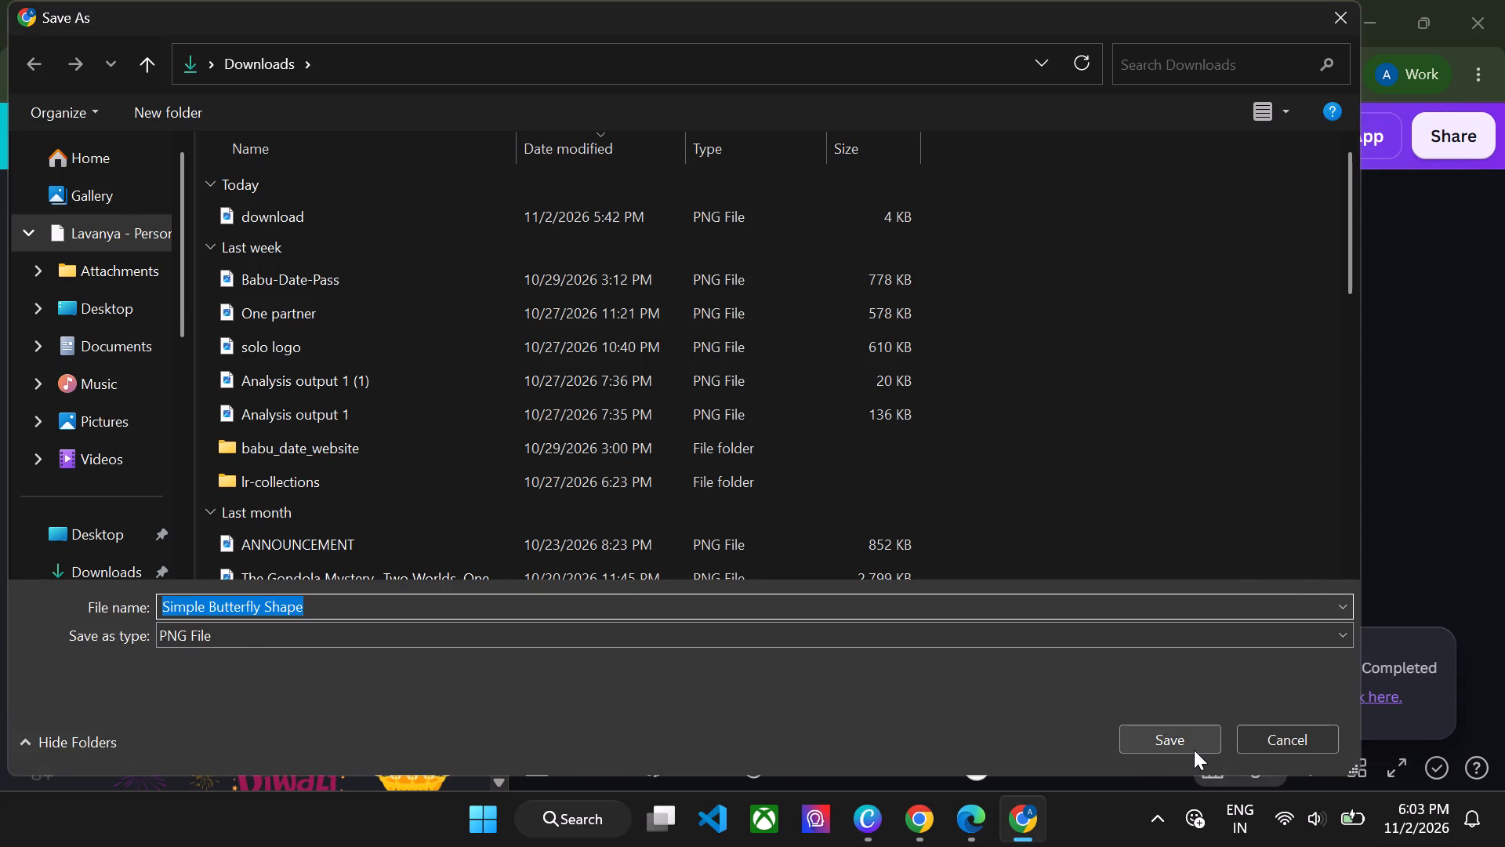
left_click(1194, 750)
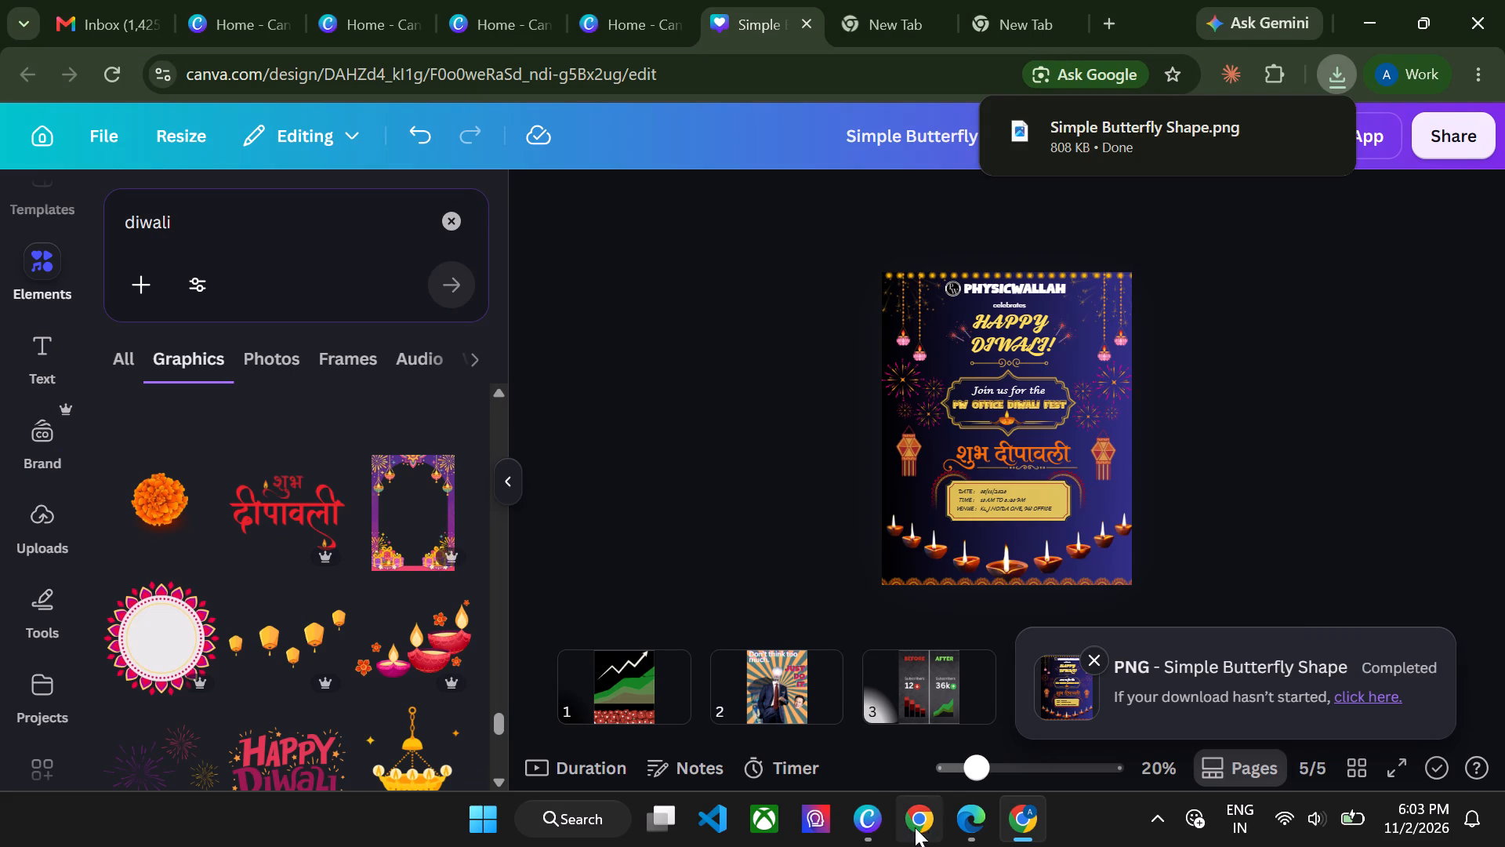
Search the computer's apps for WhatsApp.
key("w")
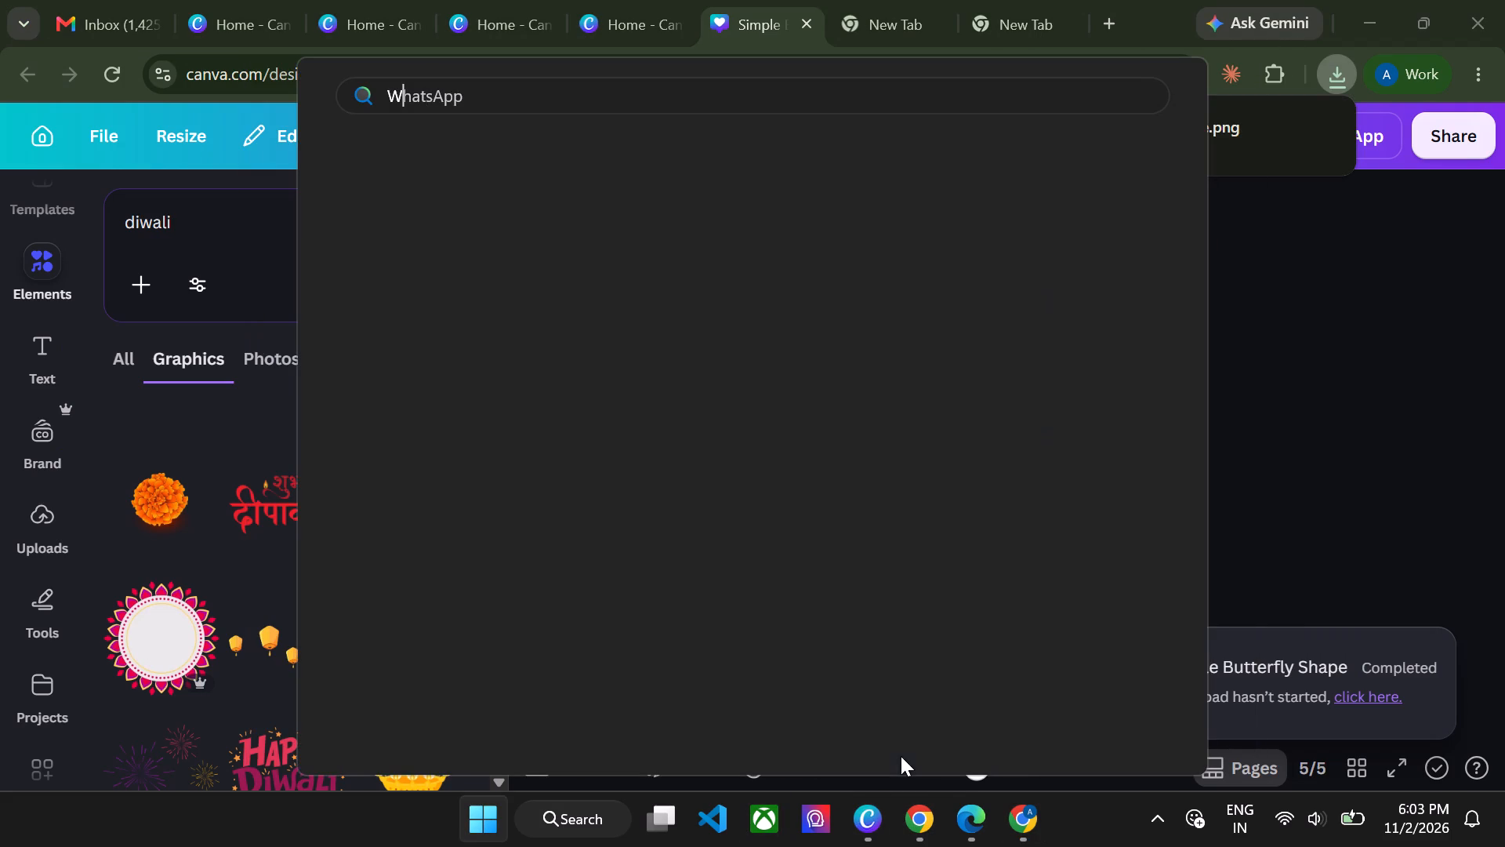